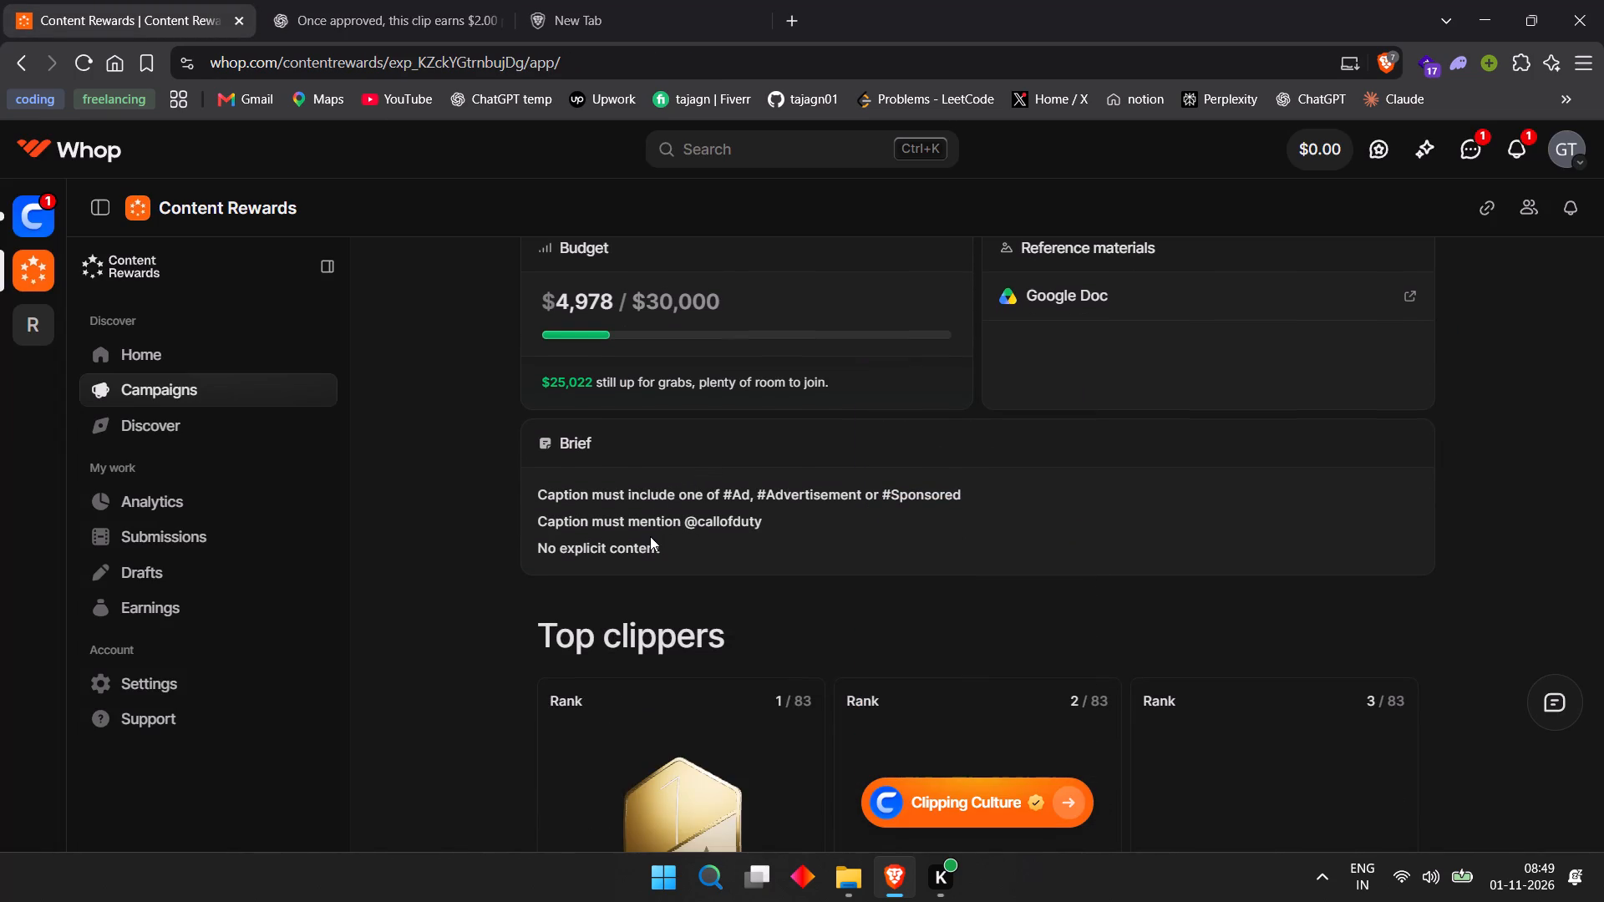
Examine the Call of Duty - MW4 Season 01 Trailer Clipping campaign's payout rates, budget, brief, top clippers and views chart.
scroll(702, 537, down, 5)
scroll(703, 537, up, 10)
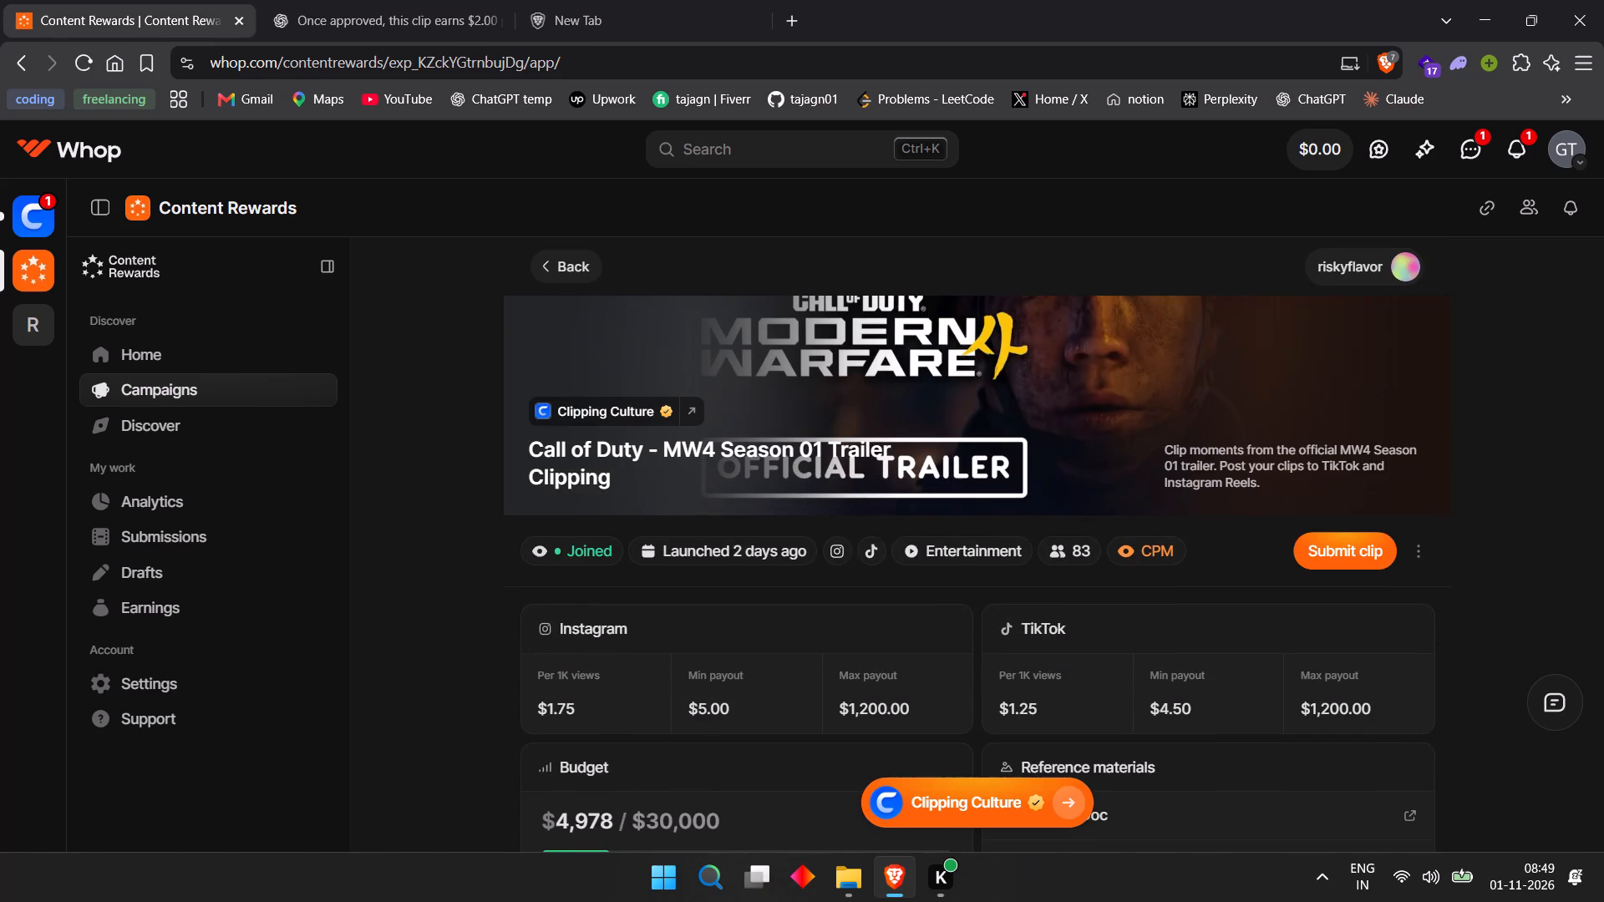
scroll(851, 536, down, 11)
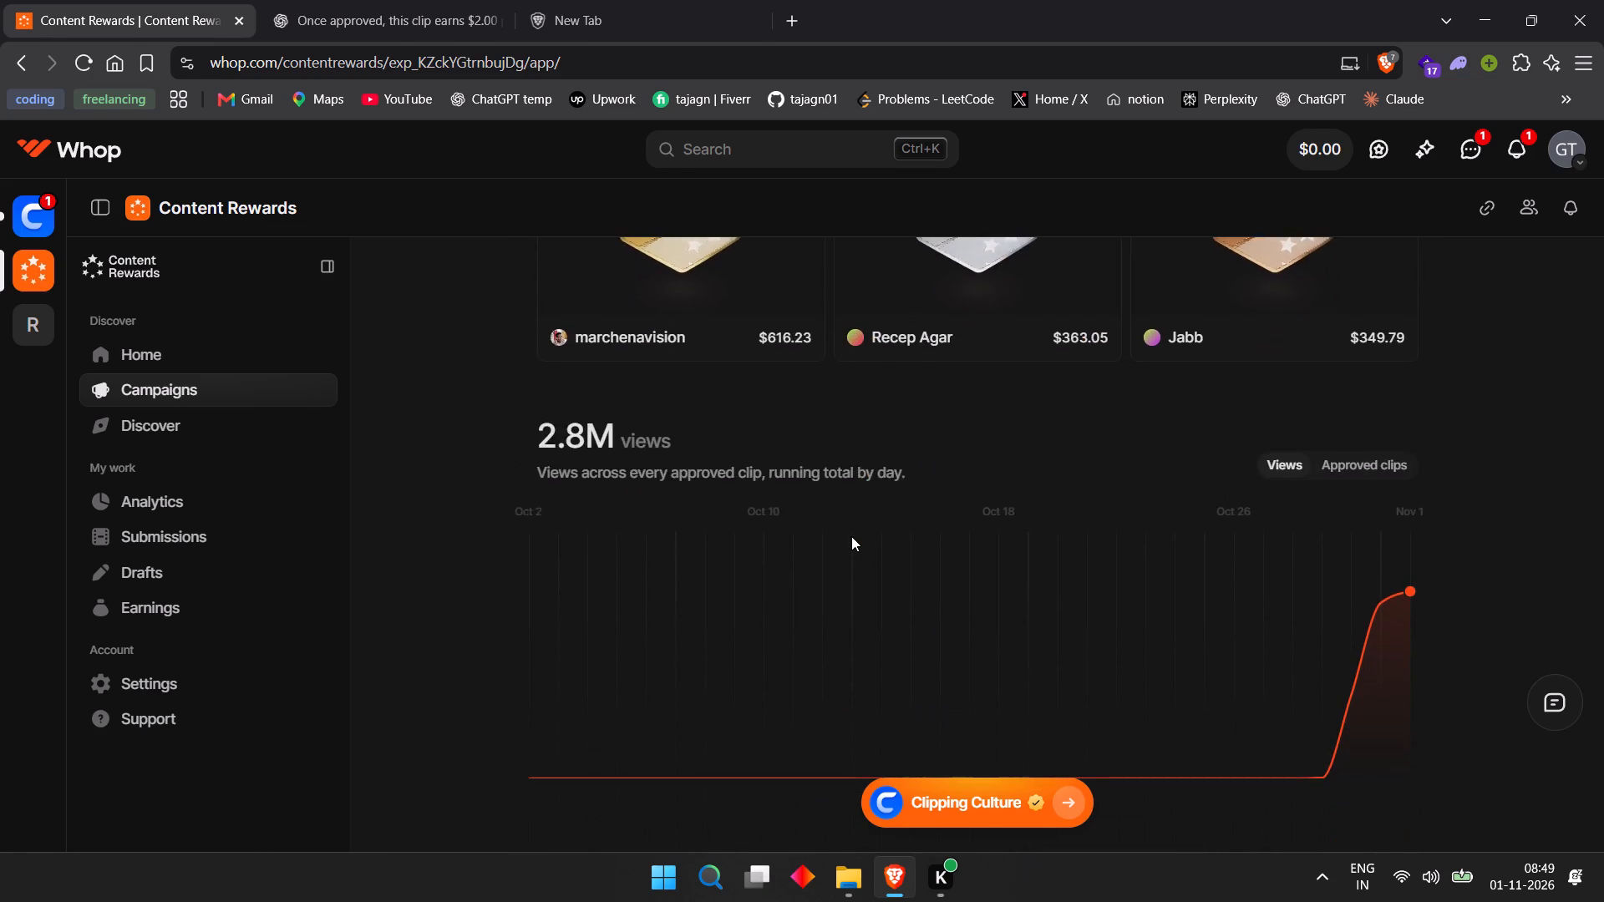
scroll(851, 536, down, 4)
scroll(851, 536, up, 13)
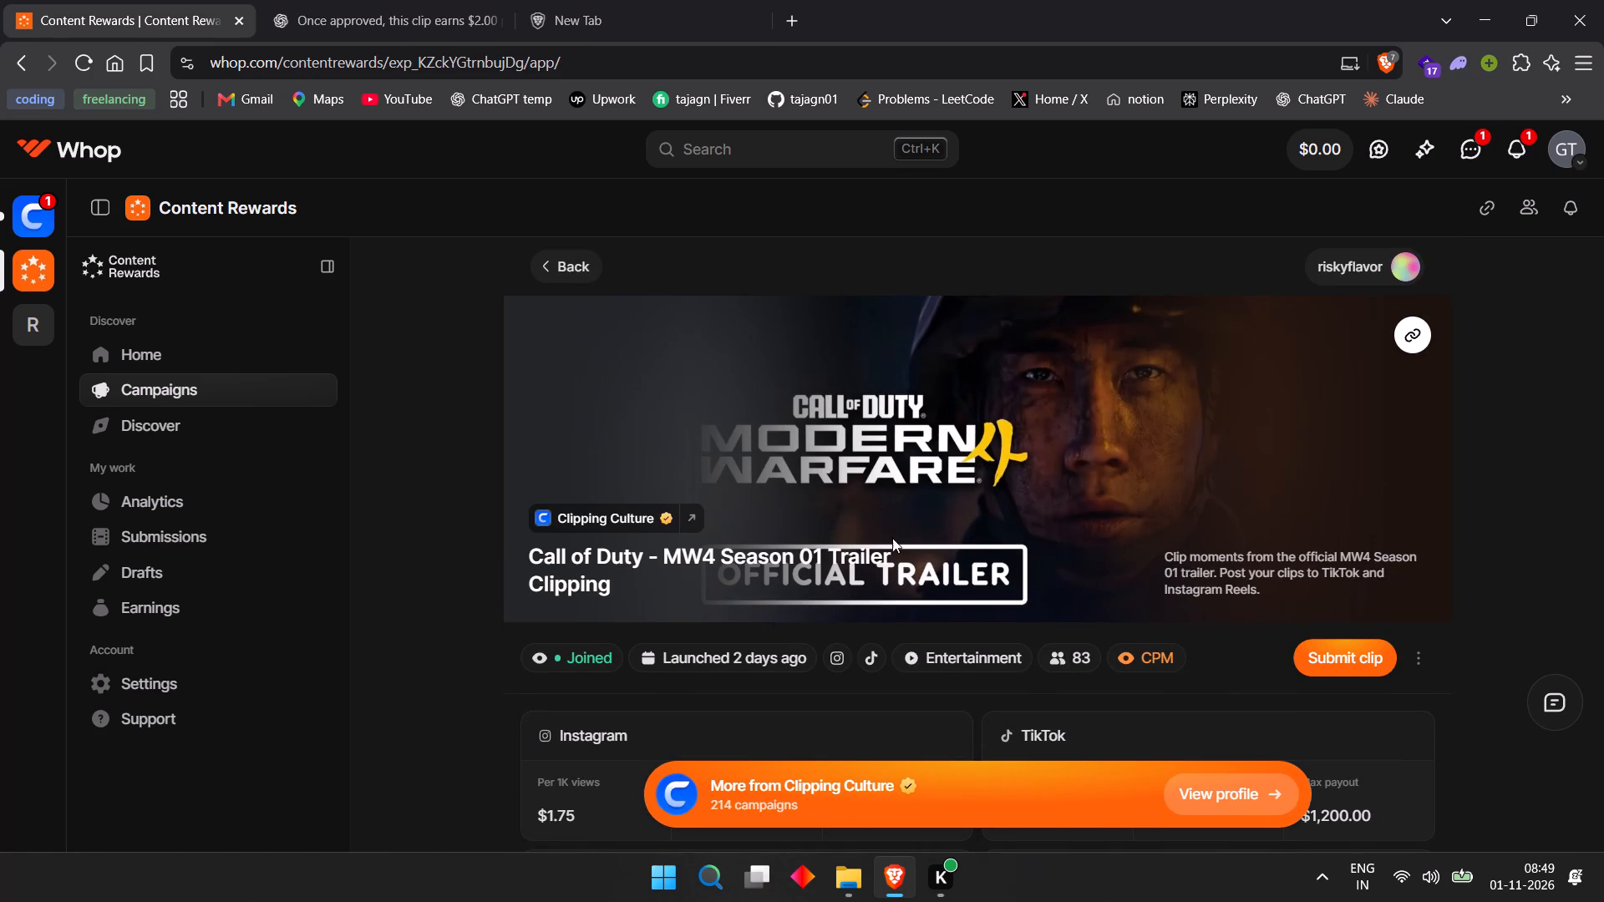
scroll(1310, 679, down, 4)
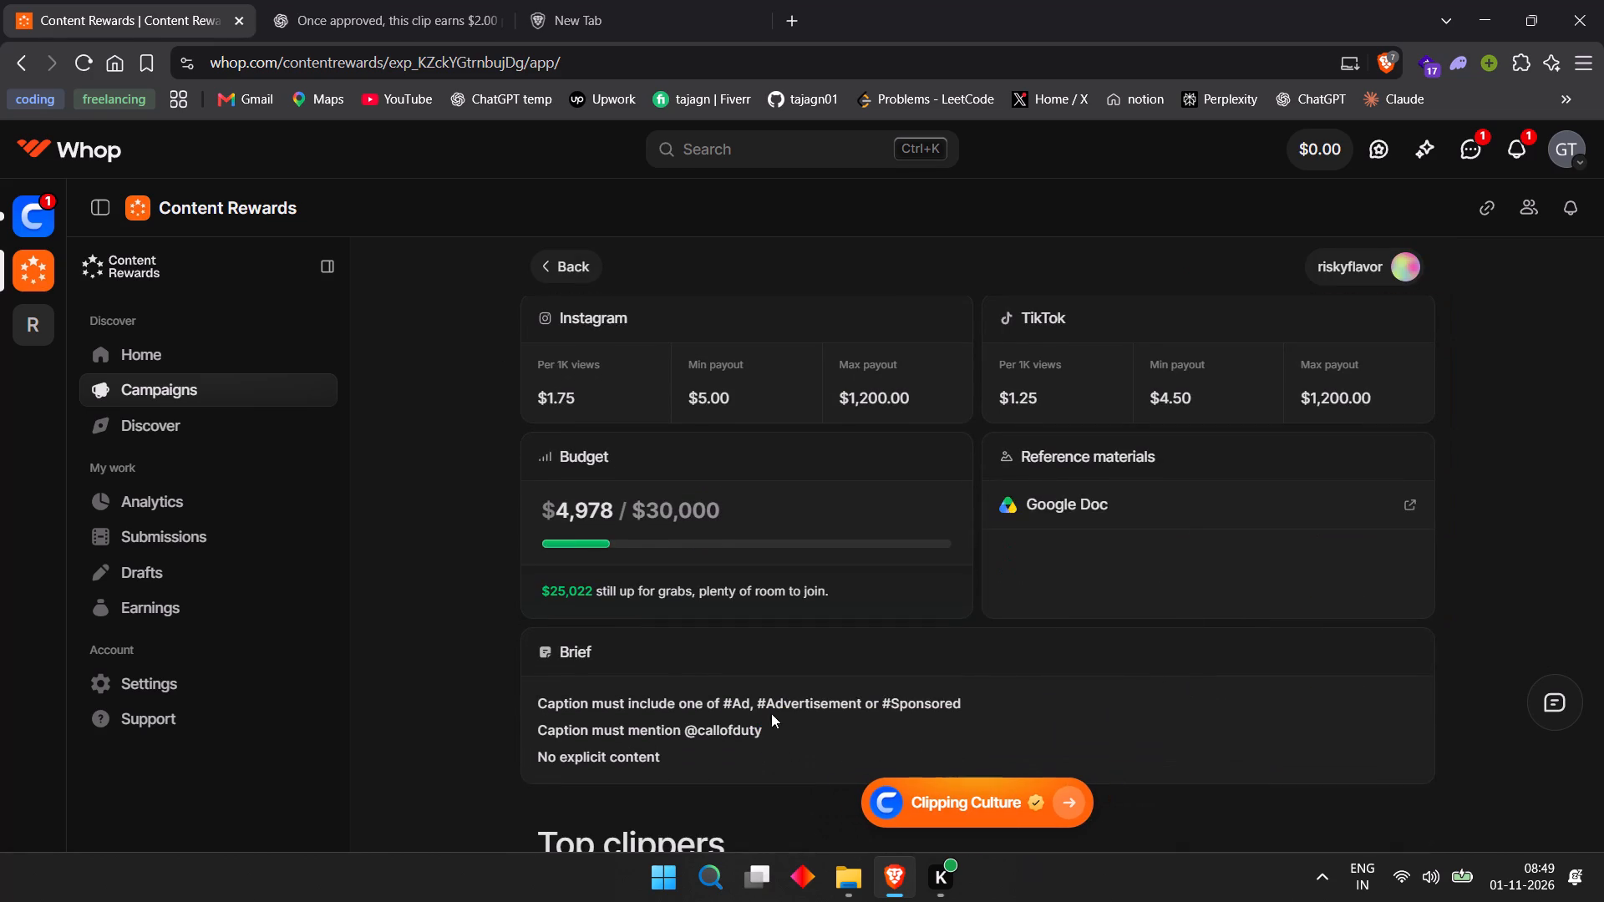
scroll(662, 641, up, 1)
drag(566, 623, 789, 603)
click(789, 603)
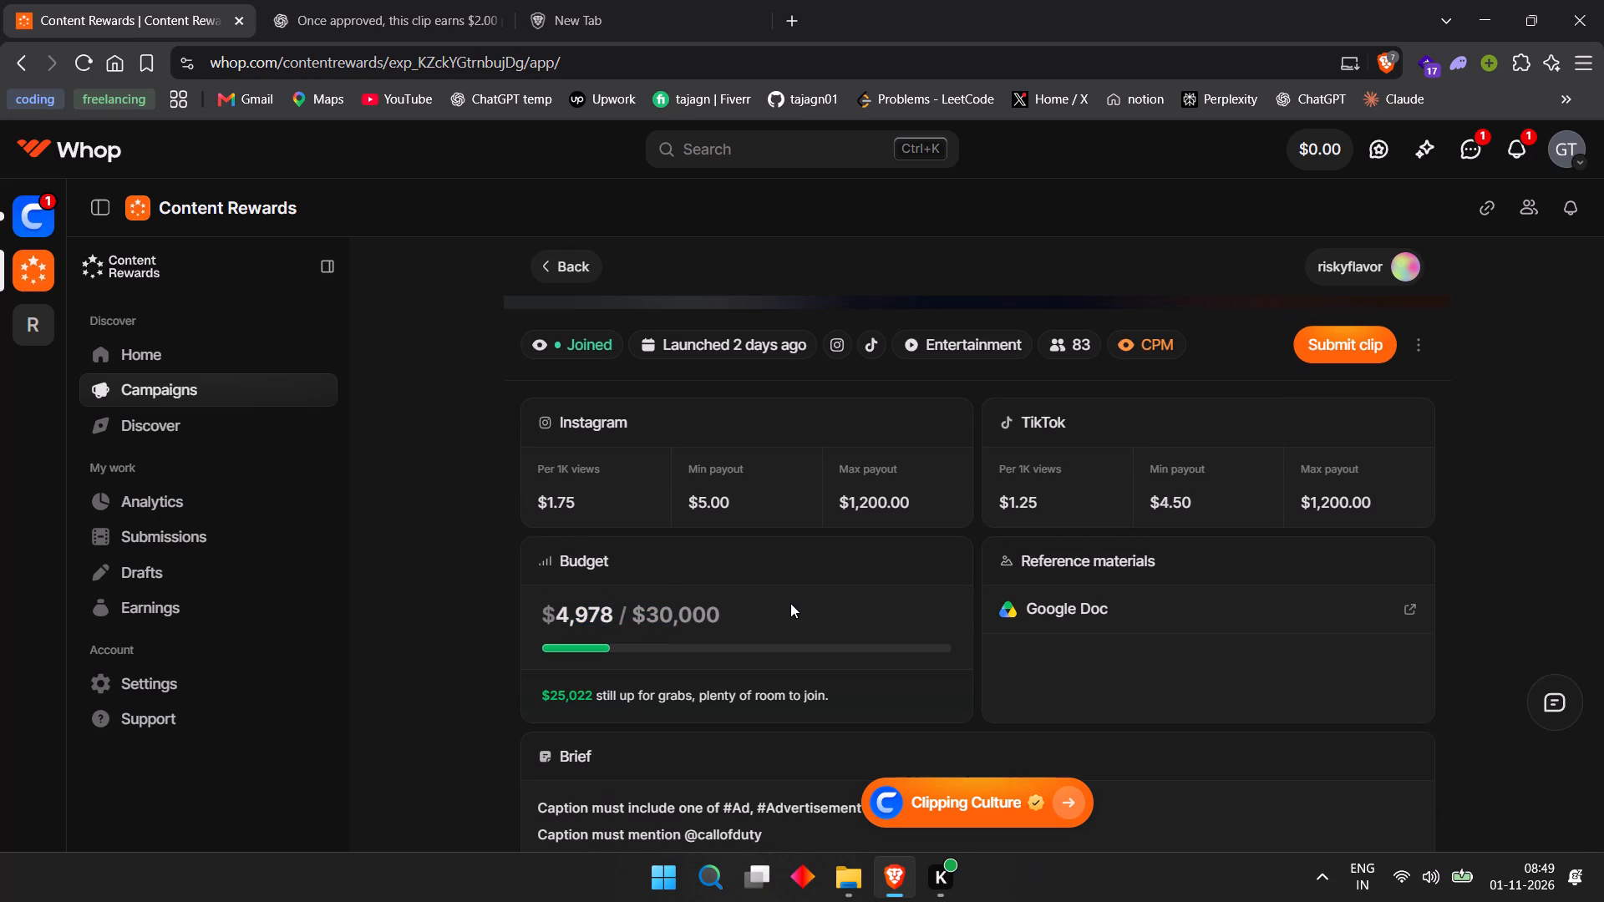
Open the BloxClips Showcase Clipping [New] campaign from the campaign list and examine its TikTok per-1K rate and minimum payout.
click(570, 276)
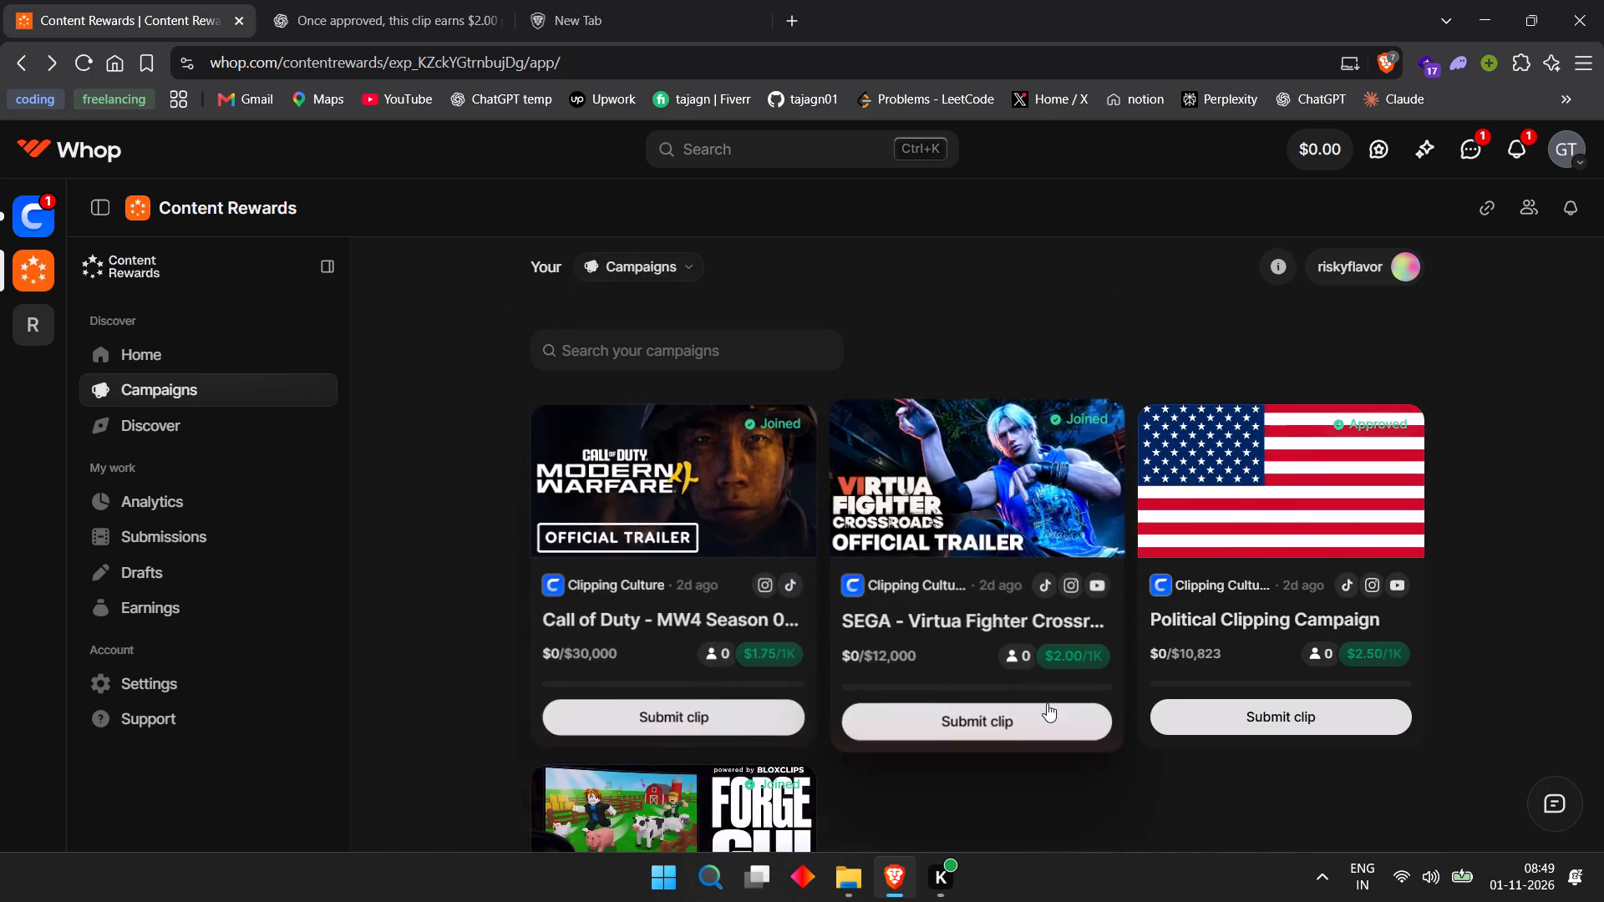
scroll(1047, 703, down, 4)
click(643, 808)
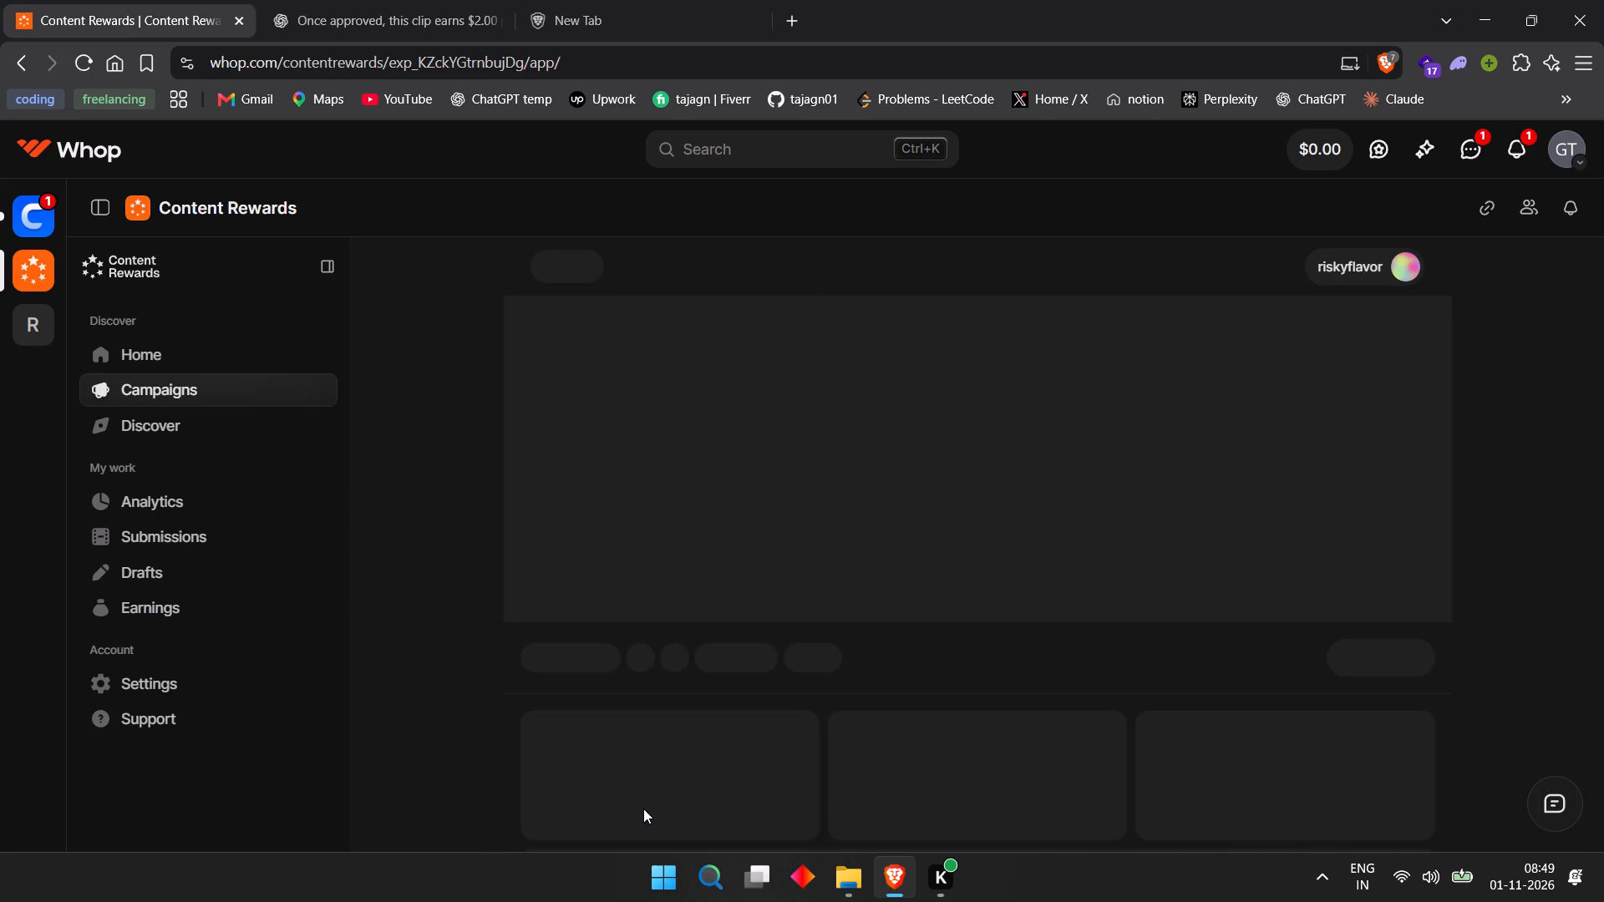
scroll(747, 681, down, 4)
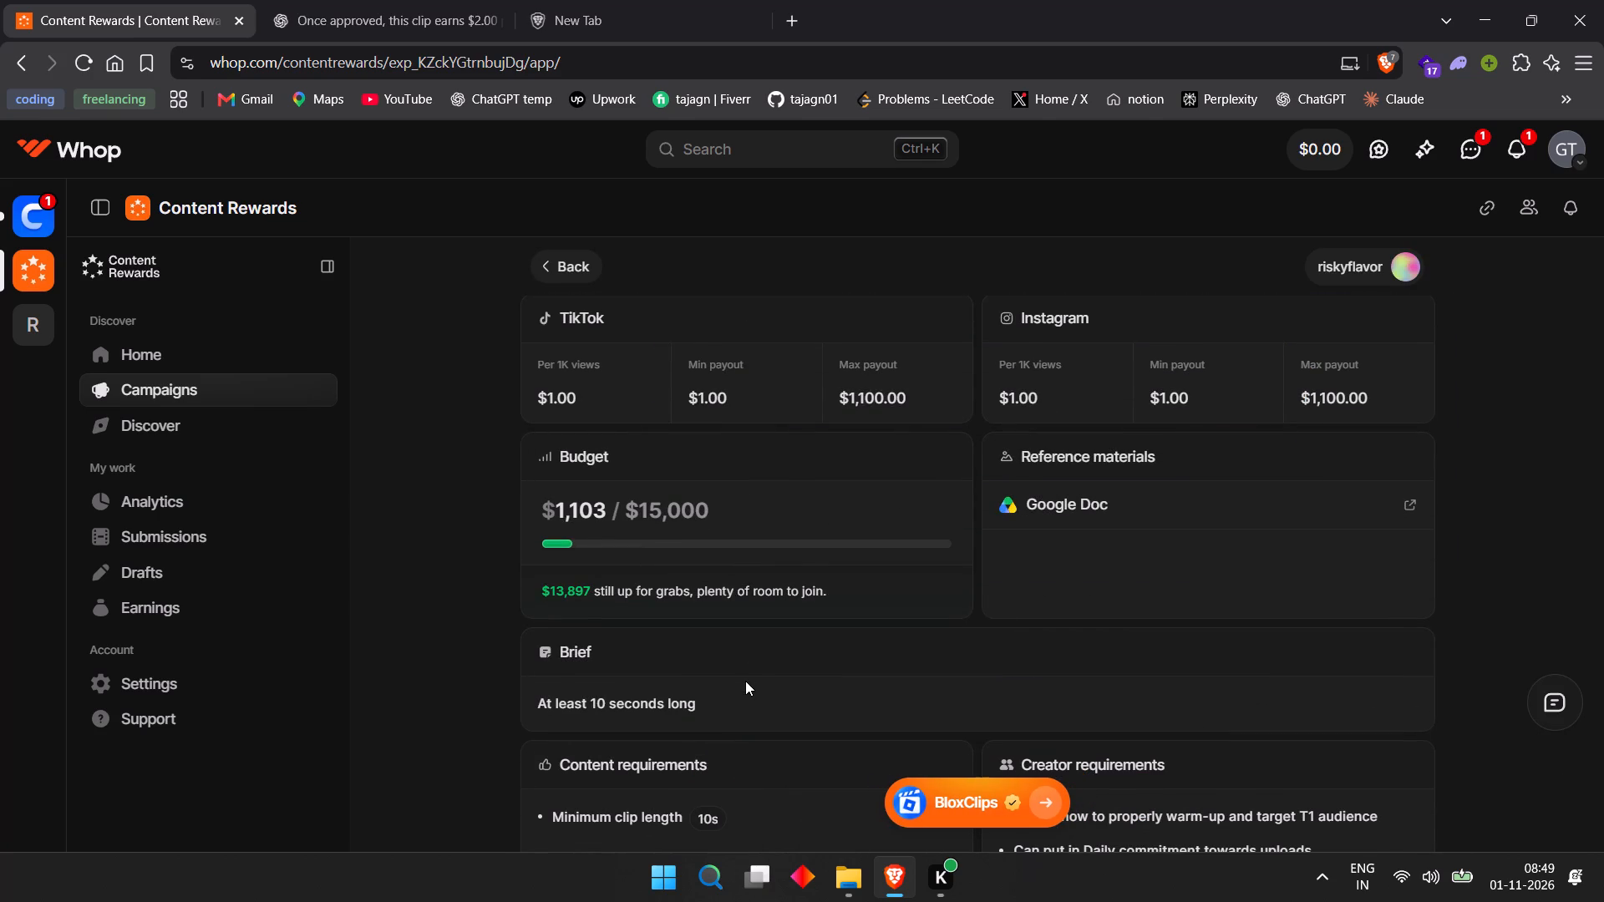
drag(739, 397, 534, 393)
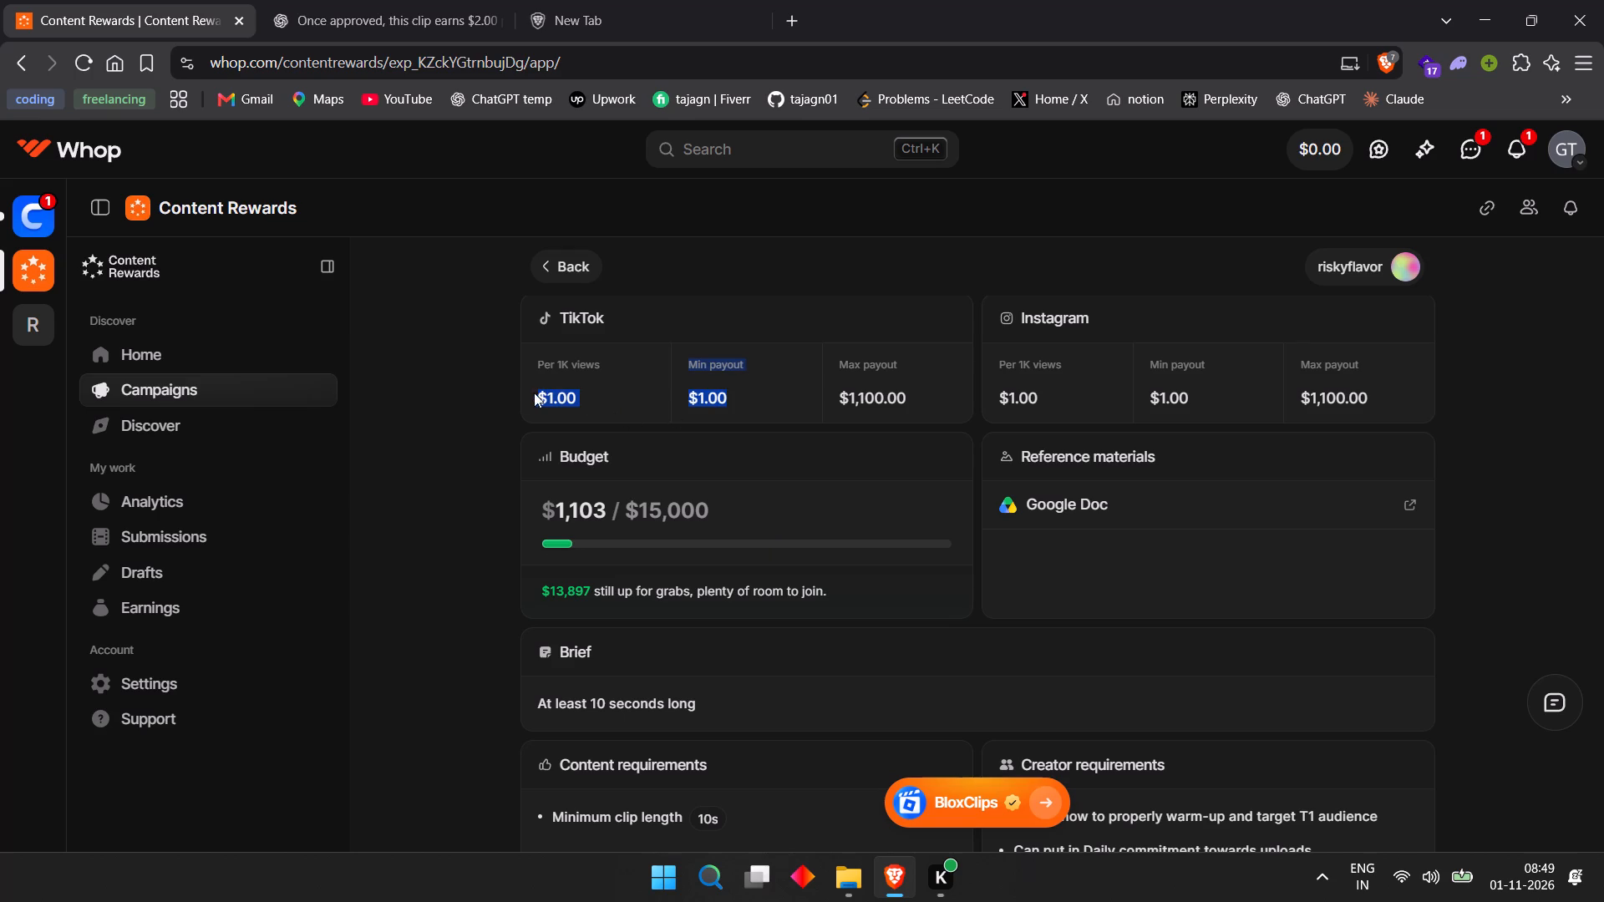
drag(534, 393, 509, 395)
click(698, 395)
click(804, 398)
double_click(804, 403)
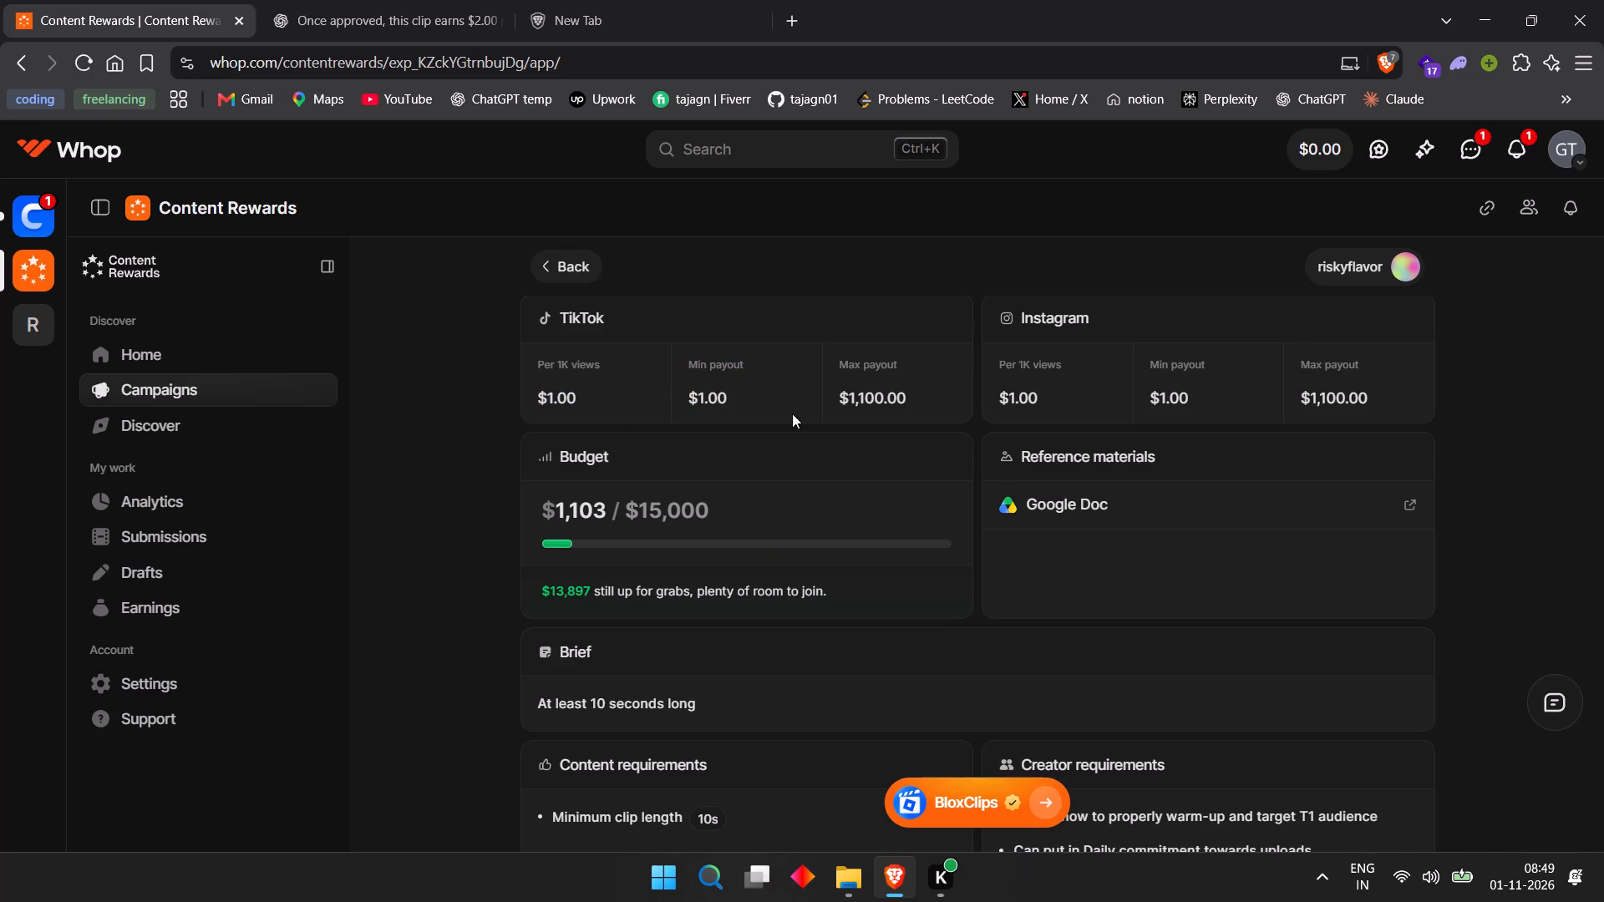
scroll(791, 414, up, 8)
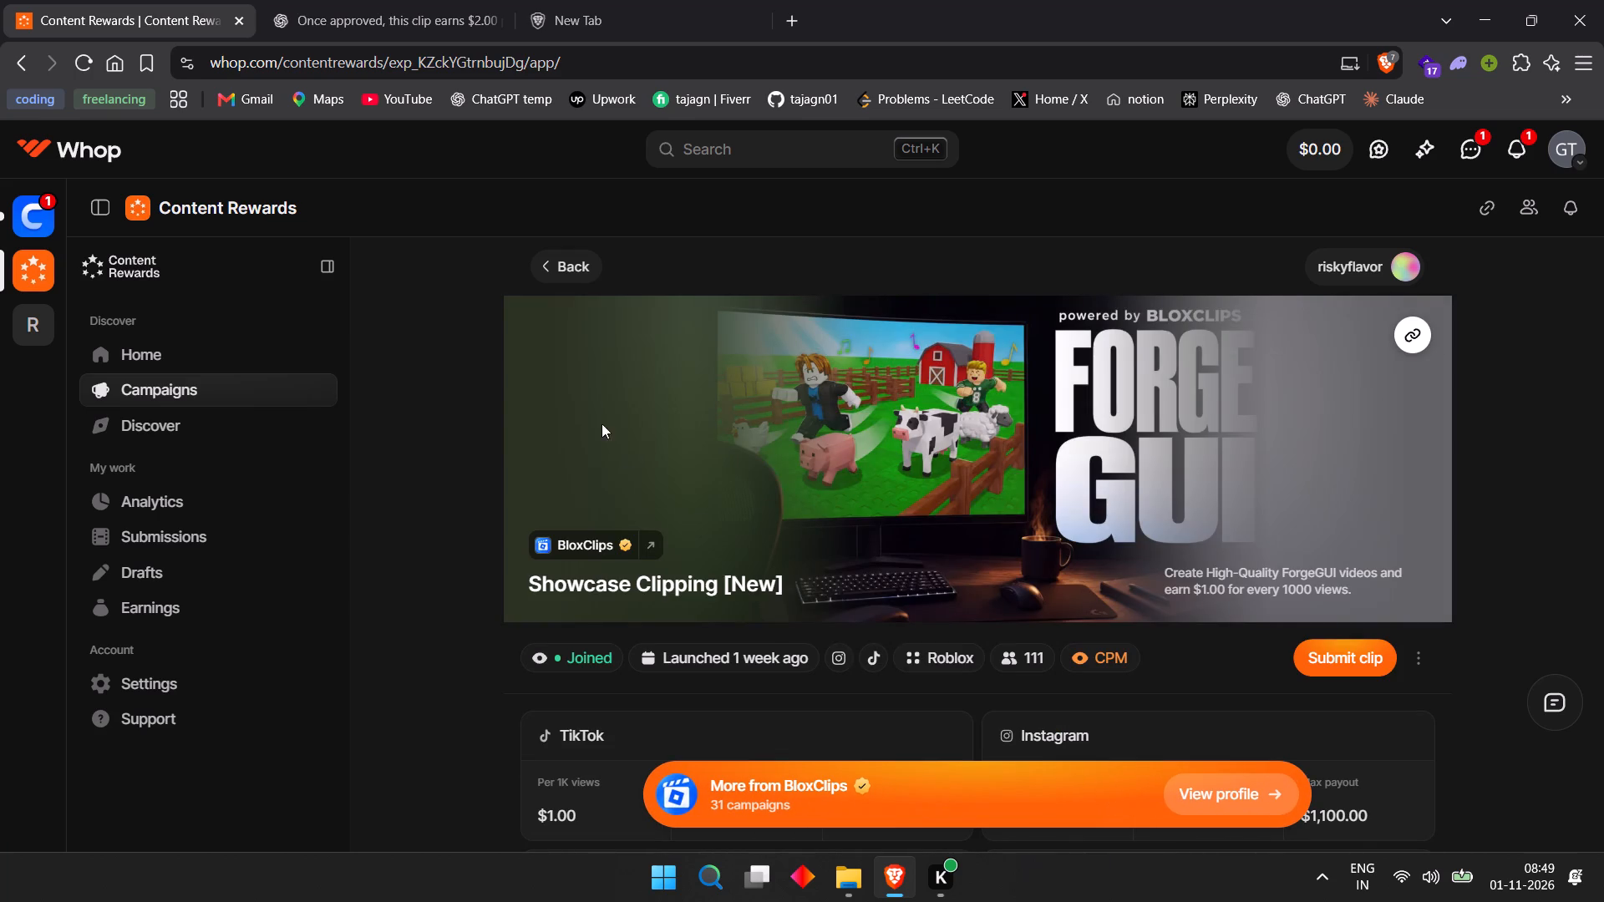
Go back to the joined campaigns, look over the list, and reopen the Showcase Clipping [New] campaign to check its payout terms.
click(556, 257)
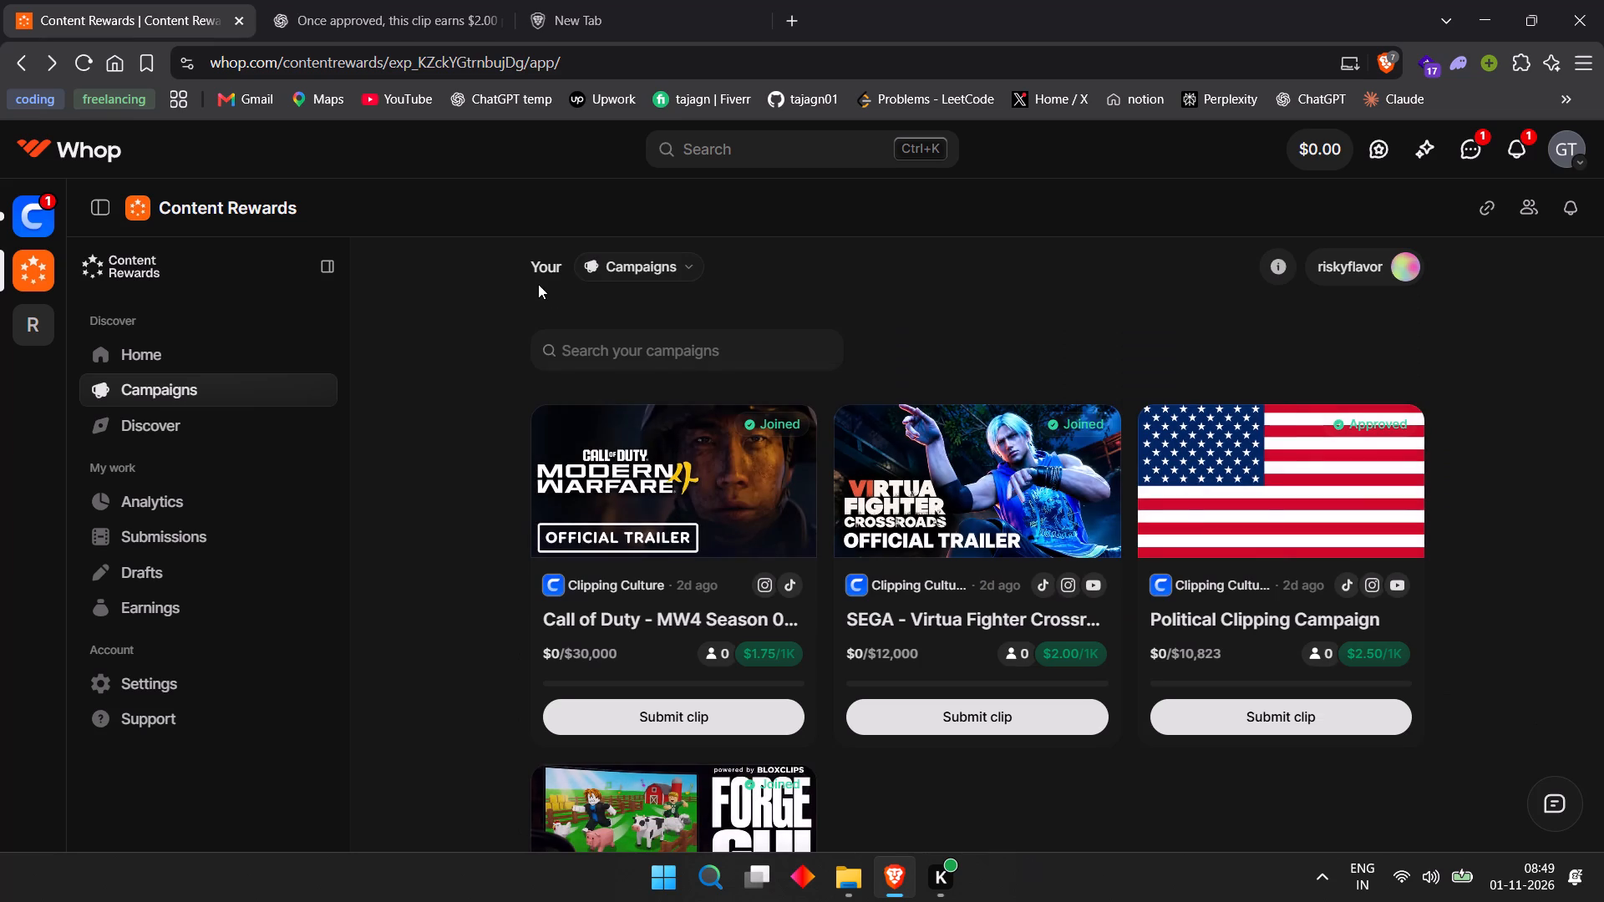
scroll(688, 651, down, 4)
scroll(713, 583, up, 3)
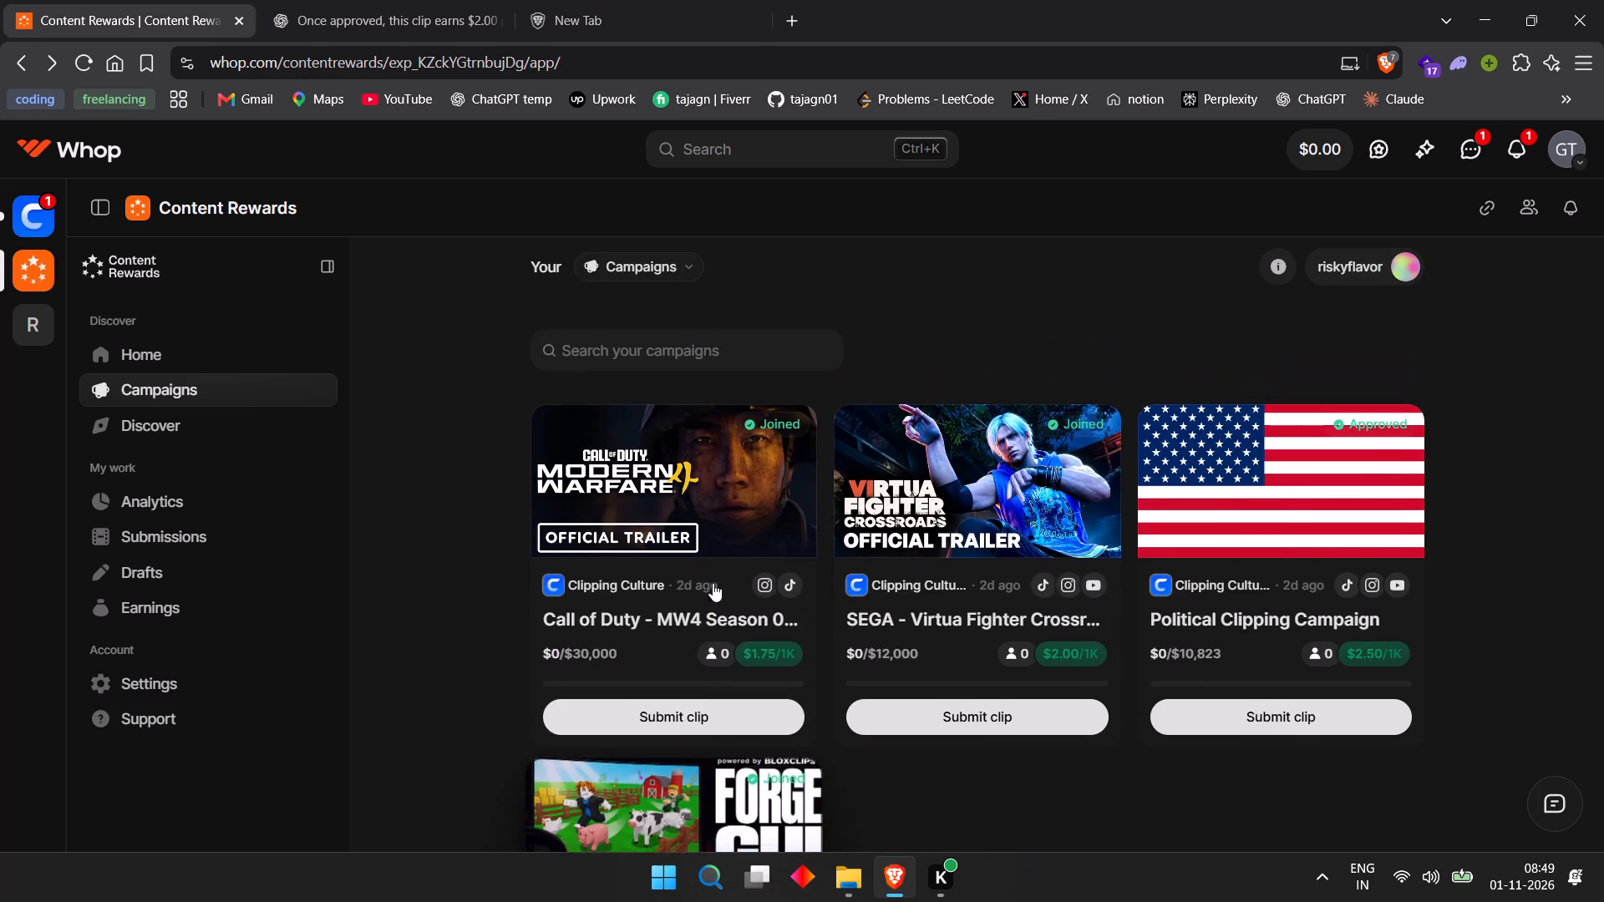
scroll(1005, 691, down, 4)
click(657, 659)
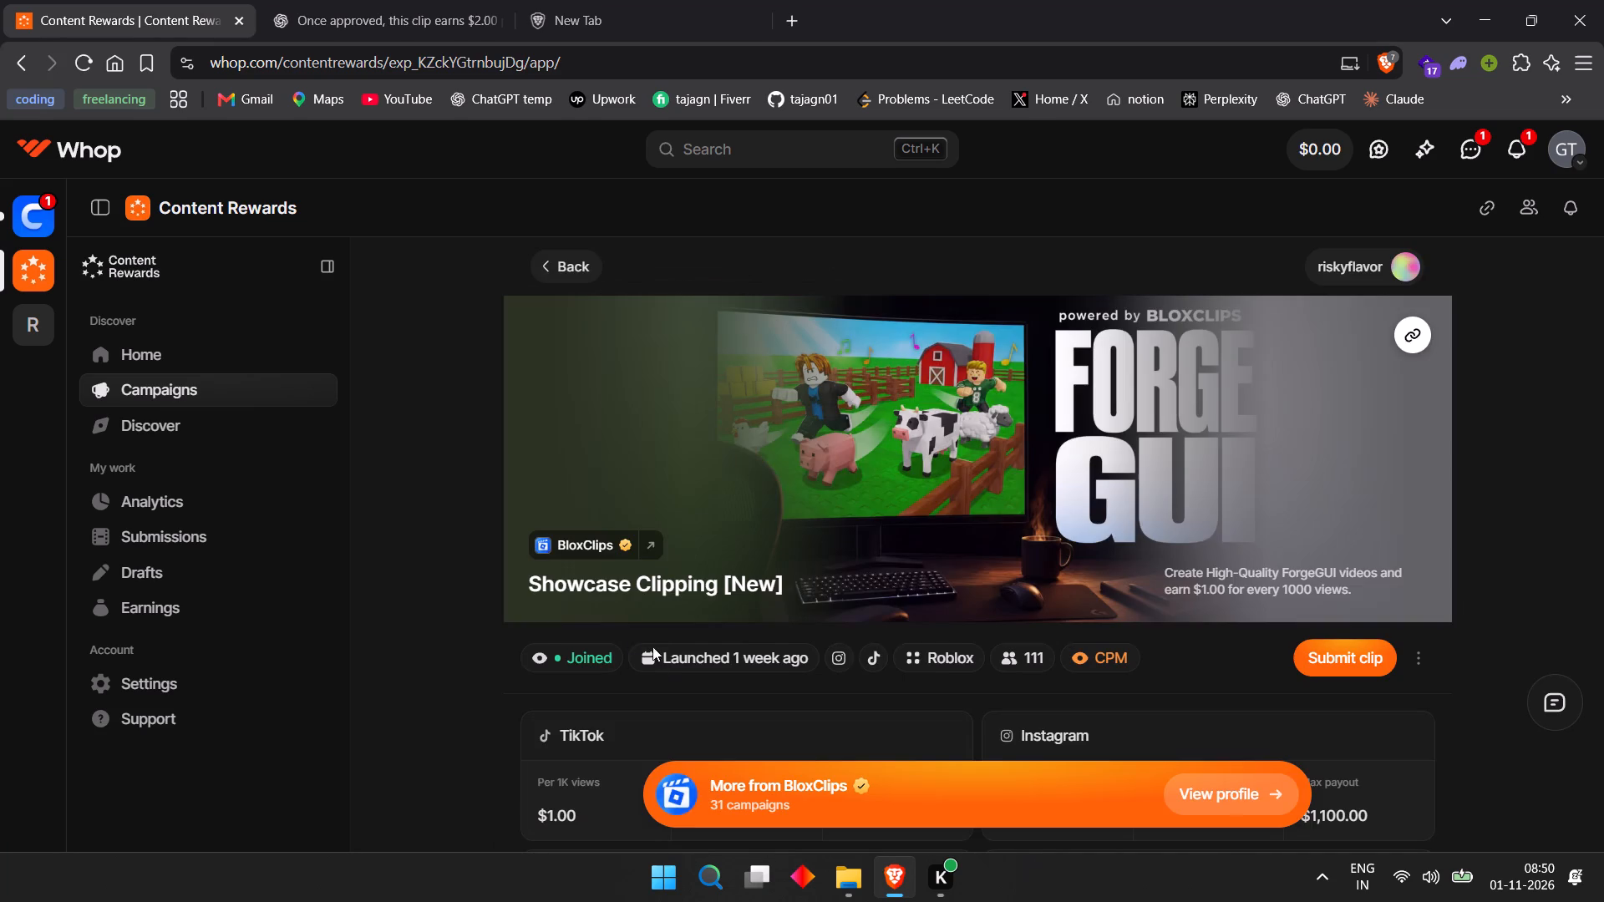
scroll(932, 651, down, 3)
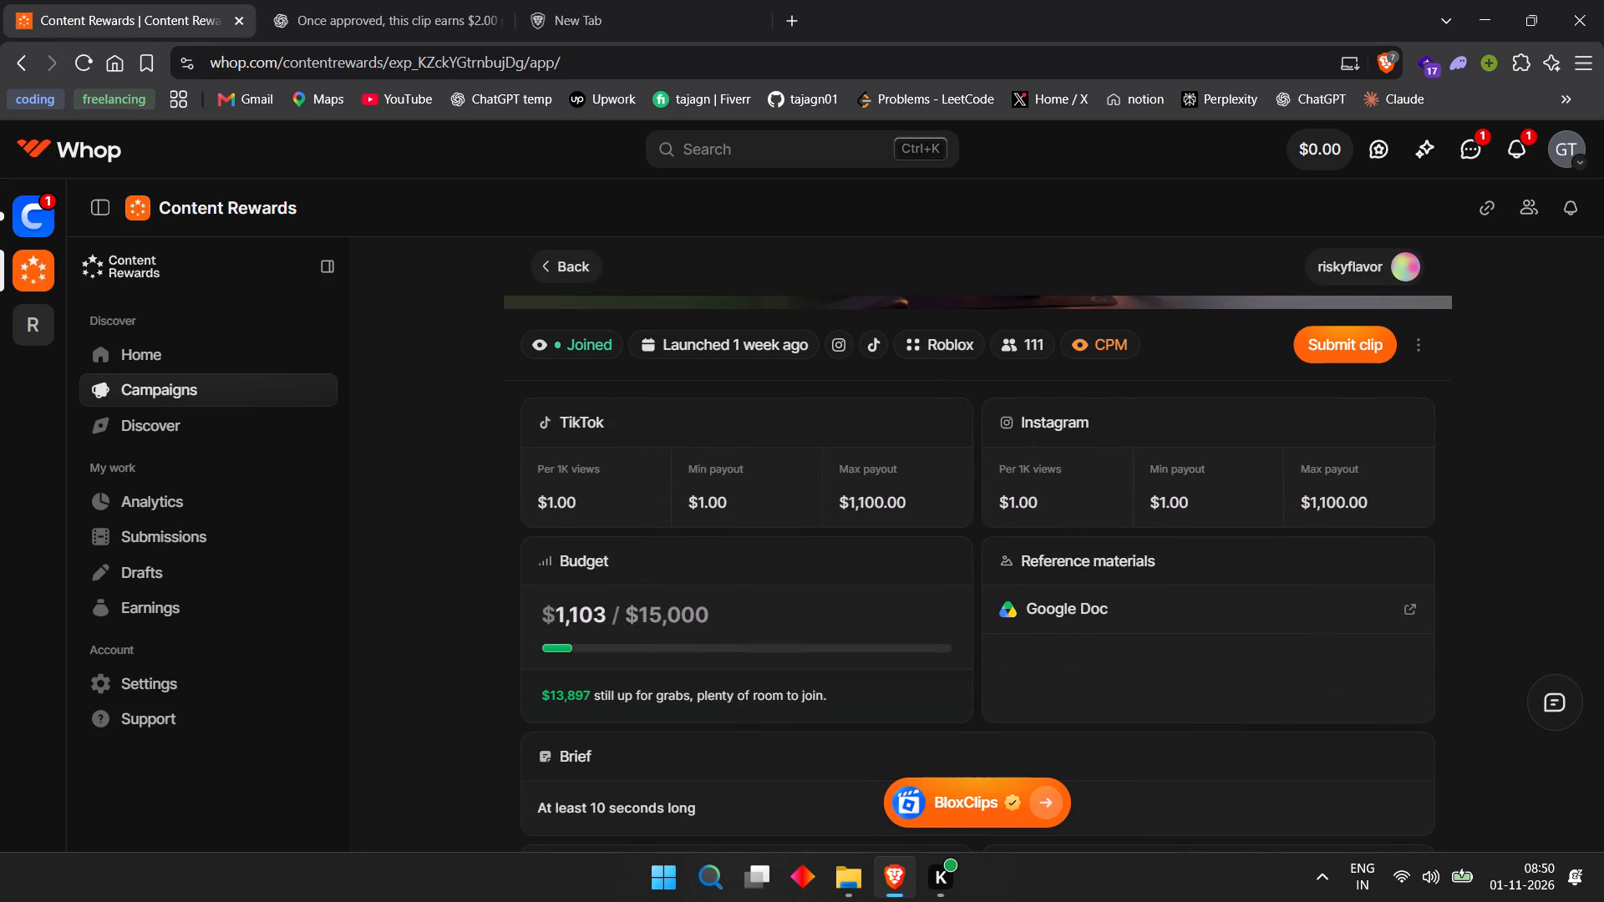
Open the BloxClips profile from the Showcase Clipping campaign and look through its list of campaigns.
scroll(810, 347, up, 3)
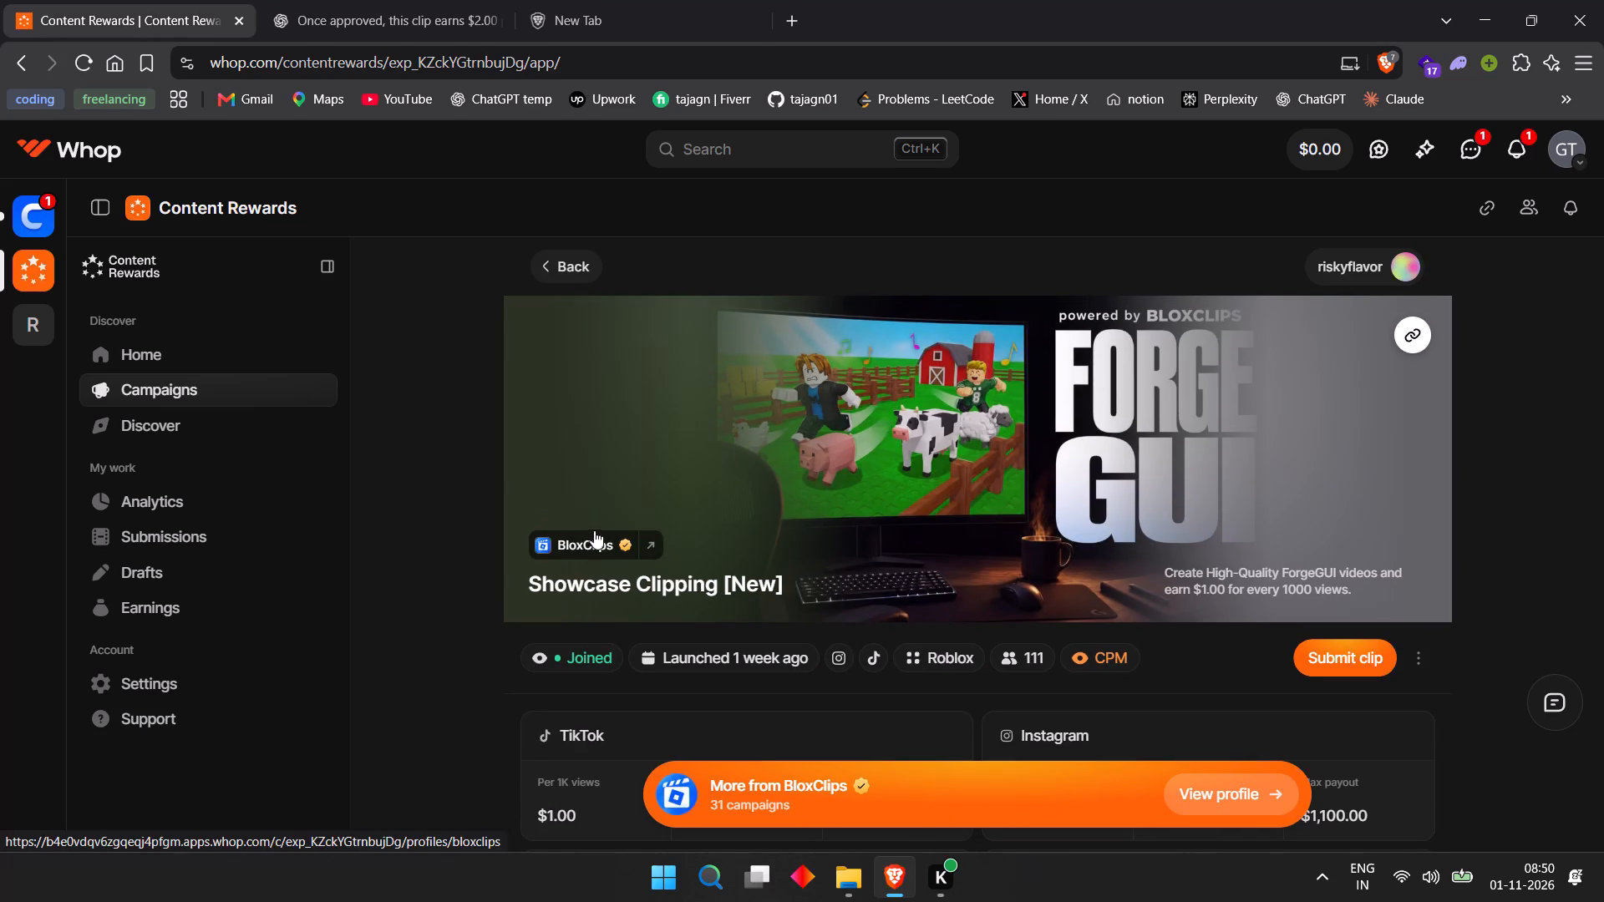
click(594, 530)
click(583, 542)
scroll(586, 545, down, 5)
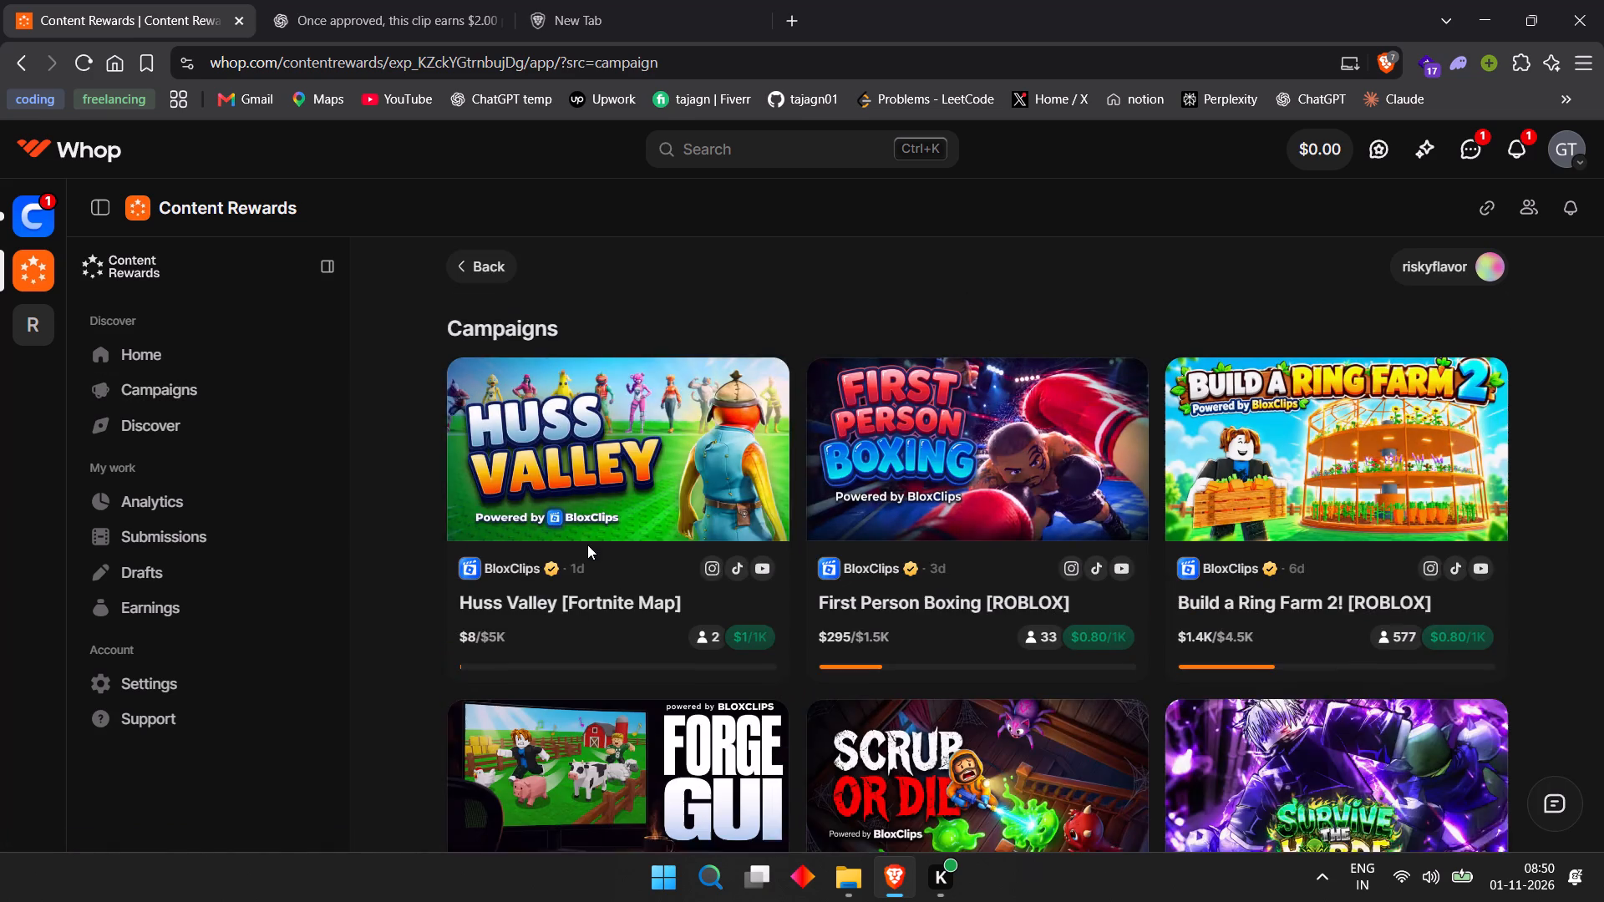
scroll(587, 545, down, 1)
scroll(943, 529, down, 4)
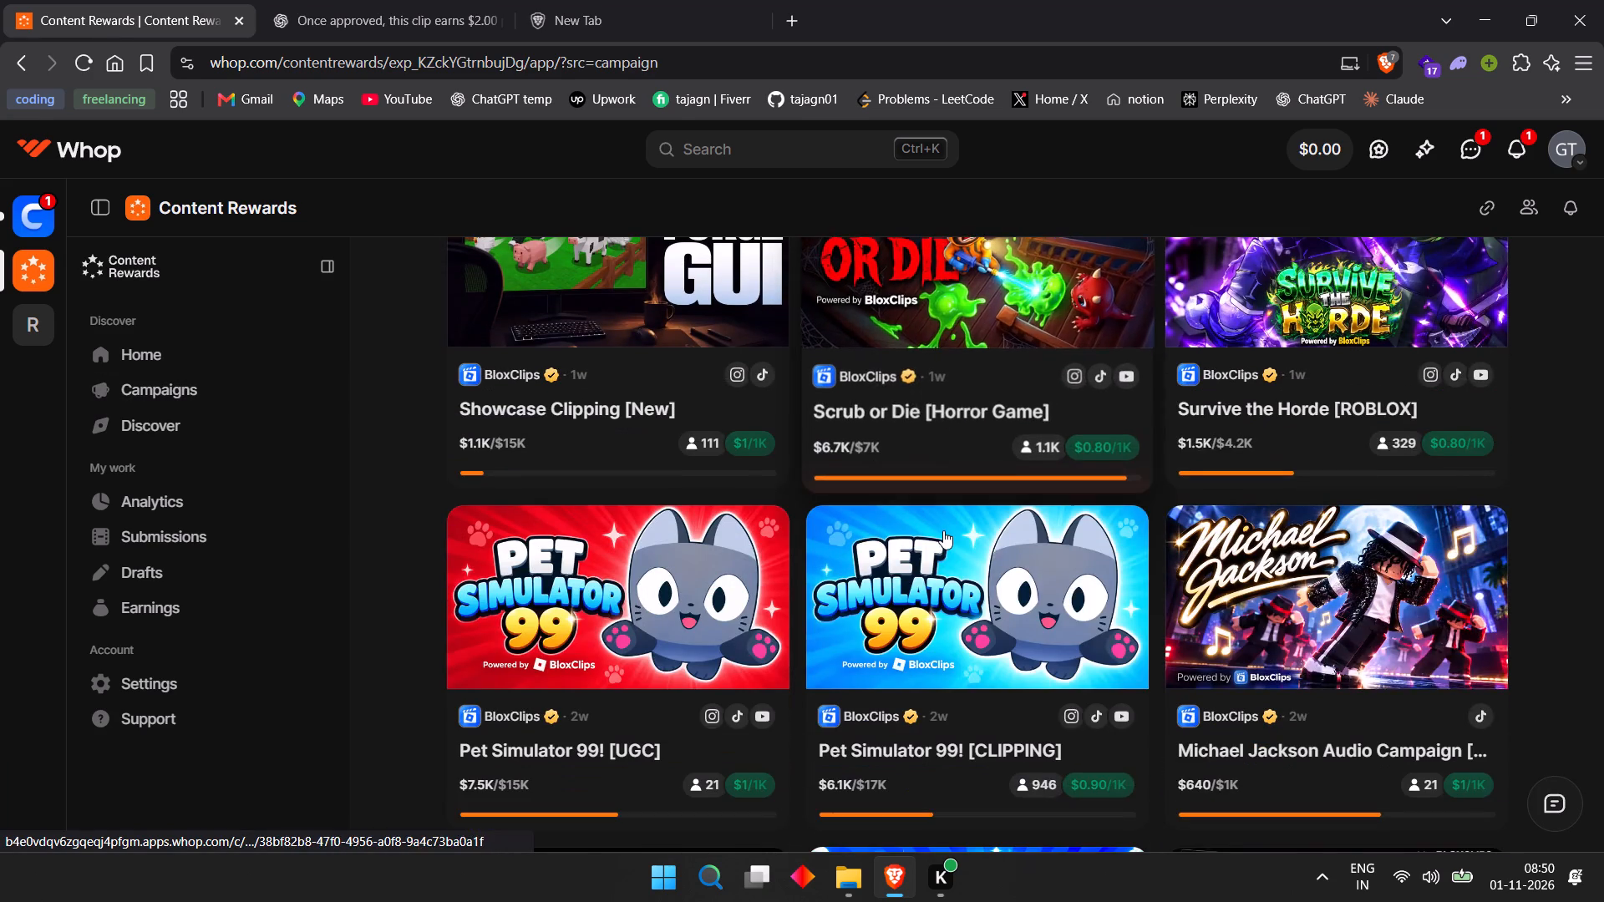
scroll(943, 531, down, 7)
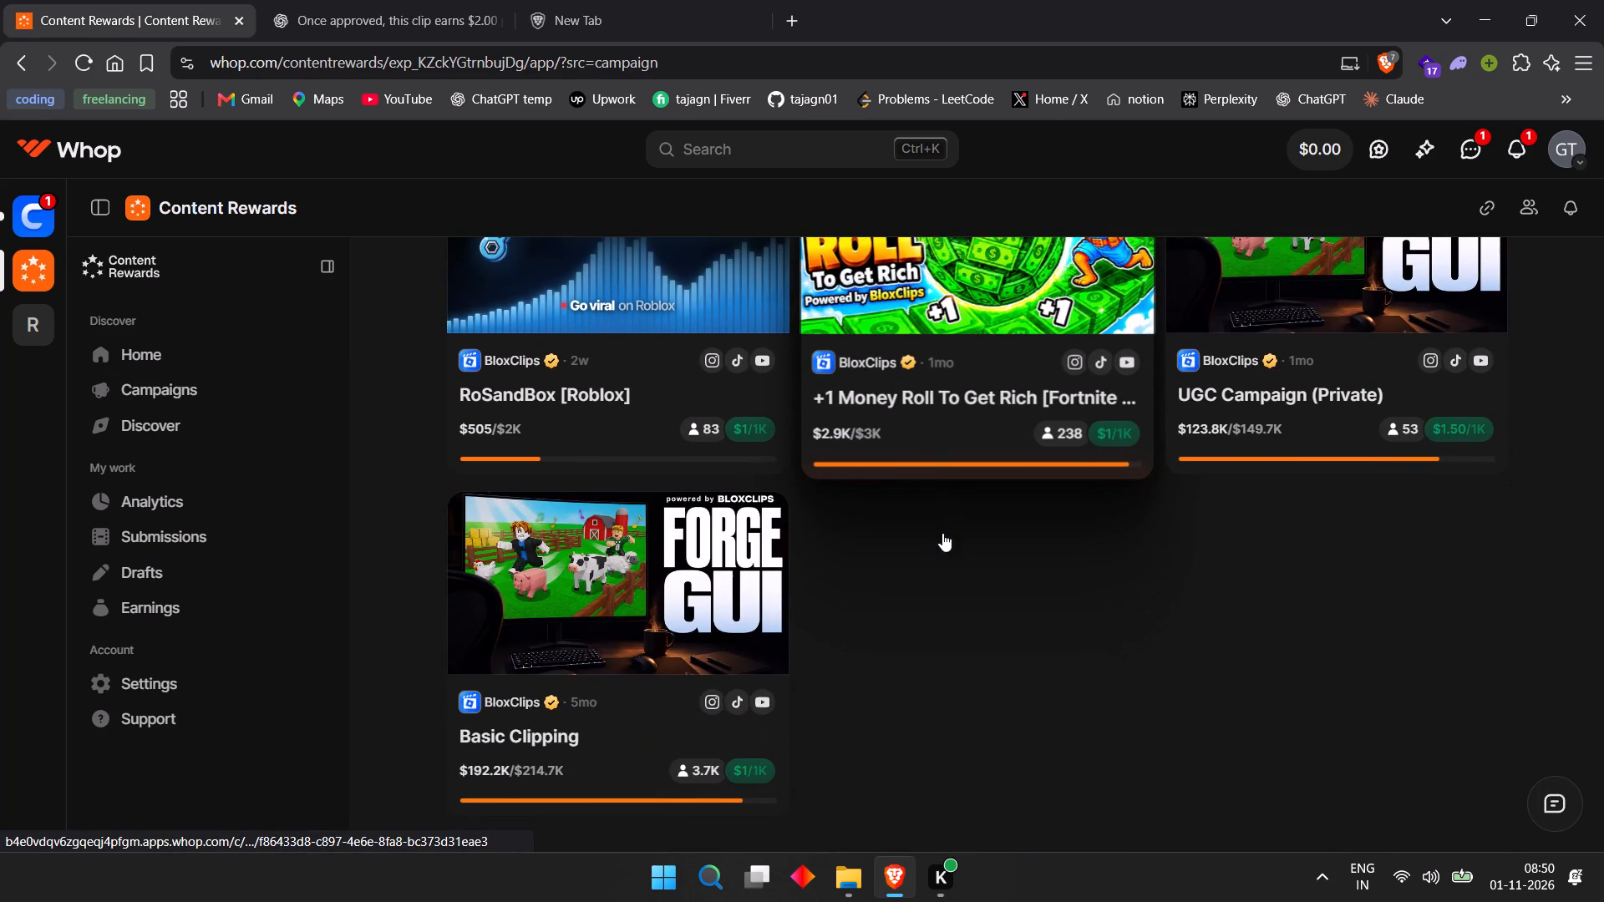
scroll(942, 533, down, 2)
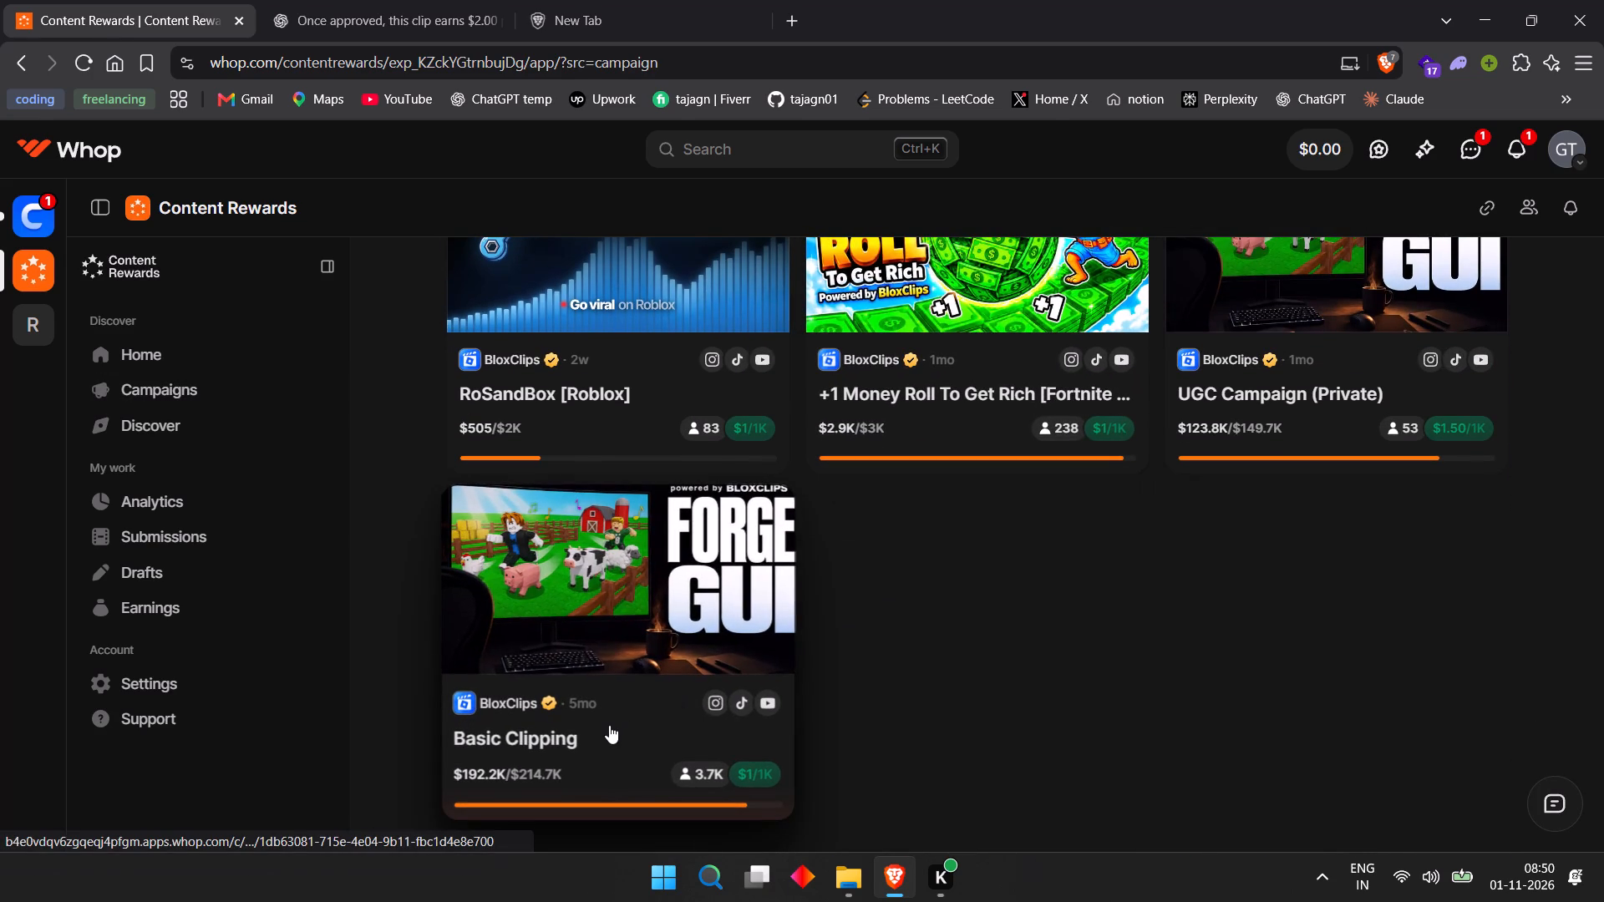
scroll(1302, 515, up, 3)
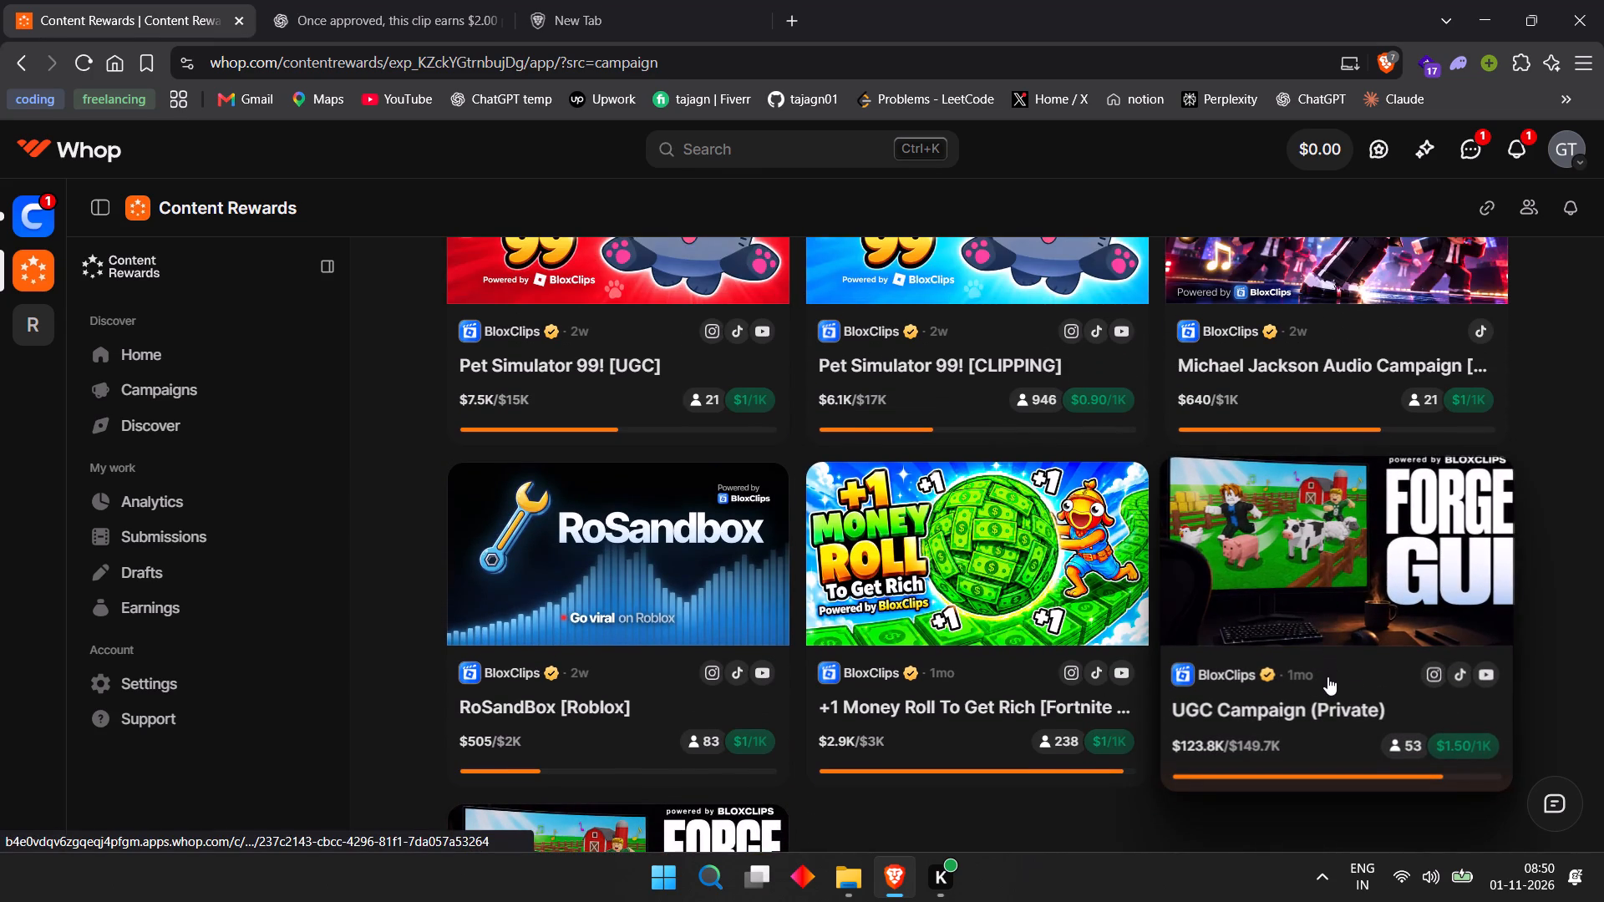
scroll(1327, 676, up, 6)
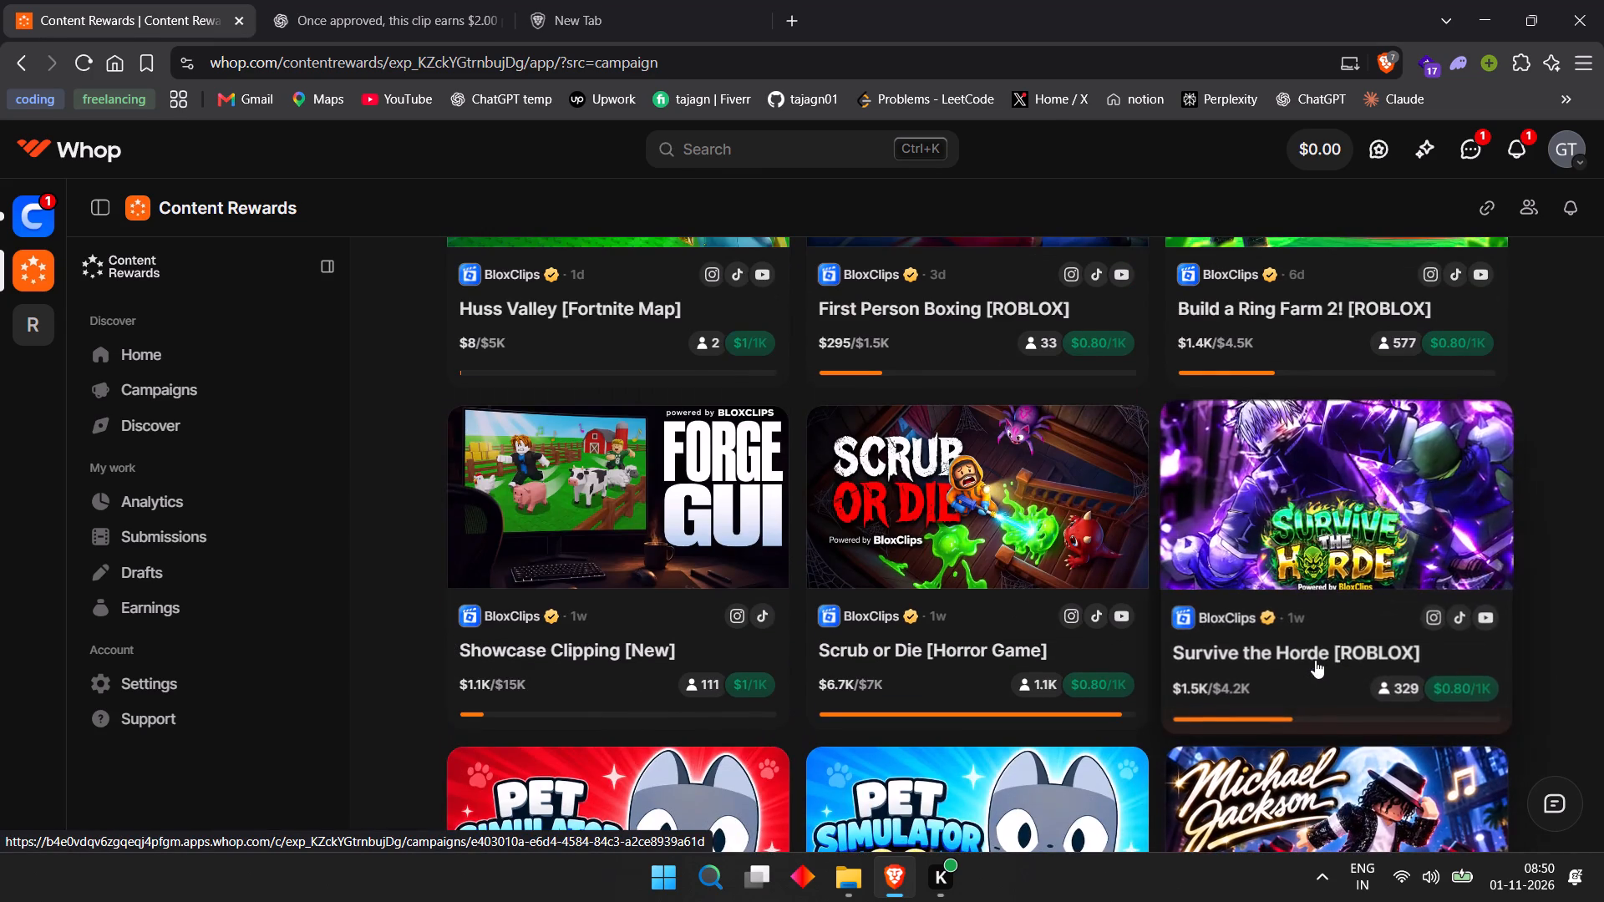
Open the Showcase Clipping [New] campaign, review its payouts, brief and requirements, and go back.
click(680, 621)
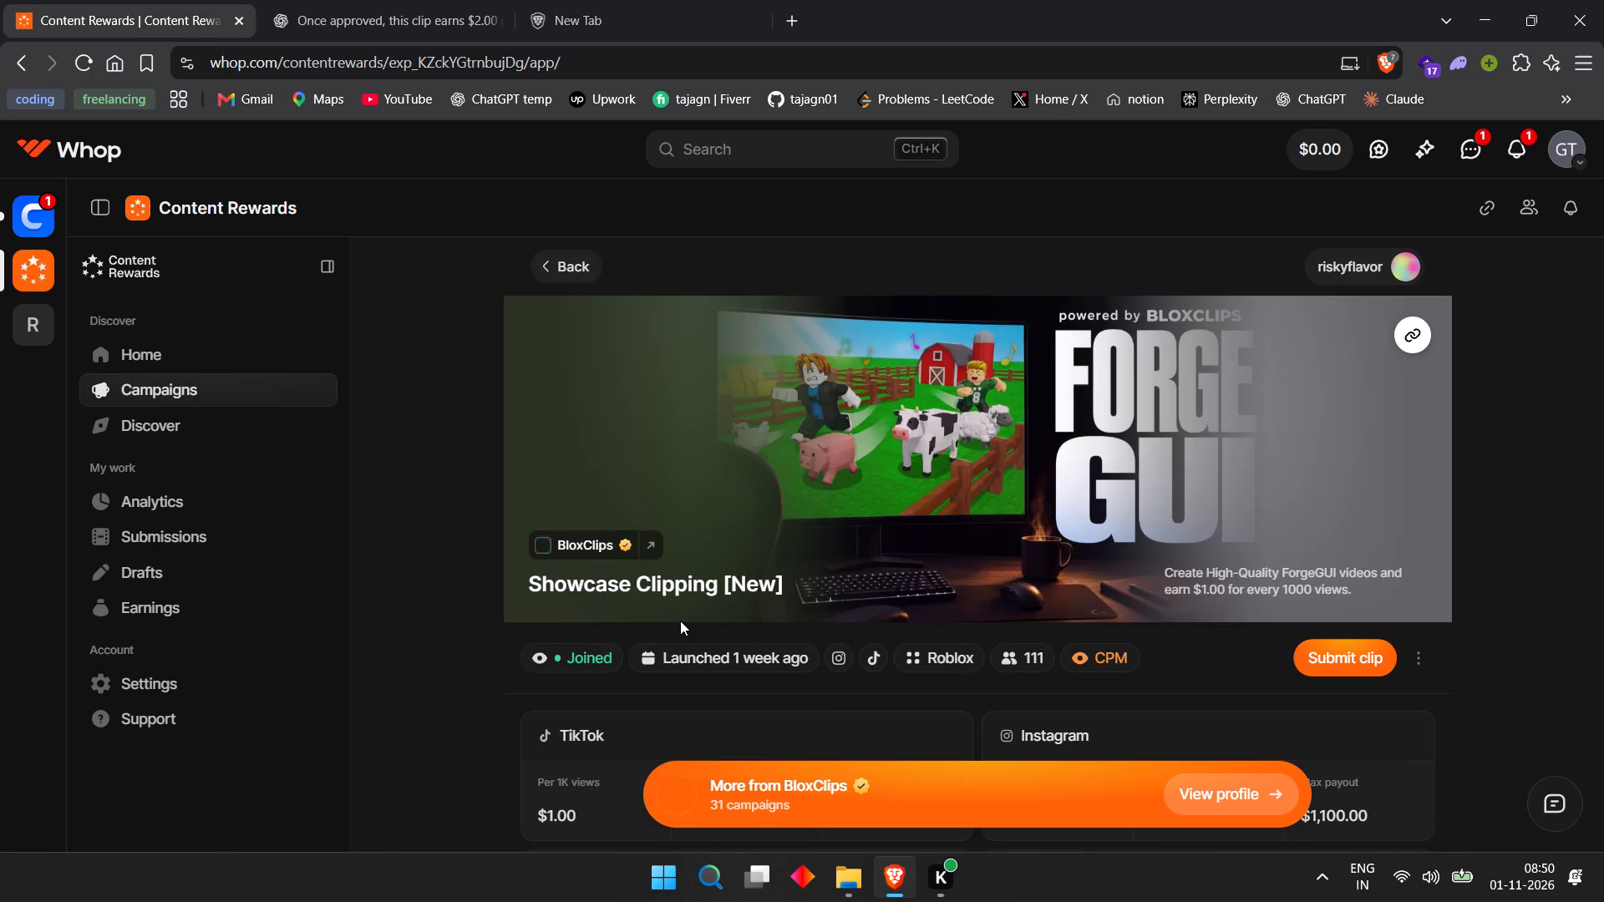
scroll(680, 621, down, 4)
scroll(680, 621, up, 3)
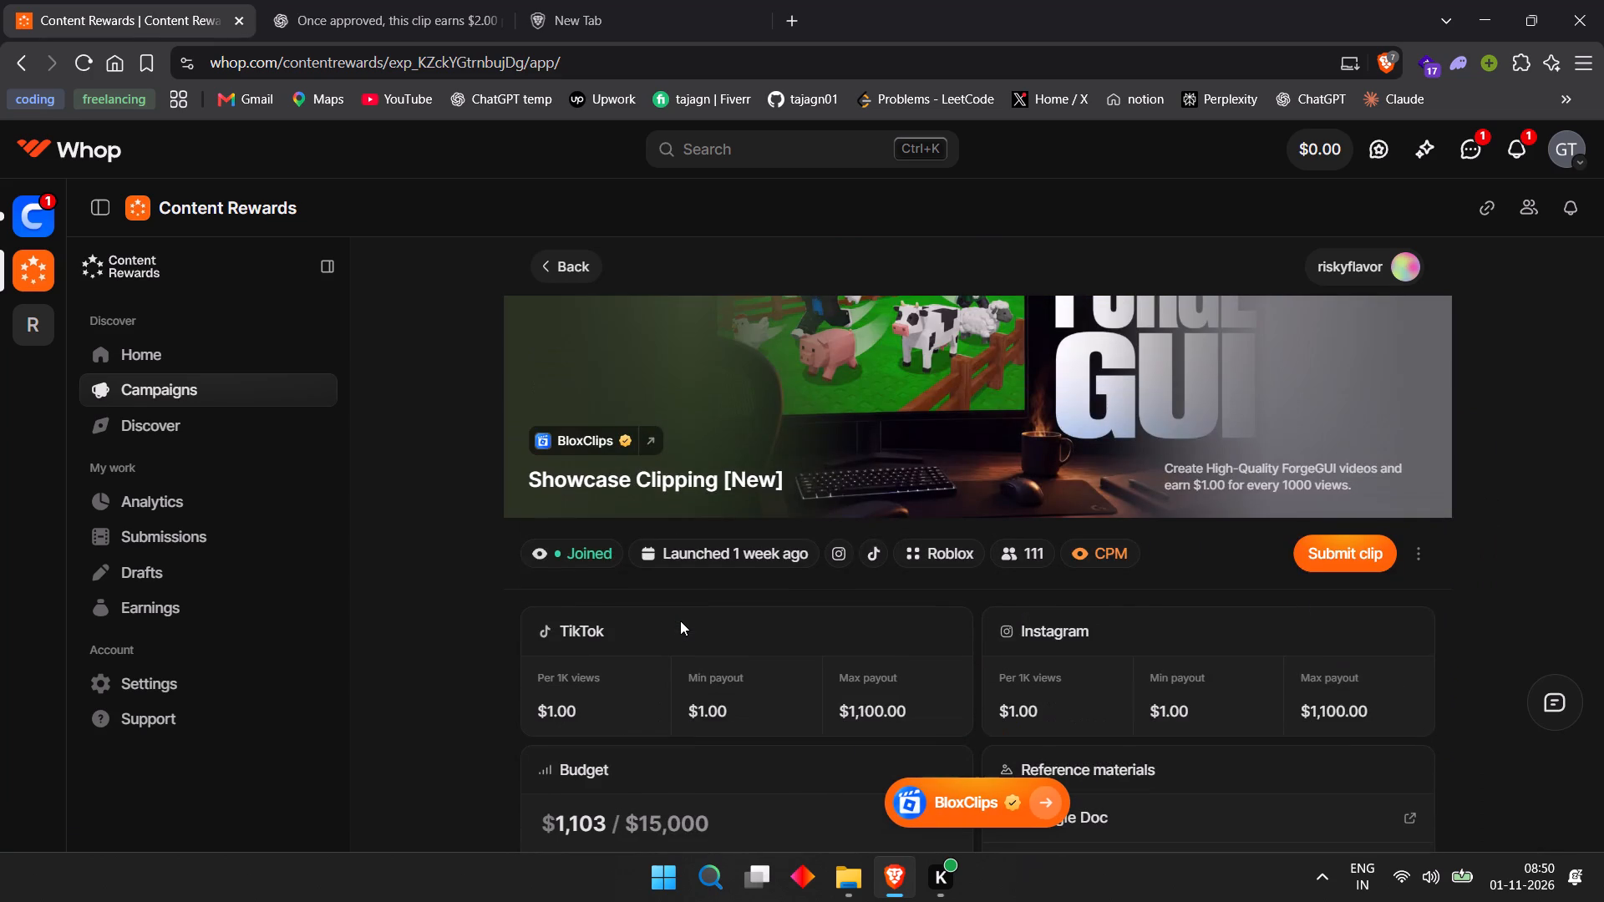
scroll(680, 621, down, 5)
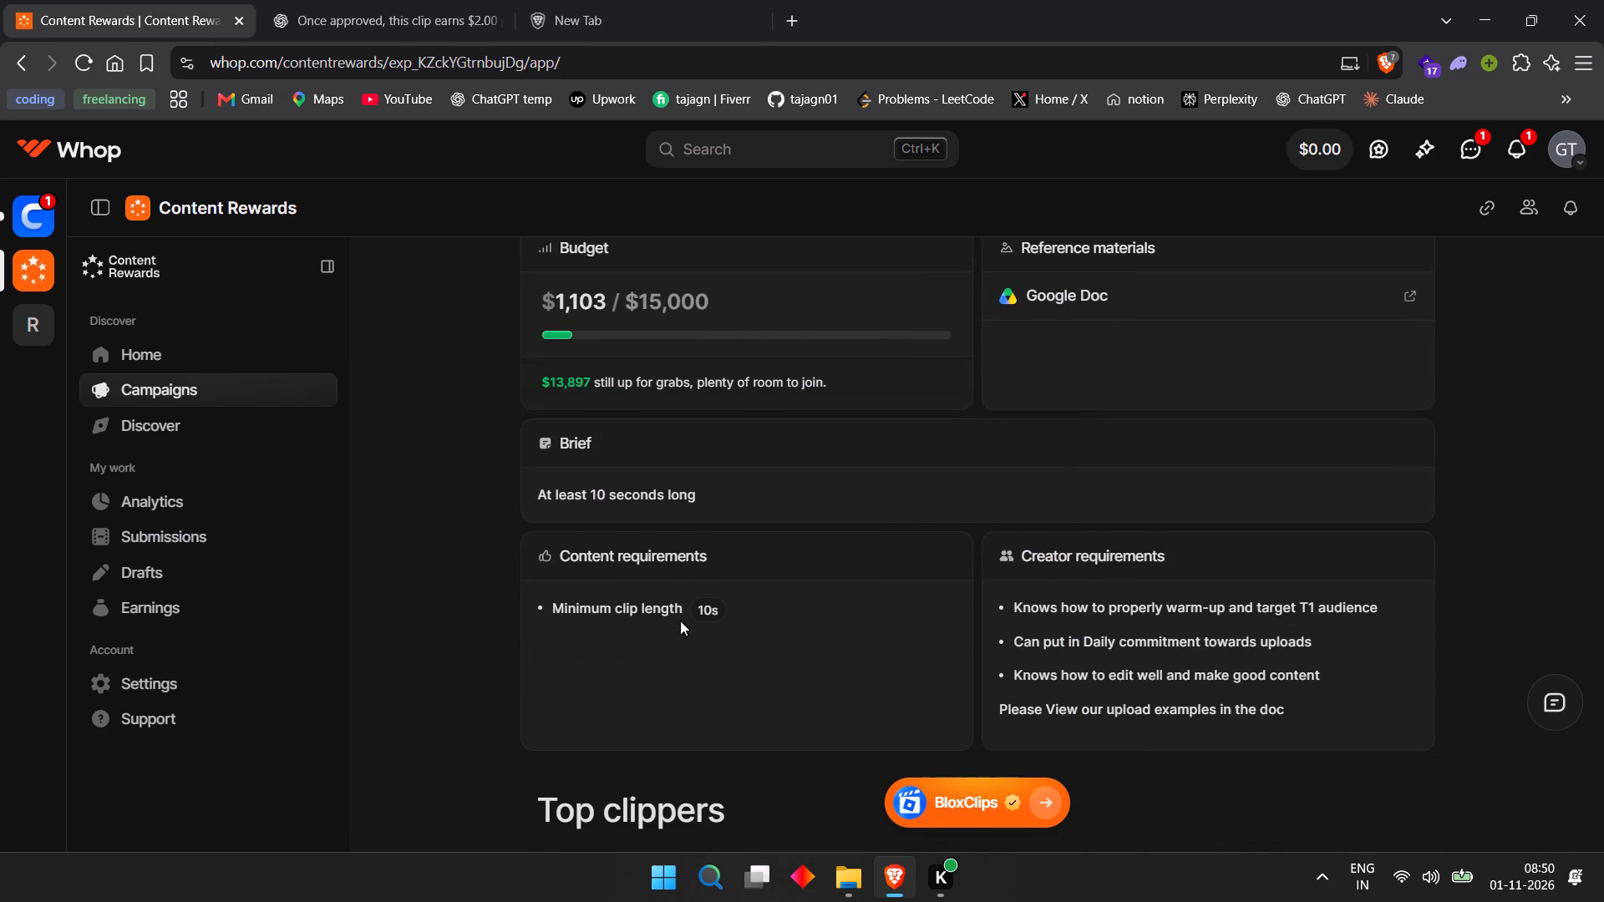
click(13, 67)
click(6, 63)
scroll(600, 474, down, 5)
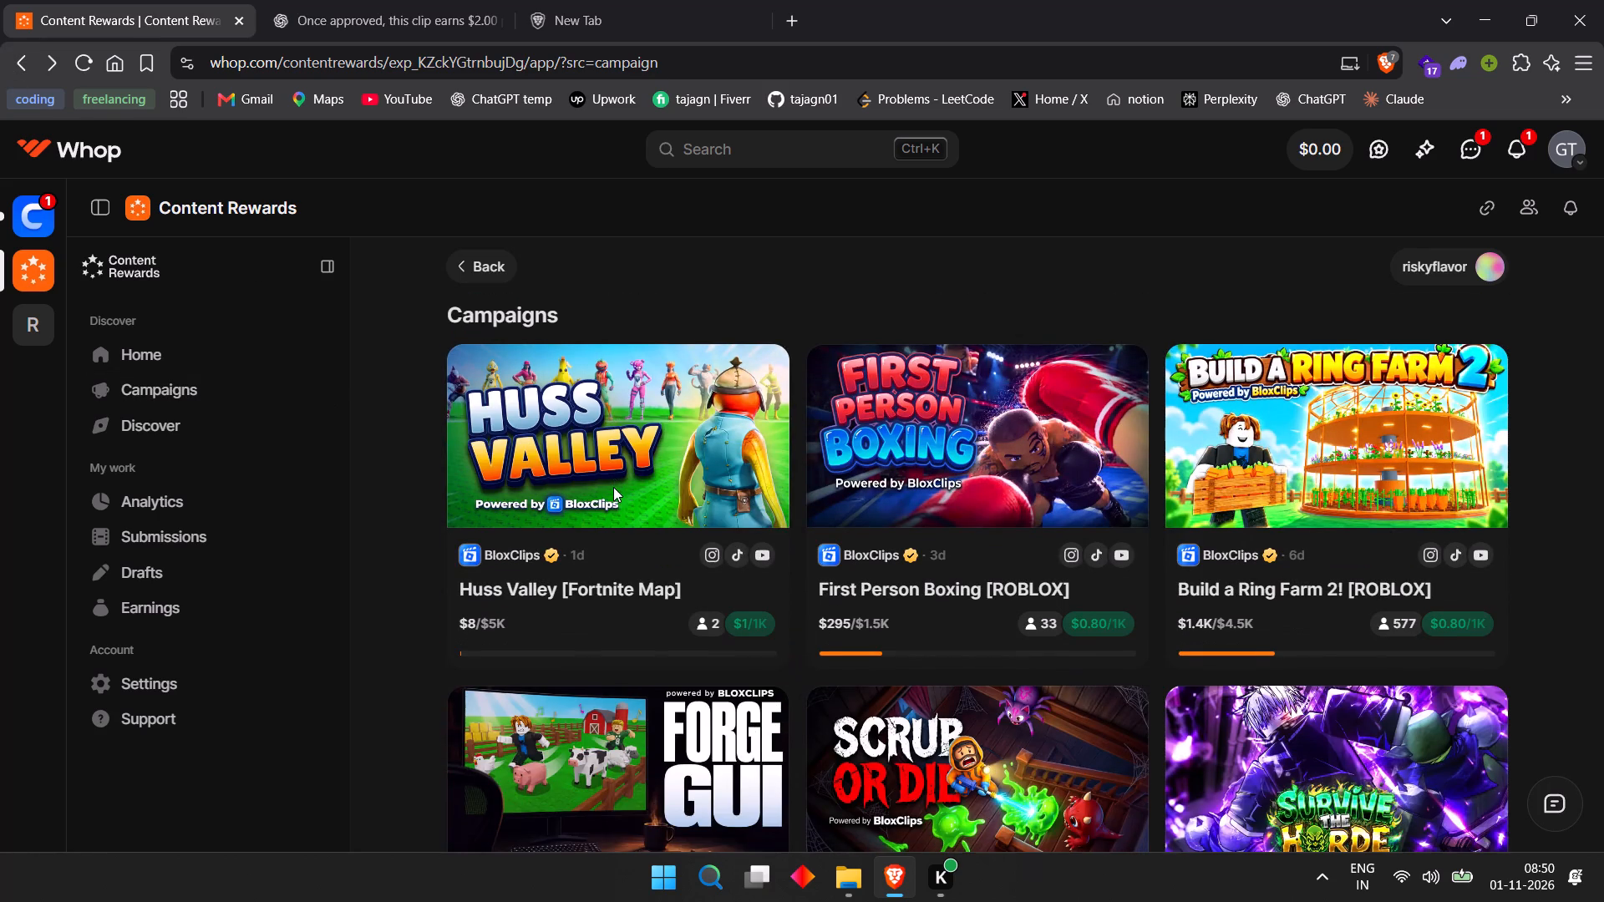
Look through the BloxClips campaign list and open the Basic Clipping campaign.
scroll(1451, 478, down, 3)
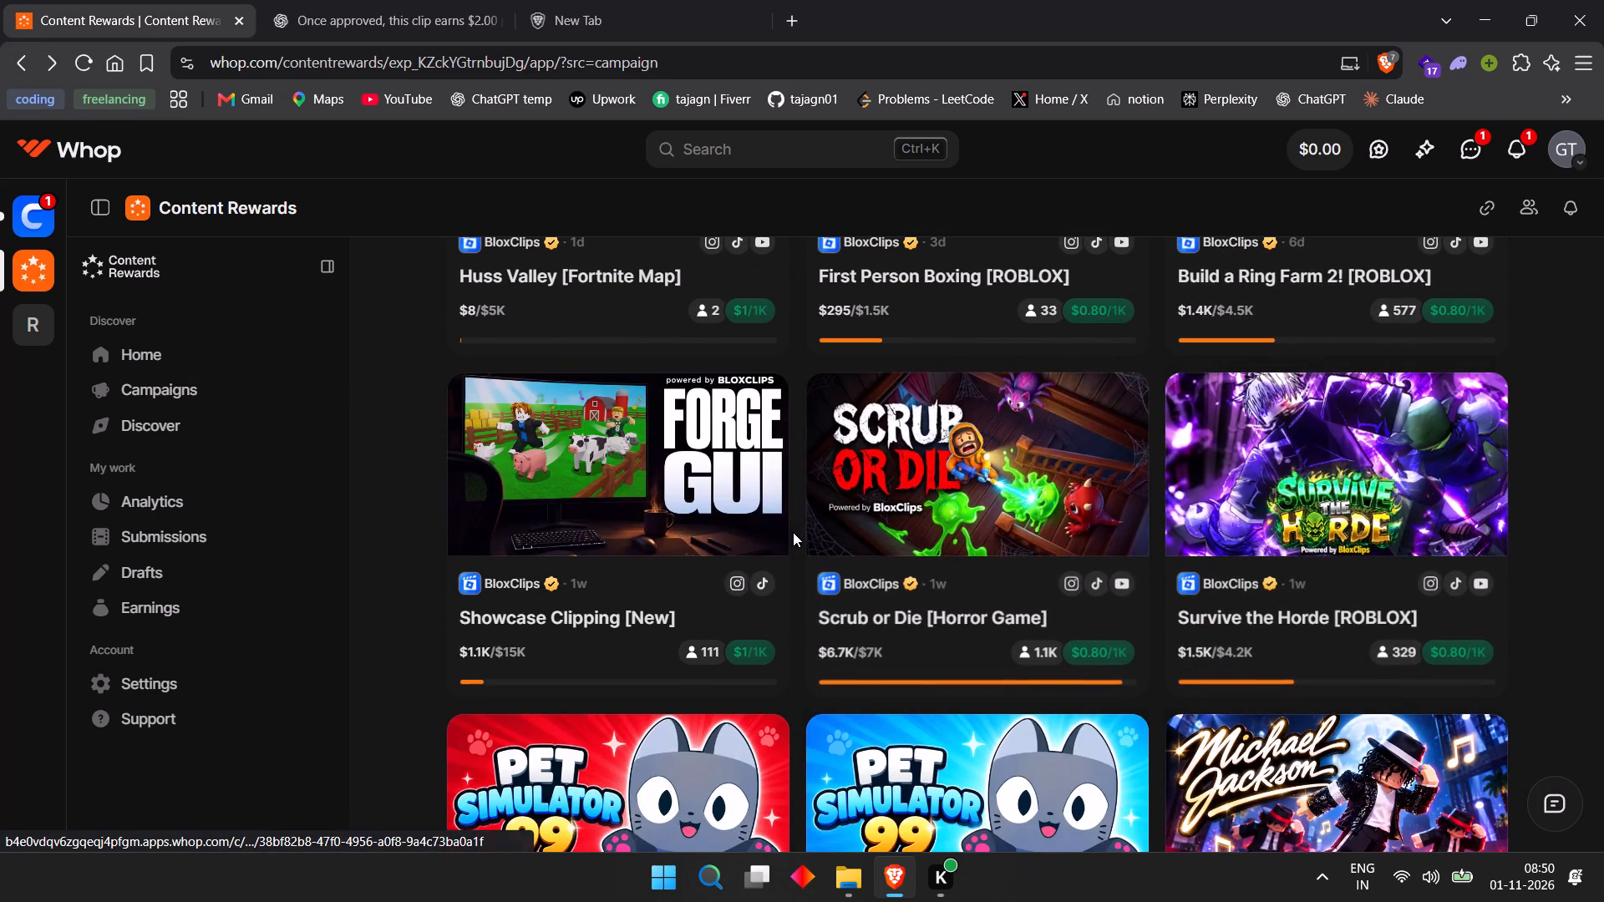
scroll(1528, 520, down, 1)
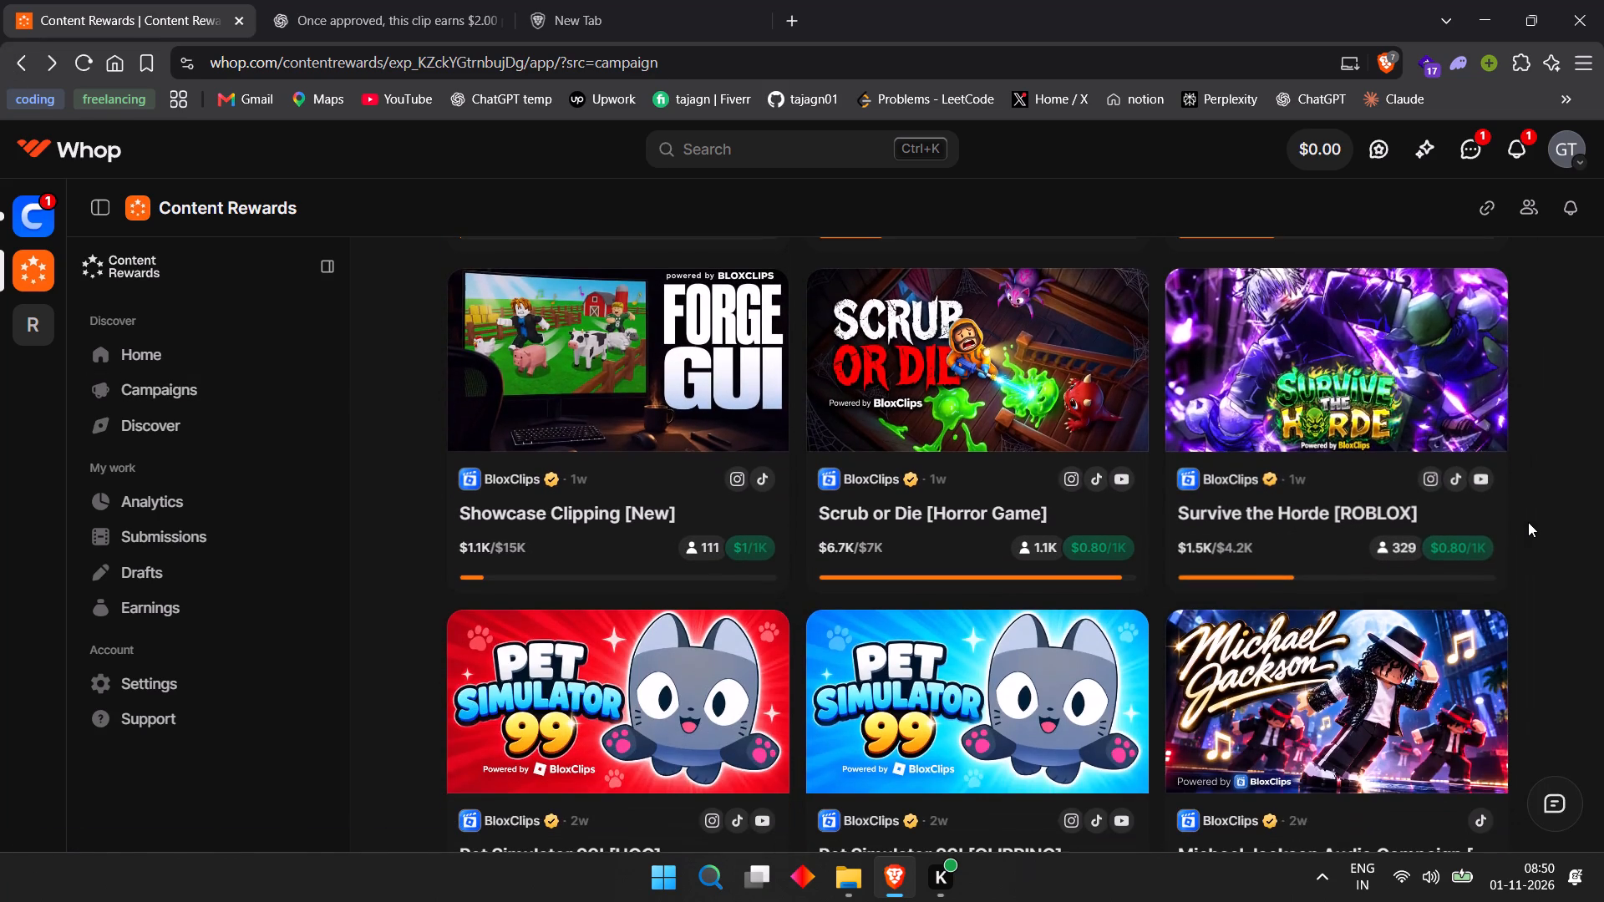
scroll(1528, 530, down, 3)
scroll(791, 567, down, 4)
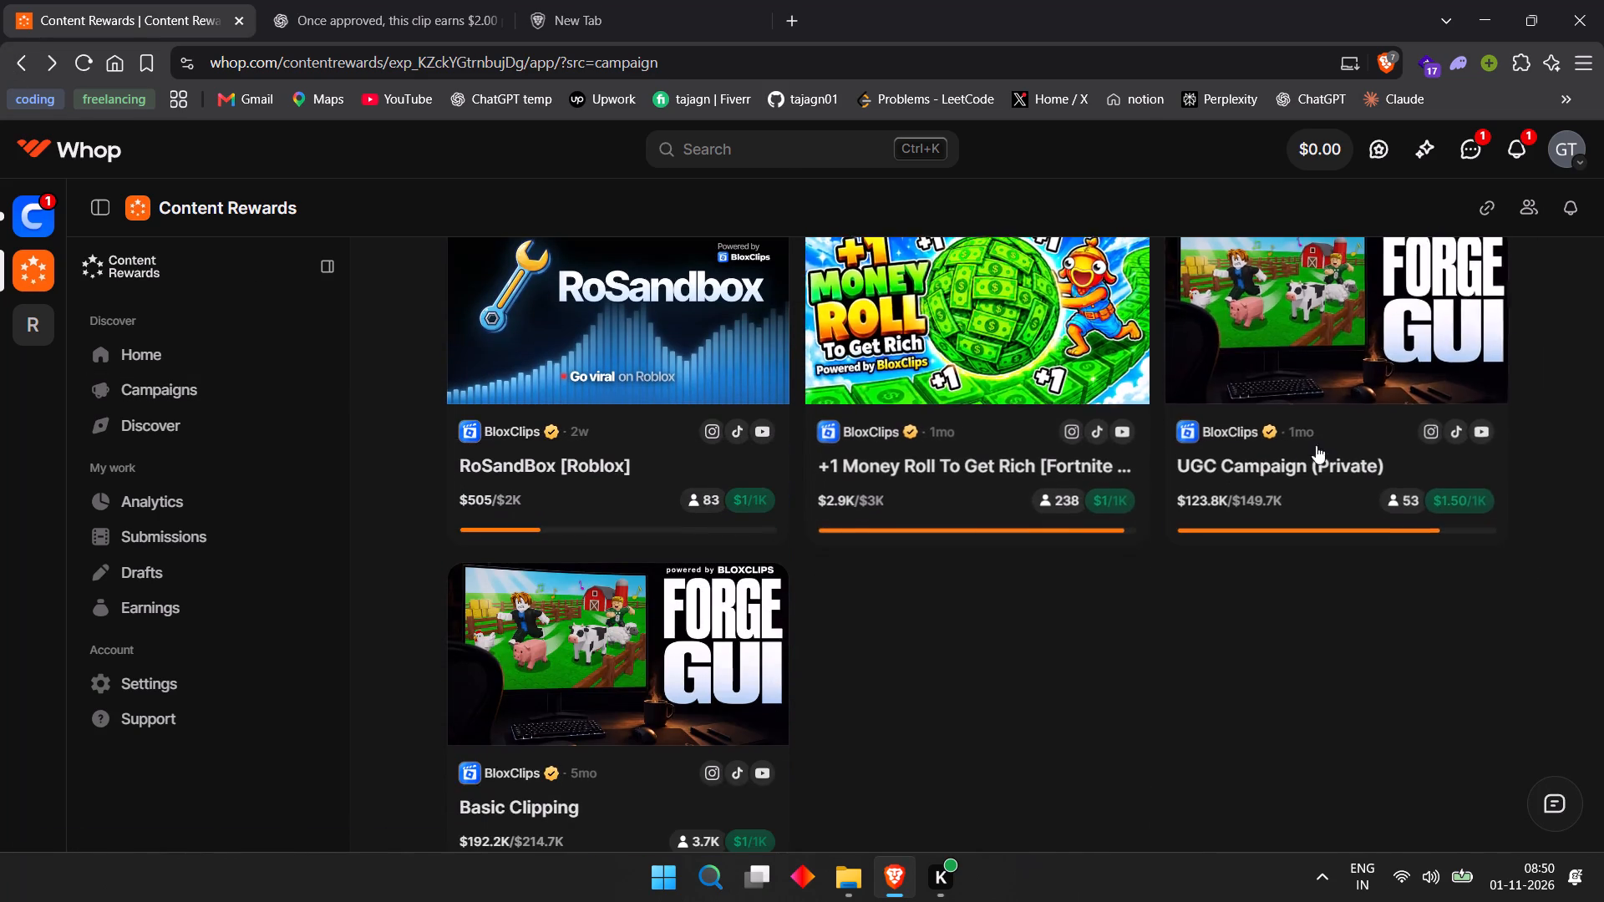
scroll(789, 688, down, 3)
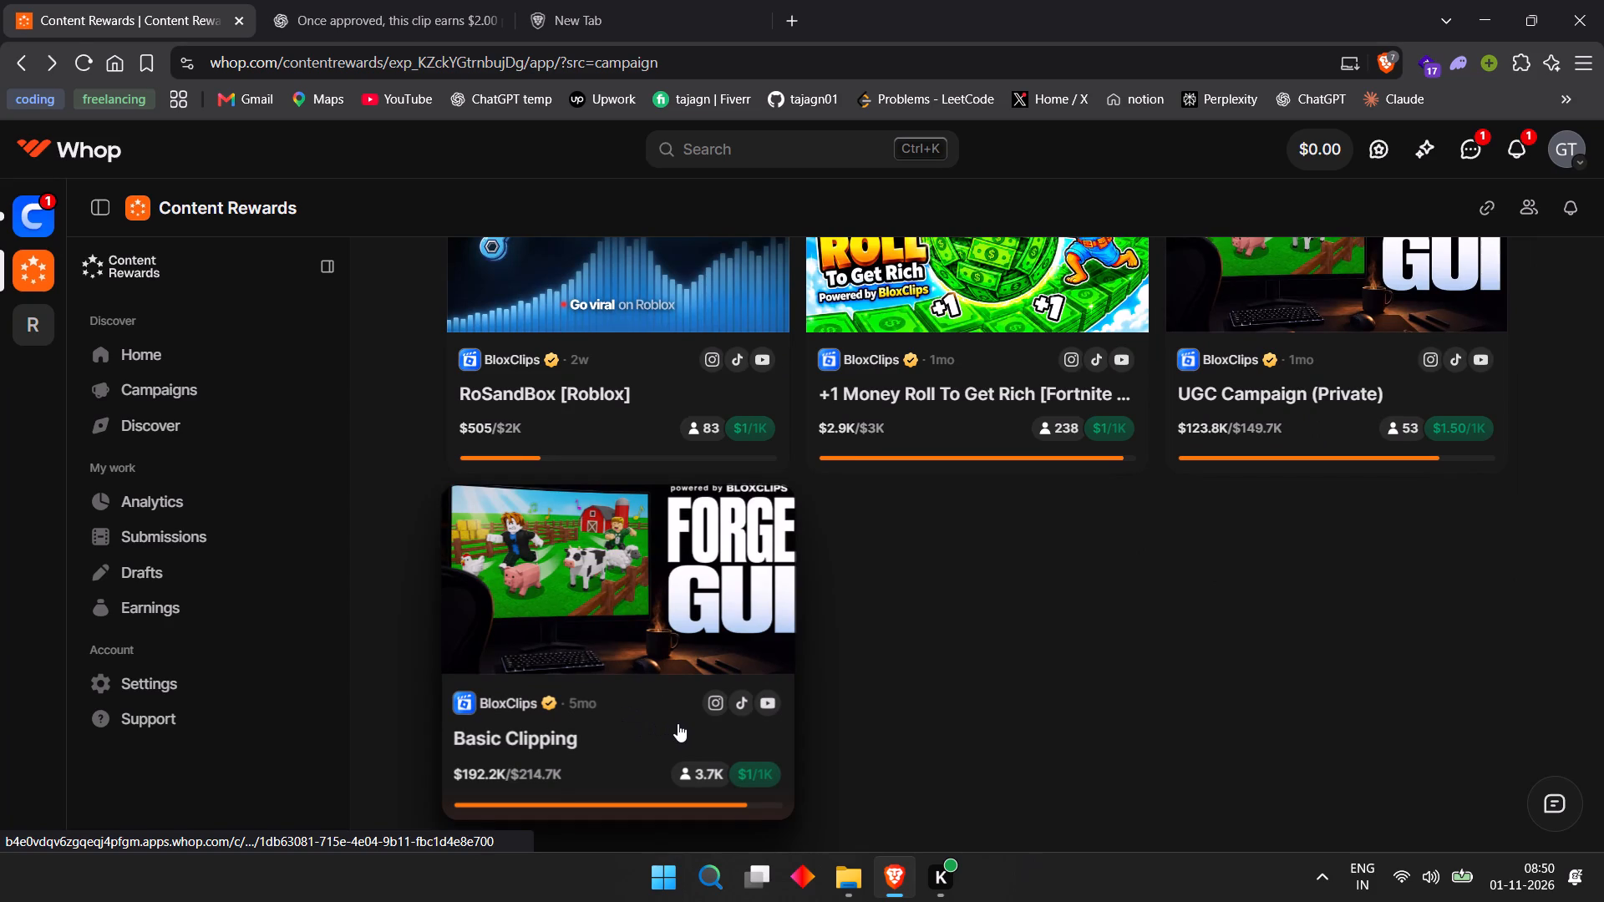
click(678, 723)
Examine the TikTok, Instagram and YouTube payouts, budget and requirements of the Basic Clipping campaign.
scroll(758, 676, down, 2)
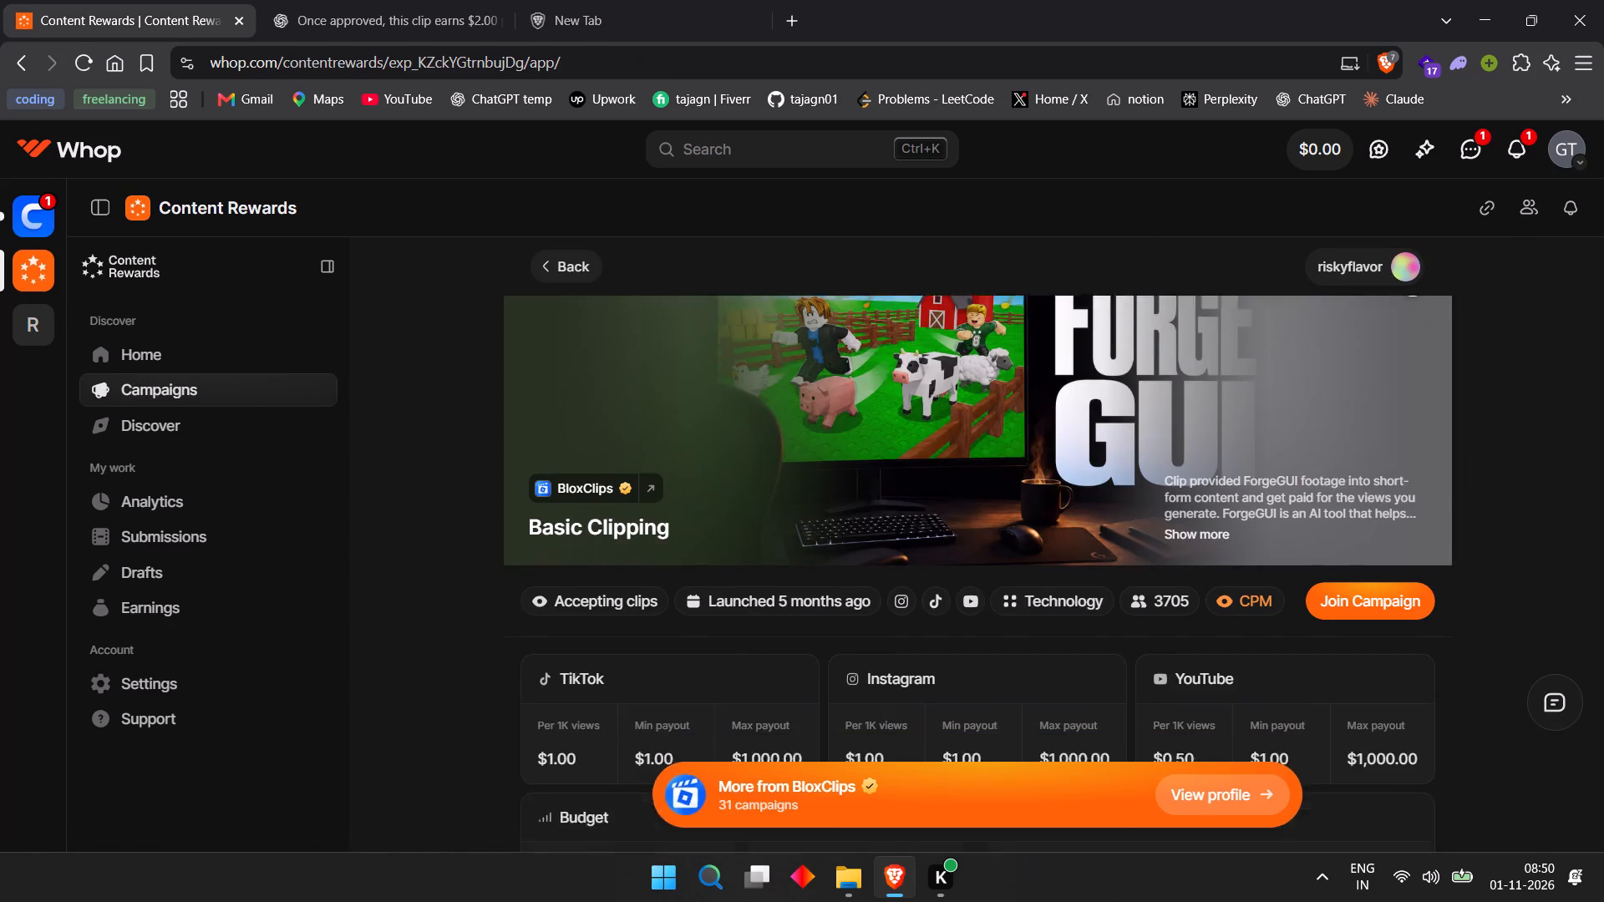
scroll(758, 676, down, 1)
scroll(688, 547, down, 4)
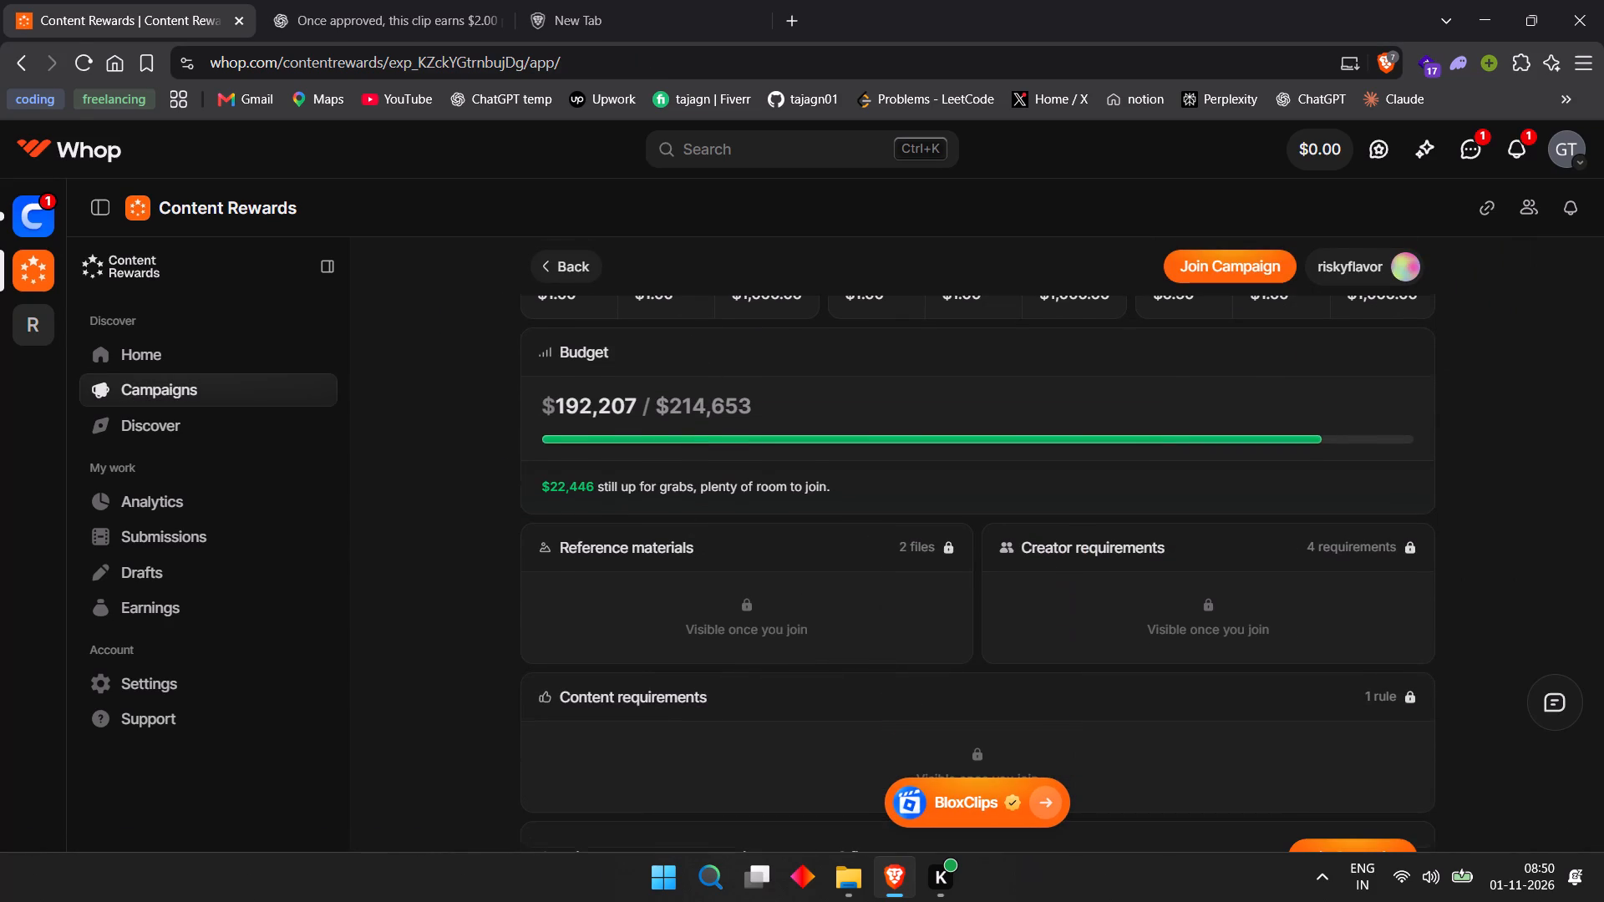
scroll(688, 547, down, 2)
scroll(688, 547, up, 9)
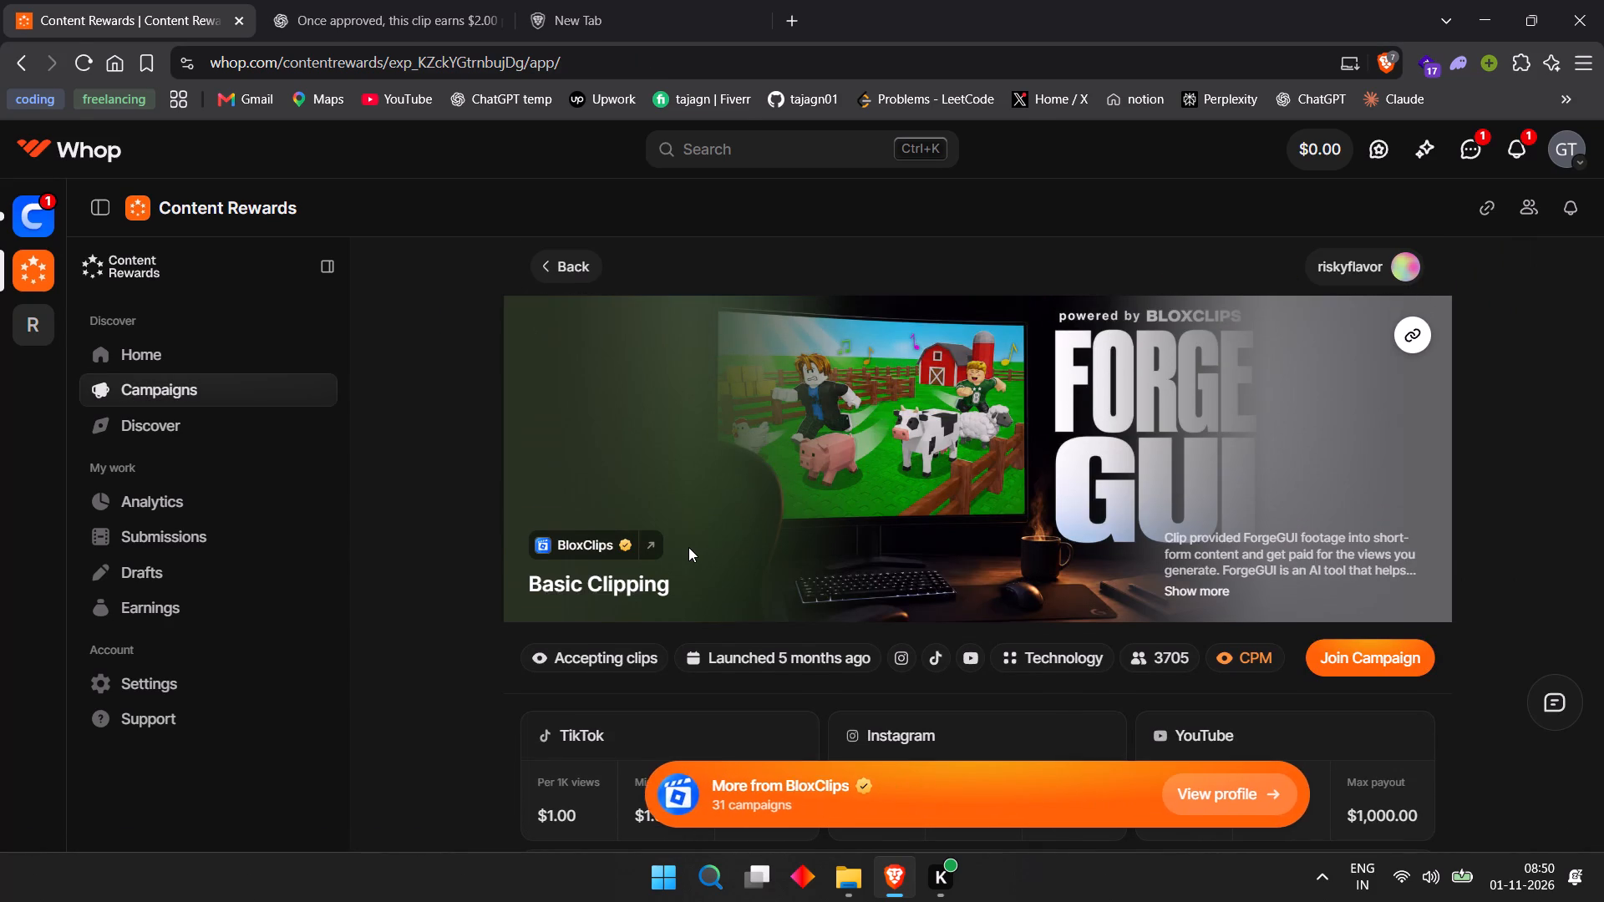
scroll(688, 547, down, 2)
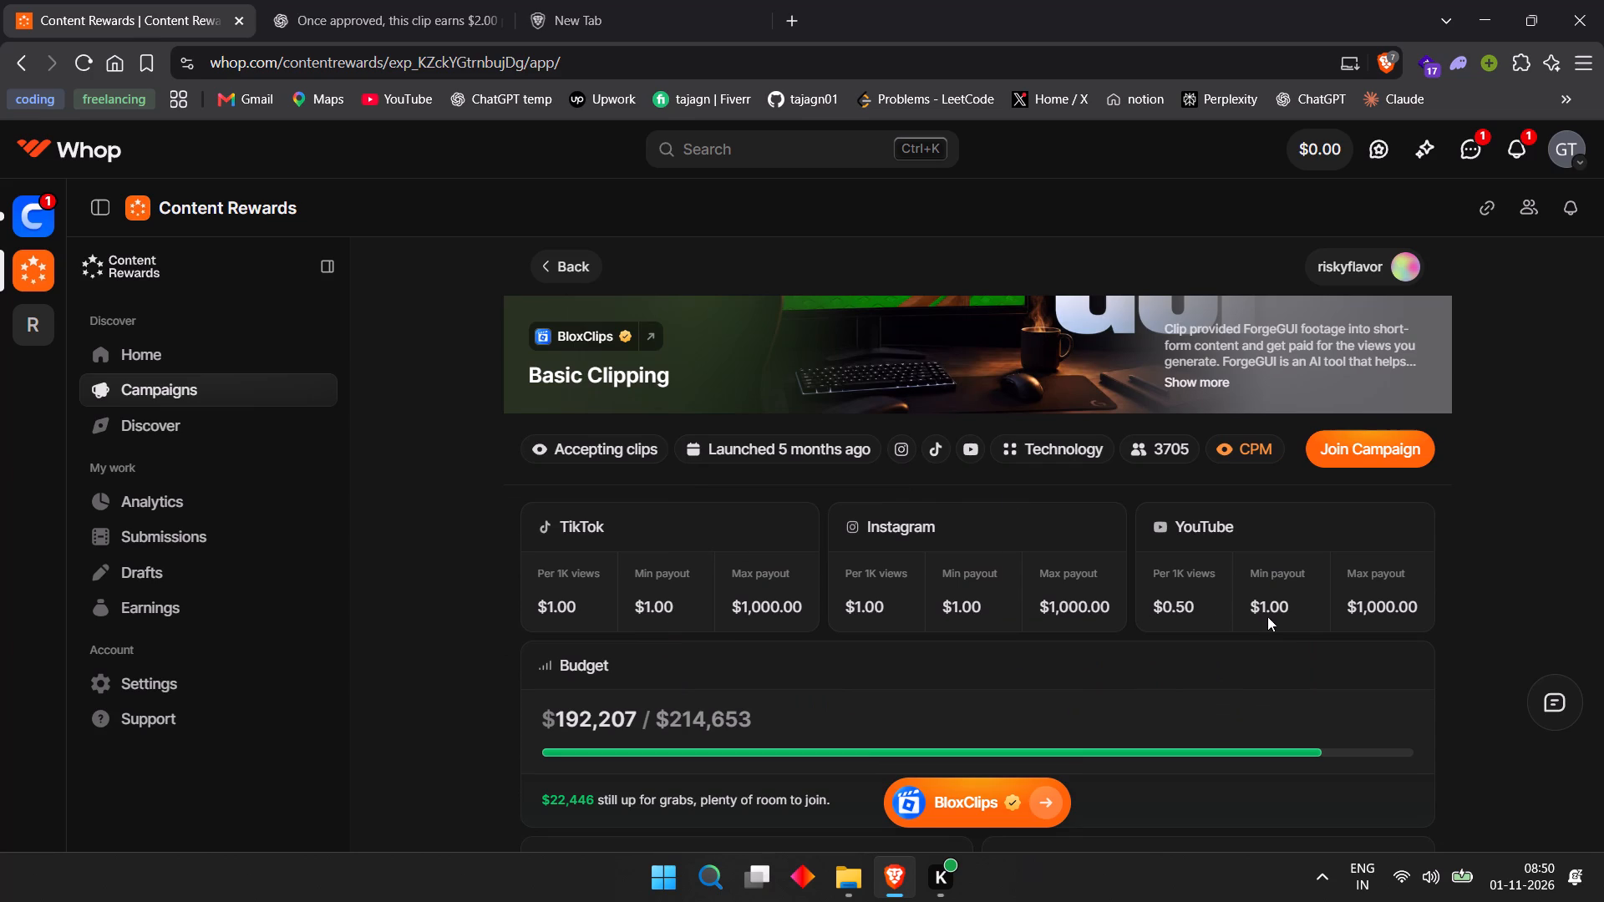
drag(1307, 609, 1087, 607)
click(1085, 606)
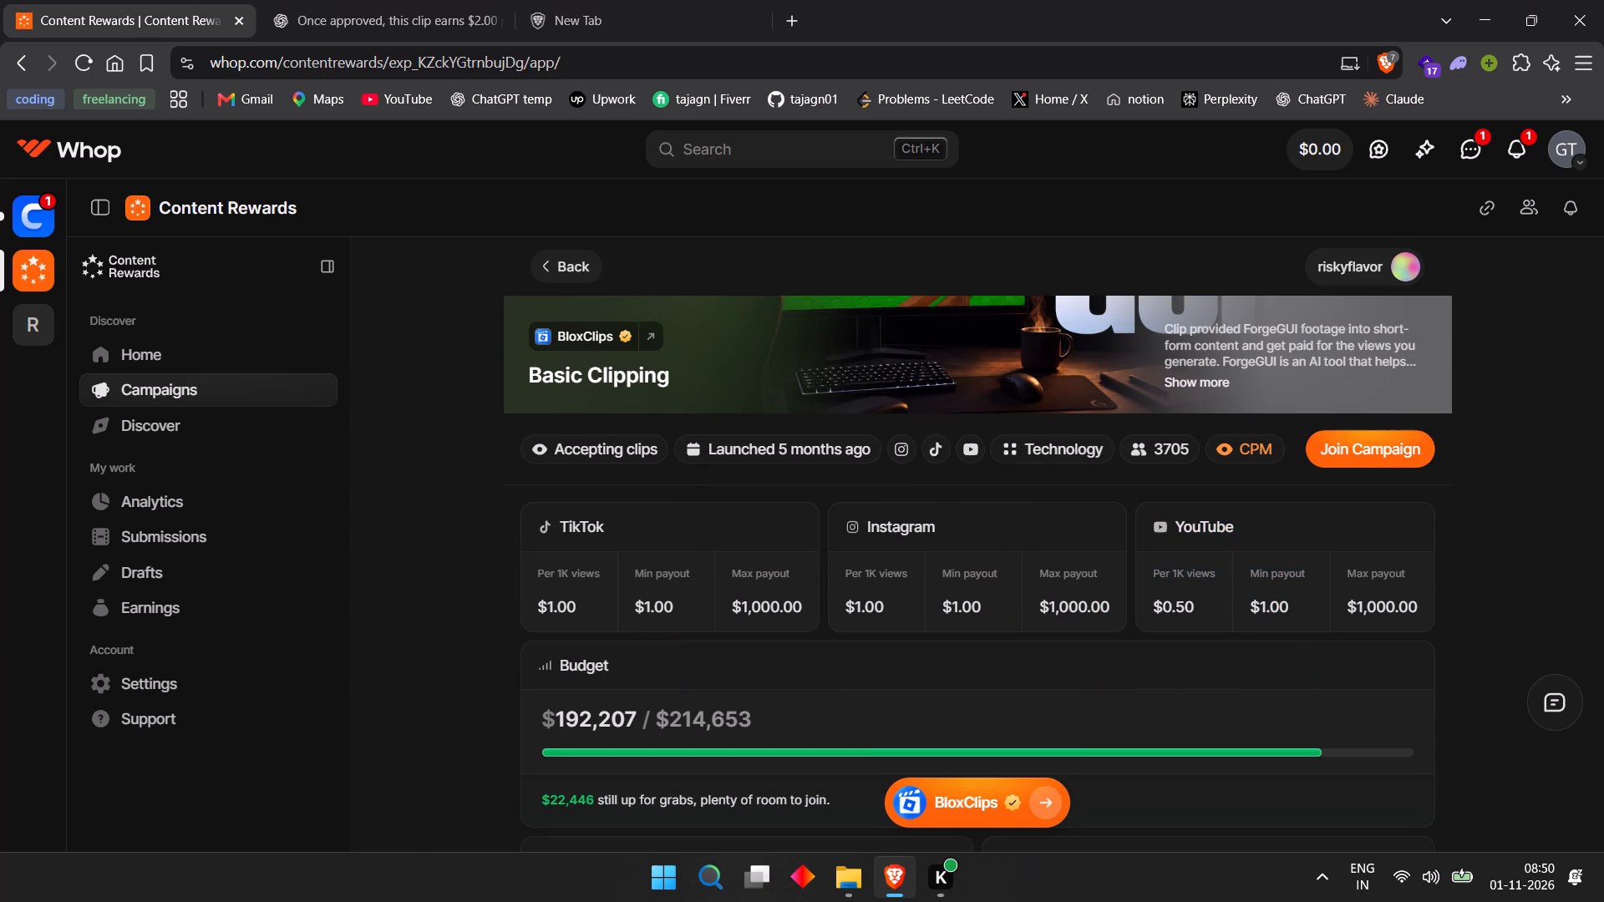
Go back through the BloxClips profile and the Showcase Clipping [New] page to your joined campaigns.
click(561, 249)
click(556, 259)
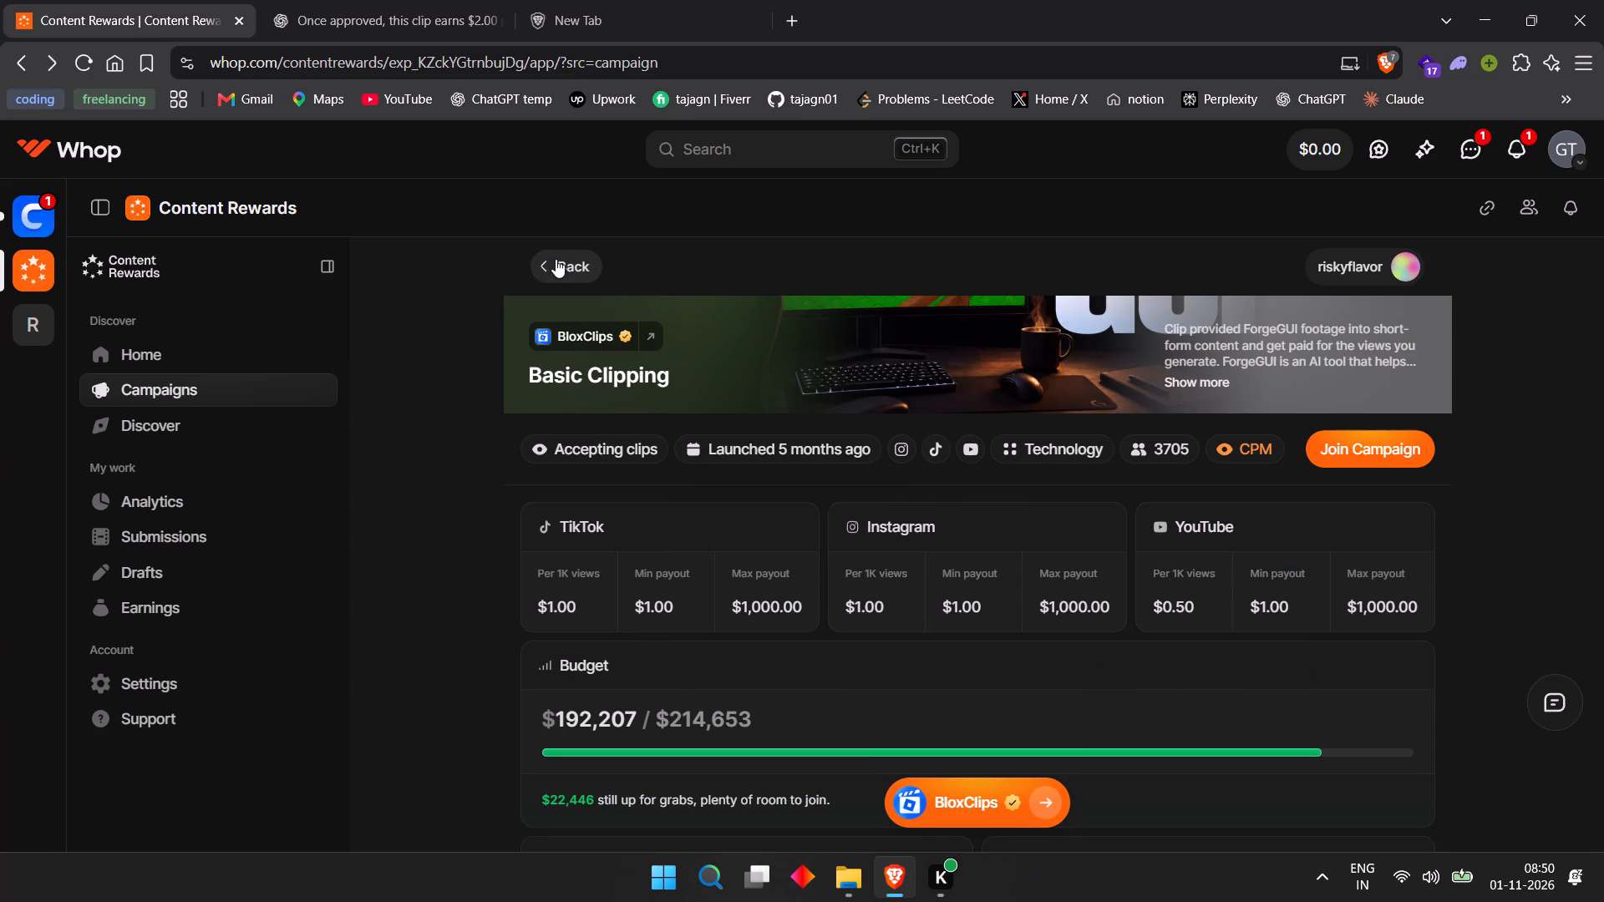
click(556, 259)
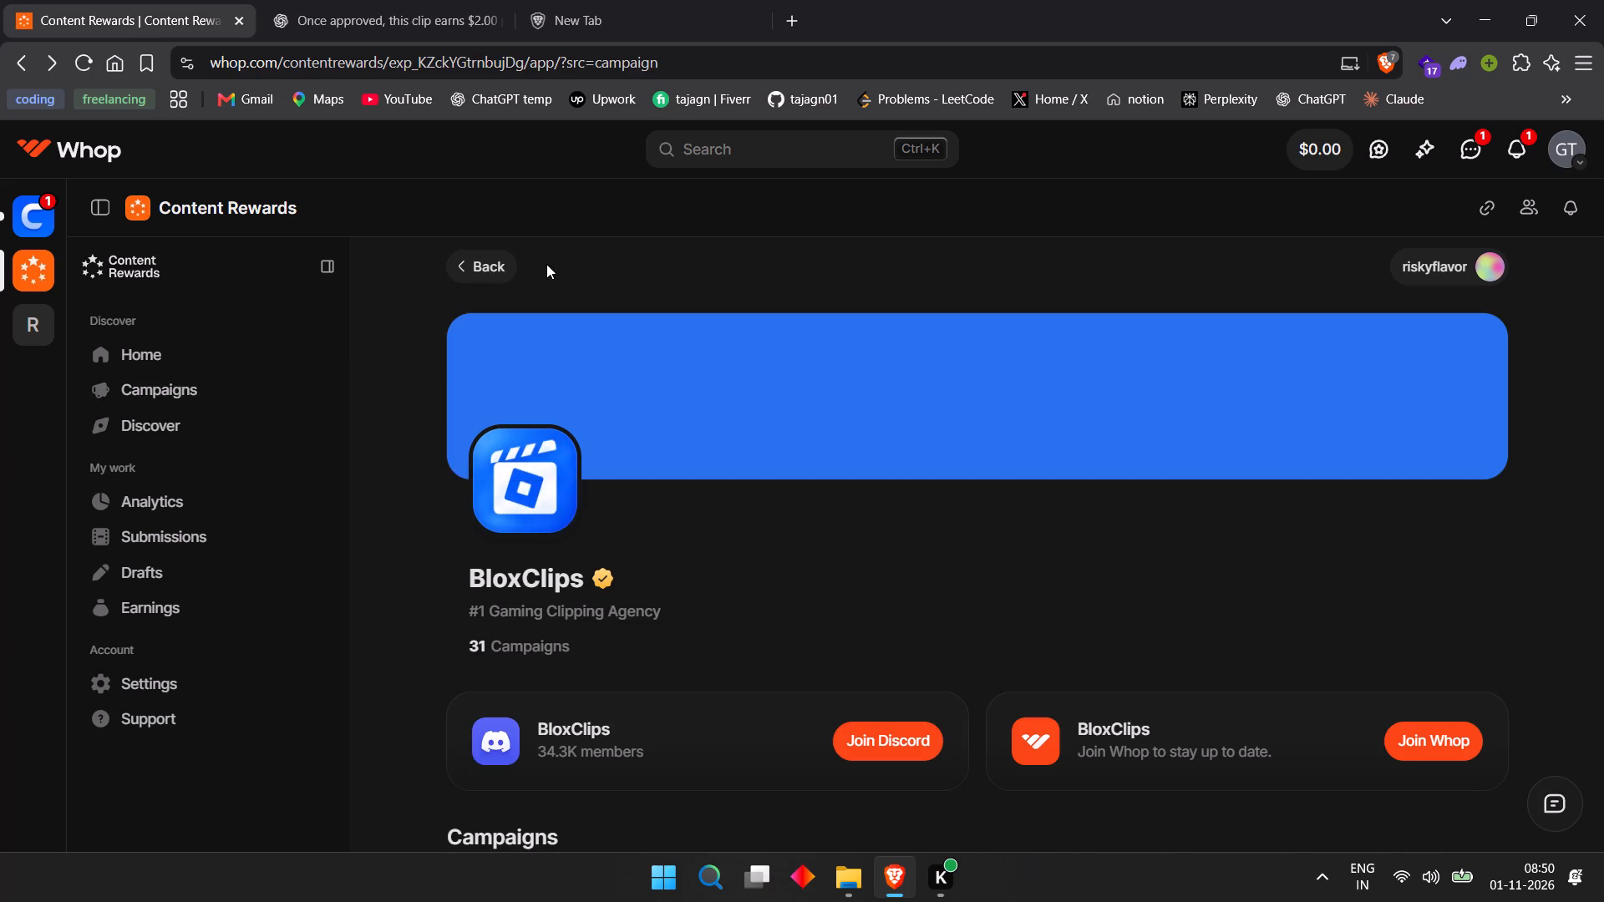
click(483, 261)
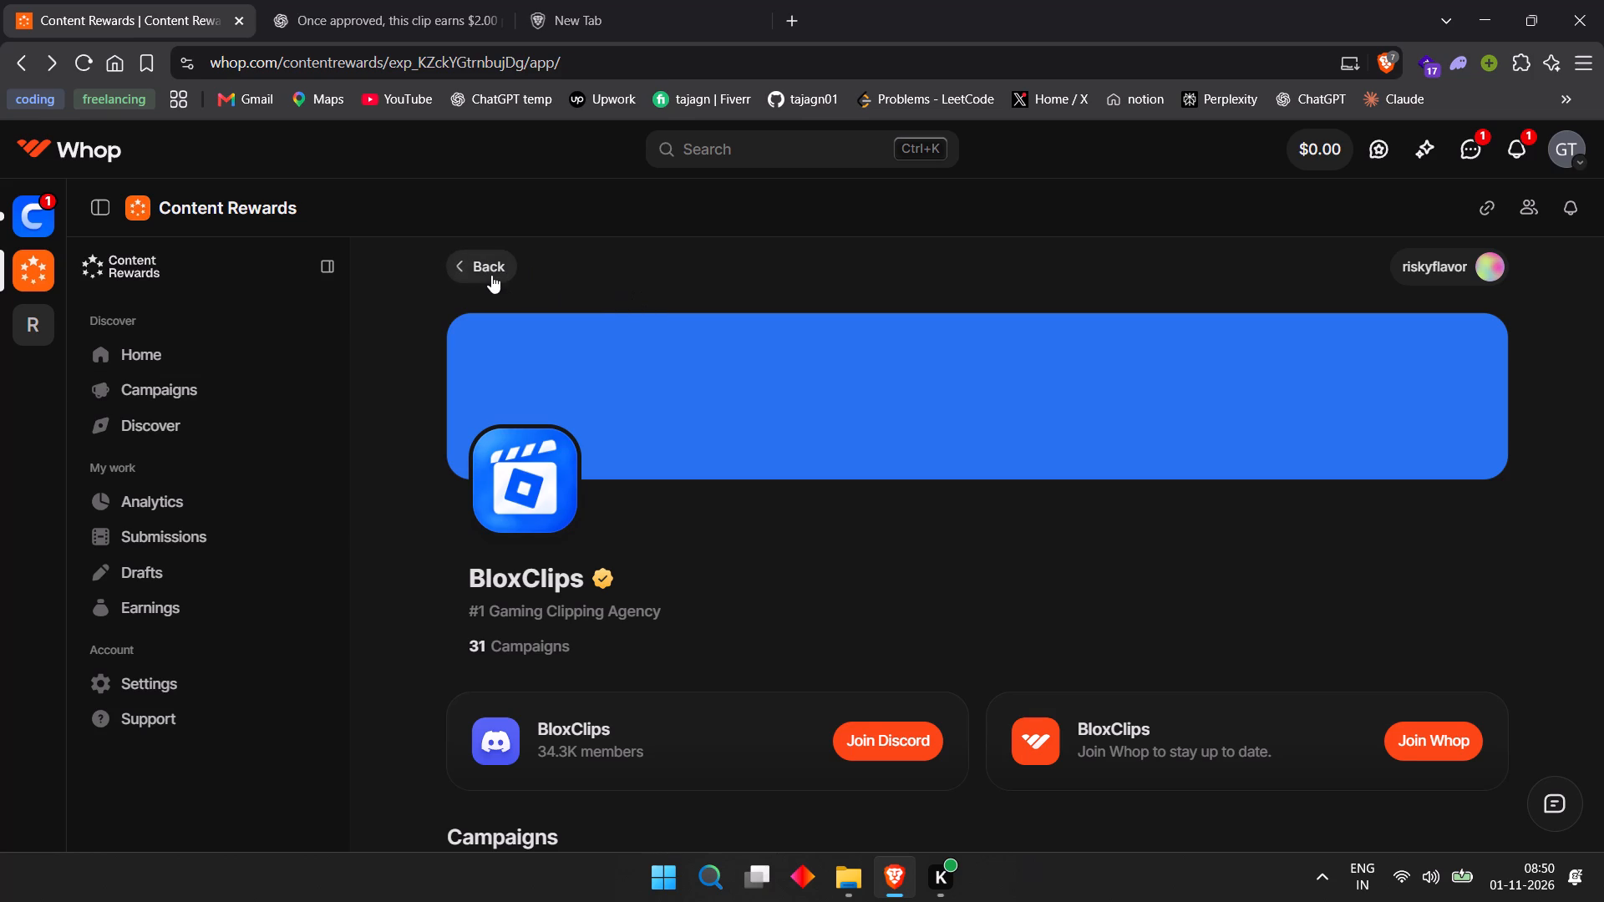
click(491, 274)
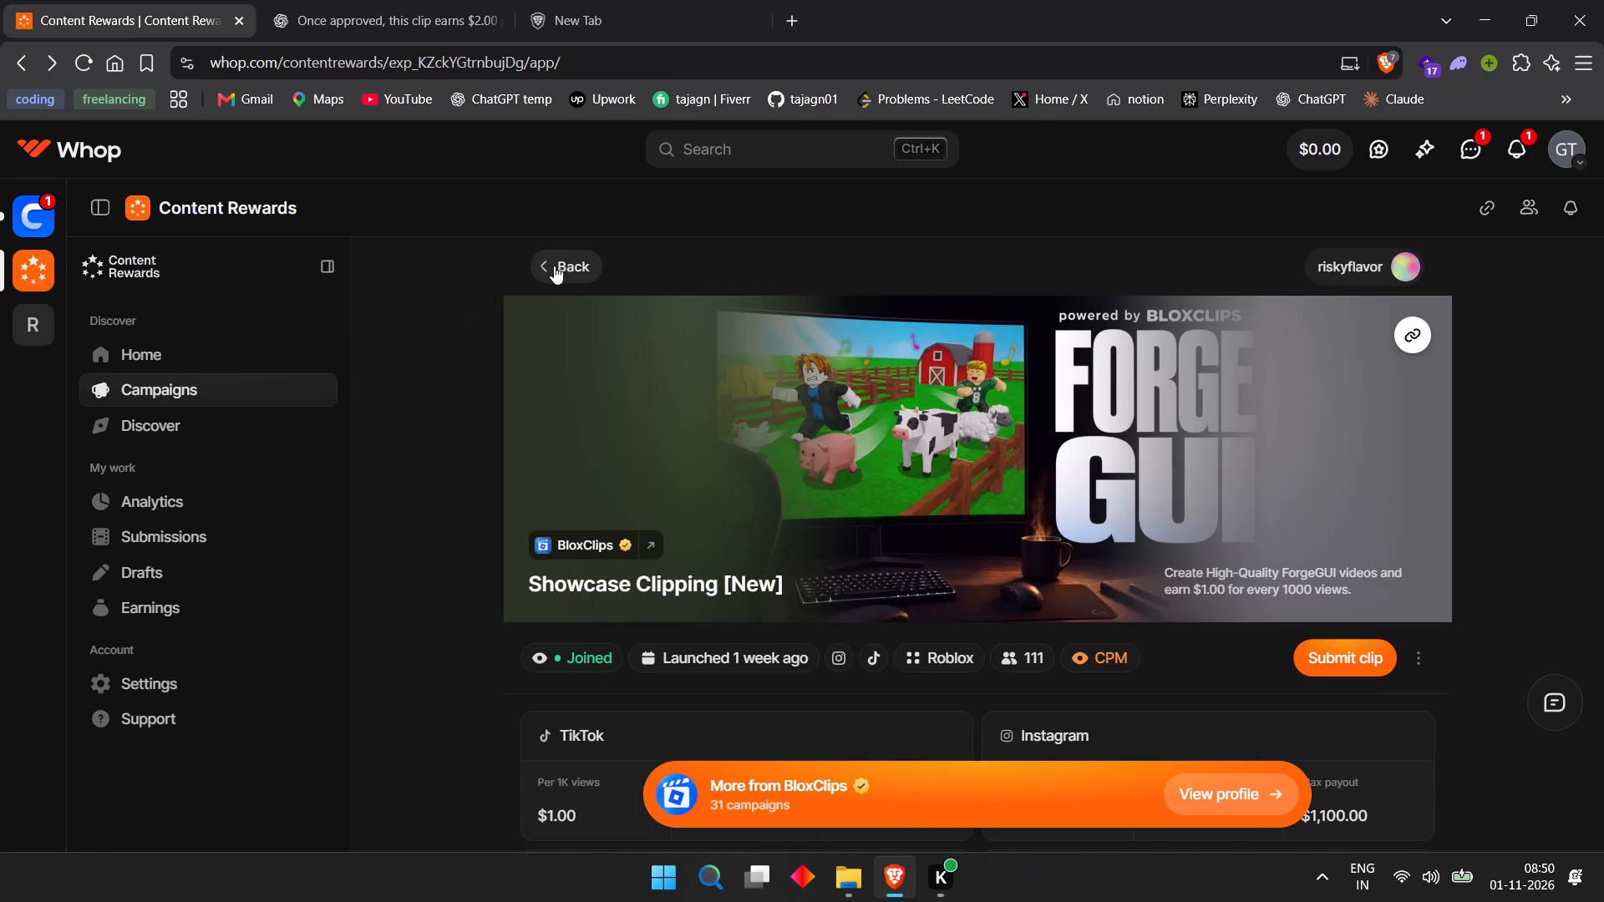
scroll(554, 271, down, 5)
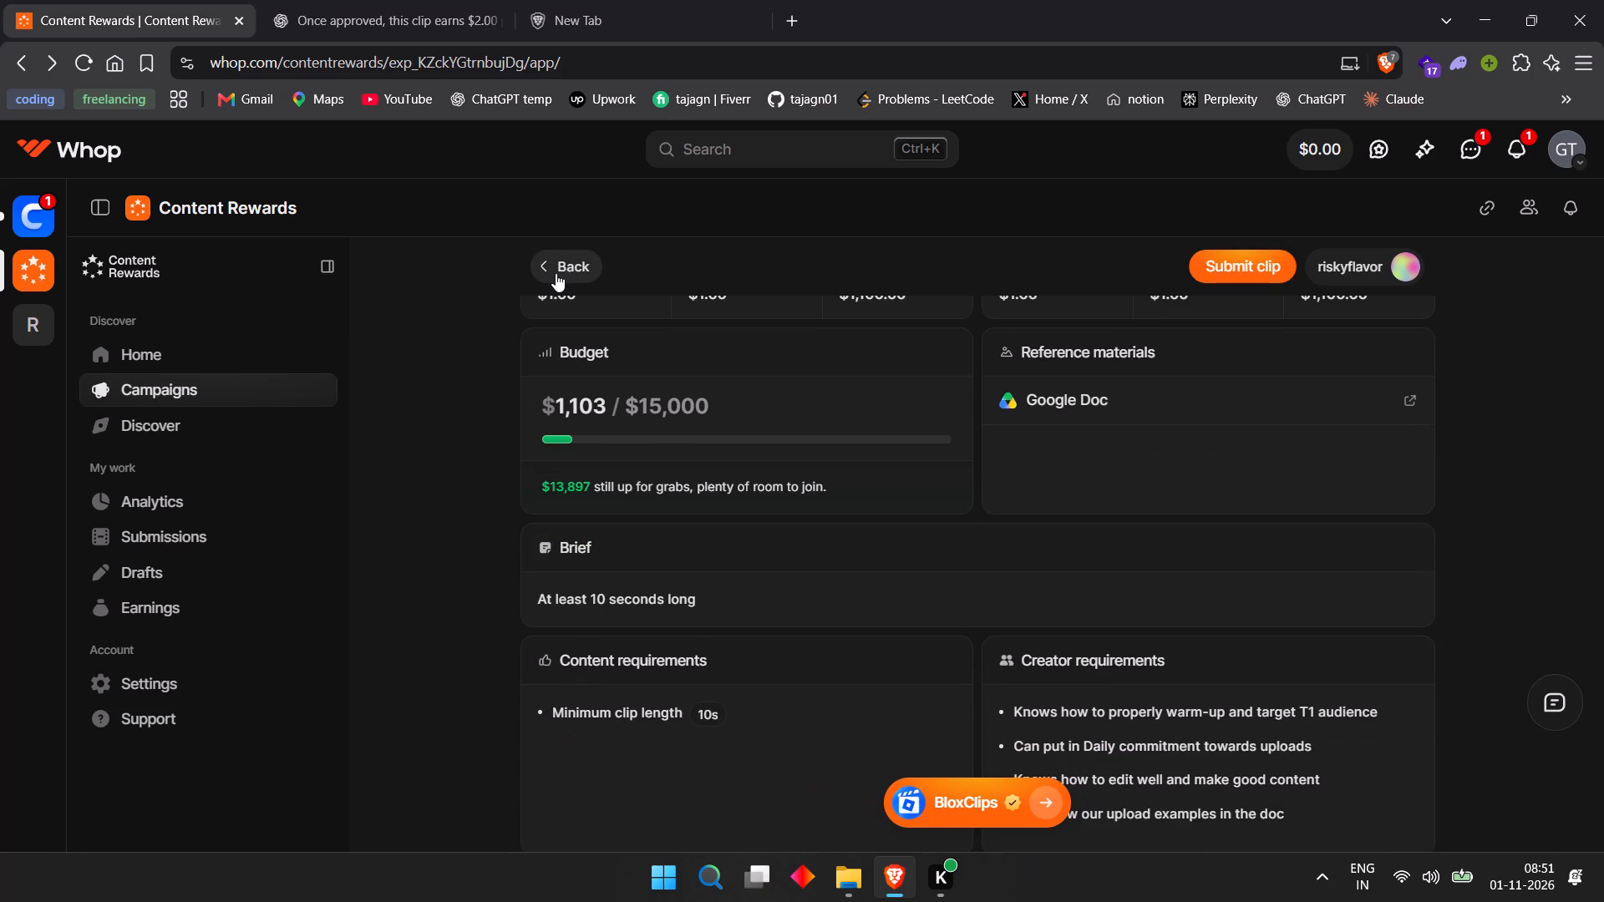
click(556, 273)
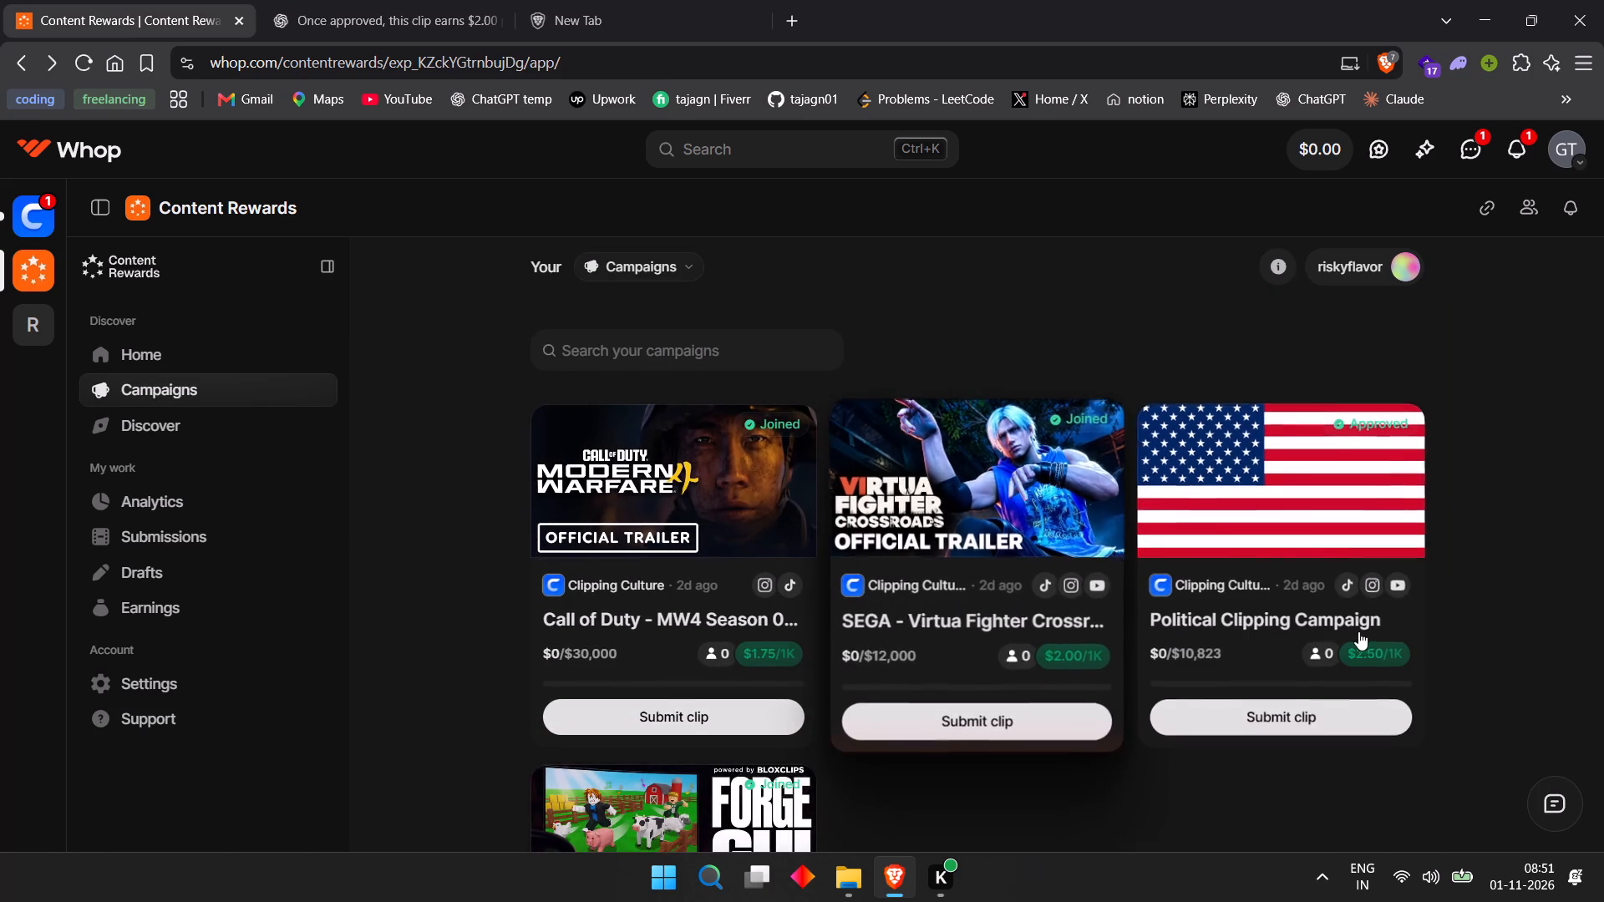
Open the Political Clipping Campaign and review its budget, brief, top clippers and views chart.
click(1266, 712)
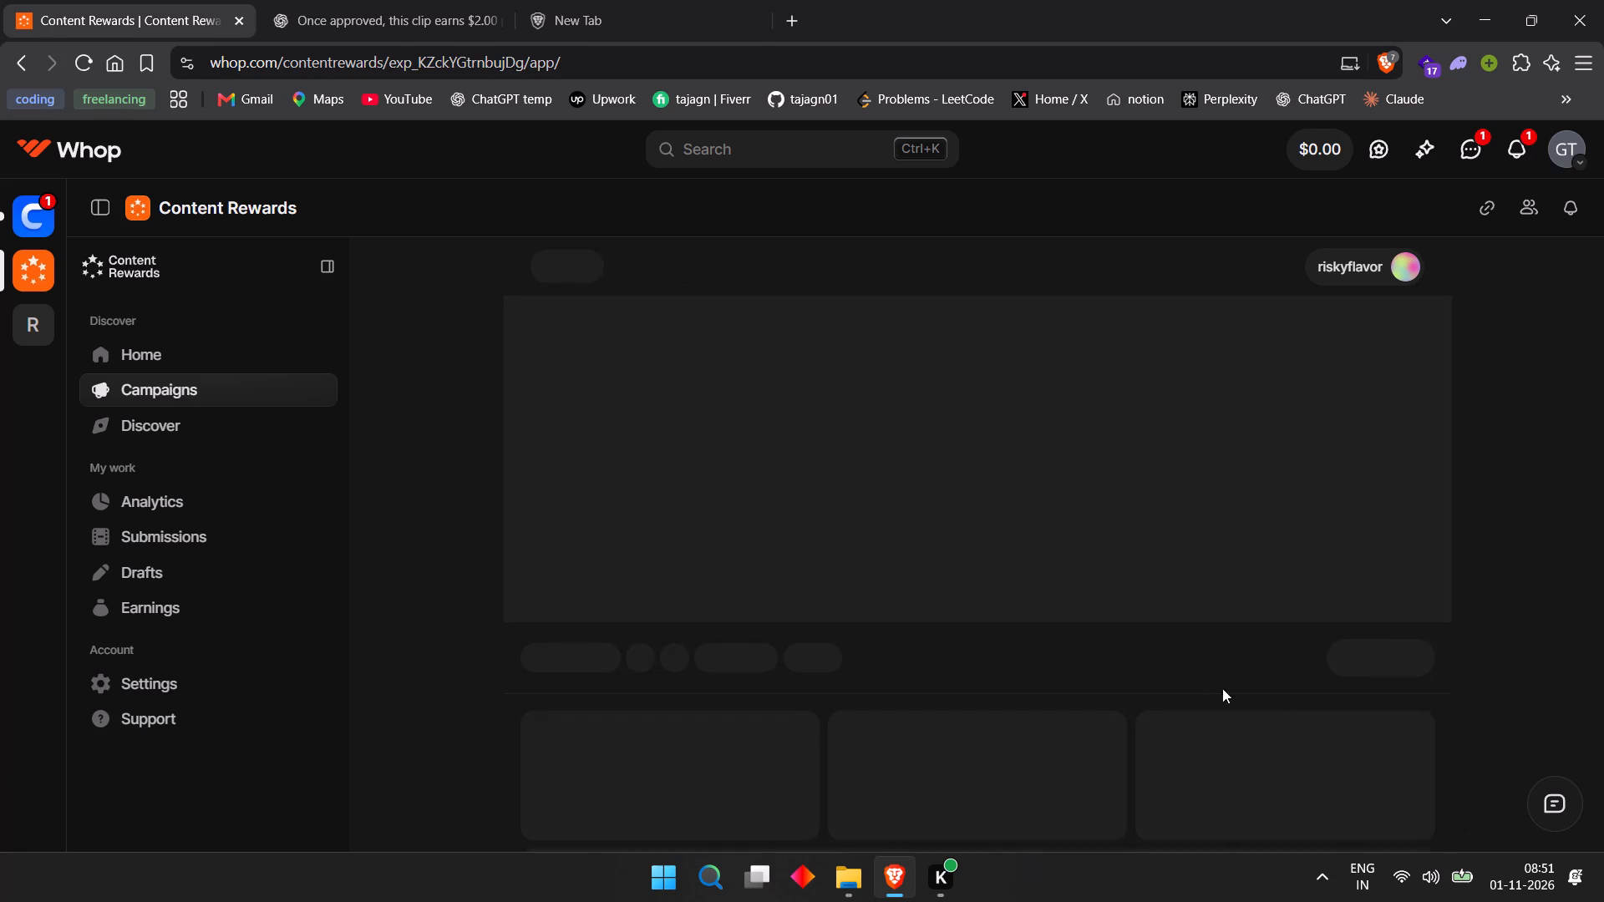
scroll(906, 611, down, 5)
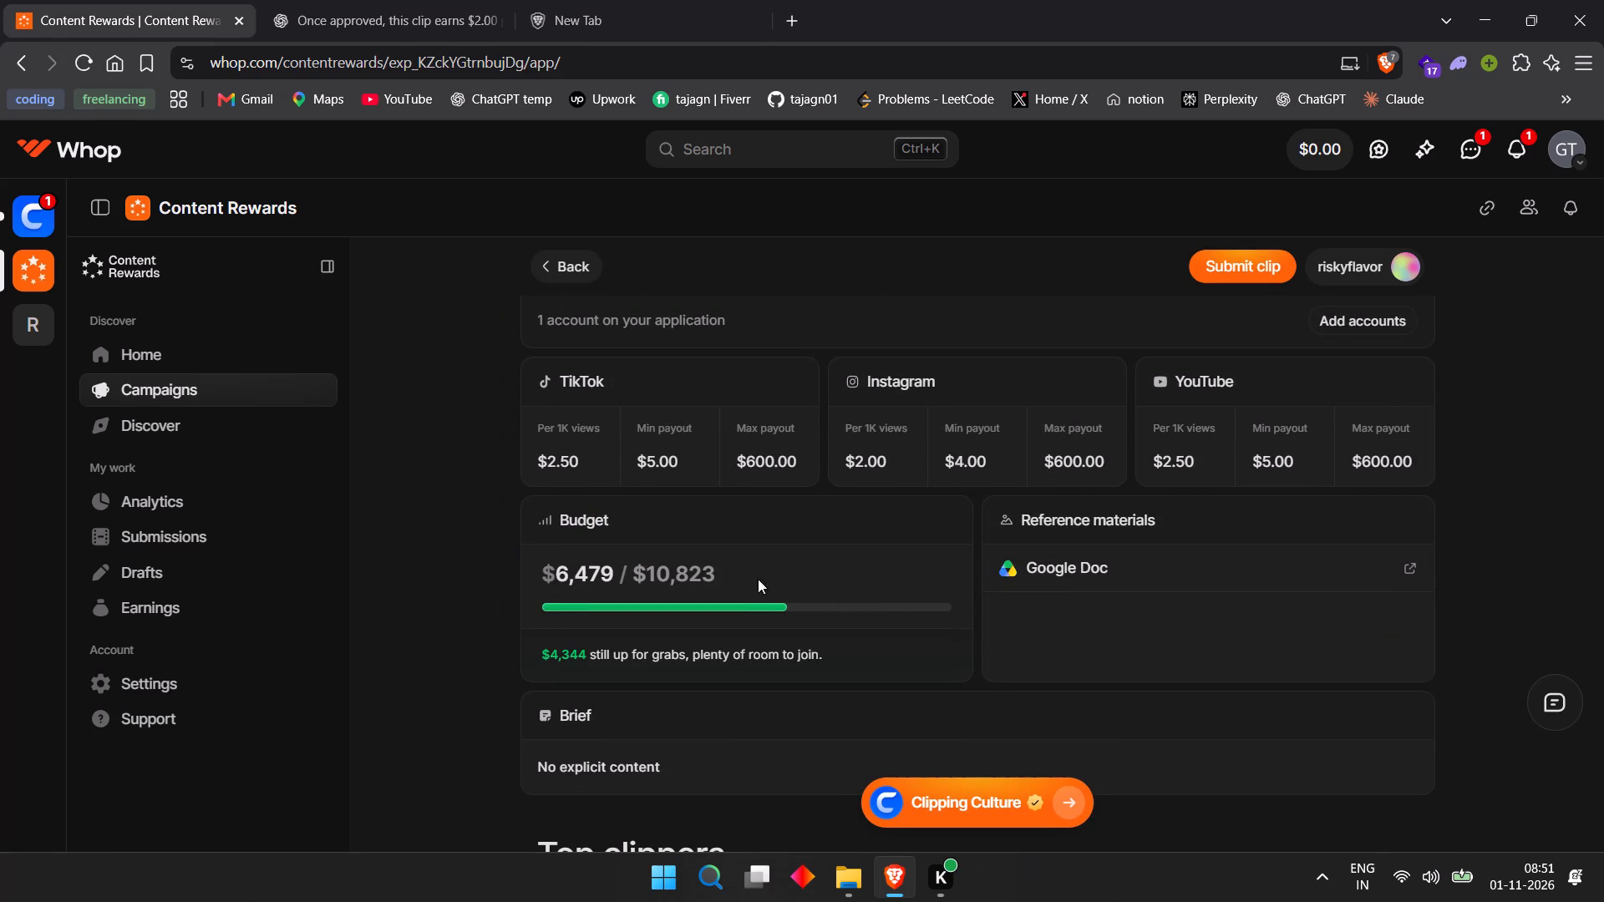
drag(746, 578, 510, 578)
click(510, 578)
scroll(510, 578, down, 5)
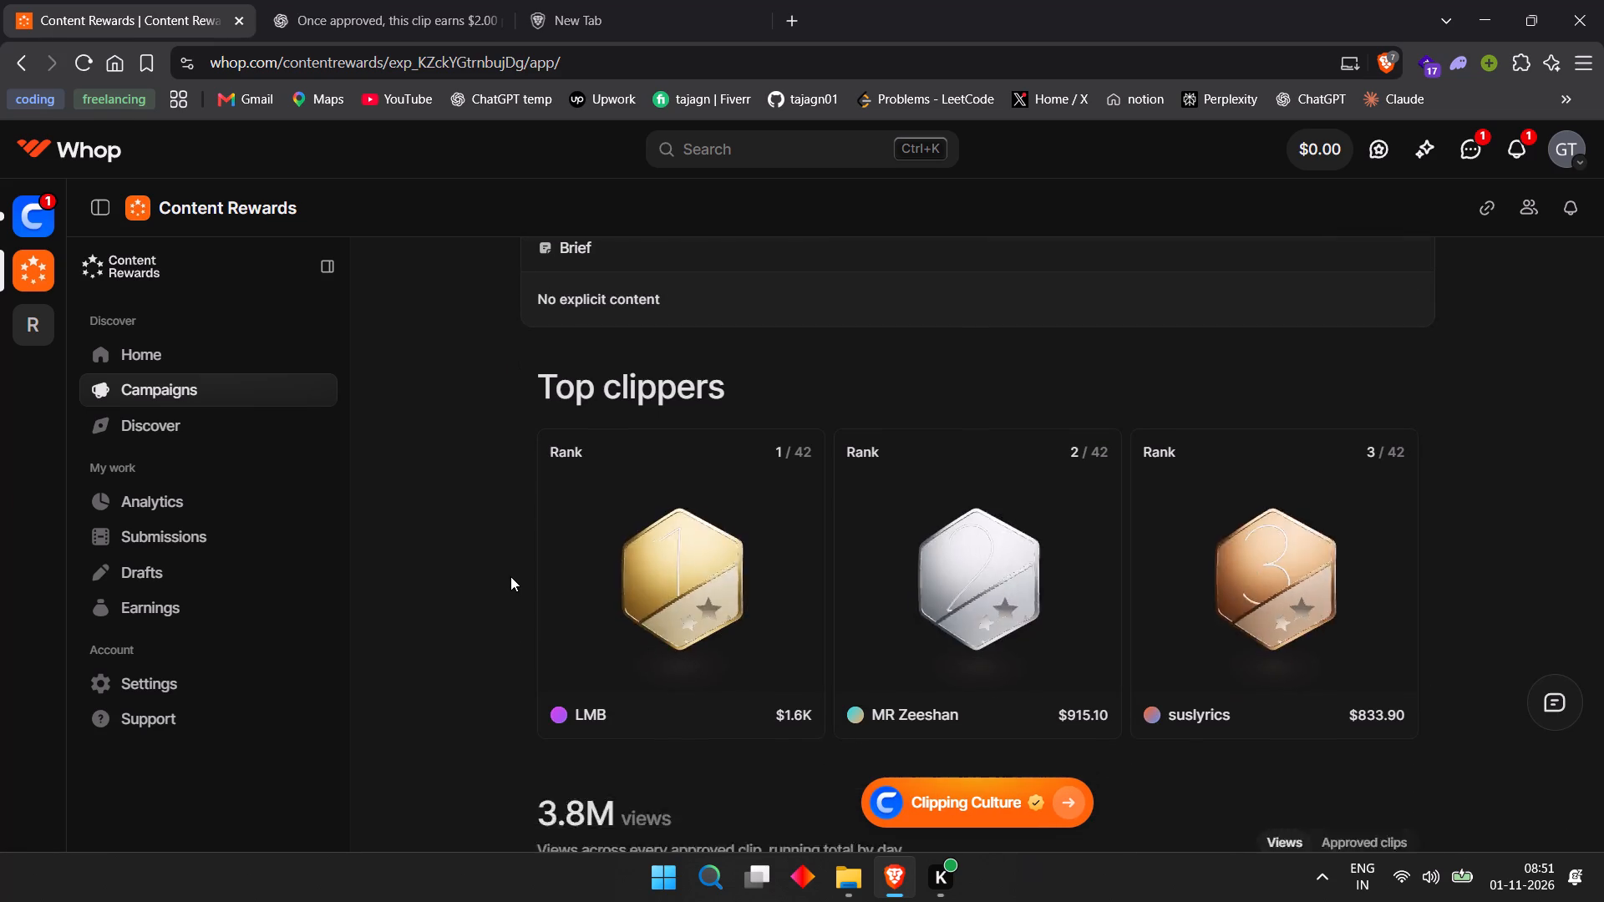
scroll(510, 575, down, 3)
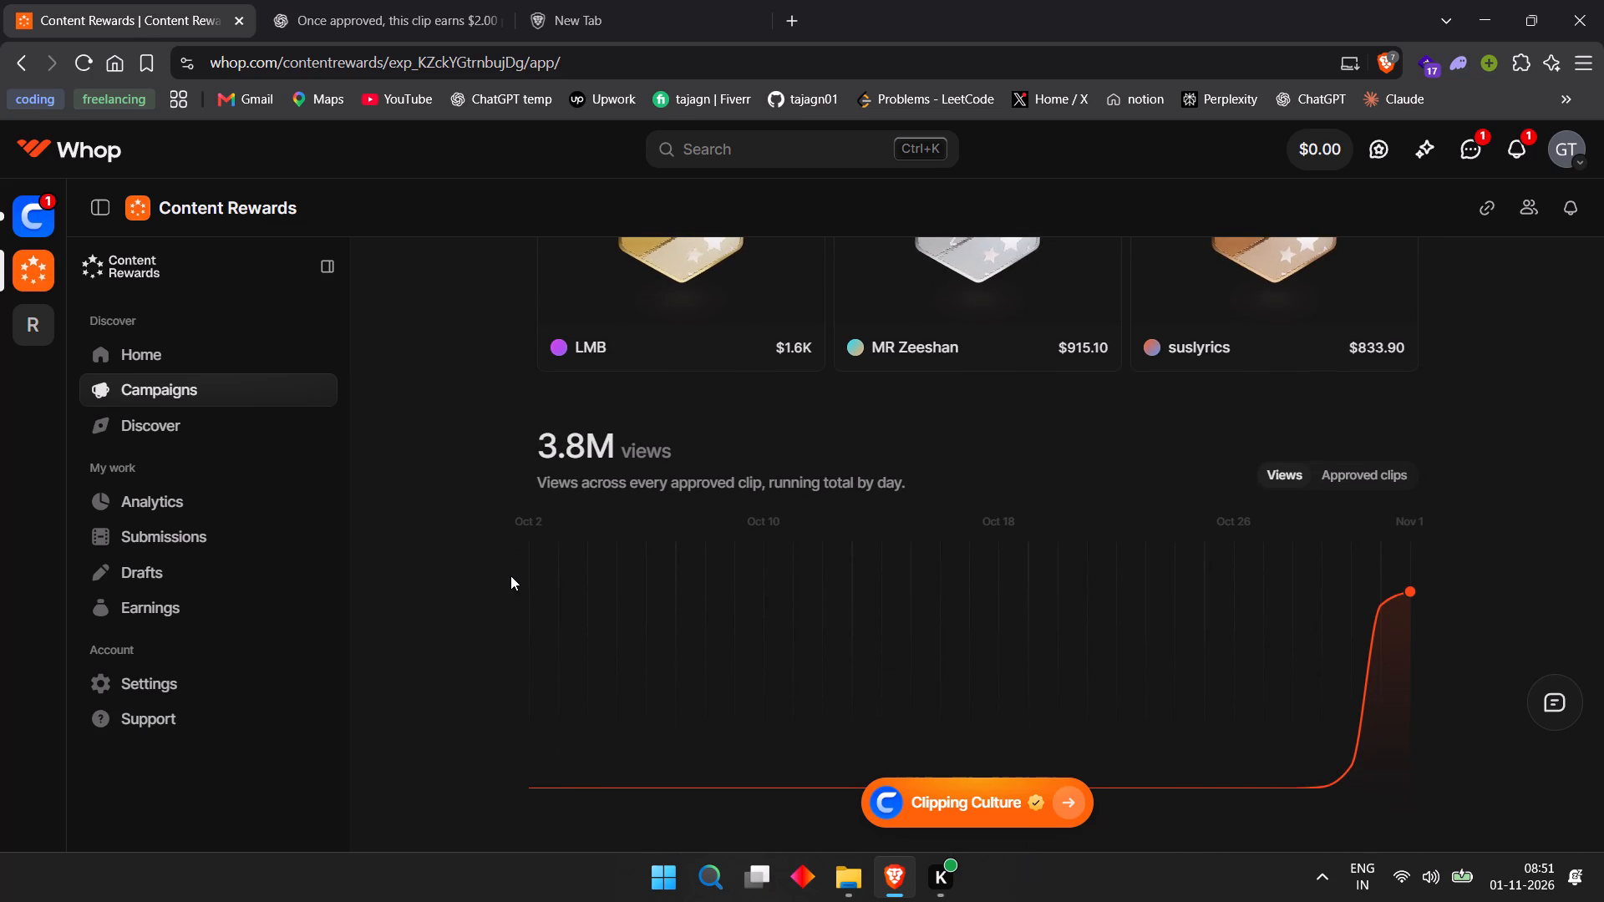
scroll(510, 575, up, 4)
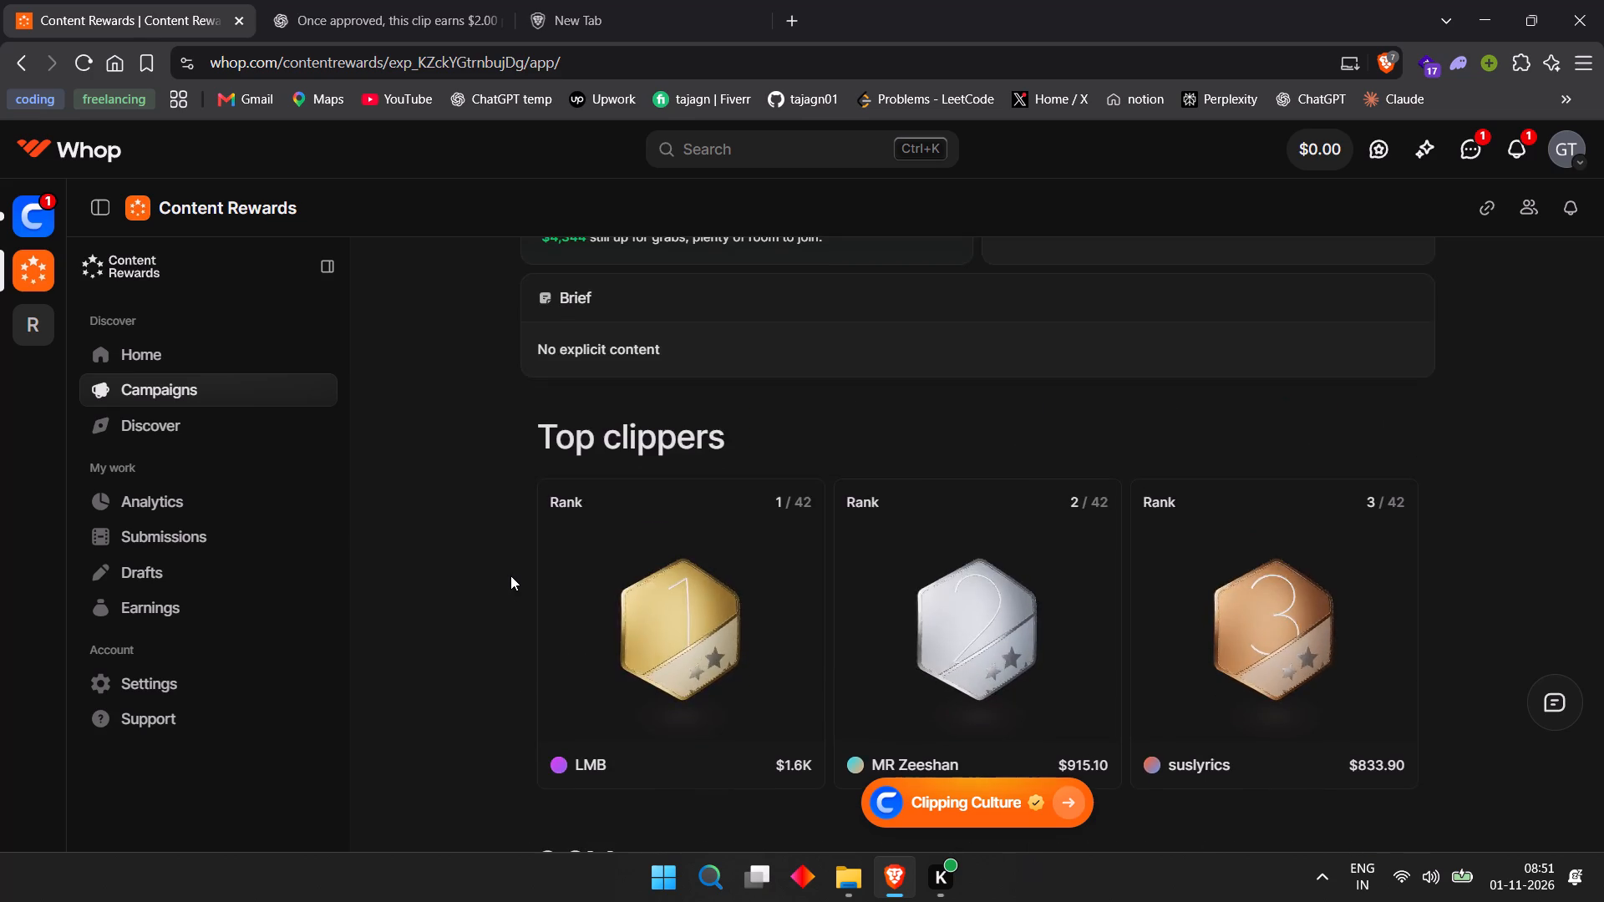
scroll(510, 575, up, 9)
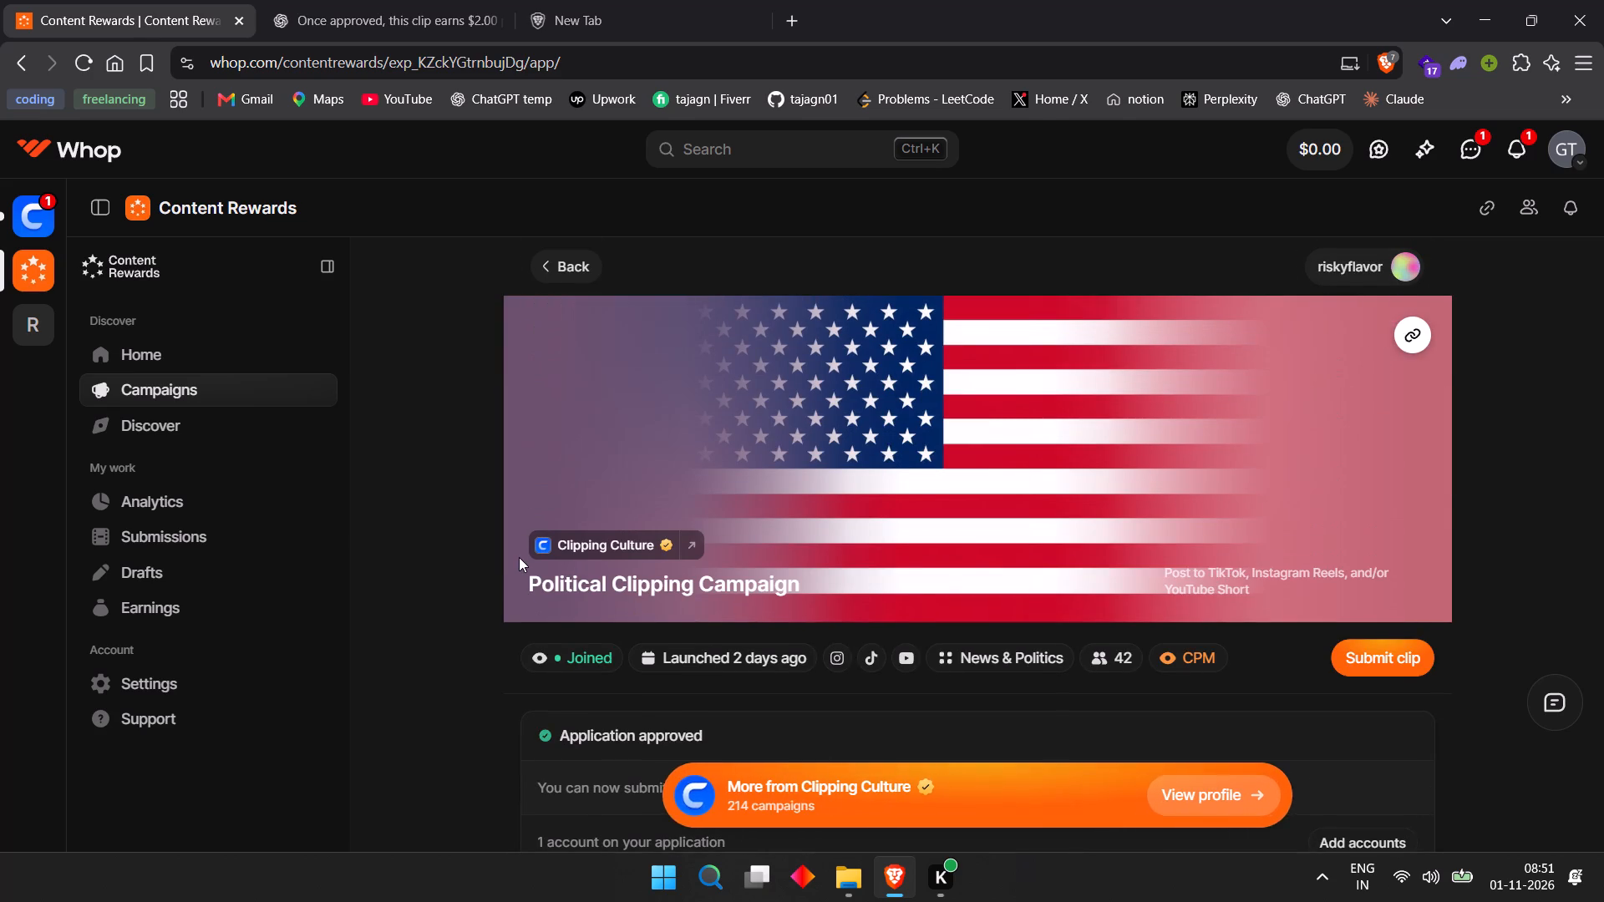
Check the Instagram per-1K rate and minimum payout of the Political Clipping Campaign, and return to your campaigns.
scroll(521, 555, down, 2)
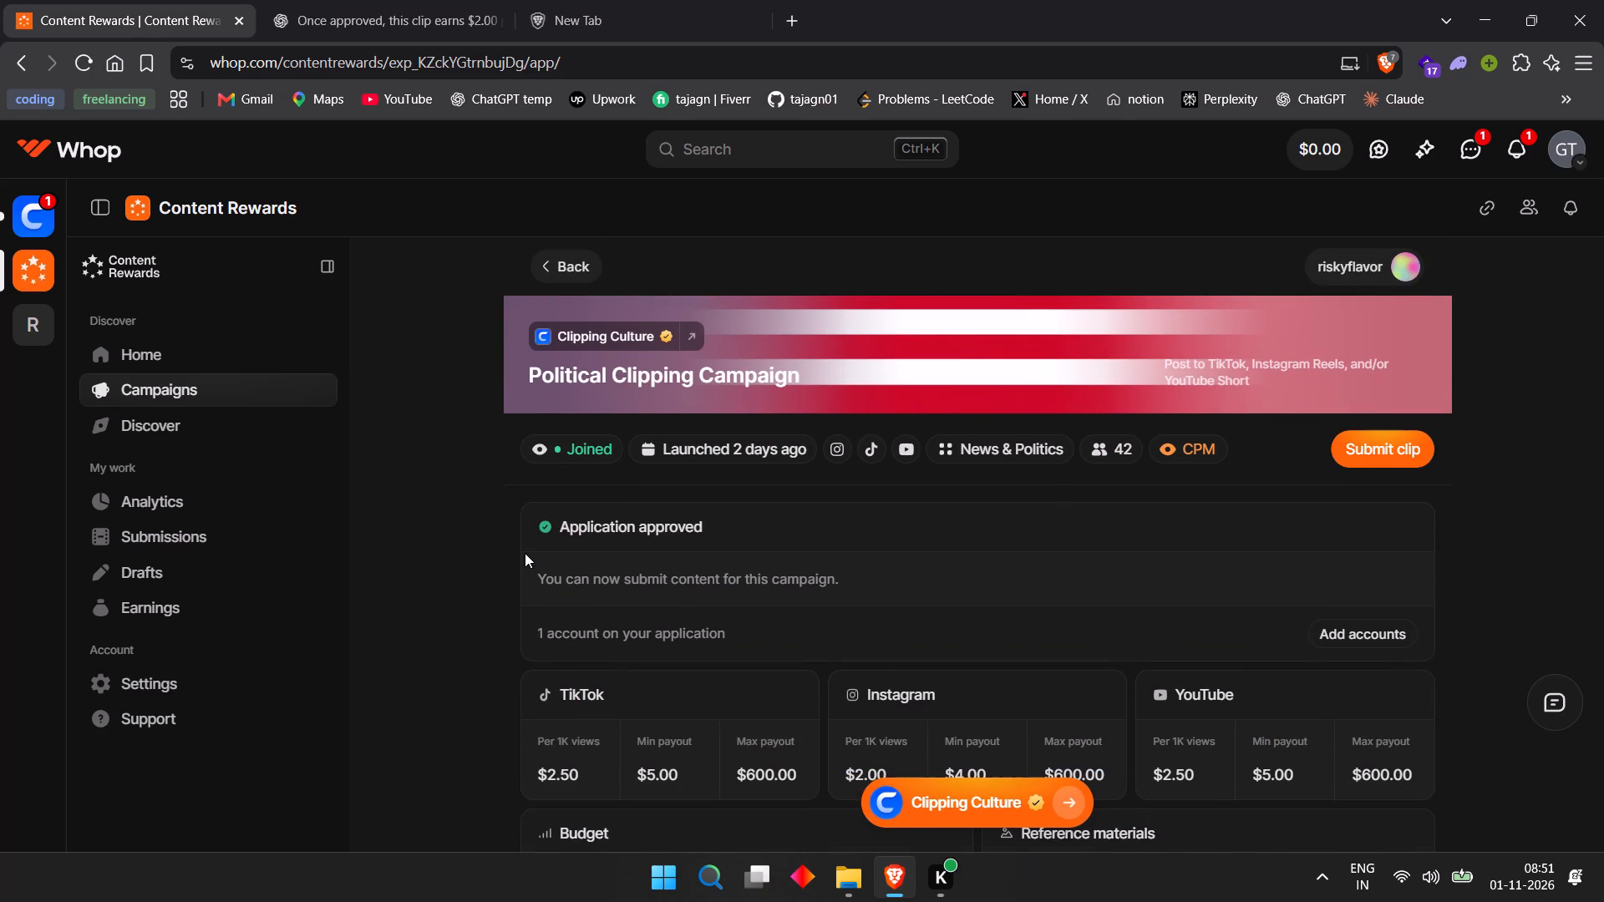
scroll(525, 553, down, 1)
drag(998, 667, 998, 666)
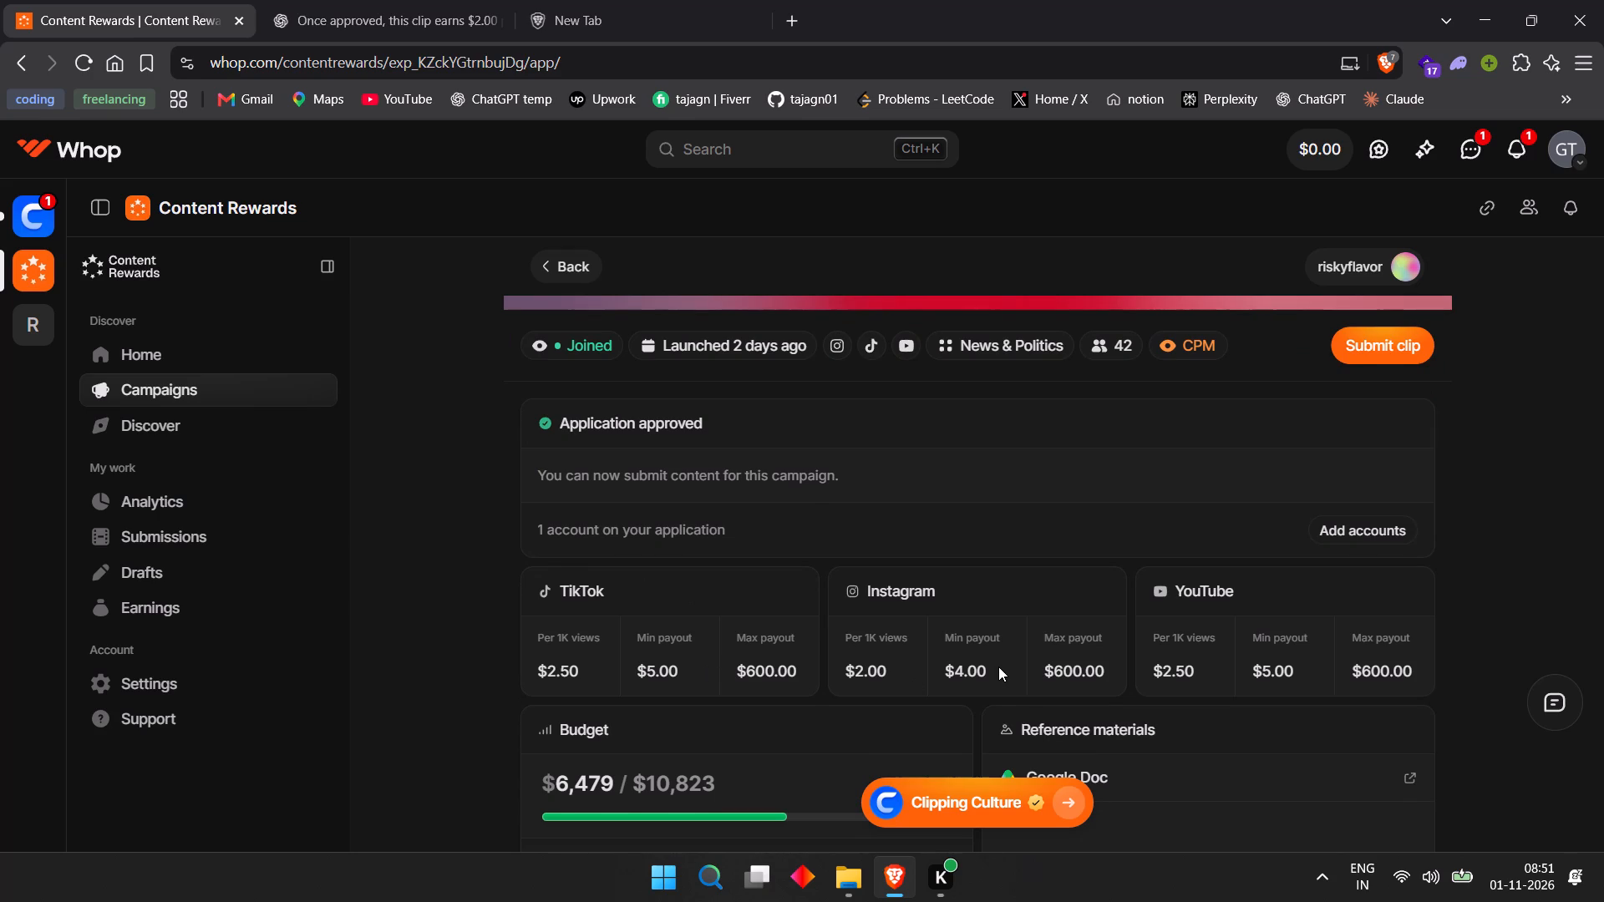
drag(998, 666, 838, 671)
click(883, 654)
triple_click(883, 653)
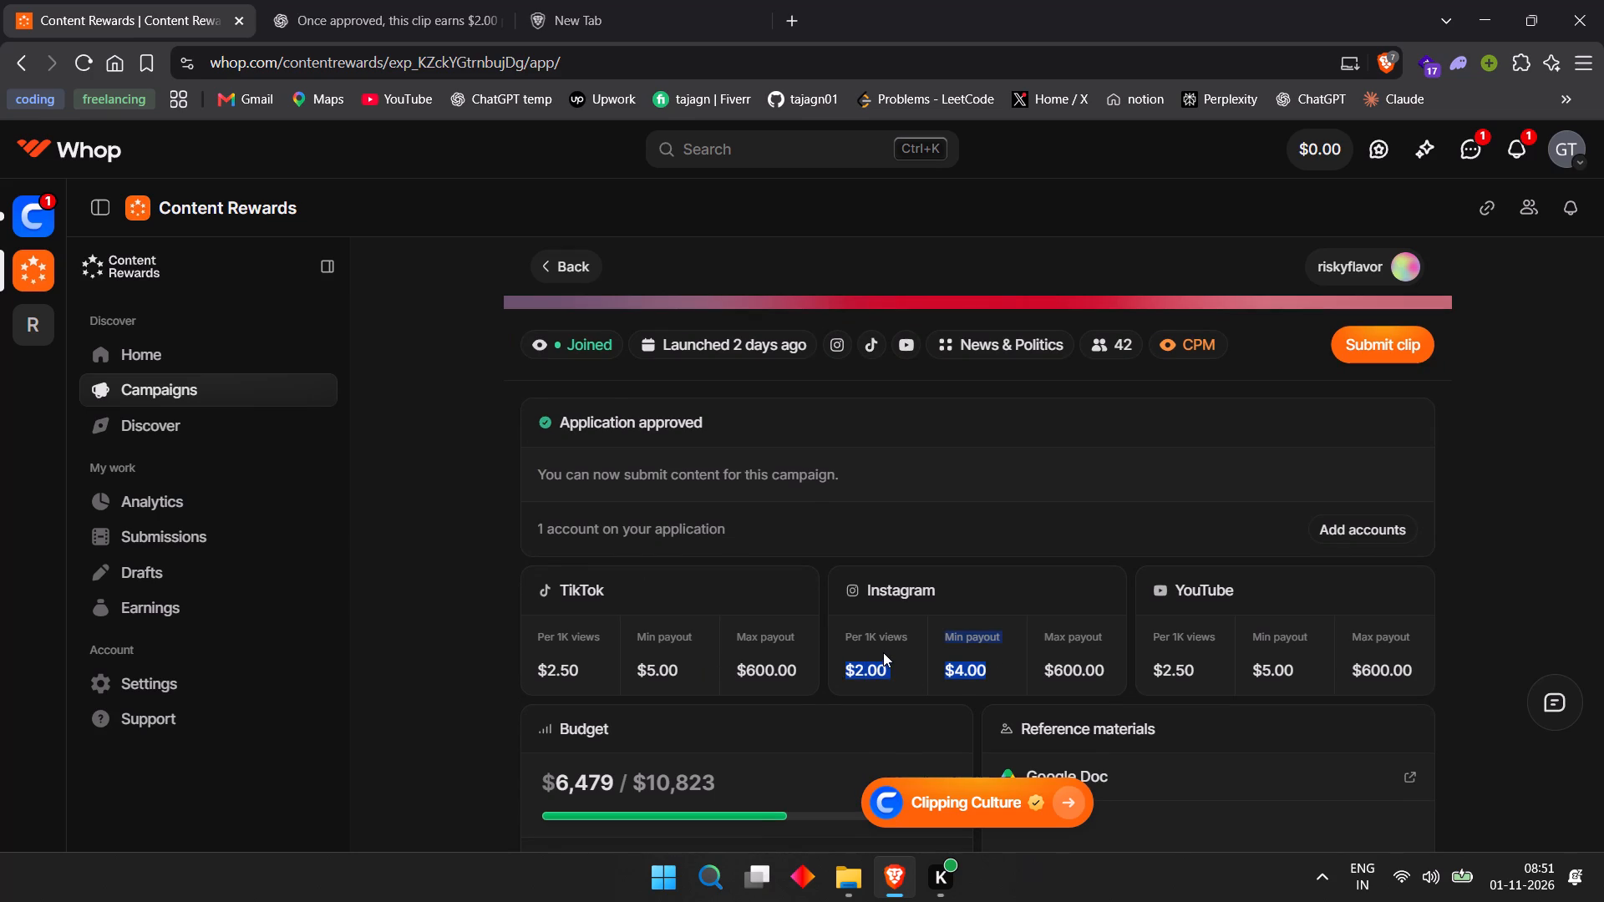
click(565, 262)
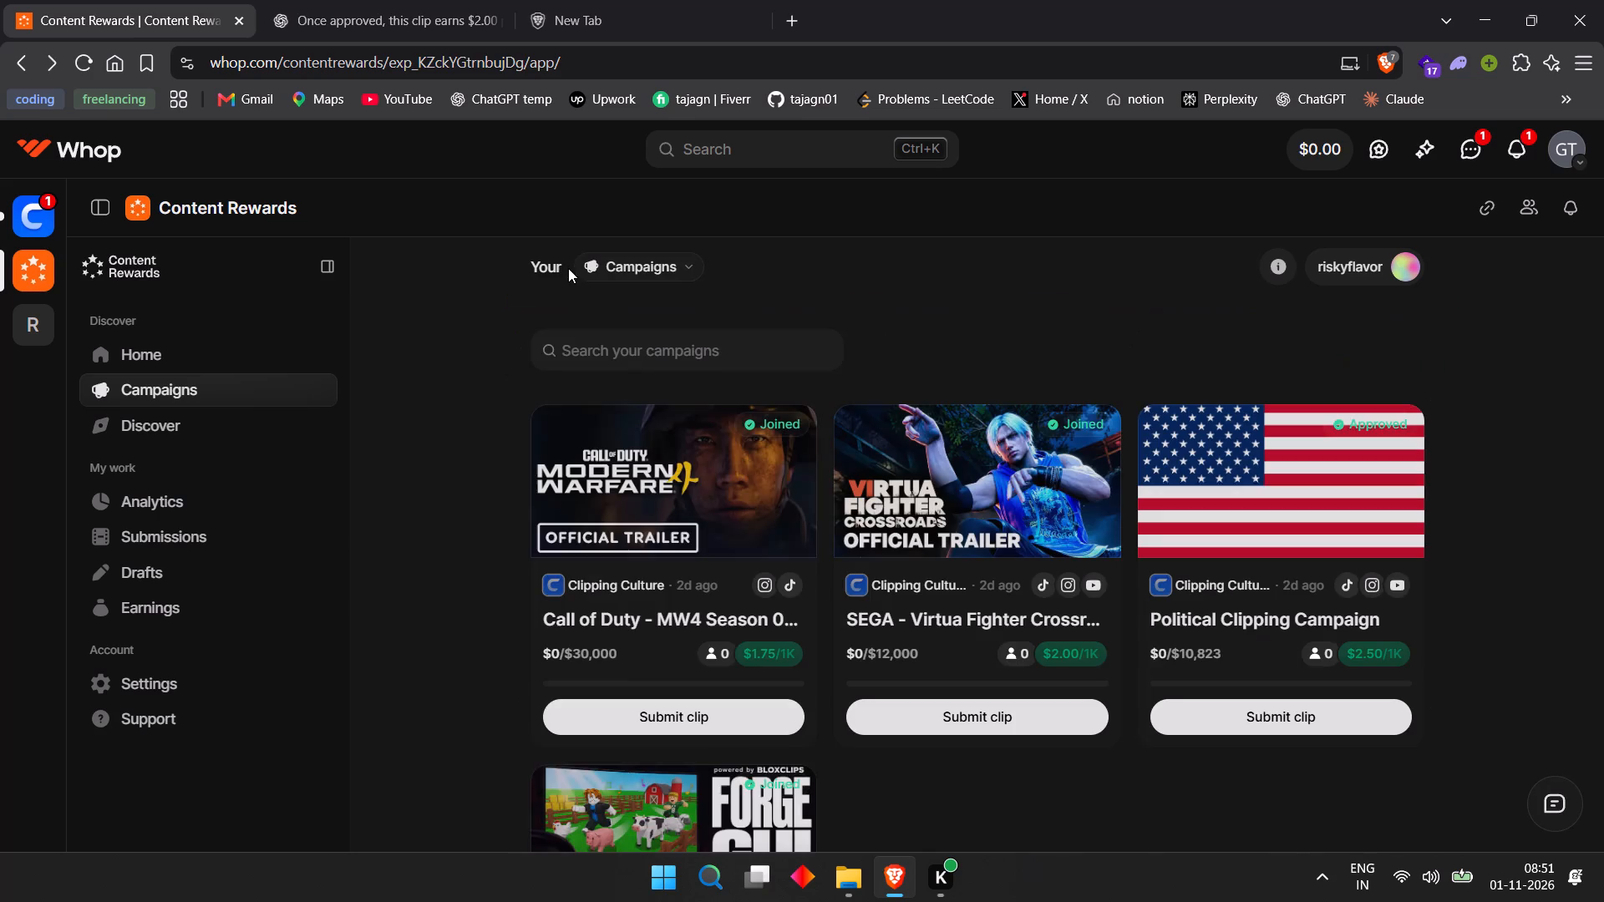
Open the Call of Duty MW4 campaign and its Google Doc from the reference materials.
scroll(837, 639, down, 1)
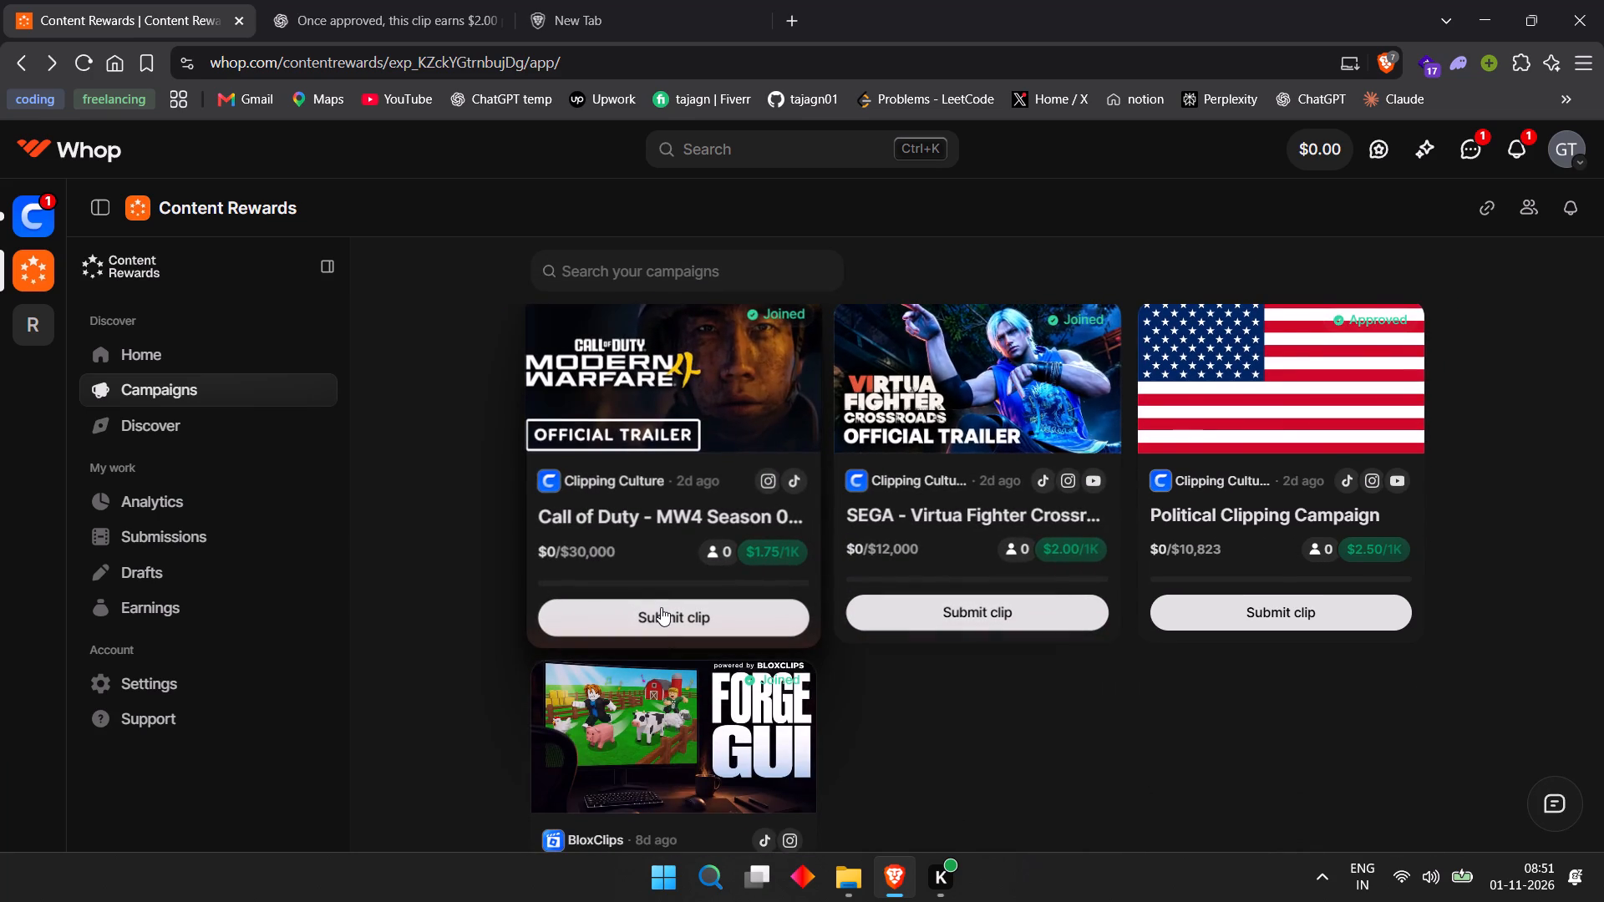
click(661, 607)
scroll(801, 604, down, 4)
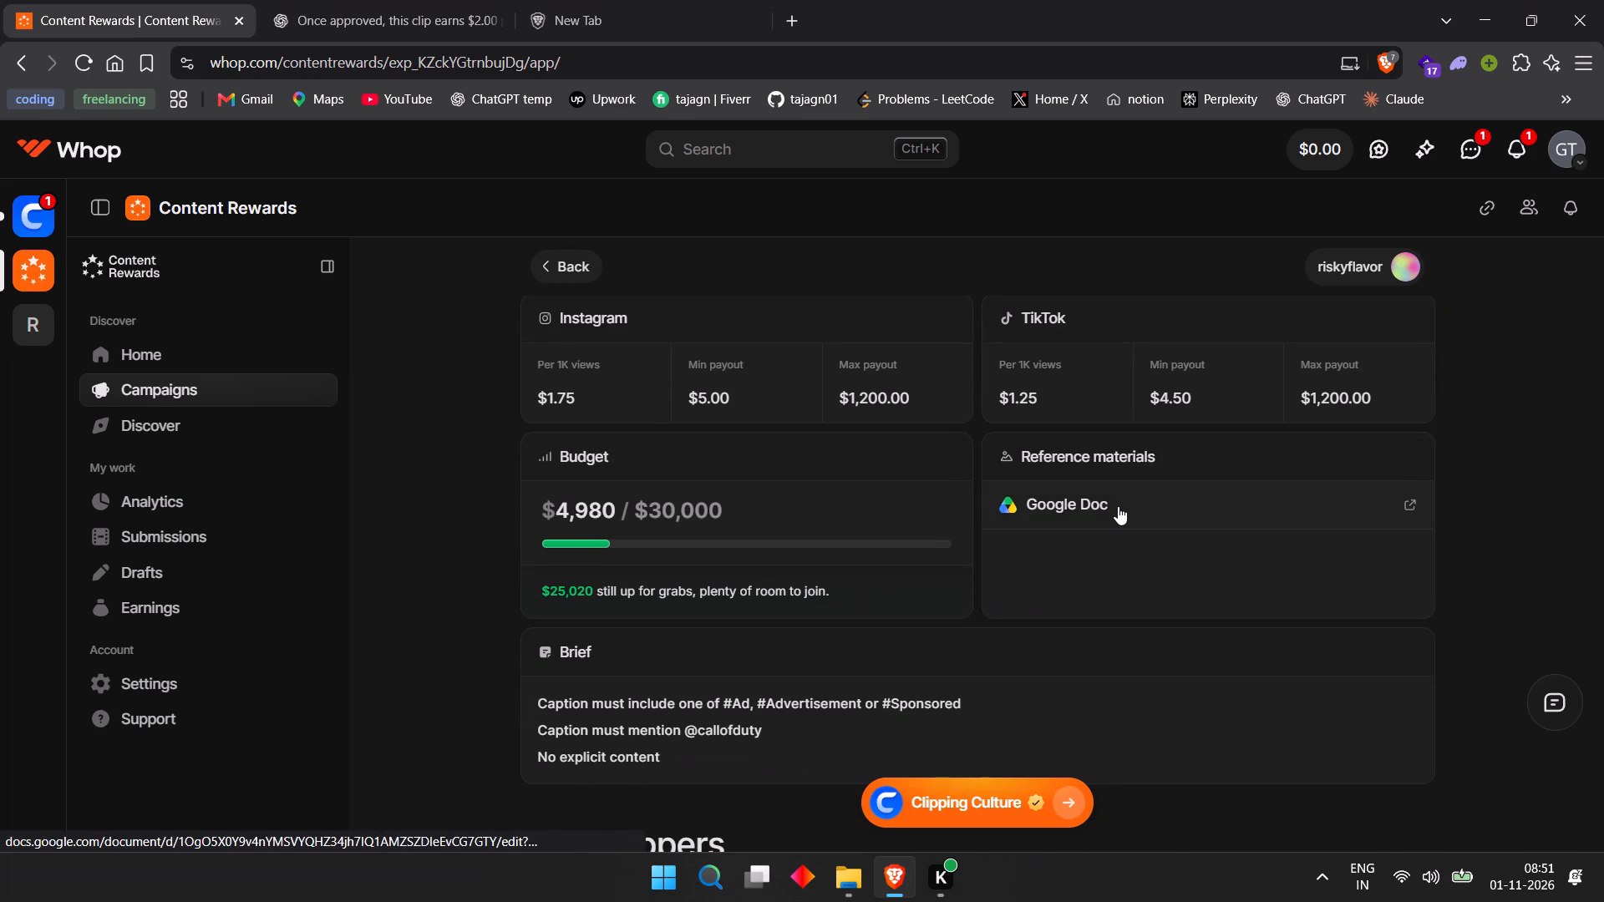
click(1118, 506)
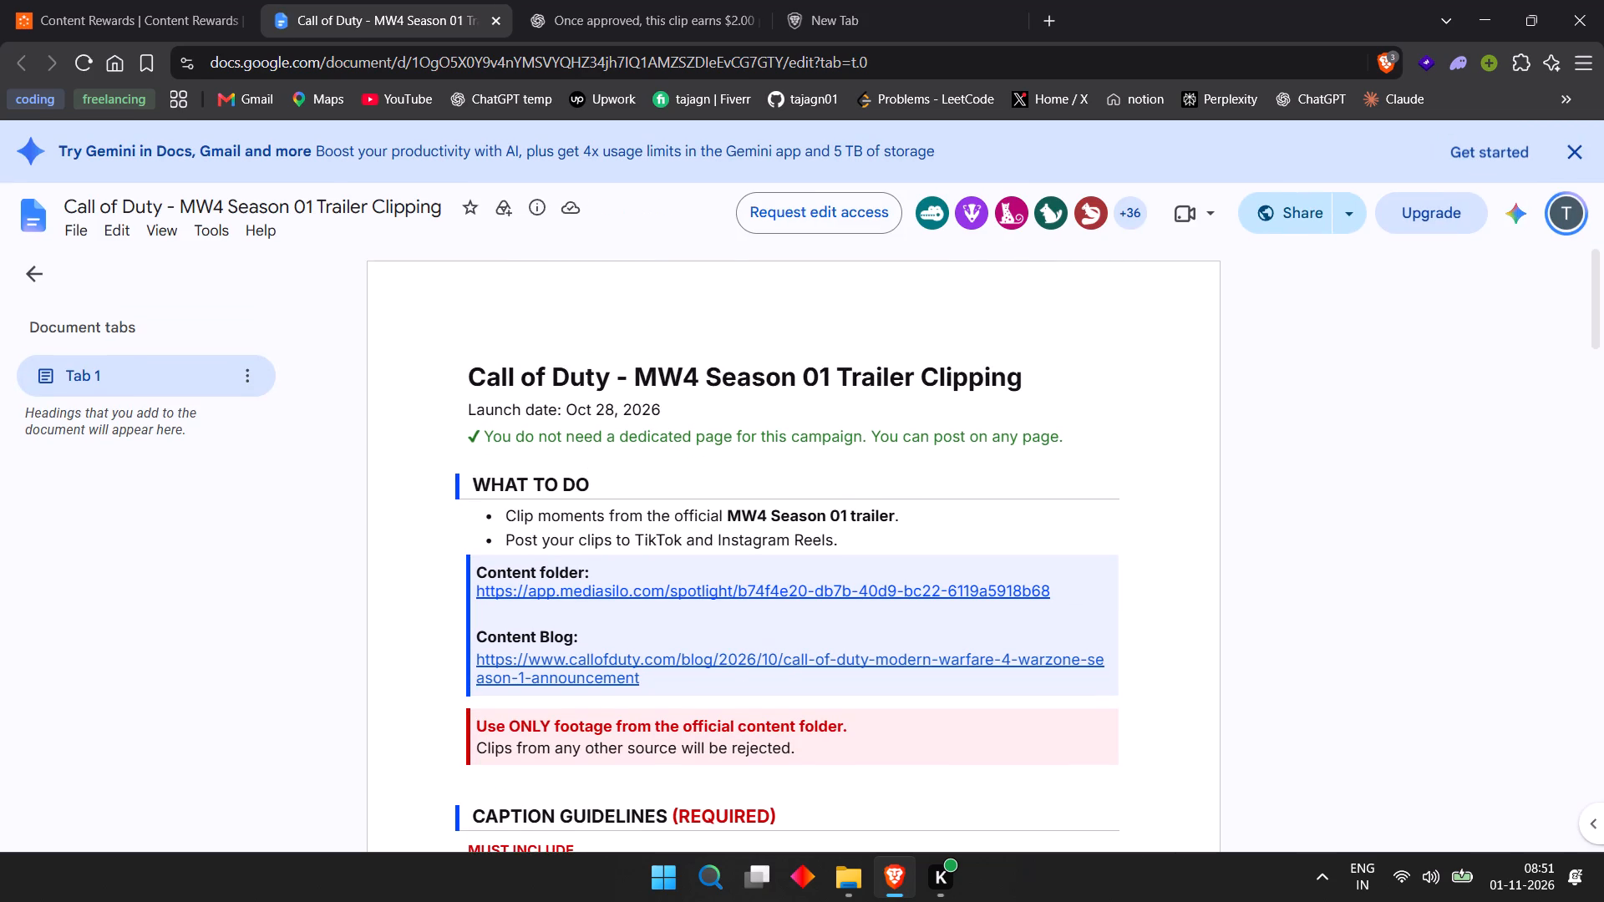
Copy "MW4 Season 01" from the document title and open YouTube in the empty tab.
drag(642, 377, 859, 368)
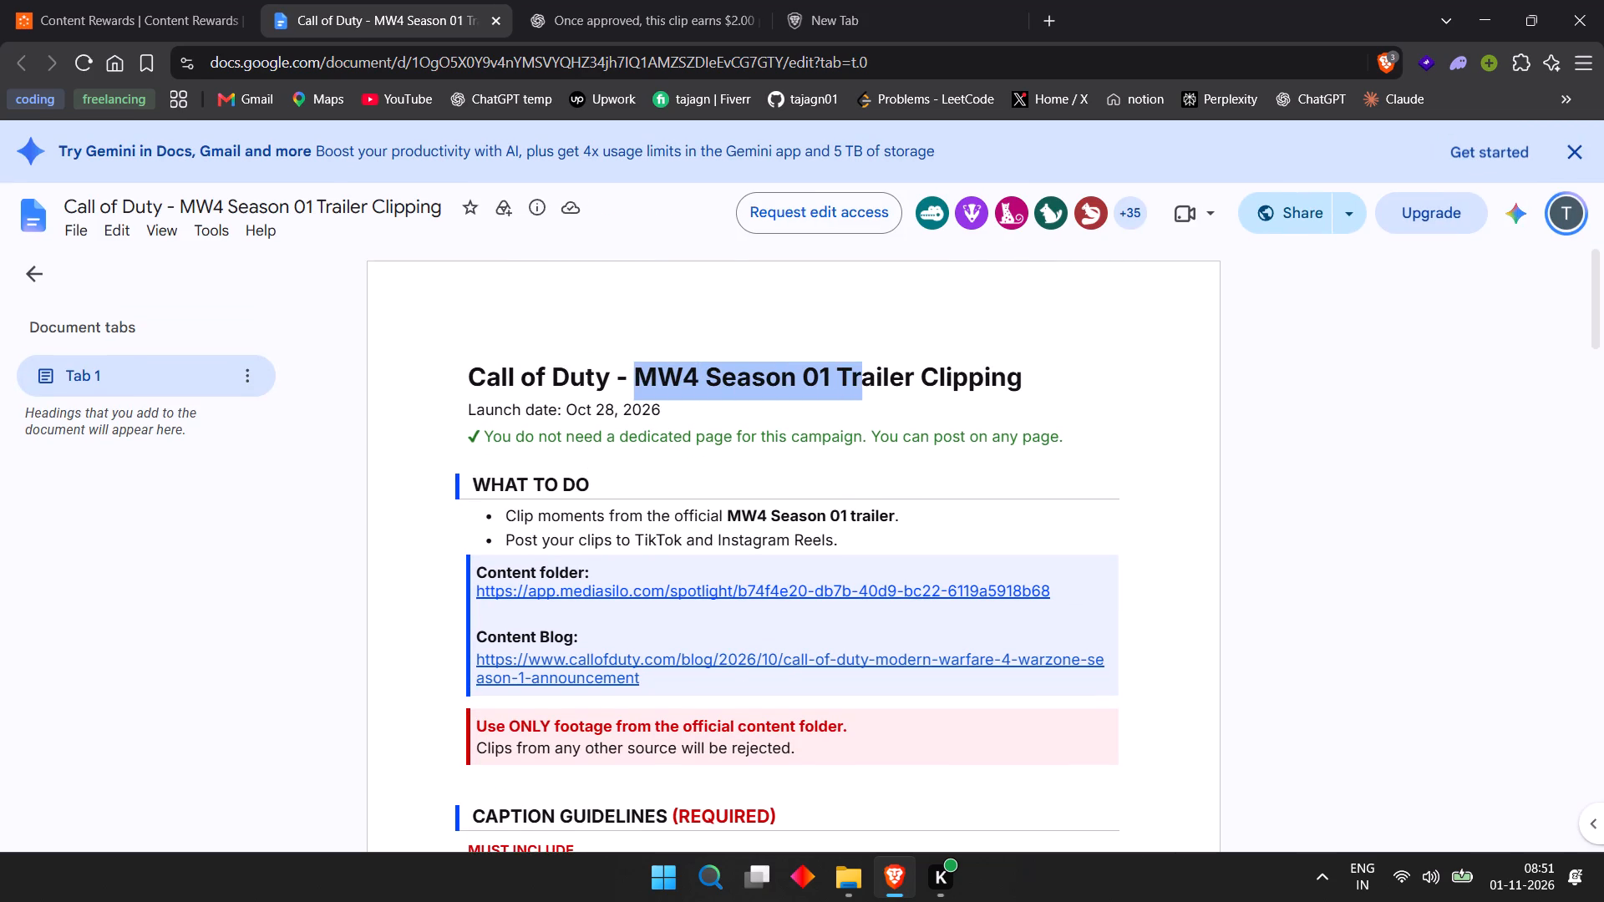
drag(859, 368, 838, 378)
key(ctrl+c)
click(938, 0)
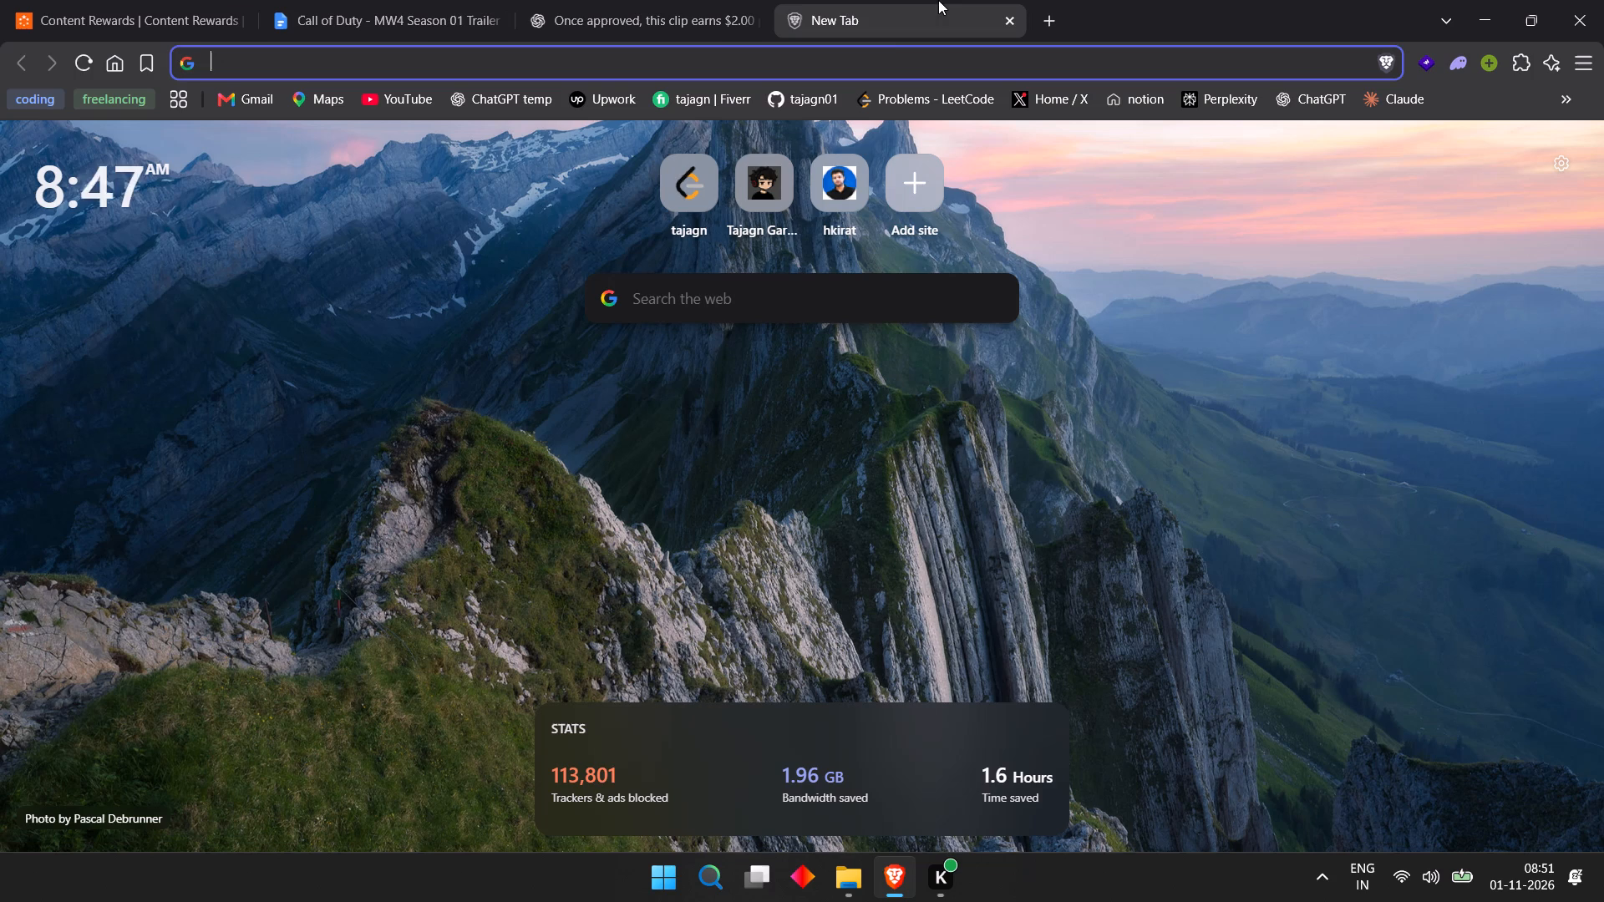
key(ctrl+v)
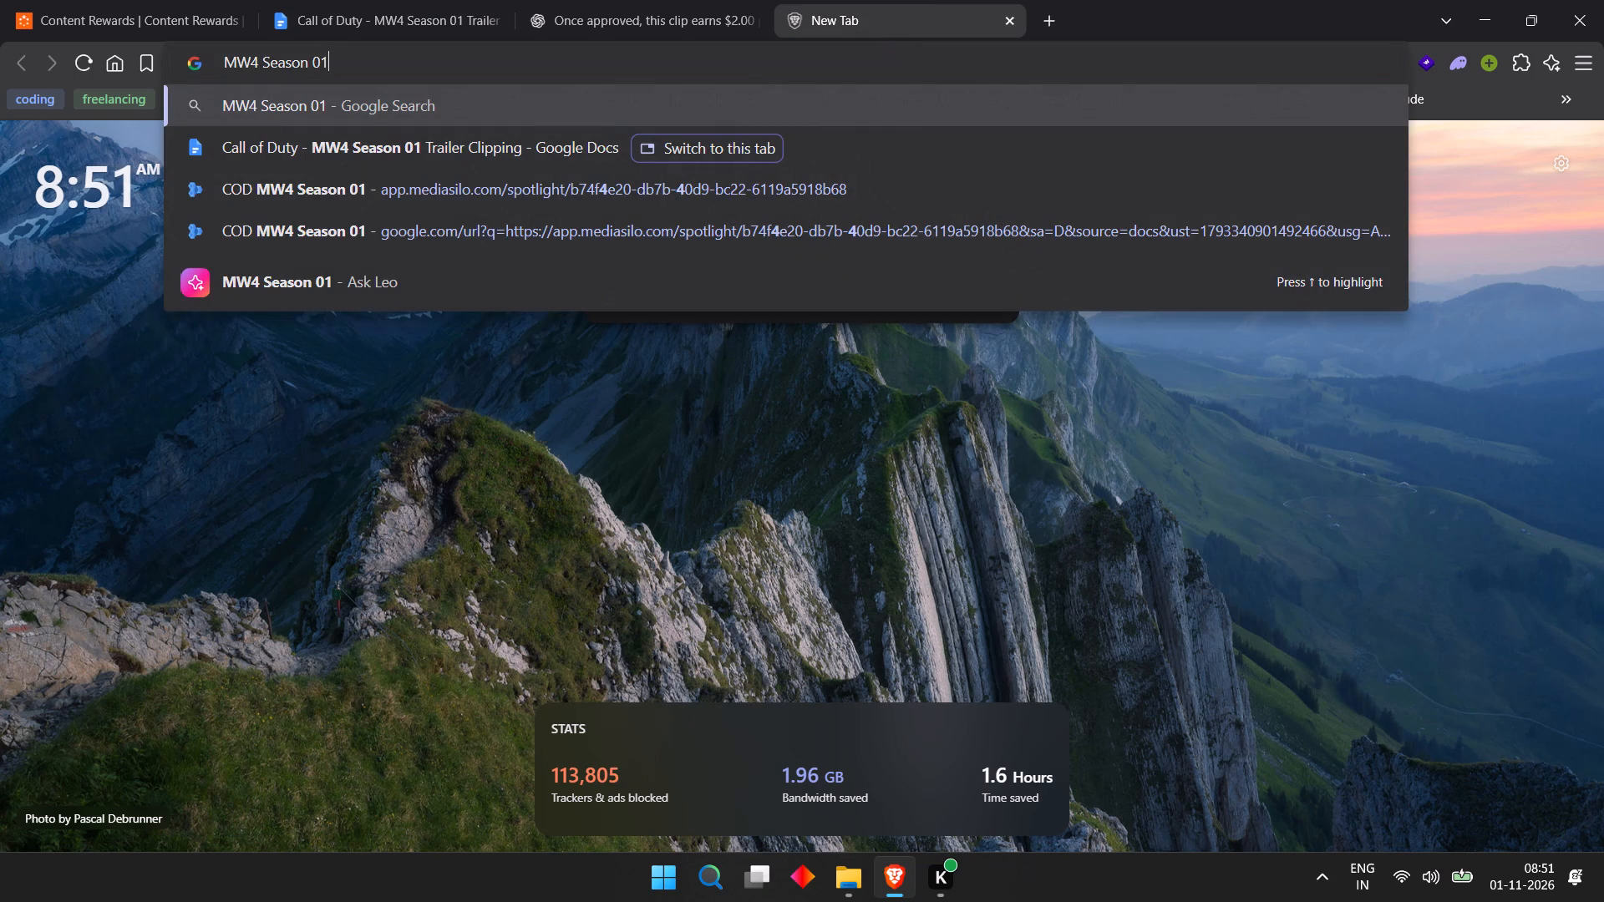
drag(706, 68, 121, 19)
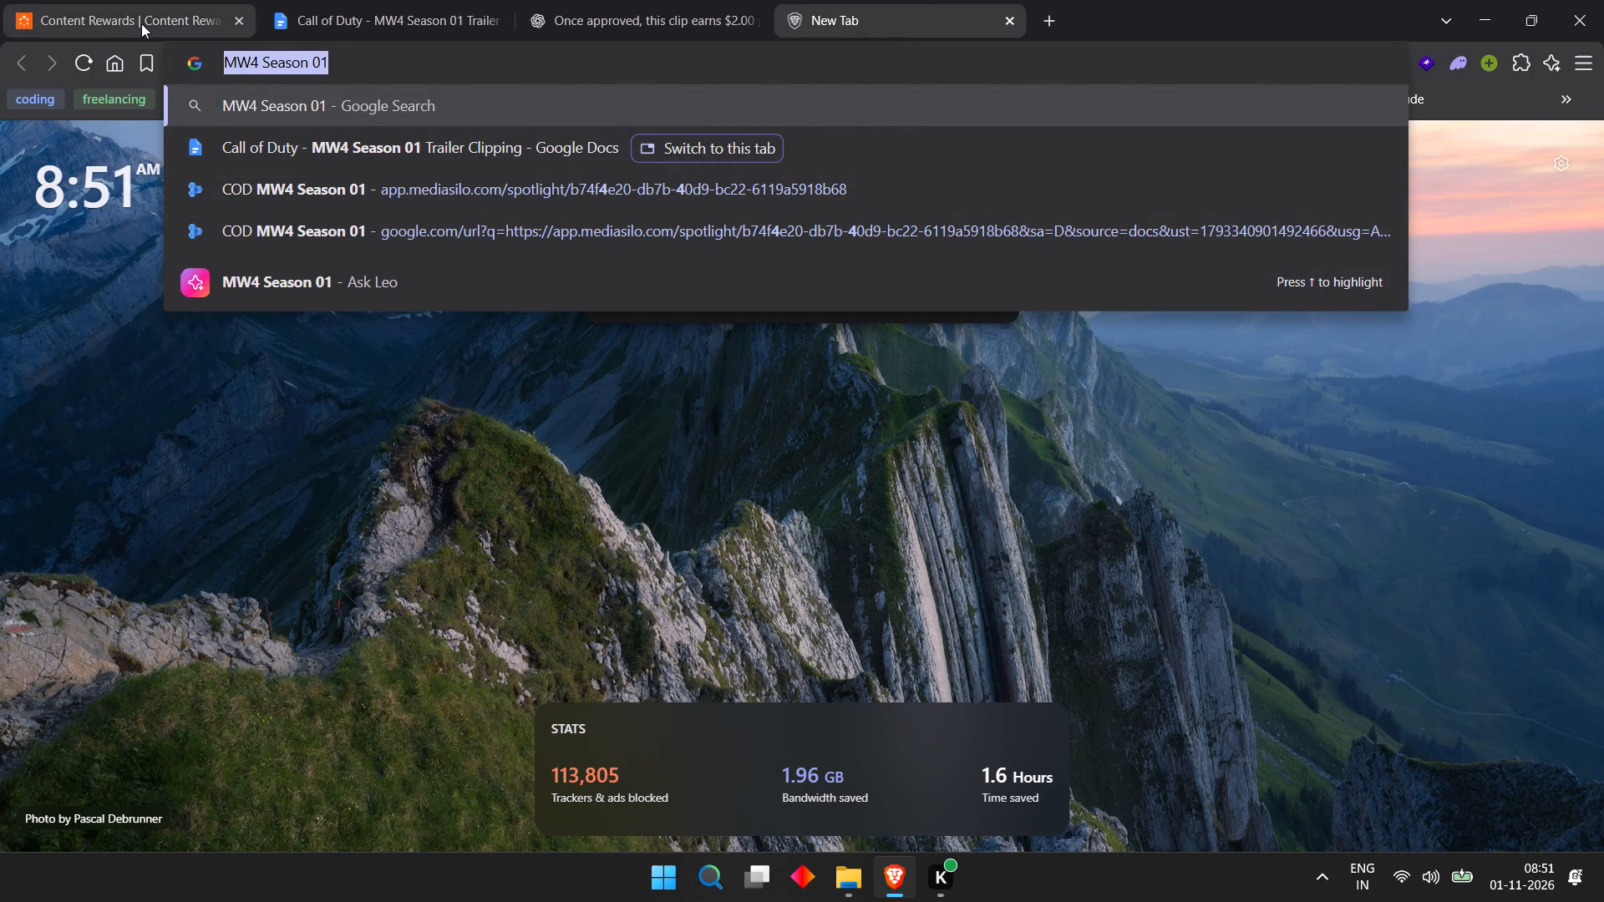
key(ctrl+x)
click(409, 99)
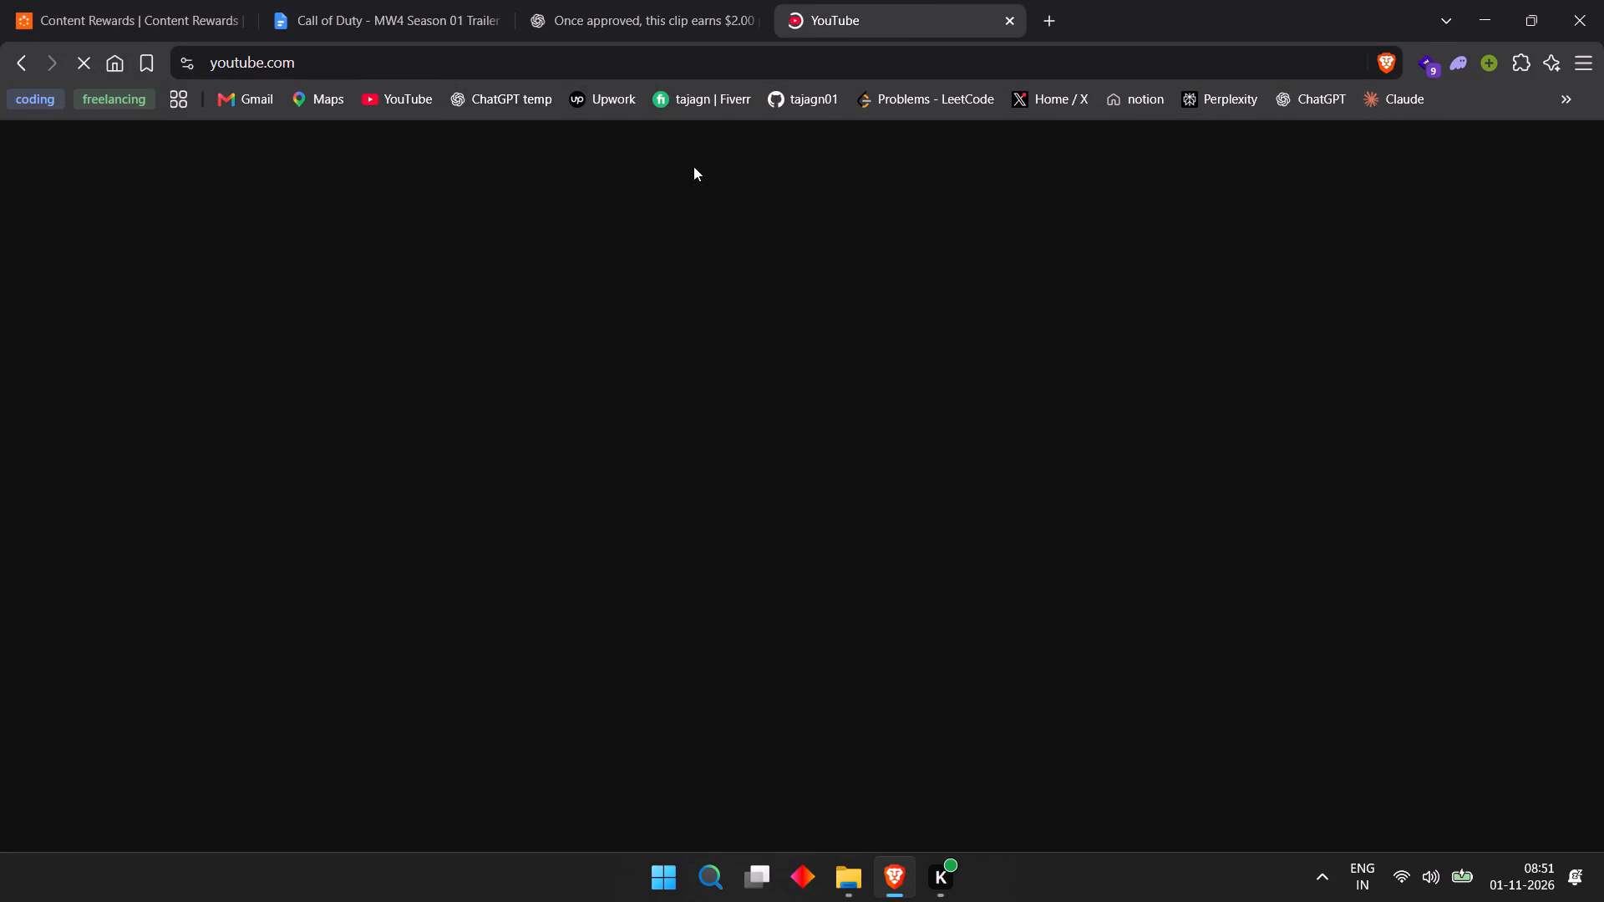
Search YouTube for "MW4 Season 01".
click(711, 162)
key(ctrl+v)
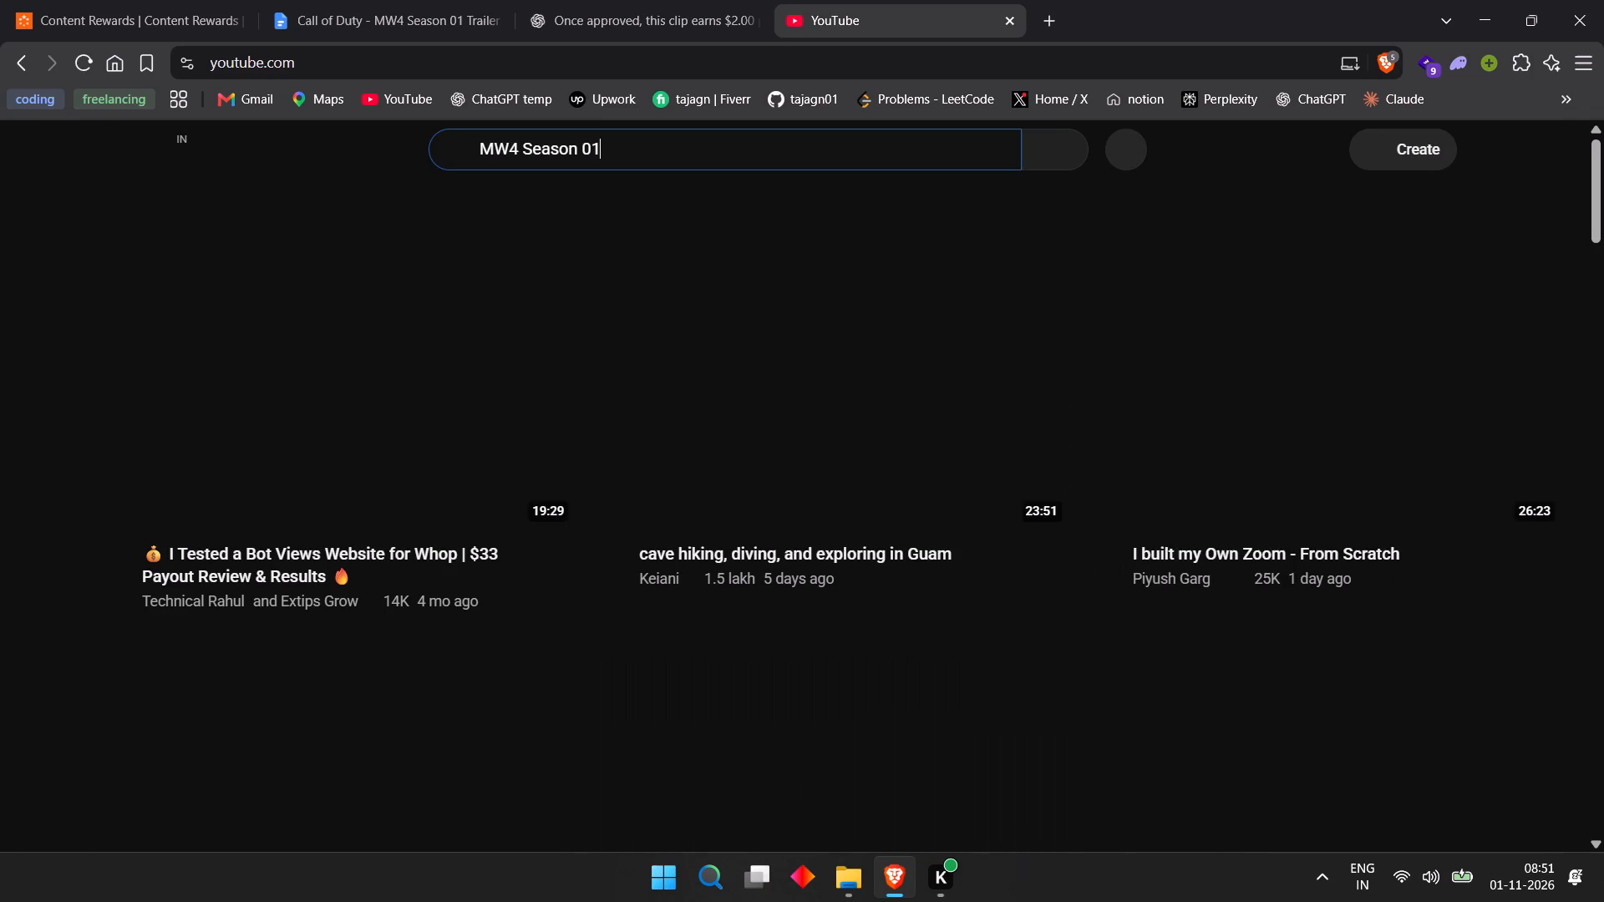
key(Return)
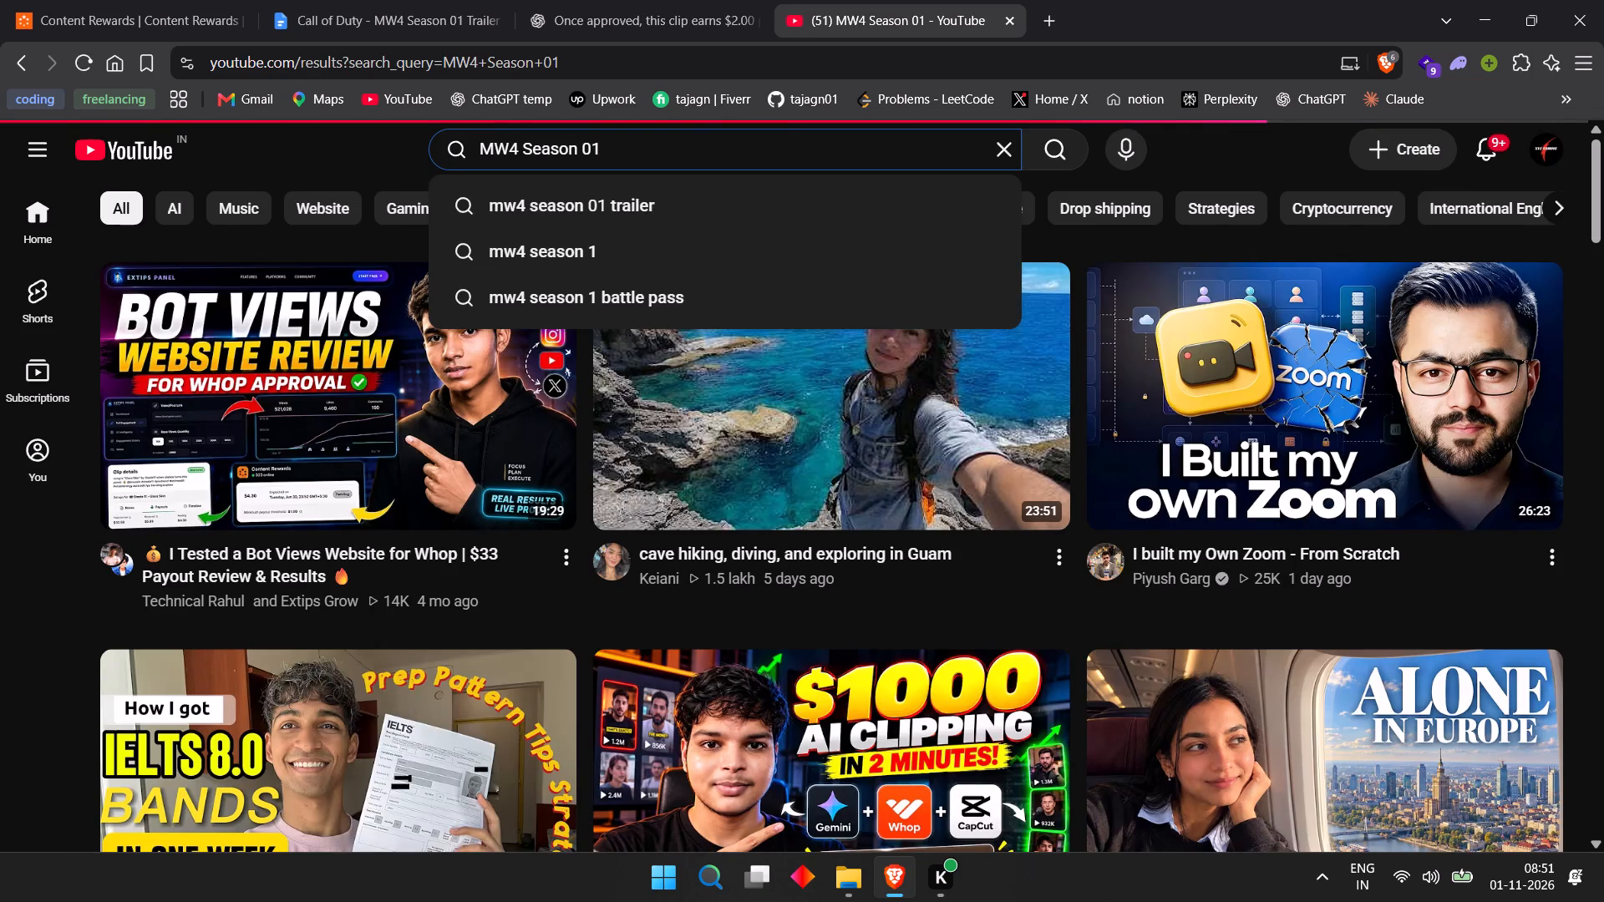
Look through the YouTube results for MW4 Season 01 trailer and announcement videos.
scroll(572, 321, down, 2)
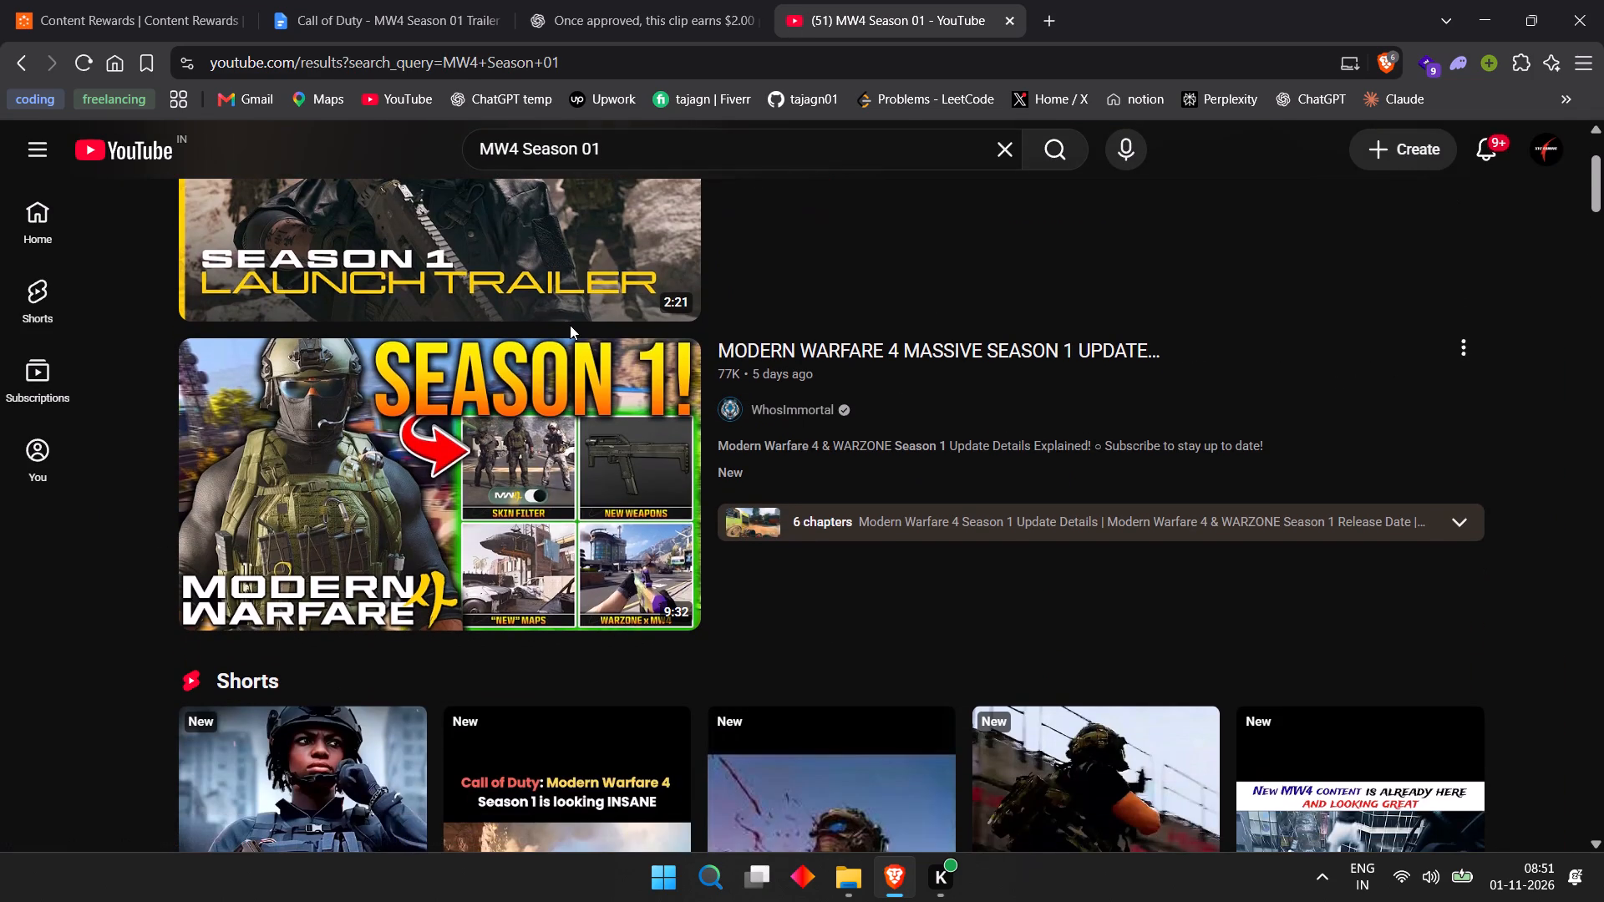
scroll(570, 358, down, 7)
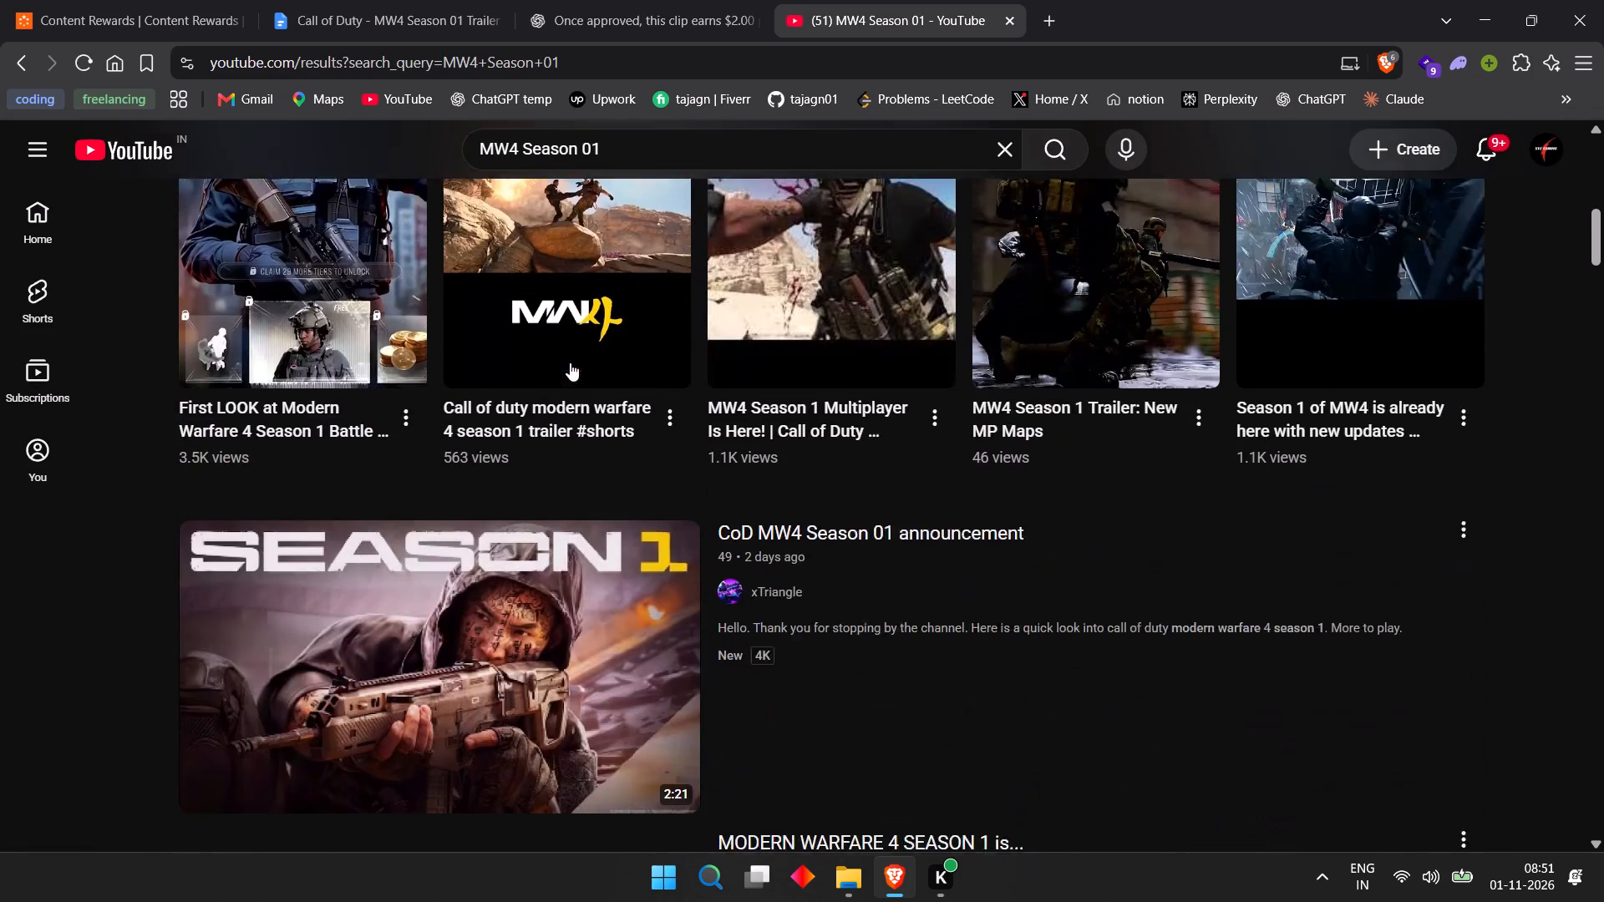
scroll(570, 362, down, 2)
scroll(570, 362, up, 2)
scroll(805, 389, up, 3)
scroll(1225, 557, down, 4)
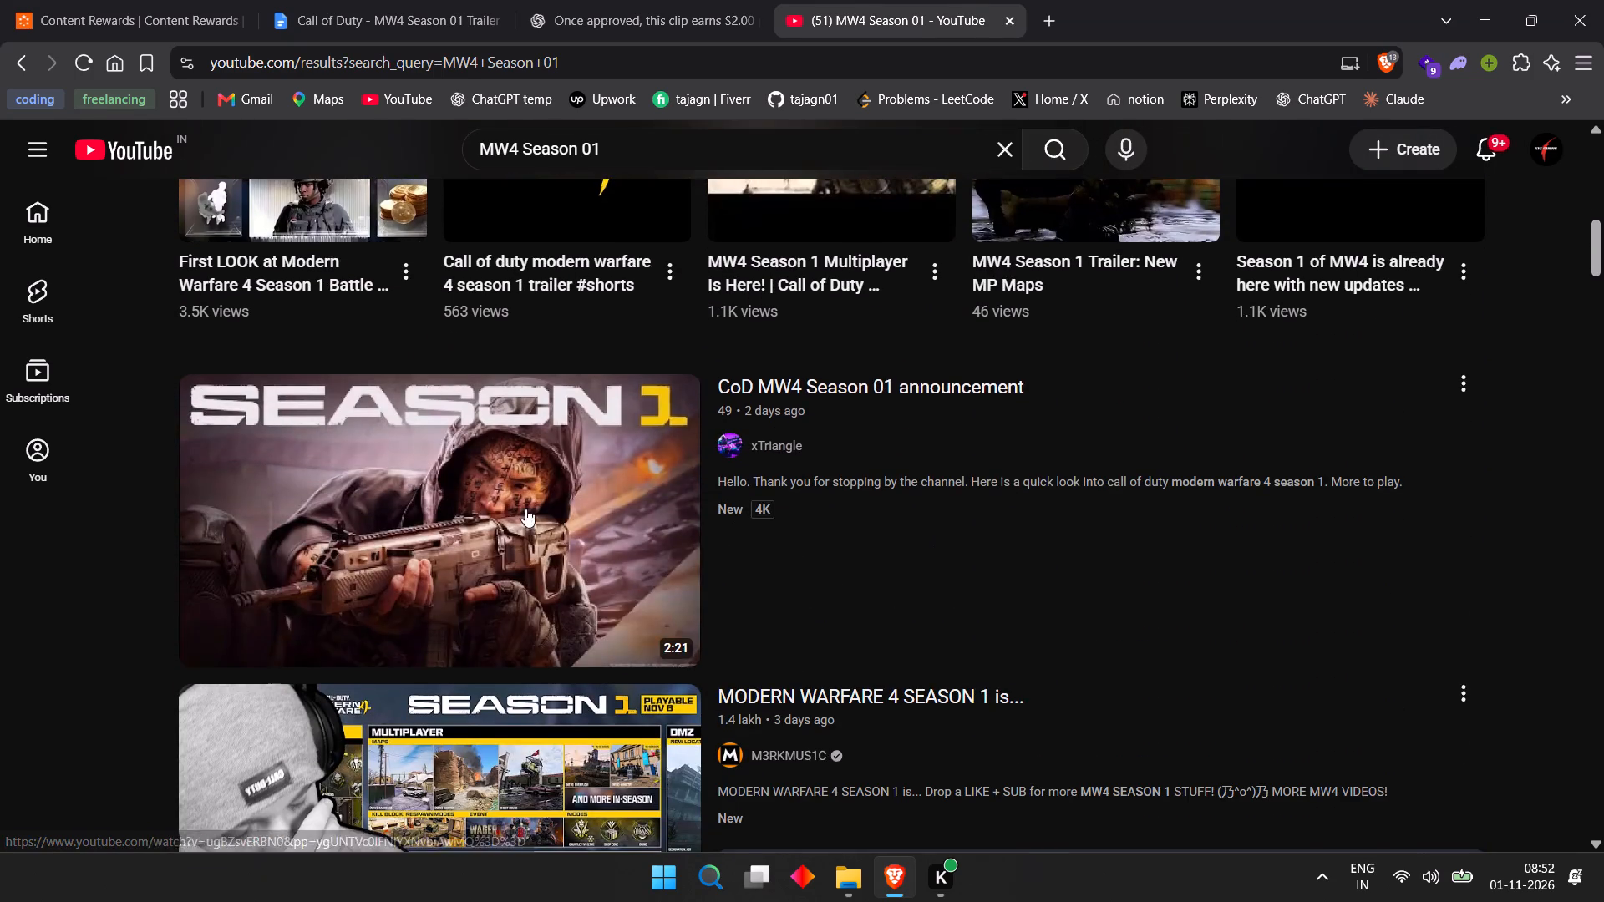
scroll(451, 518, down, 1)
Open the content folder link under What To Do in the Call of Duty trailer clipping Google Doc.
click(678, 0)
click(445, 0)
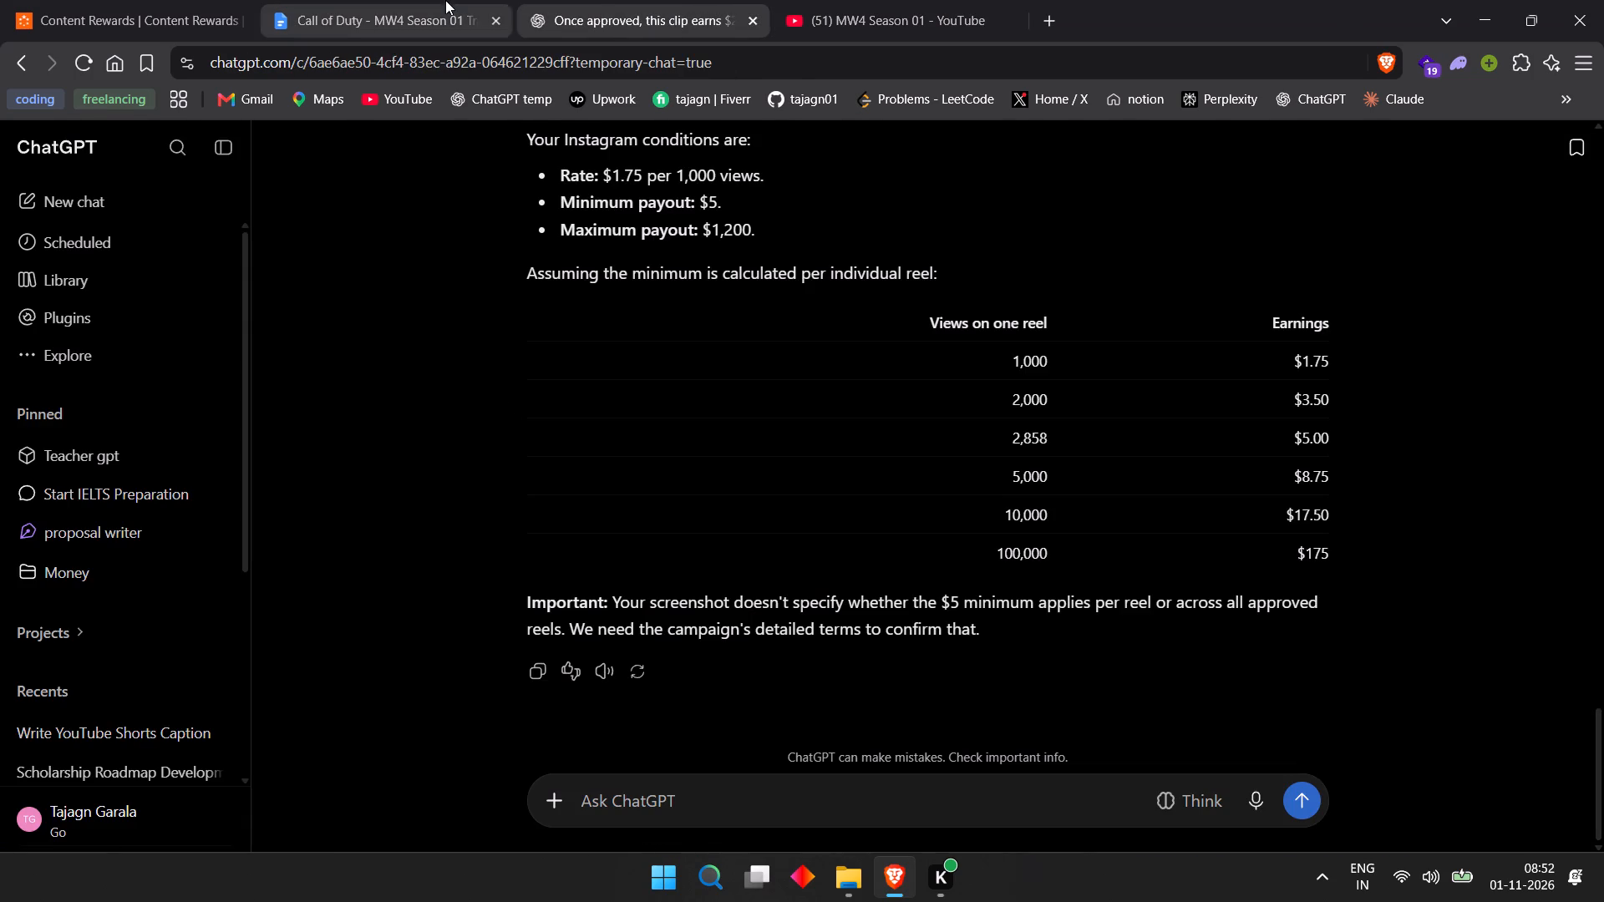
scroll(618, 602, down, 2)
click(606, 383)
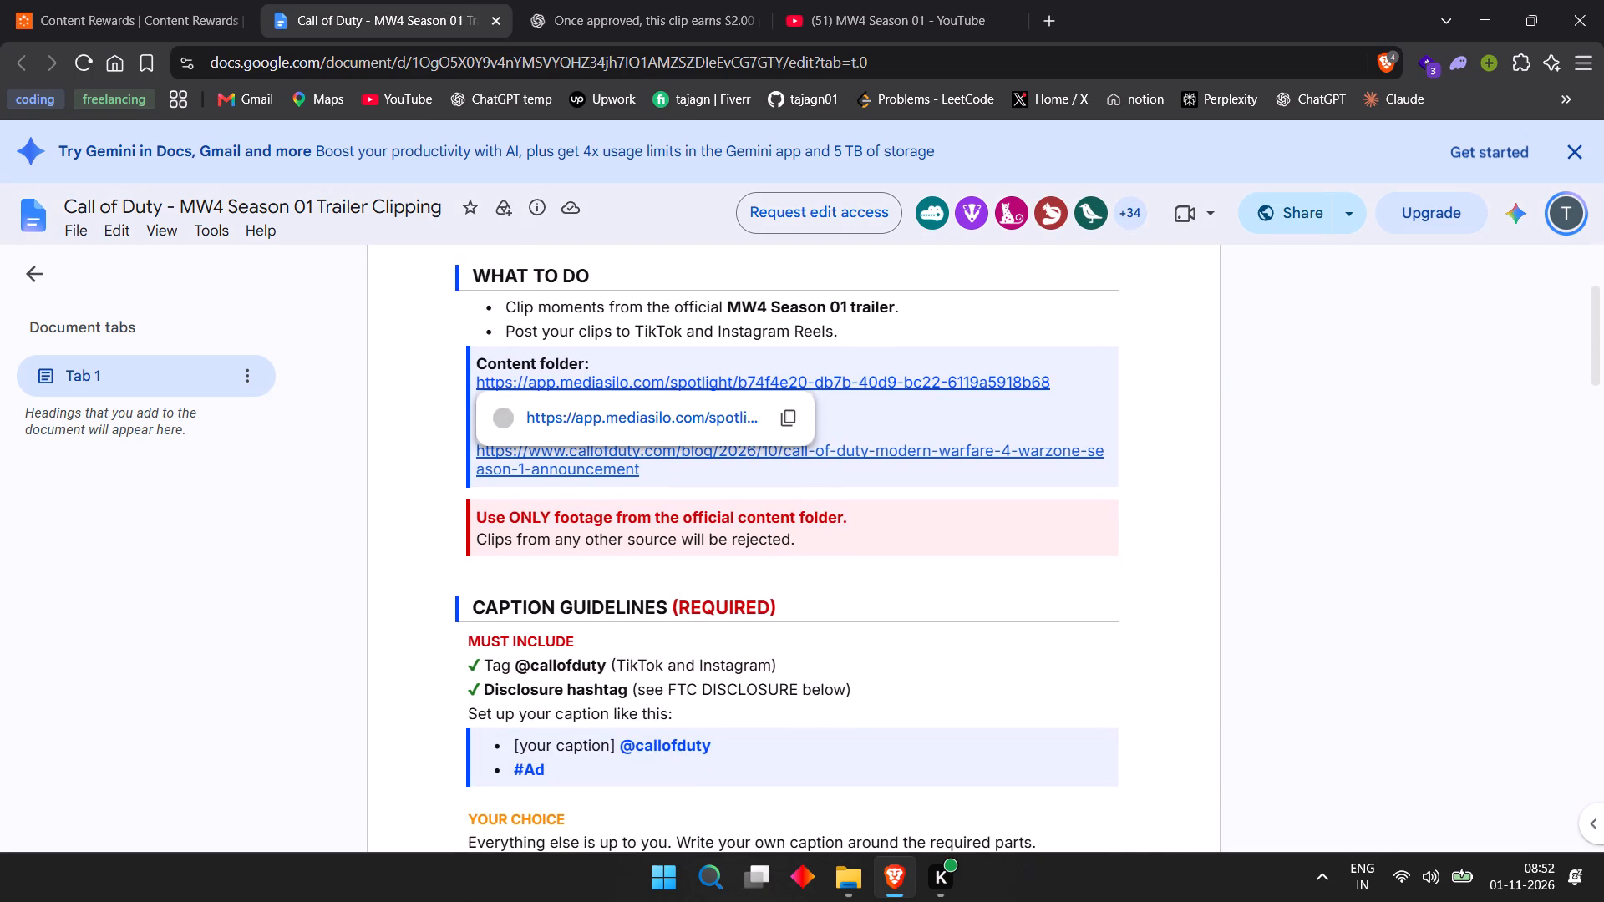
click(617, 408)
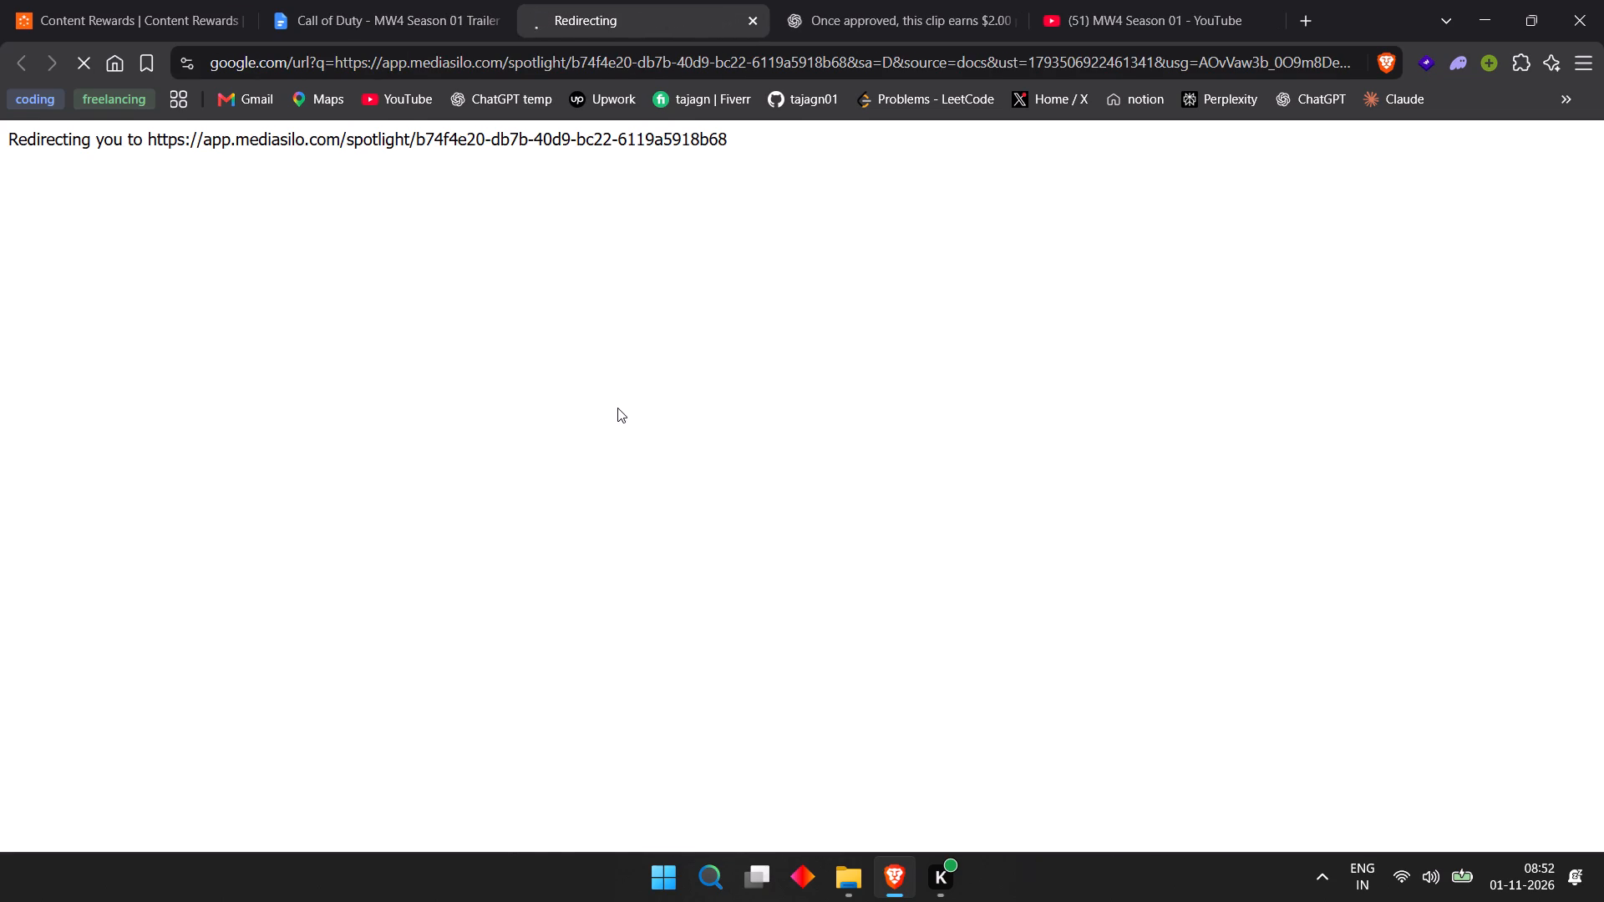
Look through the branding images and stills in the COD MW4 Season 01 content folder.
click(428, 0)
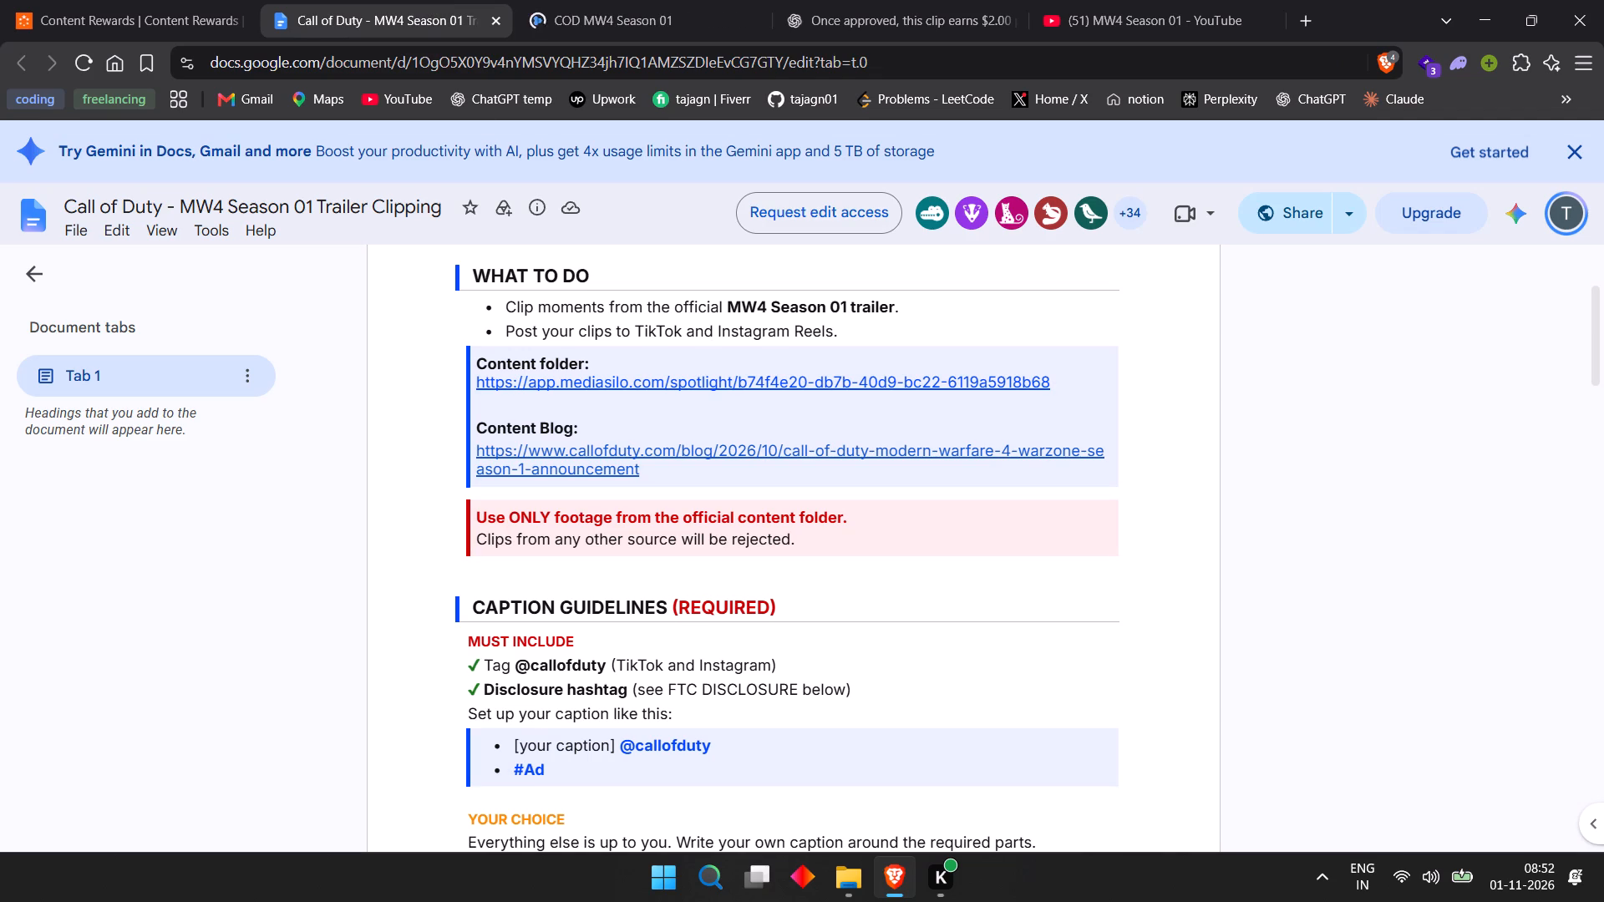
click(621, 0)
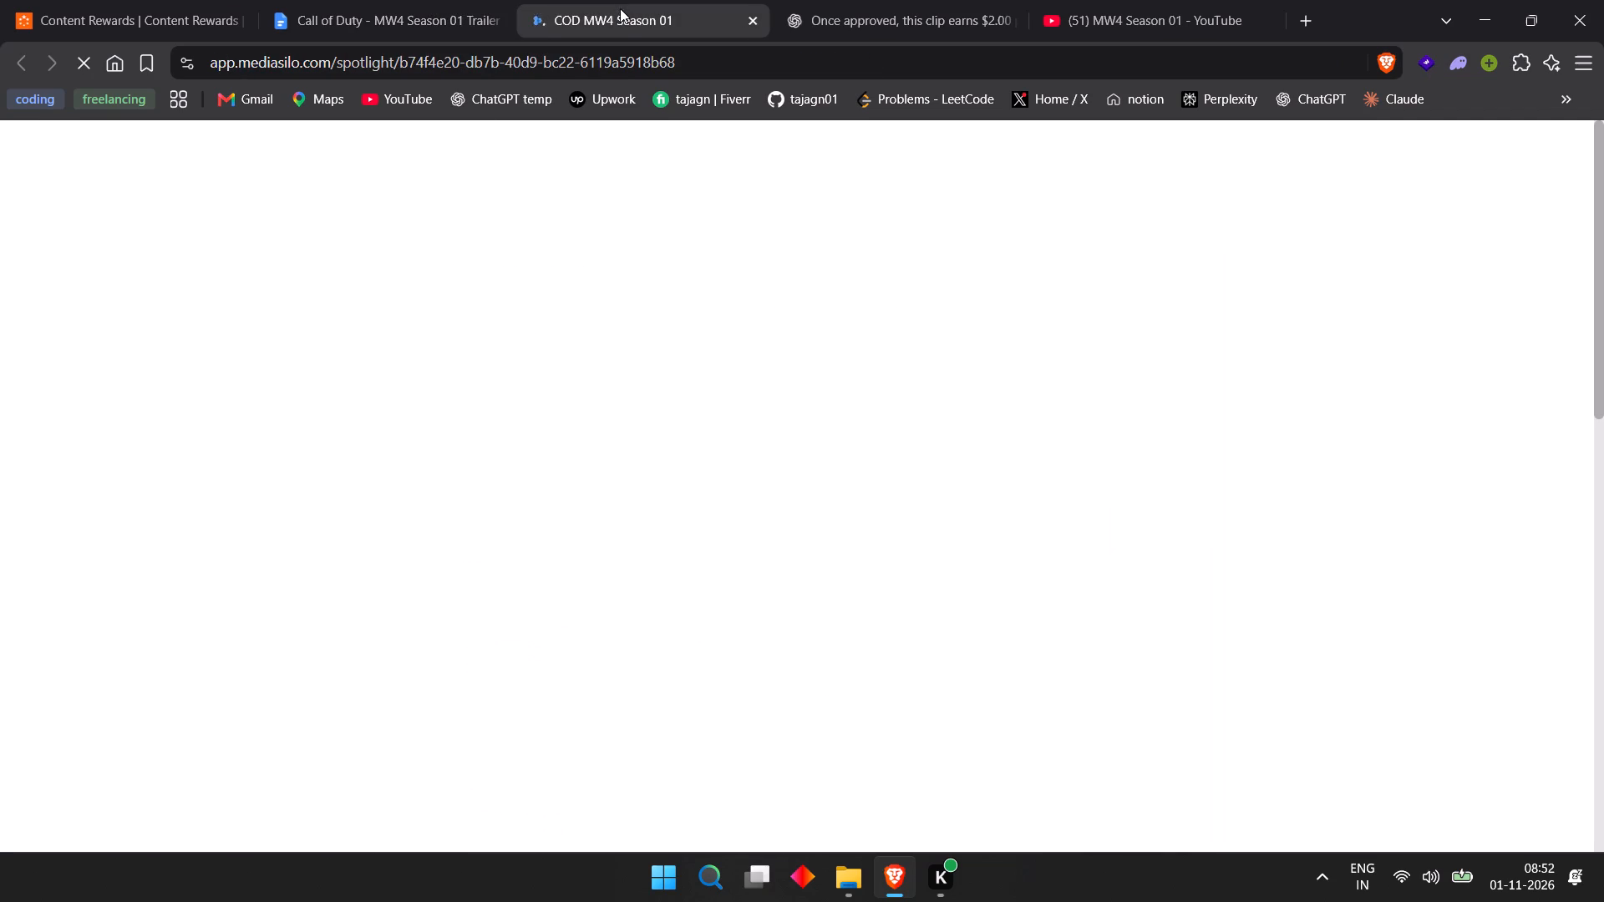
scroll(591, 225, down, 2)
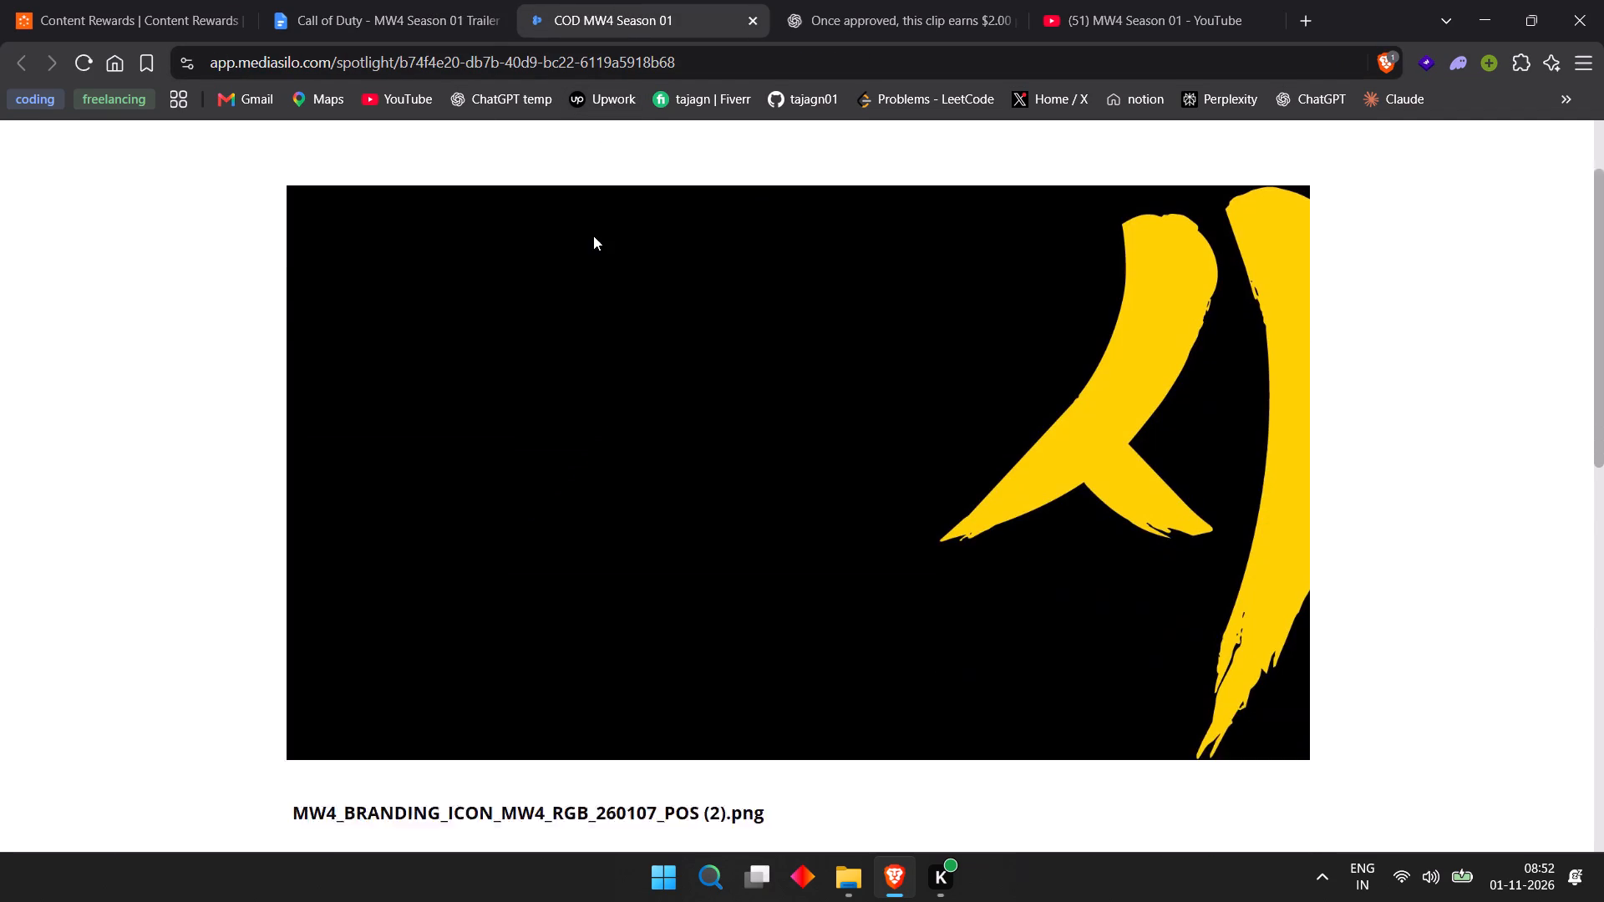
scroll(593, 236, down, 14)
scroll(593, 240, up, 1)
scroll(593, 240, down, 2)
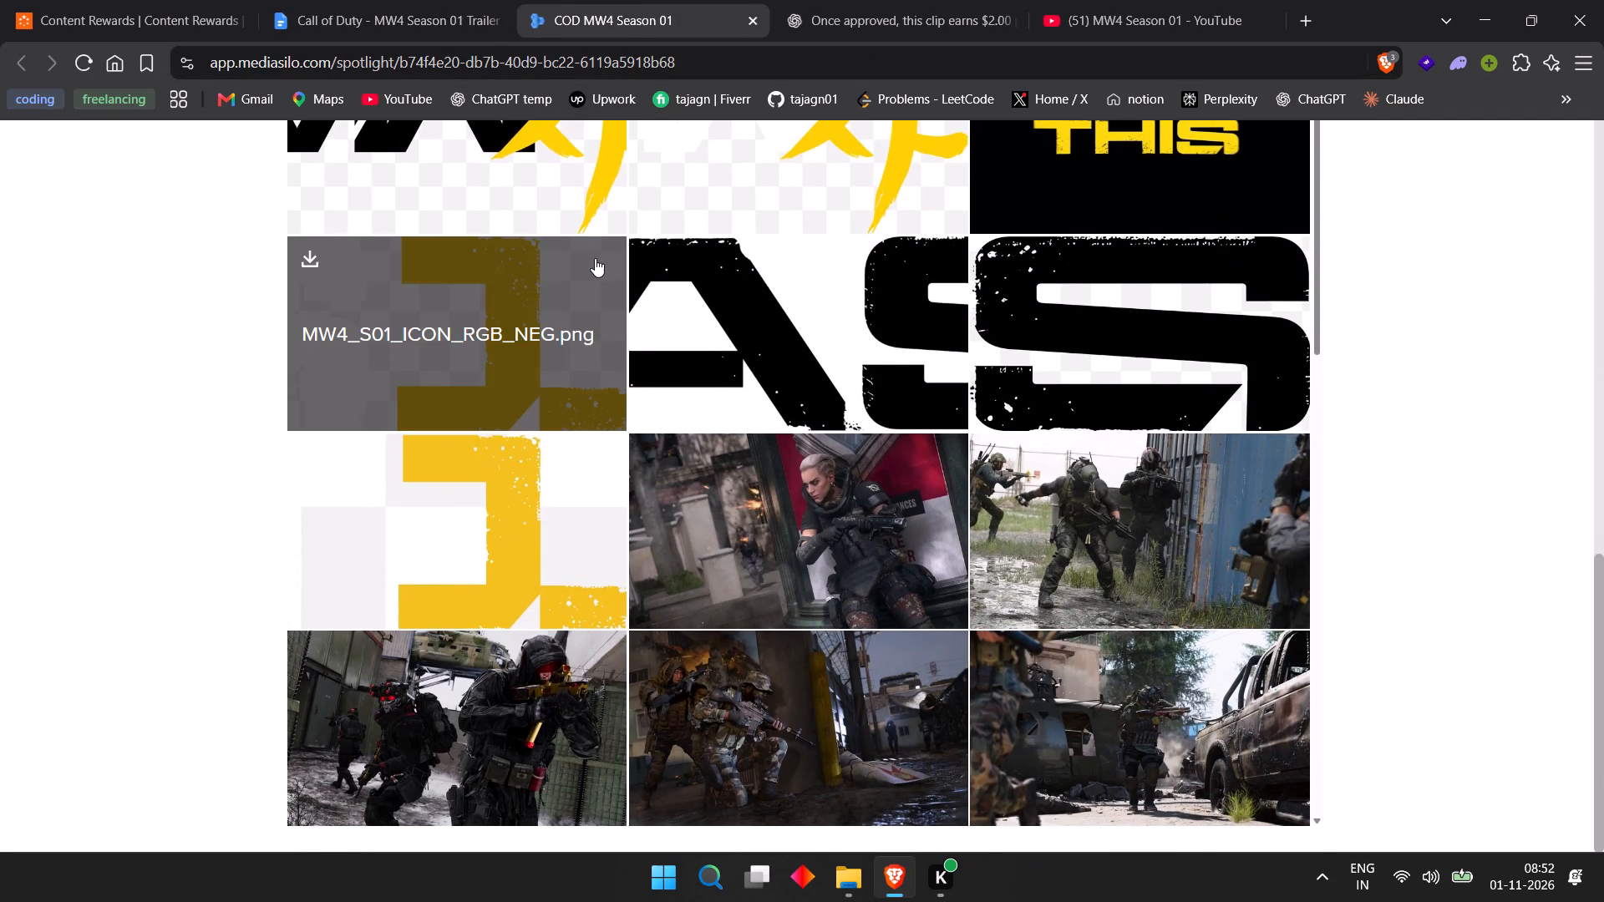
Read the footage source rule and the caption guidelines in the Call of Duty trailer clipping Google Doc.
click(353, 0)
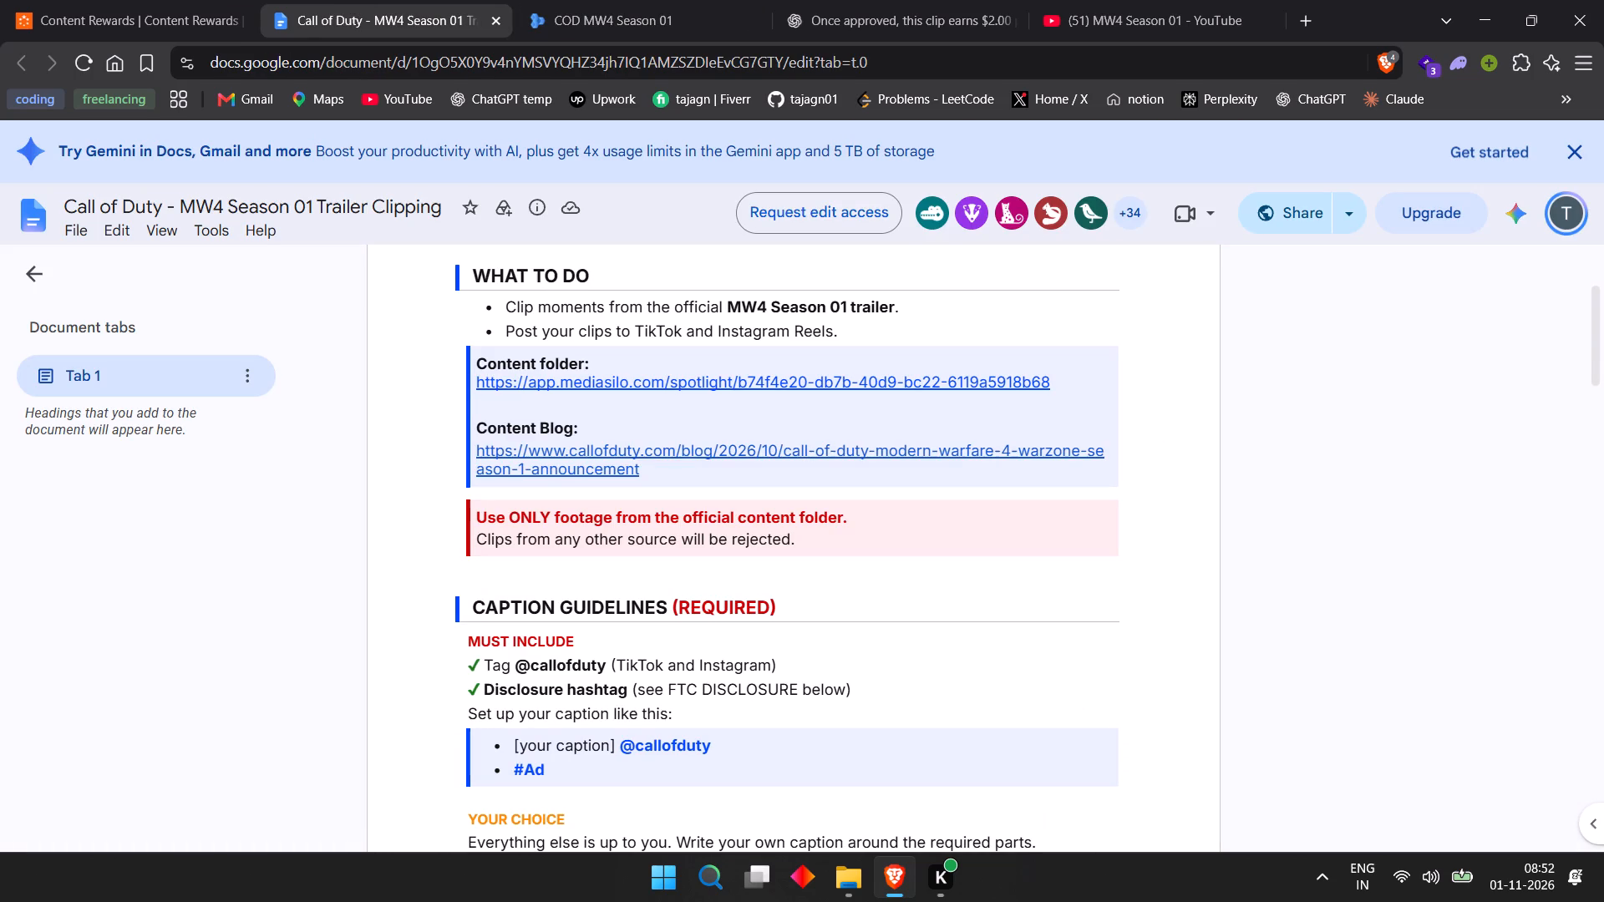
drag(478, 519, 865, 543)
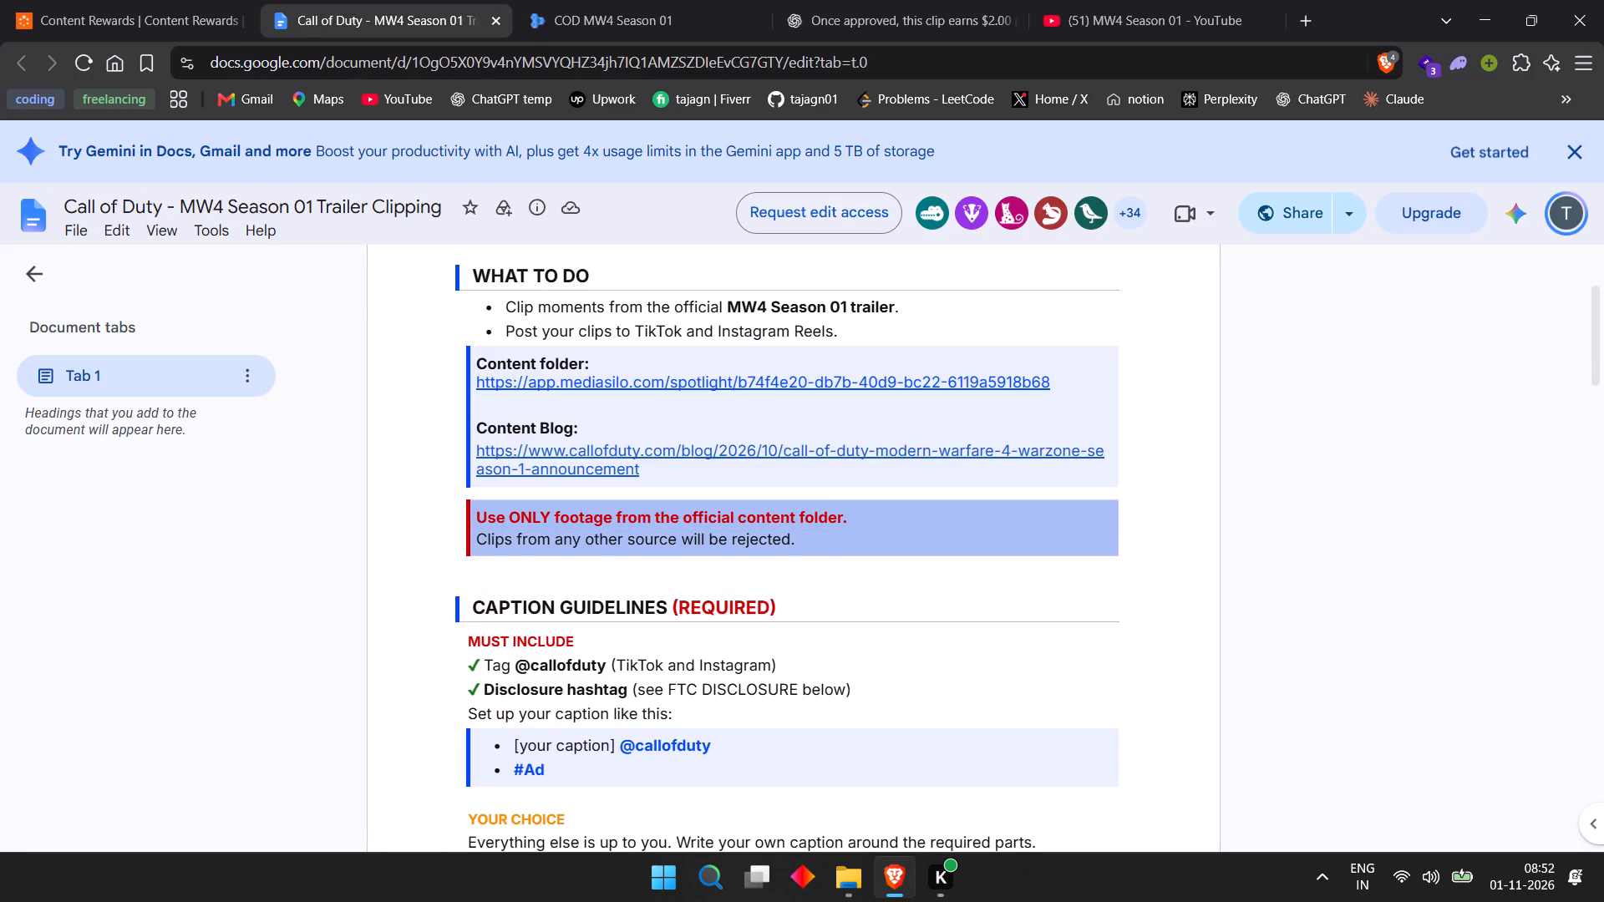
click(865, 543)
scroll(865, 543, down, 3)
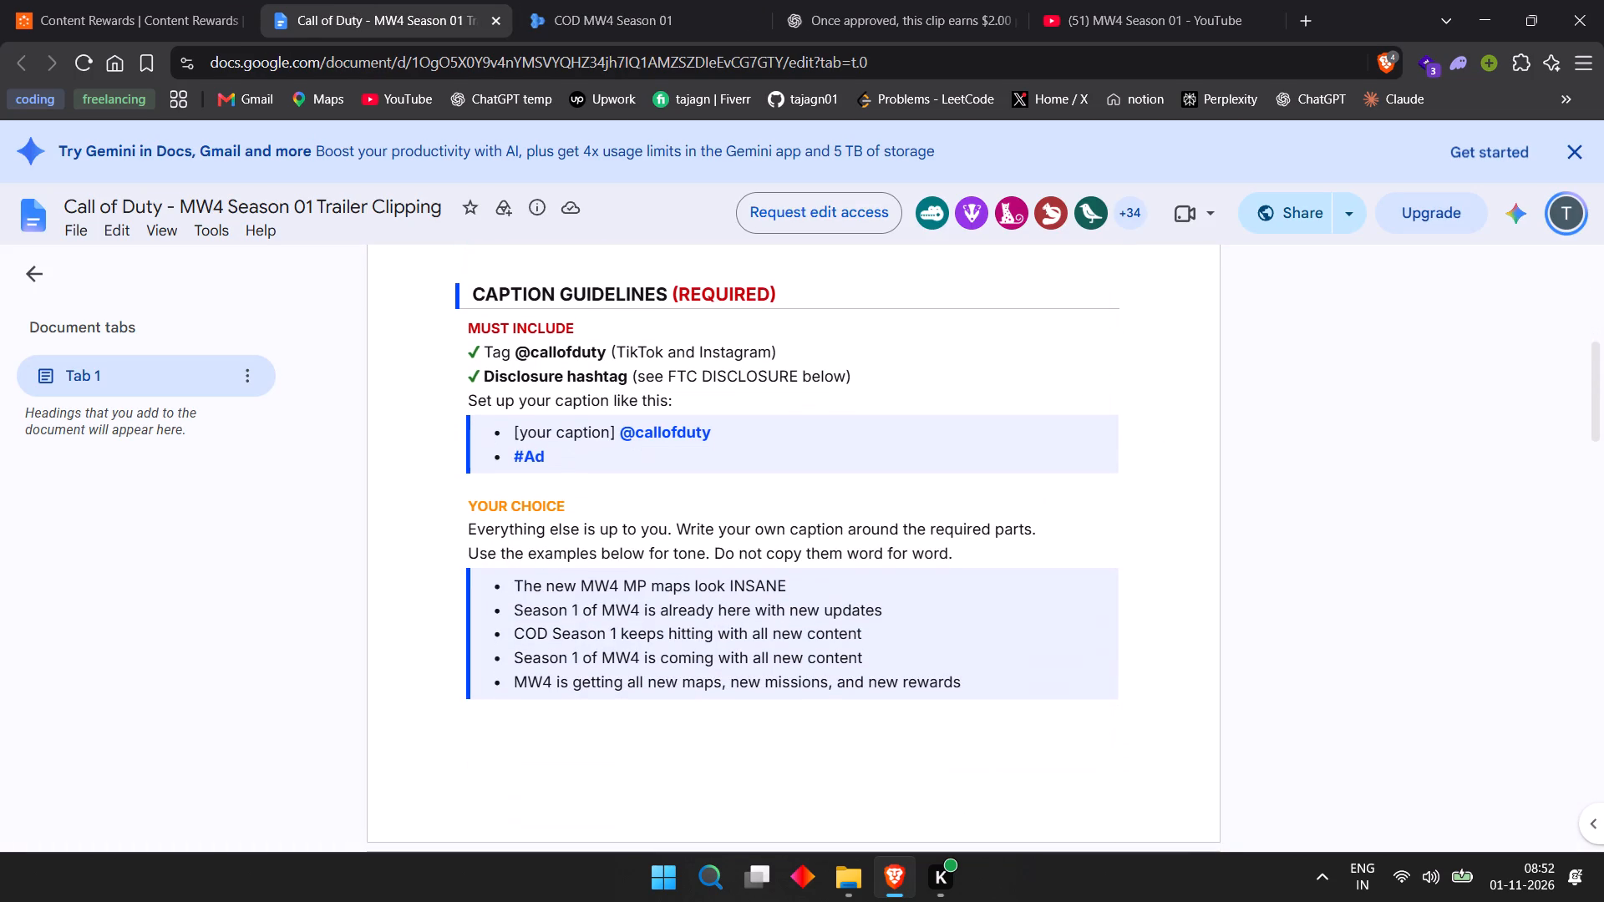
scroll(637, 413, down, 4)
scroll(637, 413, up, 10)
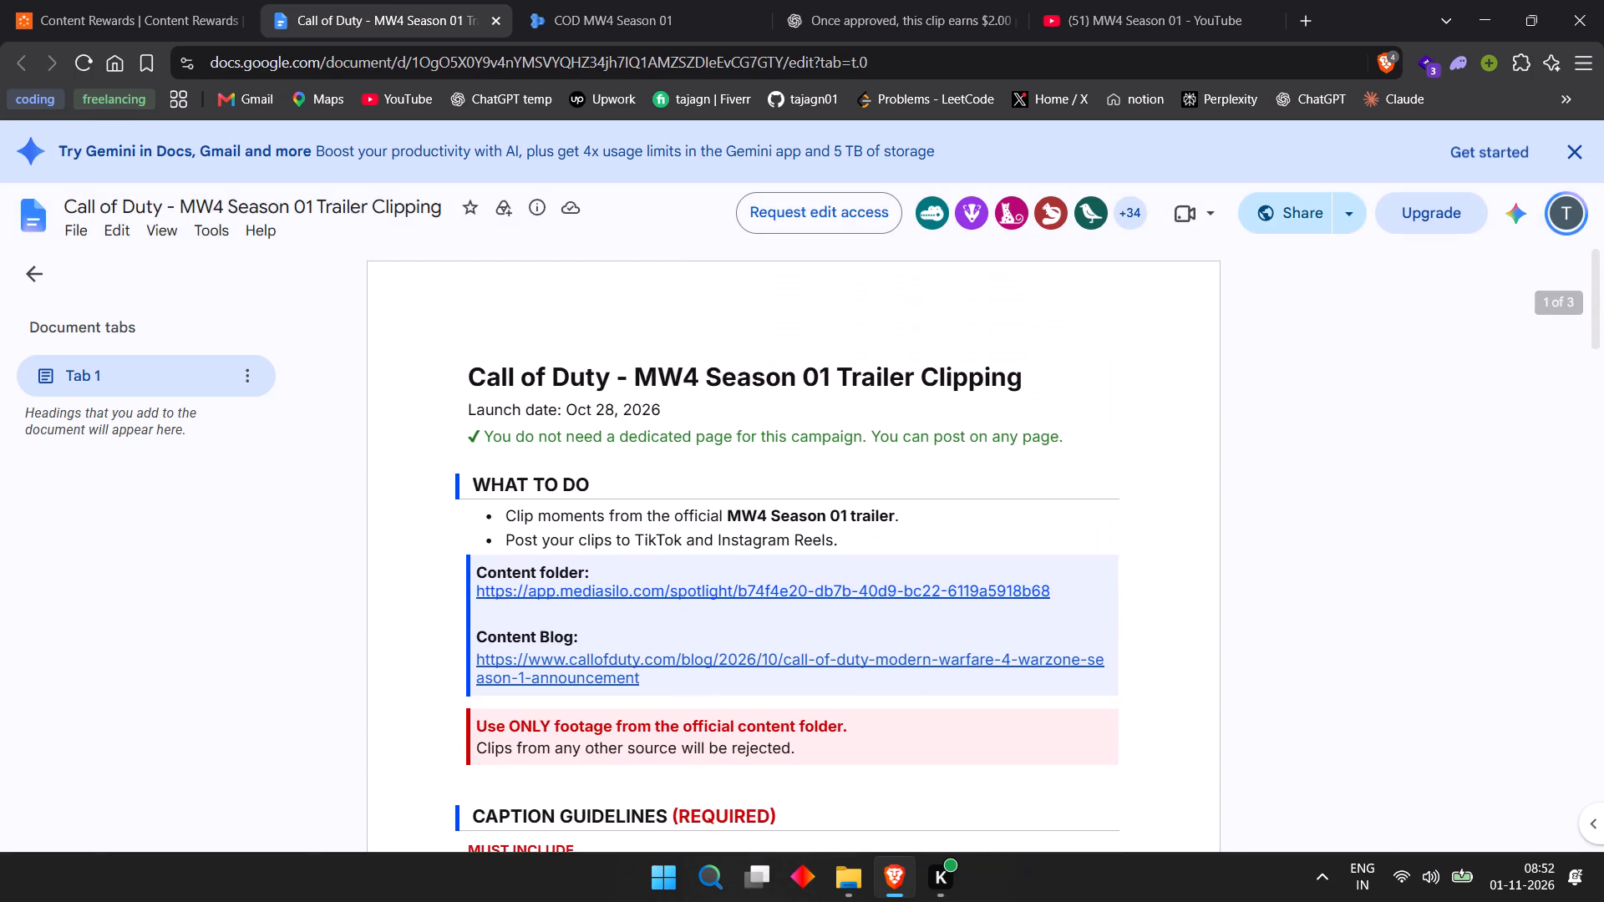
Look through the stills and branding images in the COD MW4 Season 01 content folder for trailer footage.
click(581, 0)
scroll(607, 456, down, 5)
scroll(759, 484, down, 14)
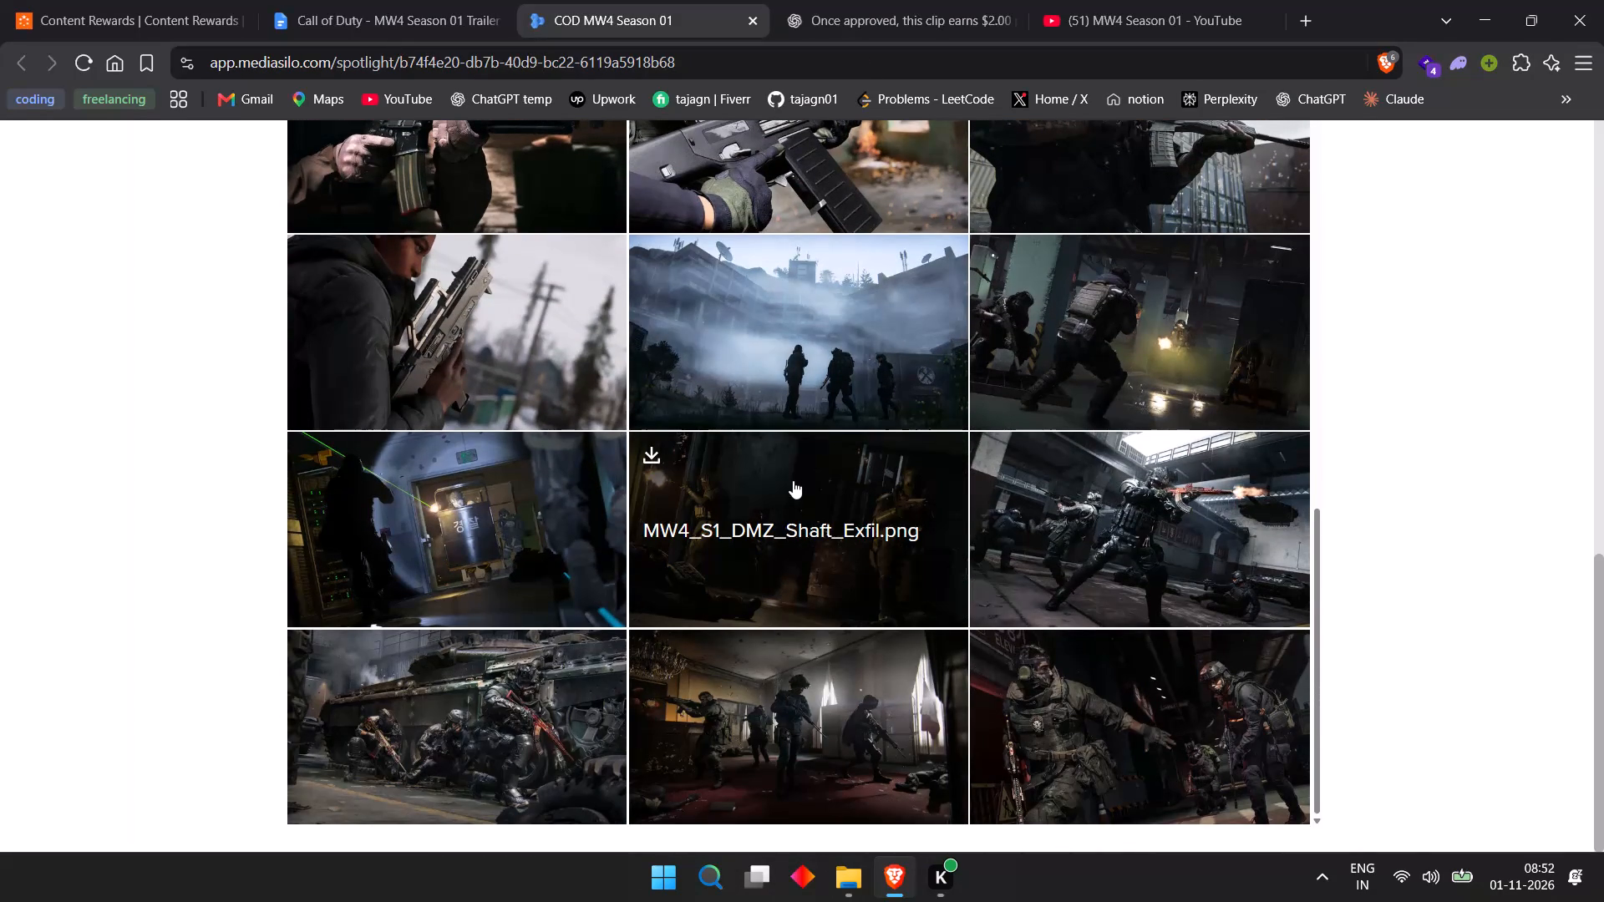
scroll(789, 512, down, 6)
scroll(459, 688, up, 6)
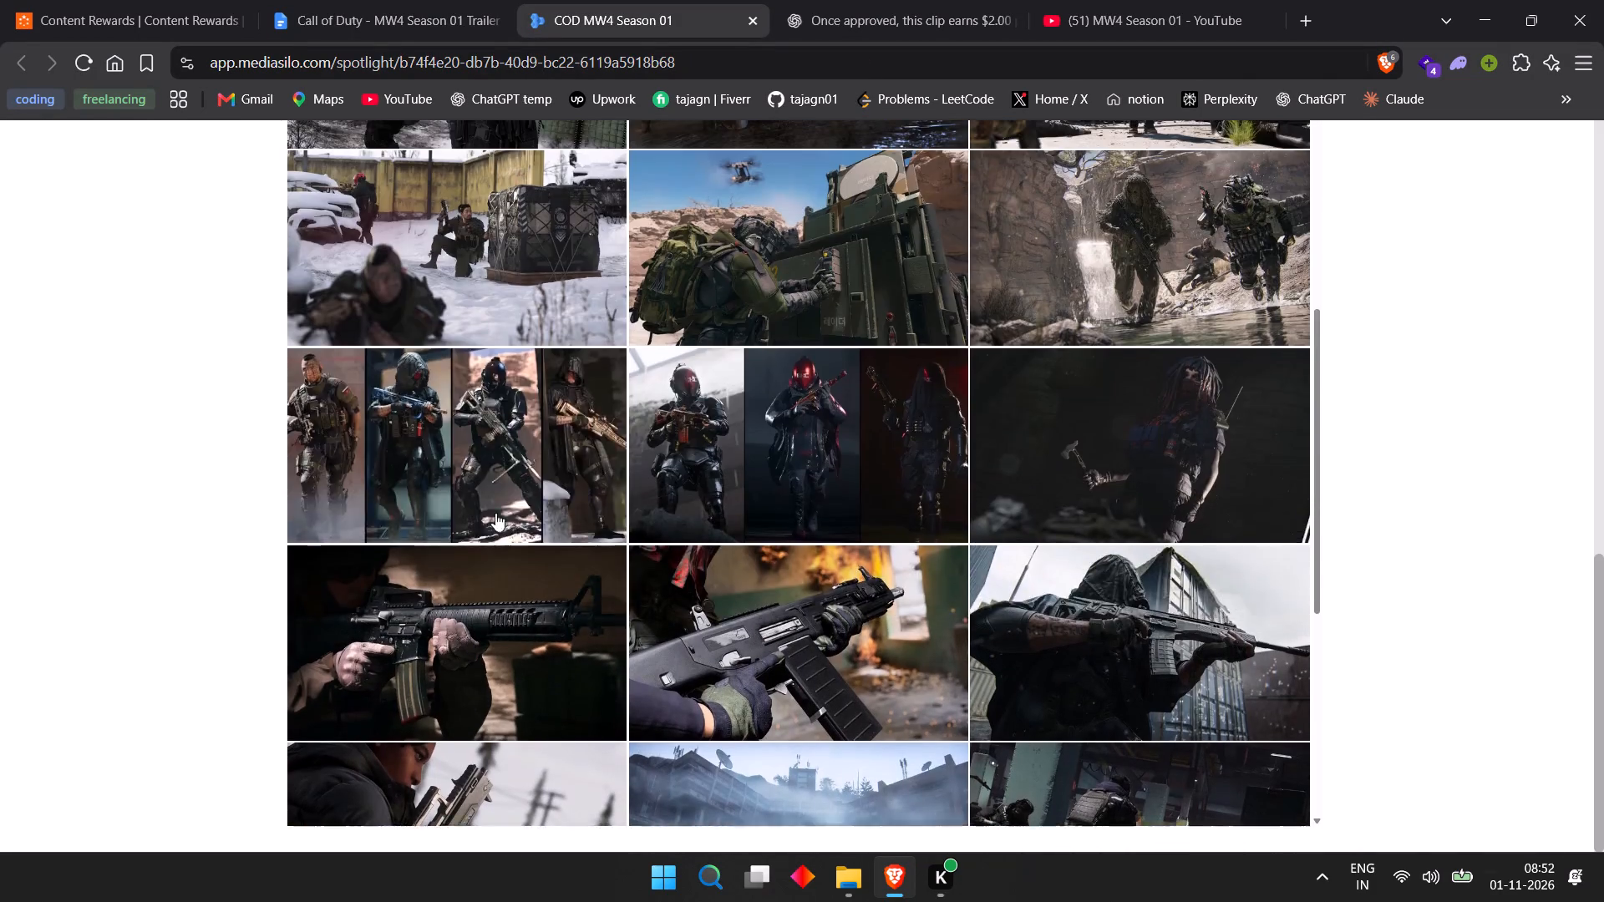
scroll(495, 513, up, 9)
scroll(864, 512, up, 4)
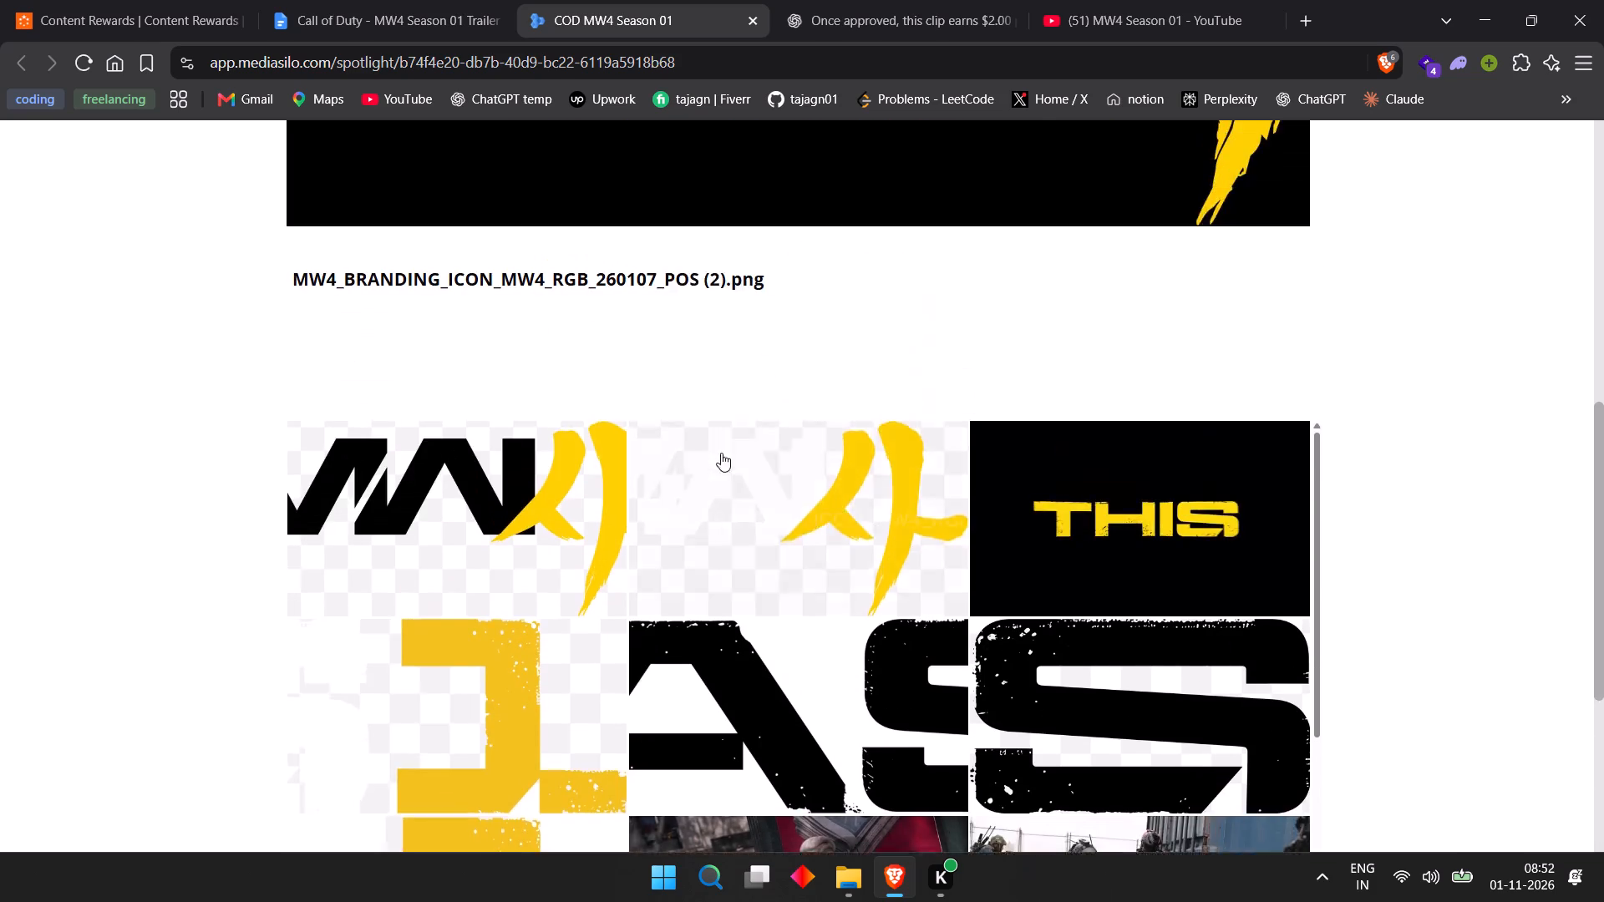
scroll(720, 419, up, 3)
scroll(485, 575, up, 9)
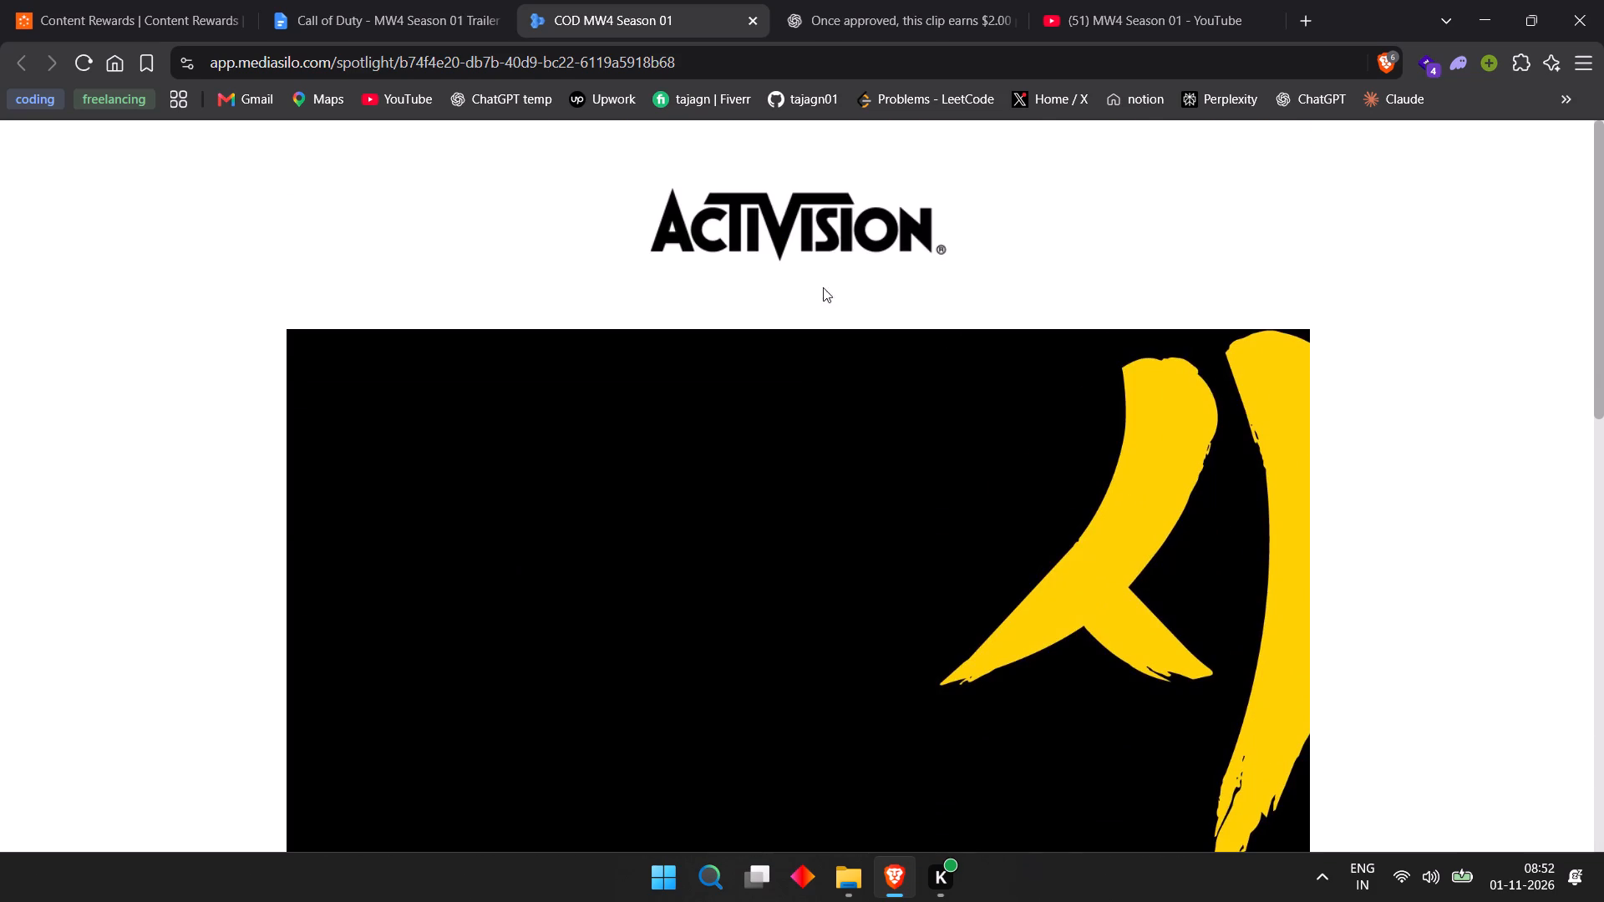
click(830, 220)
drag(830, 220, 722, 427)
Read the disclosure, post requirements and Not Allowed rules in the Call of Duty trailer clipping Google Doc.
click(398, 0)
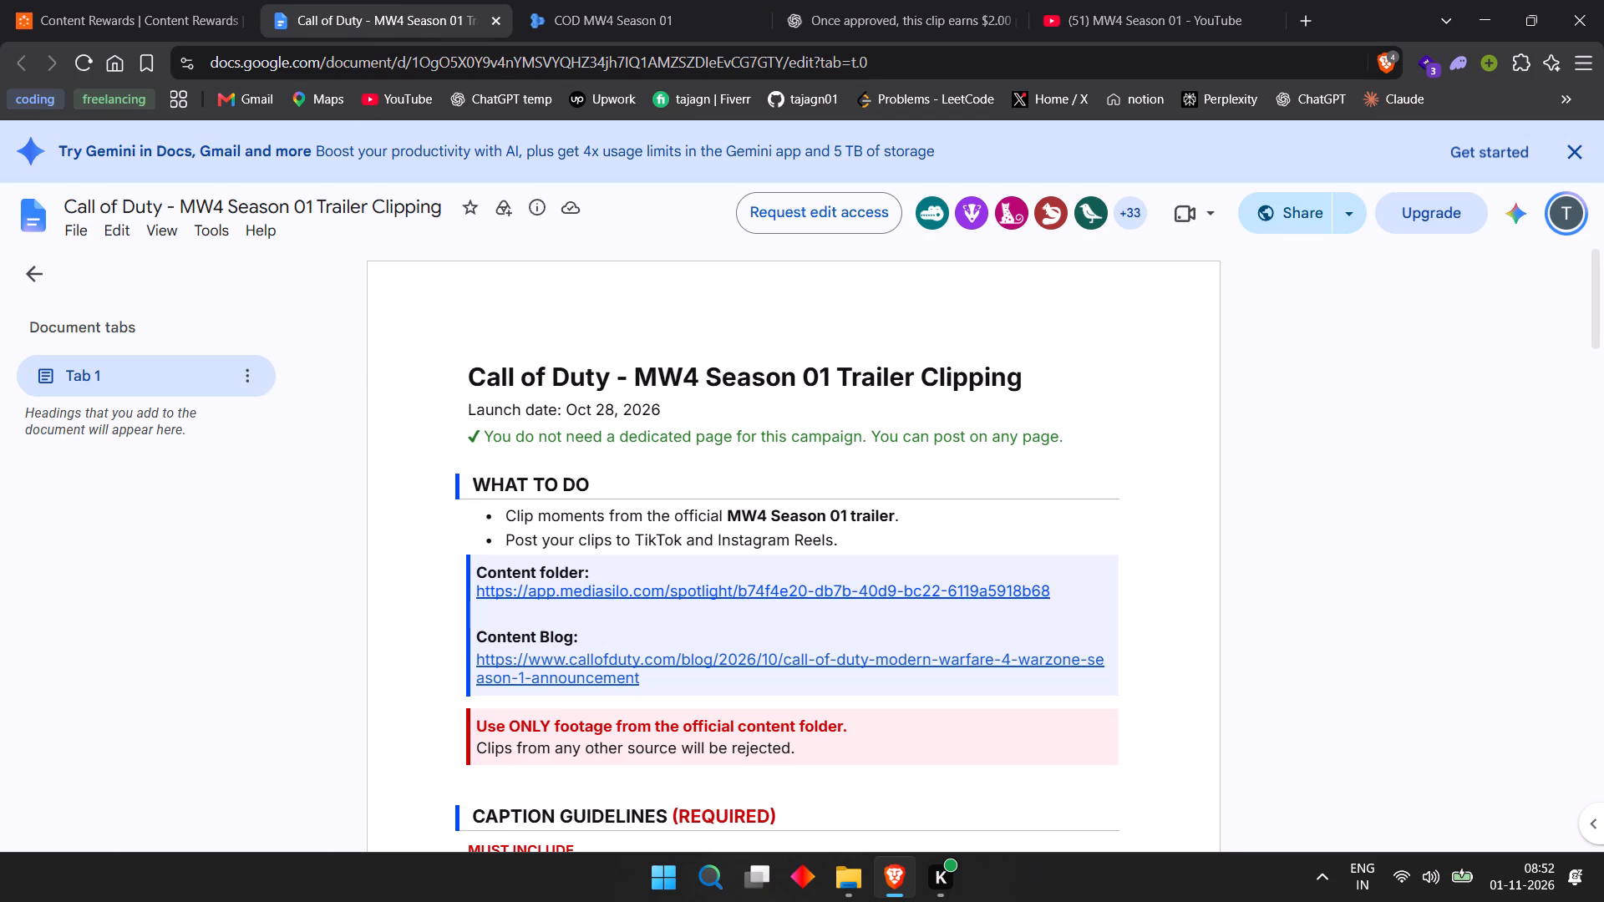
scroll(709, 469, down, 4)
scroll(712, 495, up, 2)
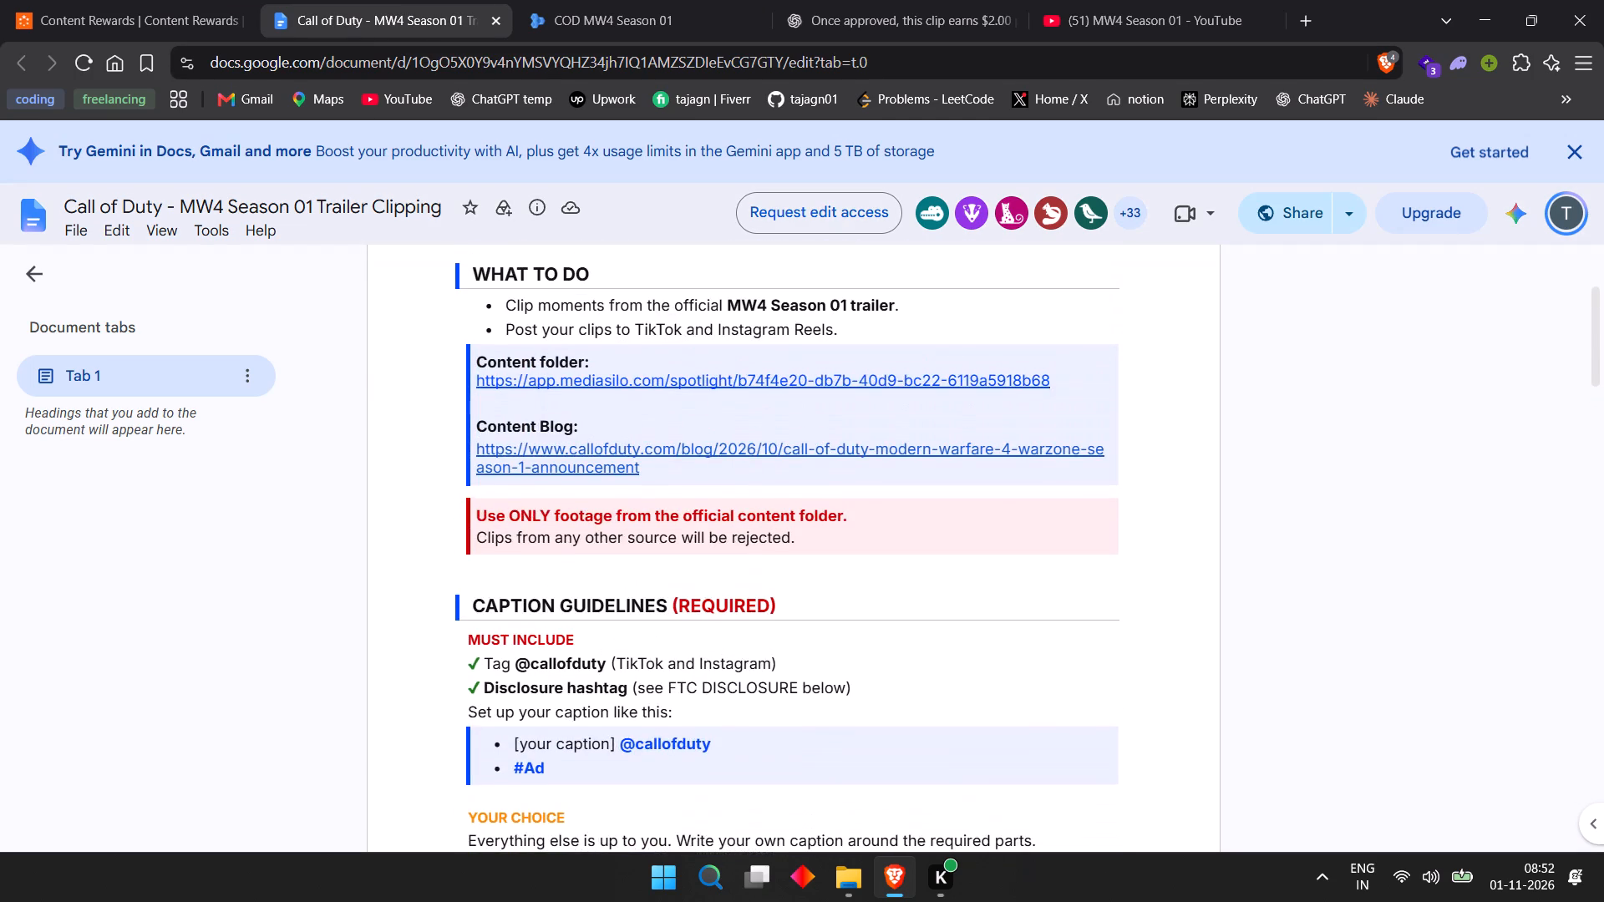
scroll(704, 545, down, 10)
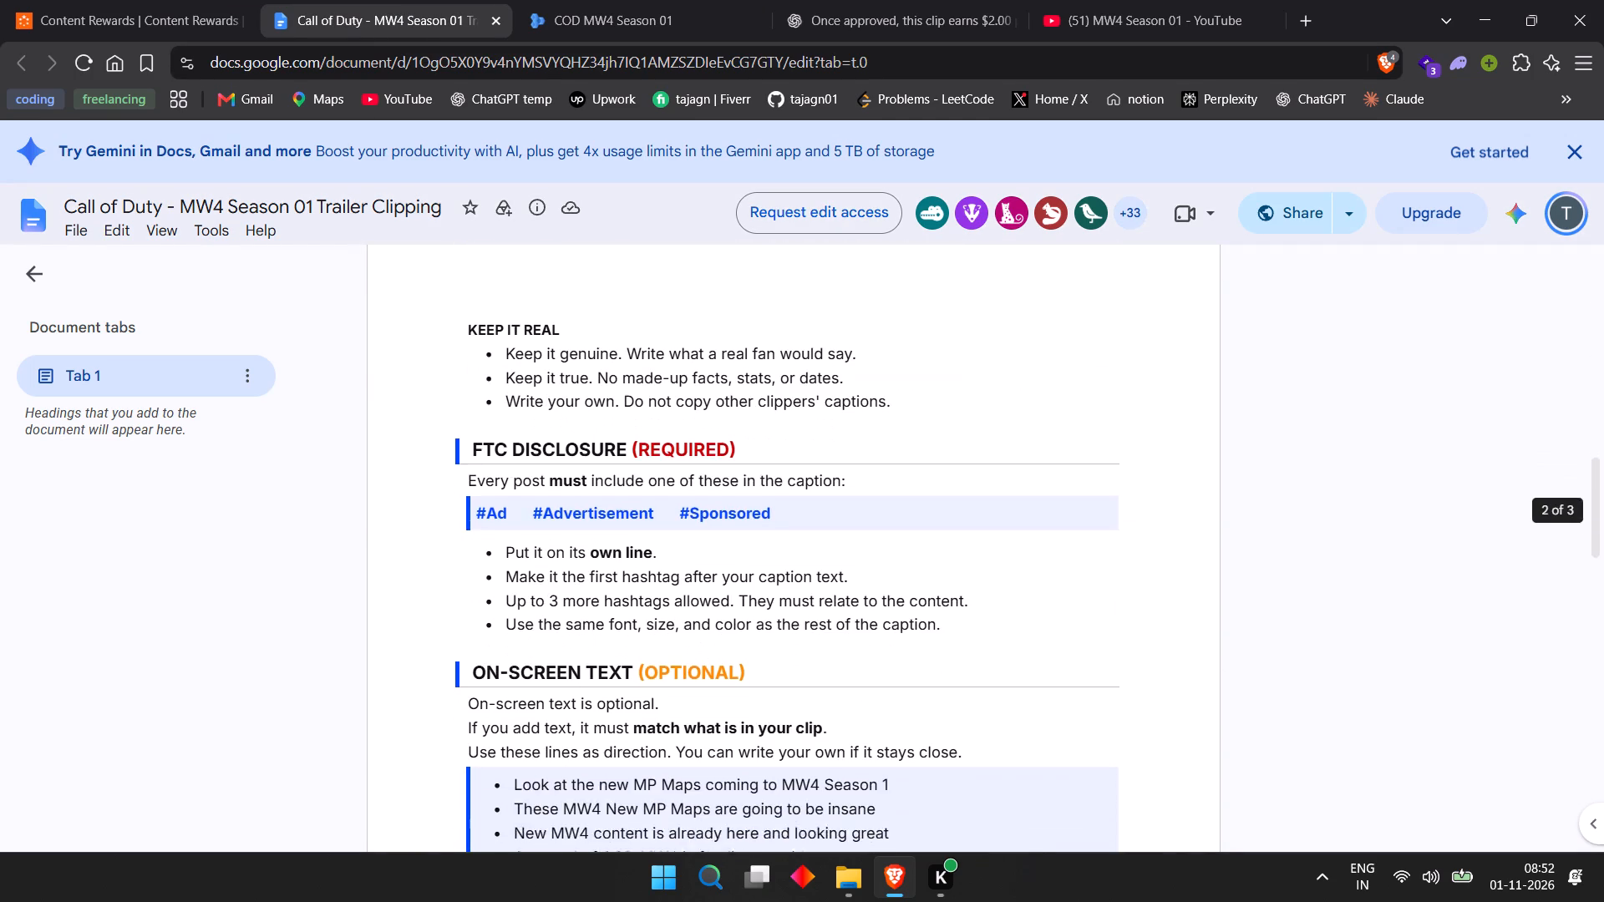
scroll(704, 545, down, 12)
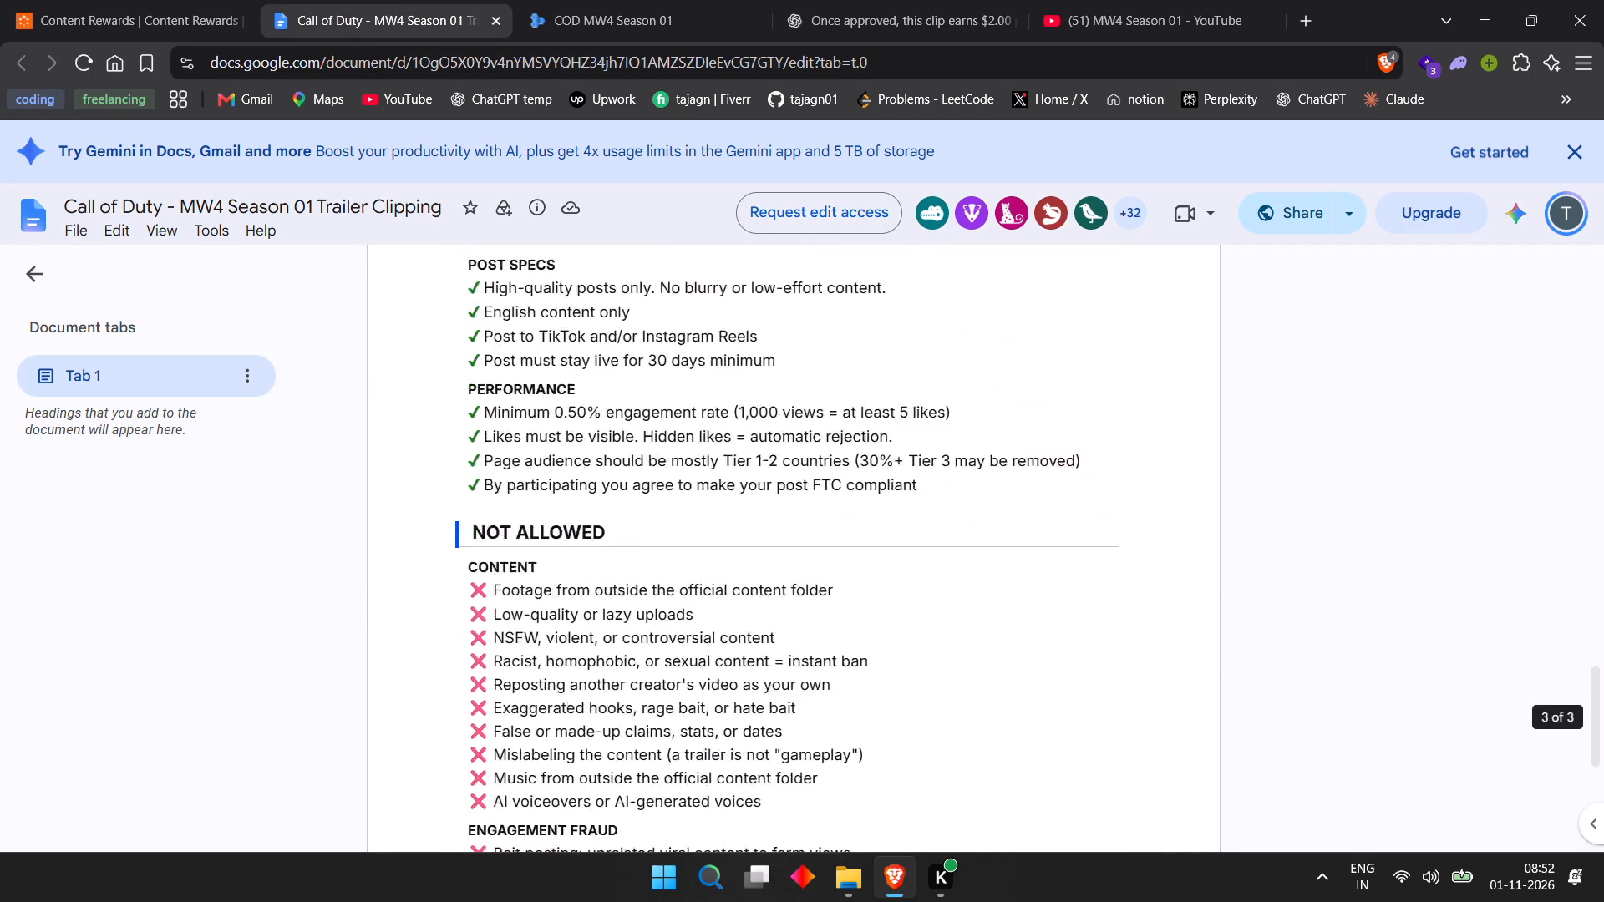
scroll(704, 545, down, 7)
scroll(704, 545, up, 2)
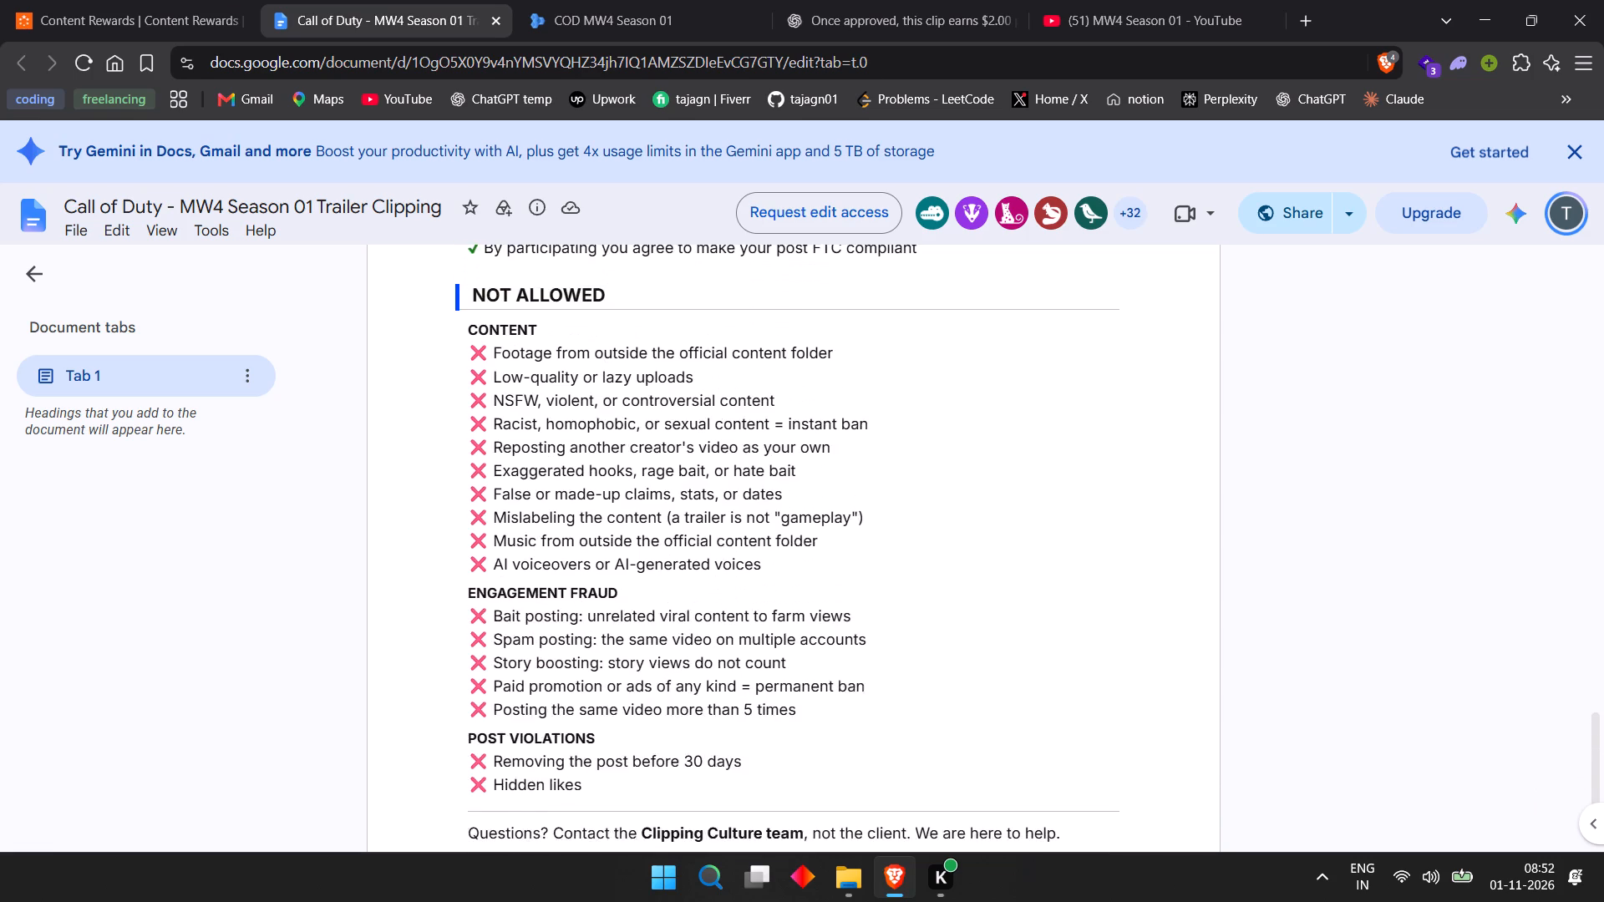
scroll(704, 545, down, 2)
scroll(704, 545, up, 3)
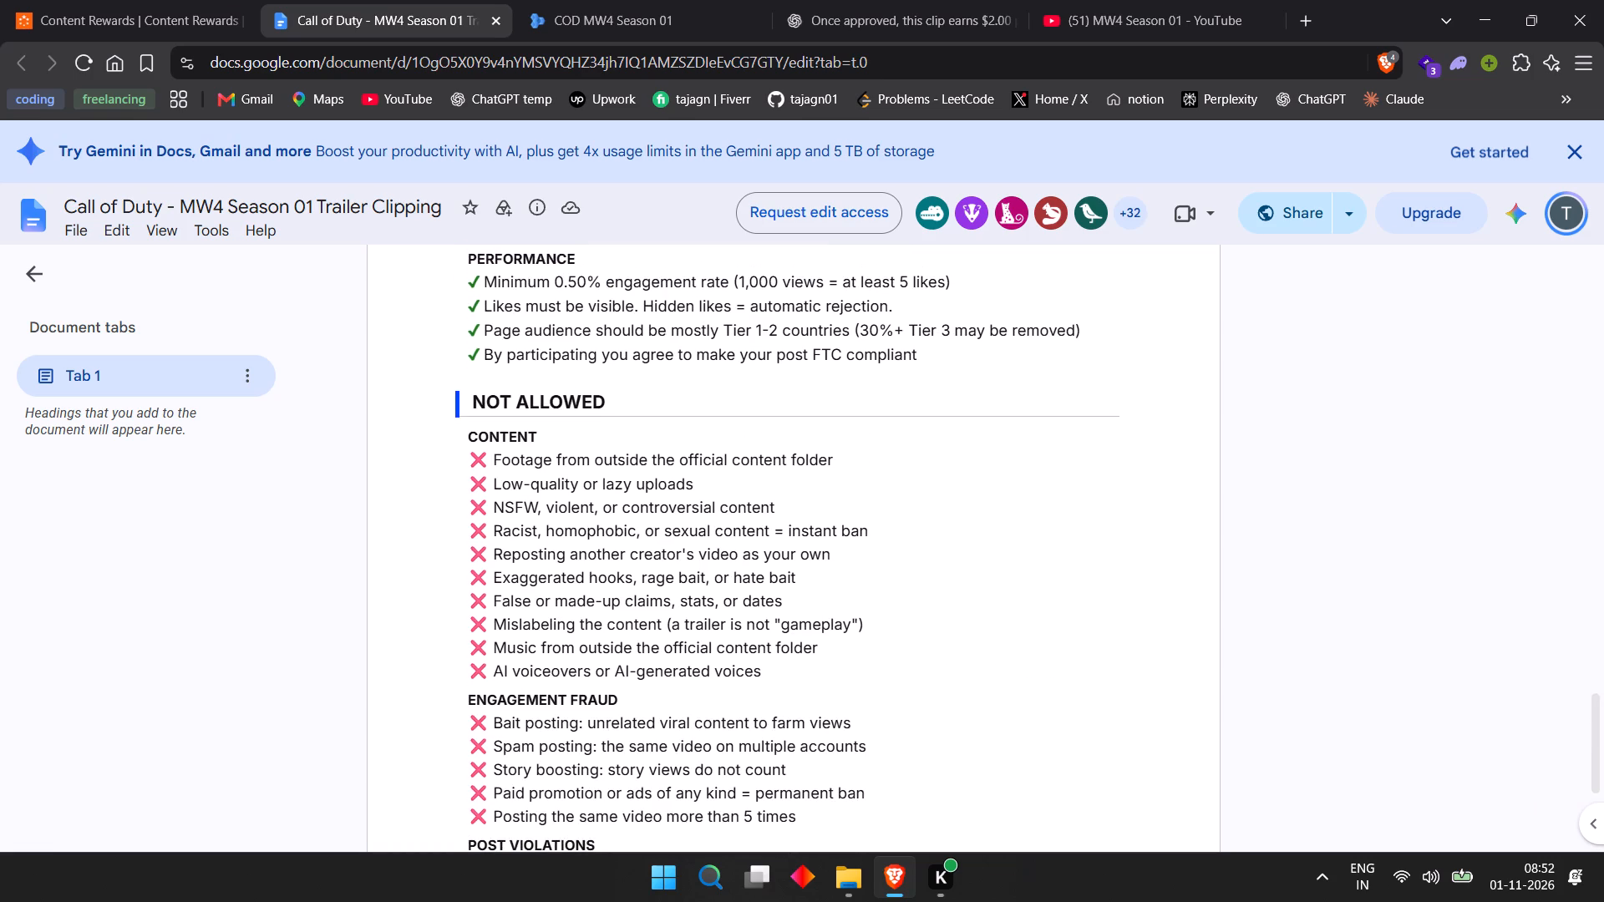
scroll(704, 545, up, 3)
scroll(704, 545, down, 1)
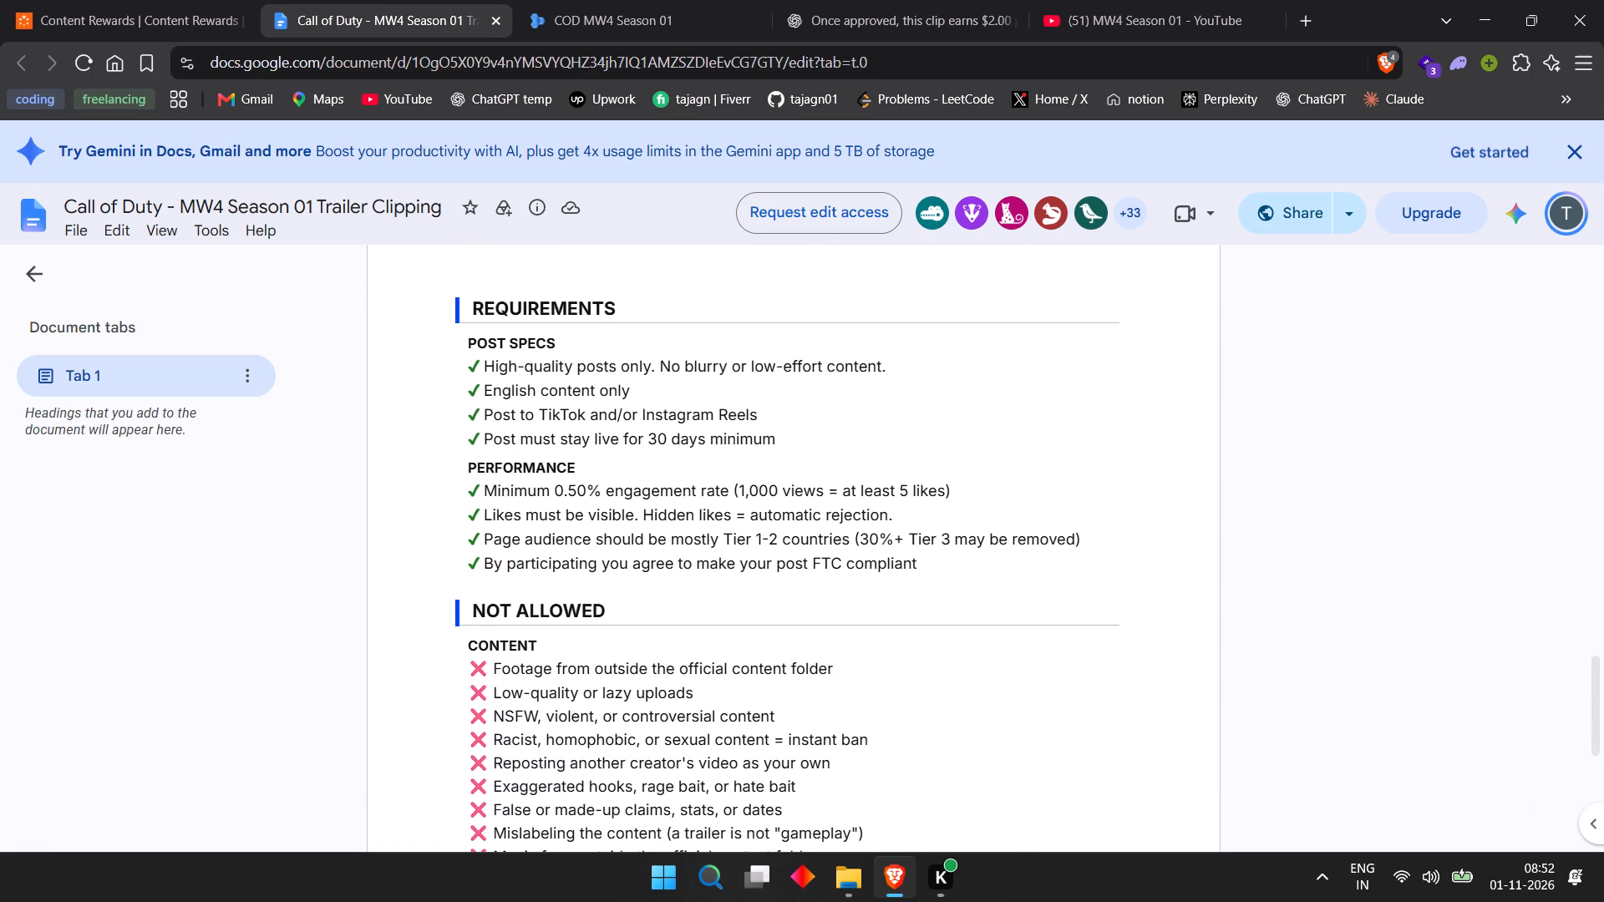
scroll(586, 637, up, 3)
scroll(588, 634, down, 1)
scroll(588, 634, up, 7)
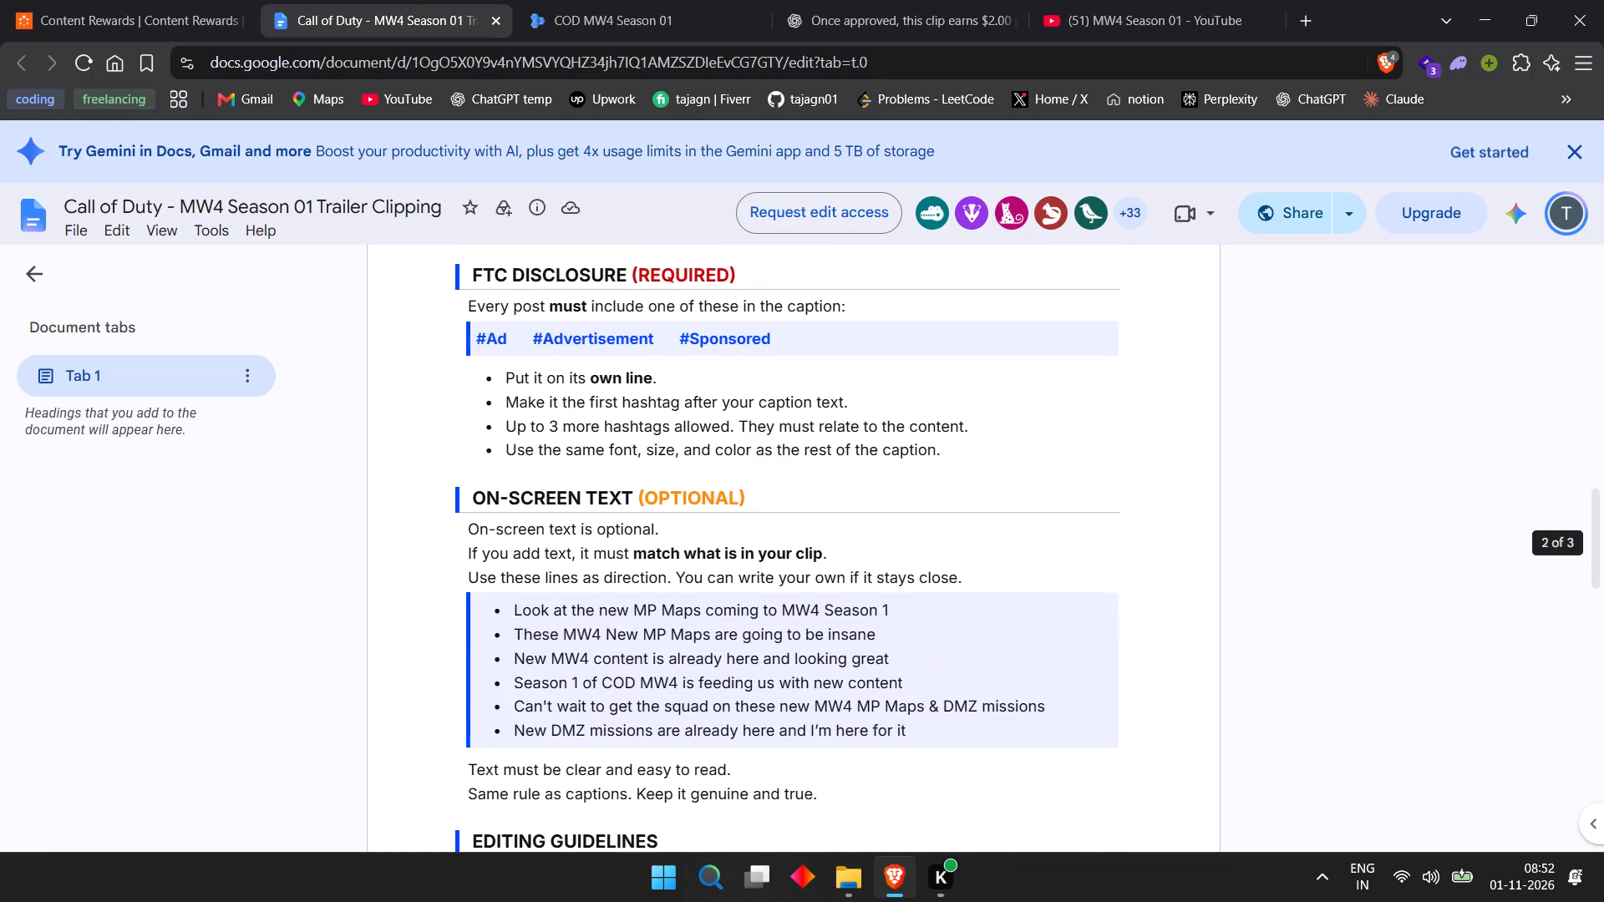
Reread the on-screen text, FTC disclosure, caption and footage source sections of the trailer clipping Google Doc.
drag(462, 499, 542, 504)
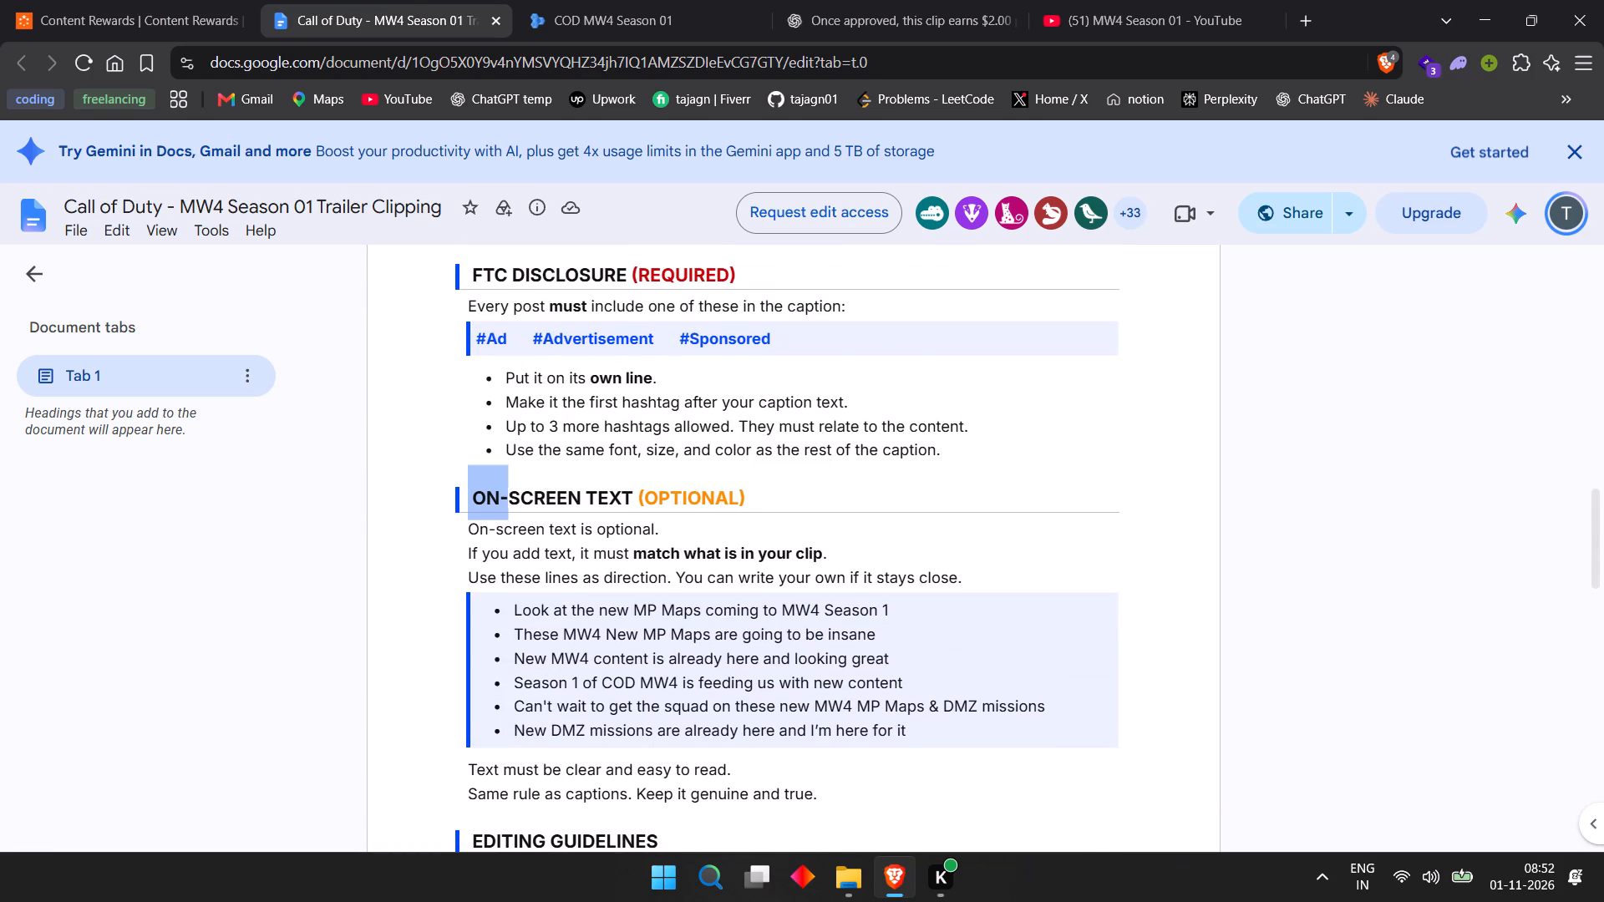
drag(542, 504, 780, 493)
click(780, 493)
scroll(780, 493, up, 3)
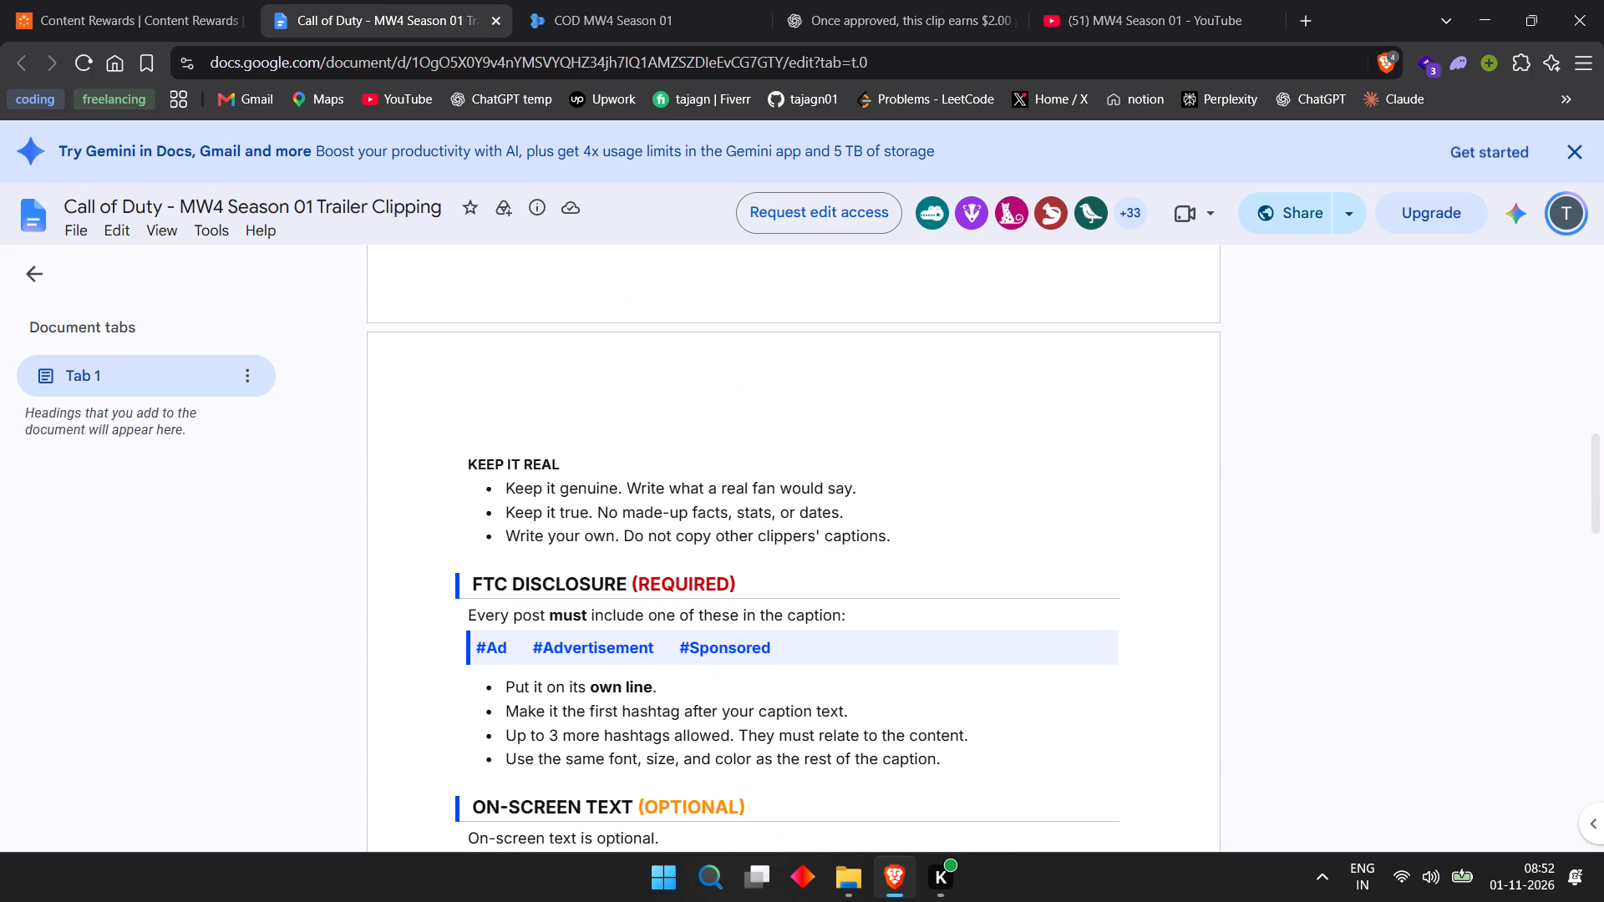
drag(454, 579, 750, 565)
click(750, 565)
scroll(750, 565, up, 4)
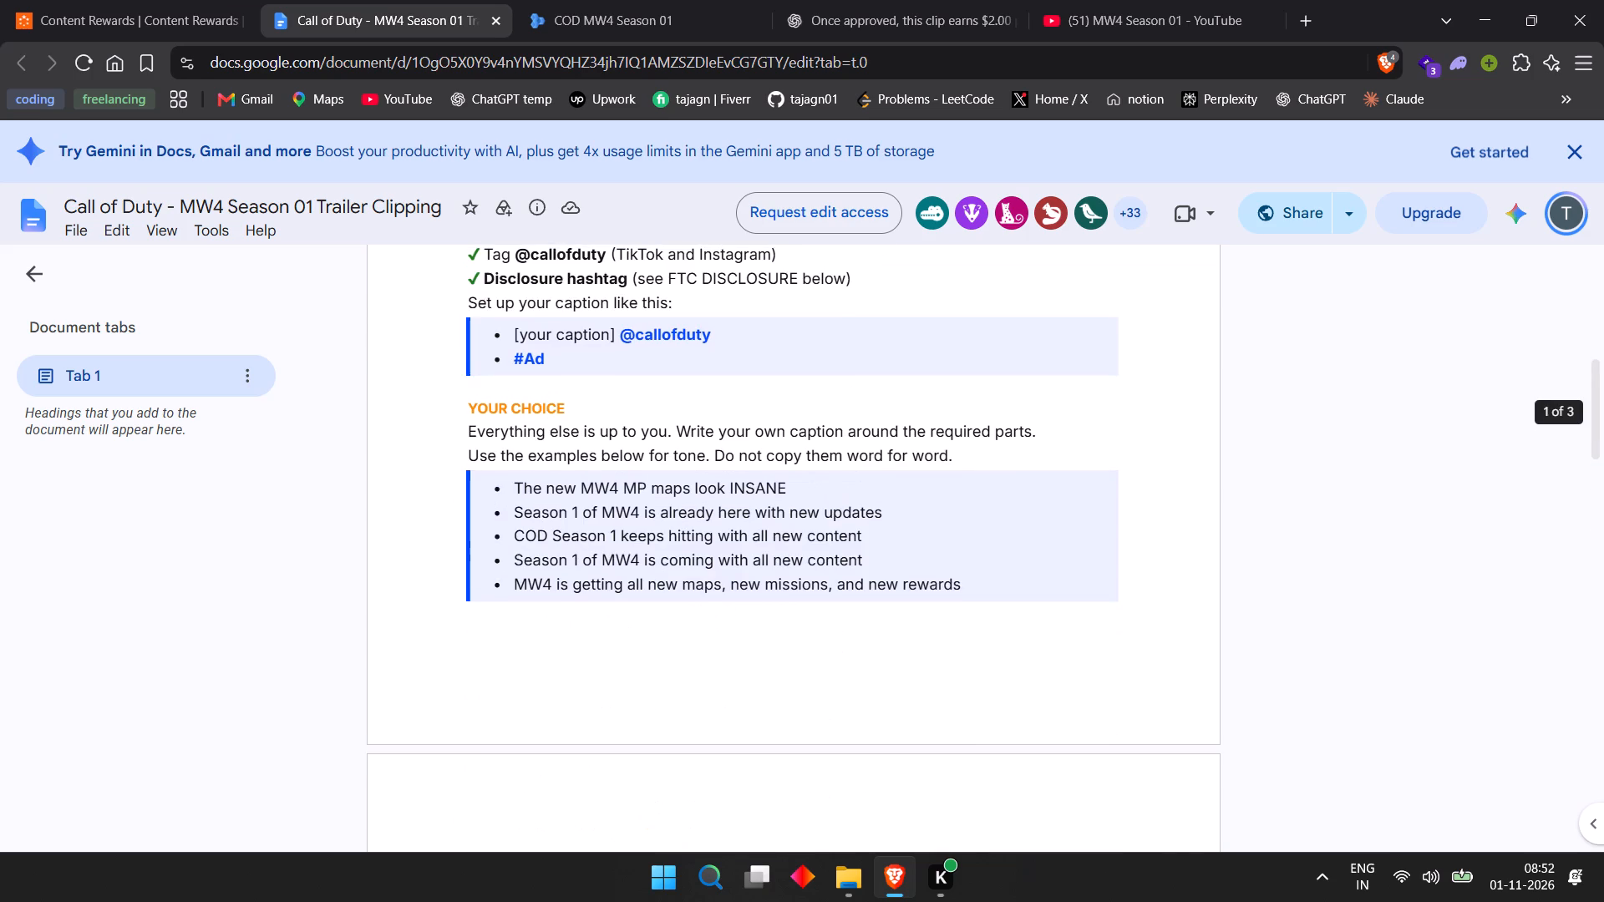
scroll(750, 565, up, 2)
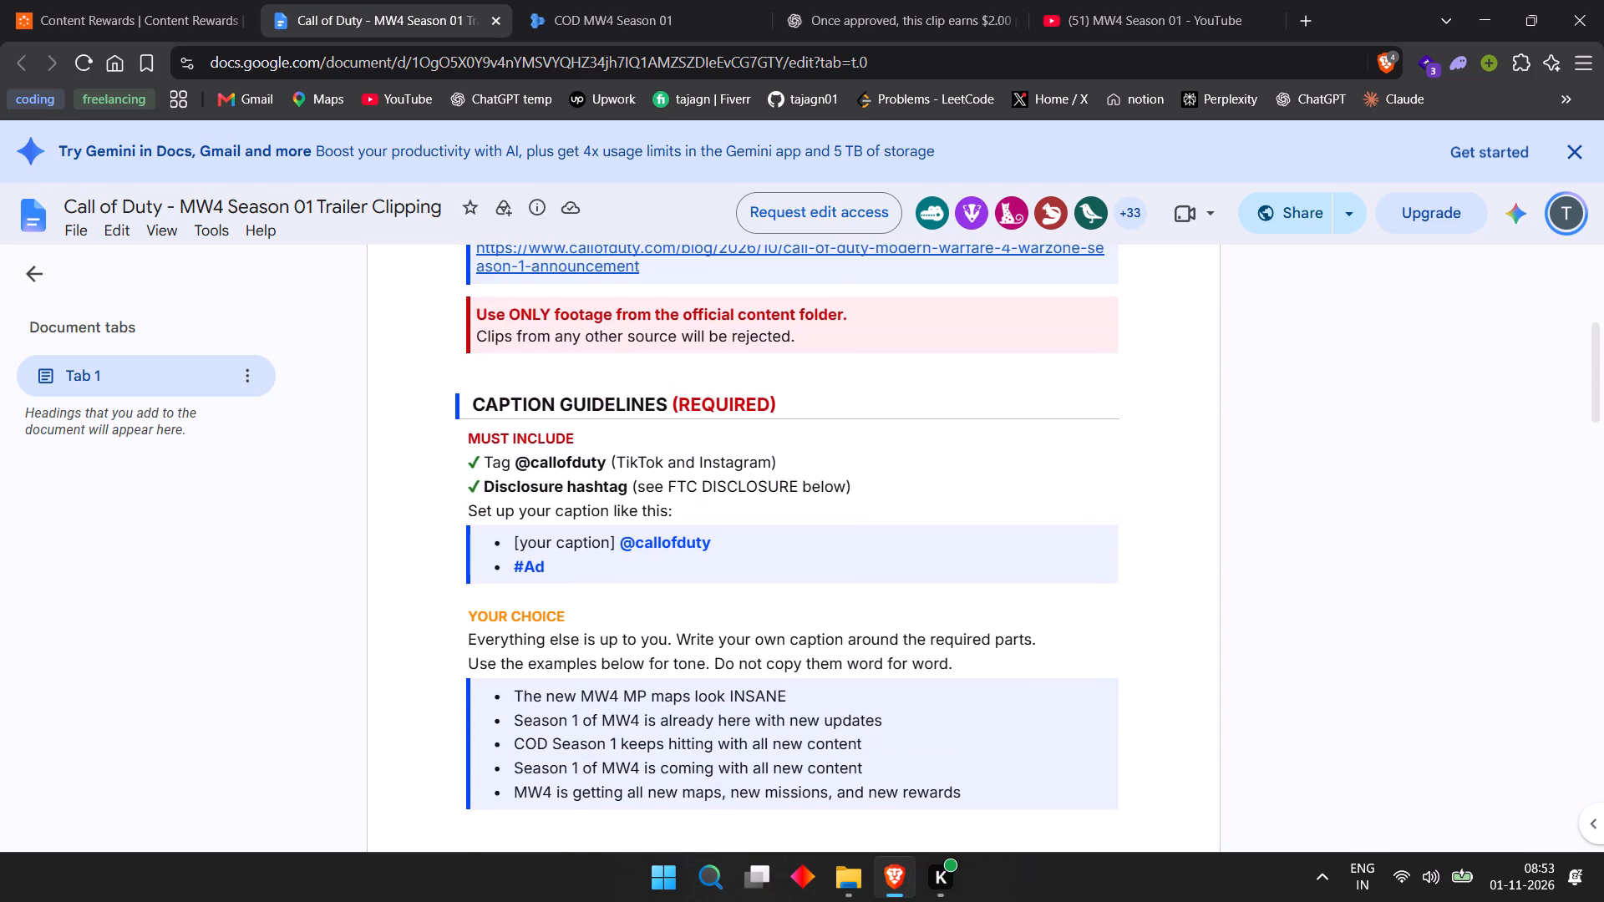
scroll(642, 550, up, 3)
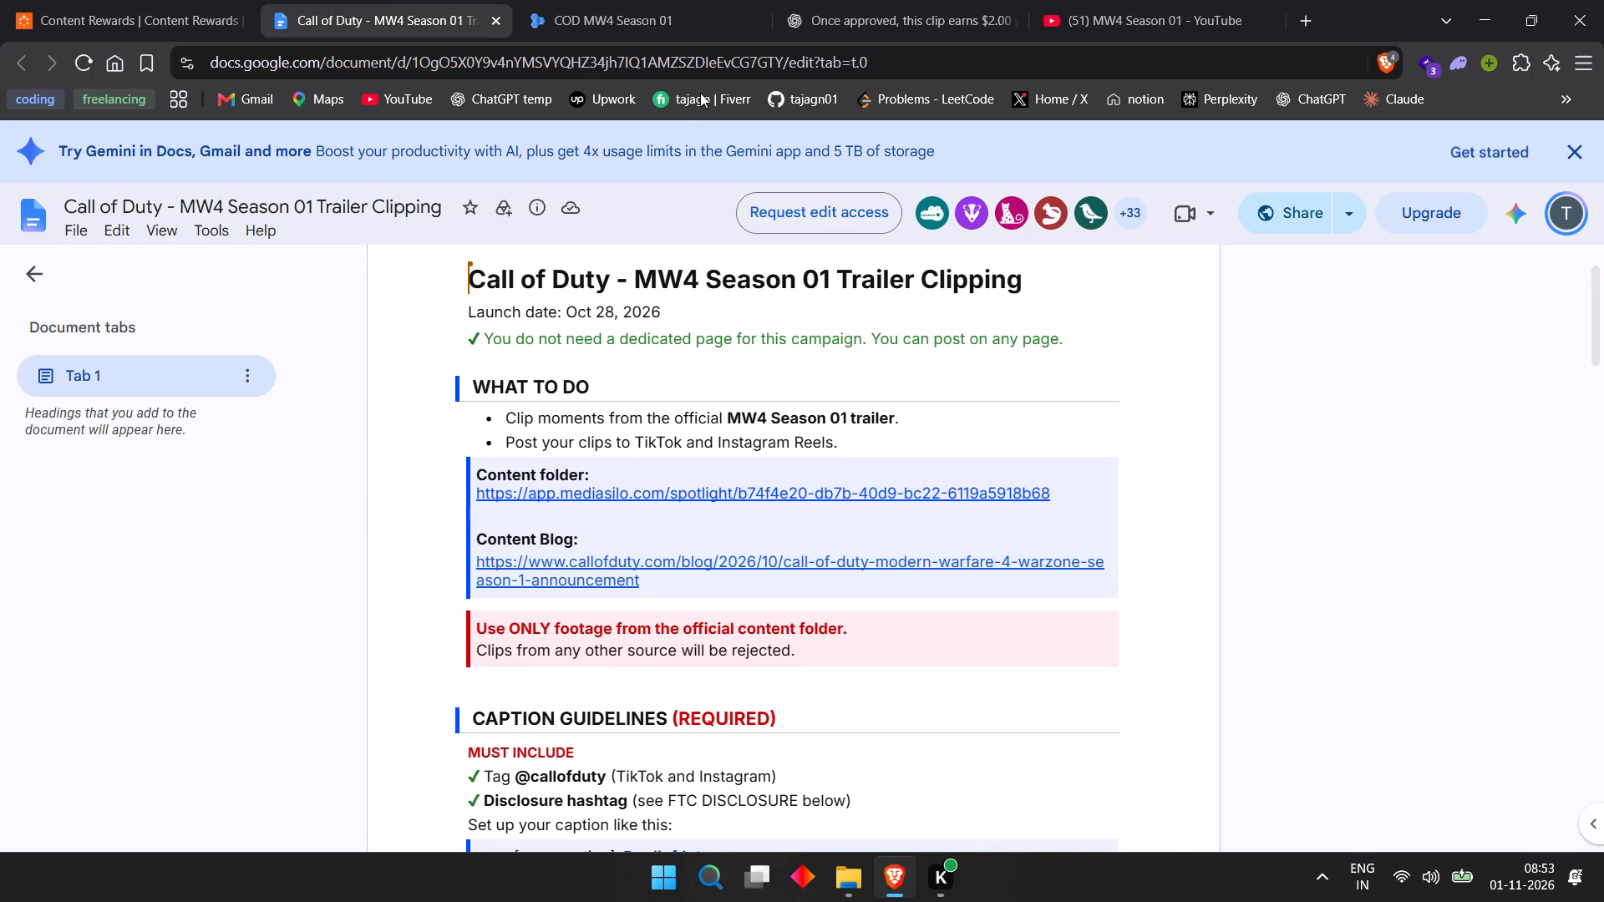
Open the MW4_S1_MP_Overflow.png still in the COD MW4 Season 01 content folder.
click(627, 0)
scroll(526, 278, up, 5)
scroll(539, 285, down, 16)
scroll(556, 307, up, 1)
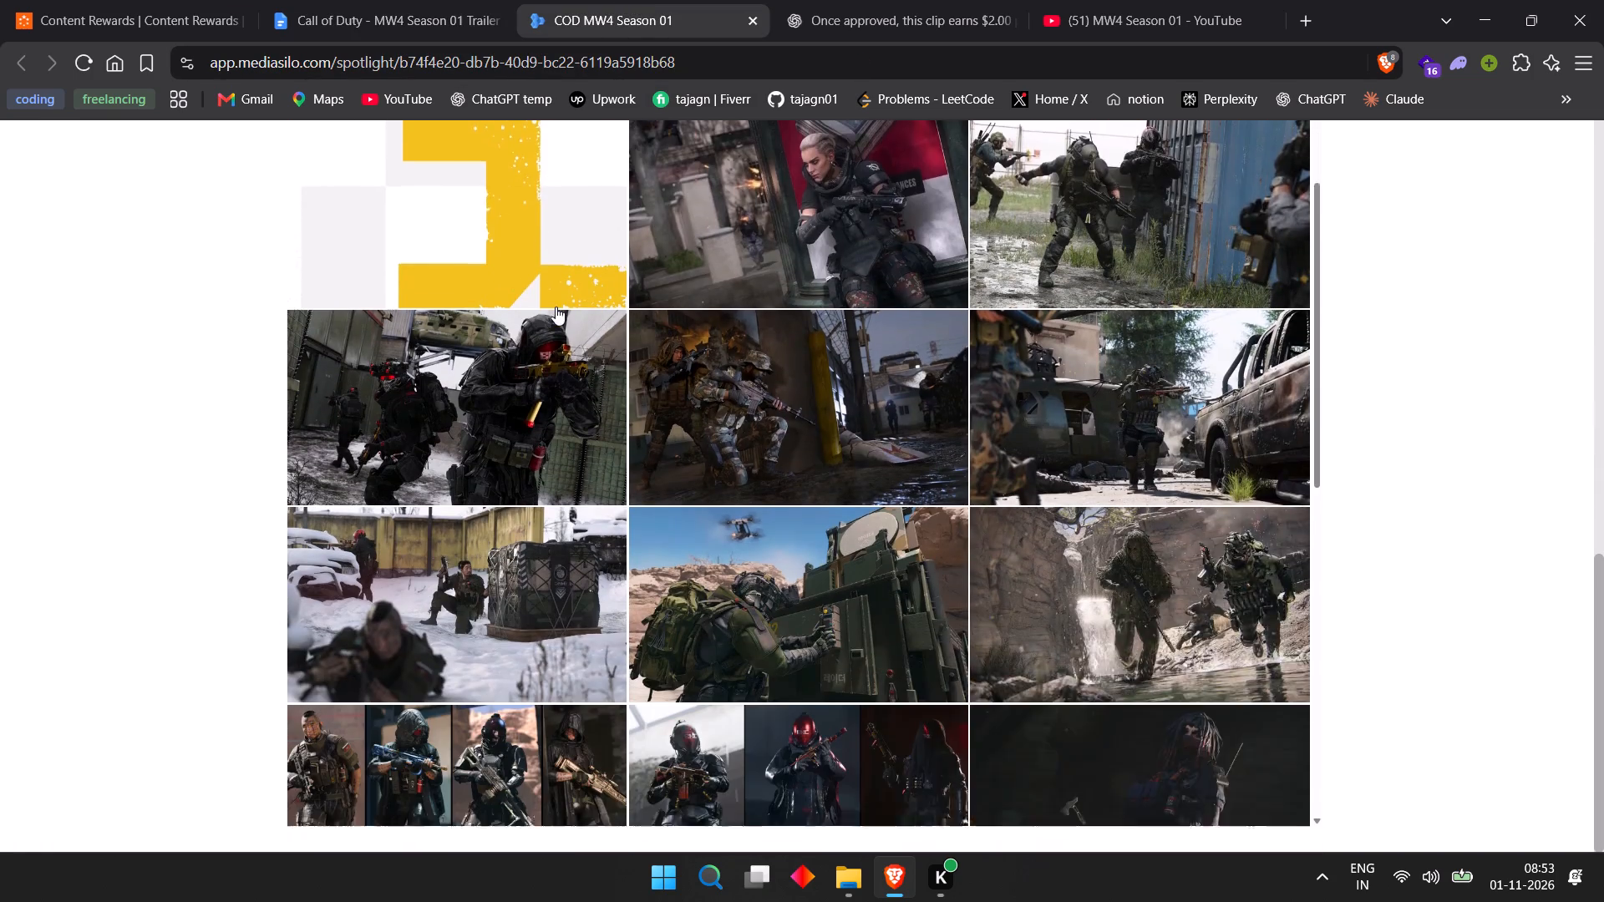
click(786, 383)
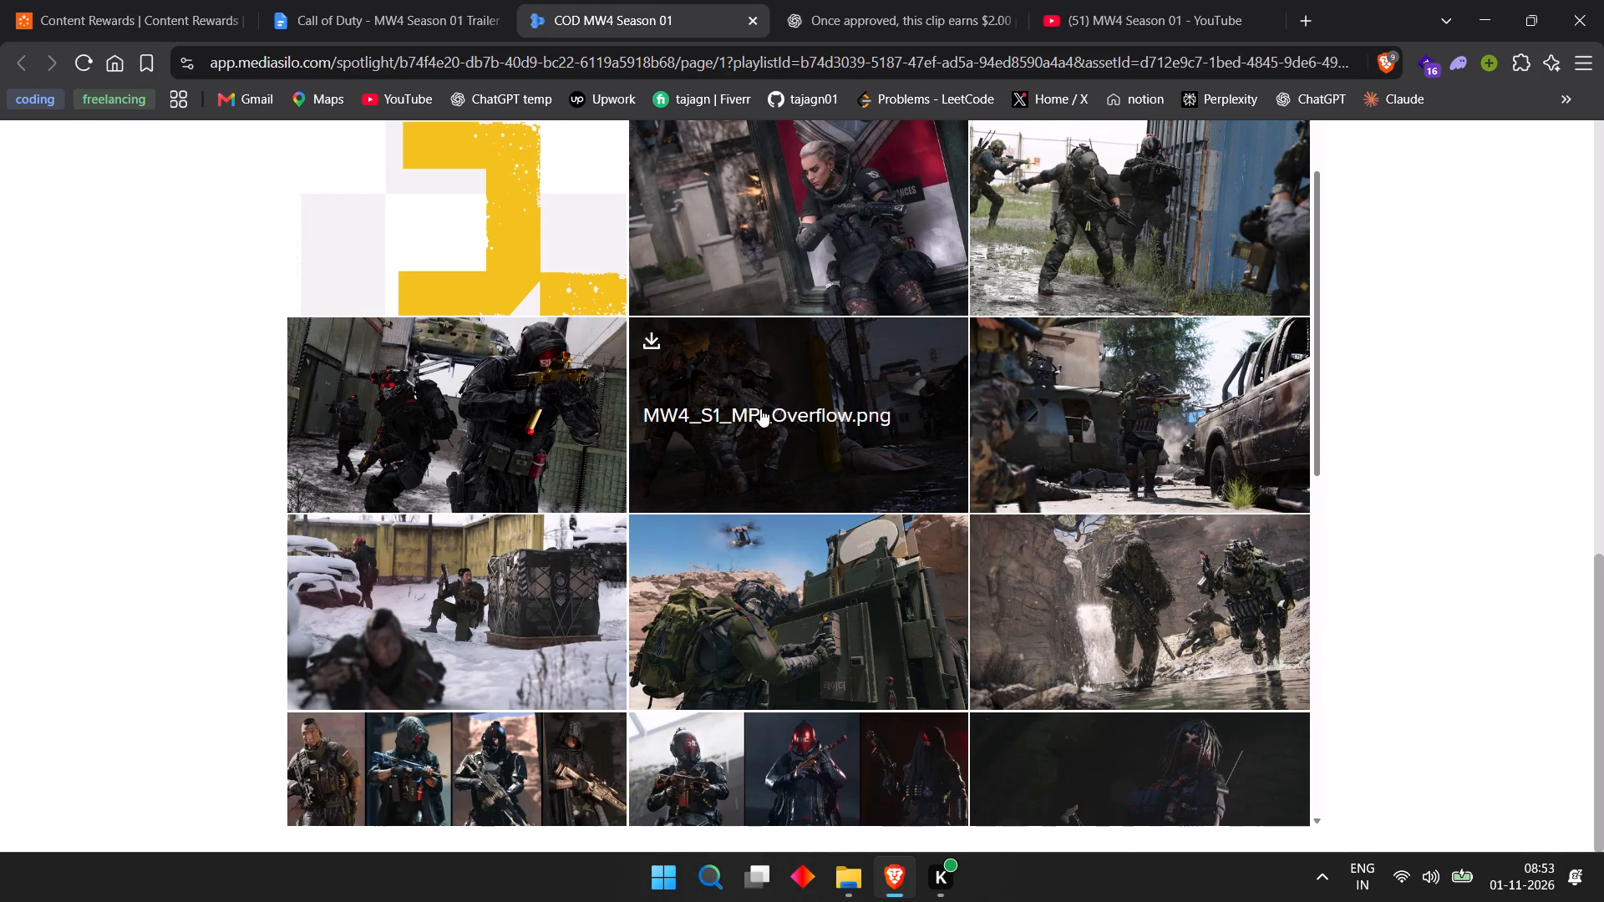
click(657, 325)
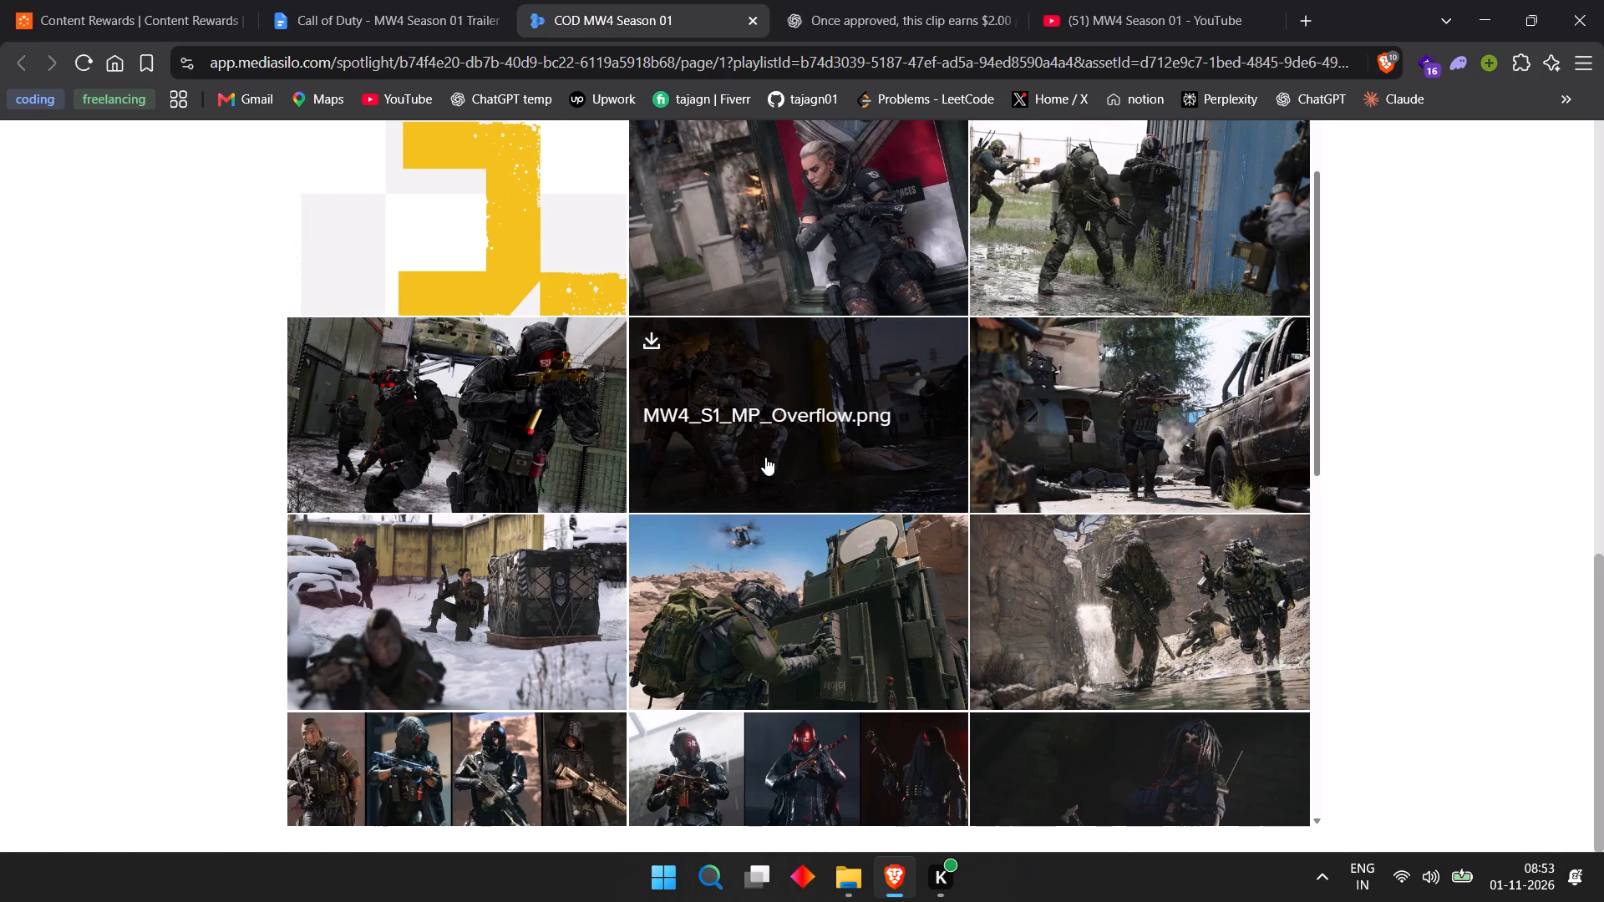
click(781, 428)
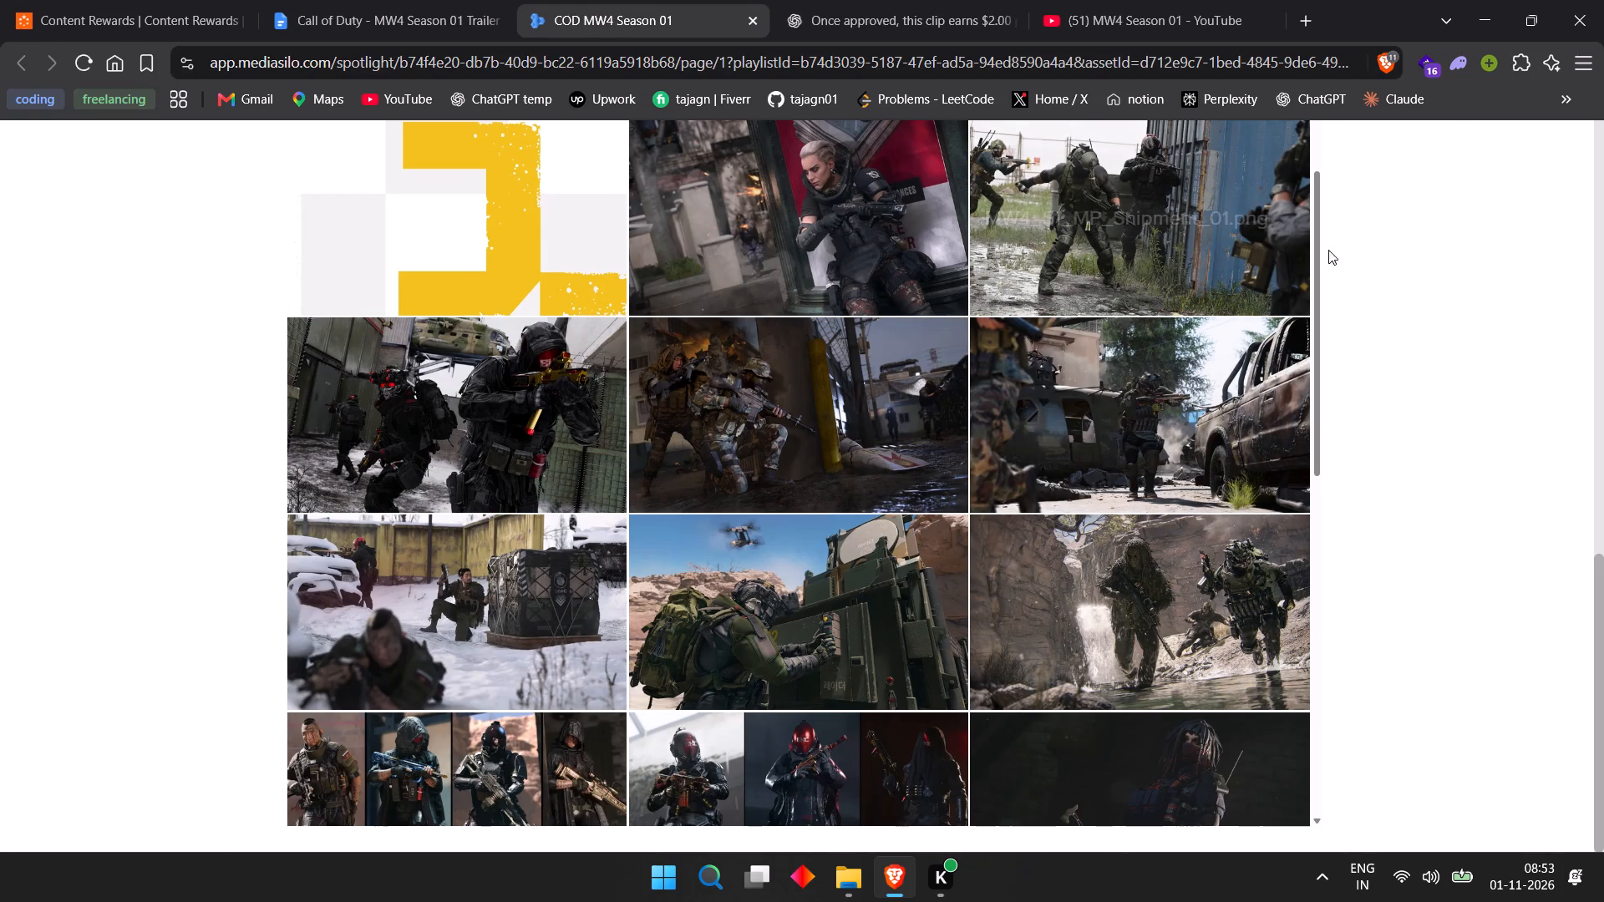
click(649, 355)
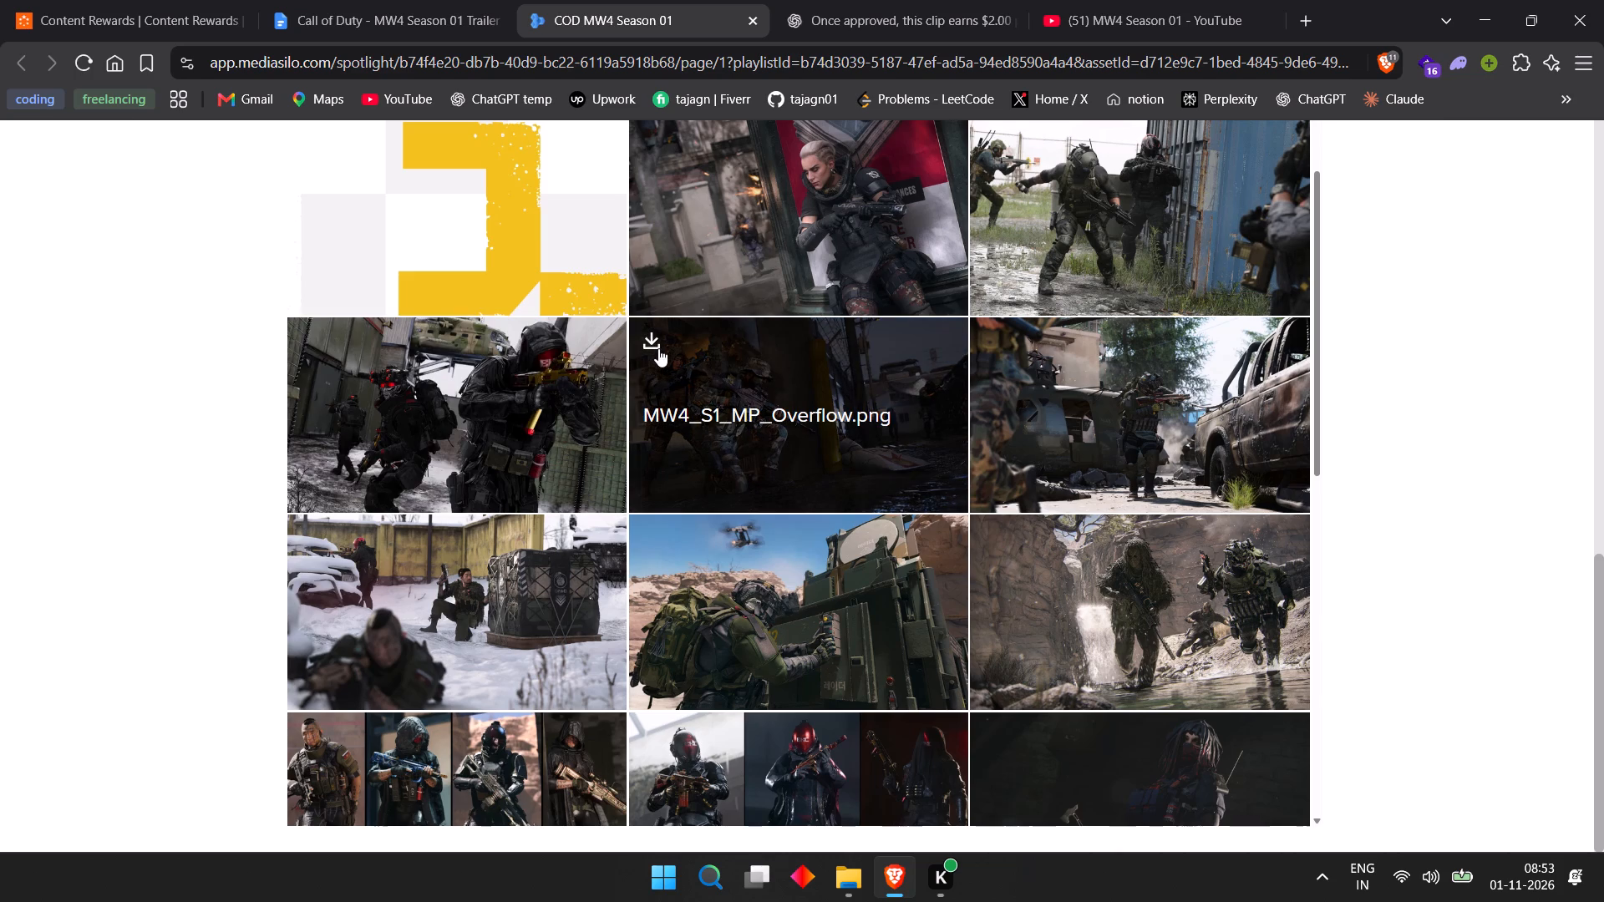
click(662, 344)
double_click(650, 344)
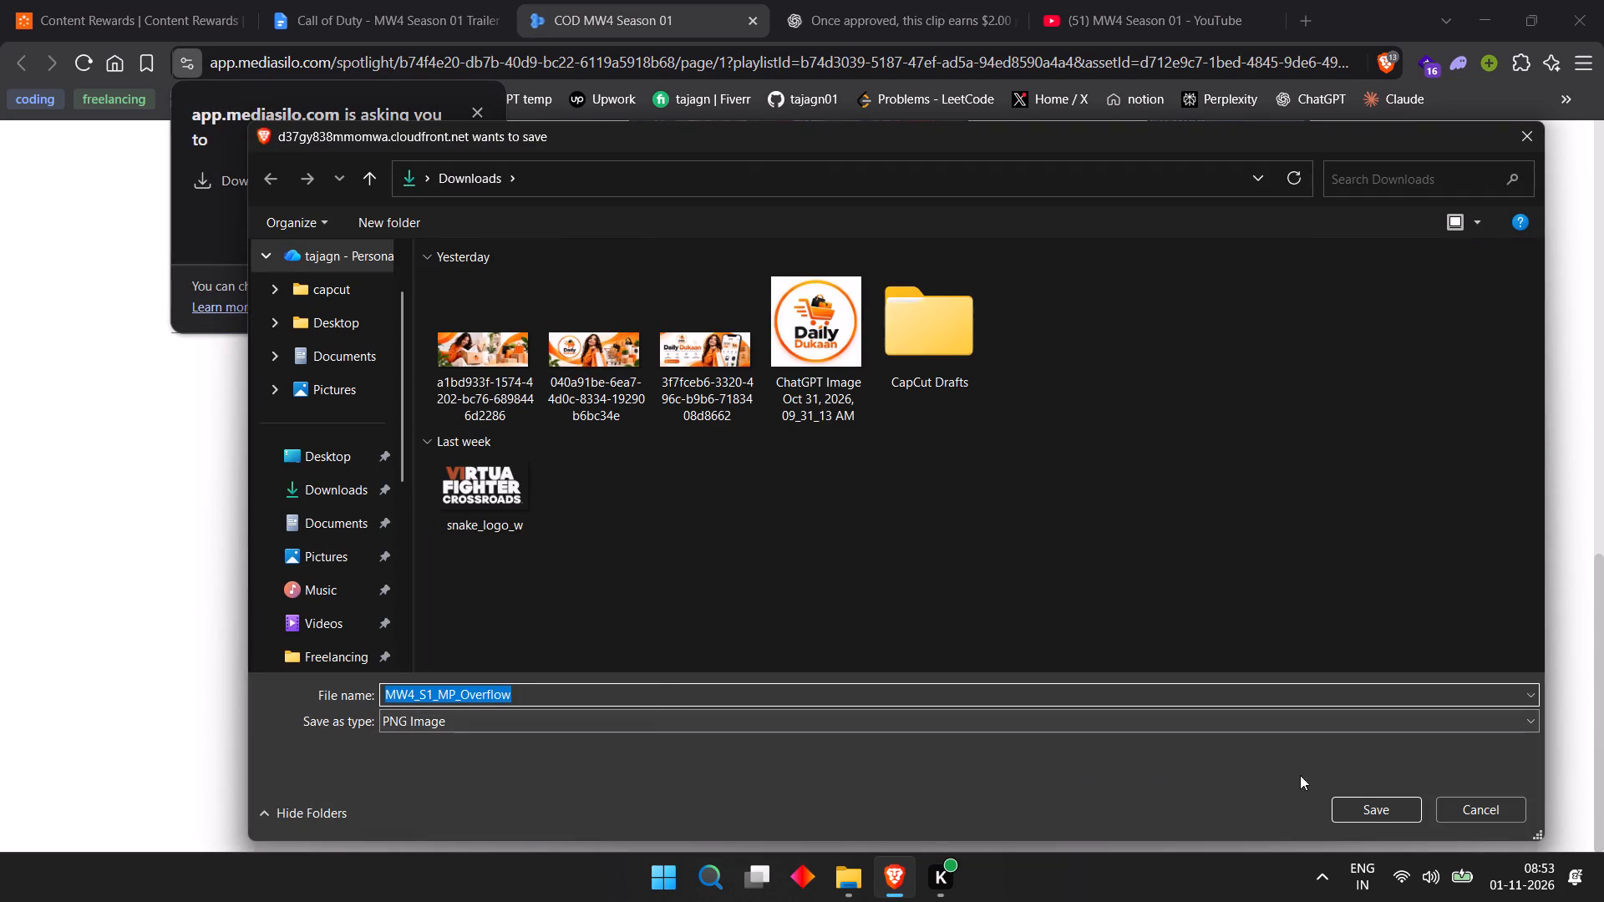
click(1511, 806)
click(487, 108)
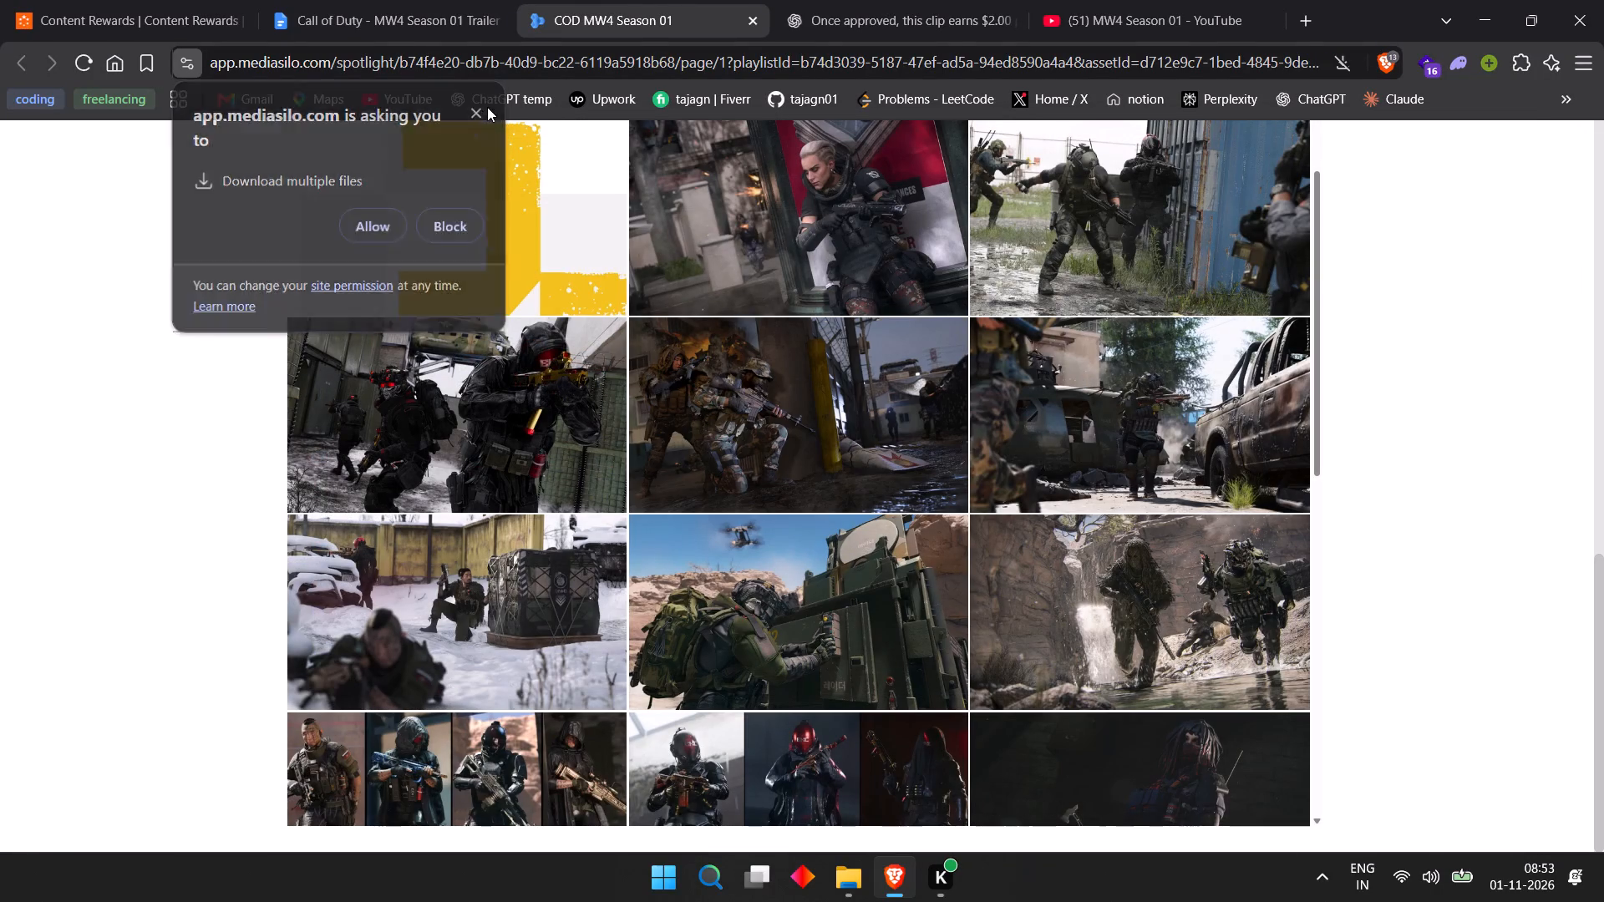
Look through the content folder's gallery again and examine the enlarged preview of MW4_S1_MP_Overflow.png.
scroll(734, 390, down, 7)
scroll(884, 433, down, 11)
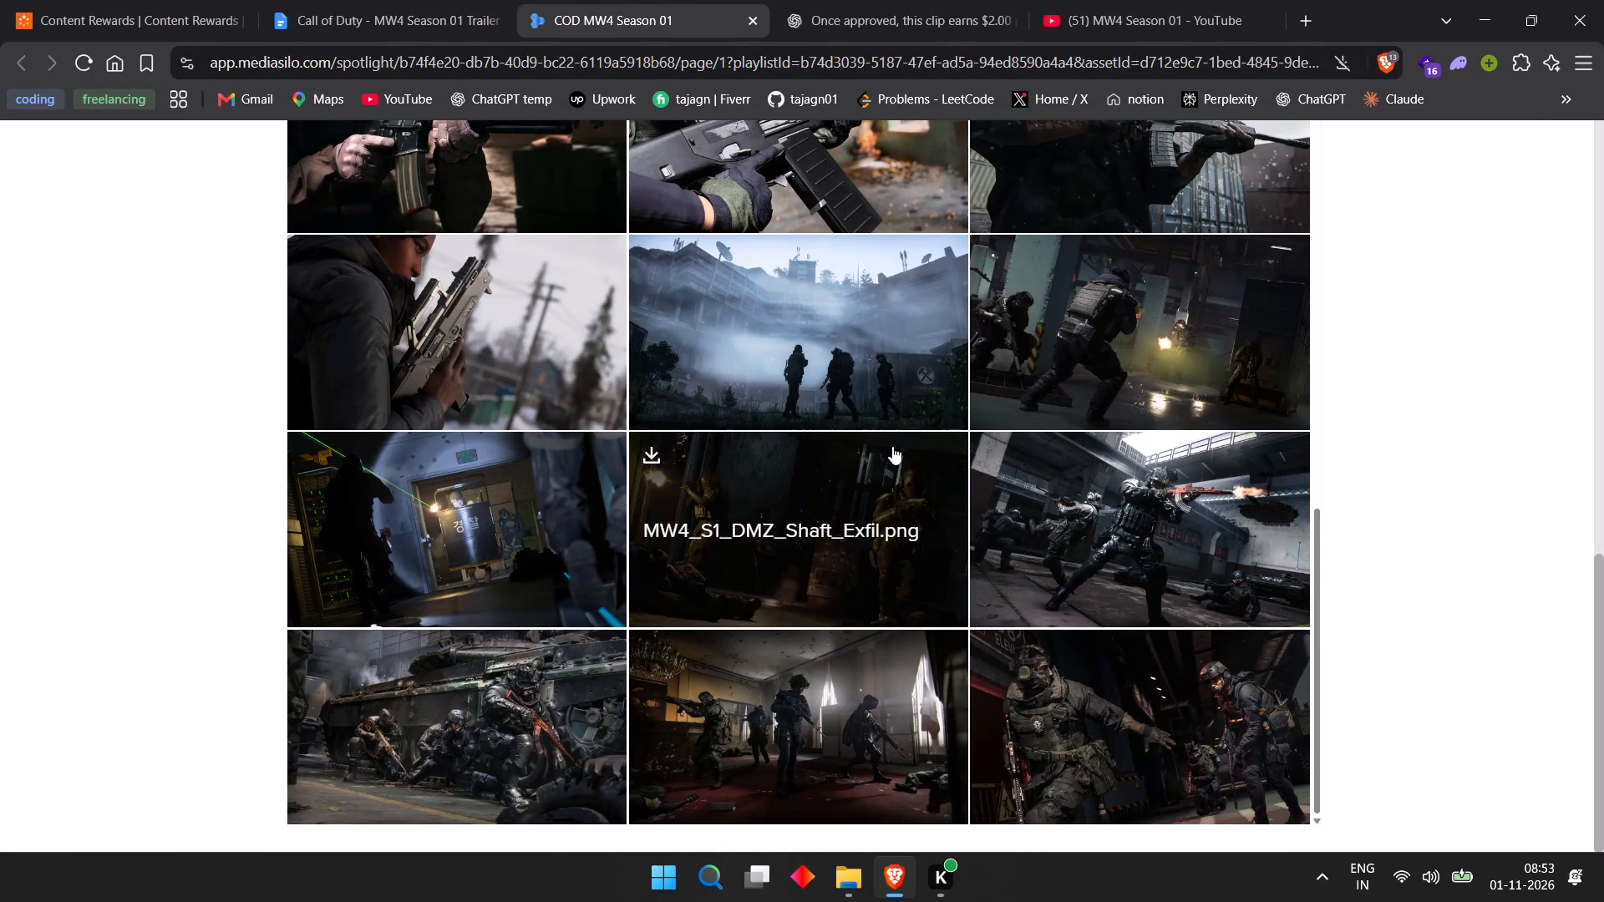
scroll(1218, 580, up, 2)
scroll(1223, 580, up, 20)
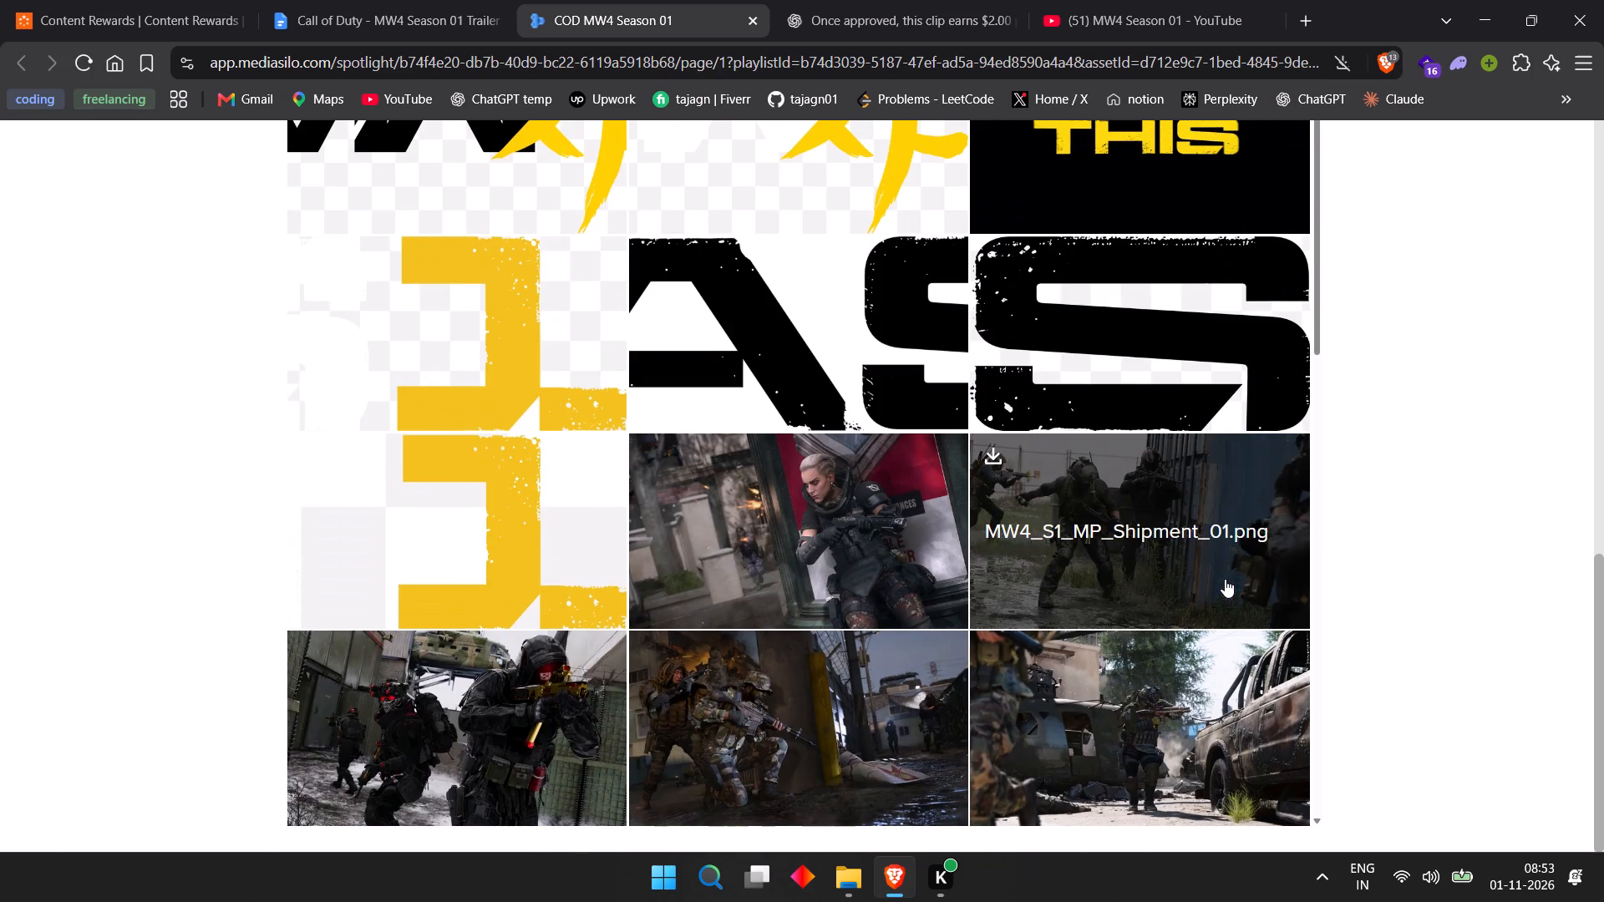
scroll(411, 462, up, 4)
scroll(517, 392, up, 1)
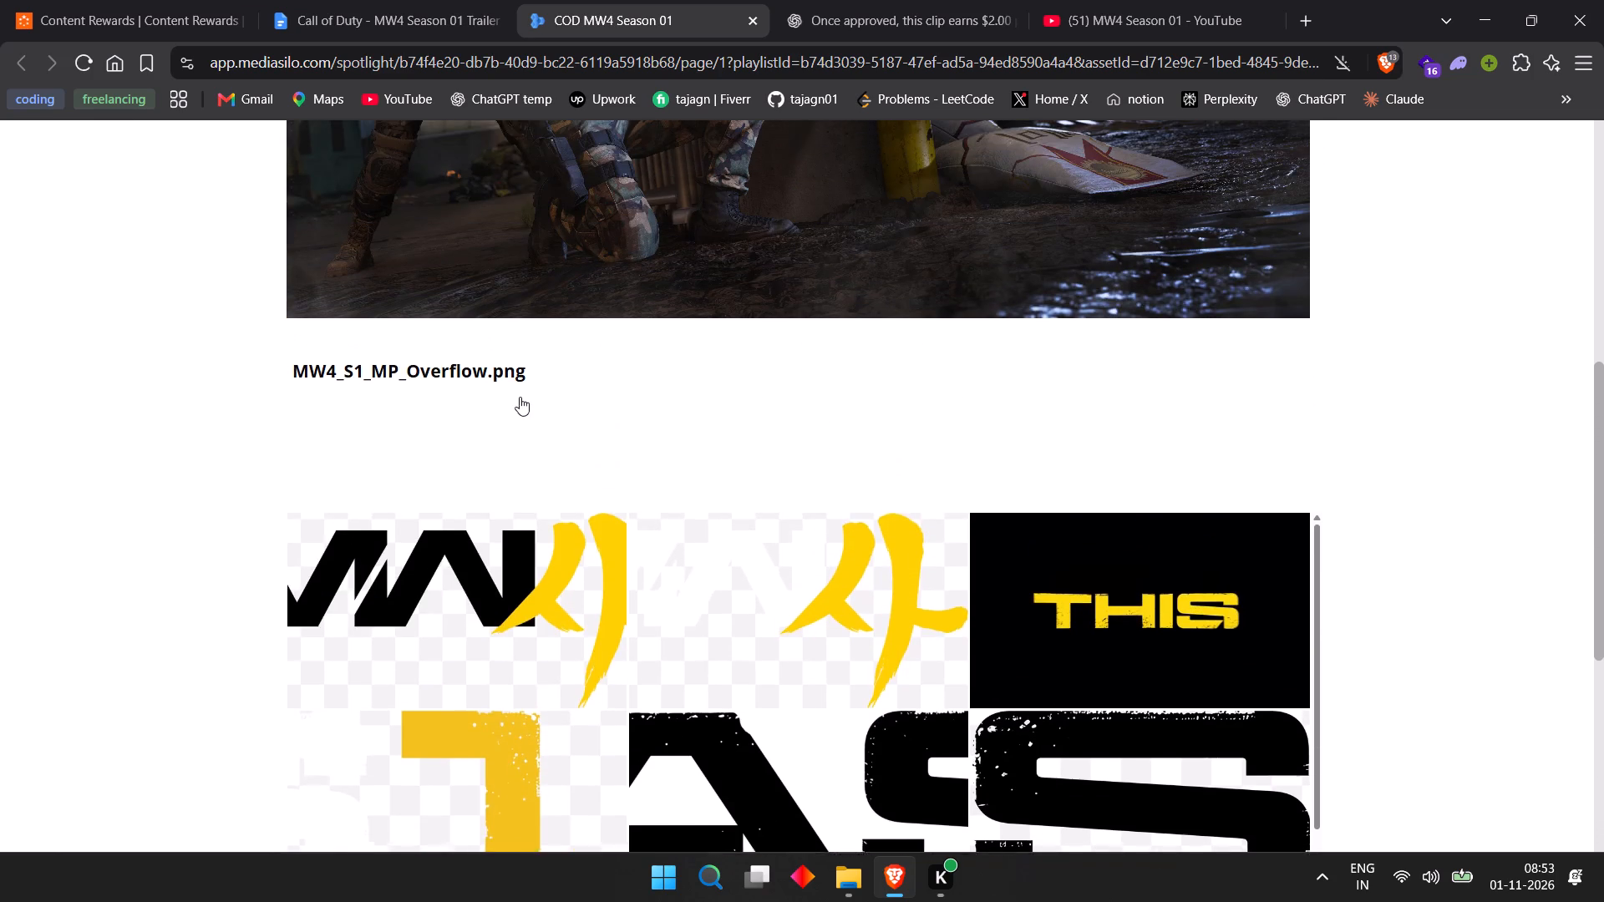
scroll(520, 397, up, 2)
scroll(593, 426, up, 10)
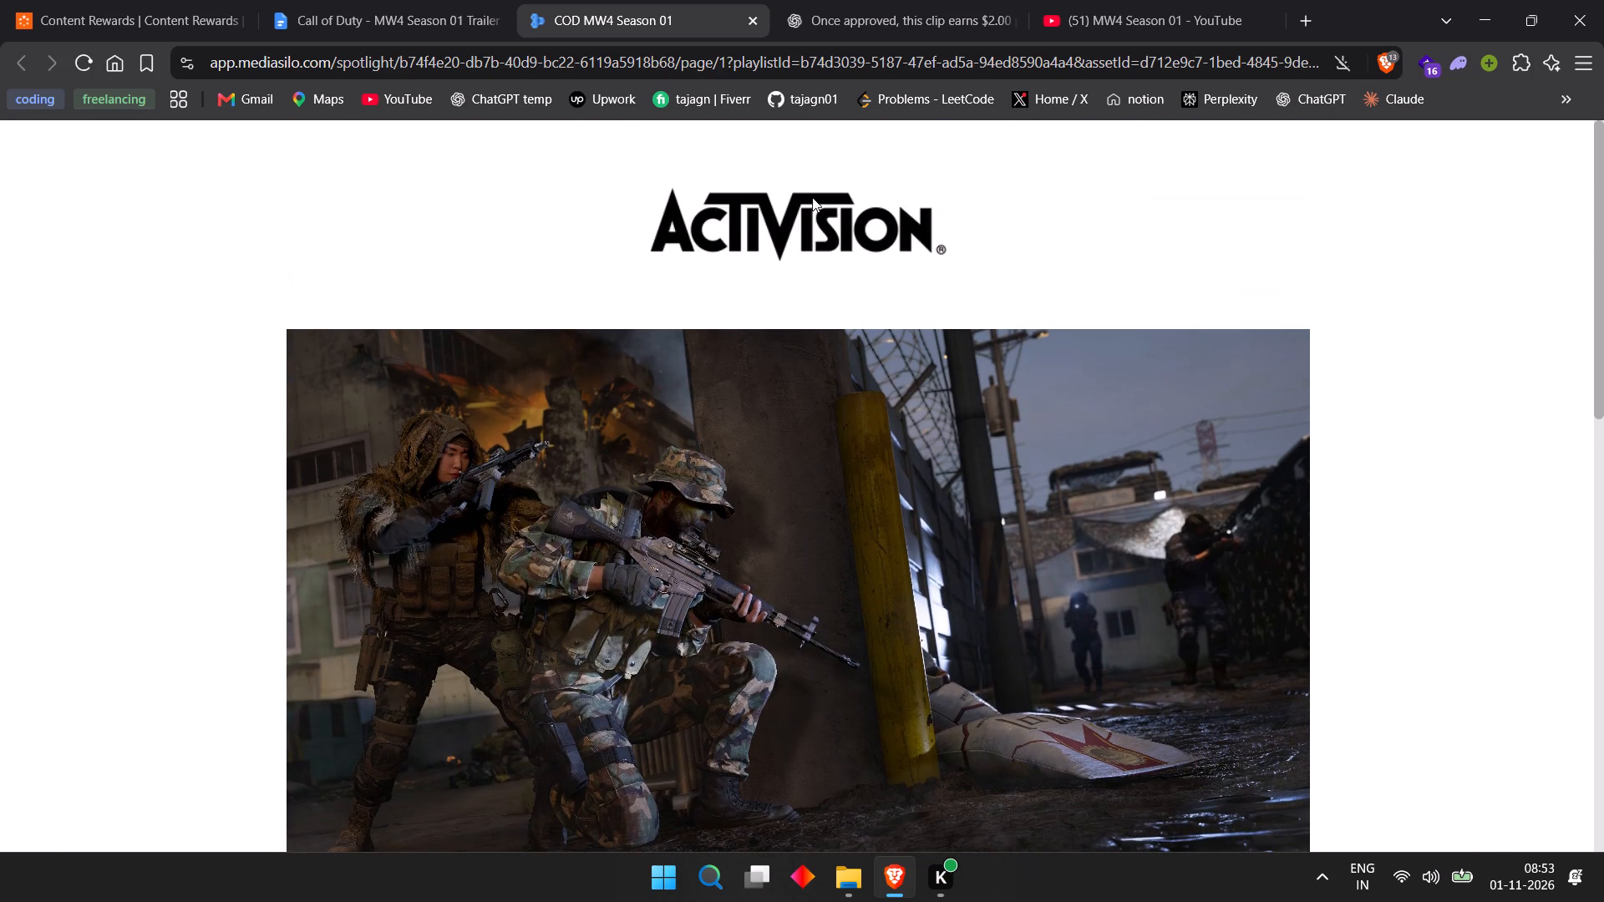
drag(782, 214, 673, 380)
Review the Call of Duty trailer clipping campaign page on Content Rewards, including its top clippers and views chart.
click(353, 0)
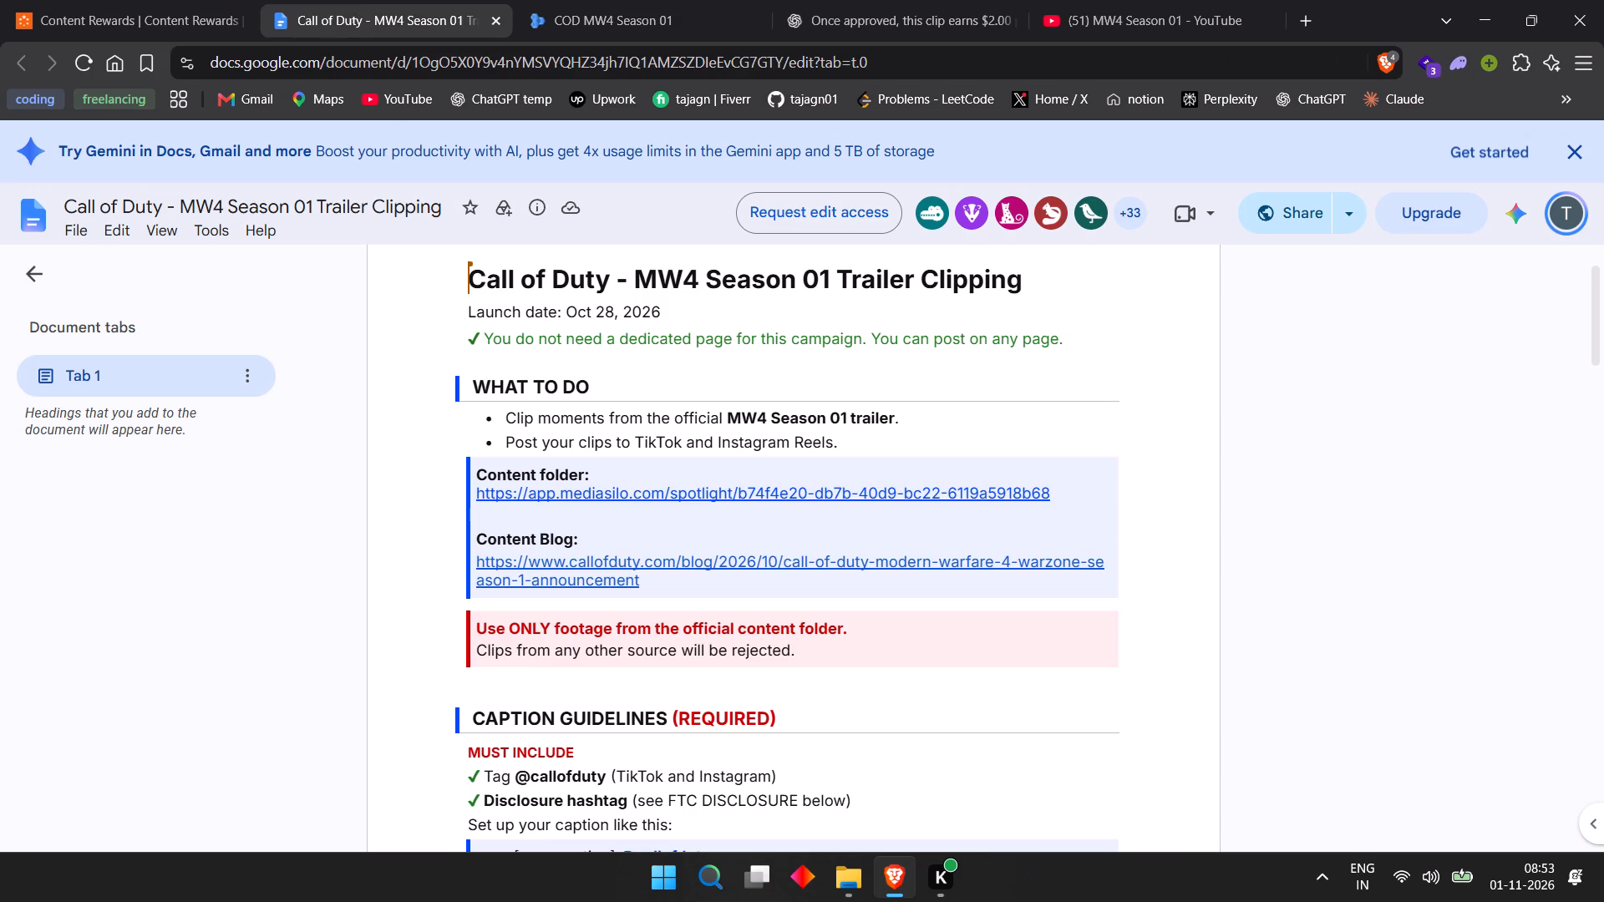
triple_click(838, 281)
click(182, 0)
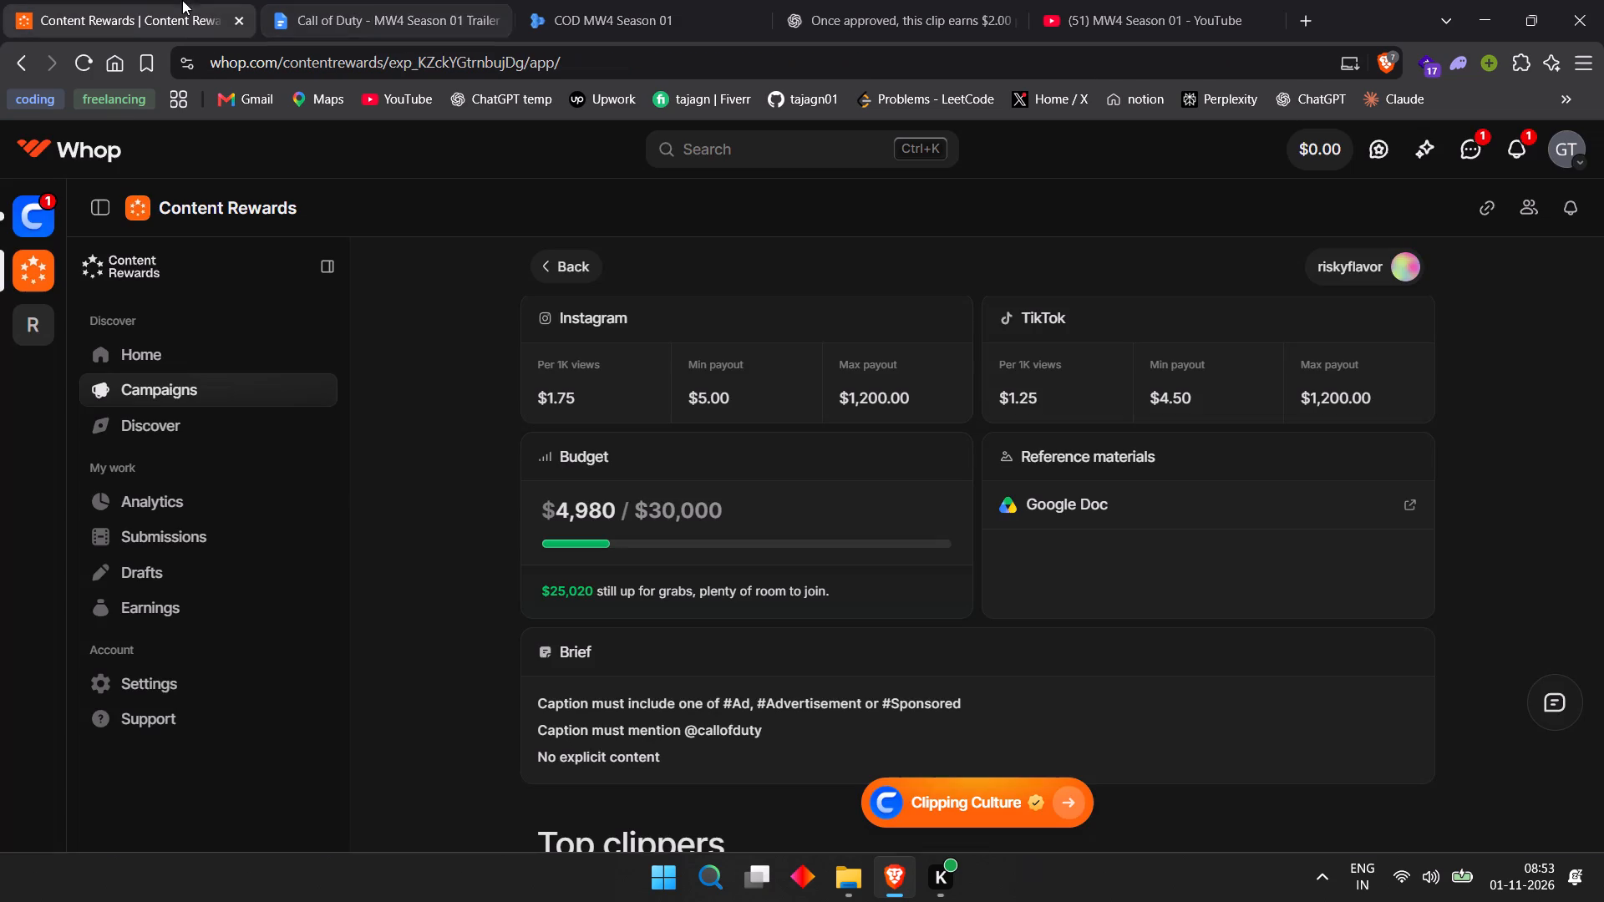
scroll(799, 489, up, 7)
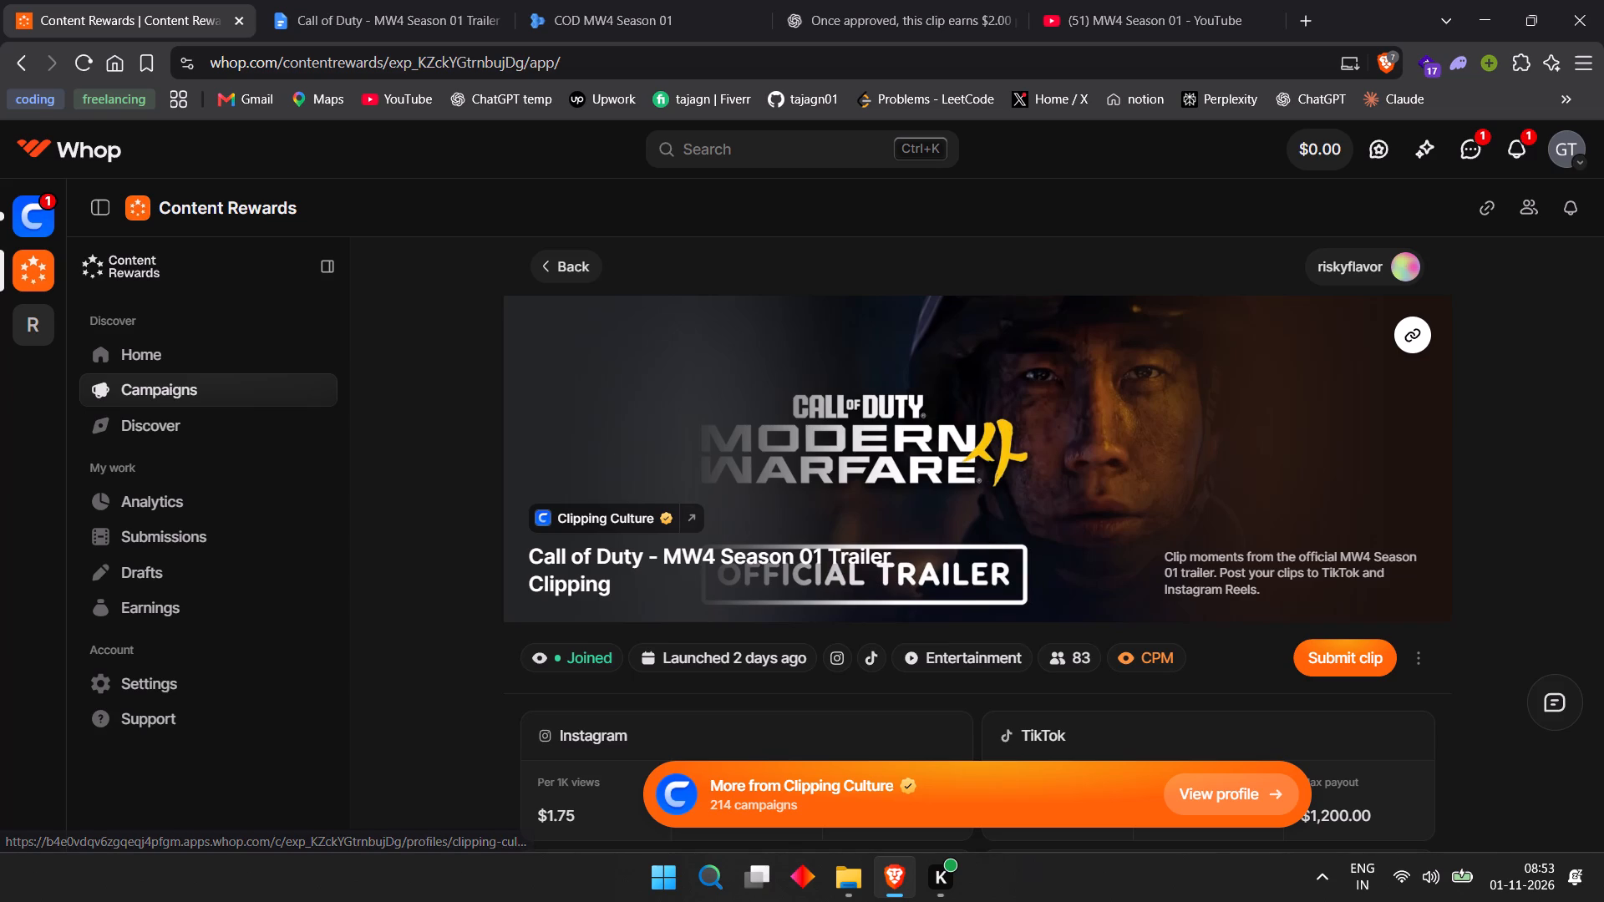
click(1421, 661)
click(1421, 660)
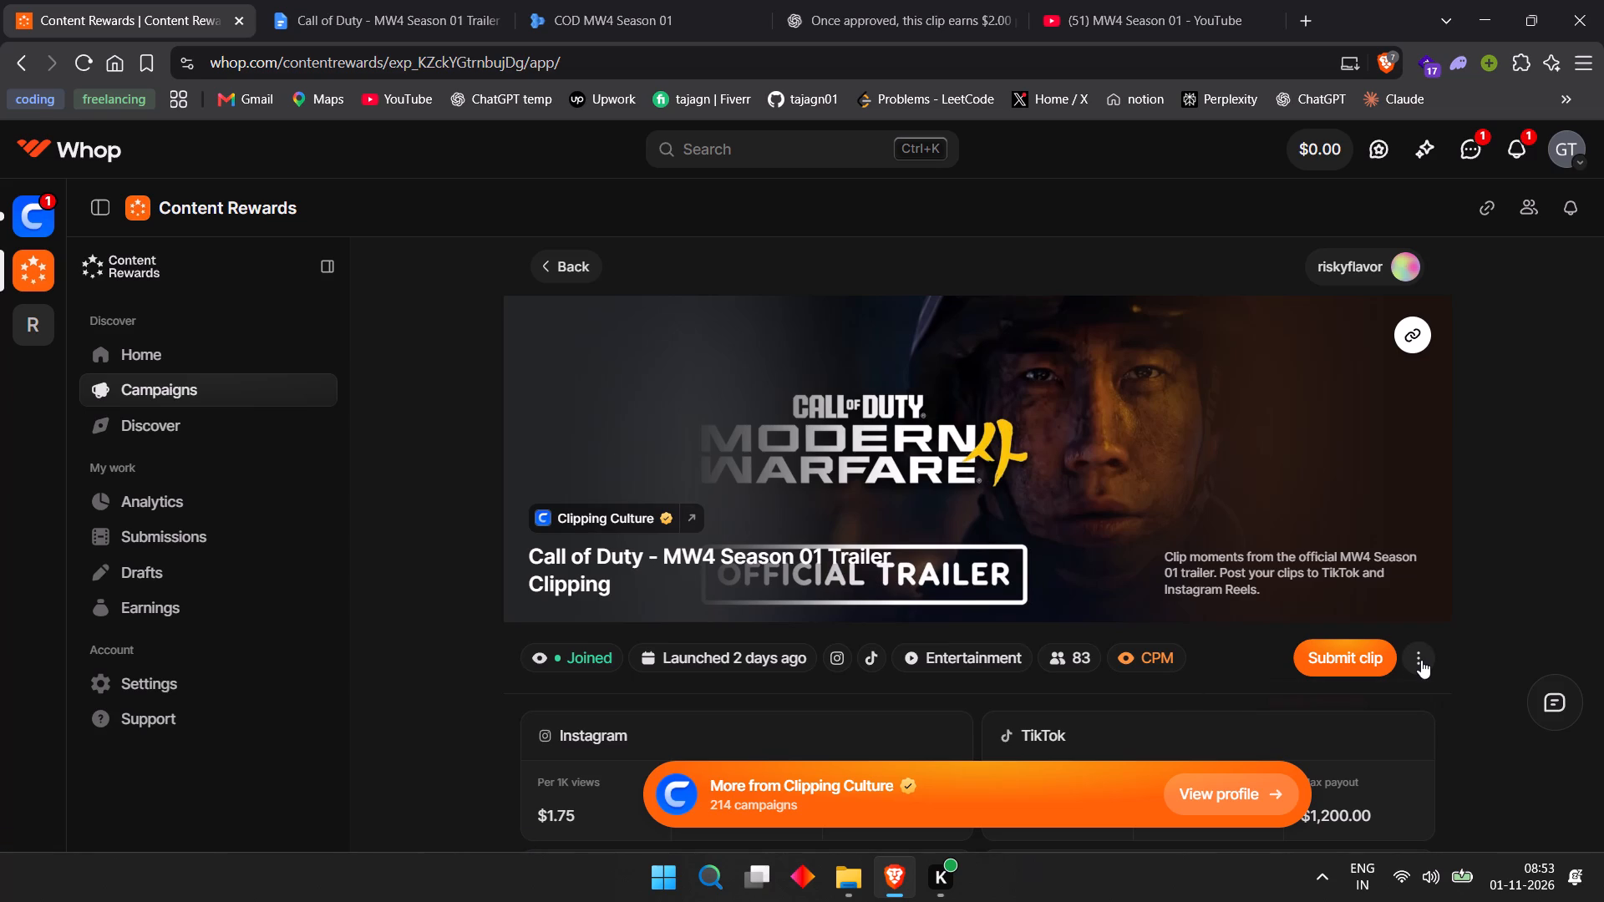
scroll(1421, 660, down, 5)
scroll(925, 511, down, 4)
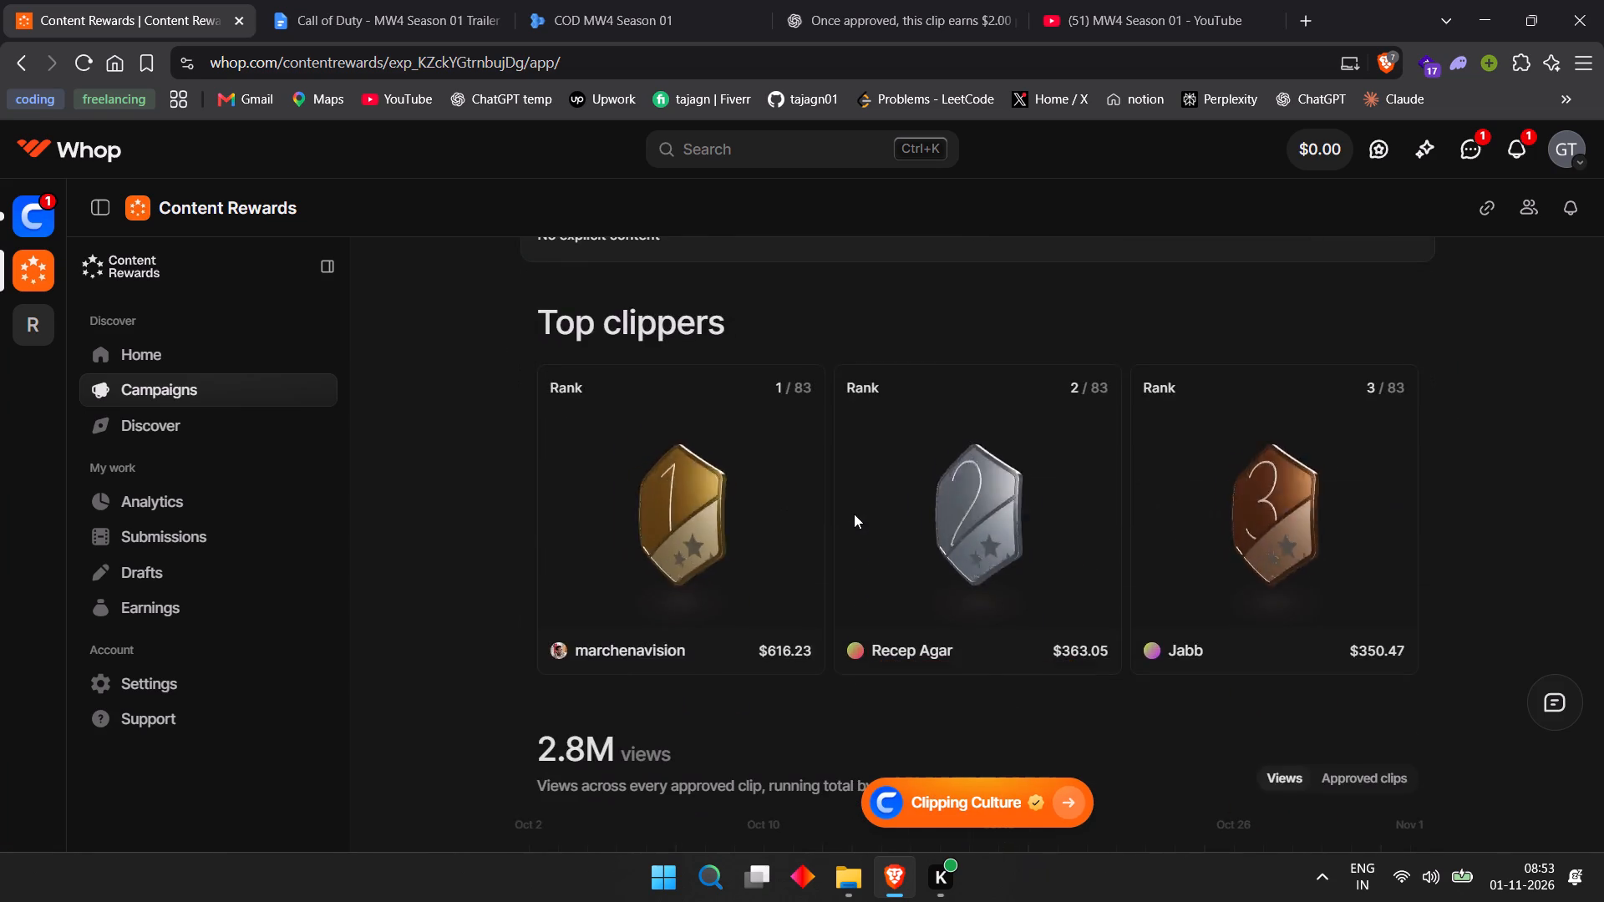
scroll(854, 514, down, 6)
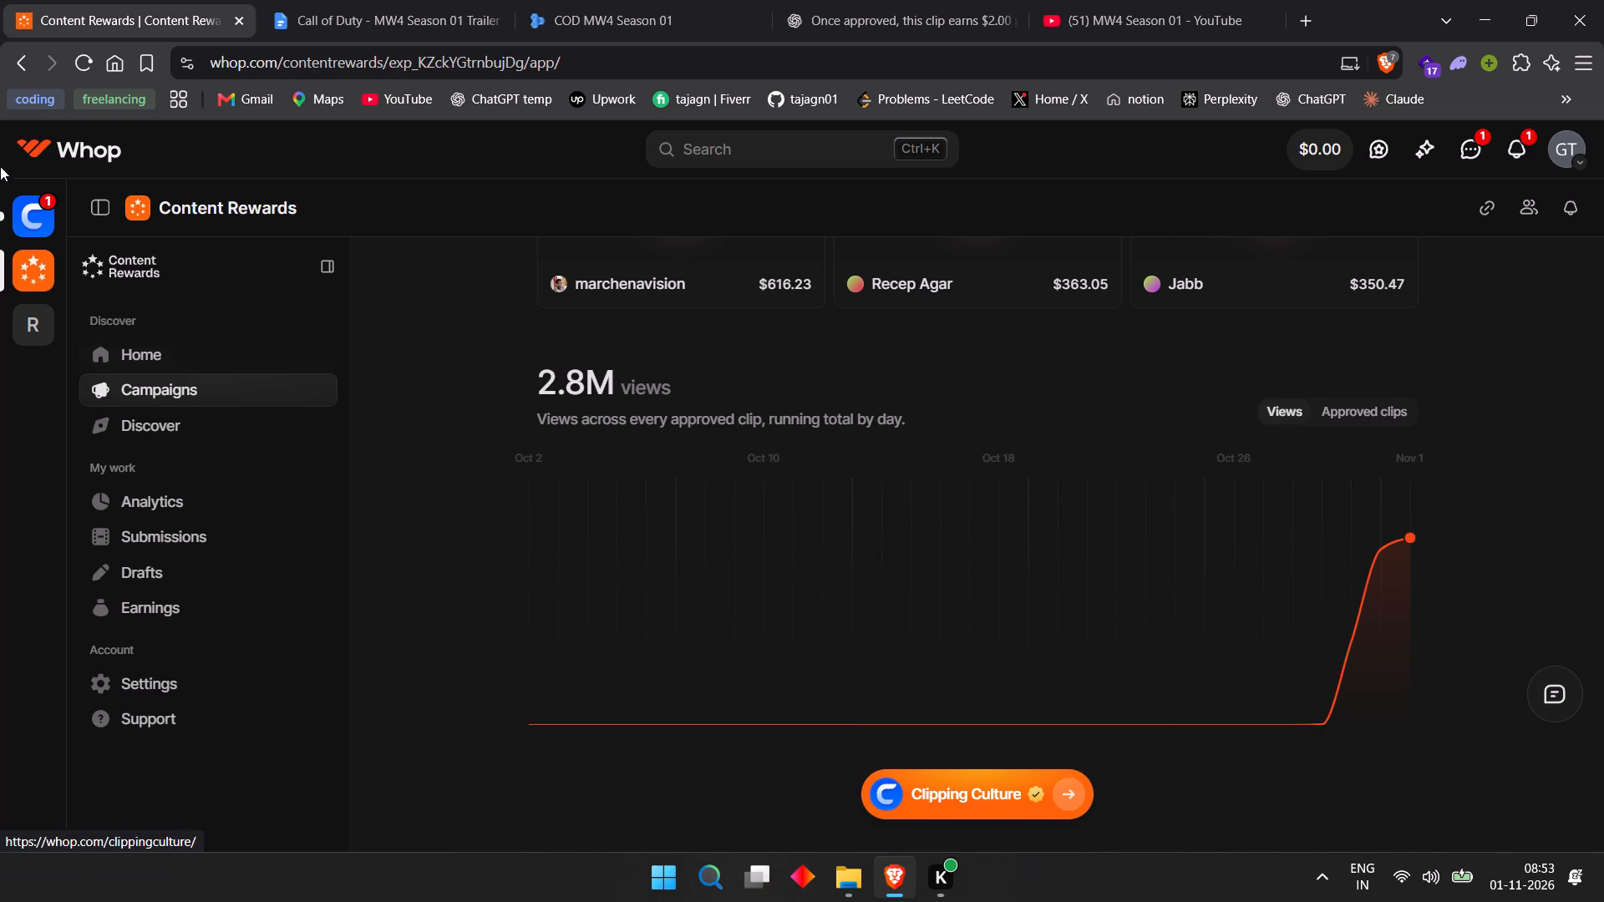
Open the Clipping Culture community page on Whop.
click(27, 210)
scroll(768, 492, down, 2)
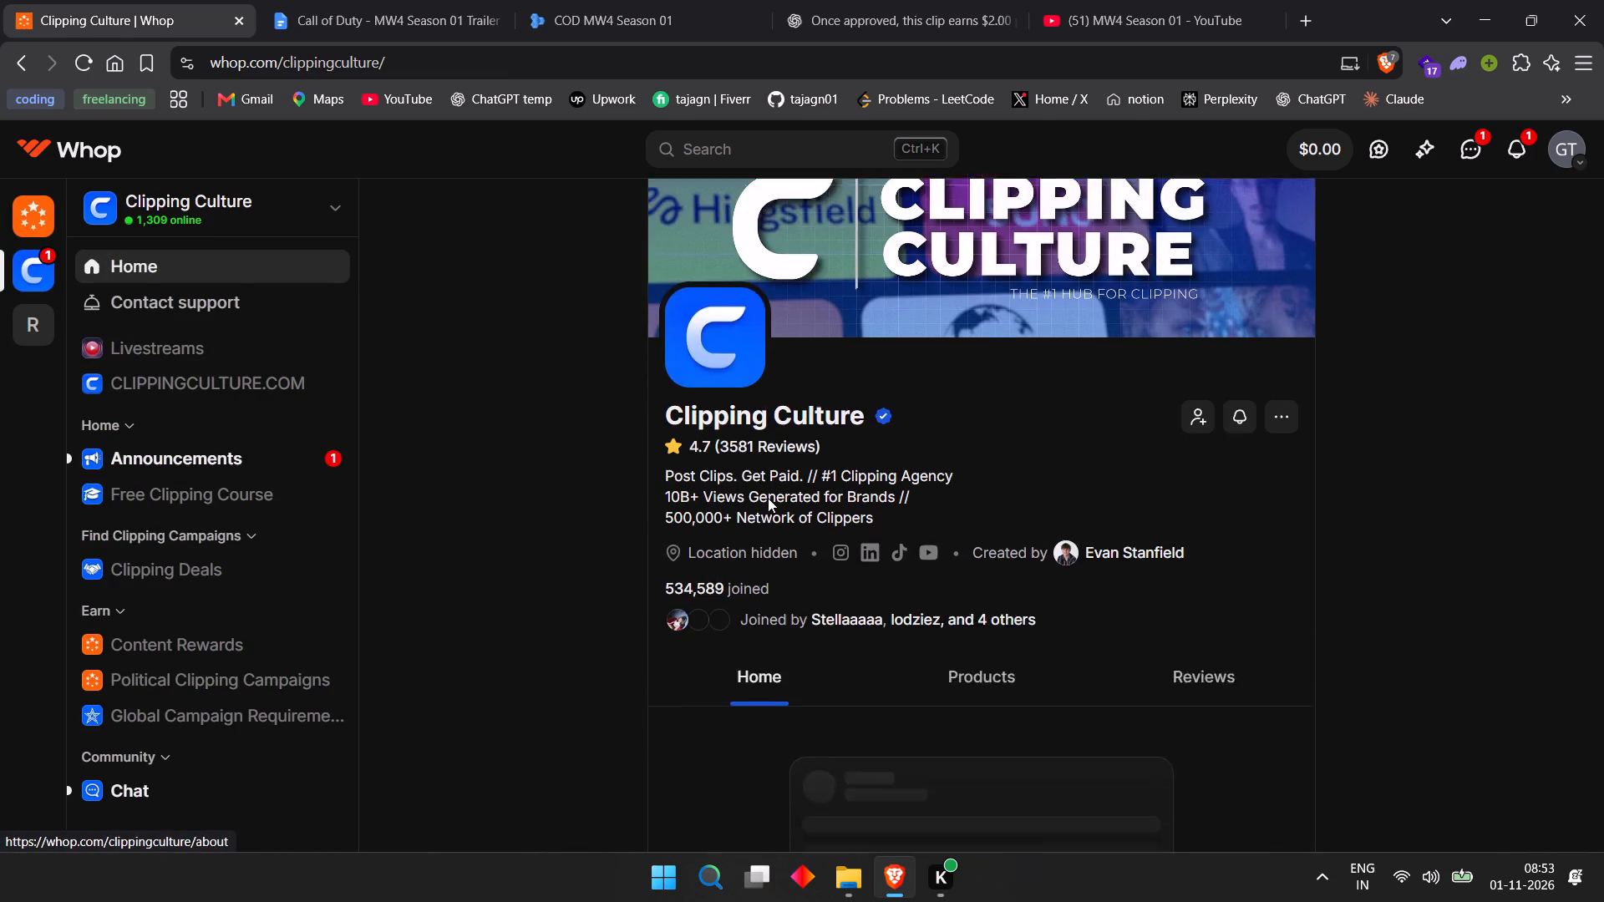
Look over the Clipping Culture home page and read through its Announcements, including the pinned lazy clipper policy and campaign updates.
scroll(768, 498, down, 2)
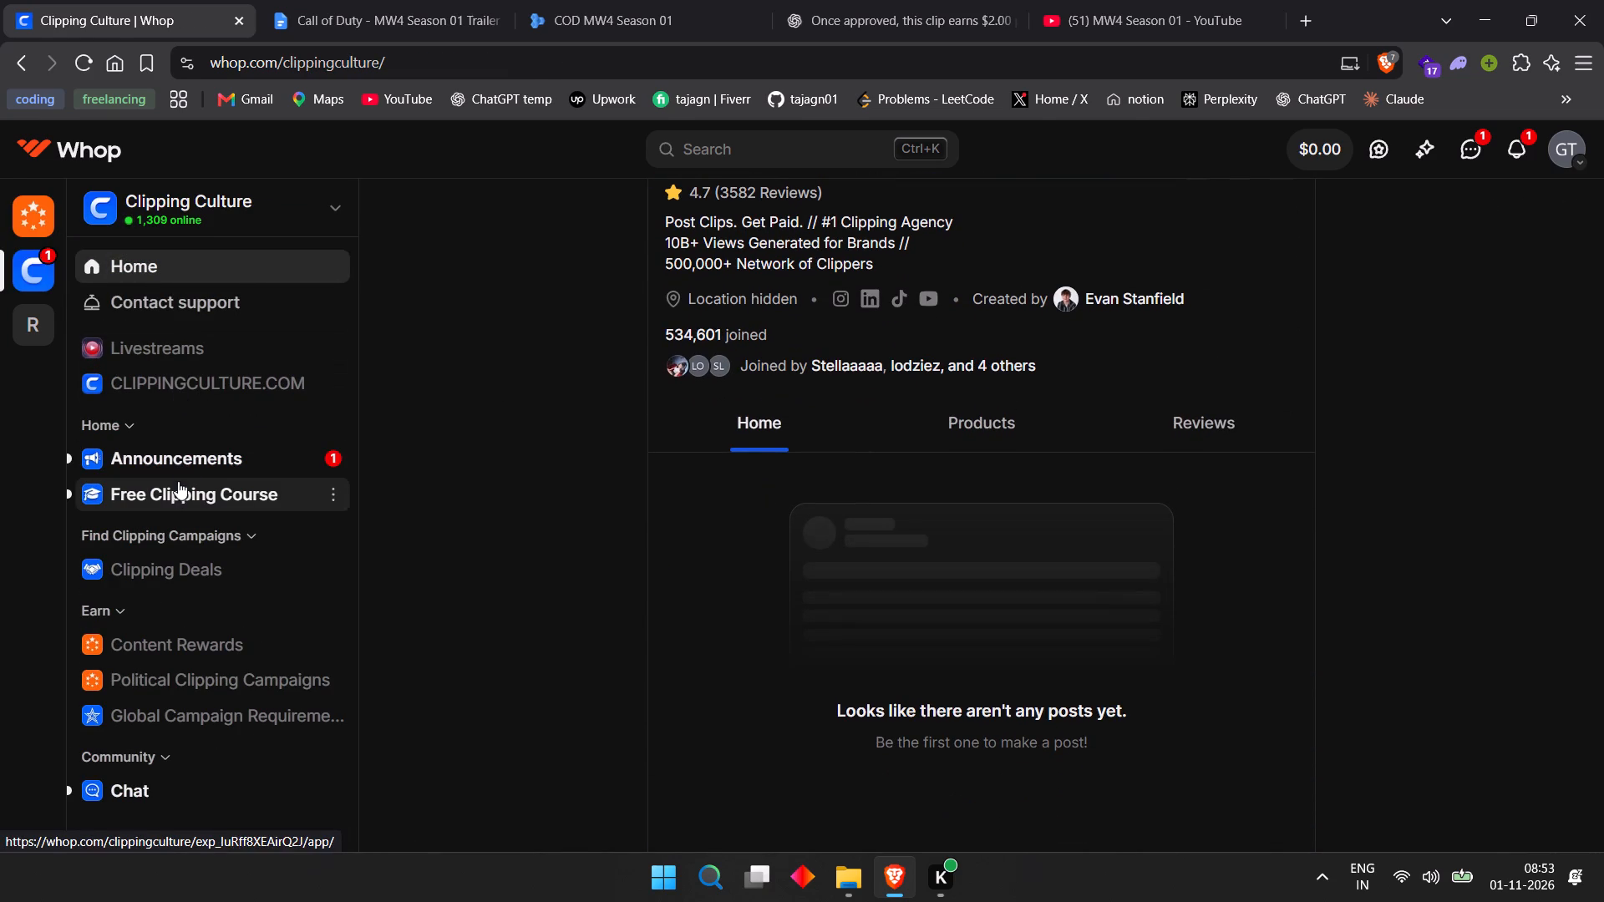
click(180, 469)
scroll(825, 568, down, 2)
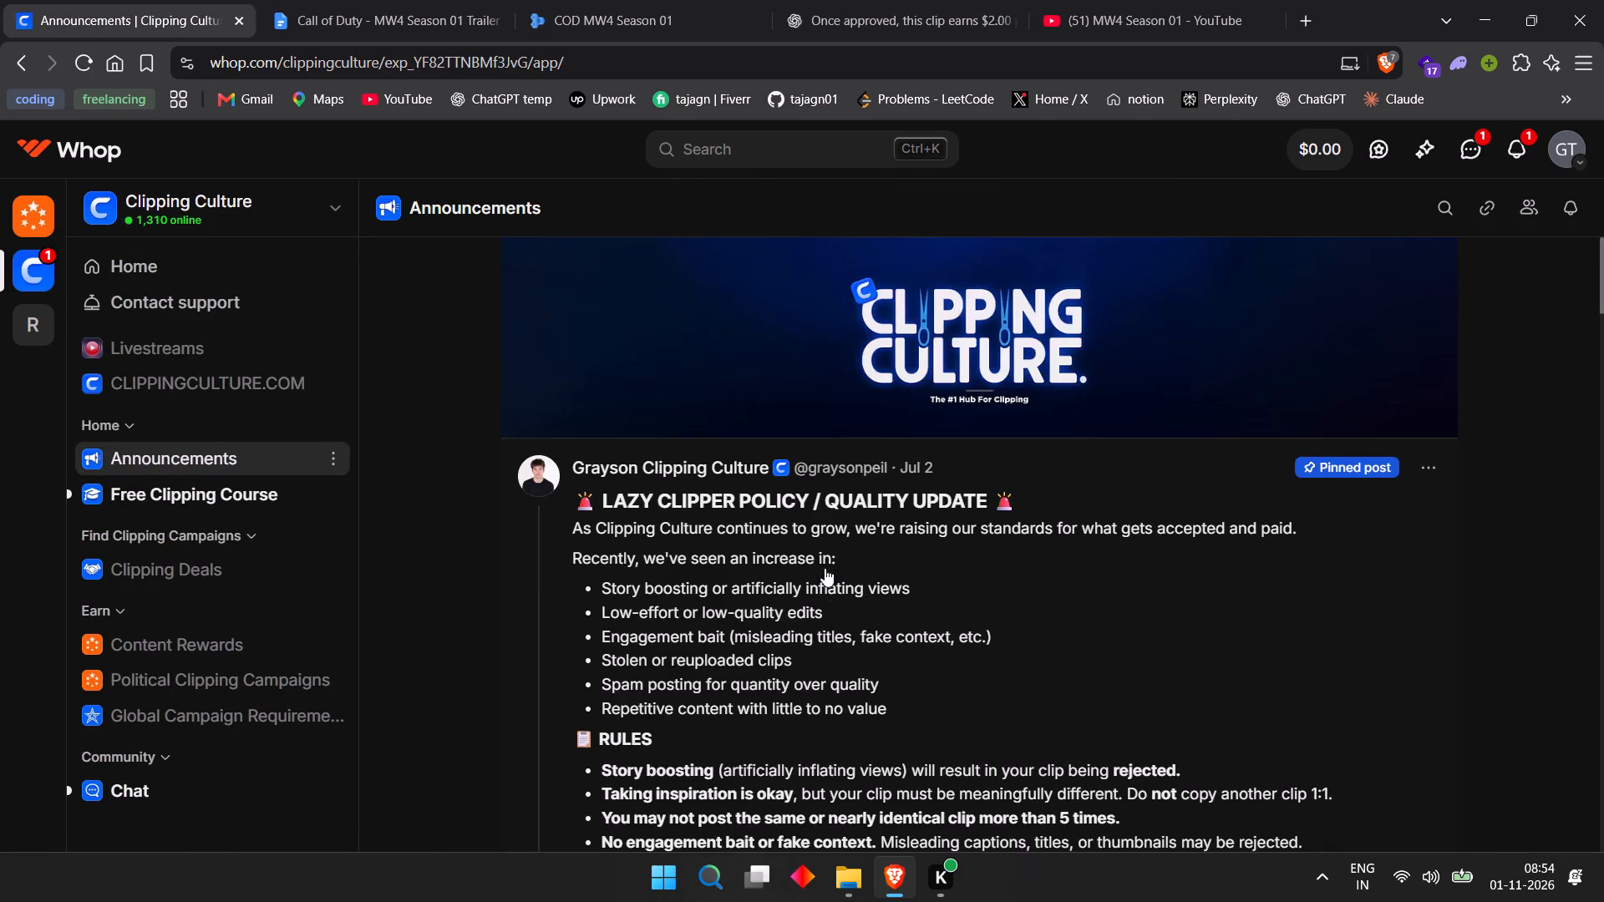
scroll(825, 570, down, 1)
scroll(825, 570, up, 1)
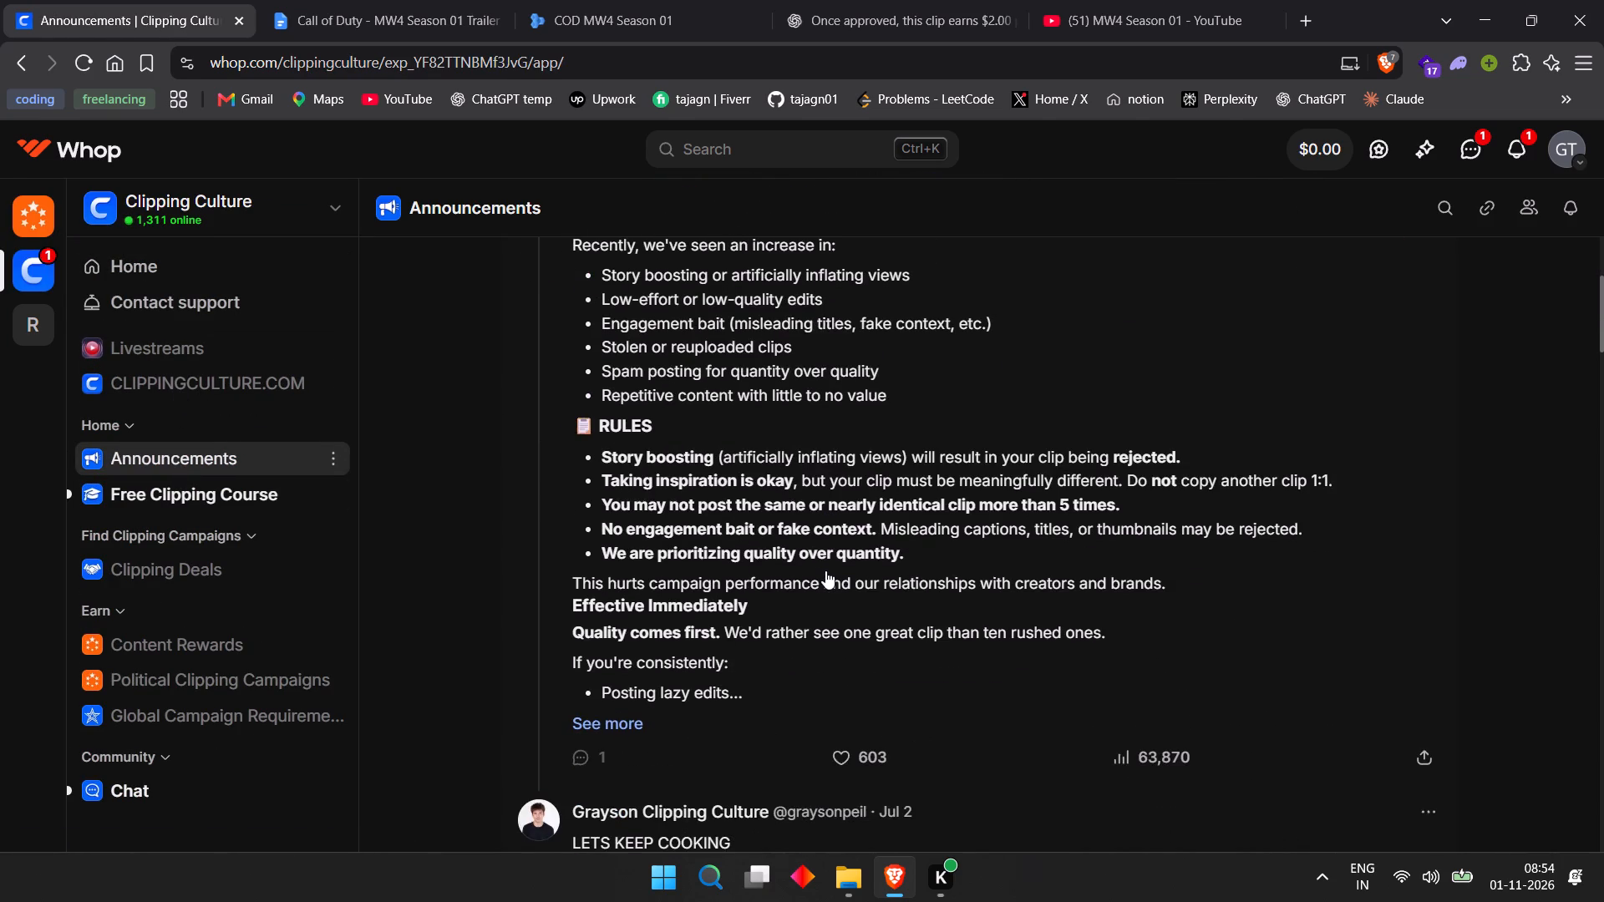
scroll(825, 570, up, 2)
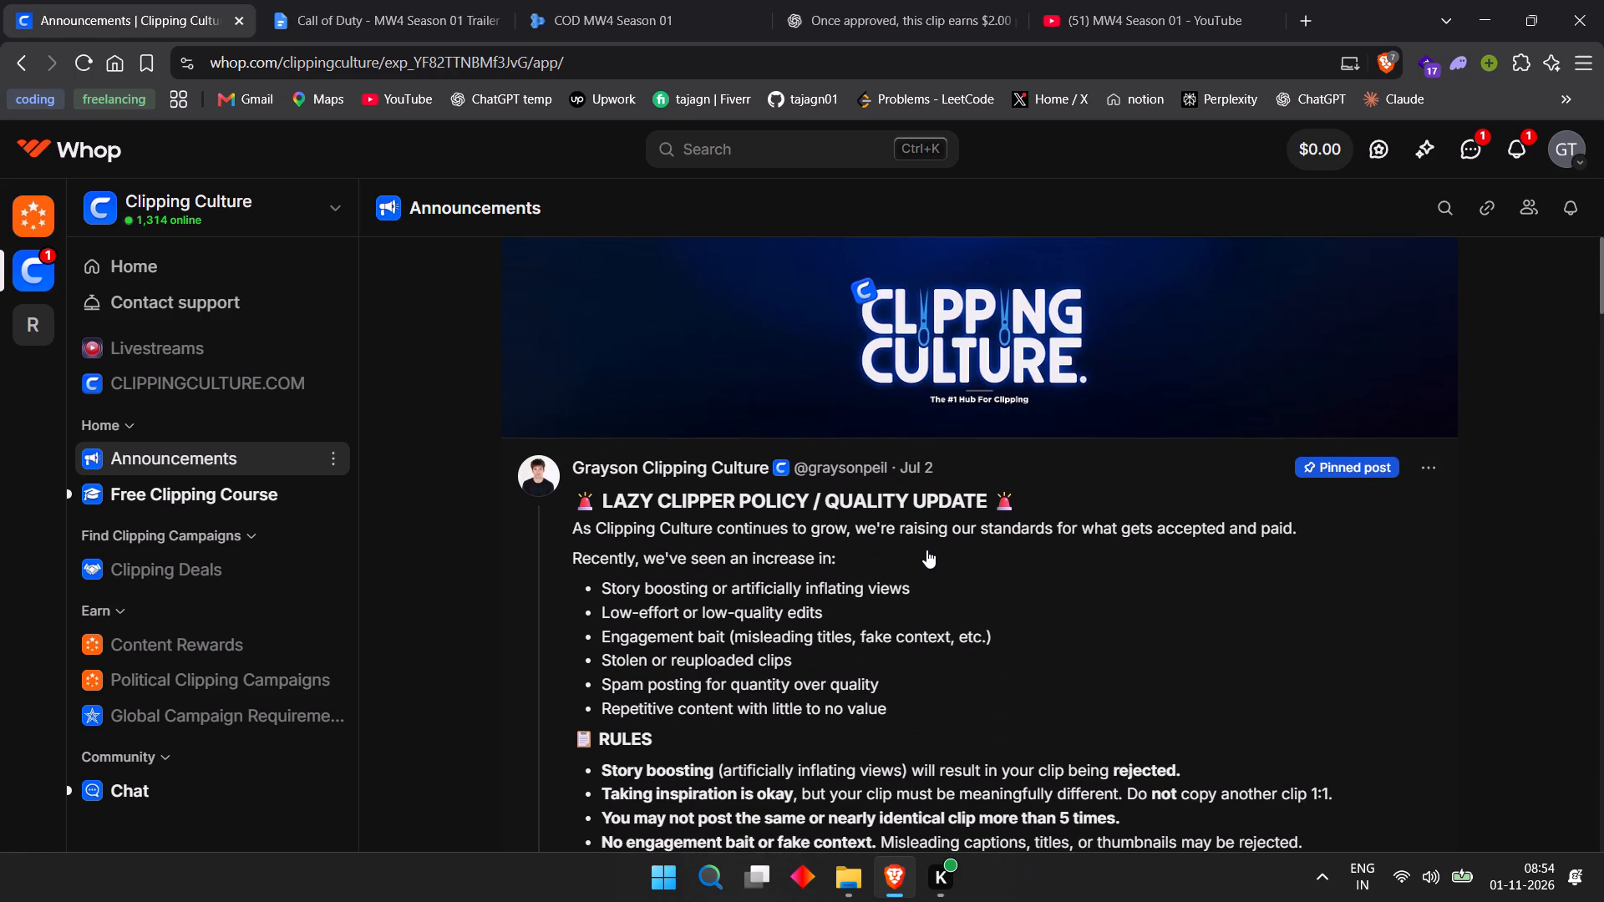
scroll(926, 550, down, 7)
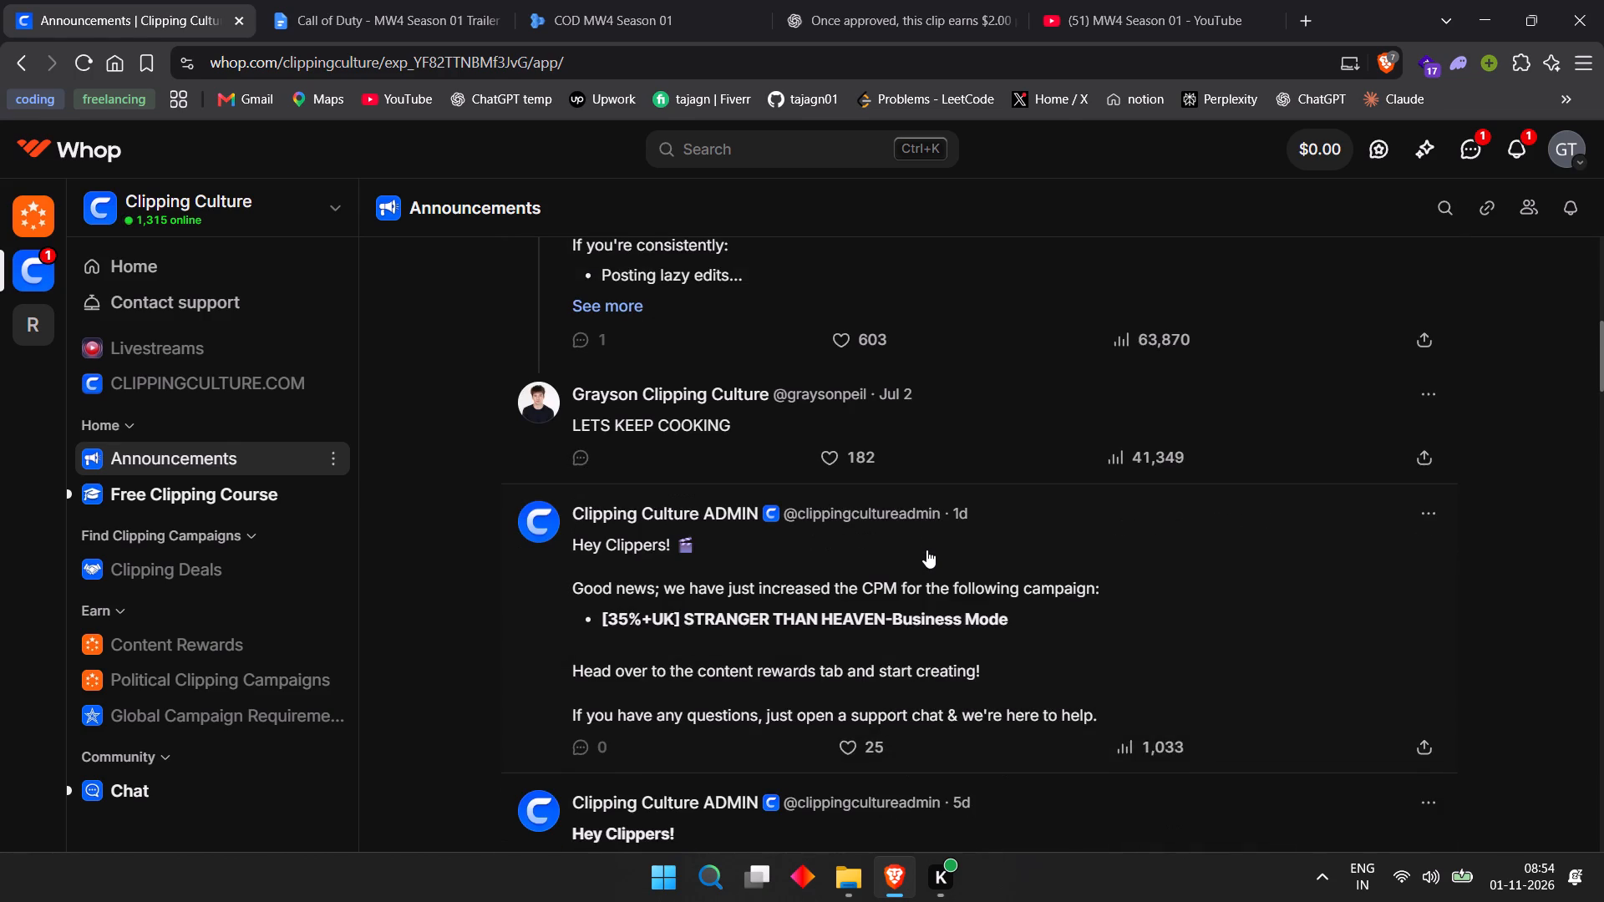
scroll(926, 550, down, 7)
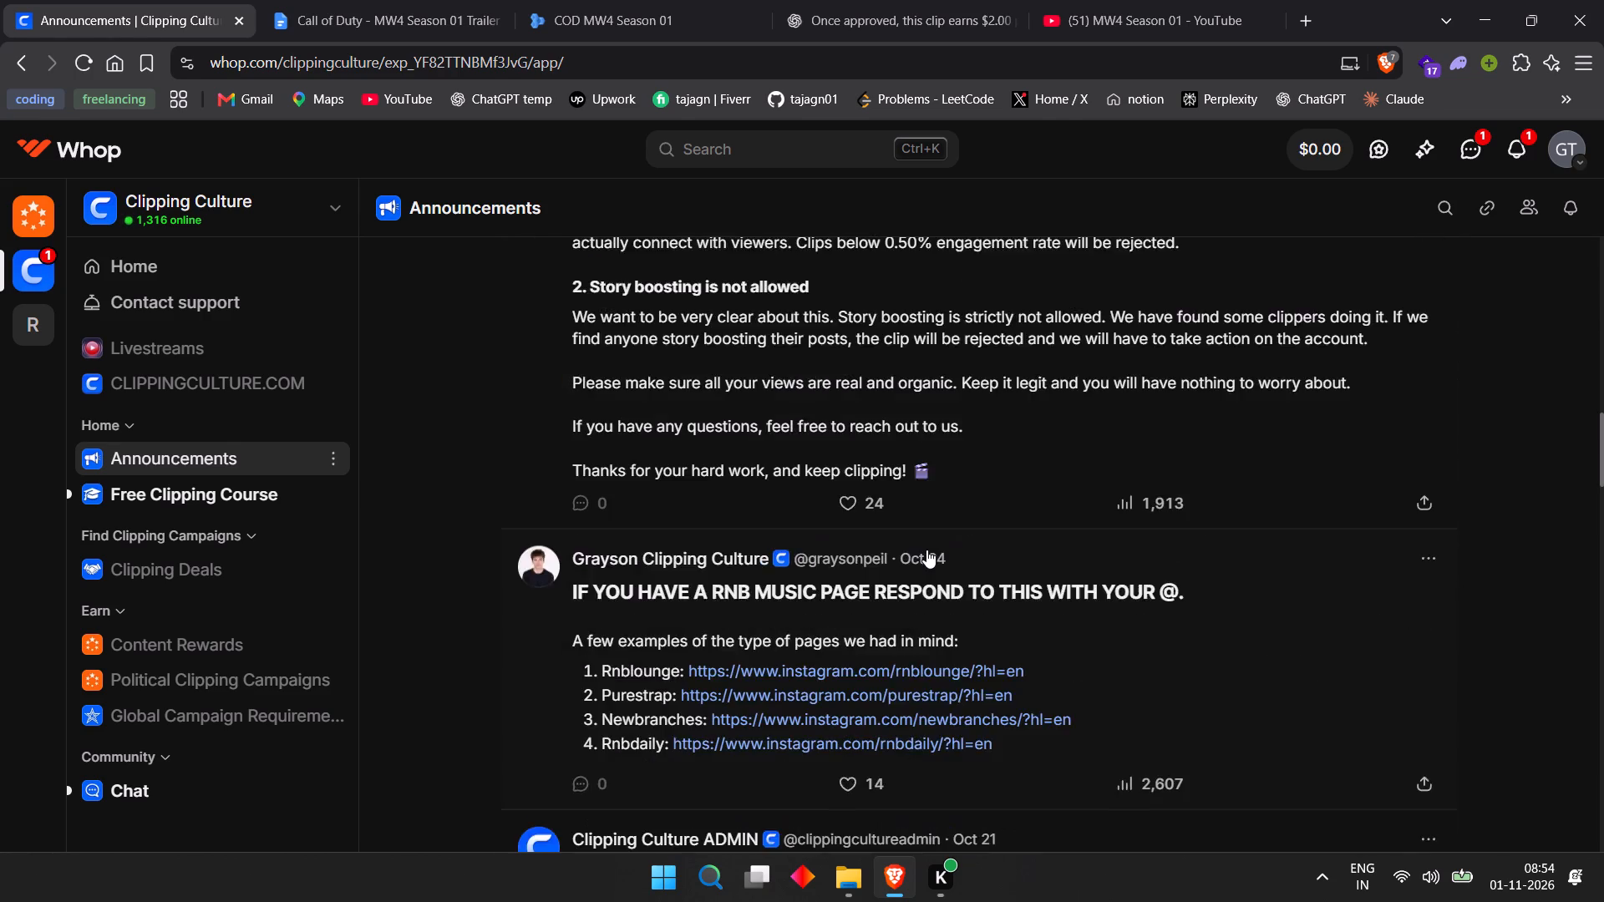
scroll(926, 550, down, 7)
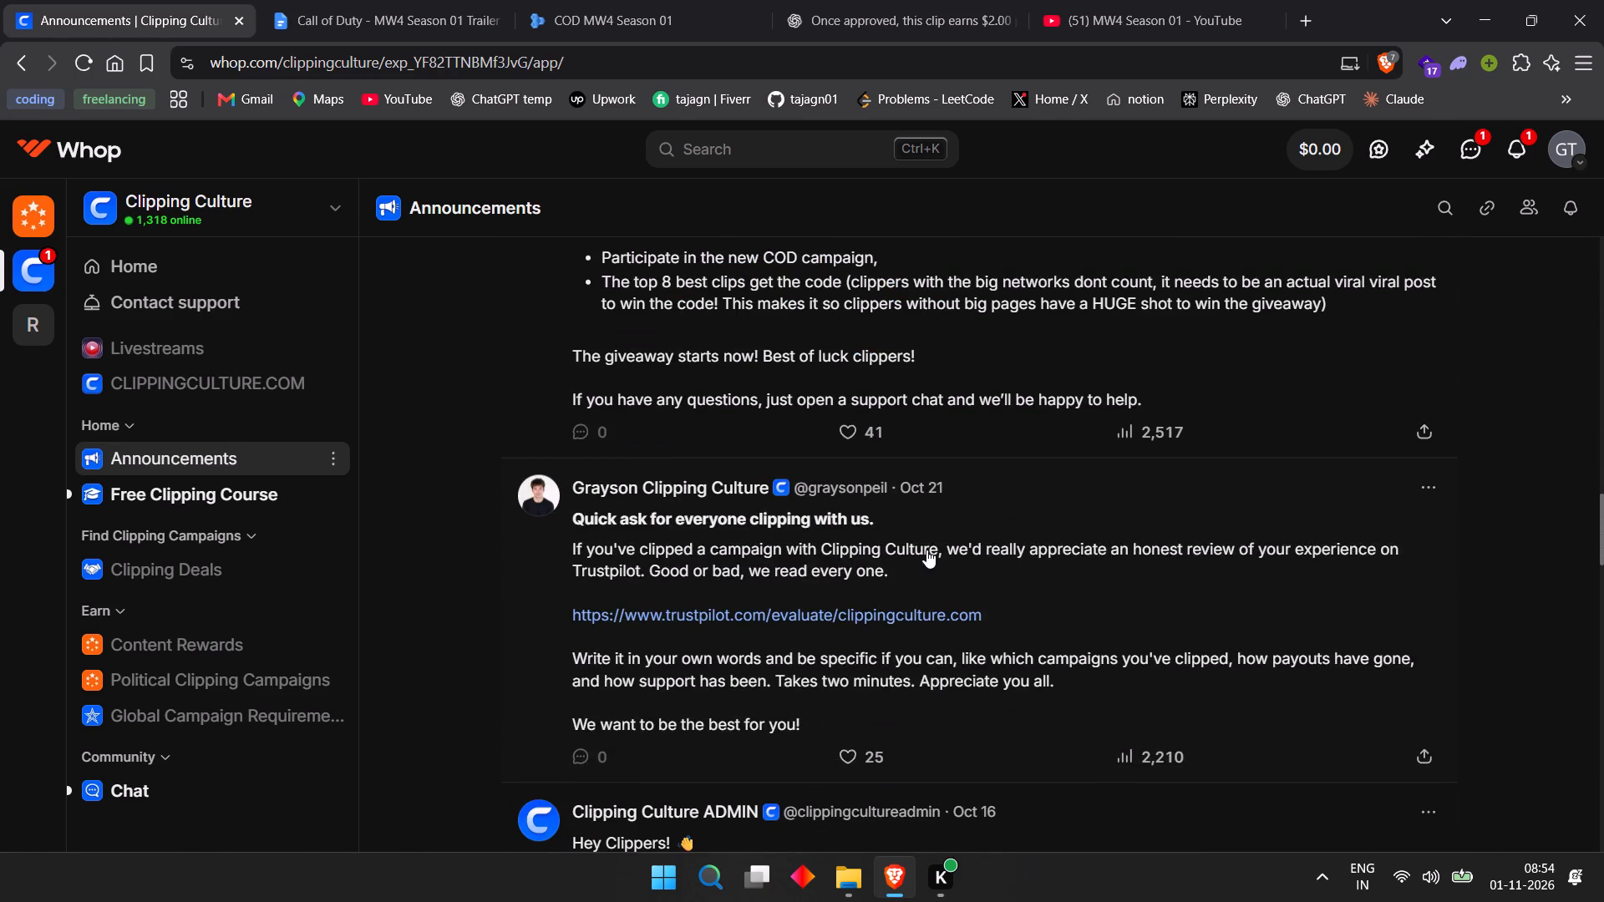
scroll(926, 550, down, 11)
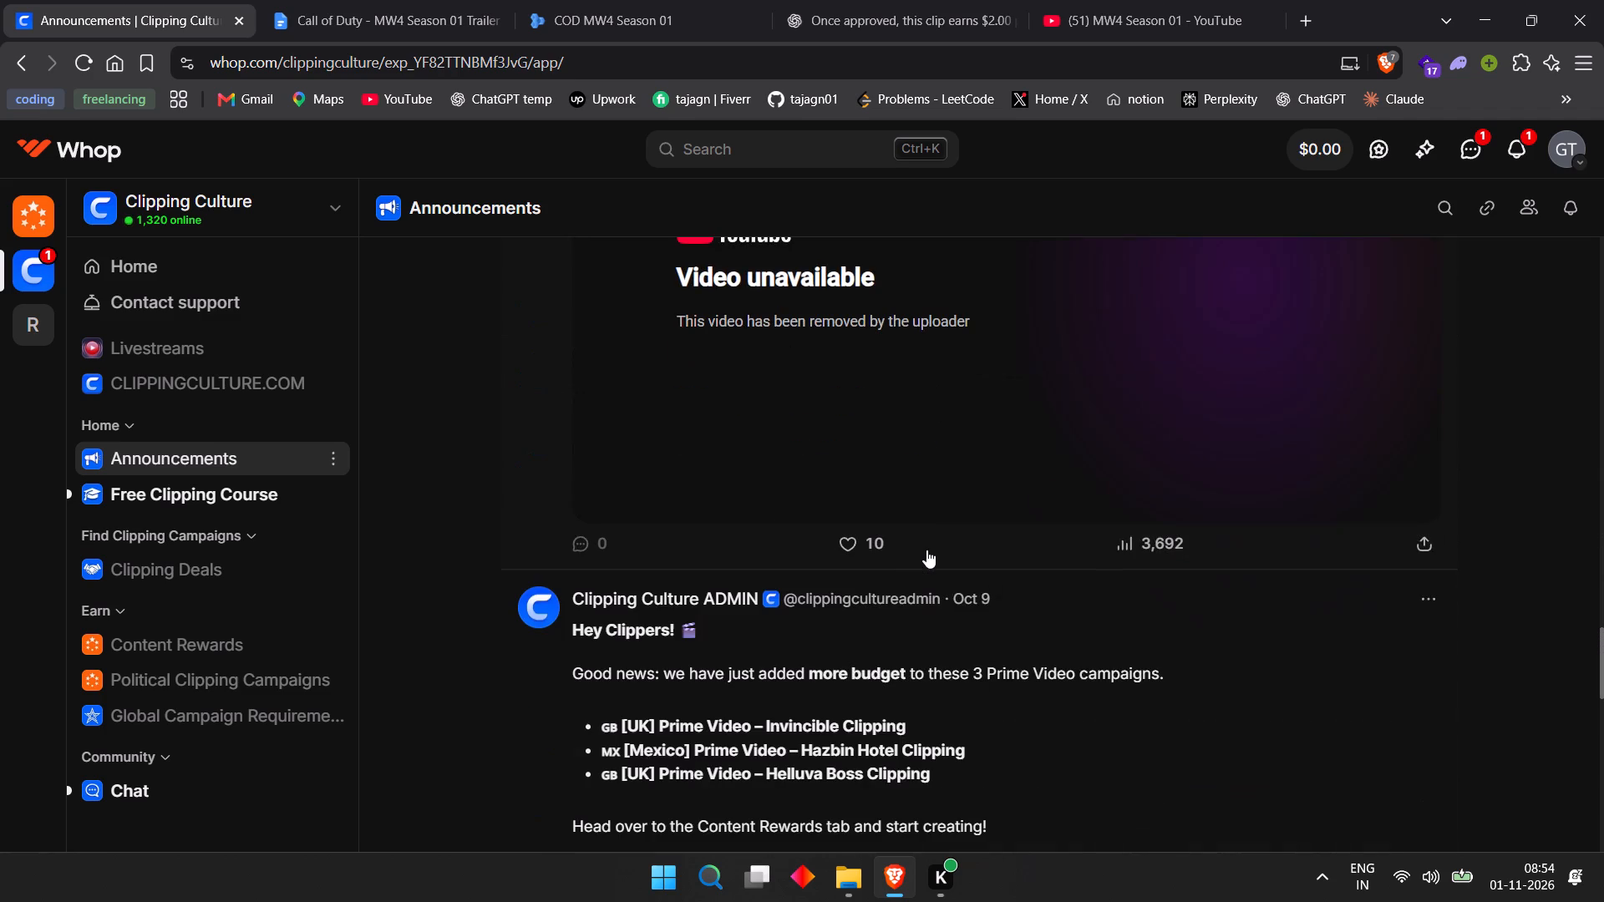
scroll(926, 550, down, 5)
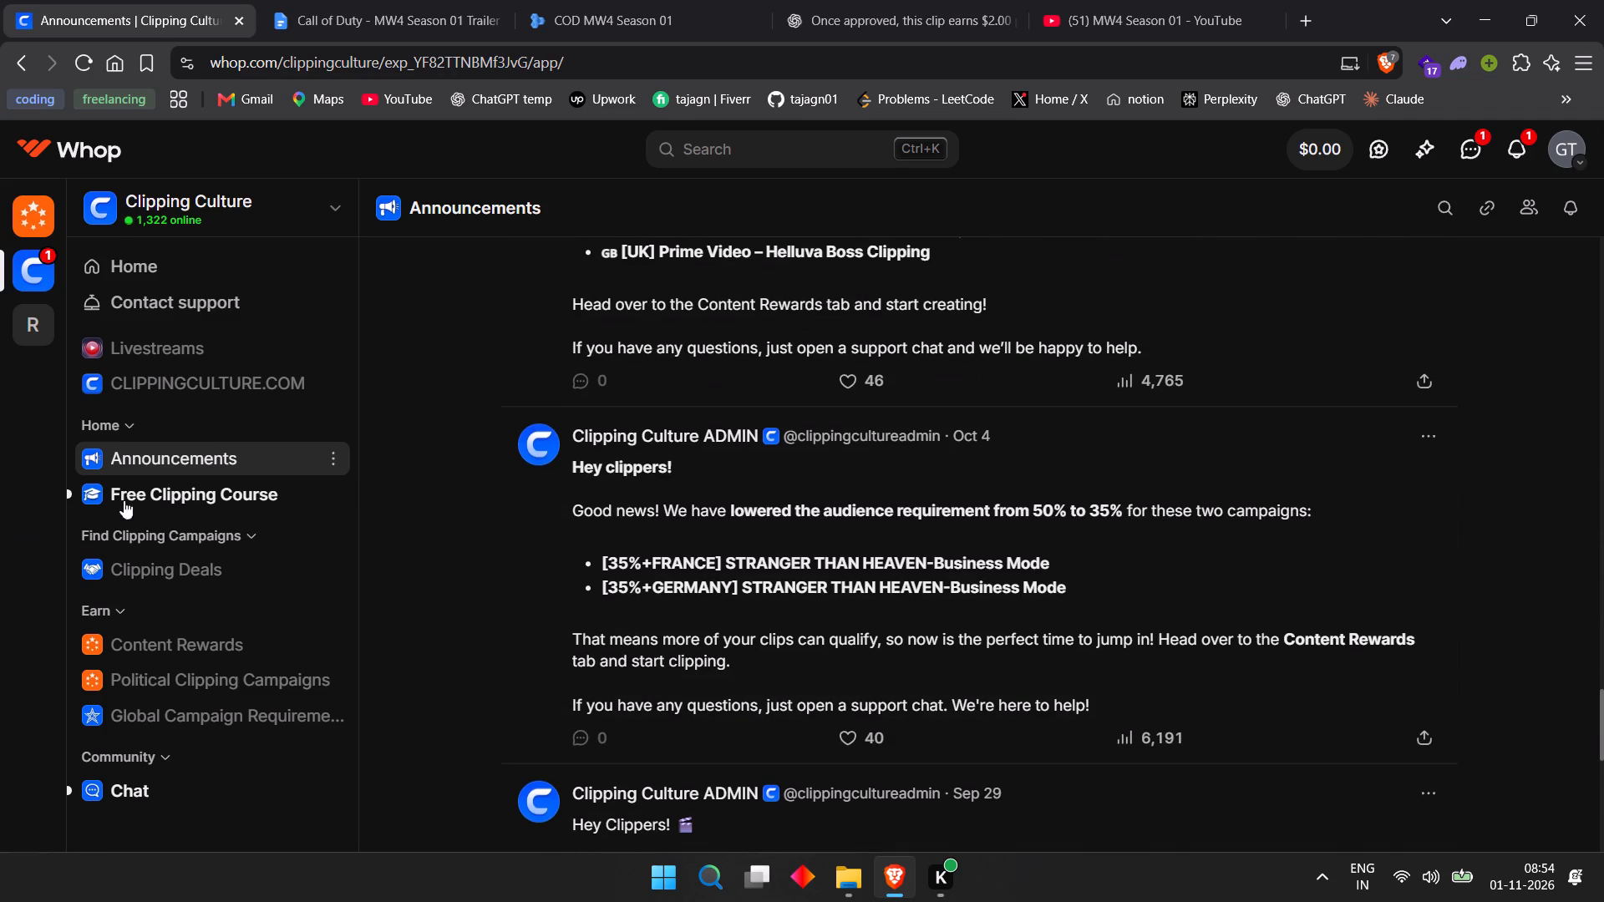
Open the Free Clipping Course in the Clipping Culture community.
click(182, 514)
click(182, 514)
click(189, 504)
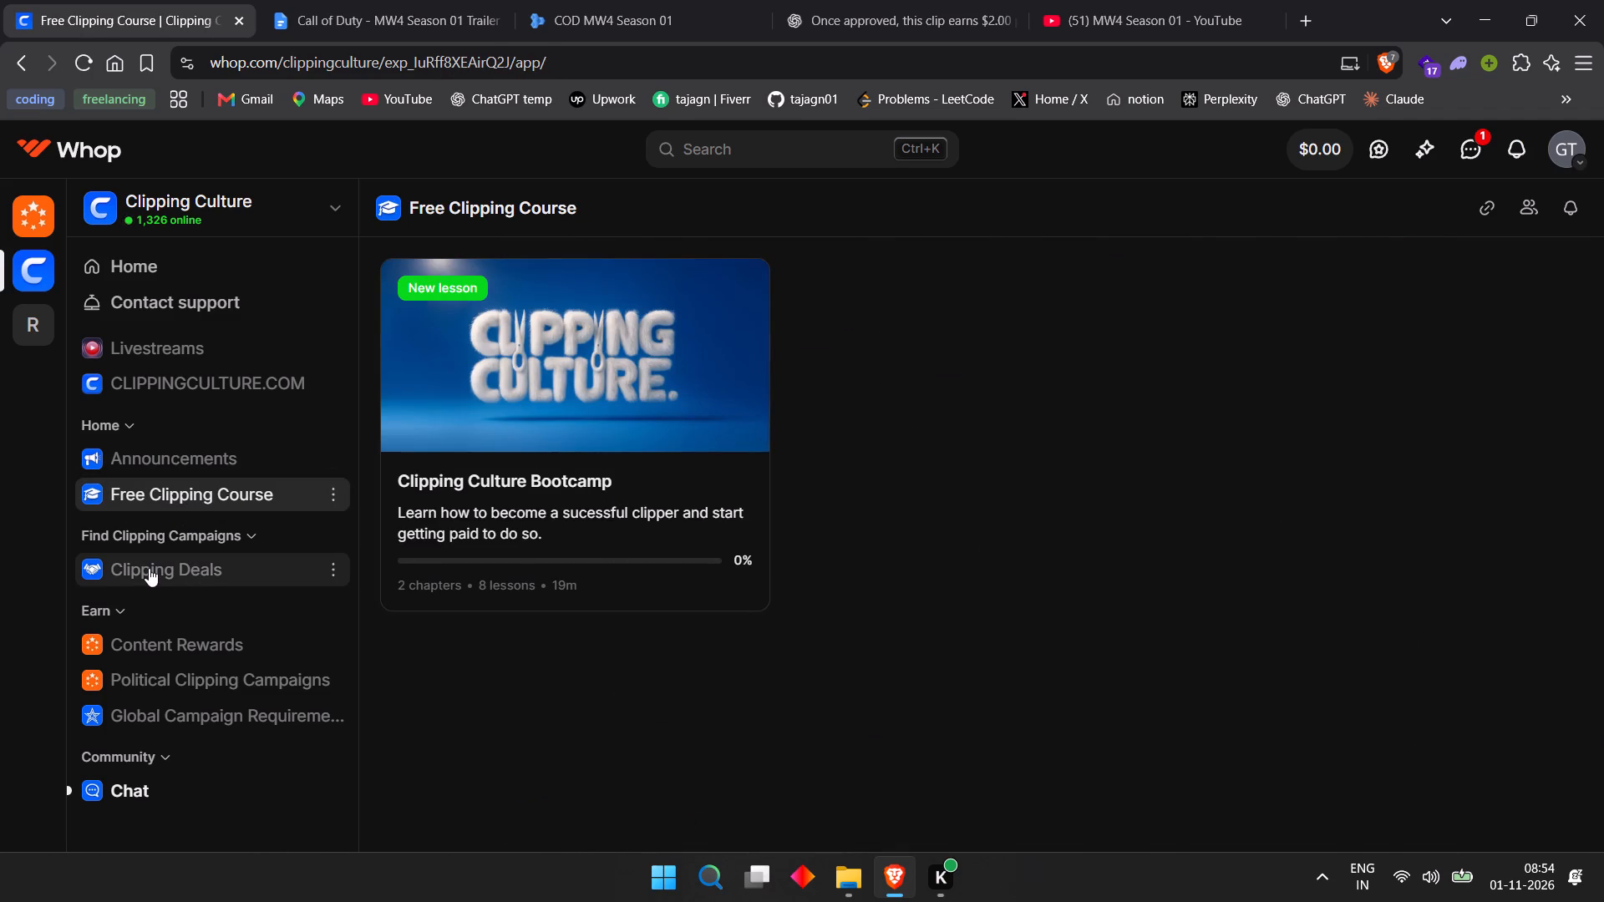
Browse Clipping Culture's campaigns in Content Rewards, switching between that community and the main Content Rewards community.
click(195, 649)
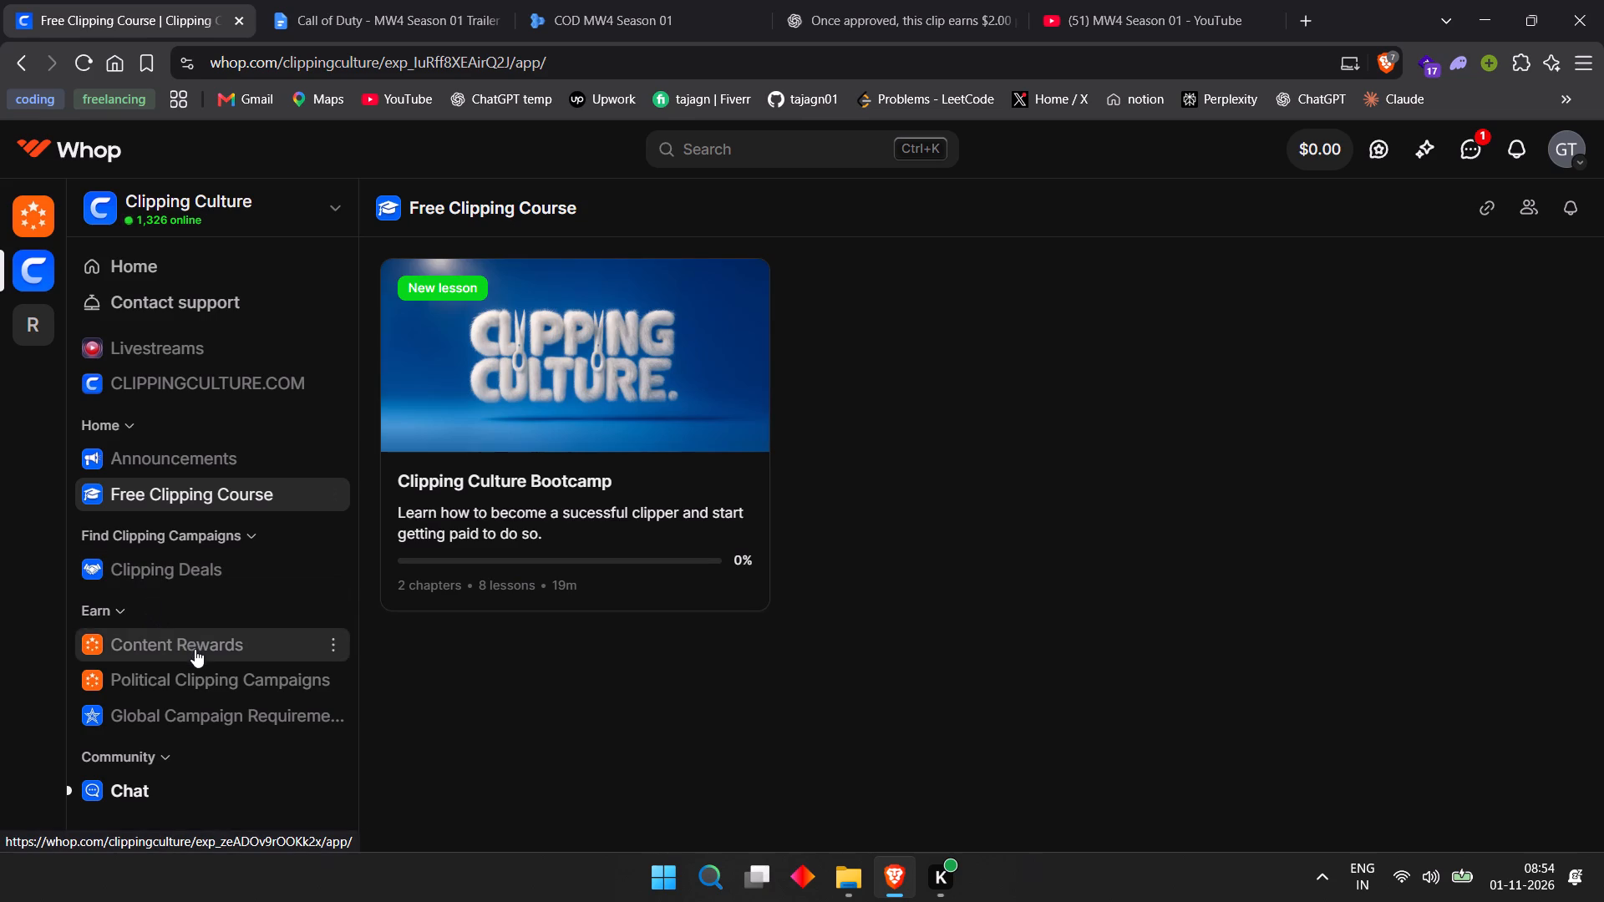
click(35, 217)
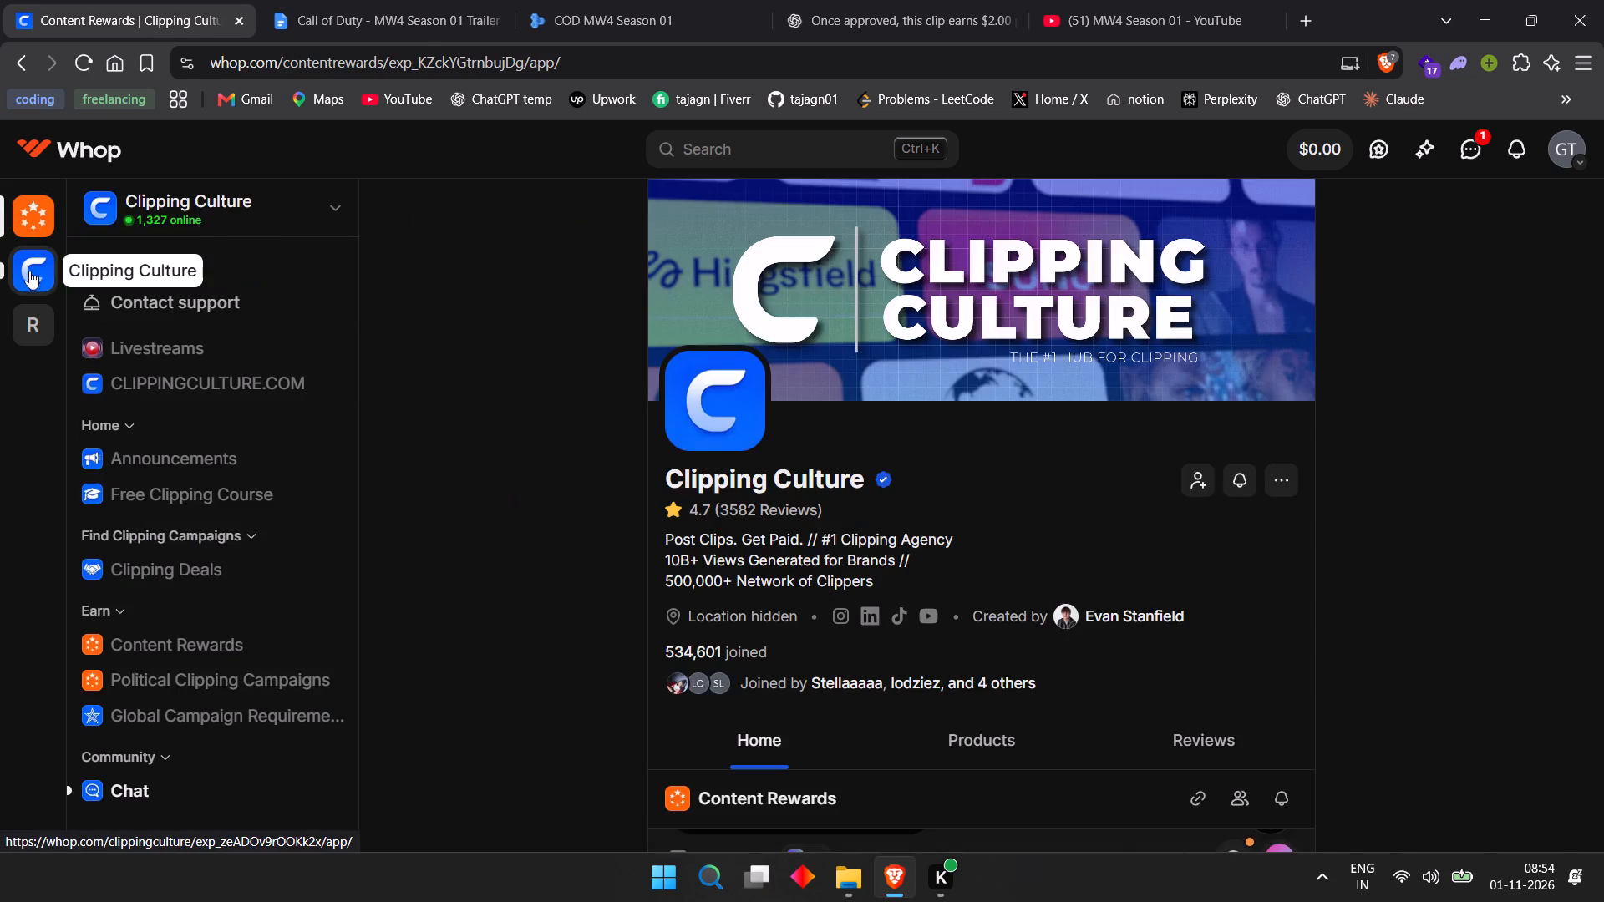
click(42, 285)
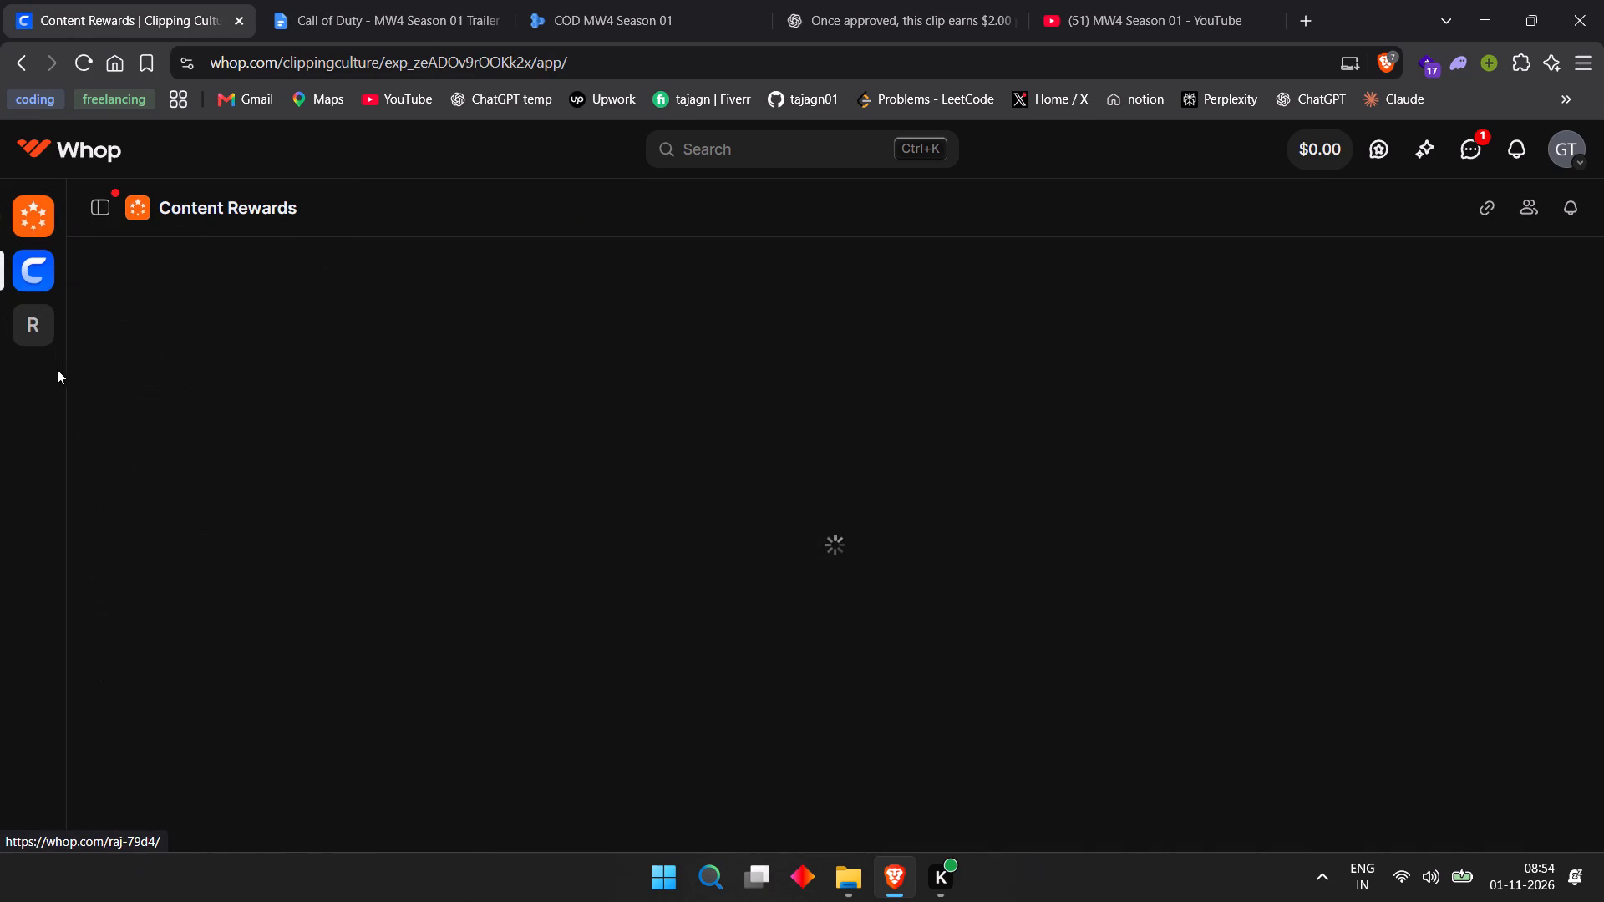
scroll(238, 740, down, 2)
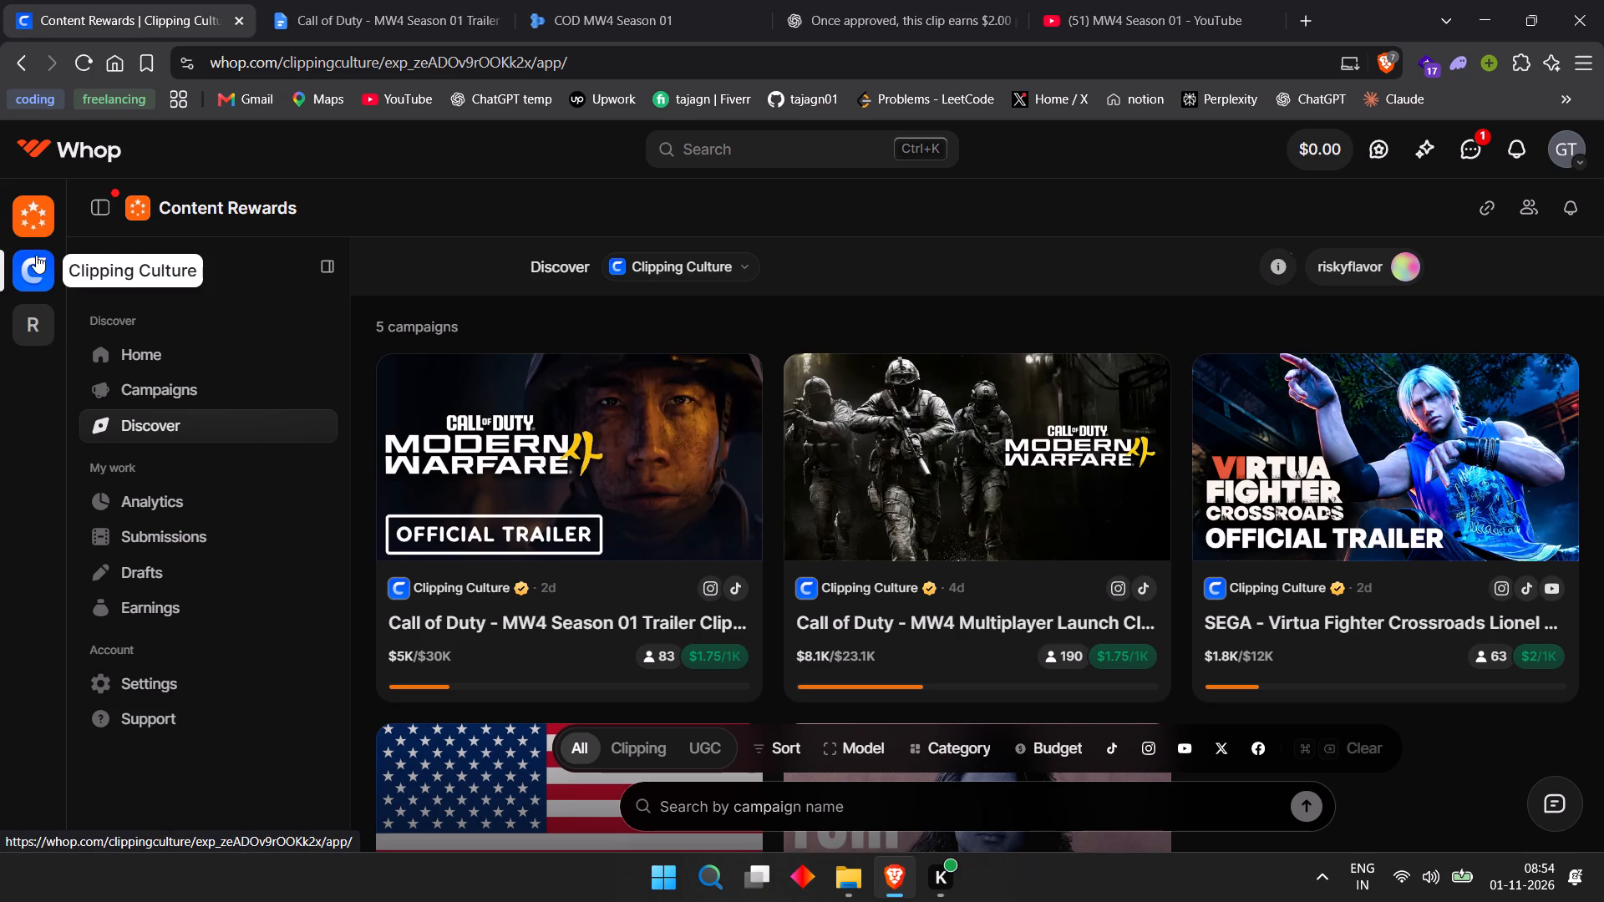
click(34, 229)
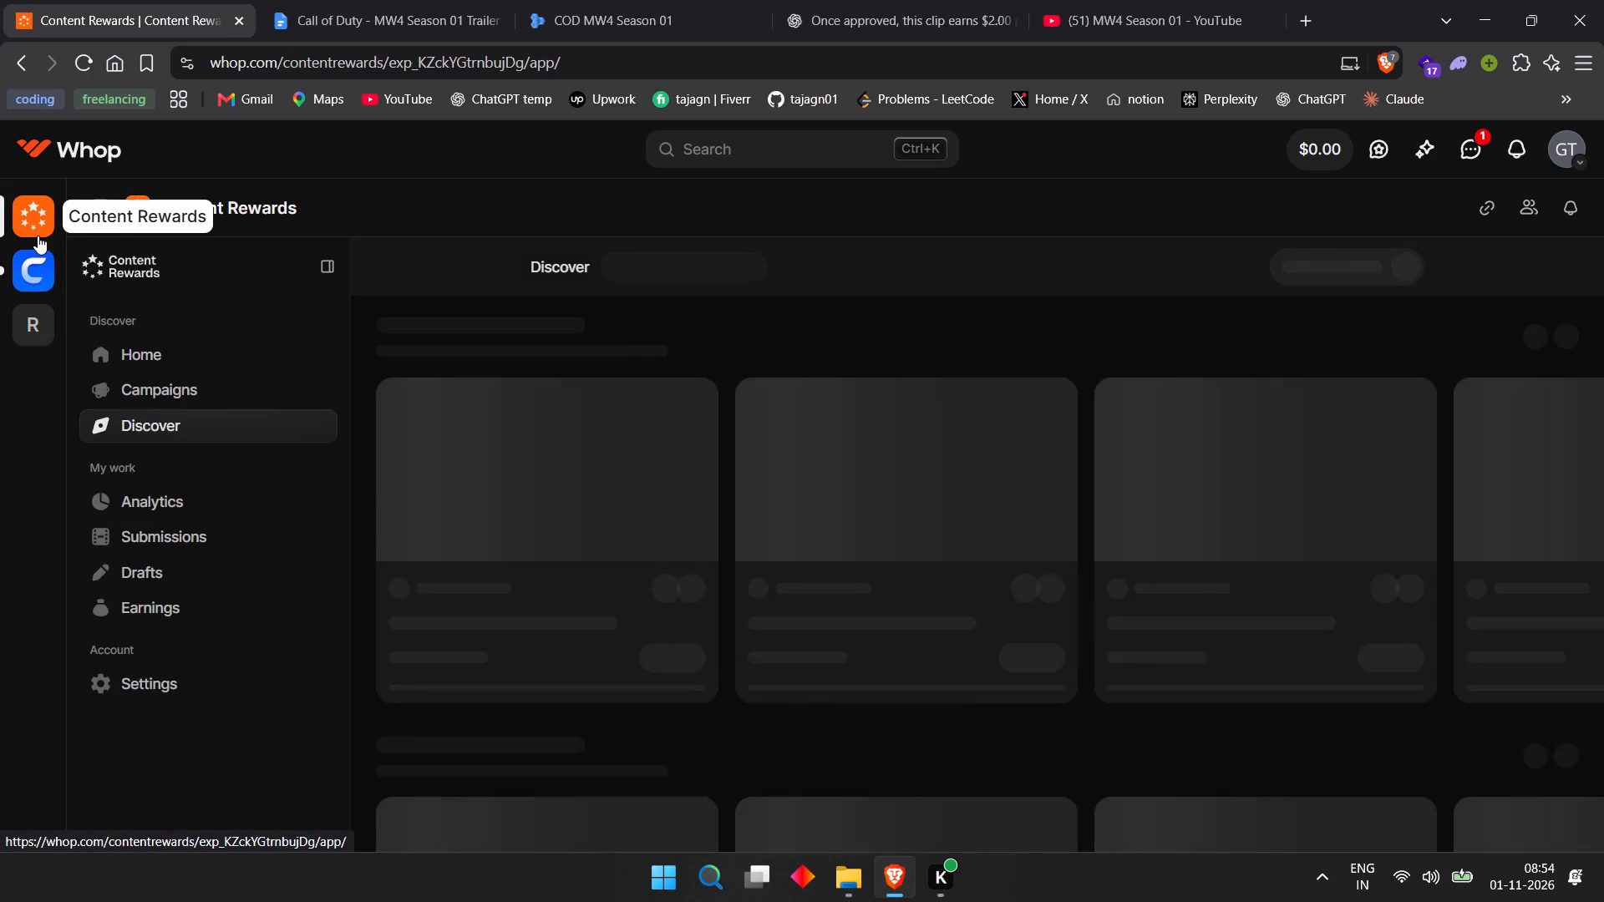
click(34, 259)
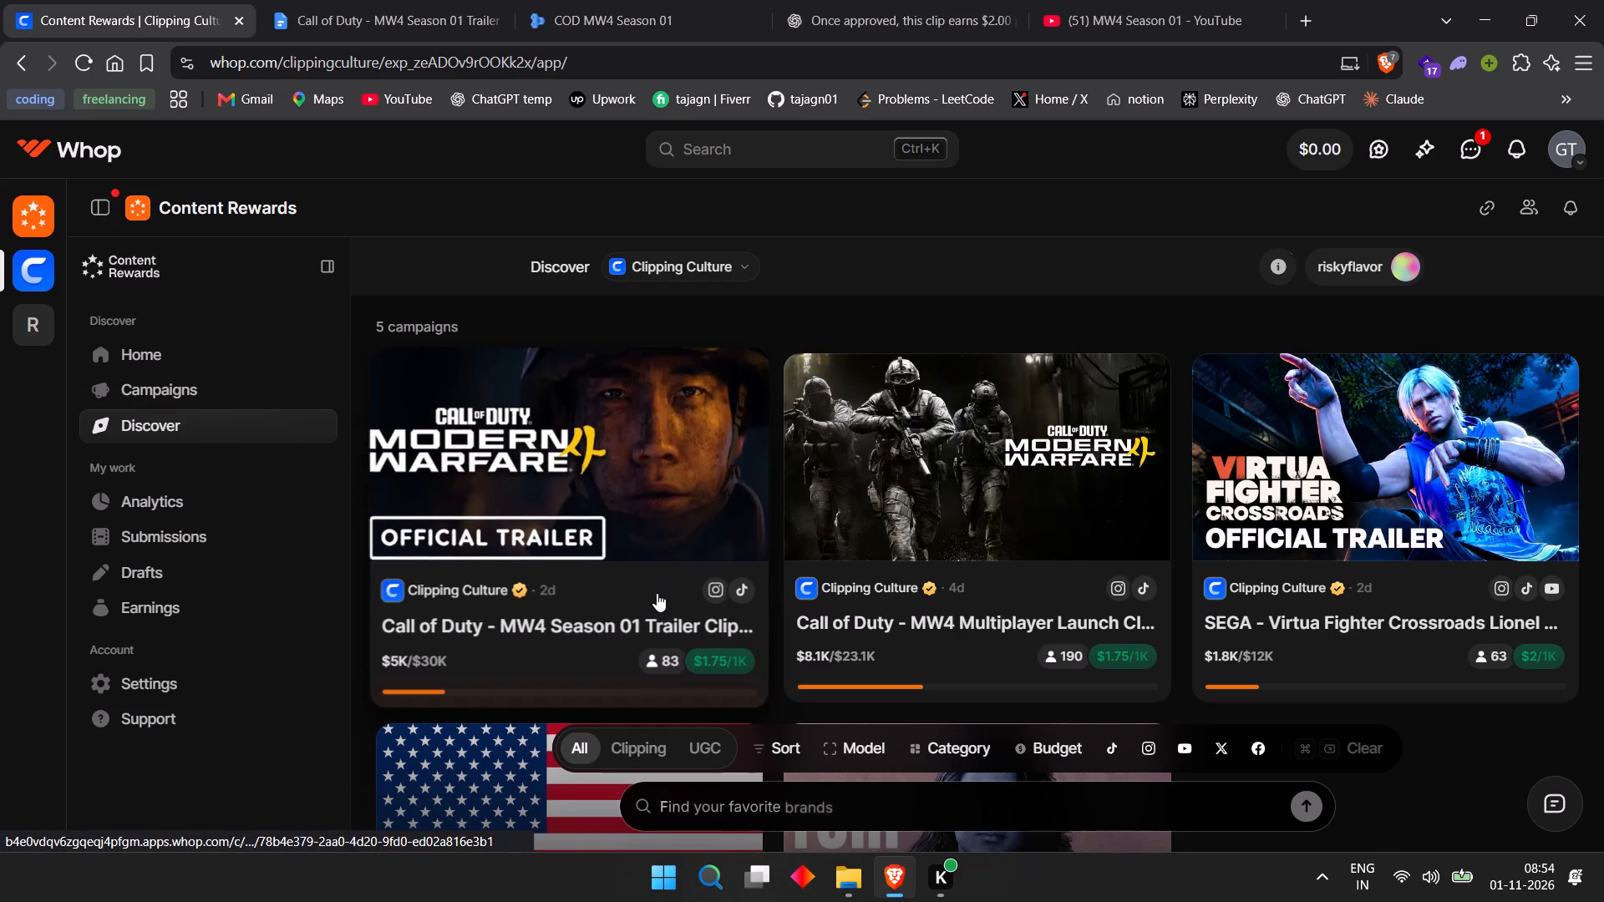
Browse Clipping Culture's campaigns and open the Call of Duty - MW4 Multiplayer Launch Clipping campaign.
scroll(657, 593, down, 6)
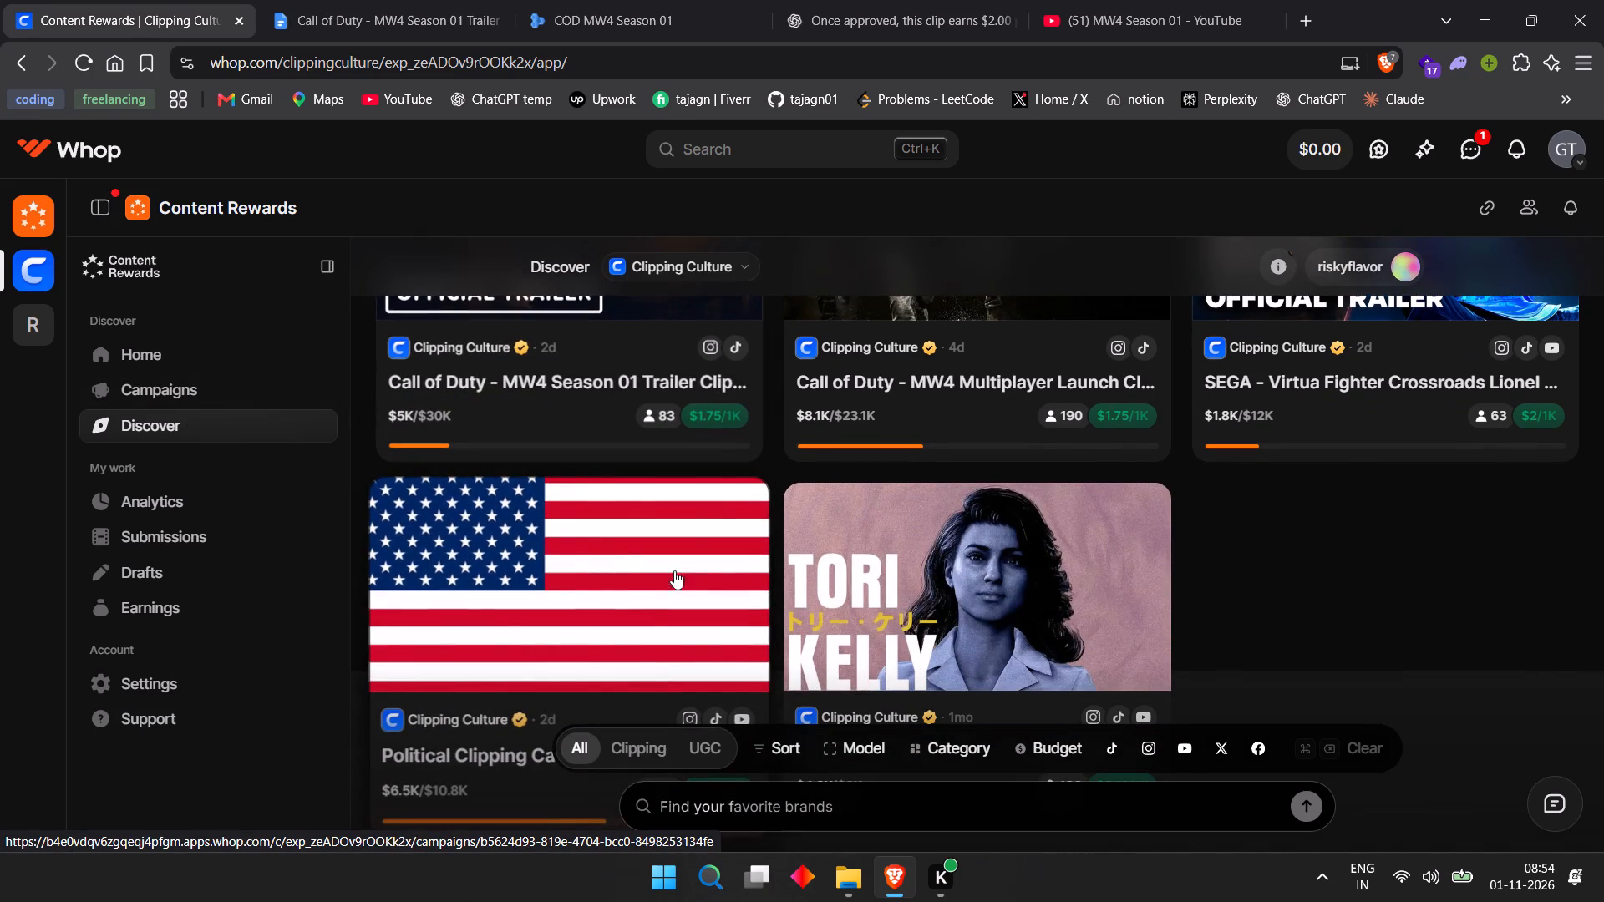
scroll(809, 574, down, 6)
scroll(810, 575, up, 5)
scroll(811, 572, down, 5)
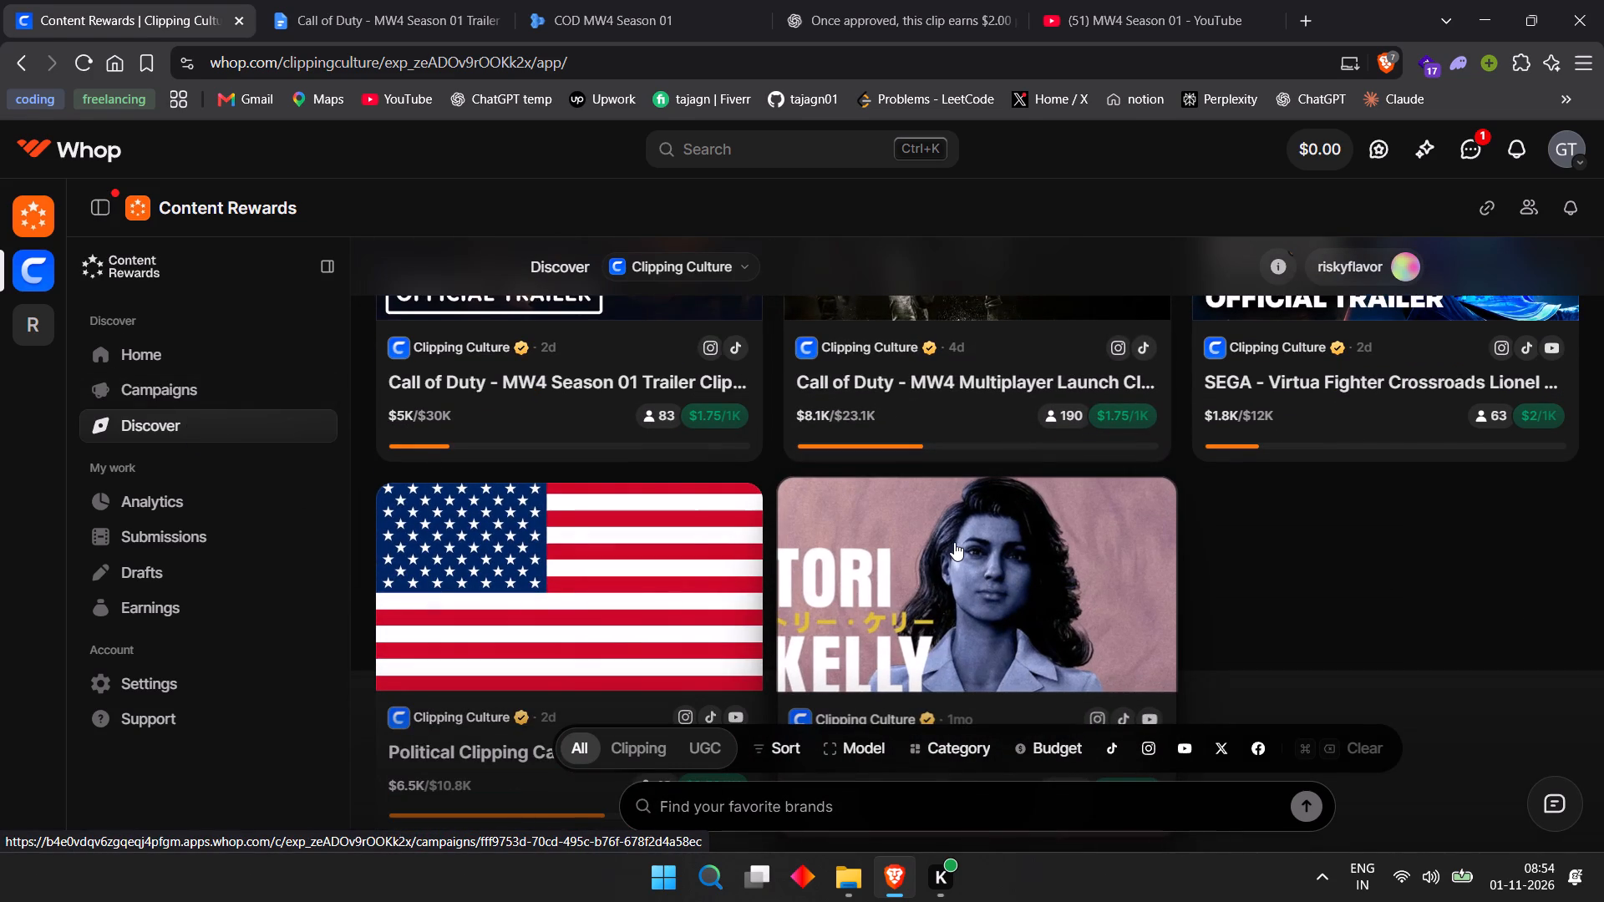
scroll(952, 542, up, 2)
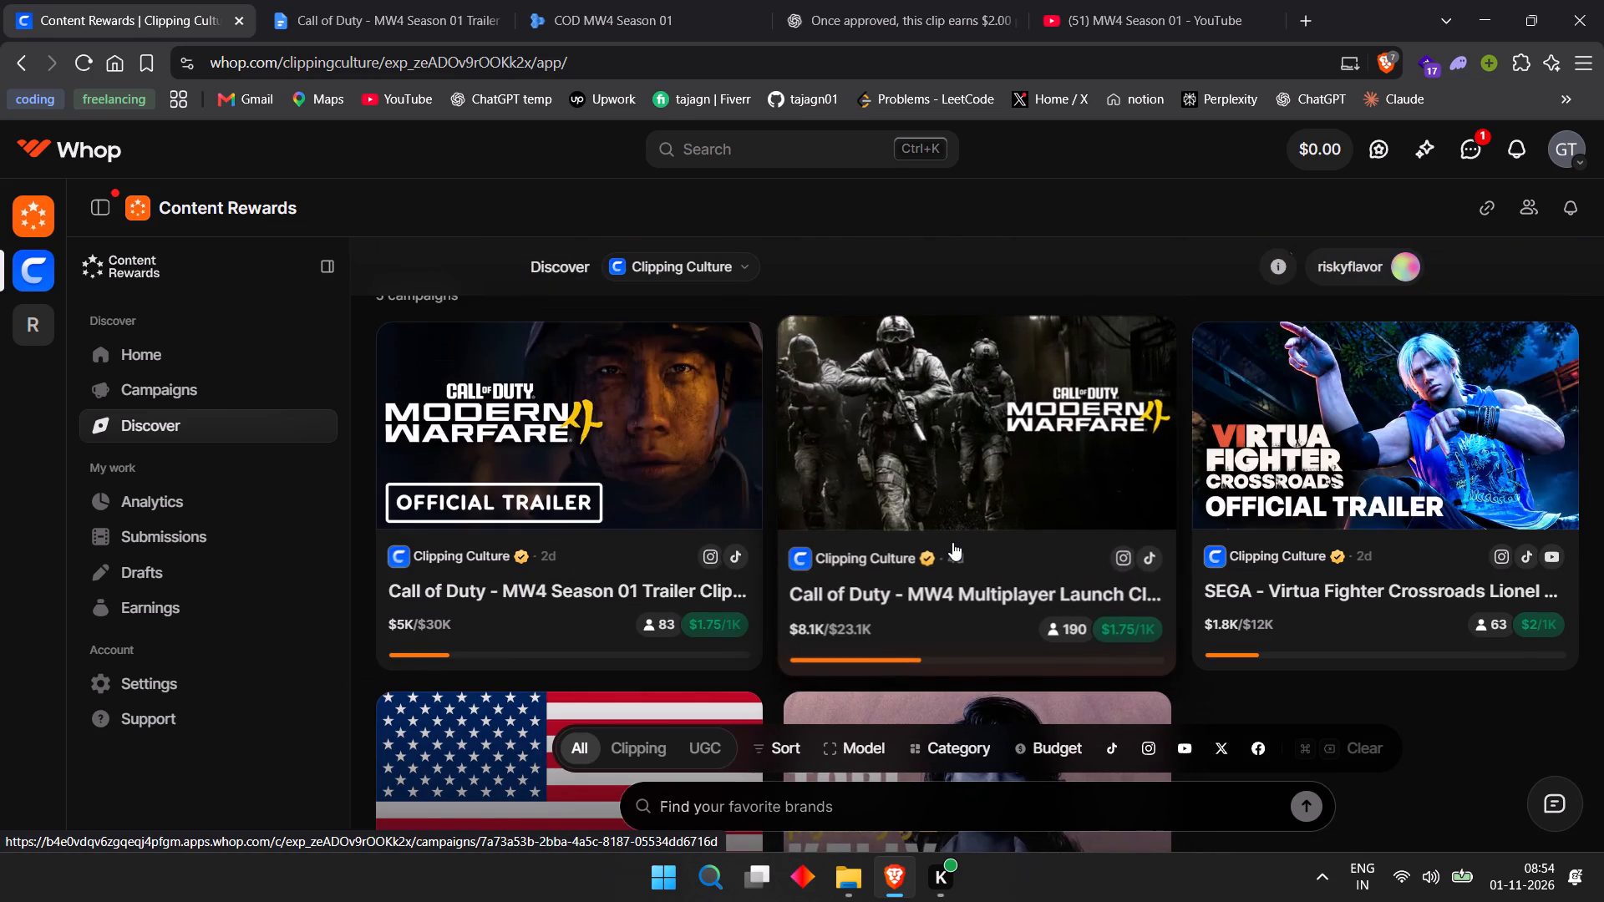
click(952, 542)
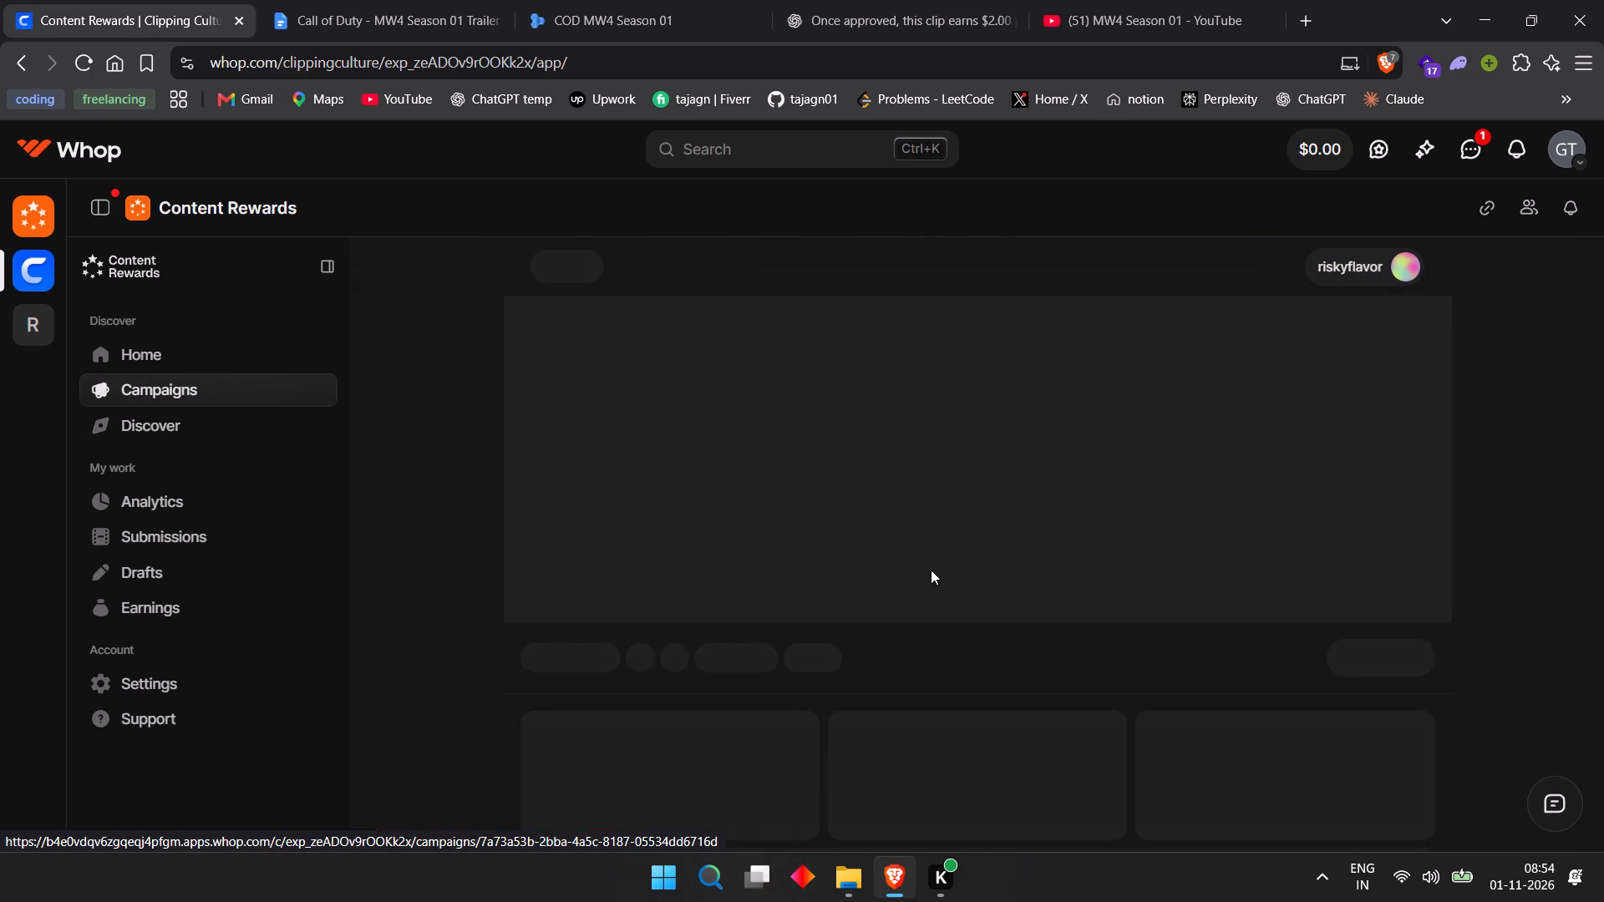
Look over the MW4 Multiplayer Launch Clipping payouts and budget, and join the campaign.
scroll(962, 574, down, 5)
scroll(1167, 539, up, 1)
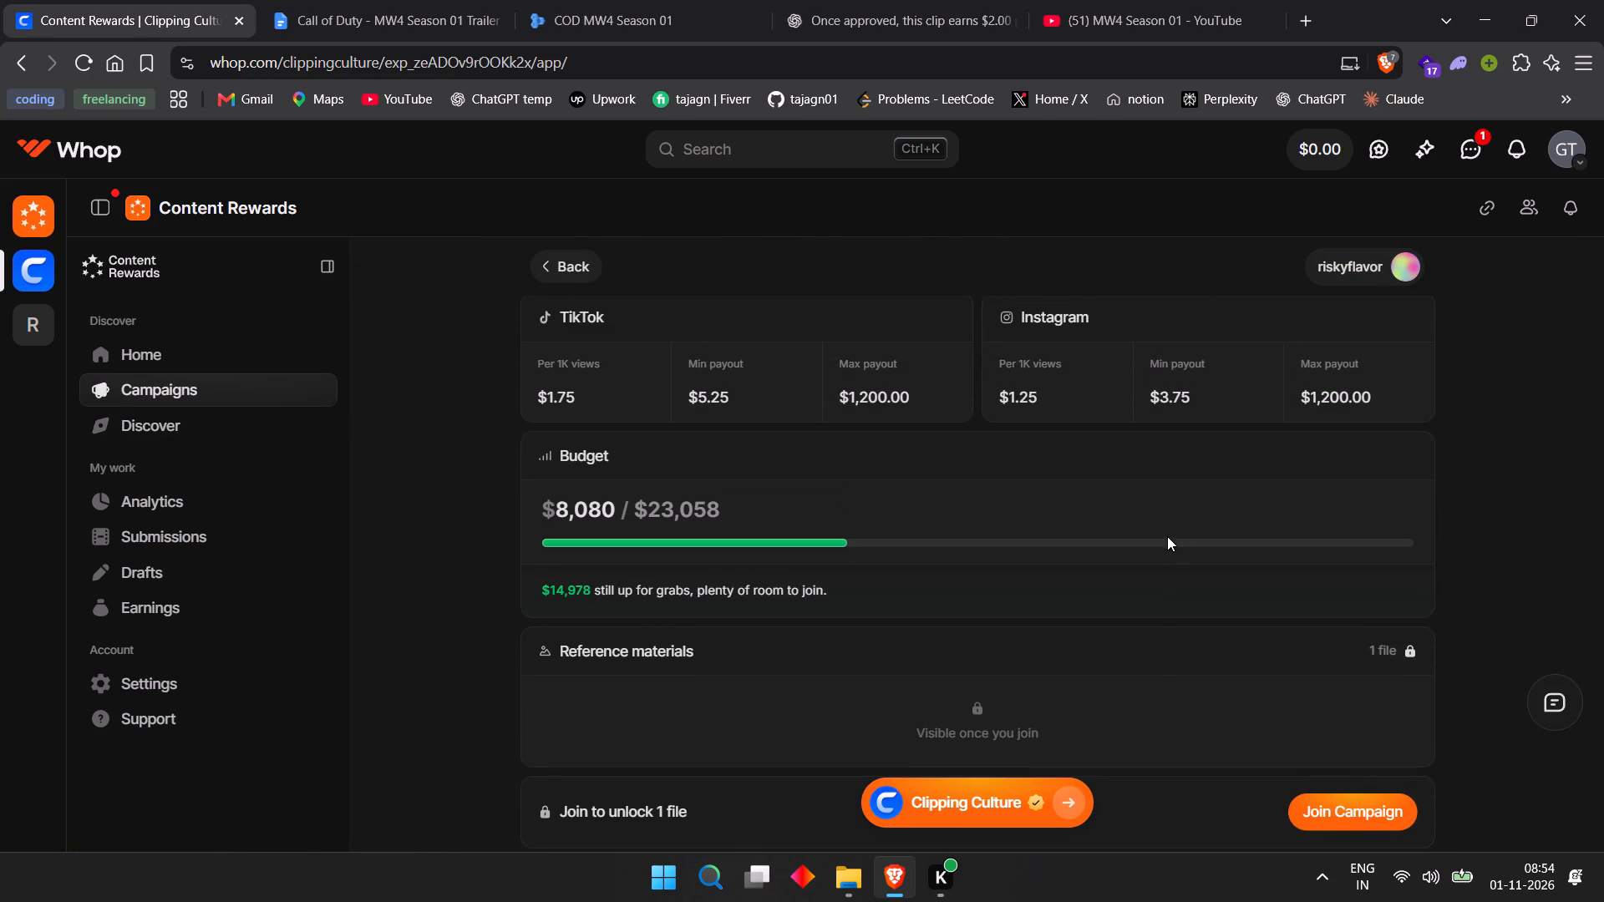
scroll(1205, 491, up, 1)
scroll(1317, 445, up, 1)
click(1327, 457)
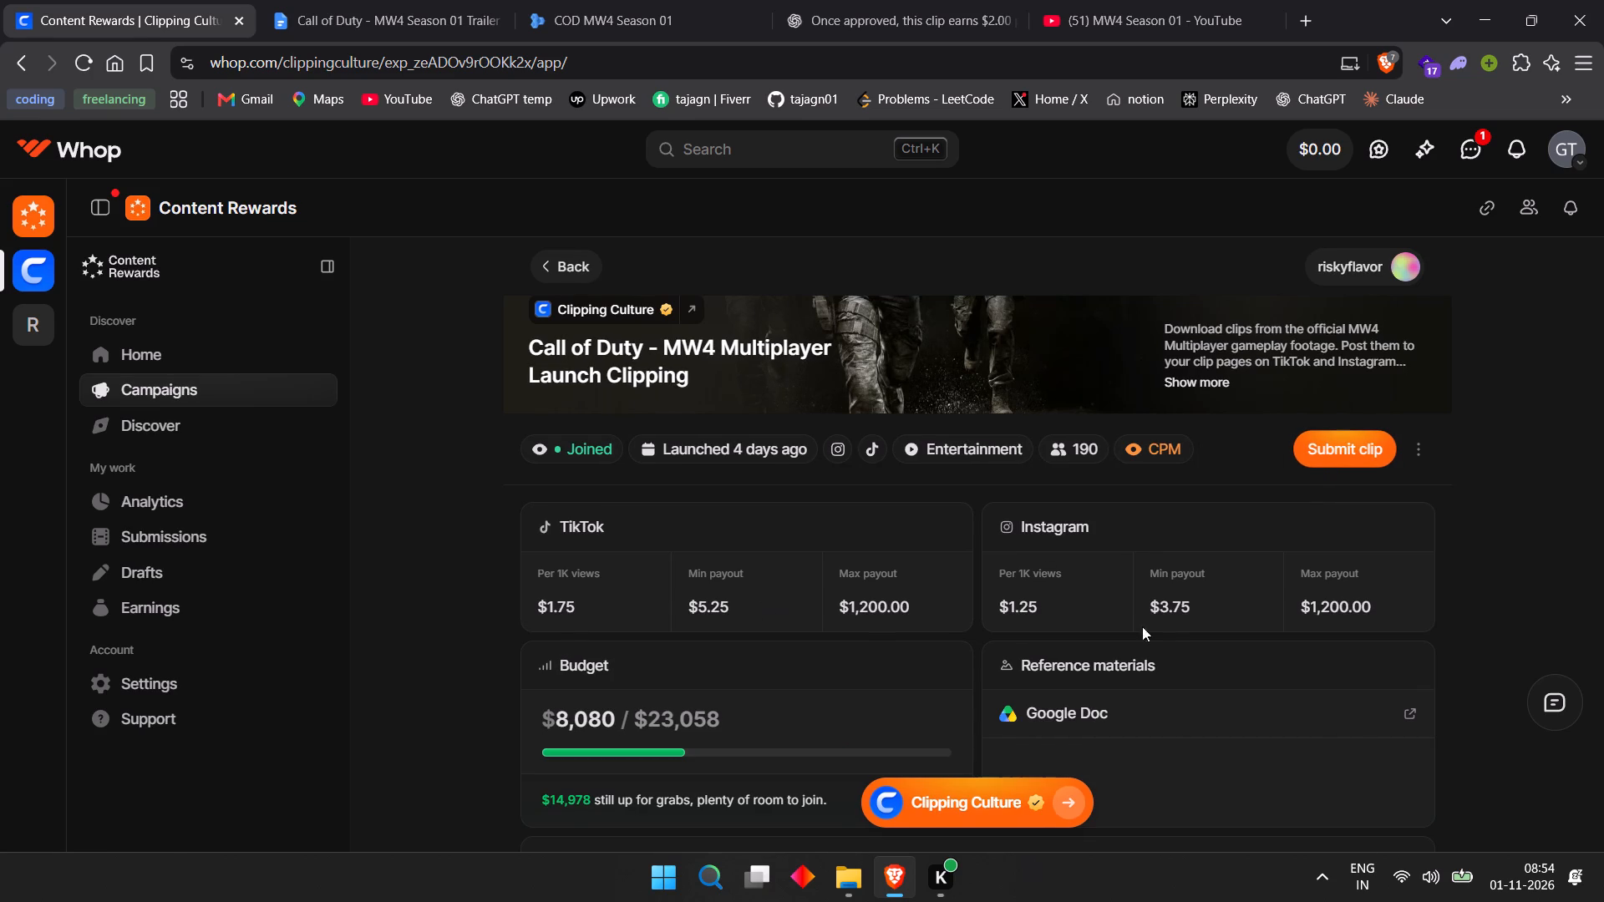
Check the campaign's Instagram minimum payout and open the Google Doc from its reference materials.
drag(1200, 600, 1122, 592)
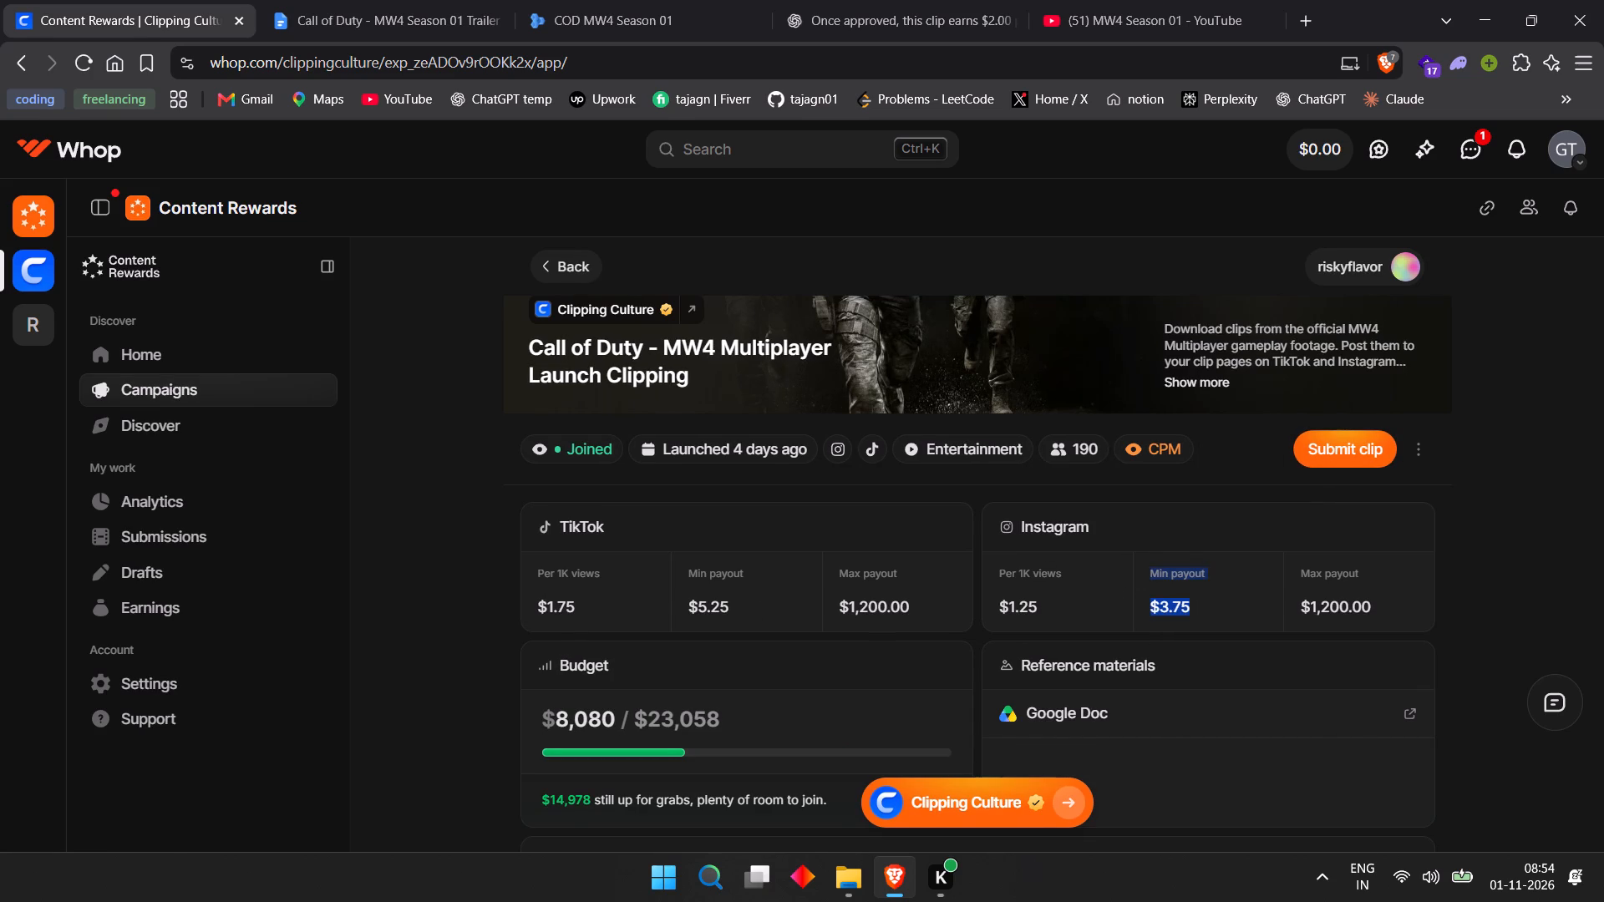
click(1204, 575)
scroll(1204, 575, down, 4)
click(1104, 277)
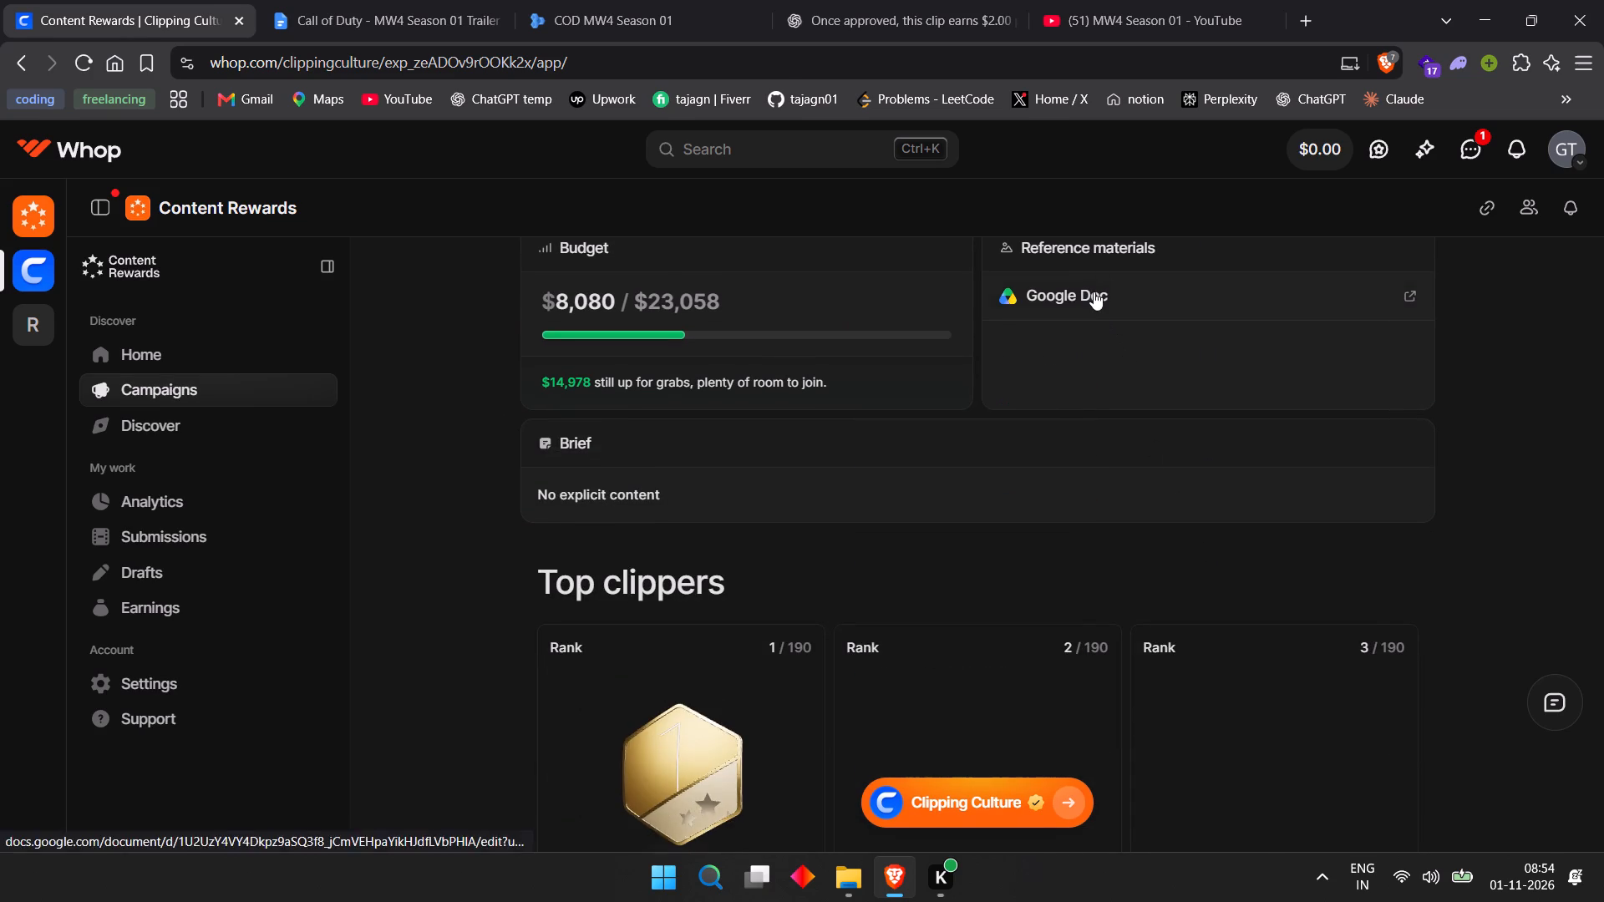
click(1094, 291)
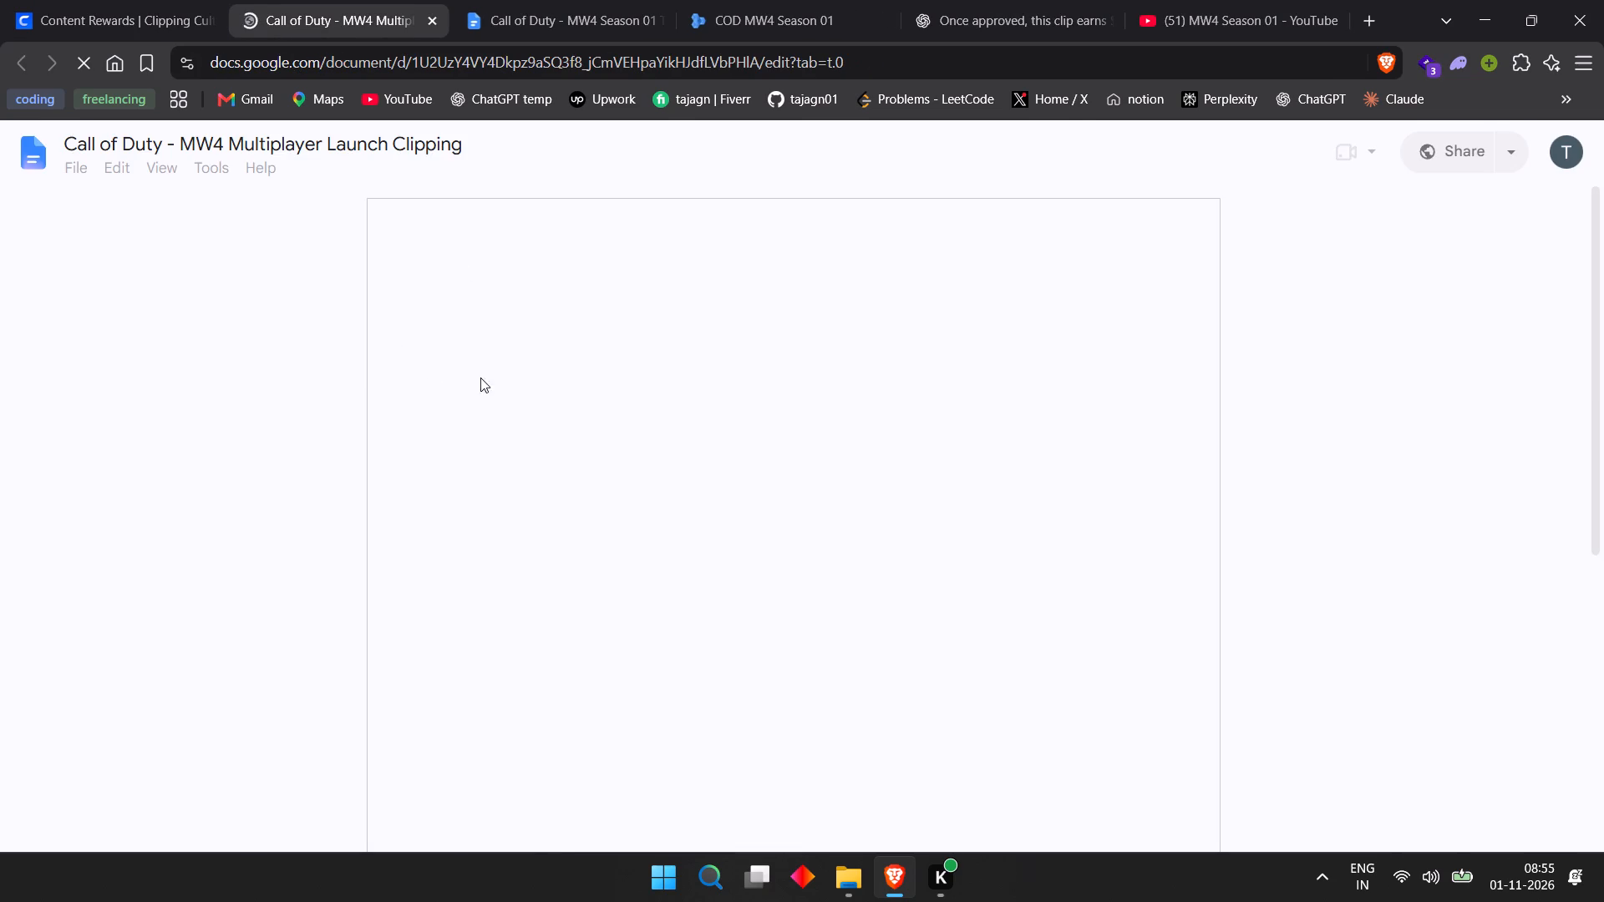
Open the official MediaSilo content link given in the MW4 Multiplayer Launch Clipping document.
click(579, 554)
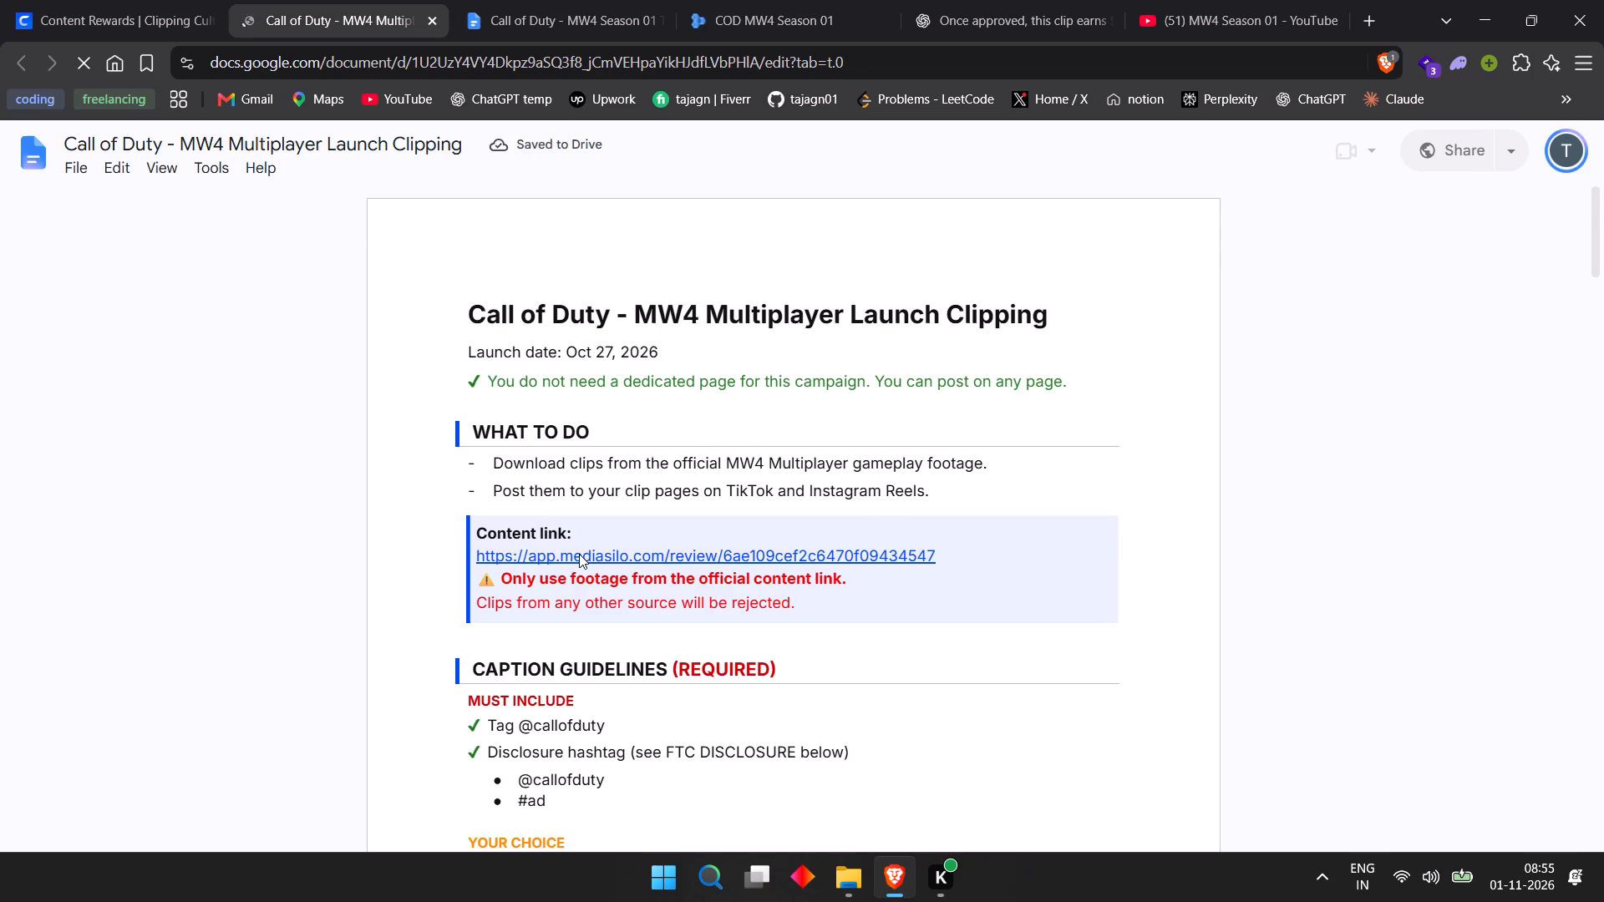
click(651, 664)
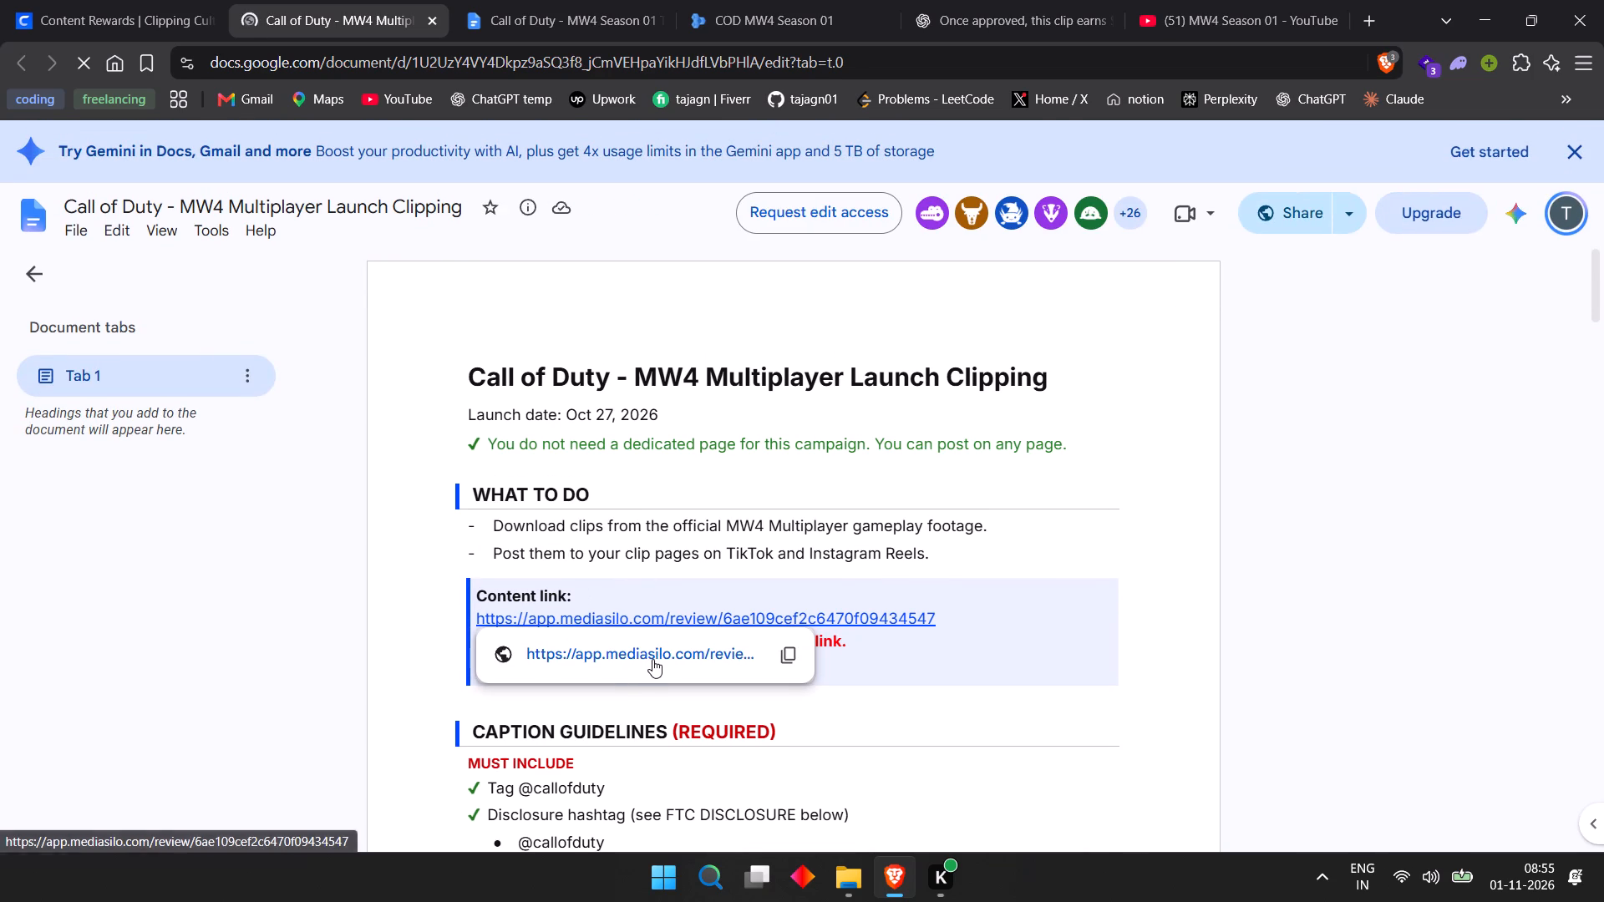
click(652, 657)
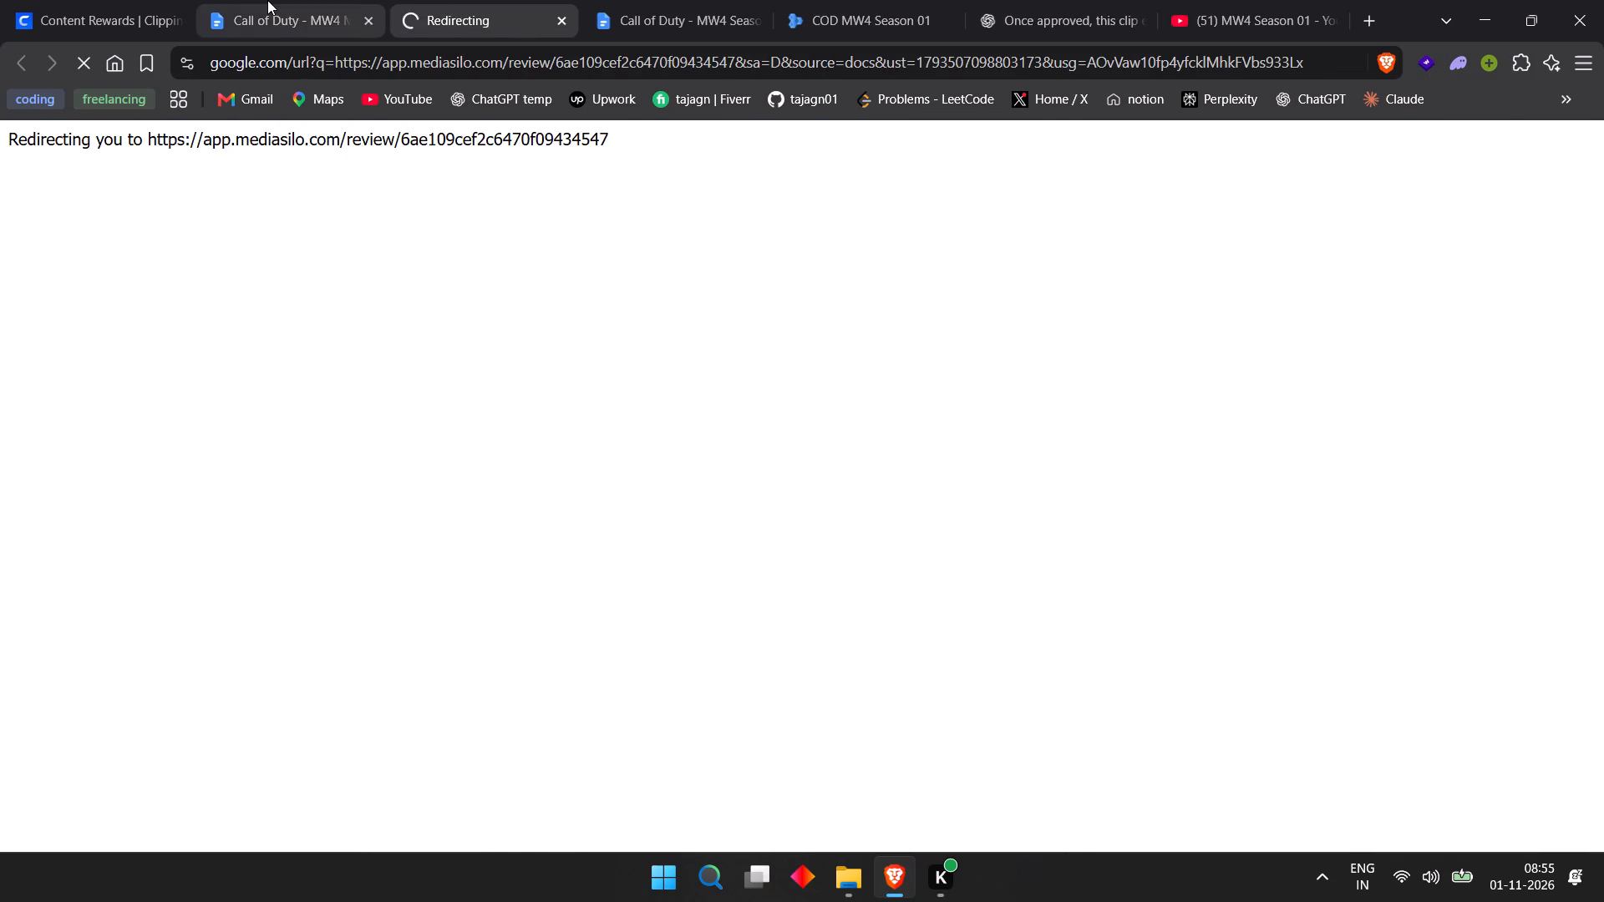
Skim the rest of the MW4 Multiplayer Launch Clipping document and return to the MediaSilo review page.
click(267, 0)
scroll(693, 408, down, 6)
click(498, 0)
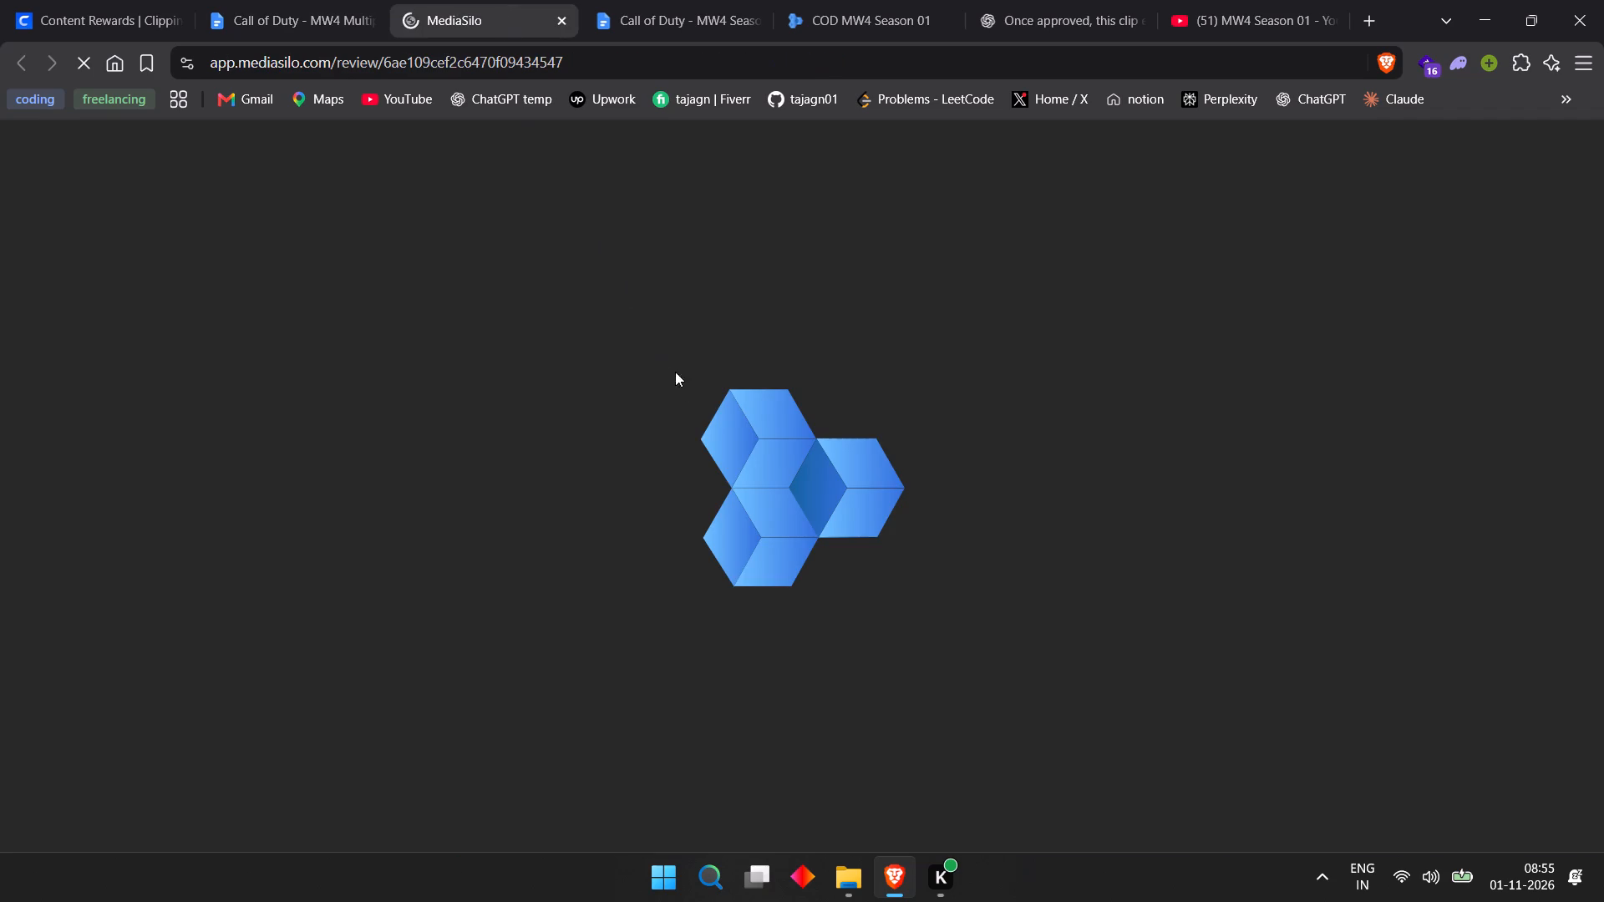
right_click(706, 410)
click(495, 382)
Look over the assets in the Modern Warfare 4 Release folder on MediaSilo.
scroll(495, 382, down, 2)
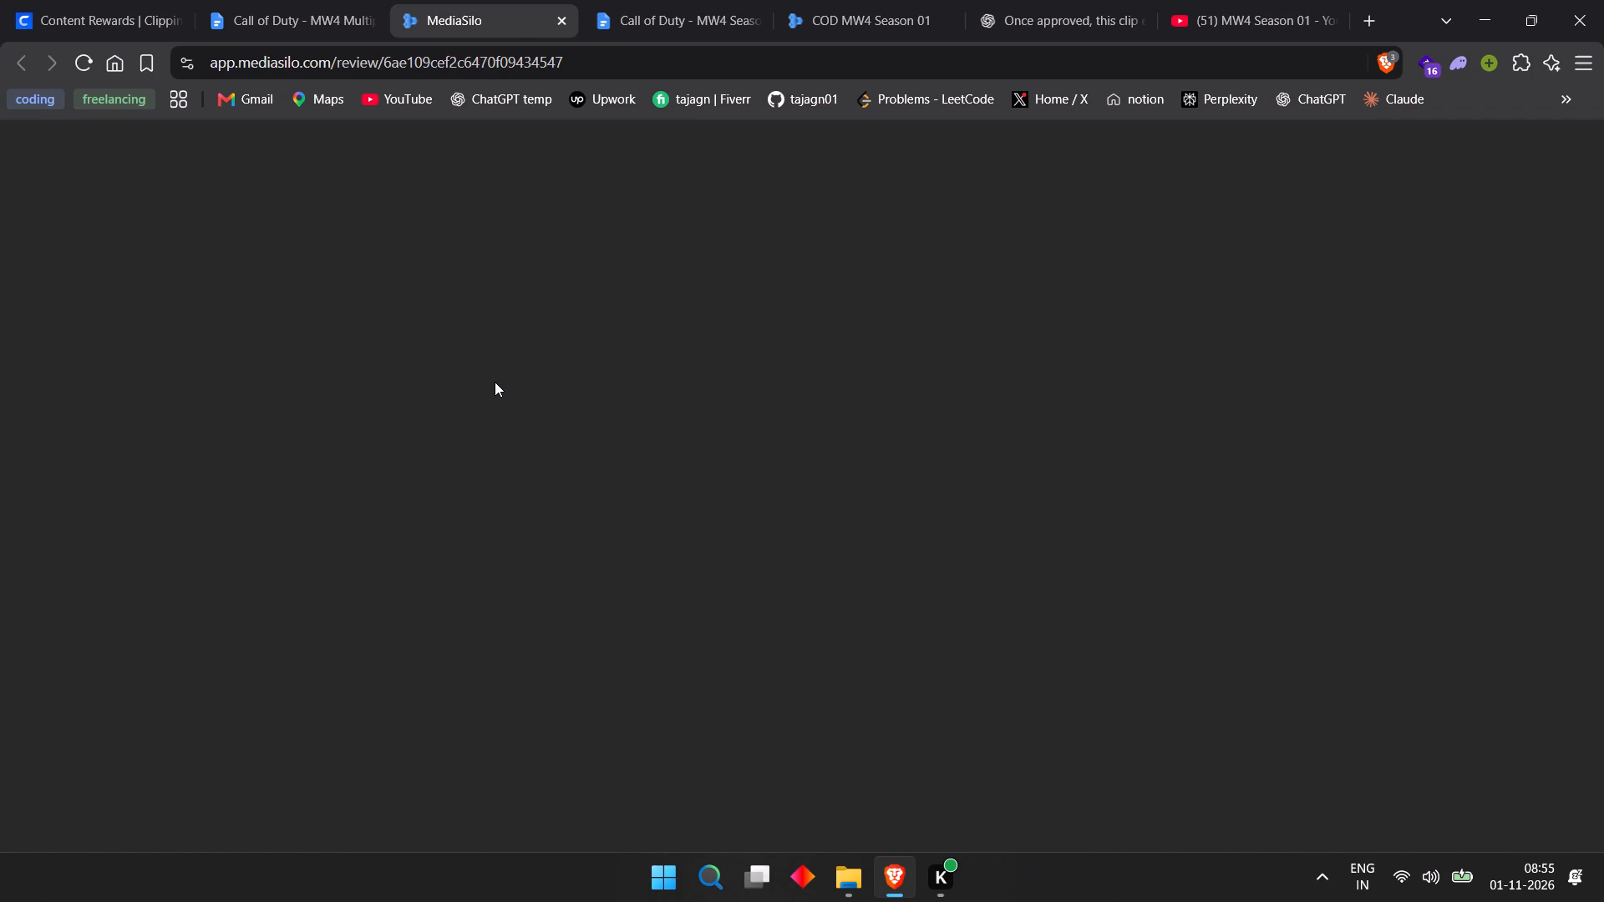
scroll(495, 382, up, 1)
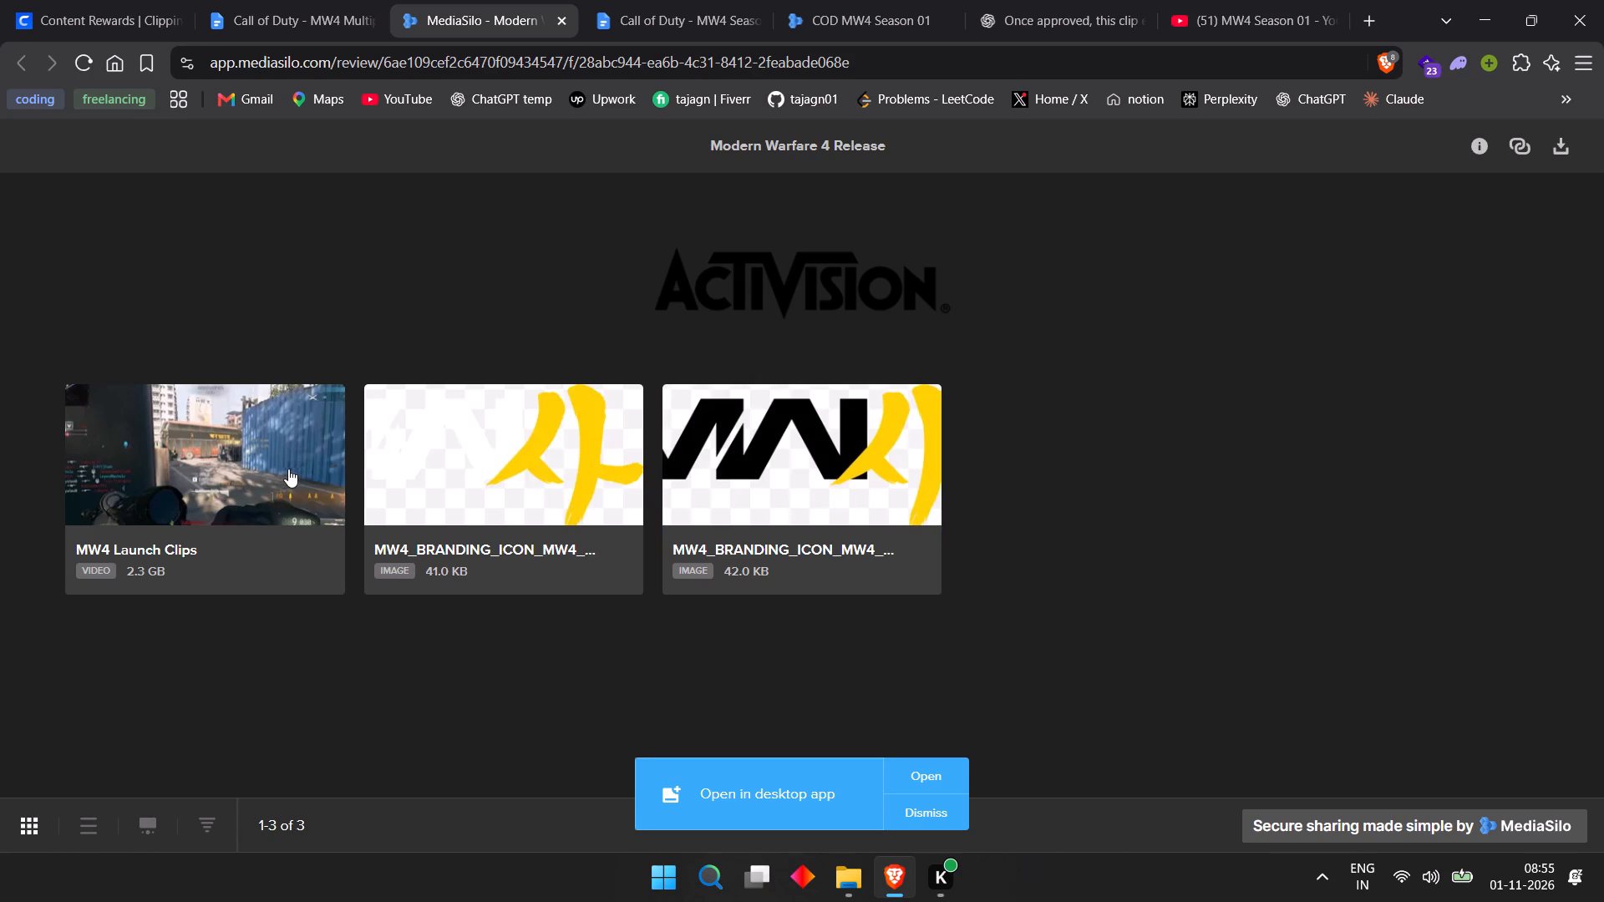
Switch back to the COD MW4 Season 01 content folder and look through its whole gallery for usable clipping material.
click(860, 0)
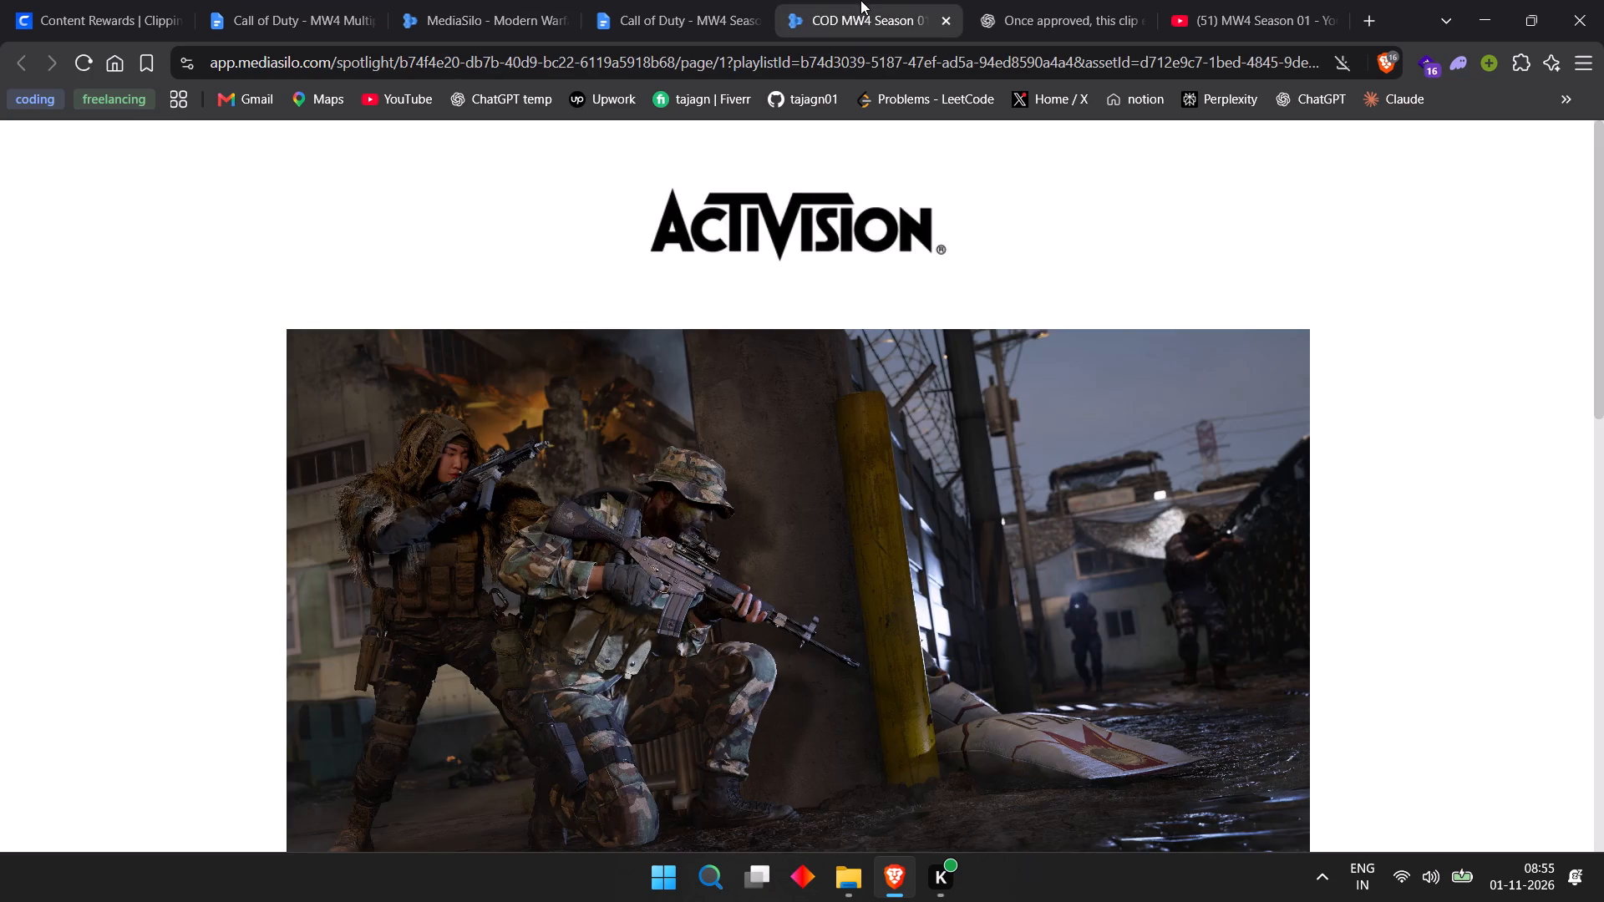
scroll(637, 424, down, 9)
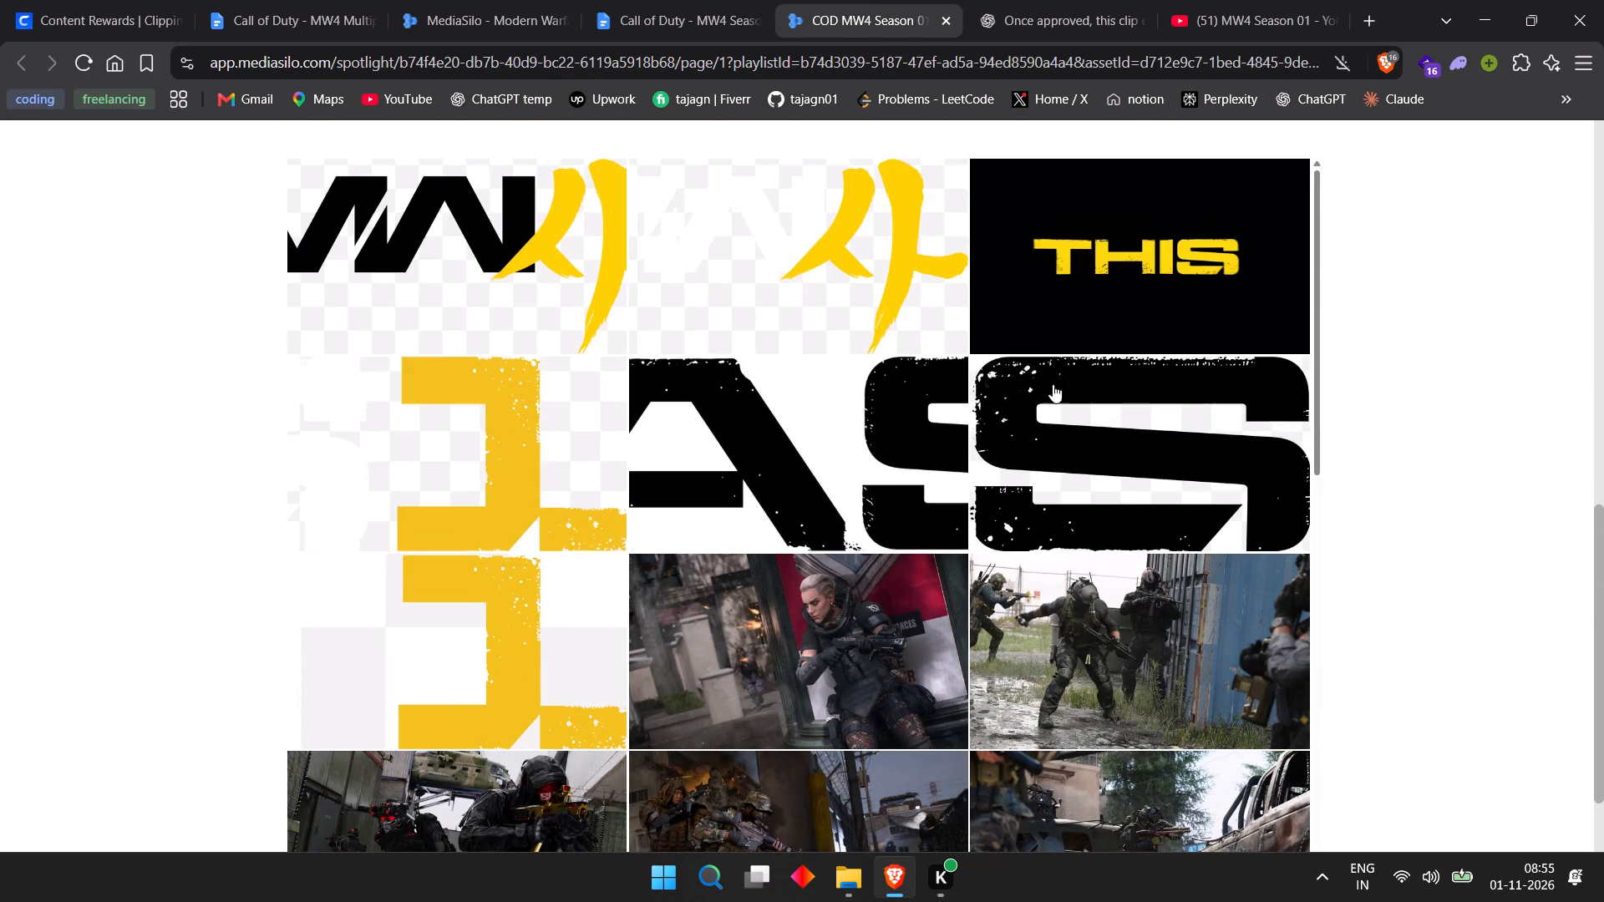
scroll(1144, 658, down, 2)
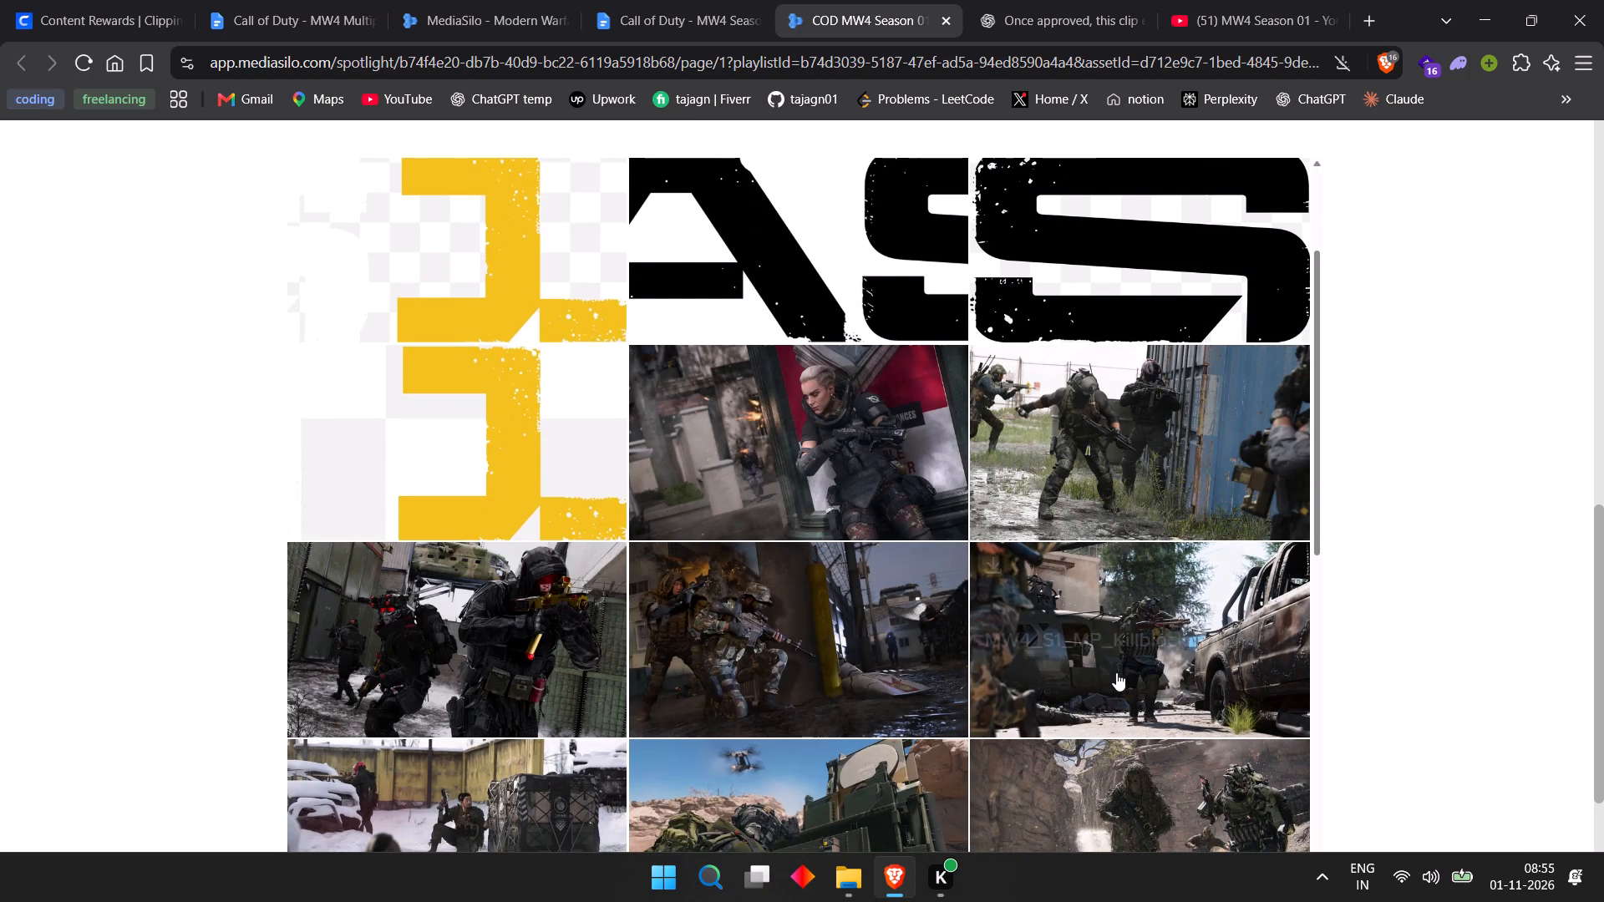
scroll(1119, 672, up, 1)
scroll(1119, 672, down, 3)
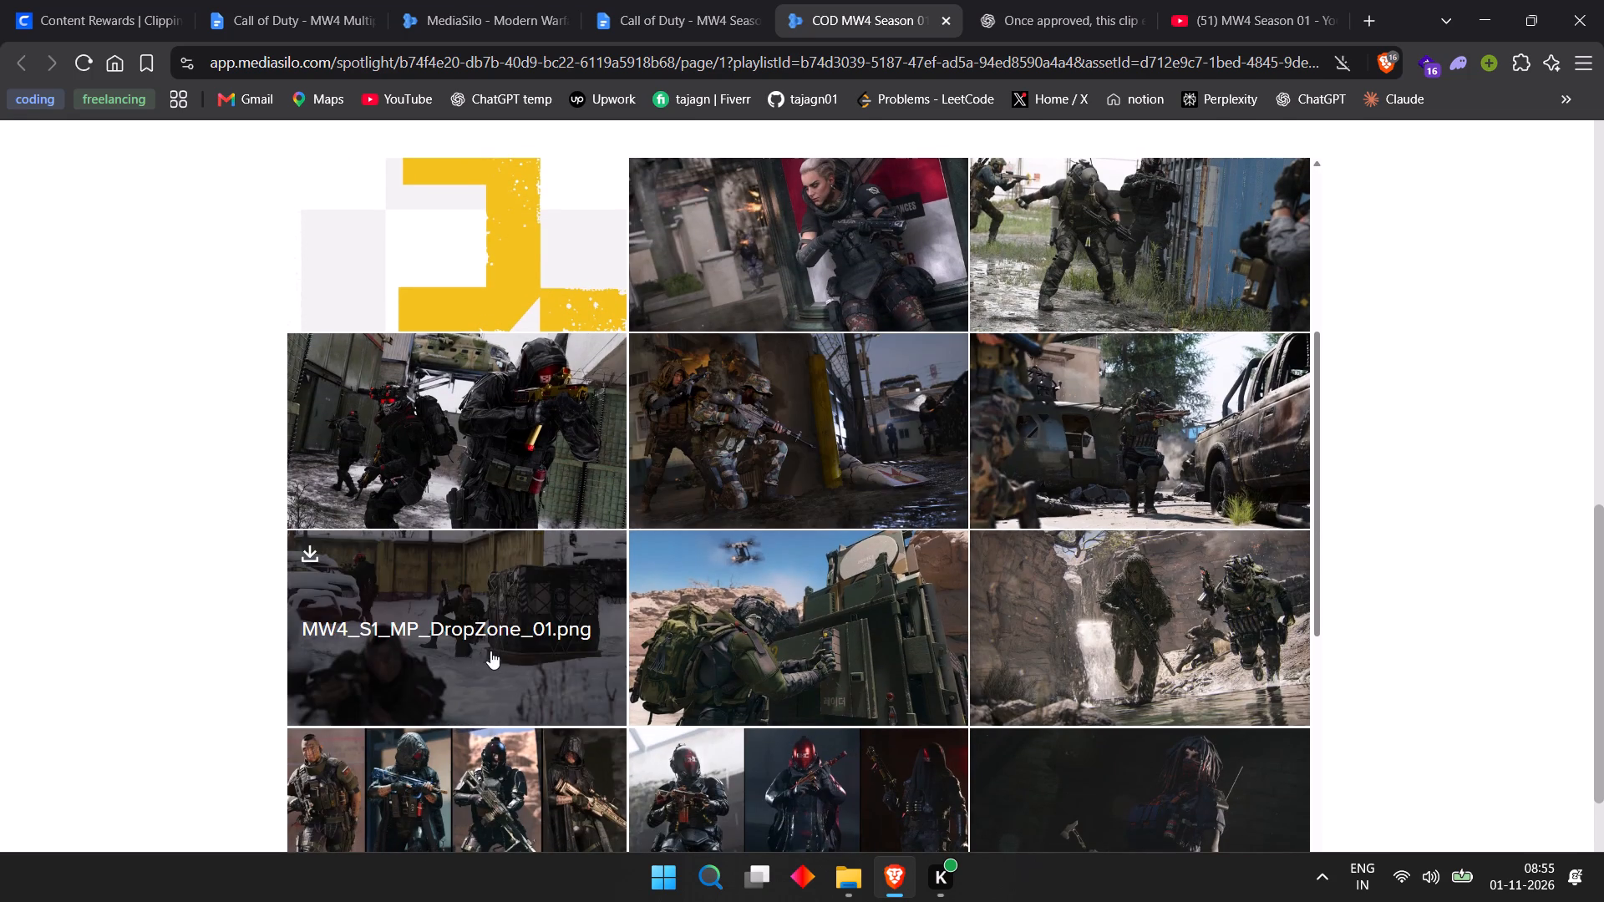
scroll(1122, 641, down, 4)
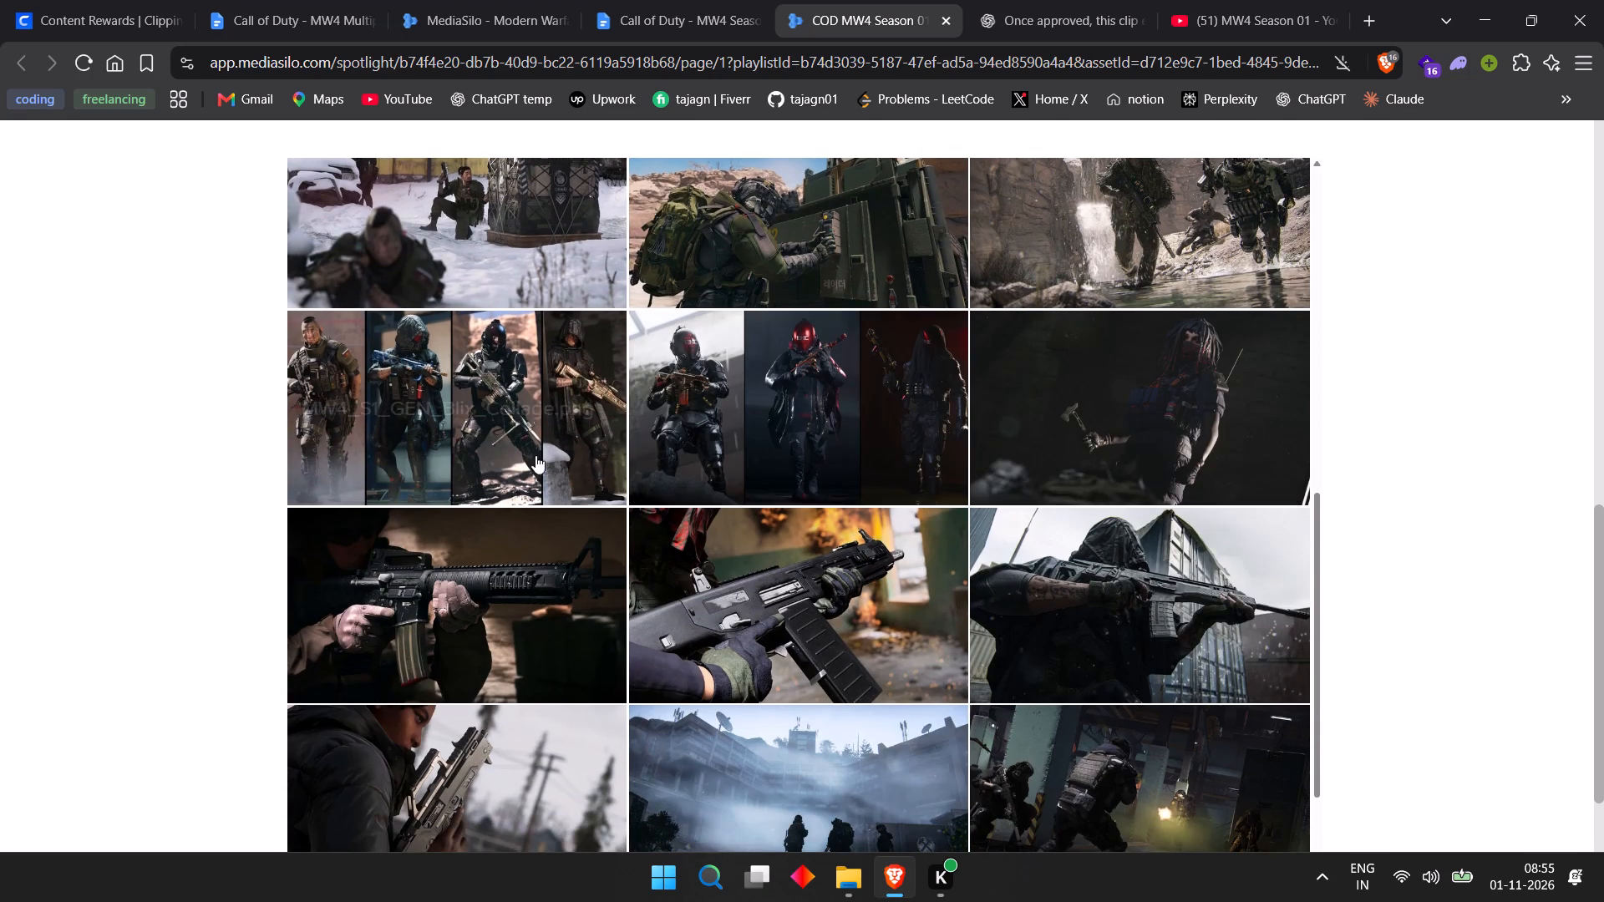
scroll(1109, 623, down, 5)
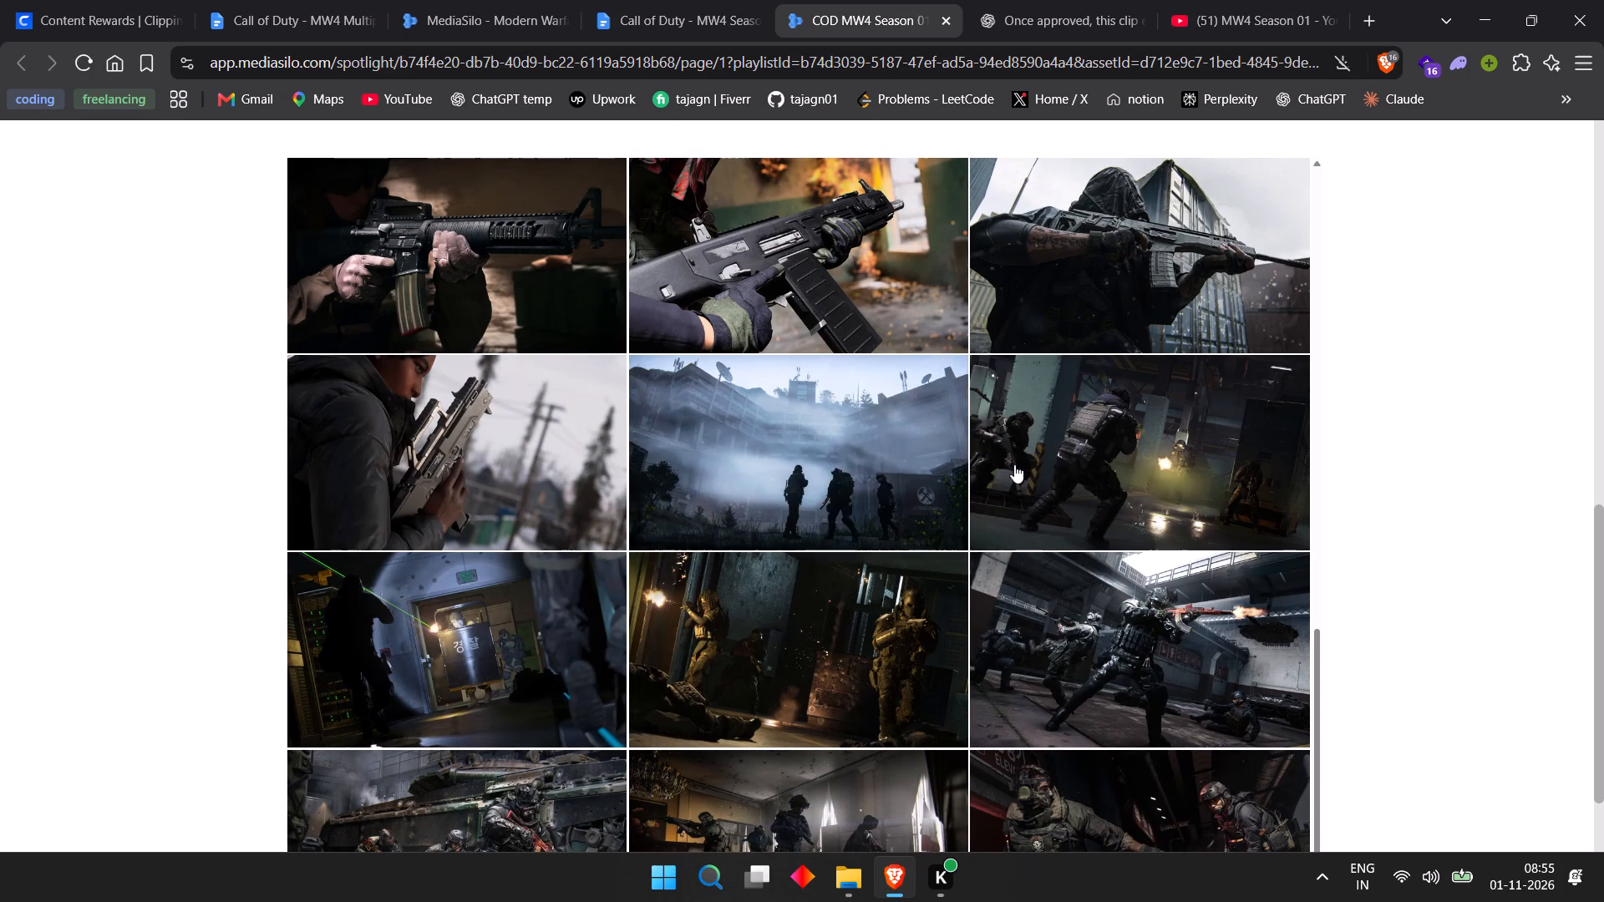
scroll(1073, 483, down, 3)
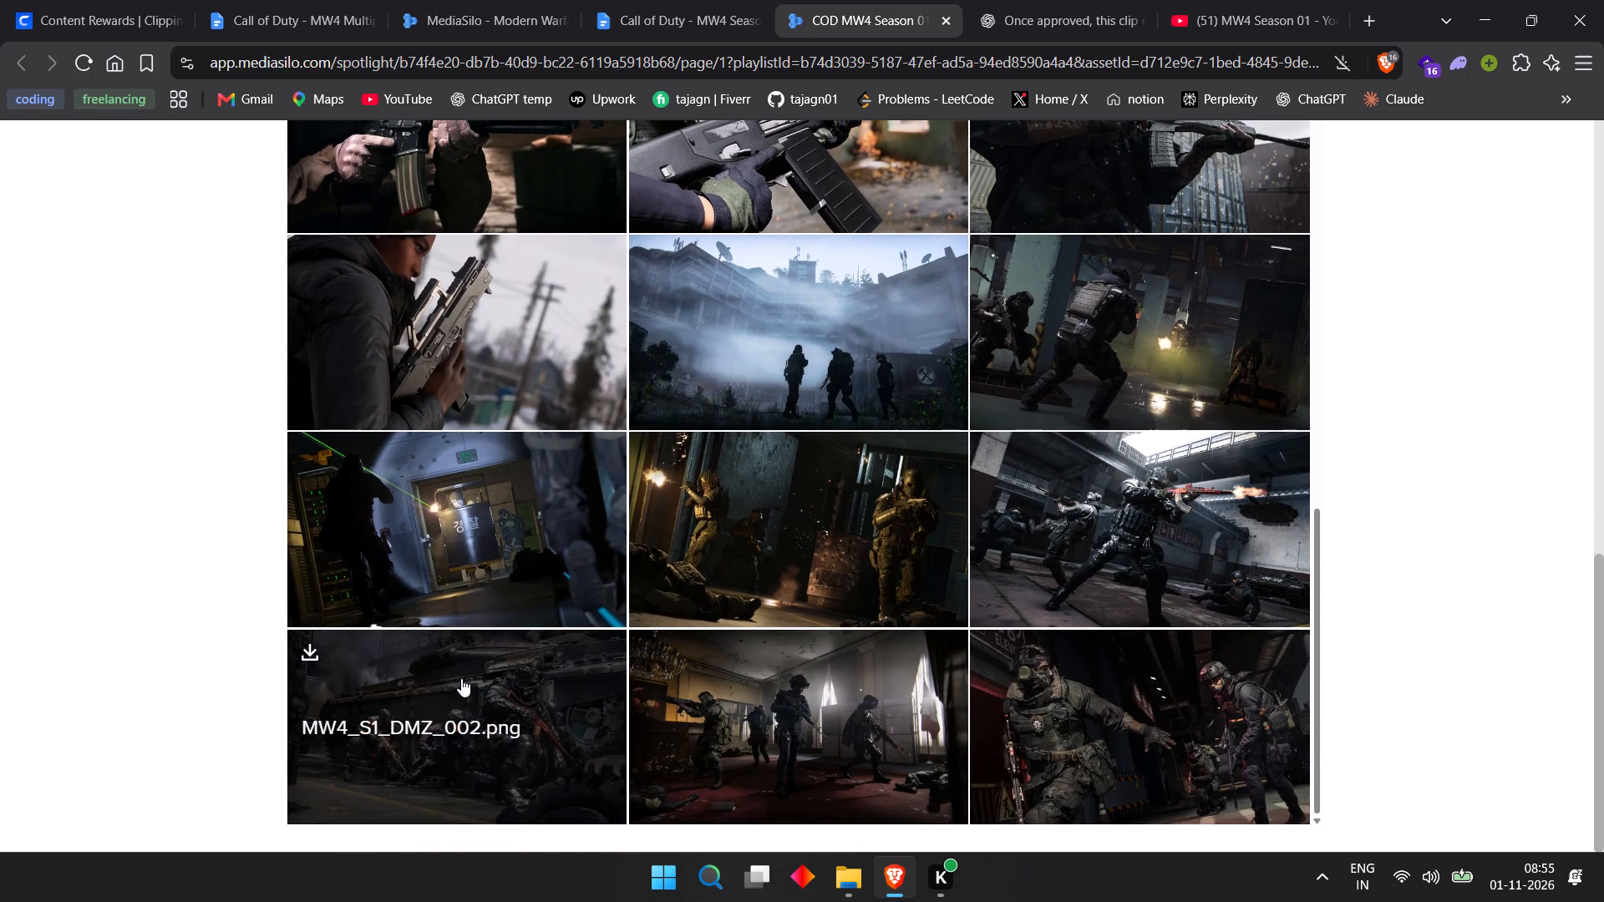
scroll(538, 433, up, 18)
scroll(546, 289, up, 7)
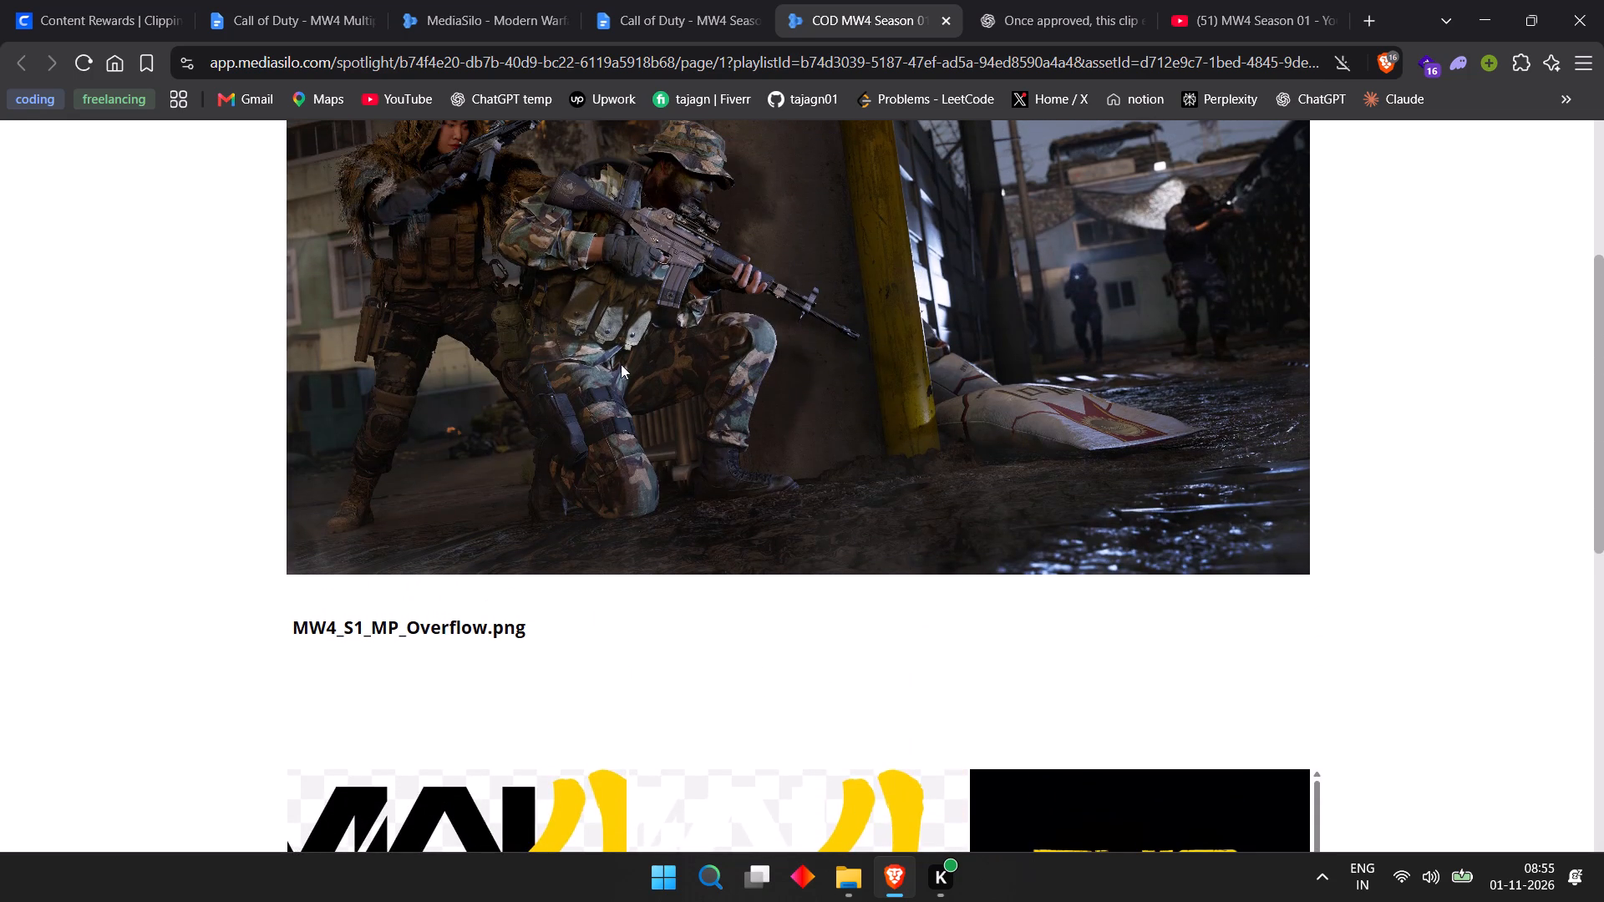
Examine the enlarged MW4_S1_MP_Overflow.png preview and check which options are available for the image.
scroll(644, 342, up, 5)
double_click(653, 418)
scroll(653, 418, down, 2)
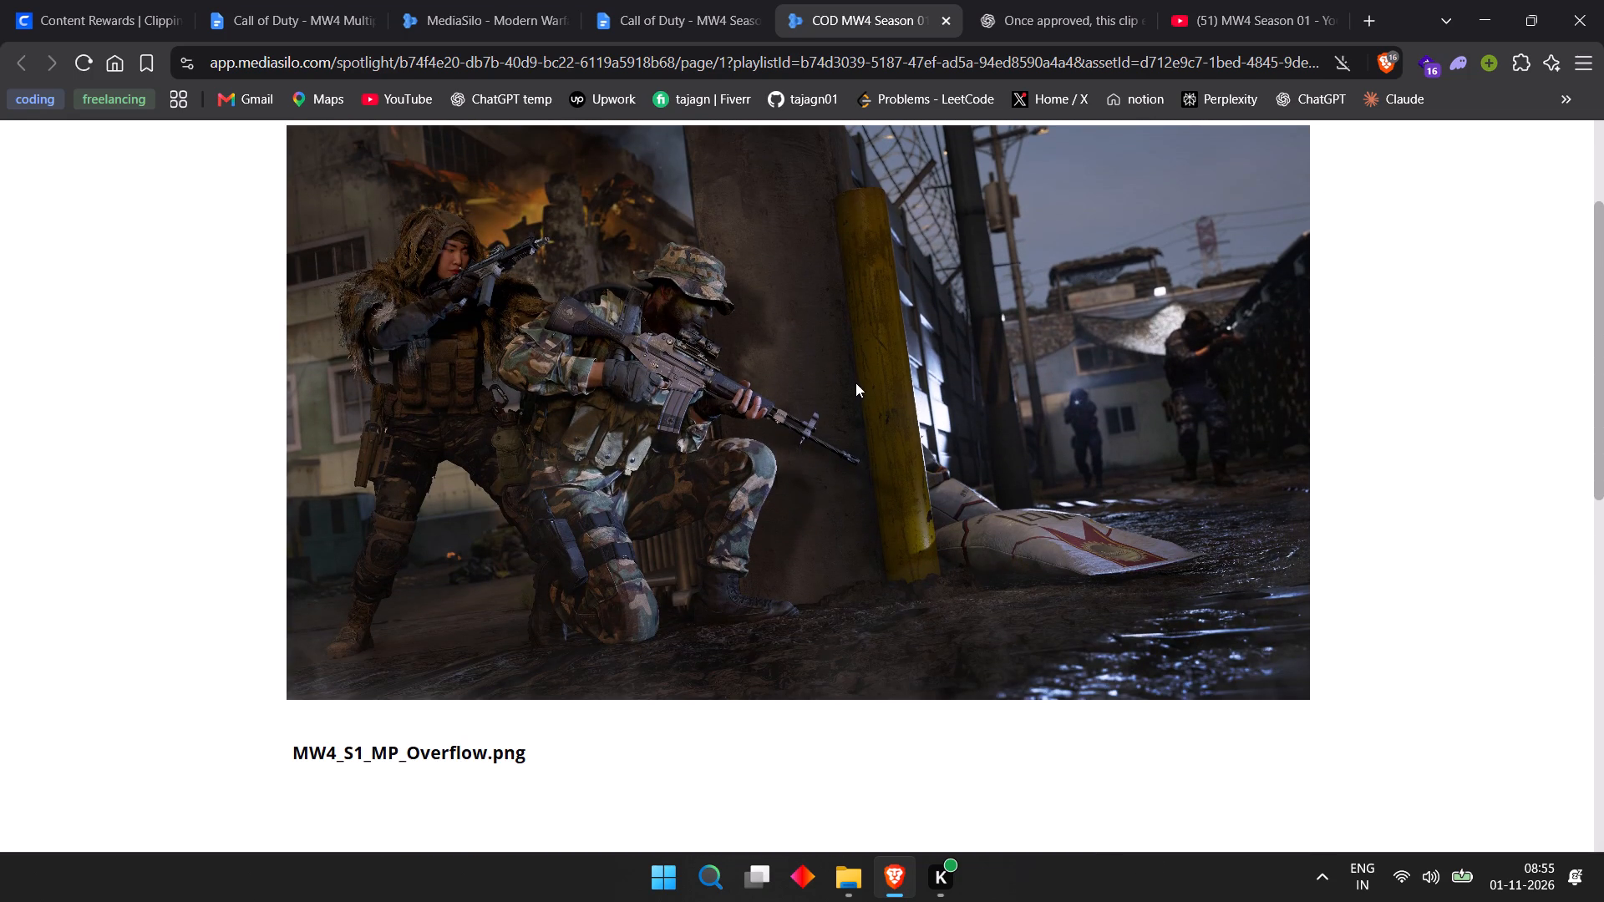
click(855, 383)
right_click(862, 390)
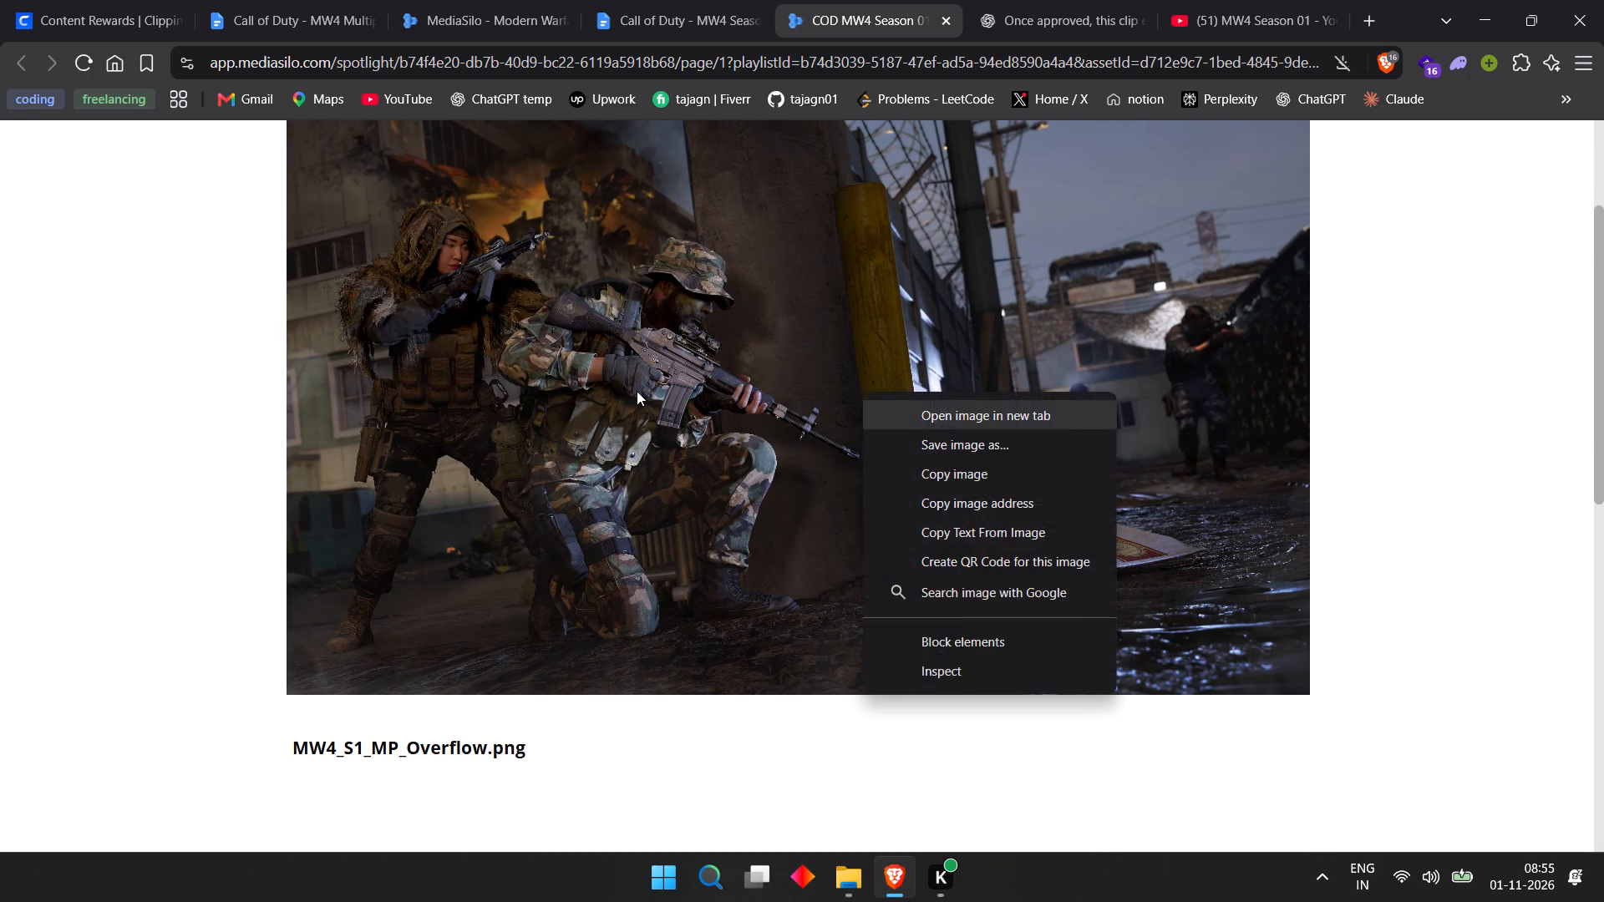
click(637, 391)
scroll(434, 280, up, 5)
Review the footage rules and required caption guidelines in the Call of Duty - MW4 Season 01 Trailer Clipping document.
click(644, 0)
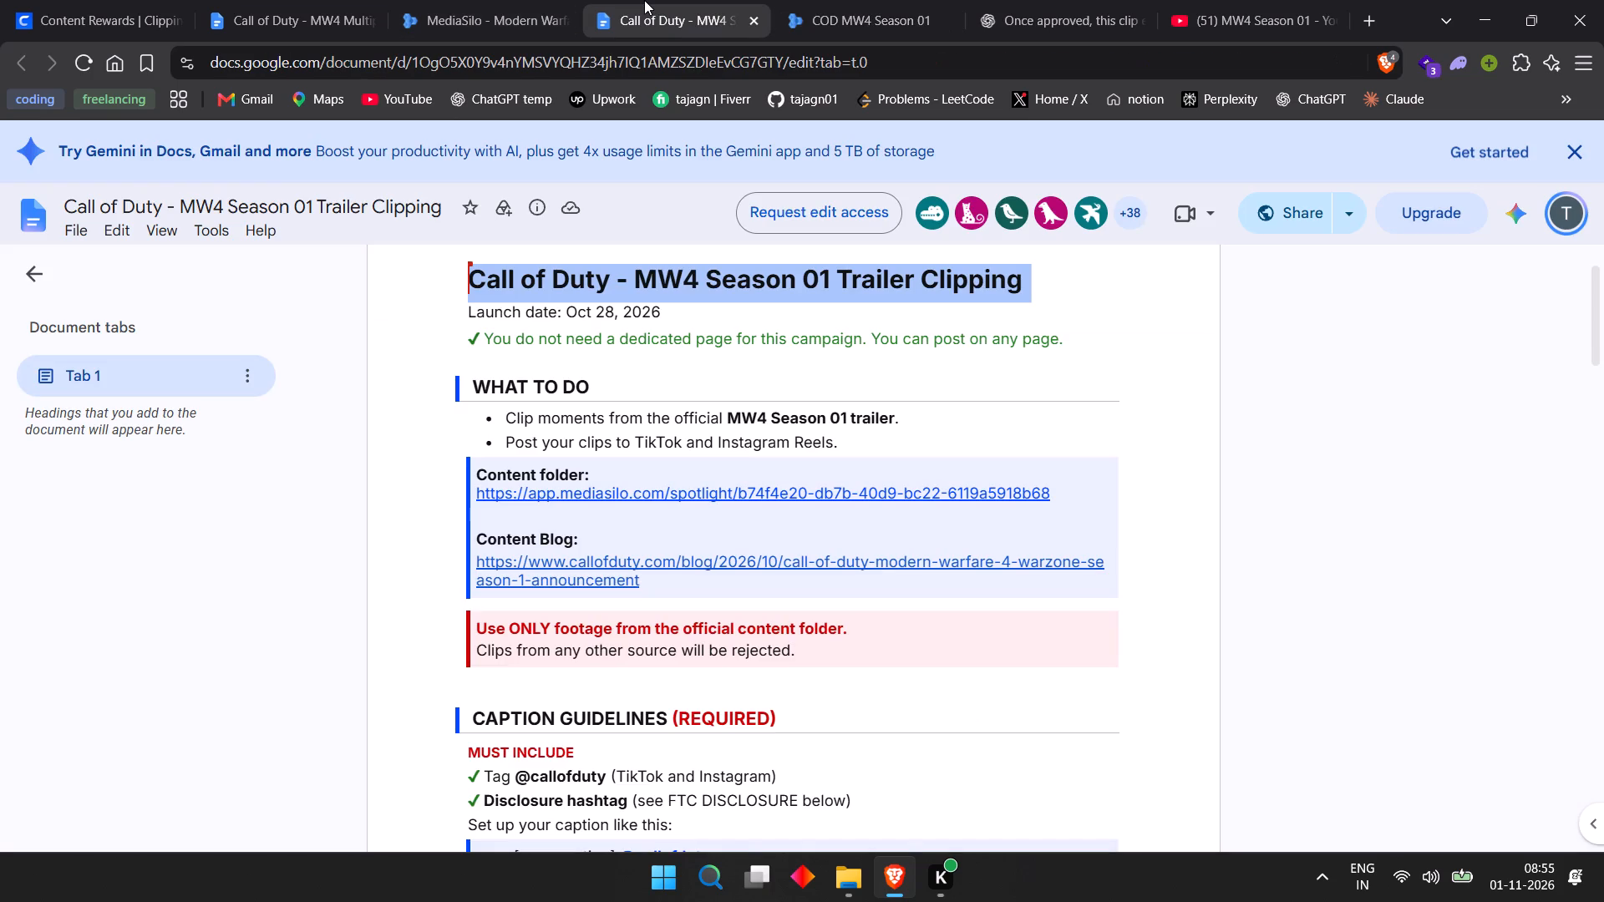
click(586, 360)
scroll(586, 360, down, 3)
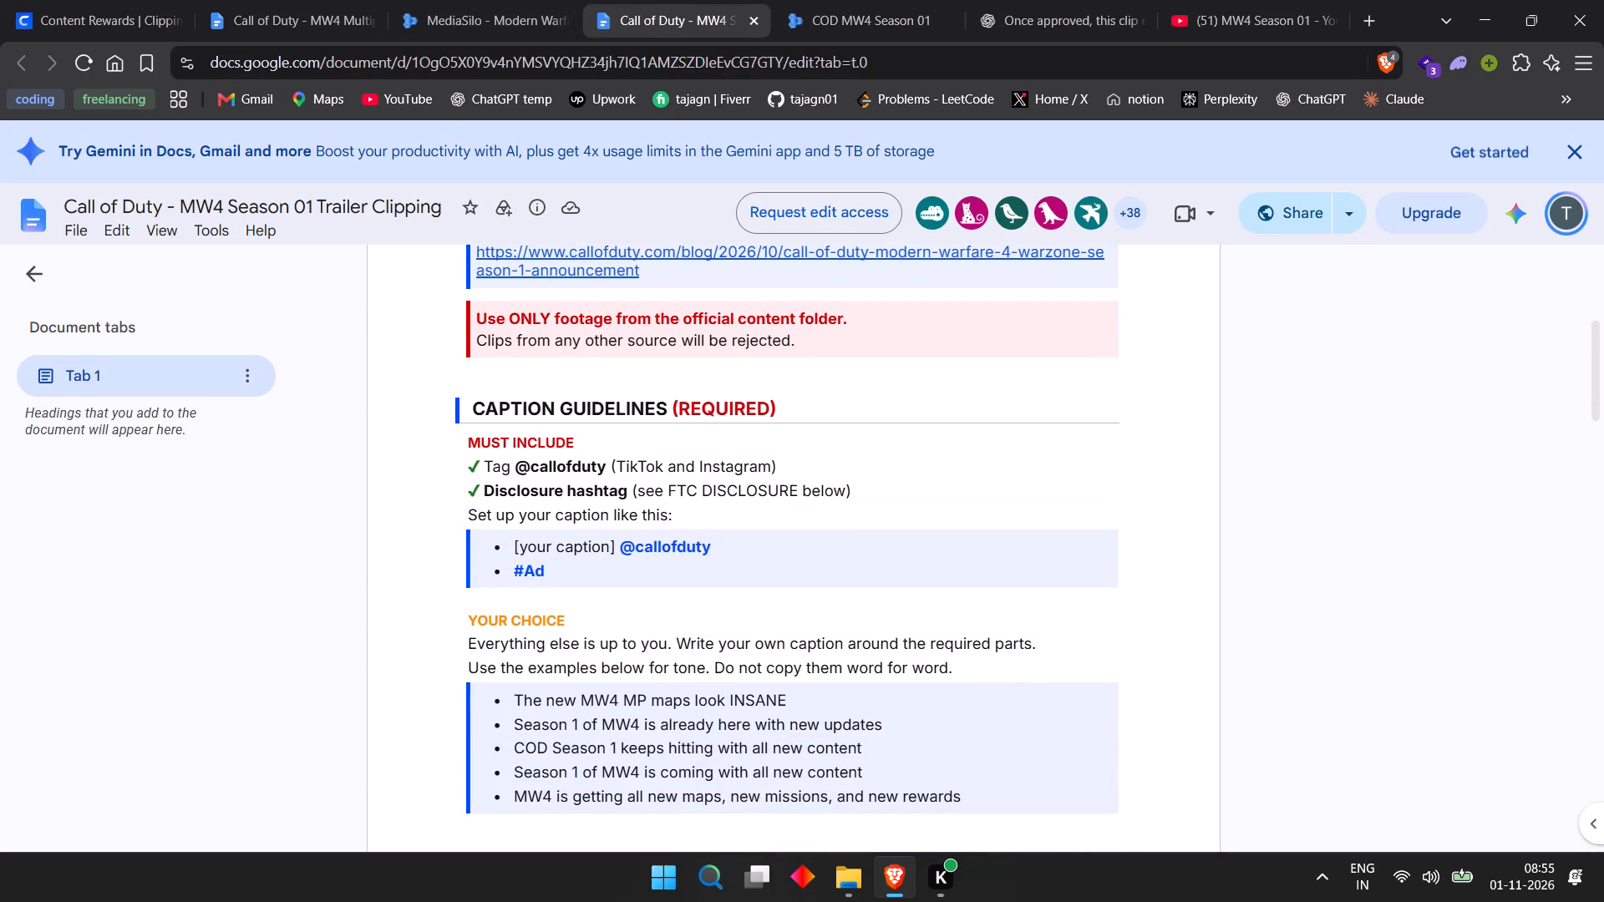
drag(480, 413, 779, 403)
click(780, 403)
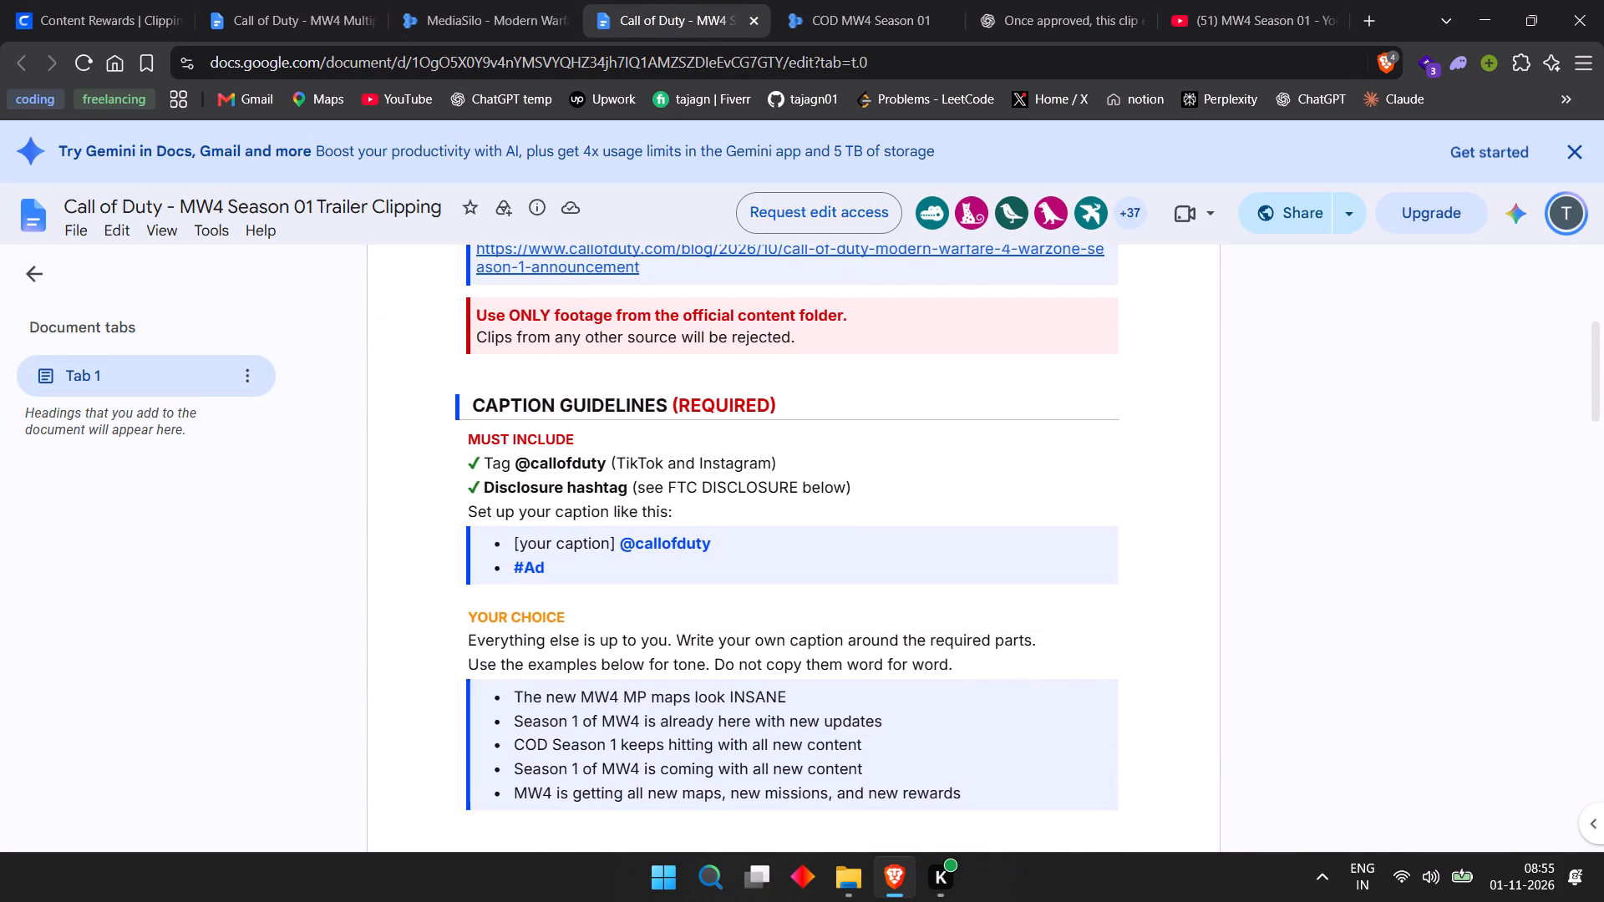
scroll(780, 405, up, 2)
Open the Content Blog link from the campaign document.
click(601, 466)
click(623, 513)
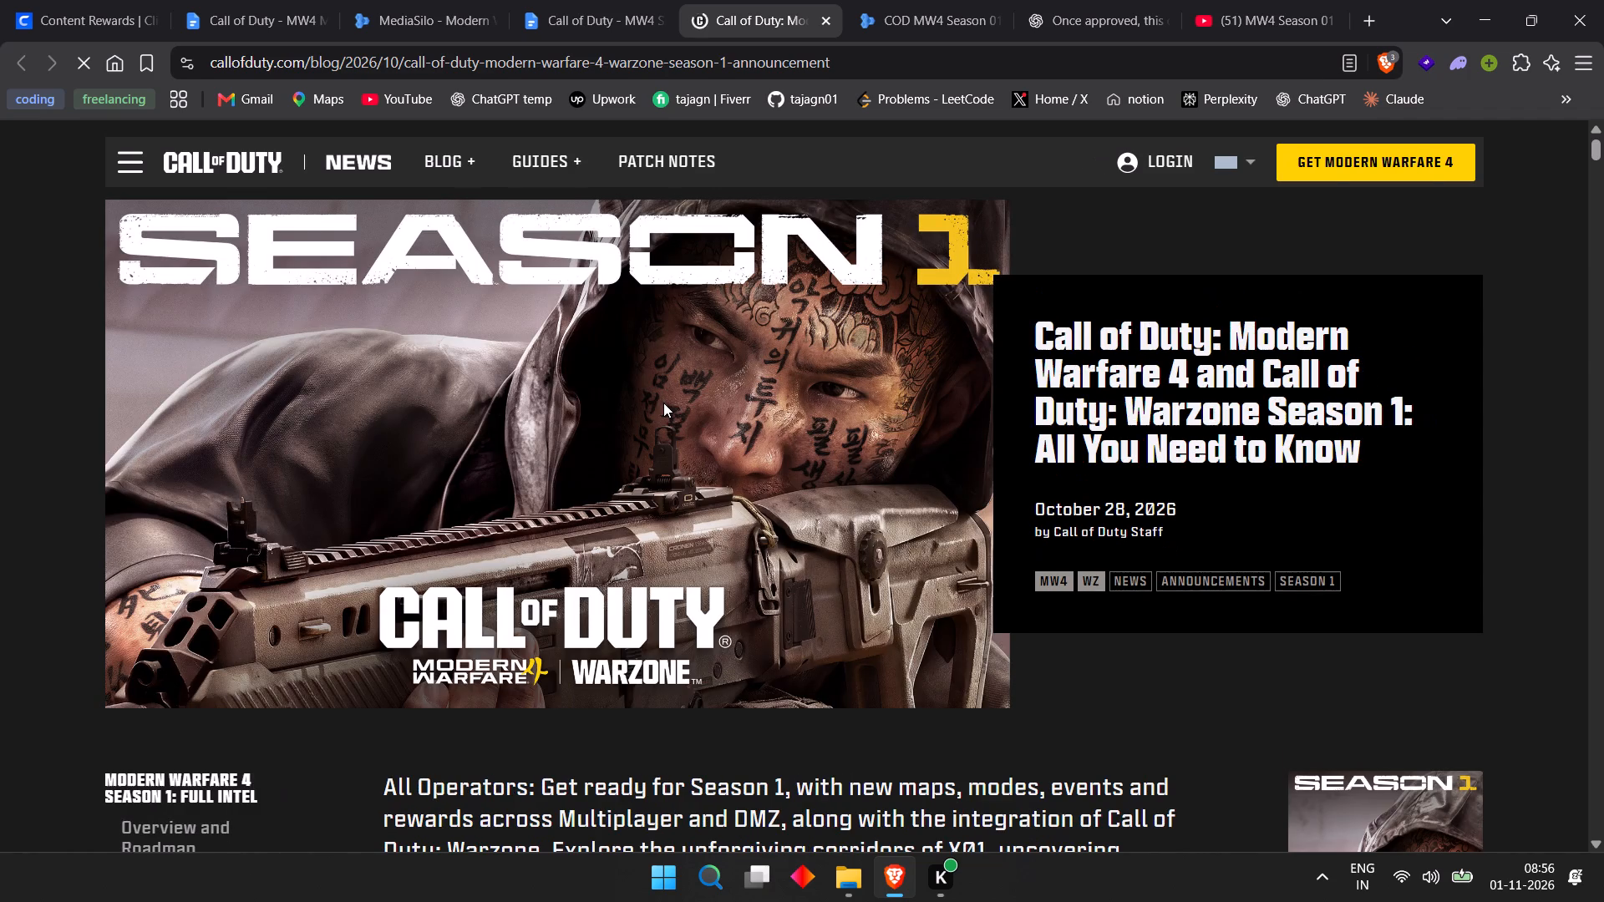
Look through the Season 1 announcement blog and play the embedded Call of Duty: Modern Warfare 4 Season 1 Launch Trailer.
scroll(1114, 487, down, 4)
scroll(897, 481, down, 2)
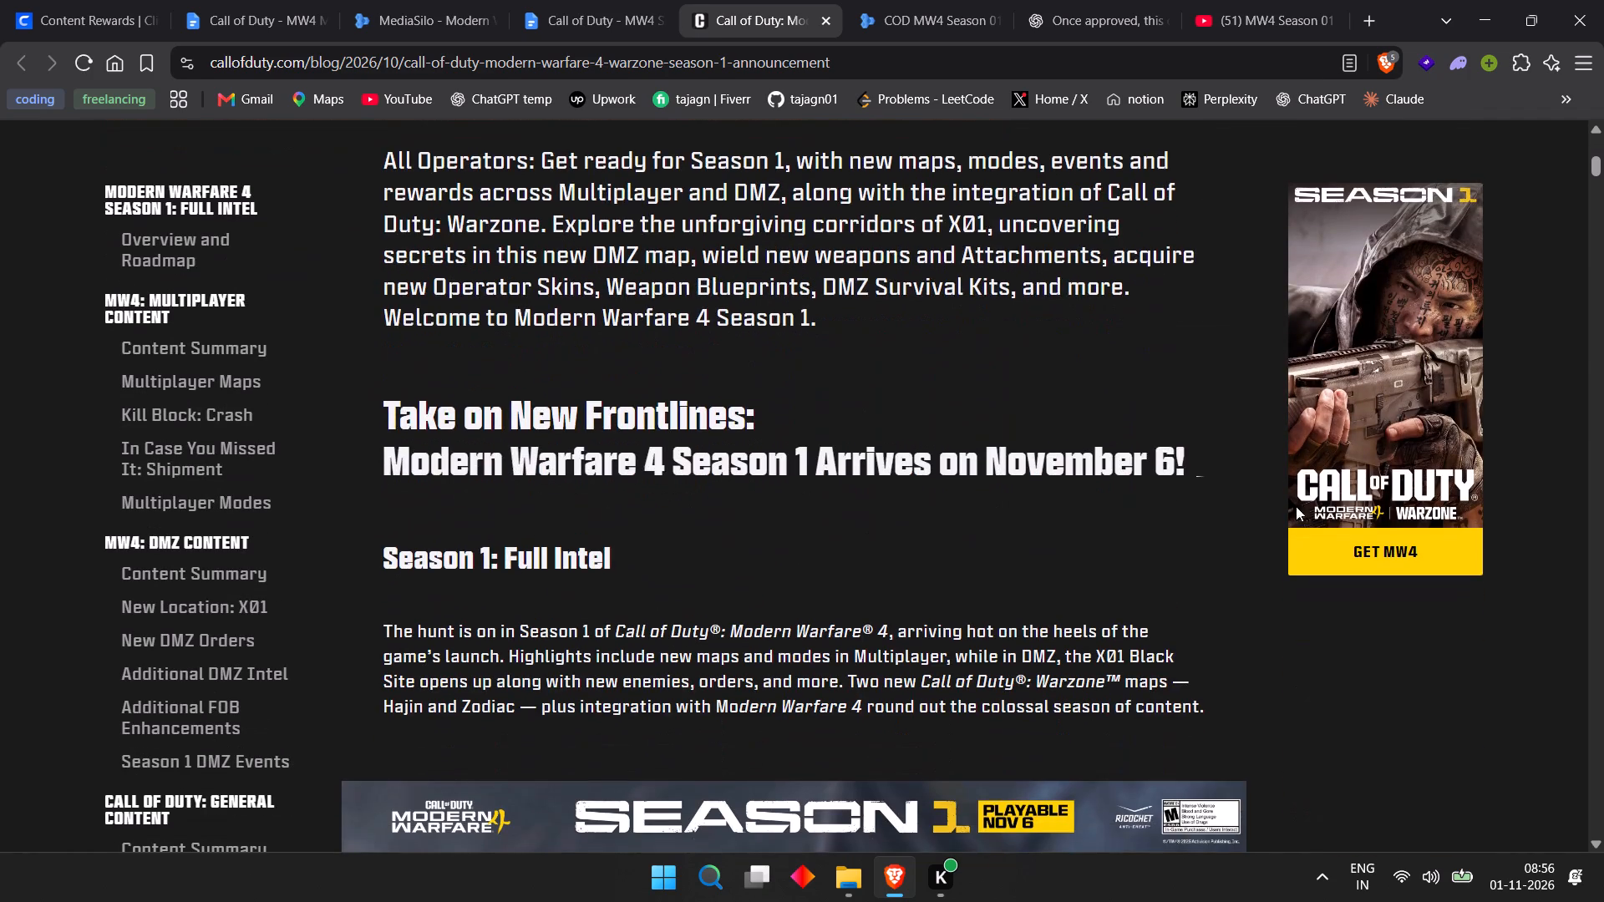
scroll(1337, 519, down, 4)
scroll(959, 512, down, 8)
scroll(886, 458, down, 4)
scroll(886, 457, up, 3)
click(789, 458)
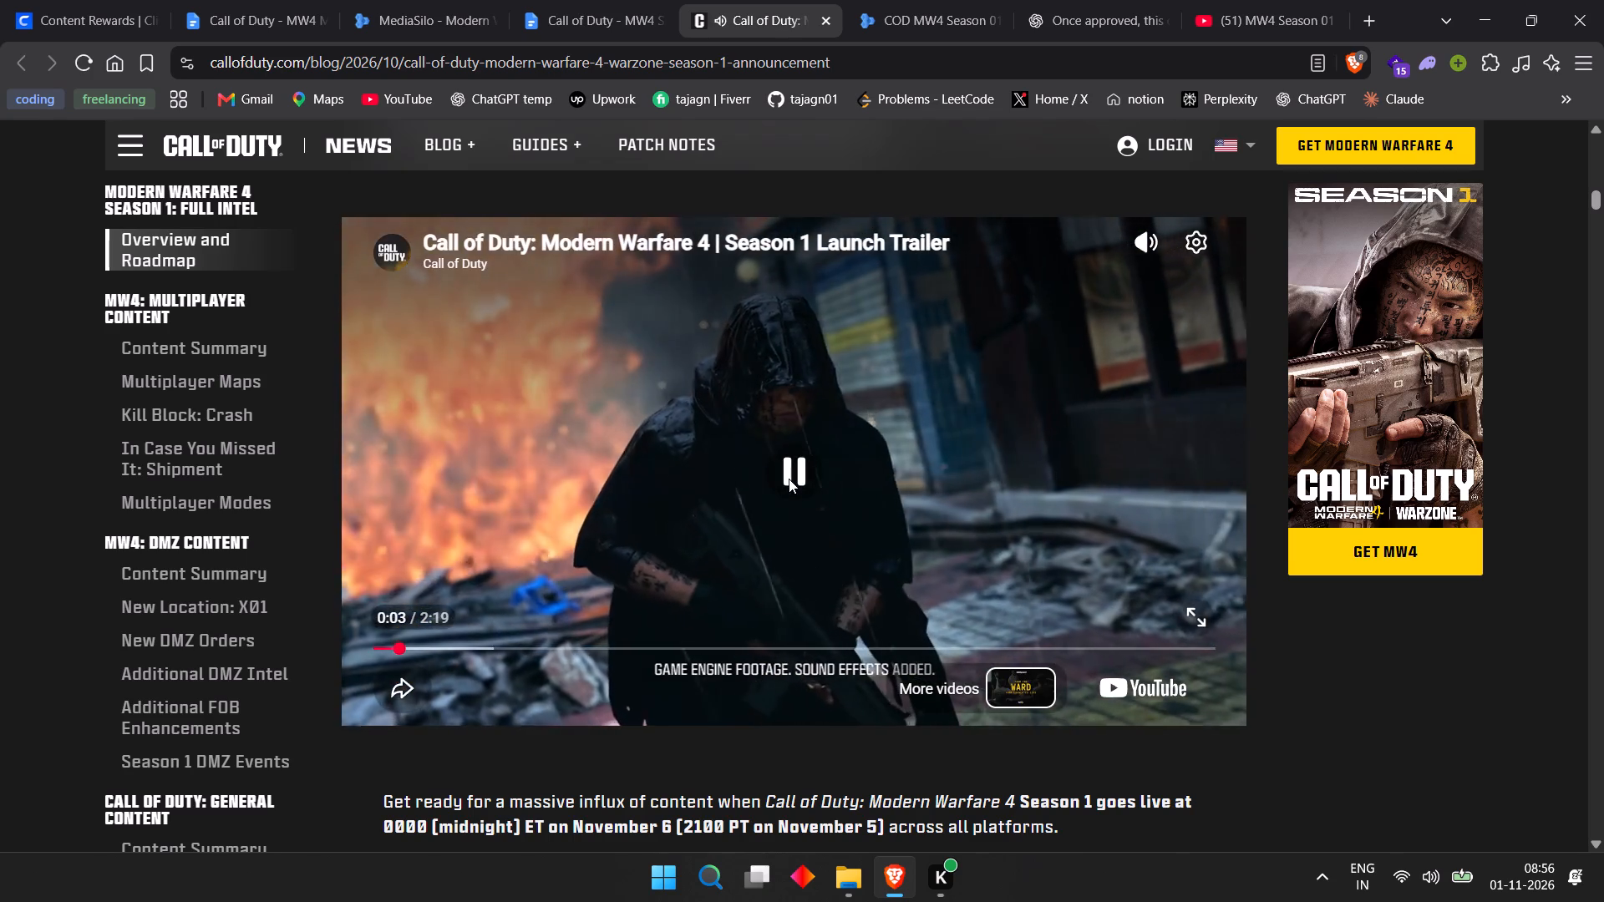
click(806, 463)
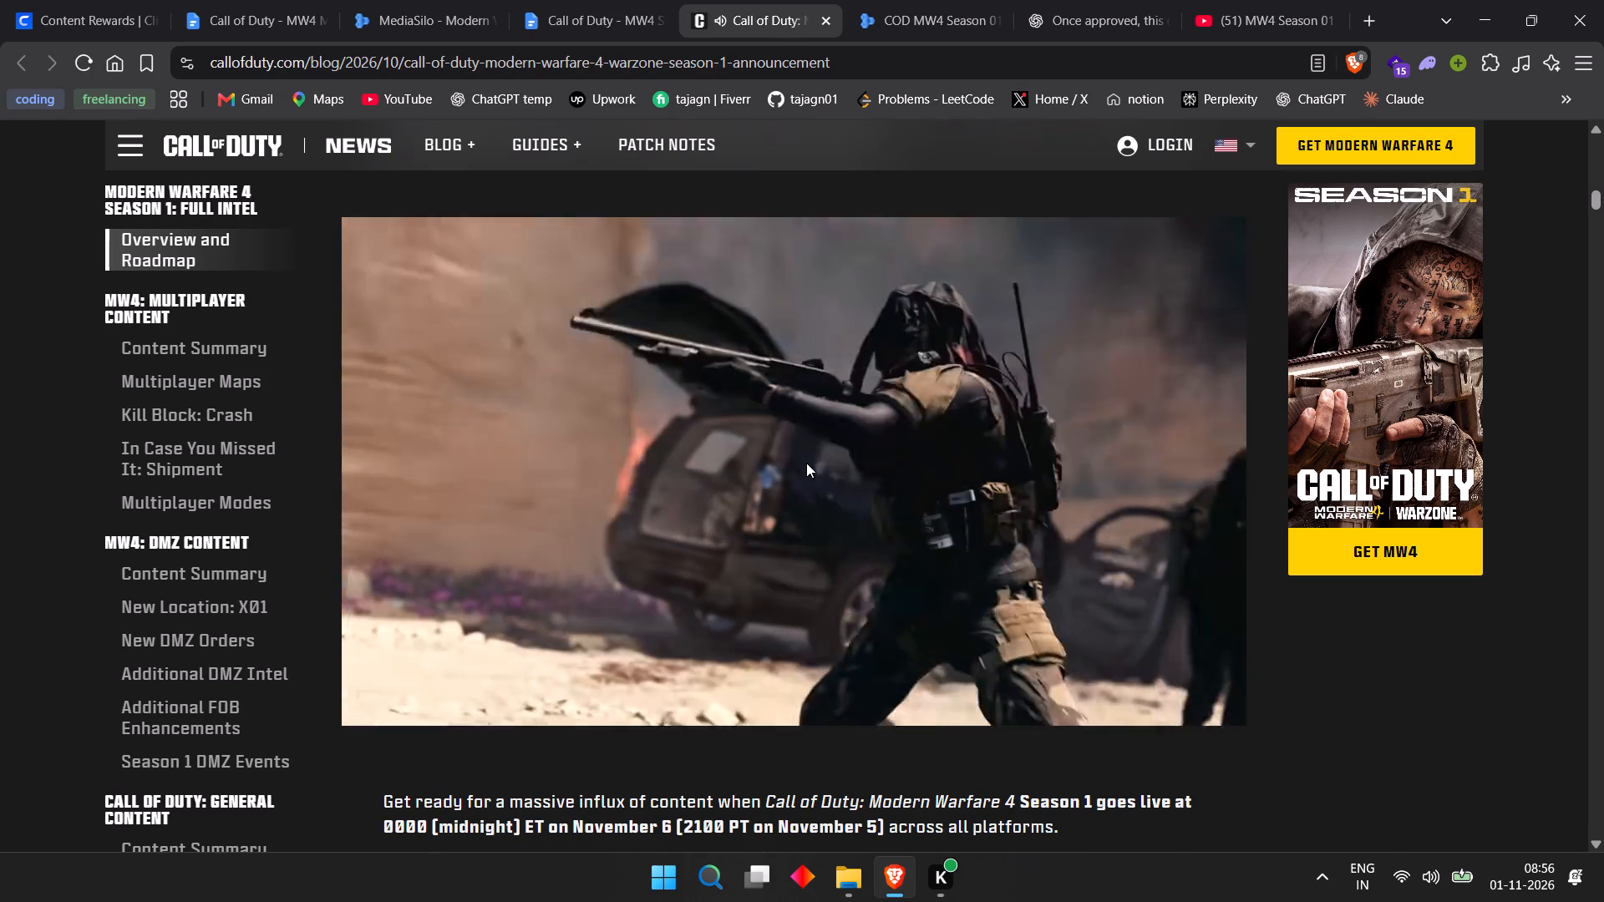
Pause the trailer and look through the blog's Season 1 multiplayer content, including maps, Shipment and game modes.
click(806, 463)
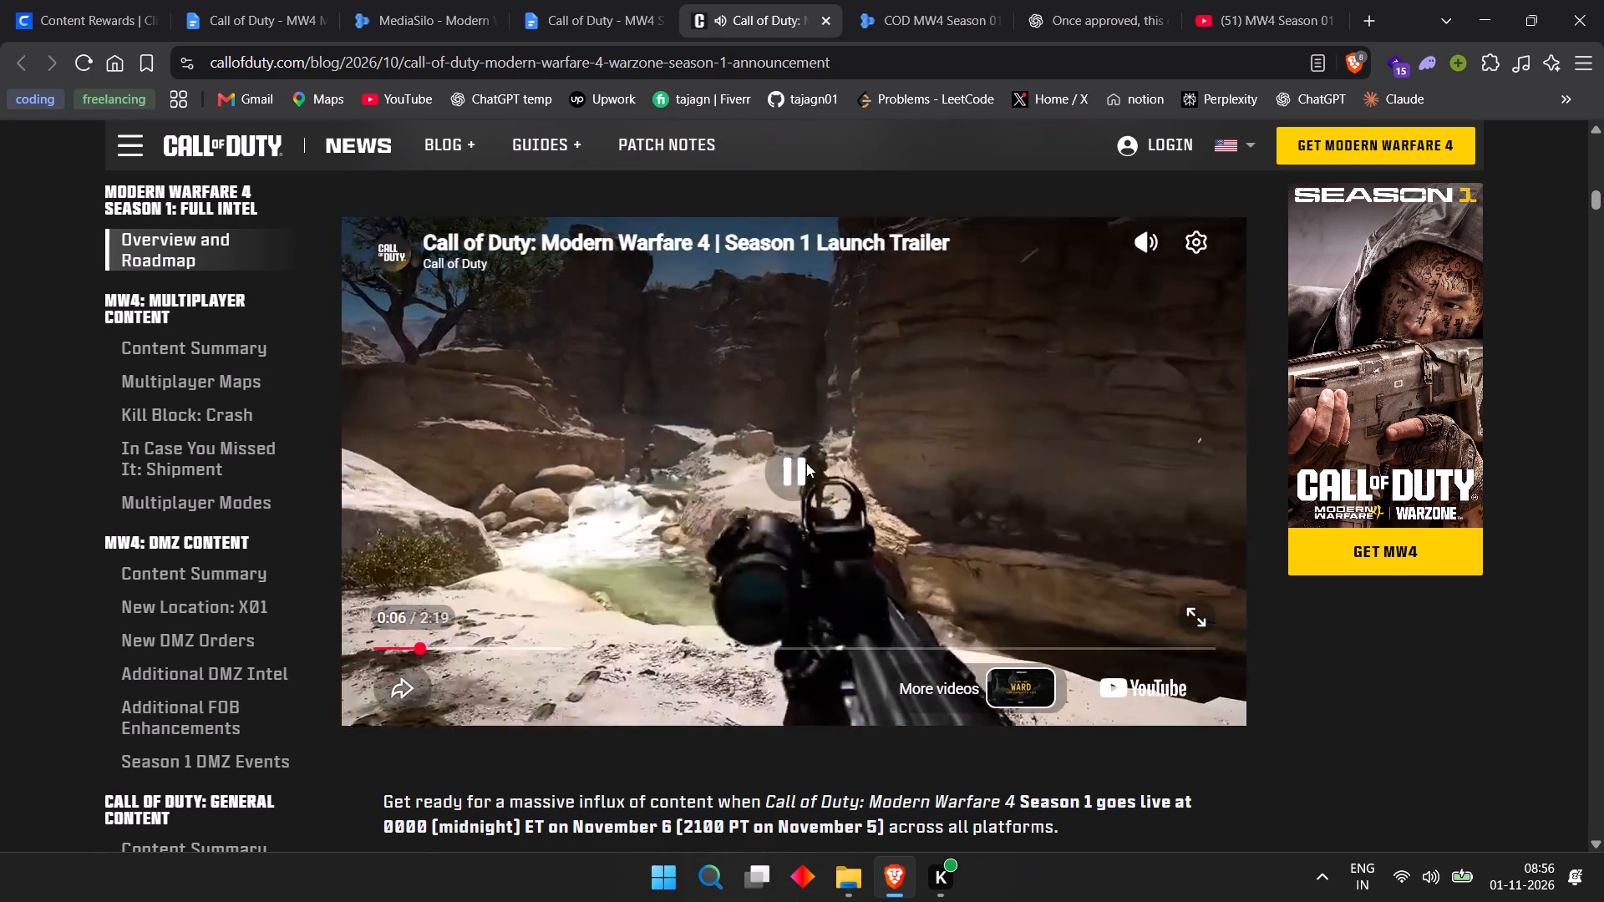
click(806, 463)
scroll(806, 463, down, 9)
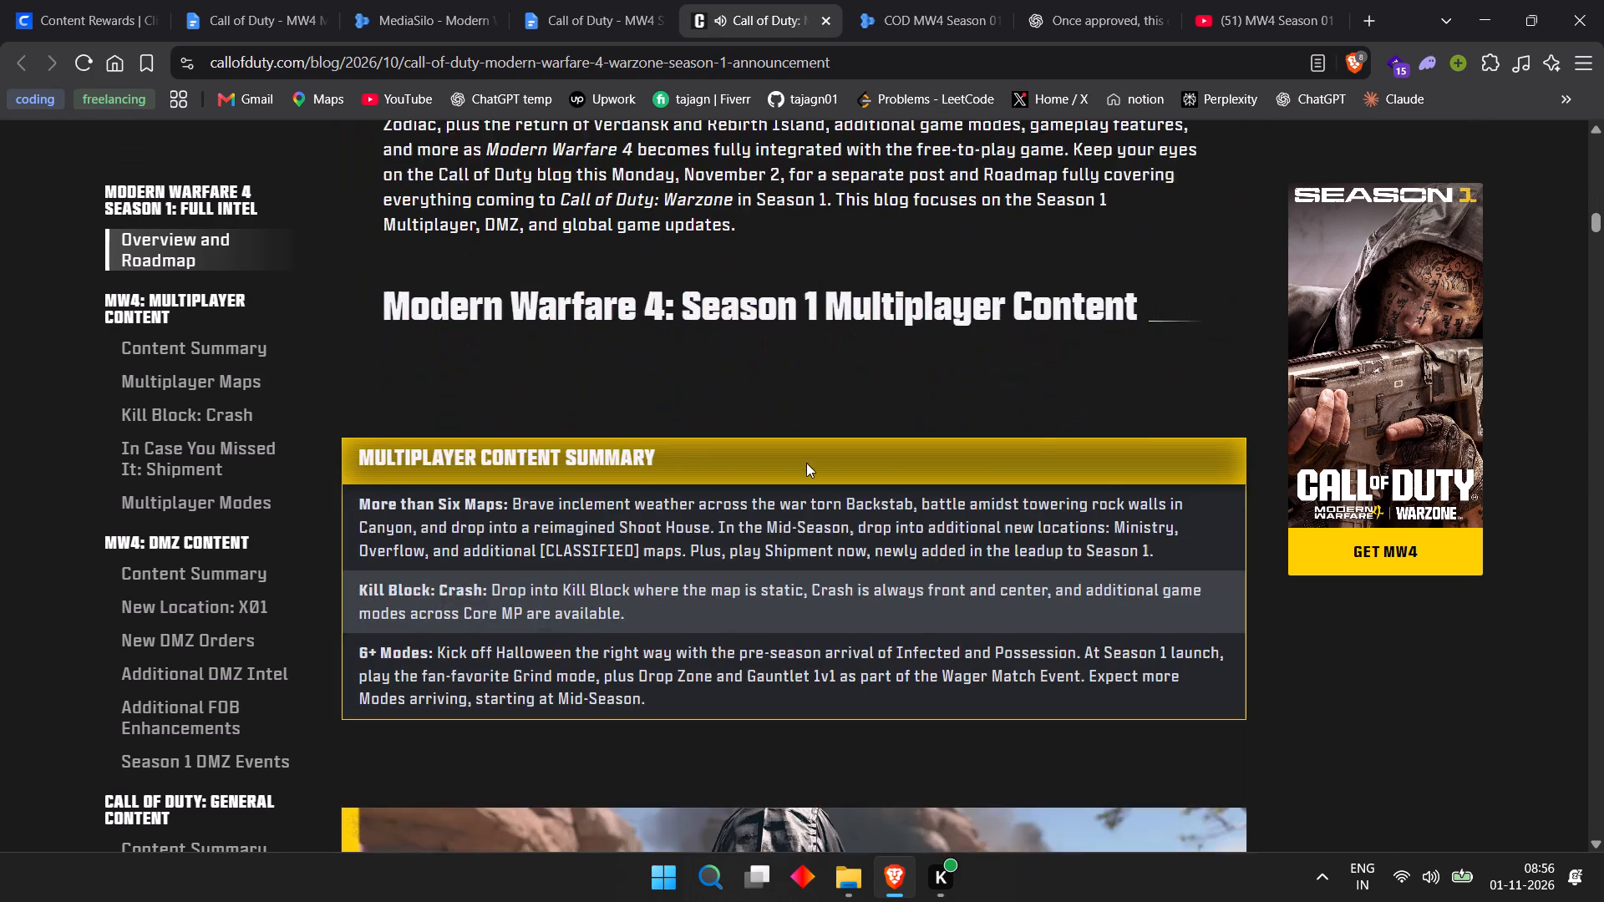
scroll(806, 463, down, 5)
click(744, 463)
scroll(750, 465, down, 5)
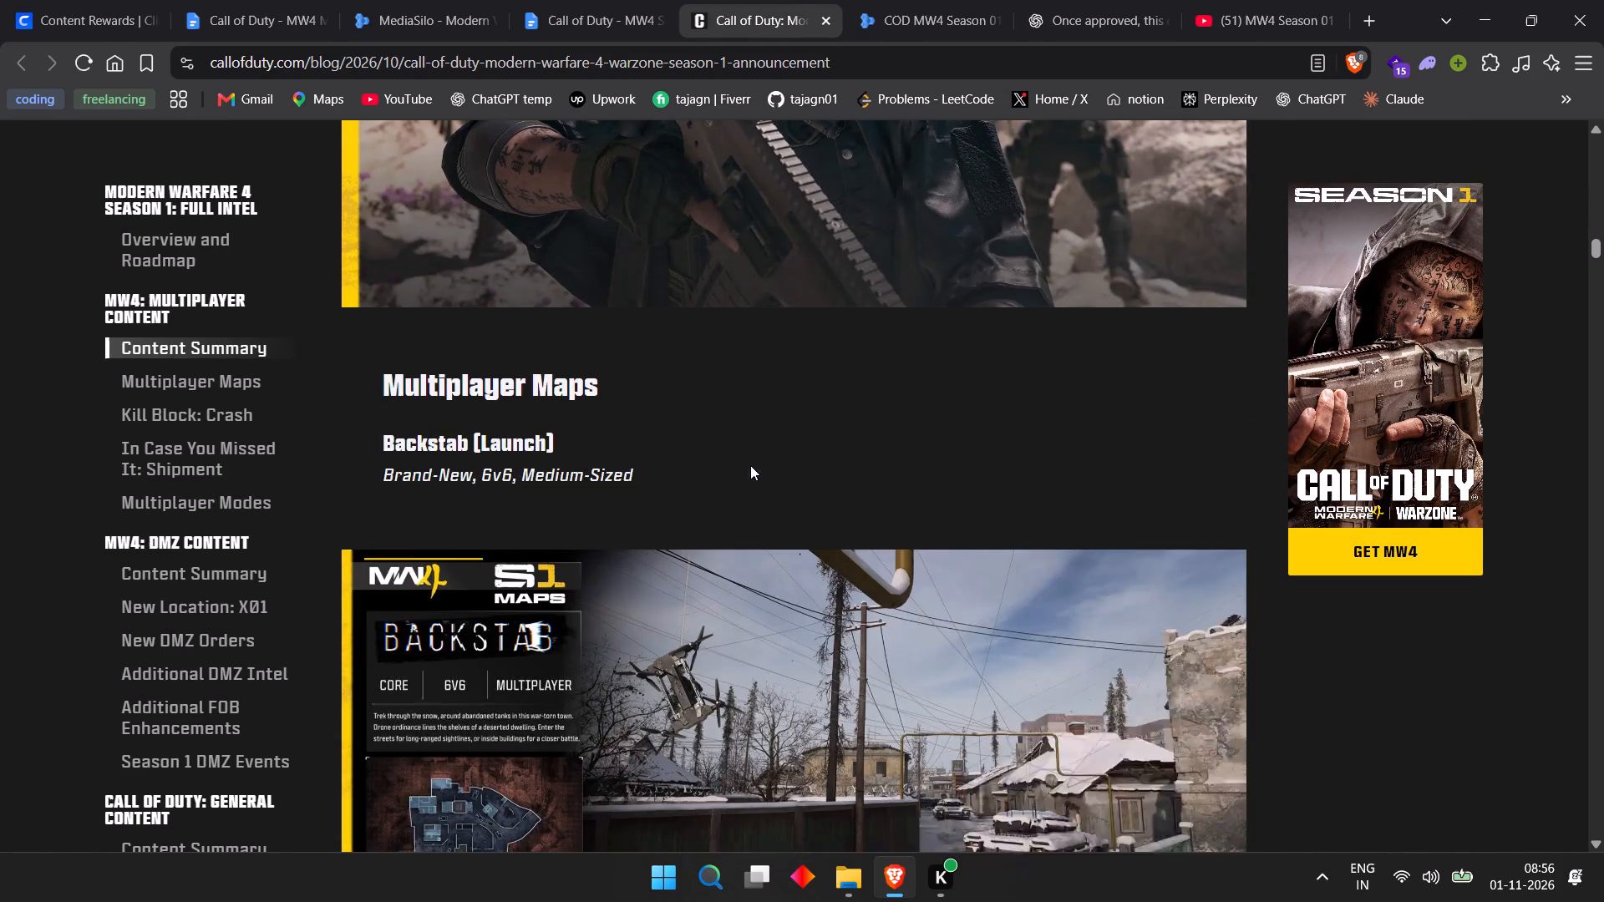
scroll(750, 465, down, 17)
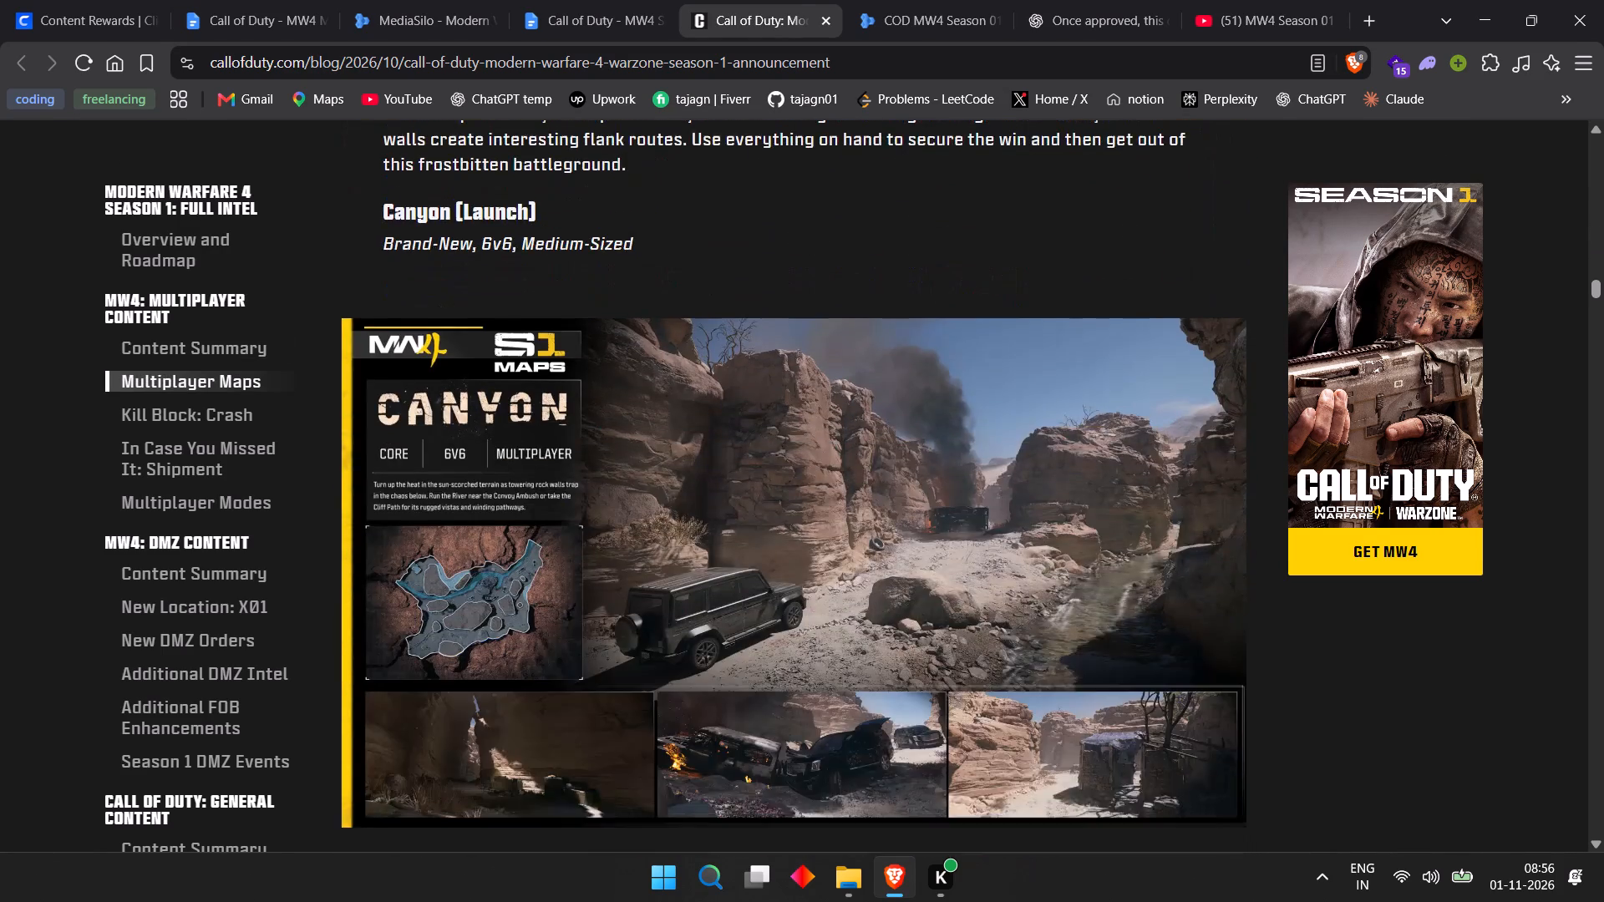
scroll(750, 465, down, 13)
scroll(750, 465, down, 14)
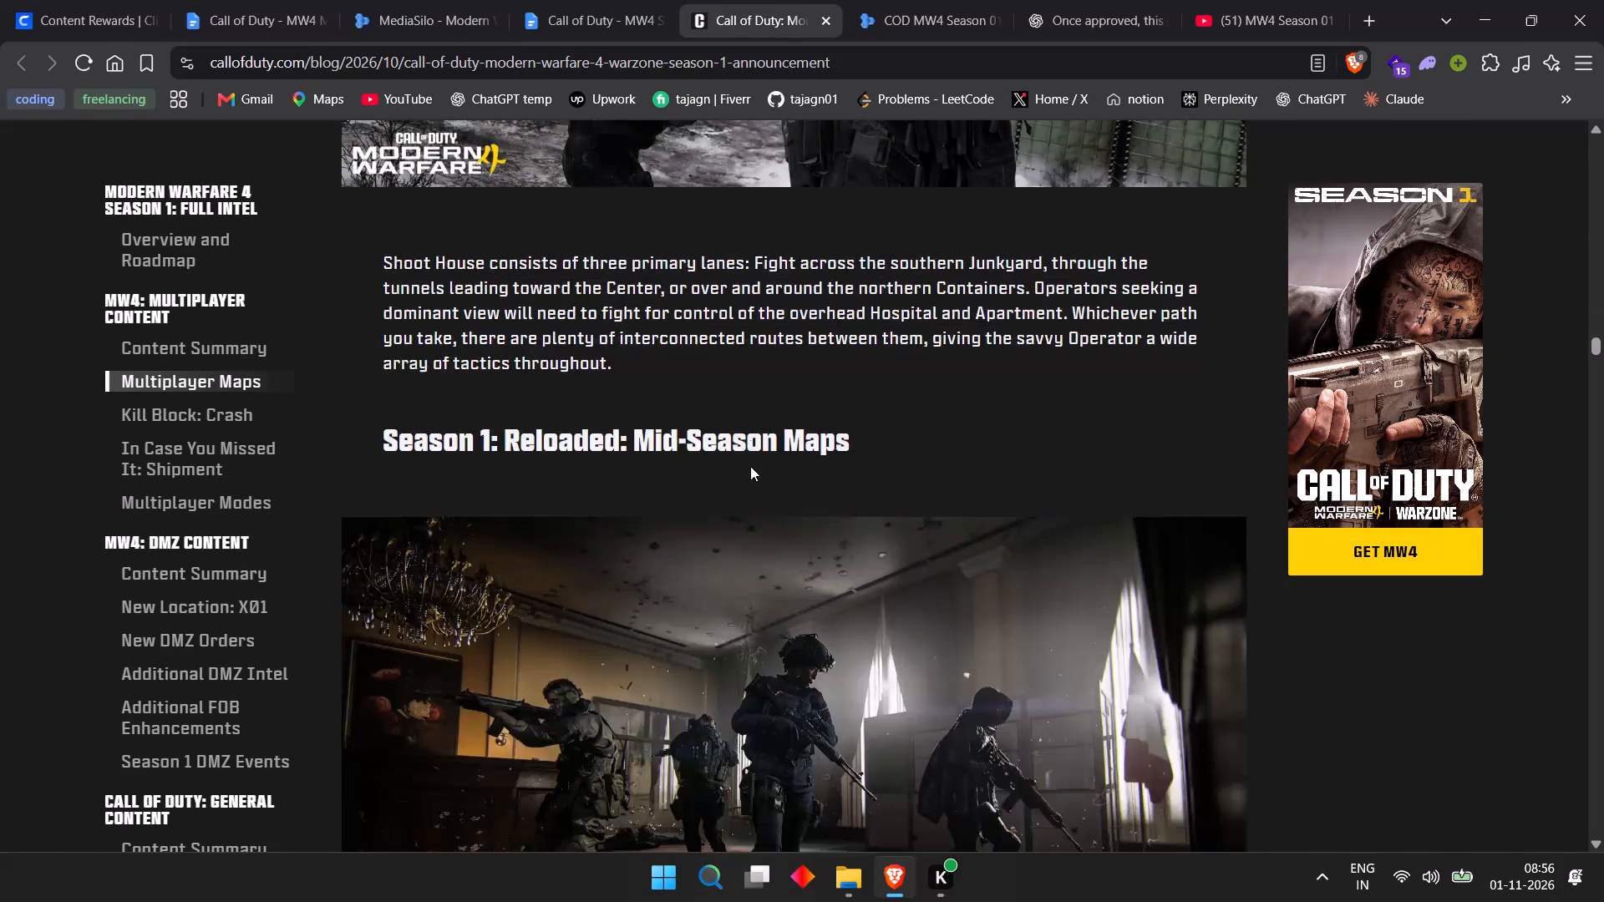
scroll(750, 466, down, 20)
scroll(750, 466, down, 11)
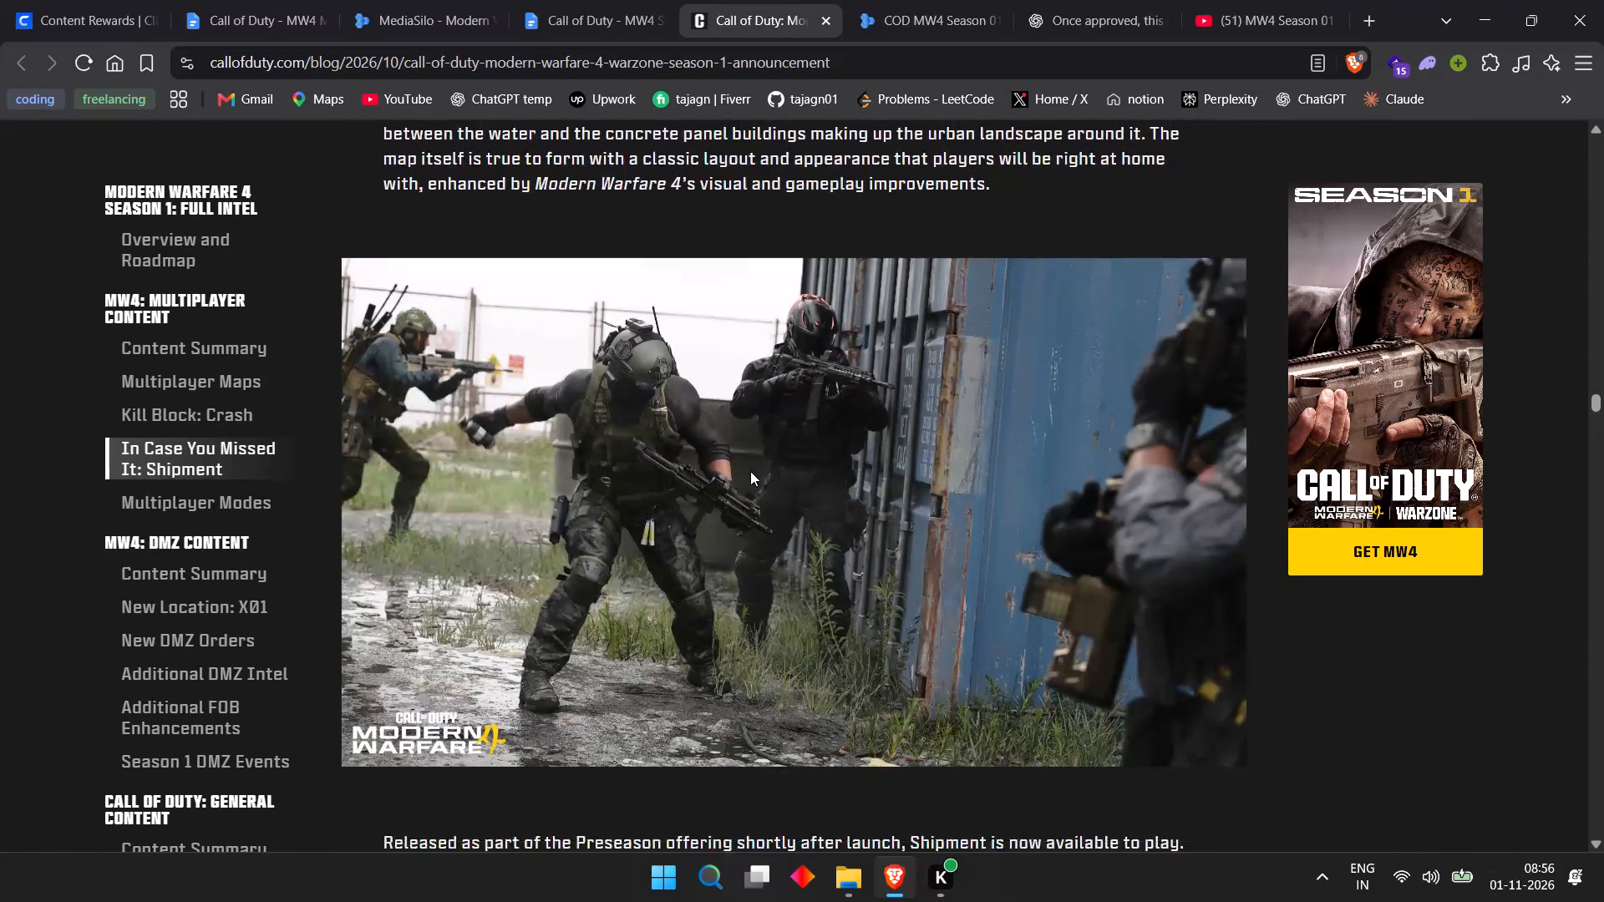
scroll(750, 471, down, 20)
scroll(750, 471, down, 10)
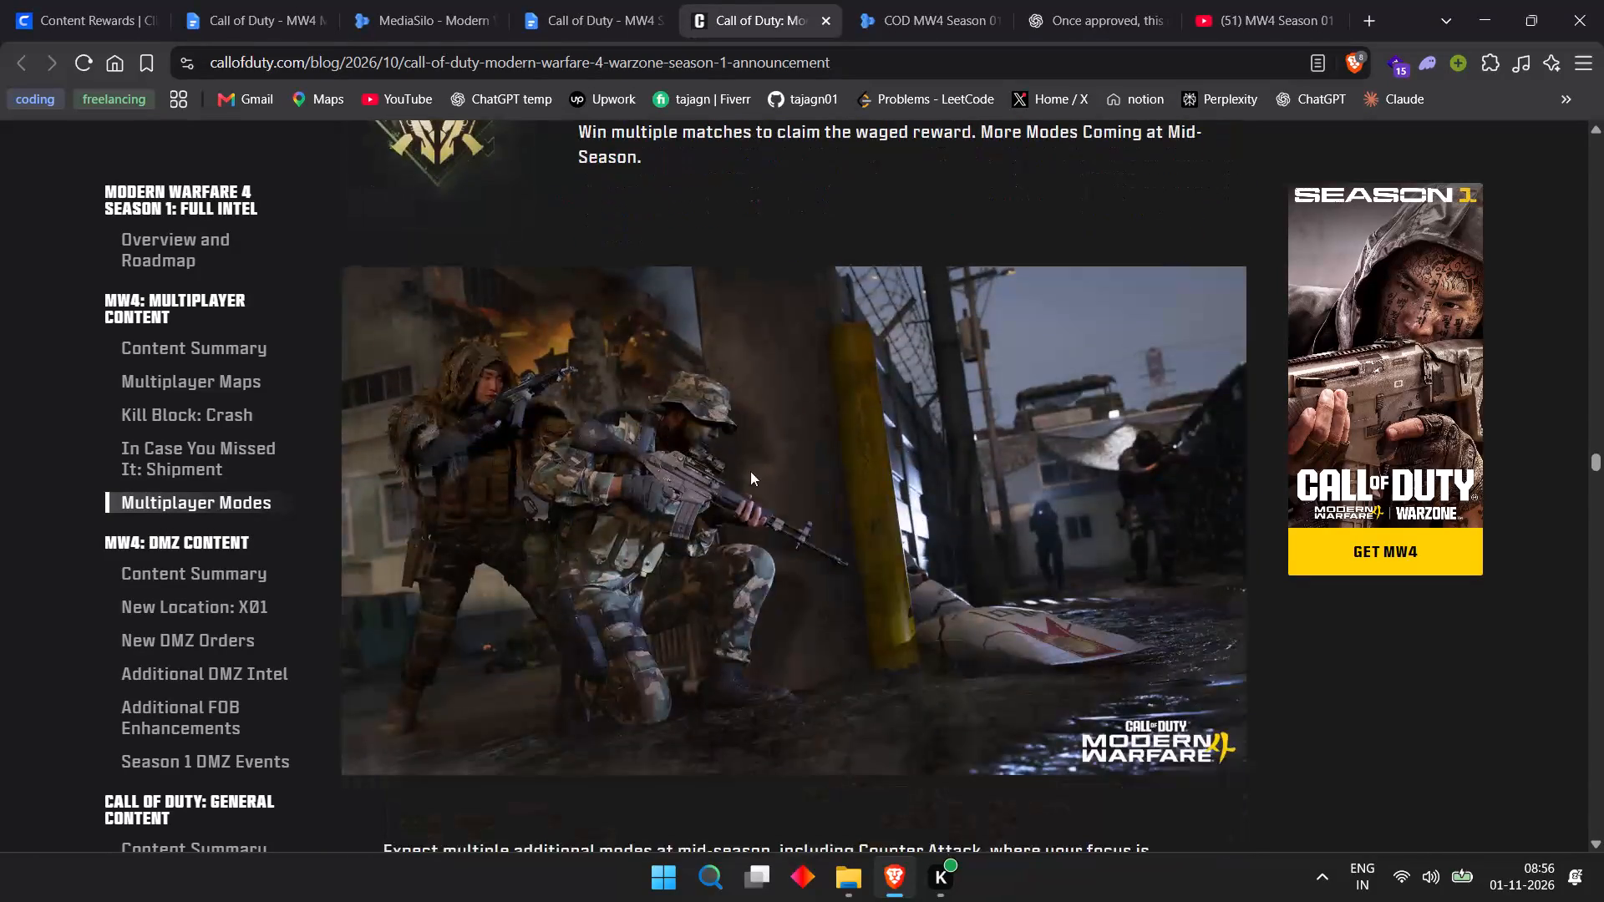
Look through the blog's DMZ sections covering the X01 location, additional intel, FOB enhancements and Season 1 events.
scroll(750, 471, down, 19)
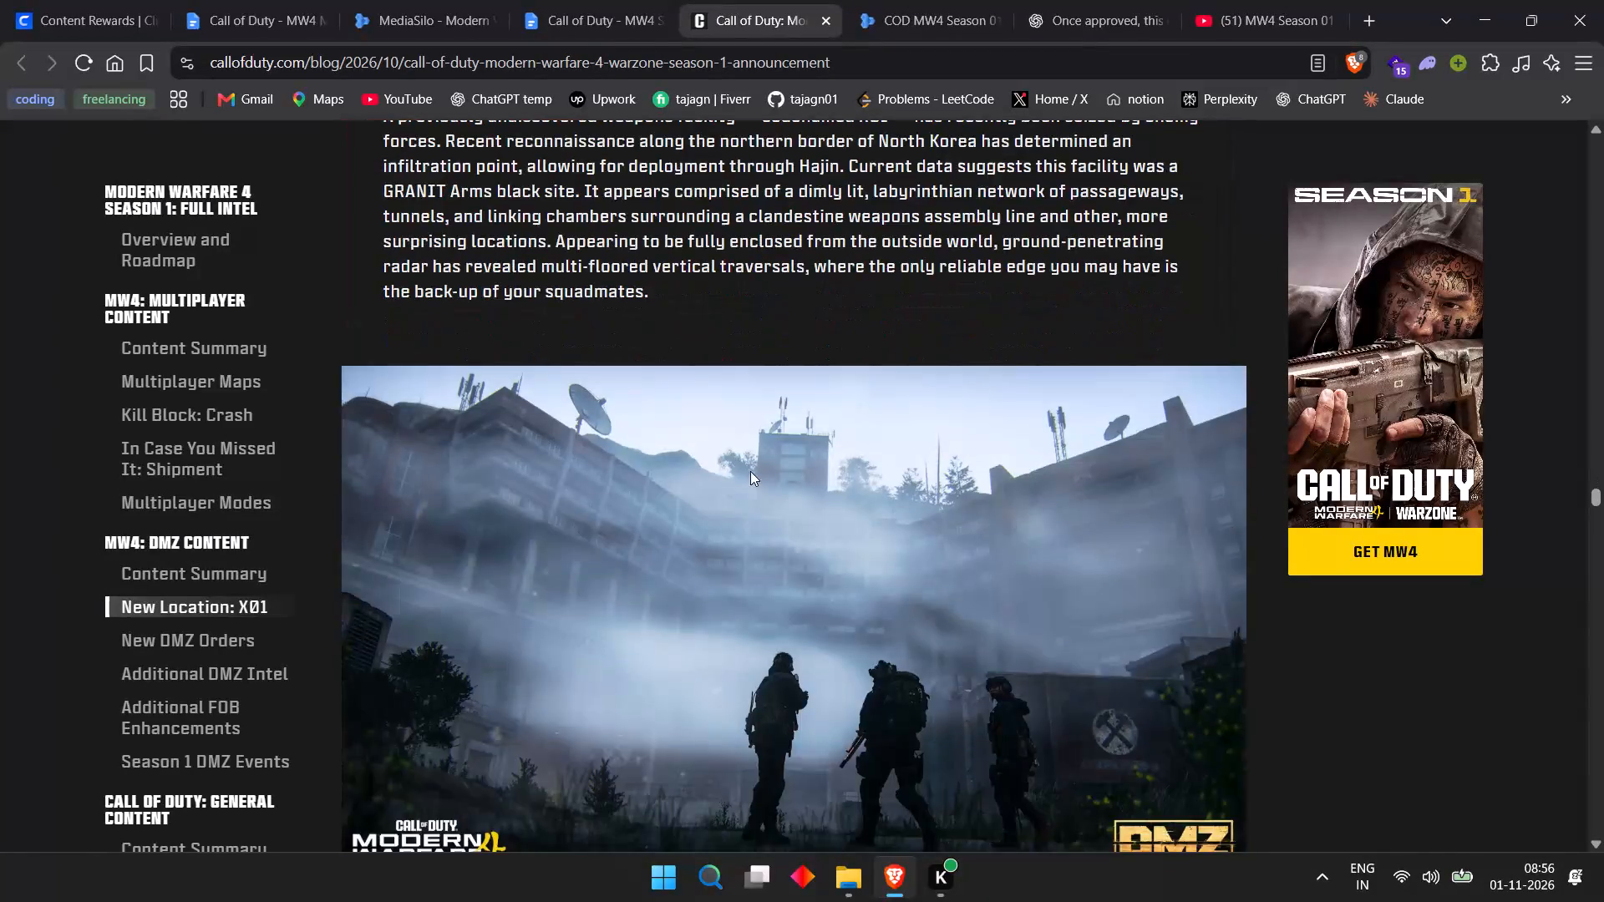
scroll(750, 471, down, 20)
scroll(750, 471, down, 11)
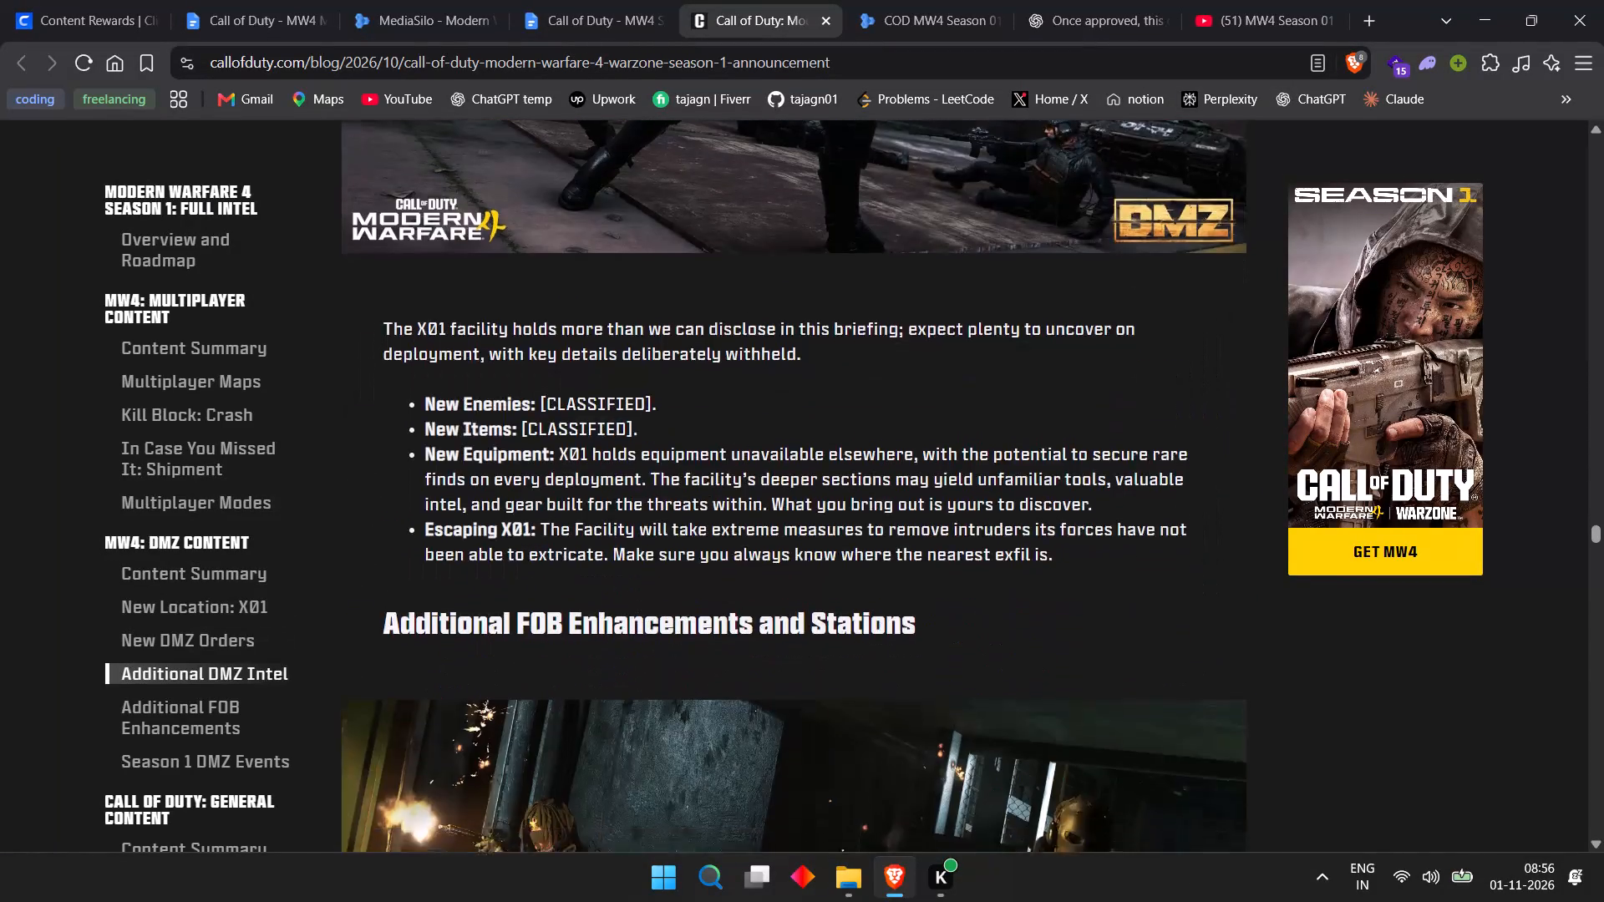
scroll(750, 471, down, 2)
scroll(750, 471, up, 1)
scroll(750, 471, down, 20)
scroll(750, 471, down, 5)
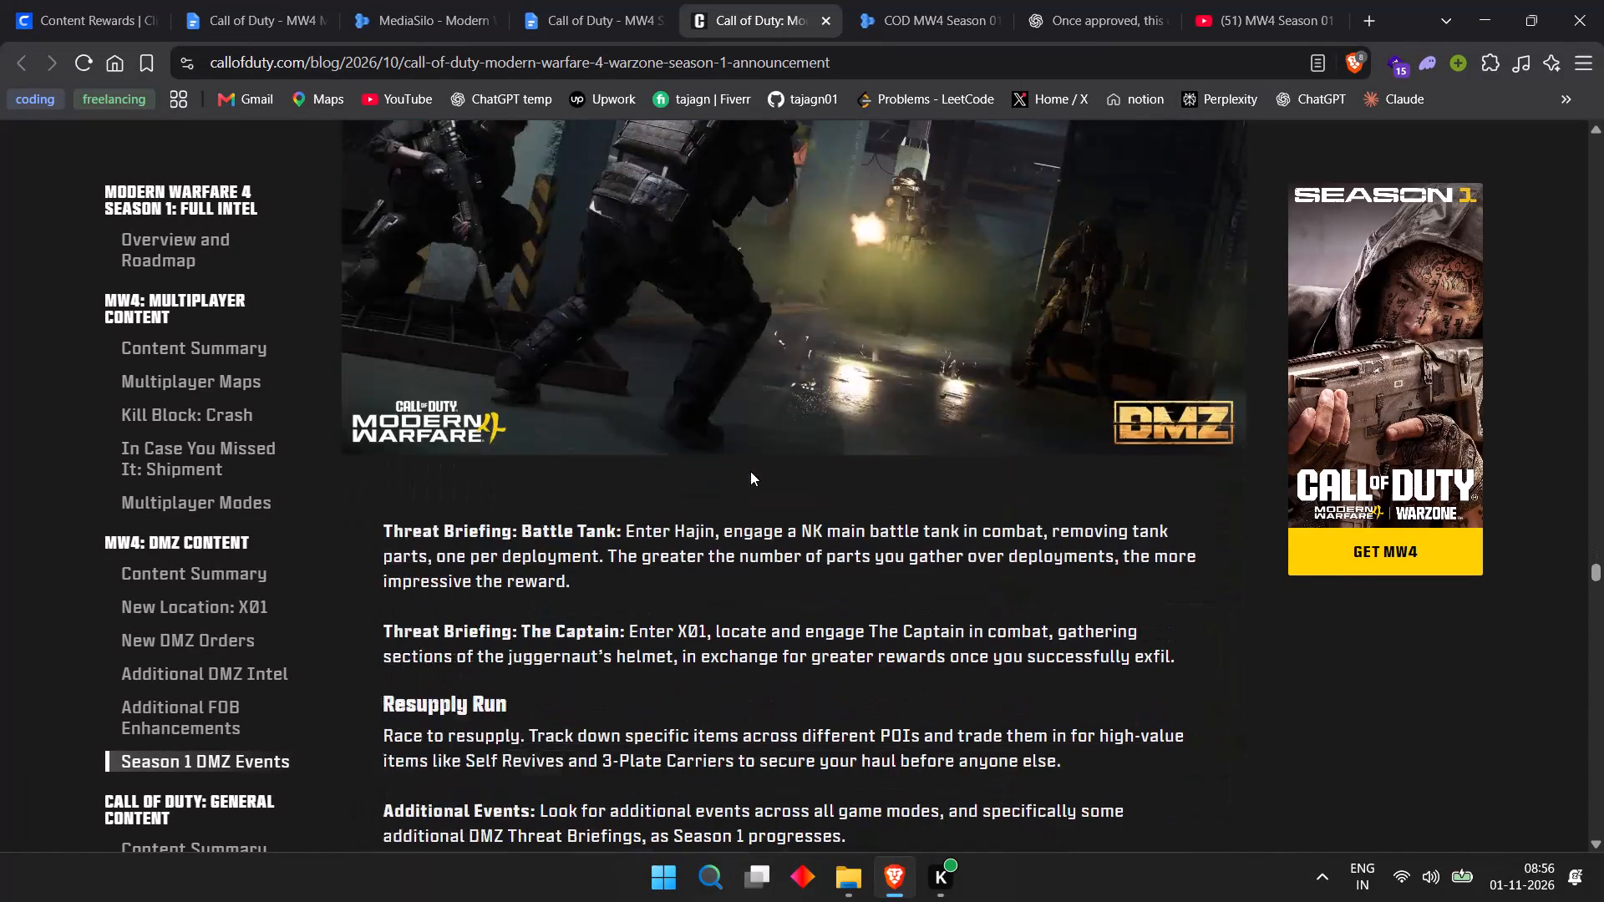
Look through the blog's general content and Weapons Detail sections, and return toward the top of the article.
scroll(750, 471, down, 12)
scroll(750, 471, down, 9)
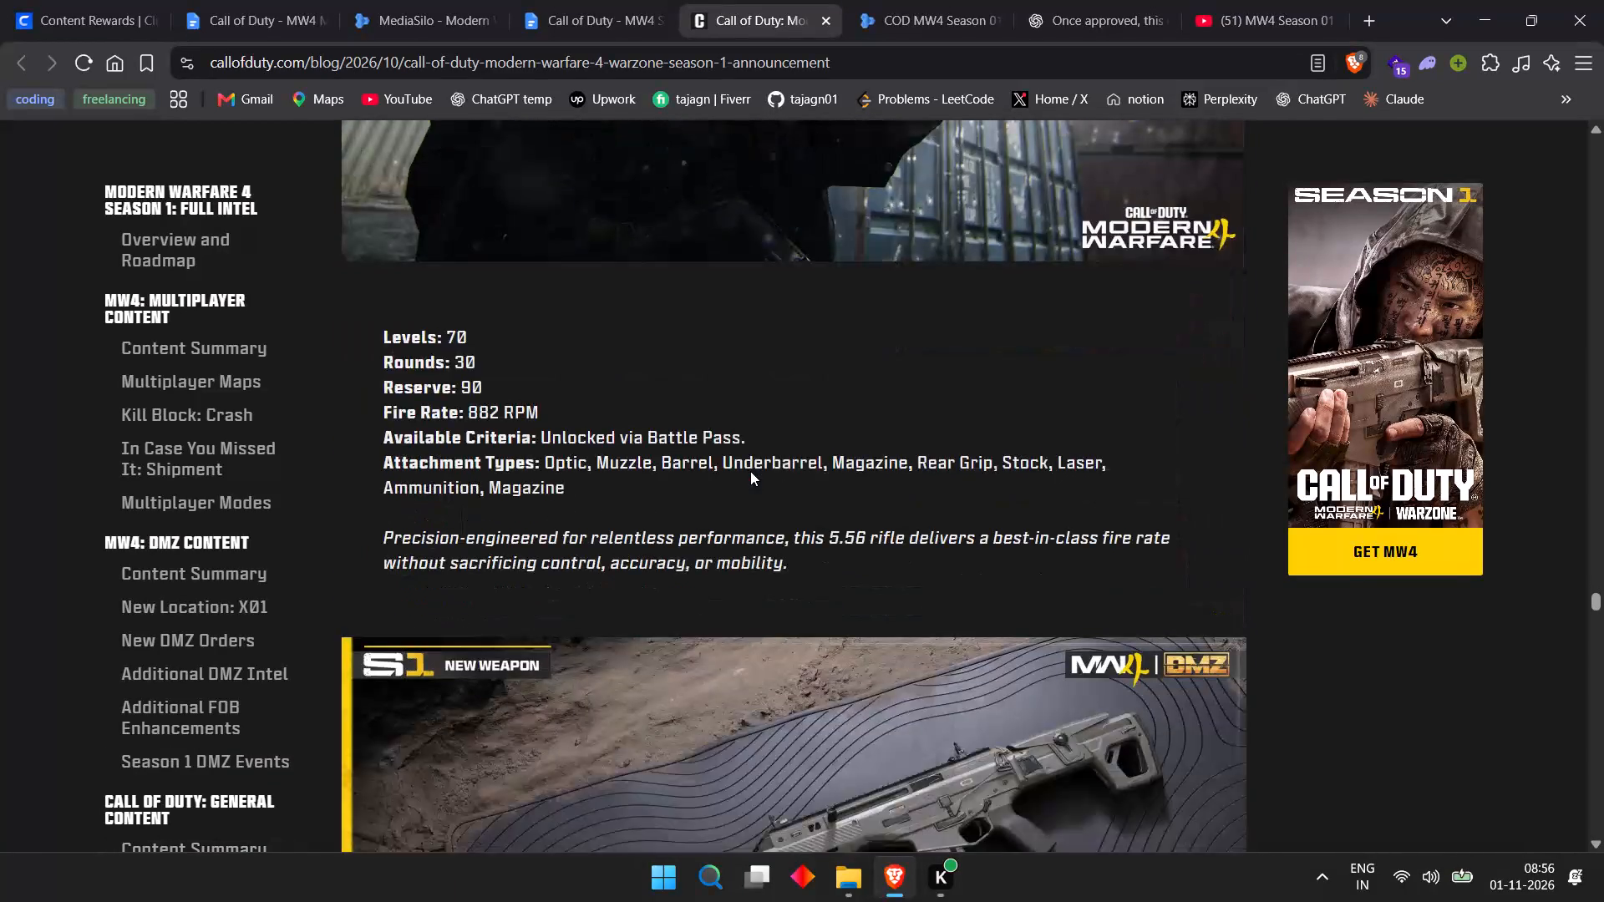
scroll(750, 471, down, 16)
scroll(750, 471, down, 9)
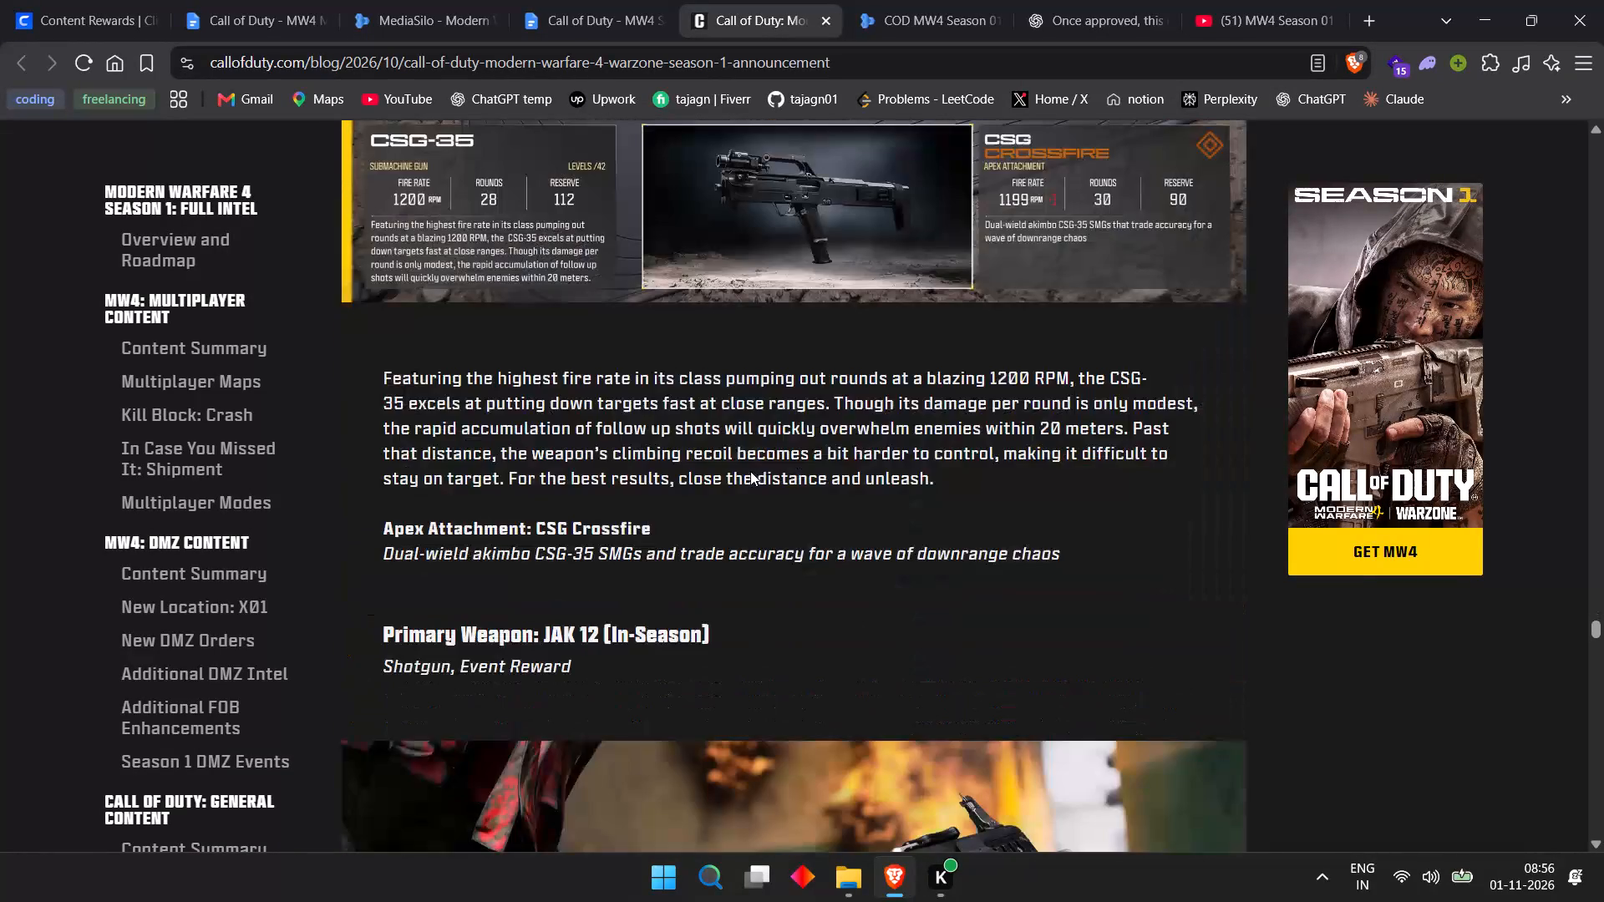
scroll(841, 667, down, 5)
scroll(742, 495, up, 7)
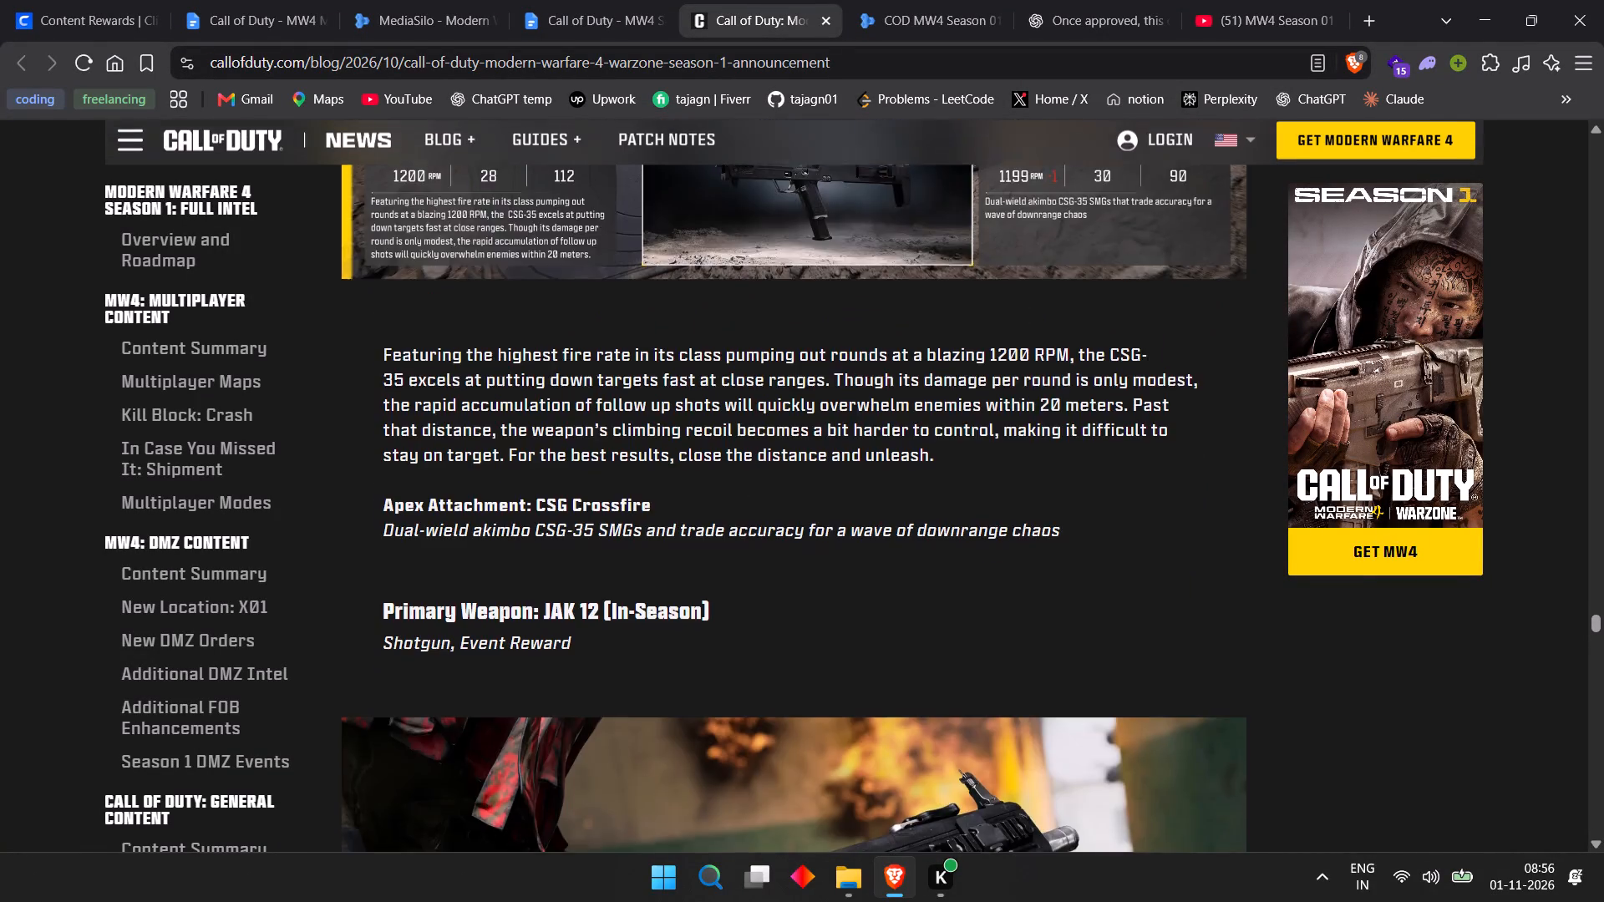
scroll(734, 452, up, 4)
scroll(734, 443, up, 20)
scroll(734, 443, up, 8)
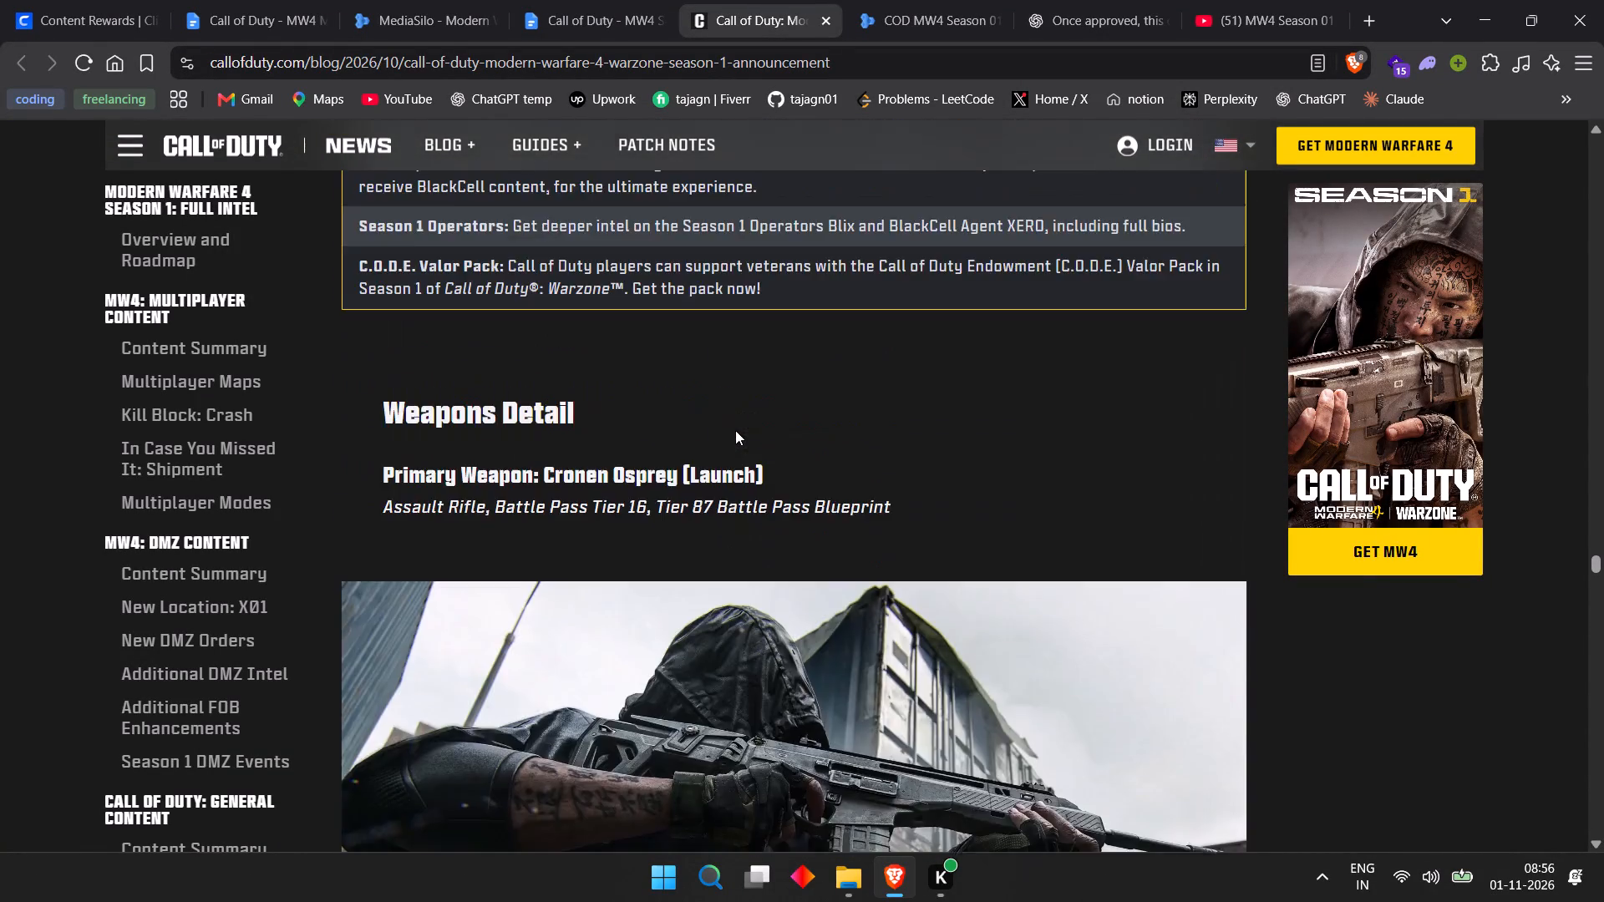
scroll(735, 430, up, 16)
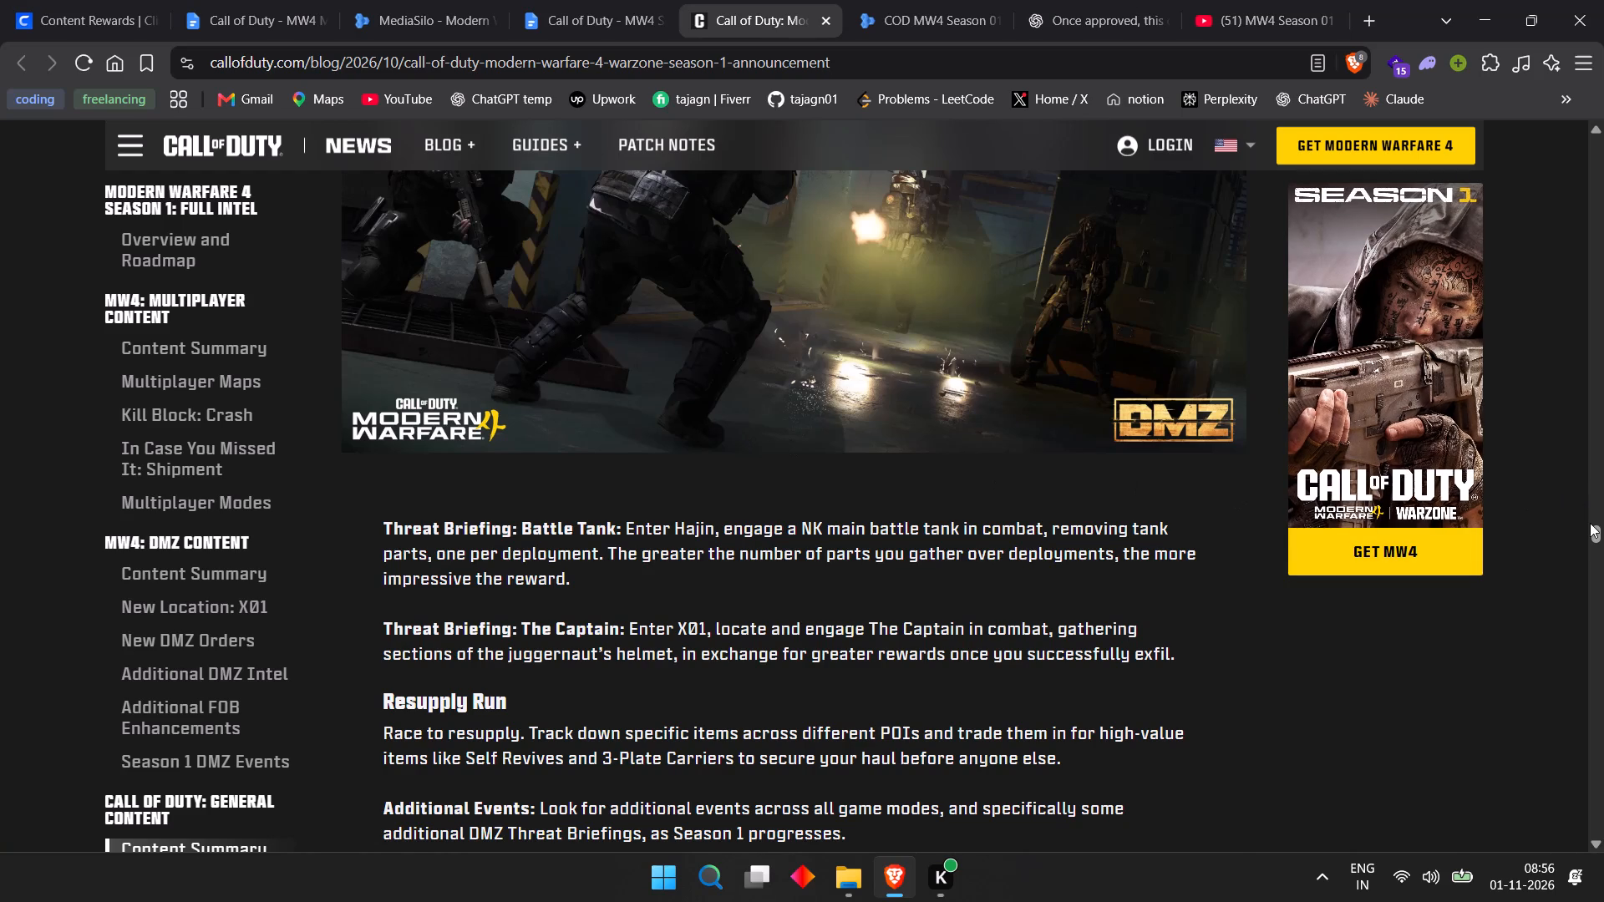
drag(1596, 528, 1581, 163)
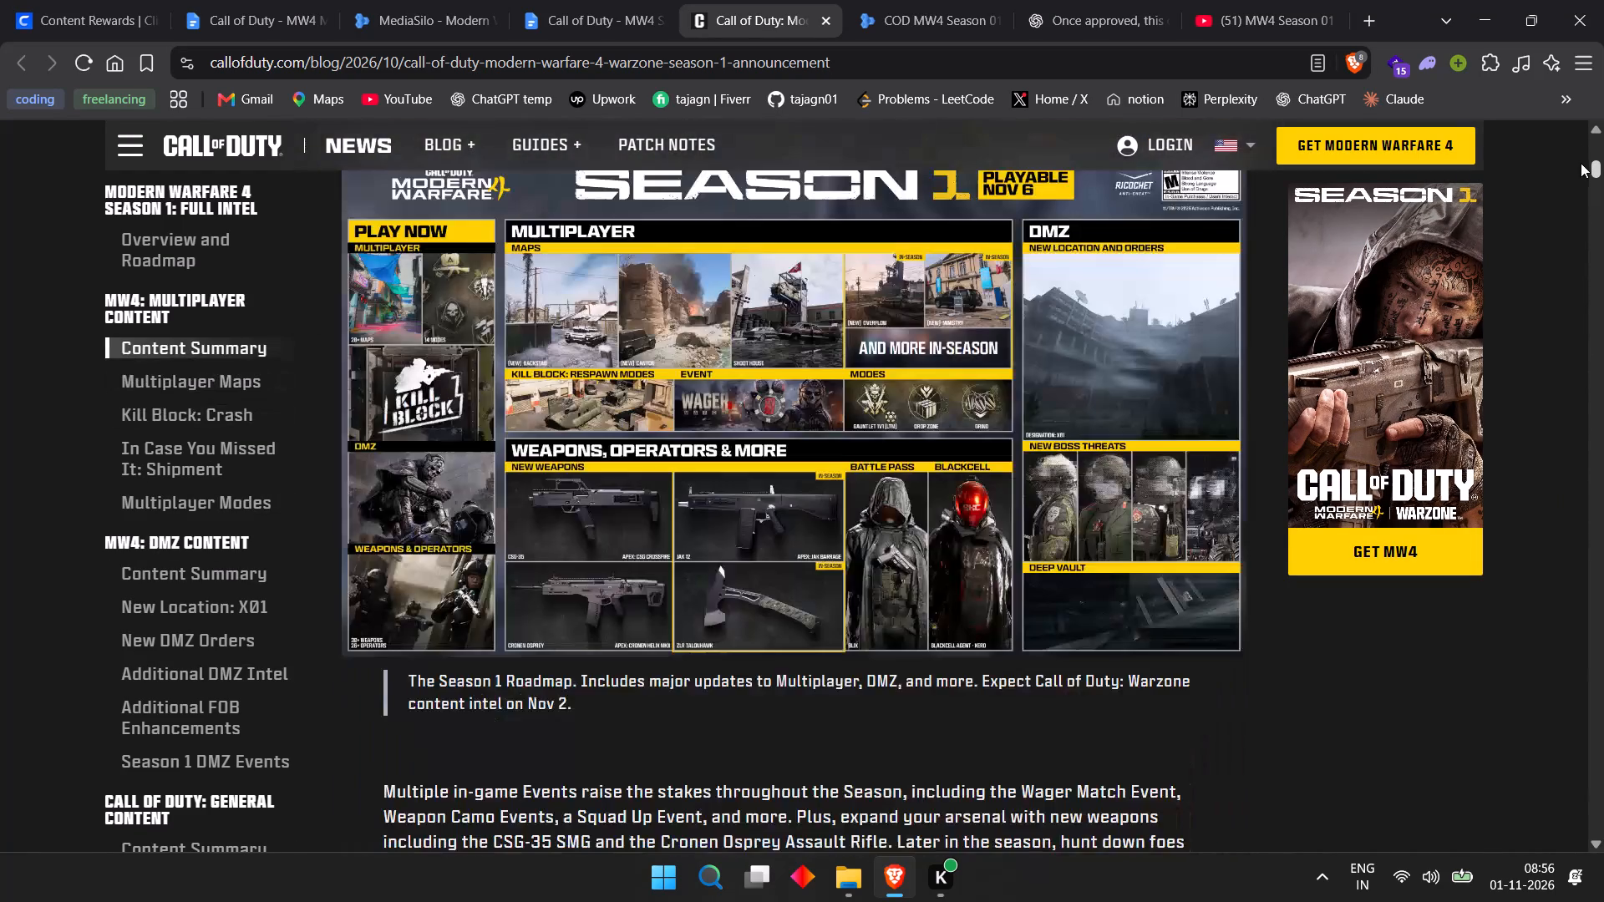
Look again through the blog's Season 1 roadmap, Multiplayer Content Summary and Canyon map section, and return toward the top.
drag(1581, 163, 1581, 193)
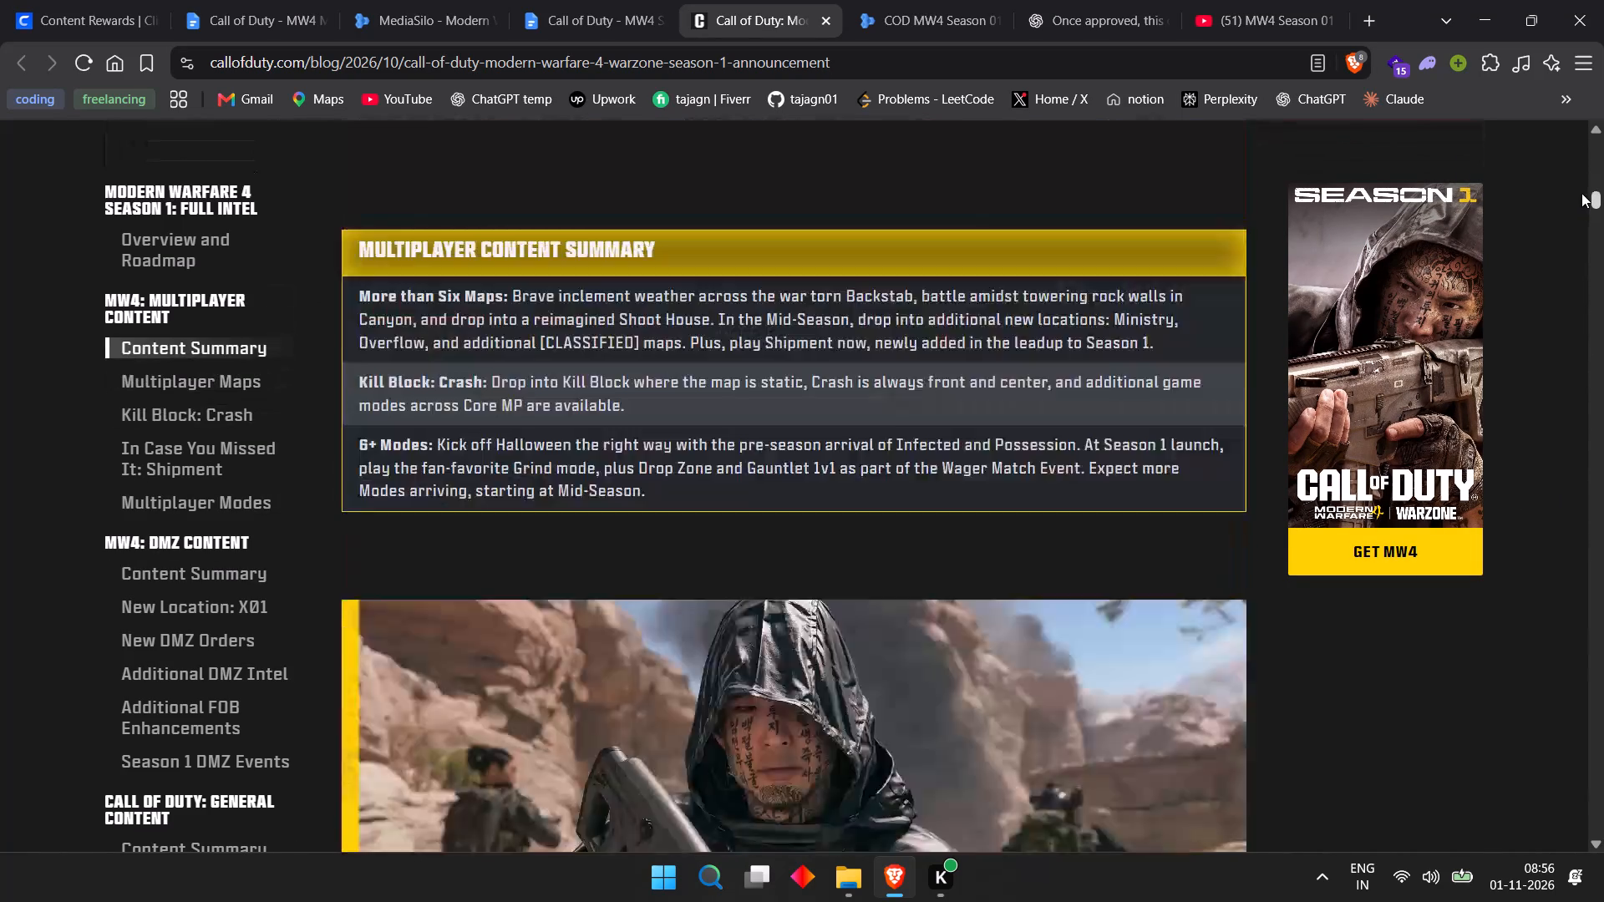
drag(1581, 193, 1570, 251)
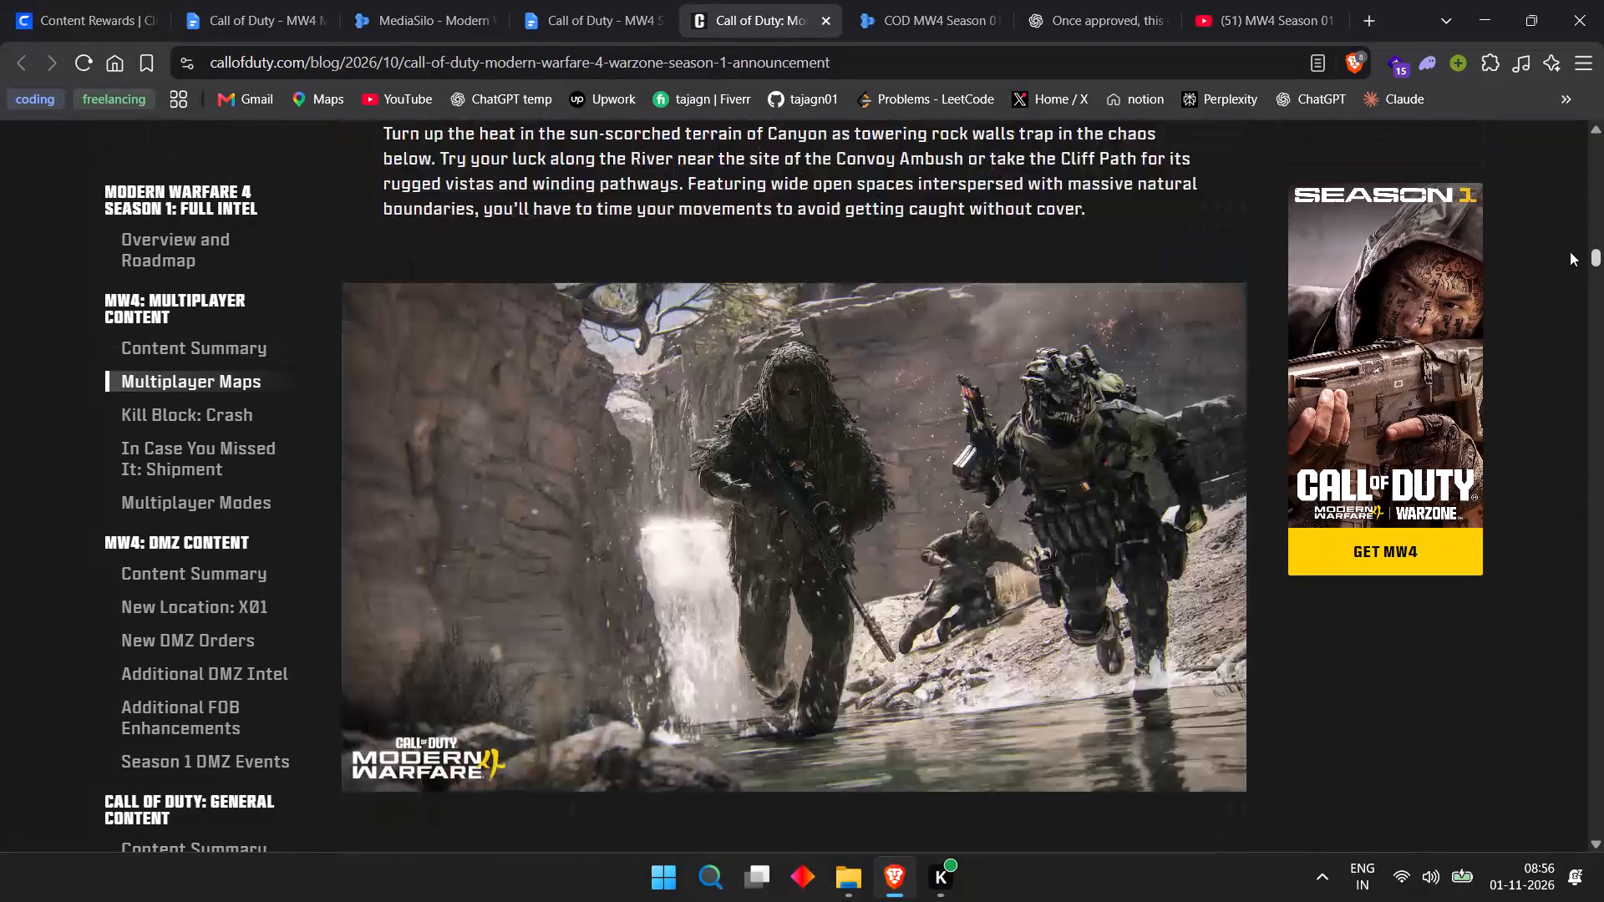
drag(1570, 251, 1603, 159)
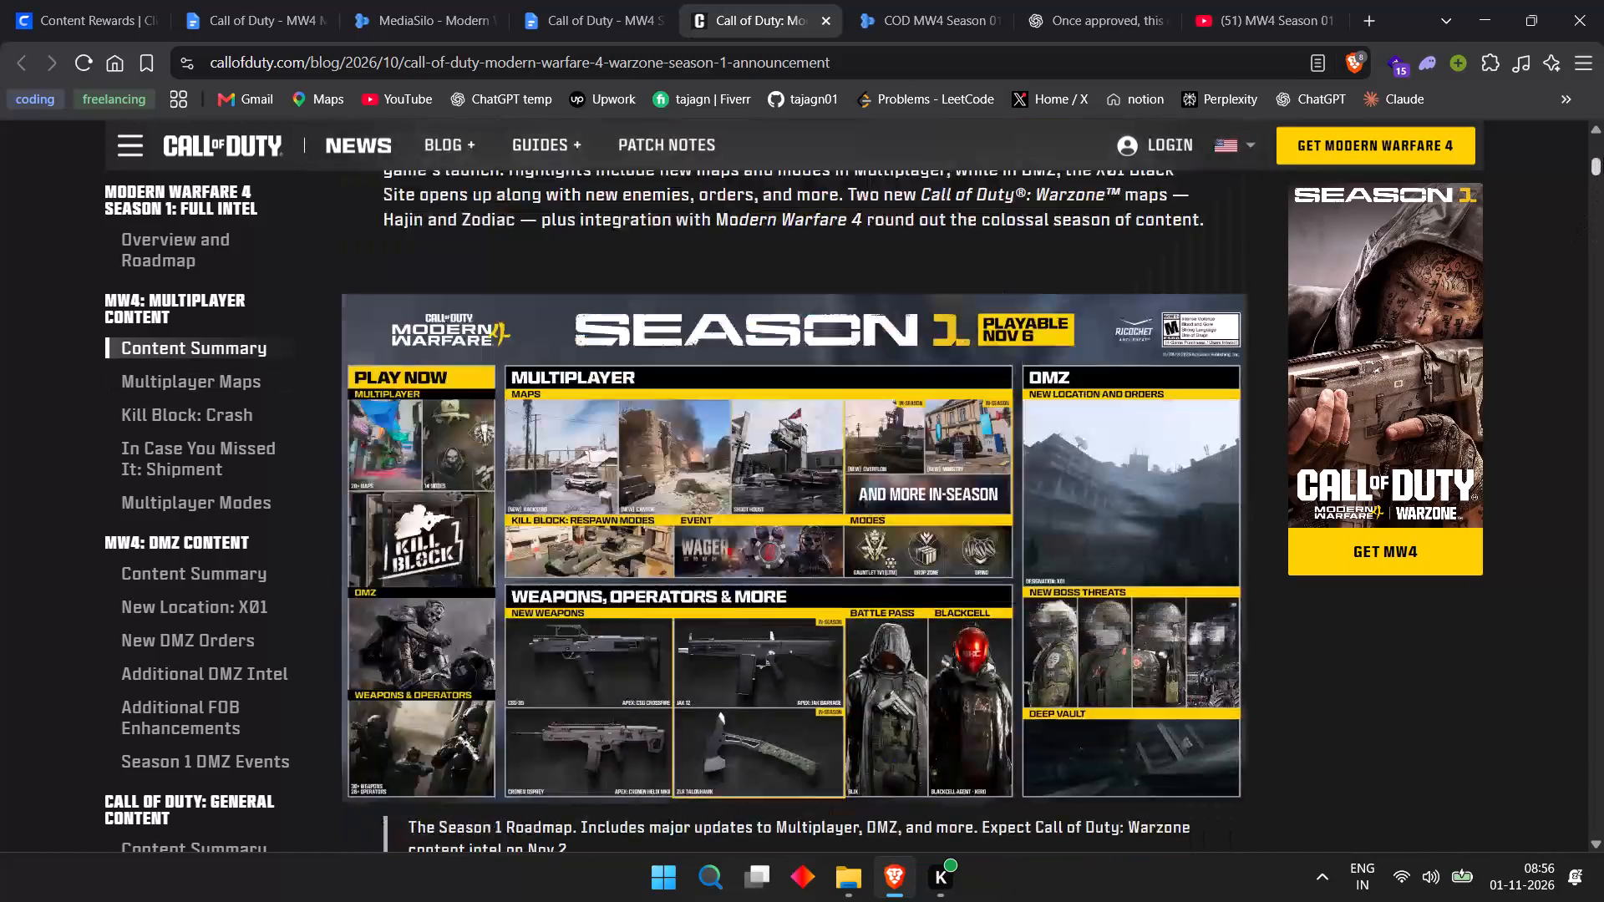
drag(1603, 159, 1603, 104)
Reread the What To Do section of the MW4 Season 01 Trailer Clipping document, highlighting the posting platforms and the trailer name.
click(561, 0)
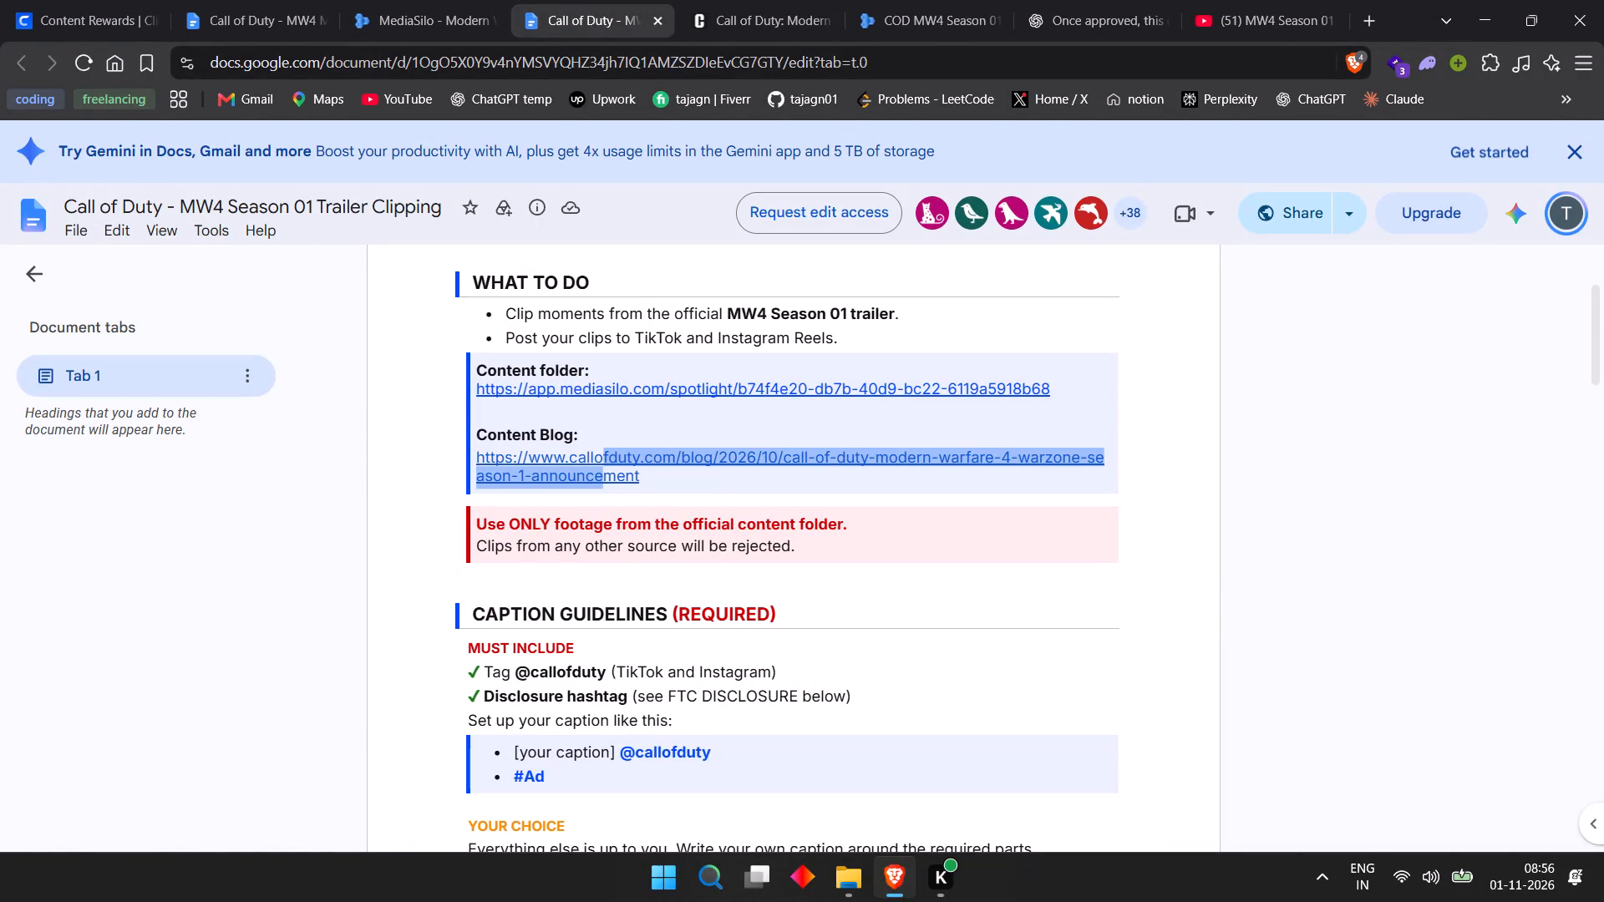
drag(510, 313, 906, 307)
click(906, 307)
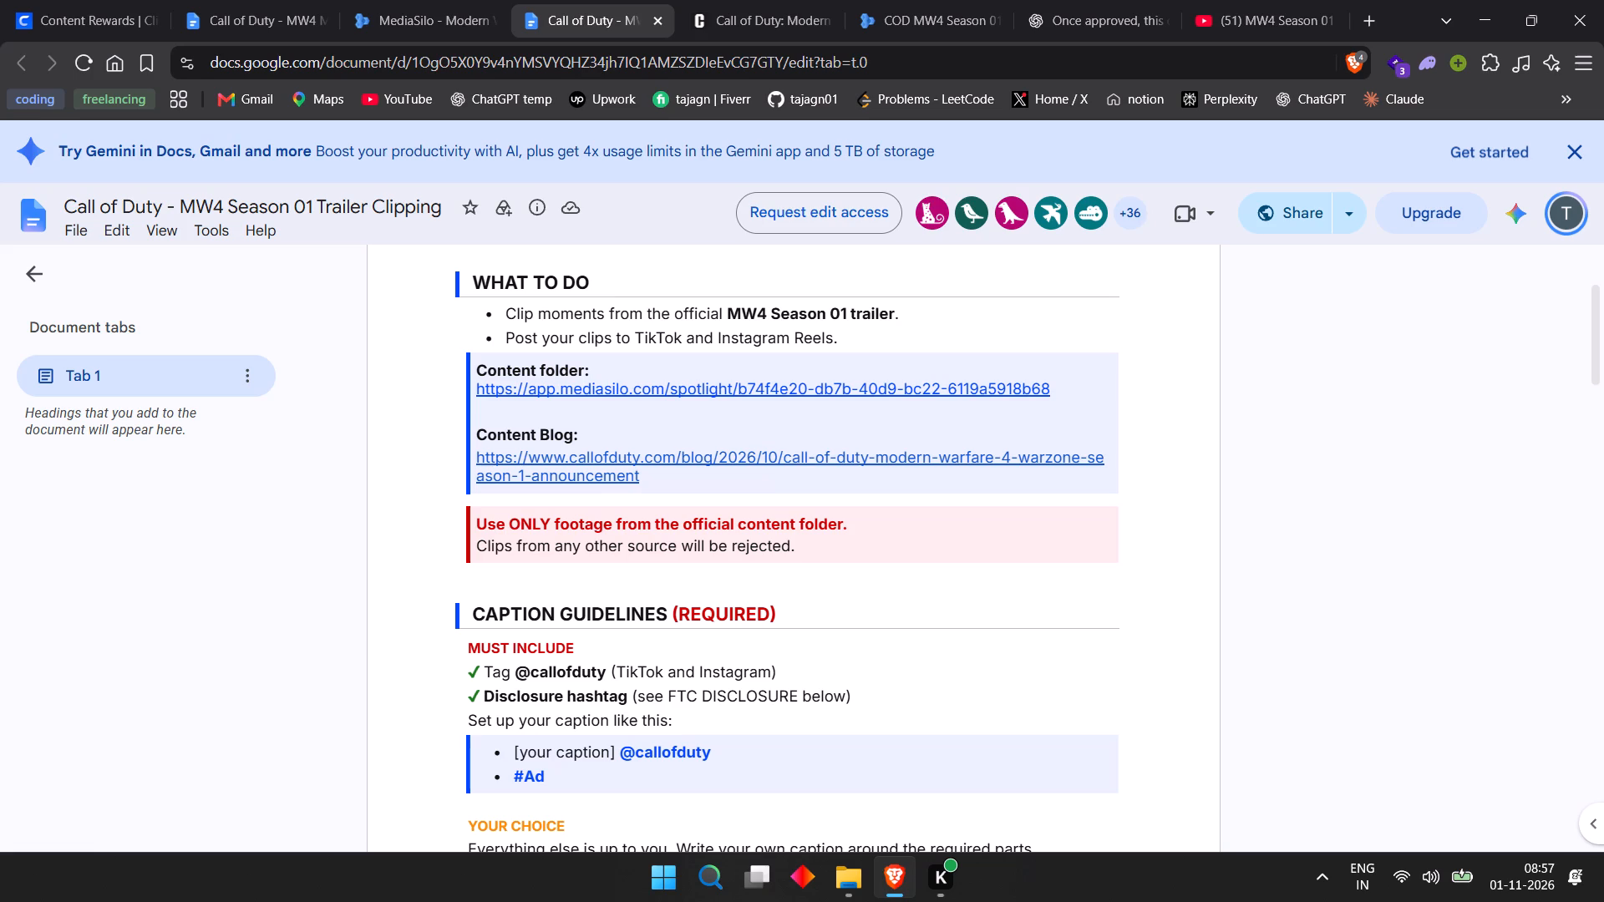
drag(860, 337, 472, 329)
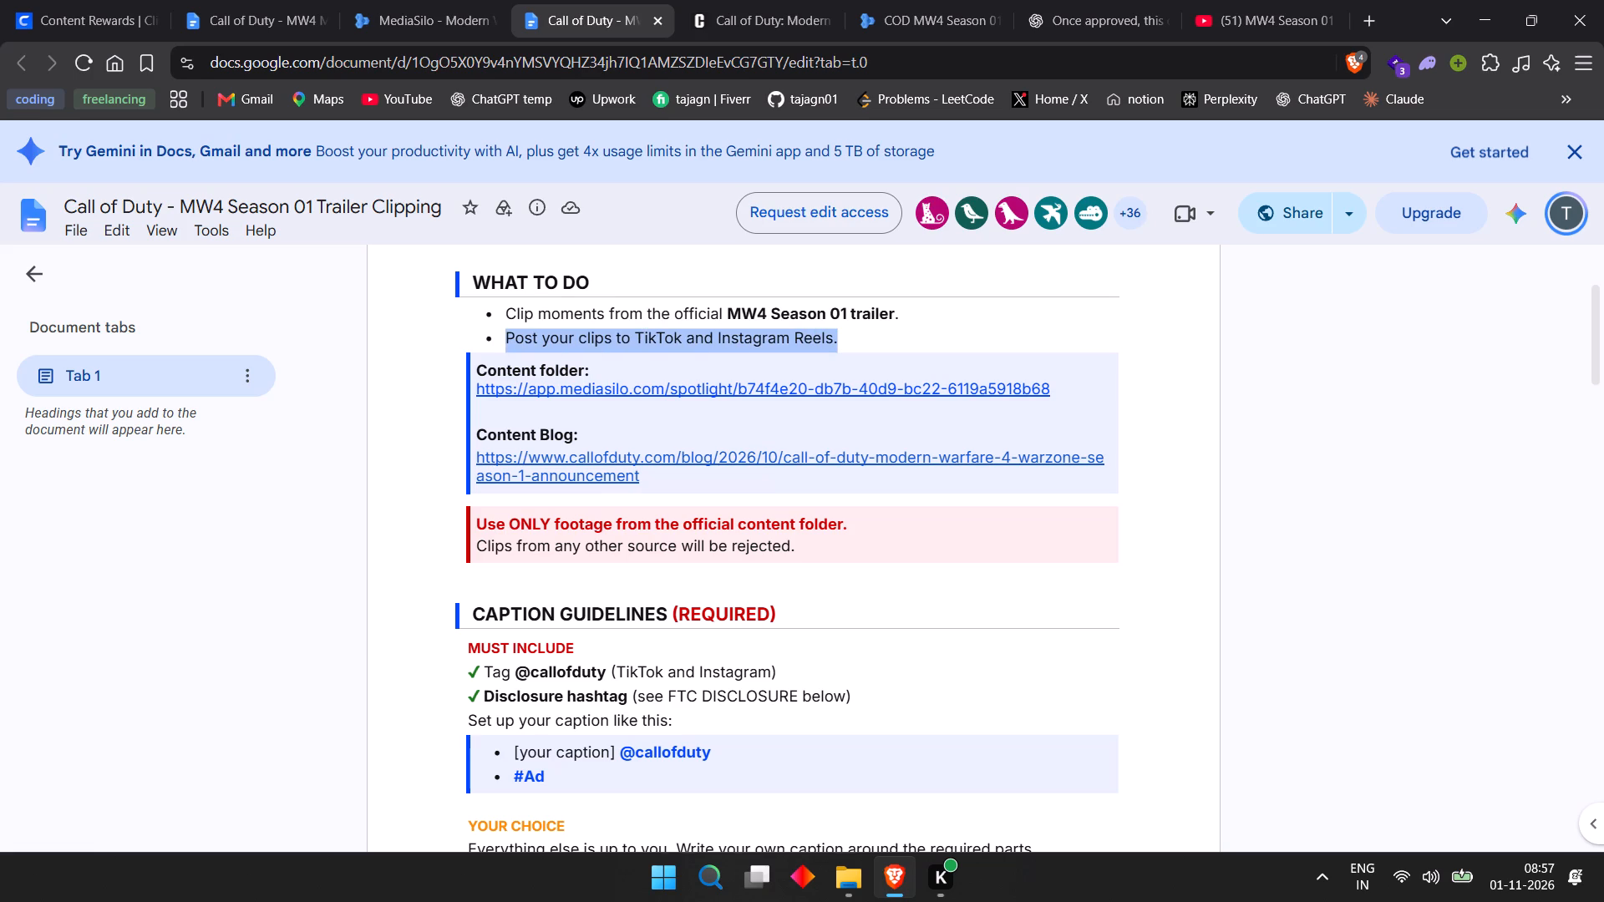
drag(472, 329, 473, 323)
click(797, 298)
drag(713, 308, 911, 310)
click(911, 310)
drag(911, 310, 728, 310)
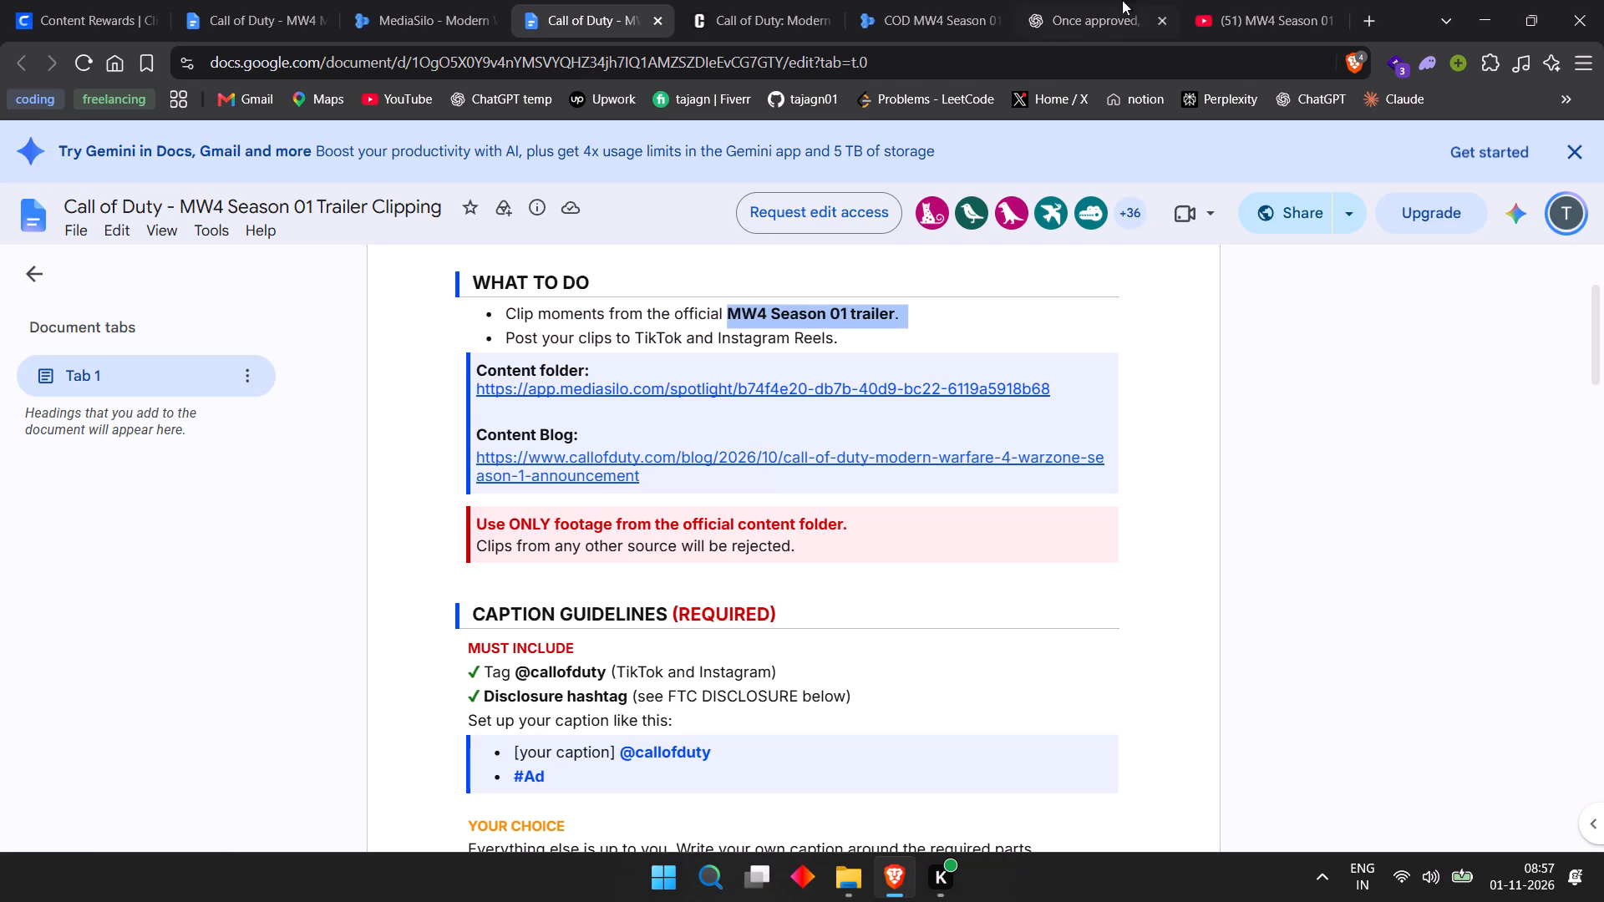
Check the open YouTube results for MW4 Season 01 and the MediaSilo content folder page for the trailer.
click(1219, 0)
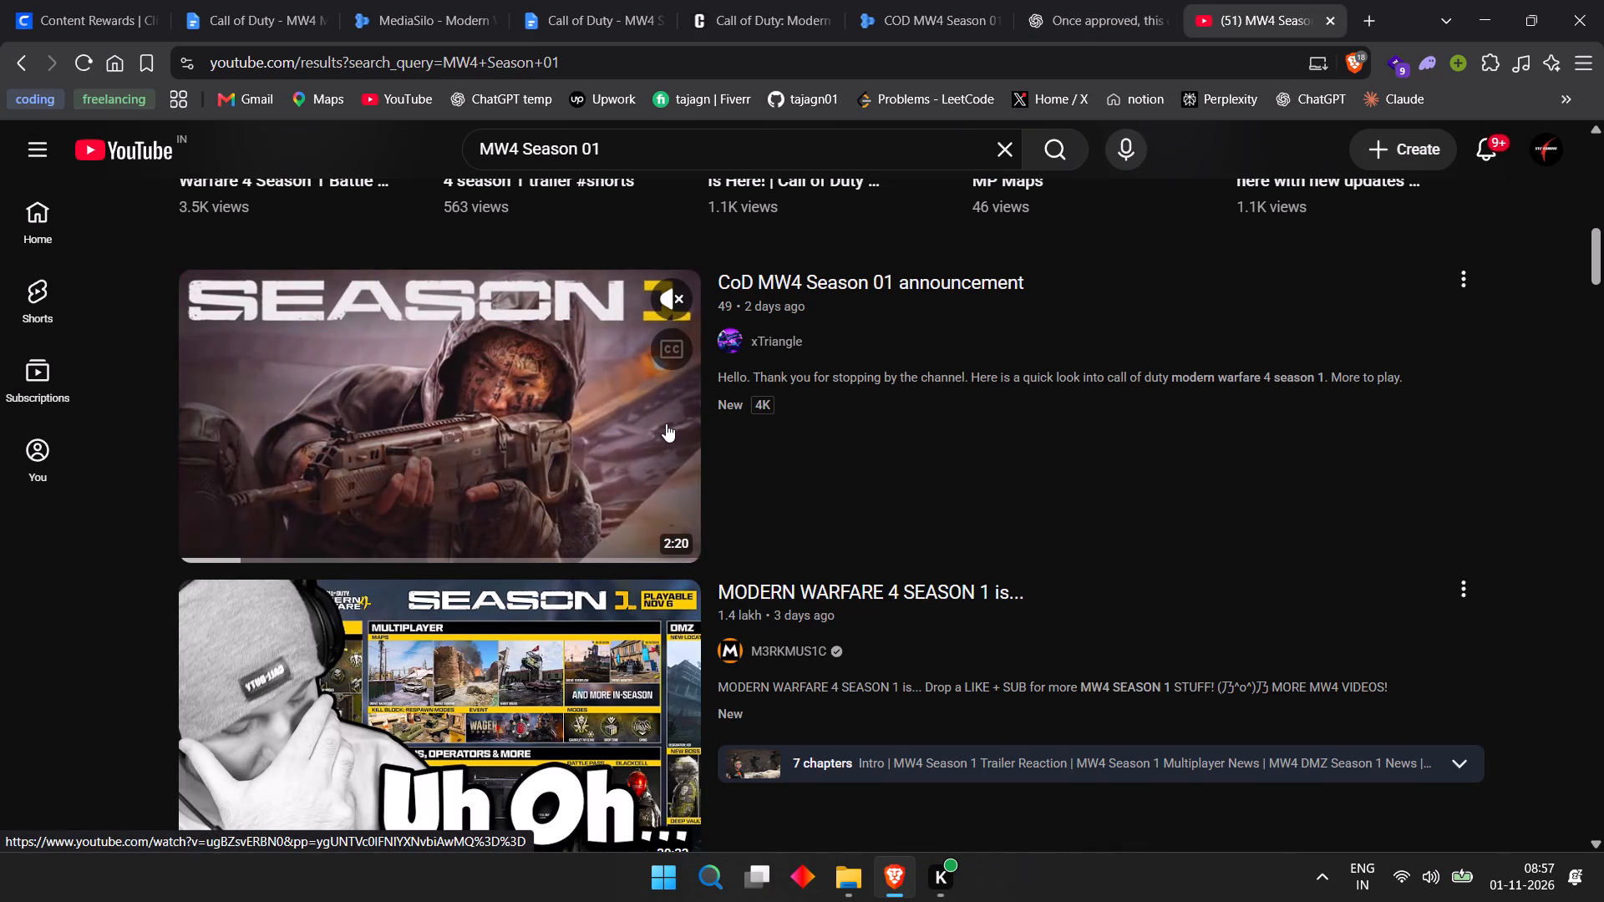
click(1140, 0)
click(540, 0)
click(862, 0)
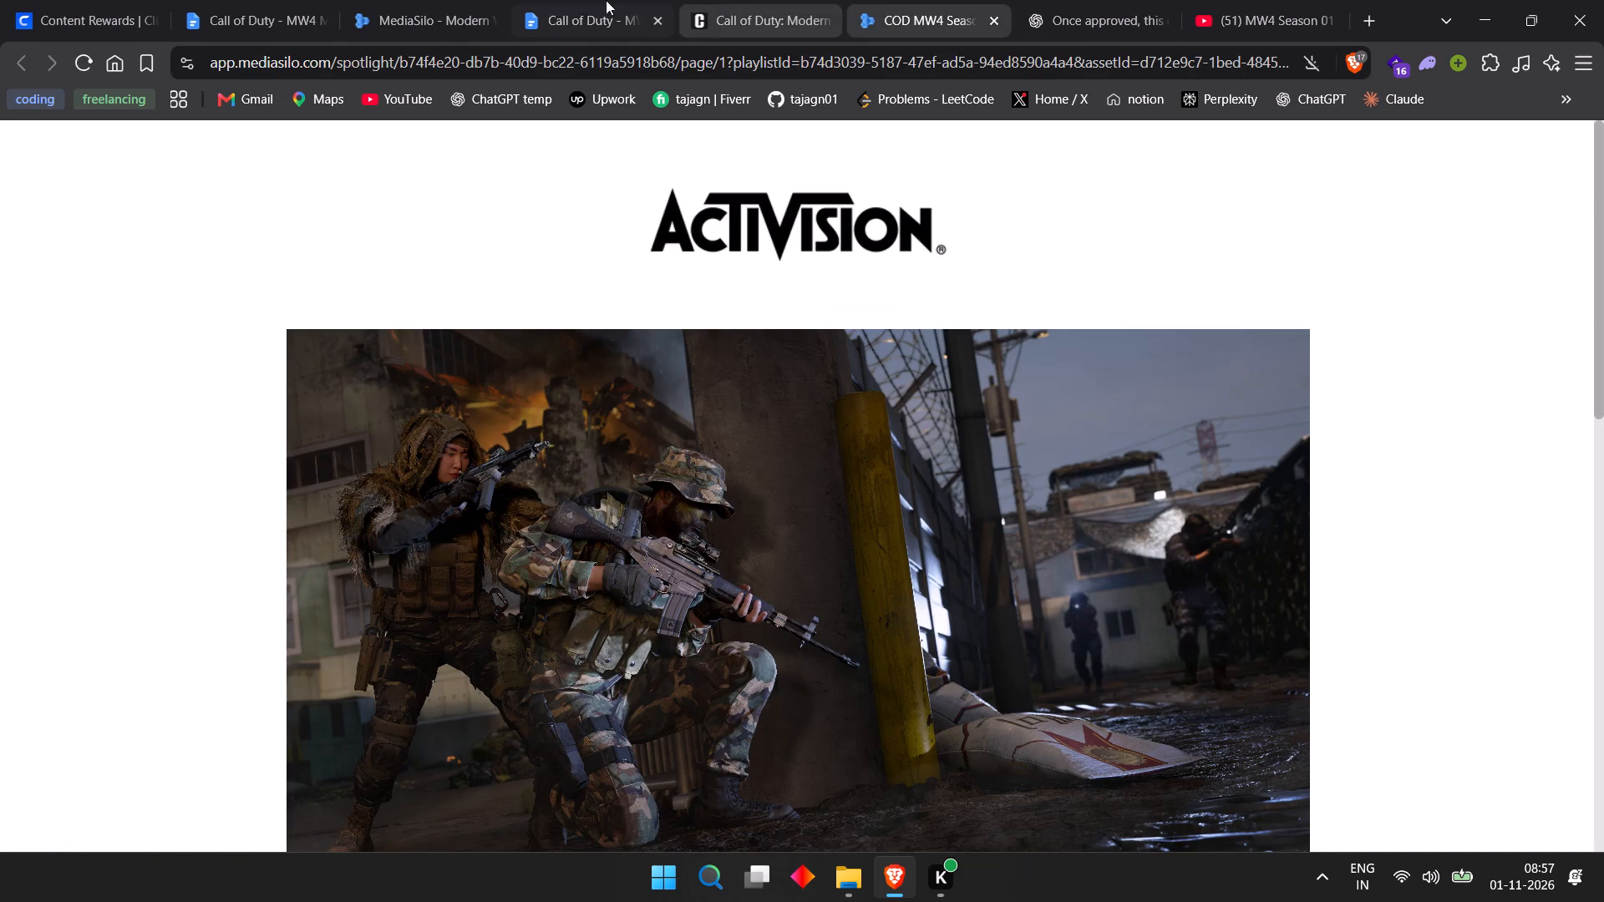
Open the Content Blog link from the MW4 Season 01 Trailer Clipping document again.
click(556, 0)
click(579, 466)
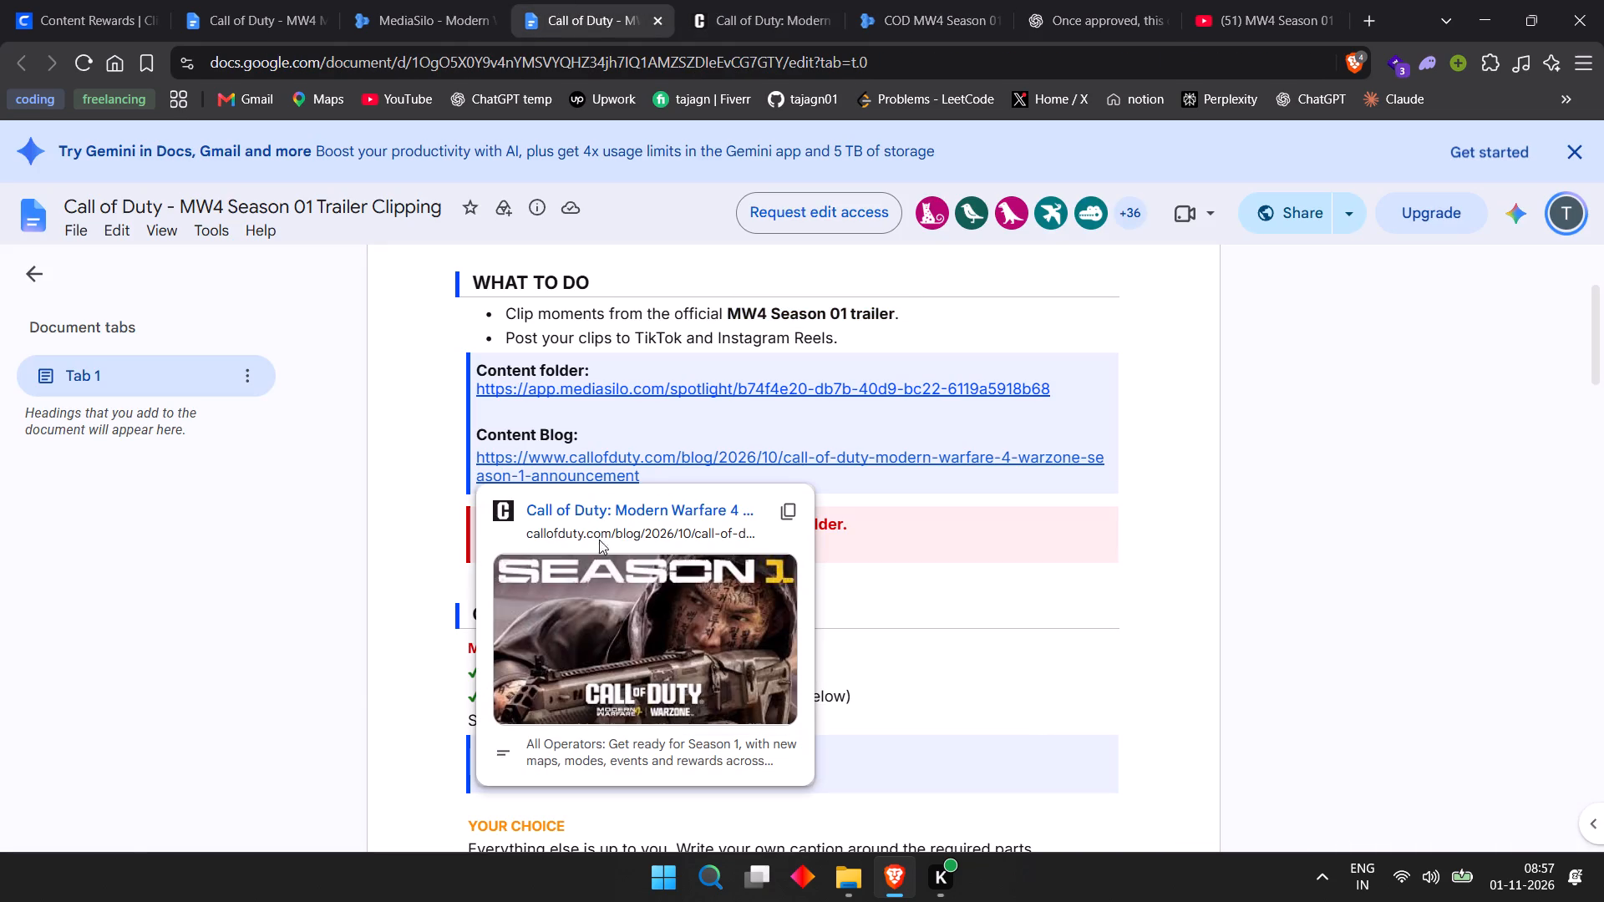
click(621, 523)
click(632, 505)
scroll(700, 537, down, 1)
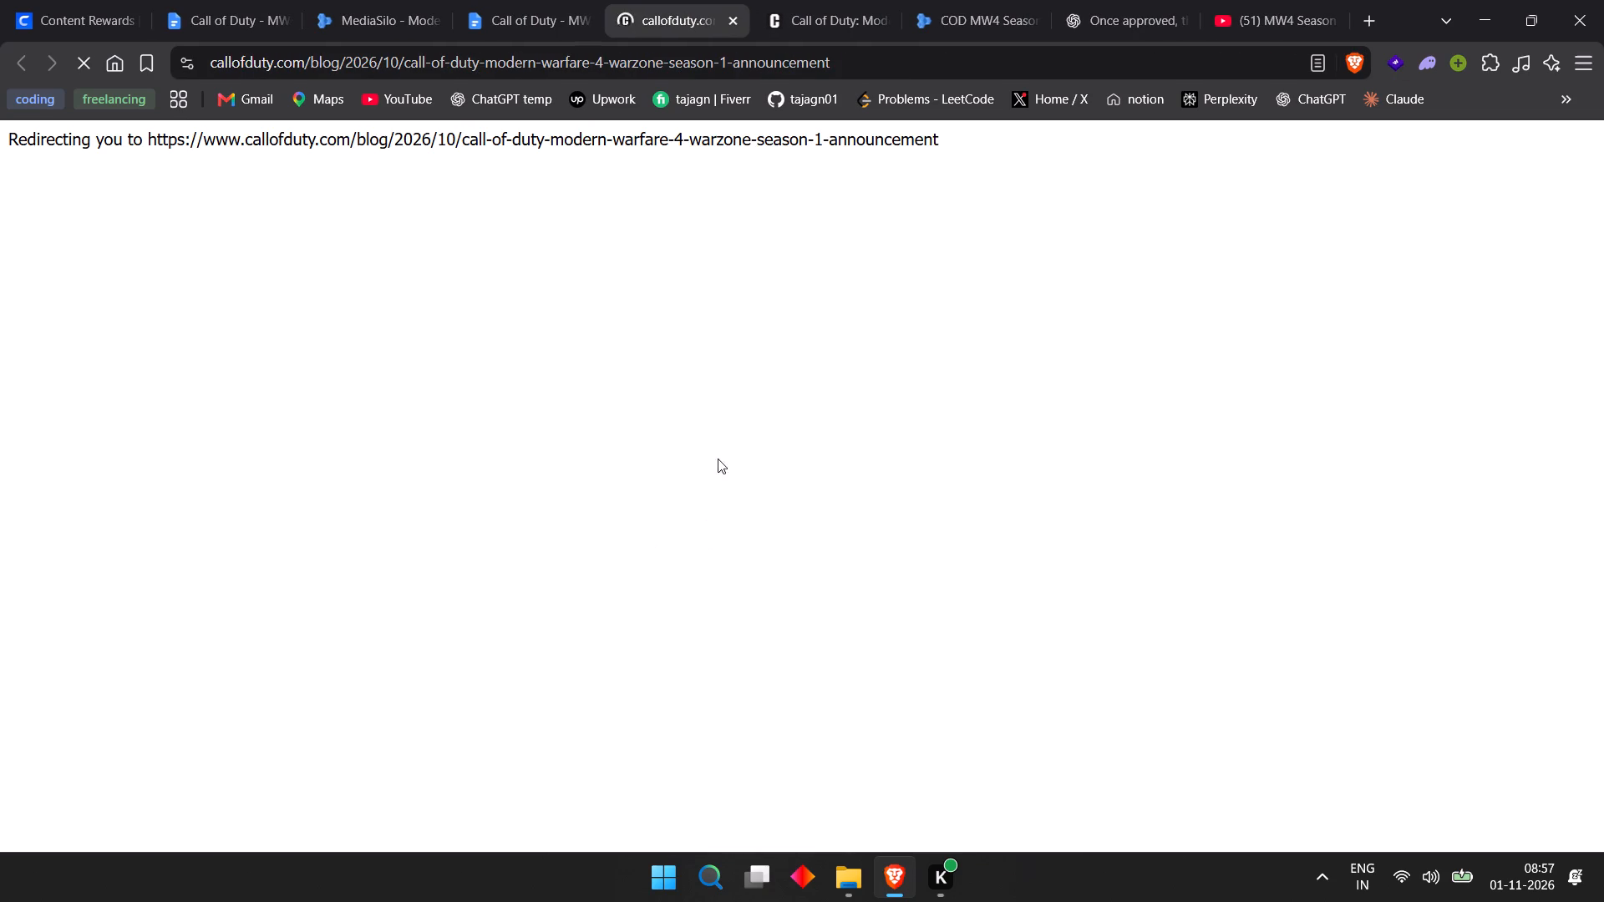
Start the embedded Season 1 Launch Trailer in the reopened blog and open it on YouTube.
scroll(625, 482, down, 18)
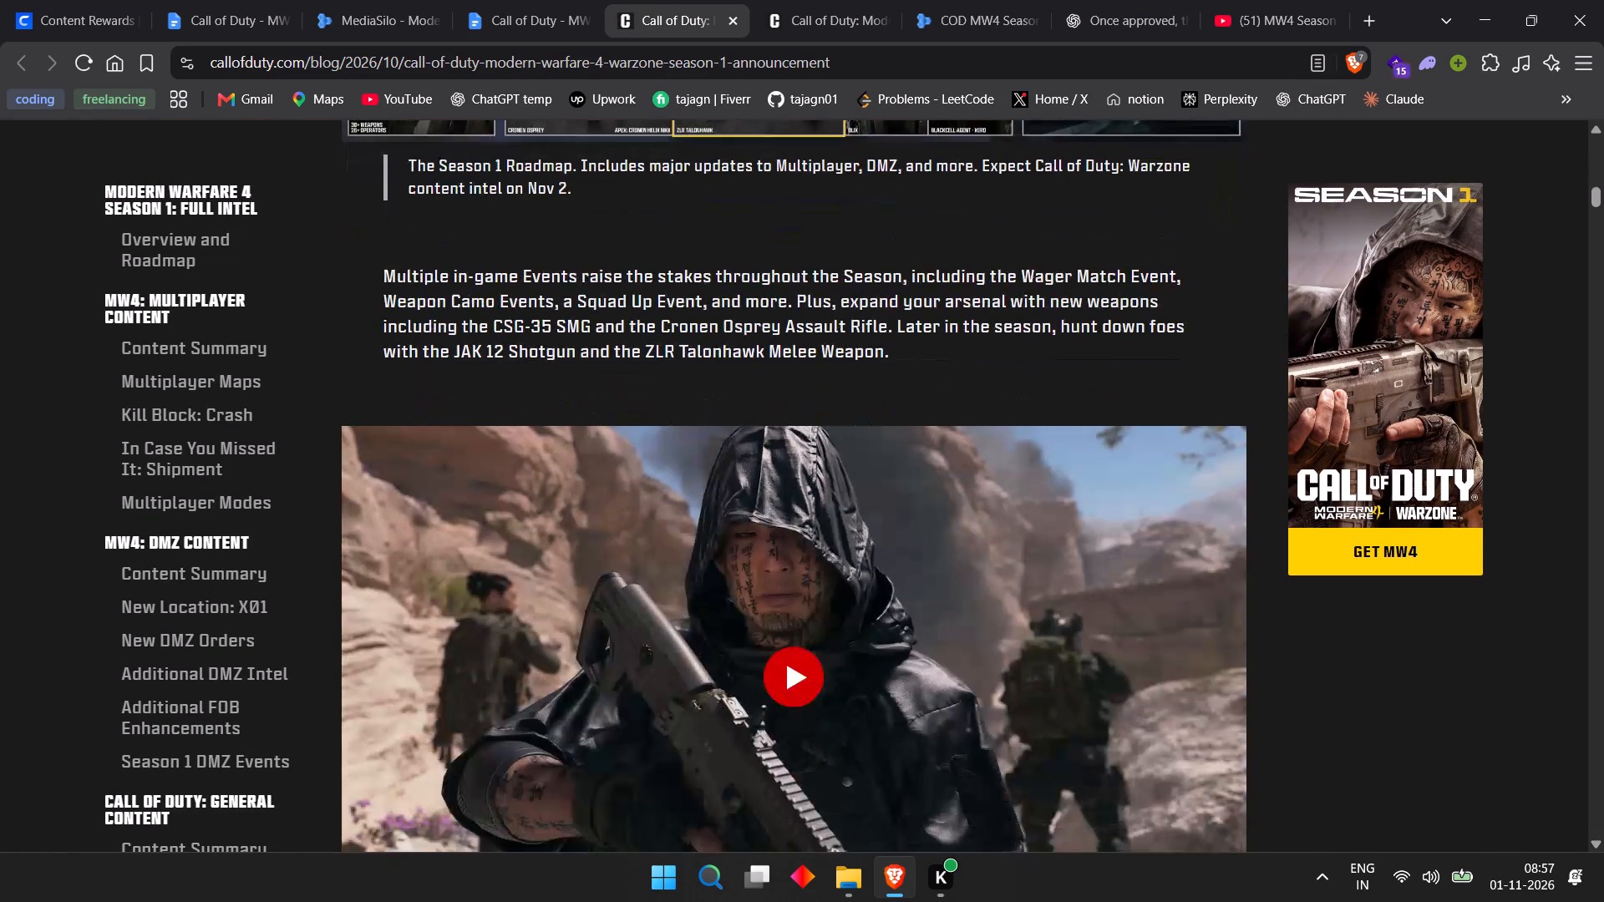
scroll(631, 517, down, 3)
click(784, 278)
scroll(848, 365, up, 2)
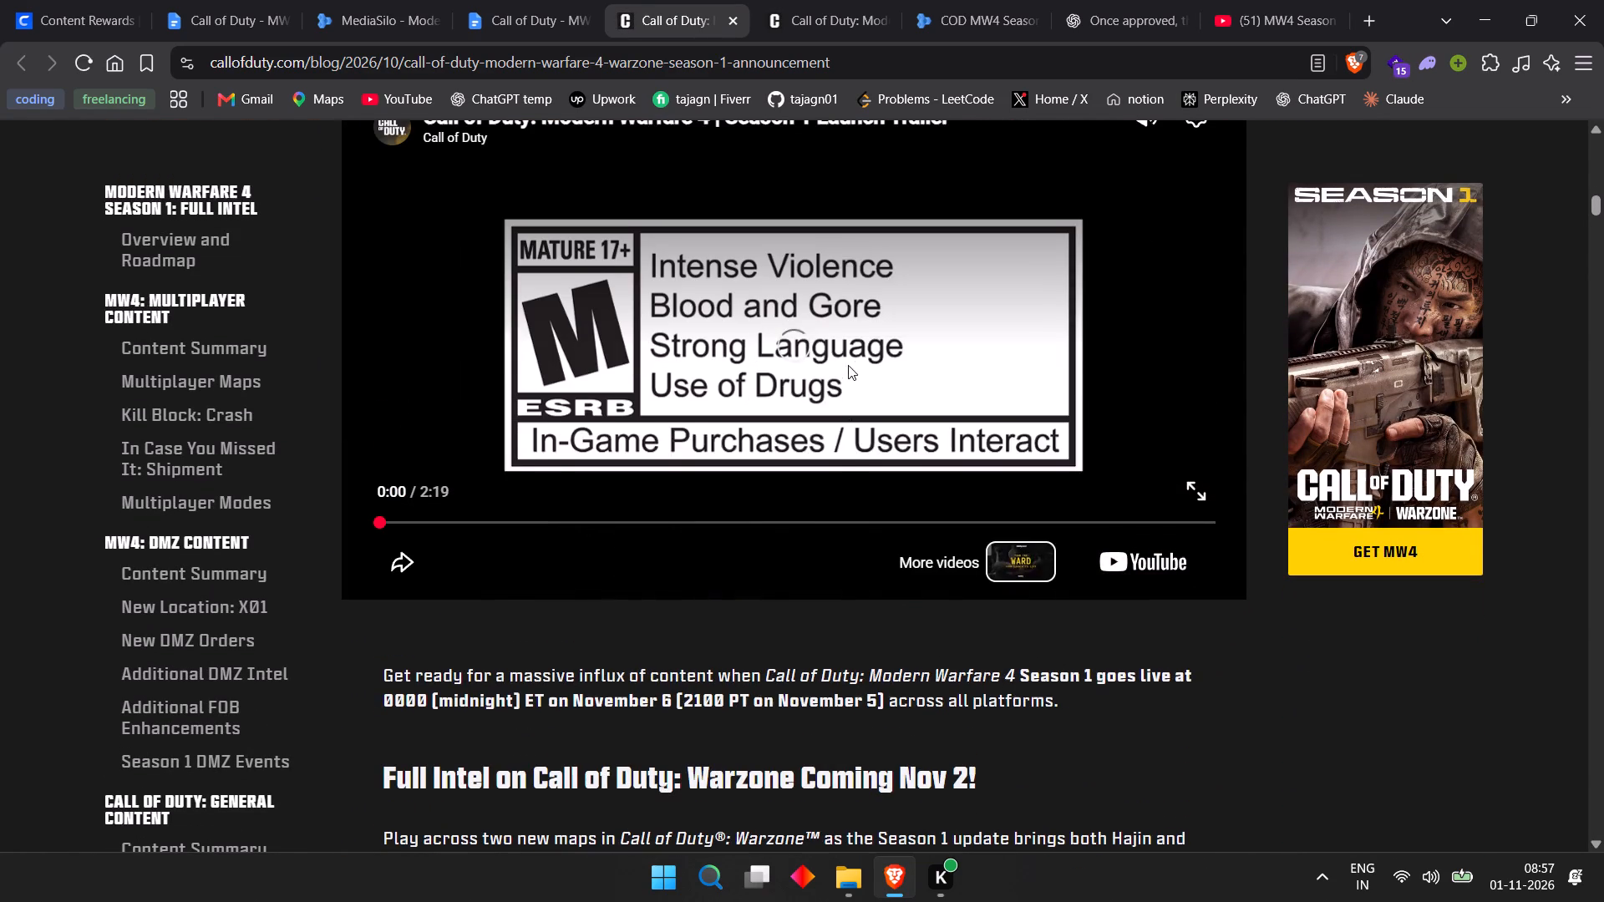
click(1123, 703)
click(1129, 693)
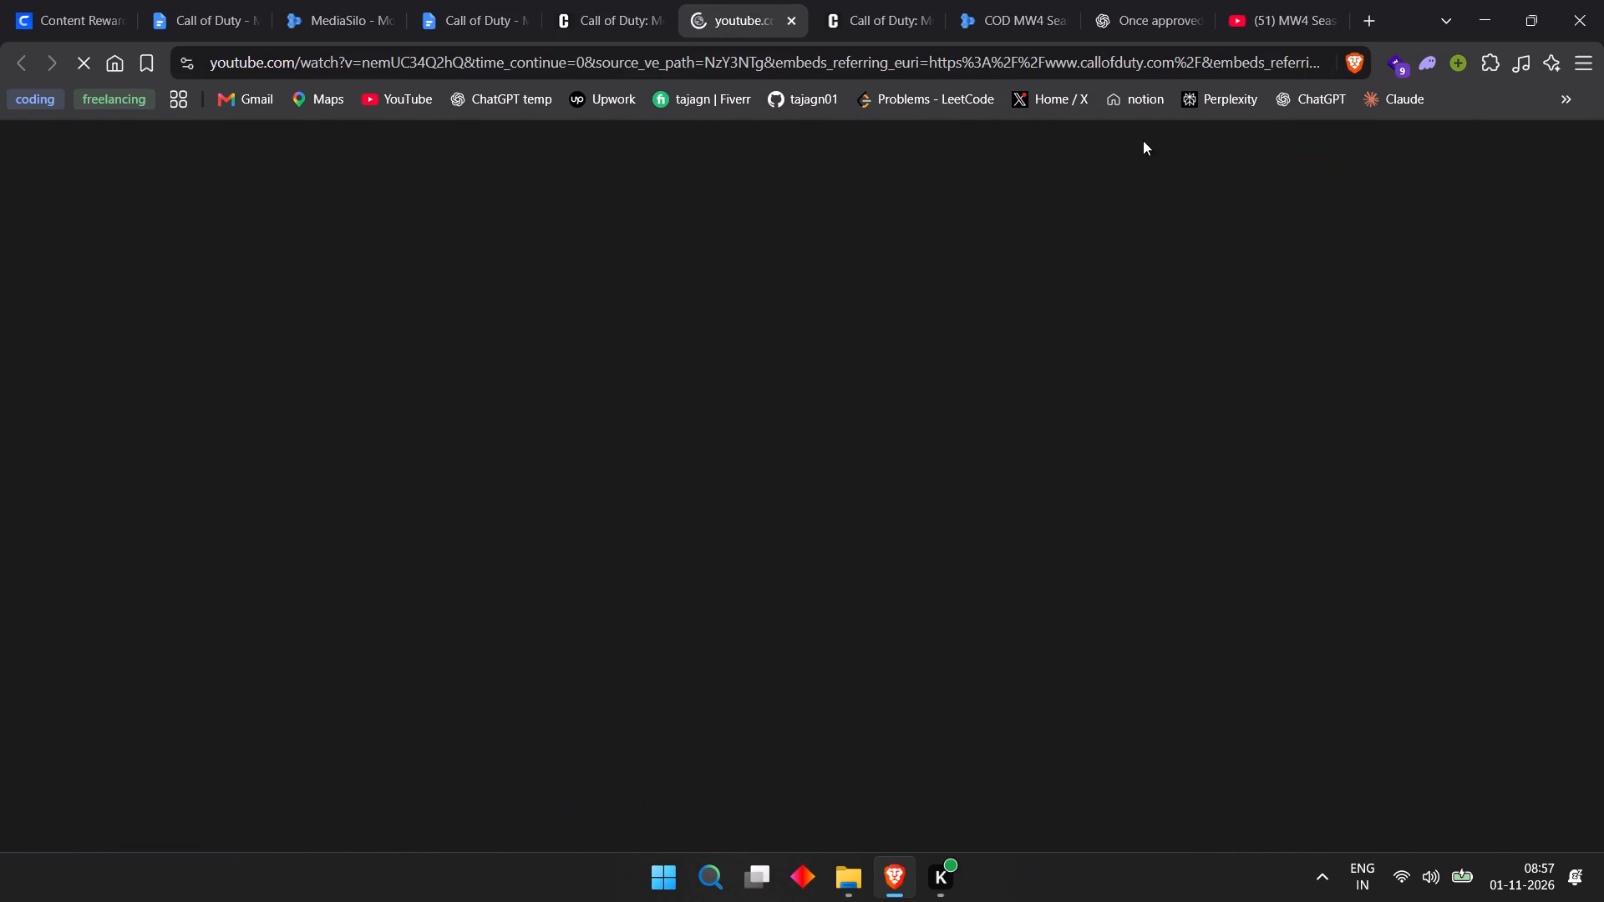
Close the older MW4 Season 01 YouTube tab.
click(1332, 30)
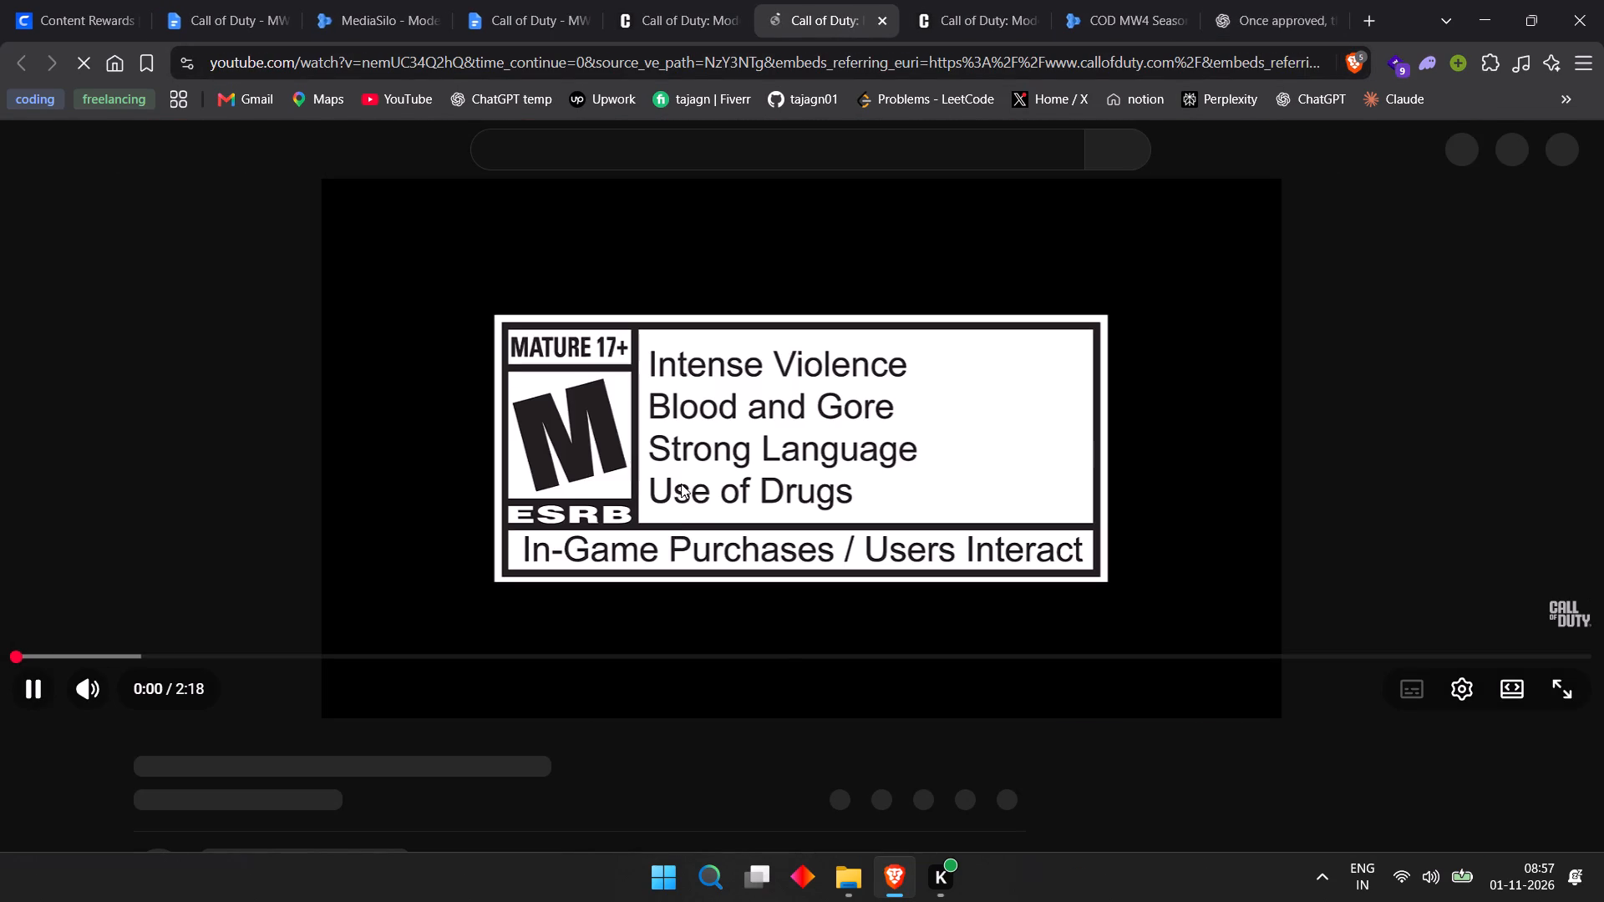
Preview the launch trailer from about 0:08, pause it at 0:10, and check its title and description.
click(113, 651)
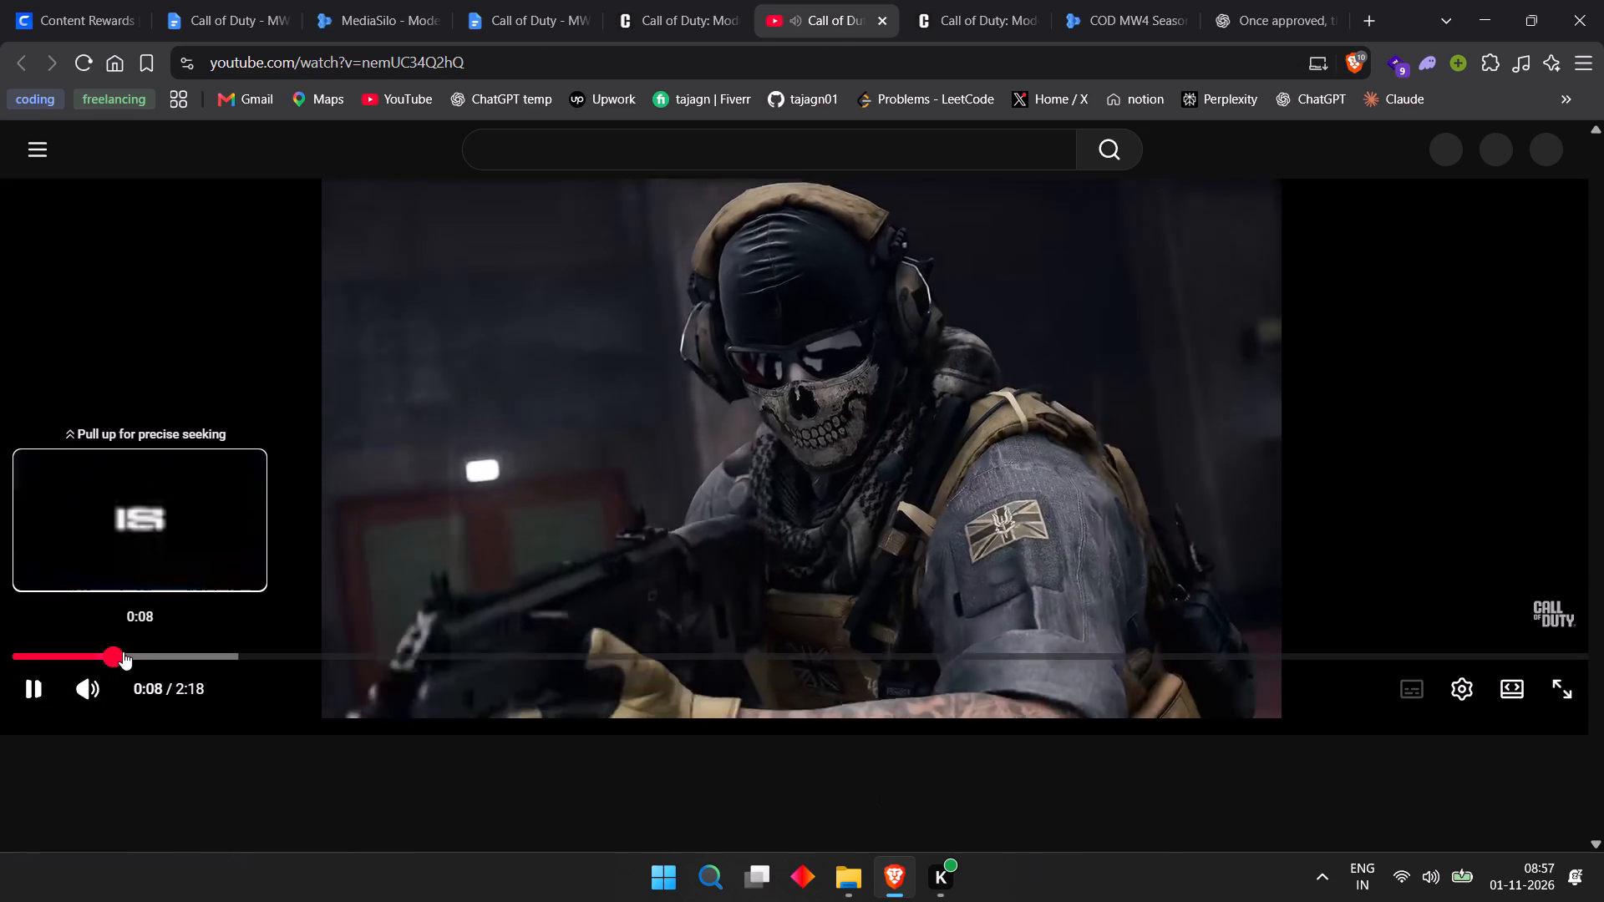
click(448, 458)
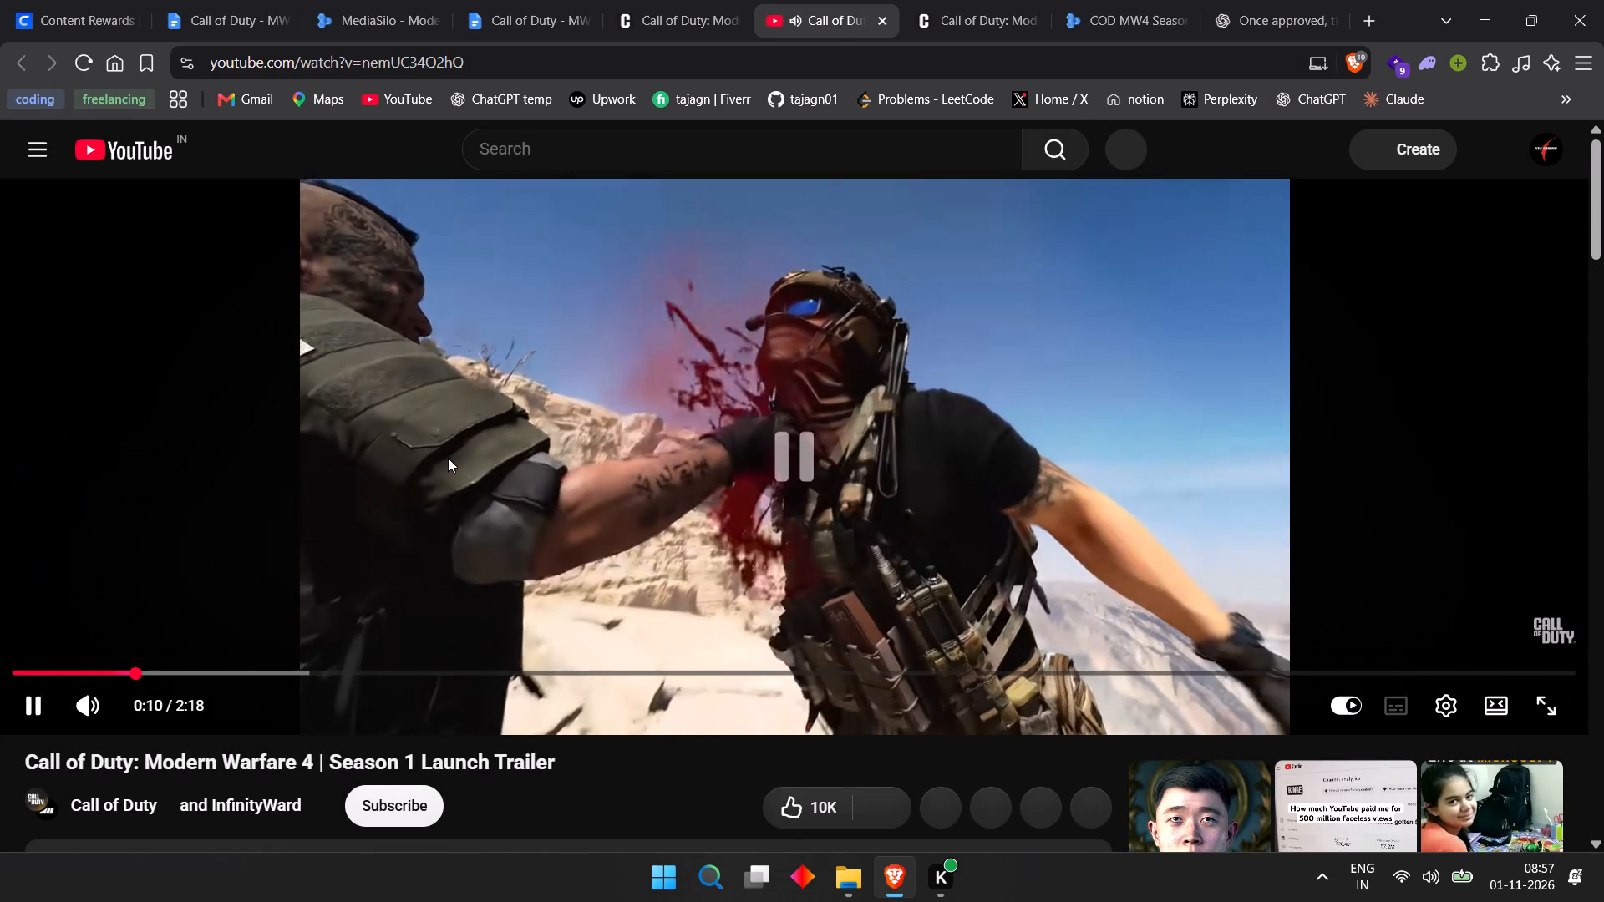
scroll(498, 467, up, 5)
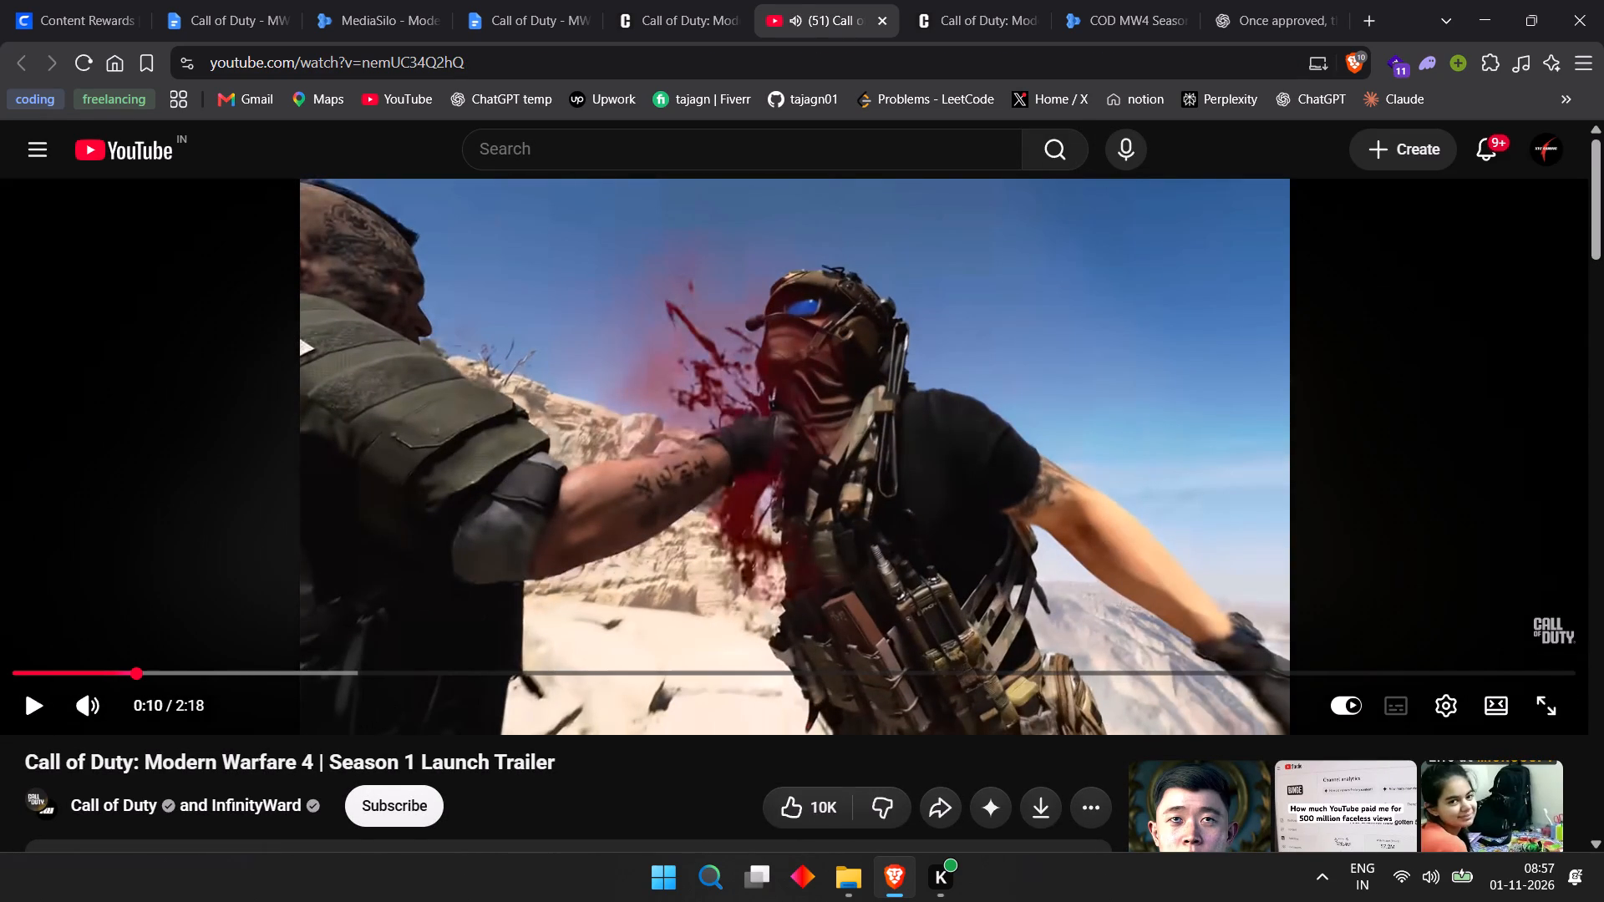
triple_click(285, 773)
scroll(478, 725, down, 3)
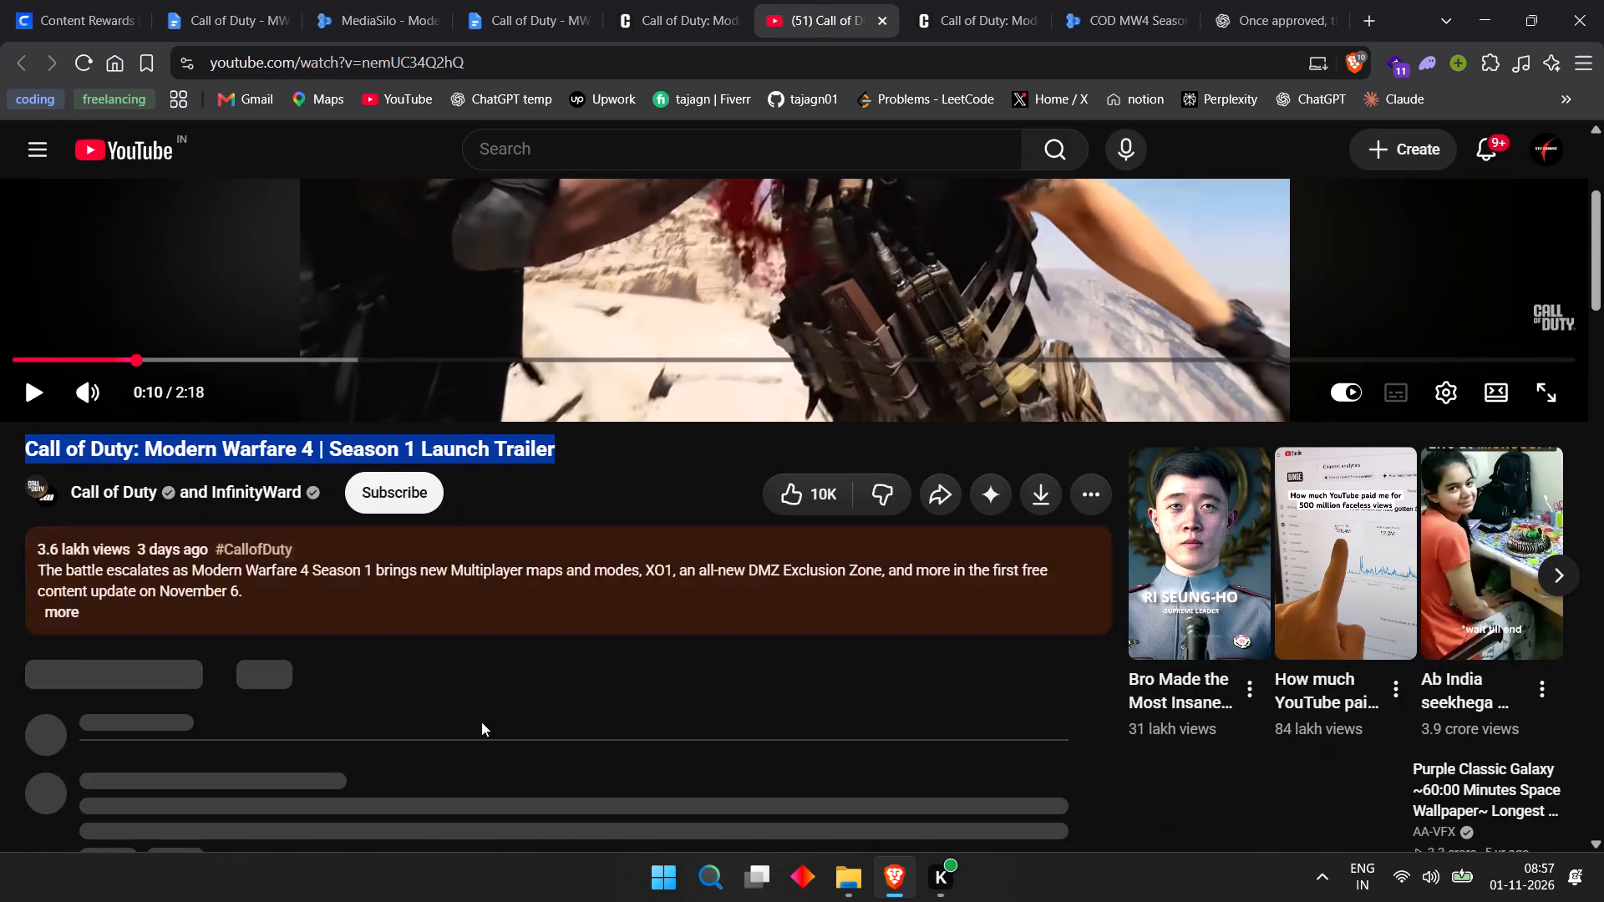
Copy the share link of the Call of Duty: Modern Warfare 4 Season 1 Launch Trailer.
click(937, 504)
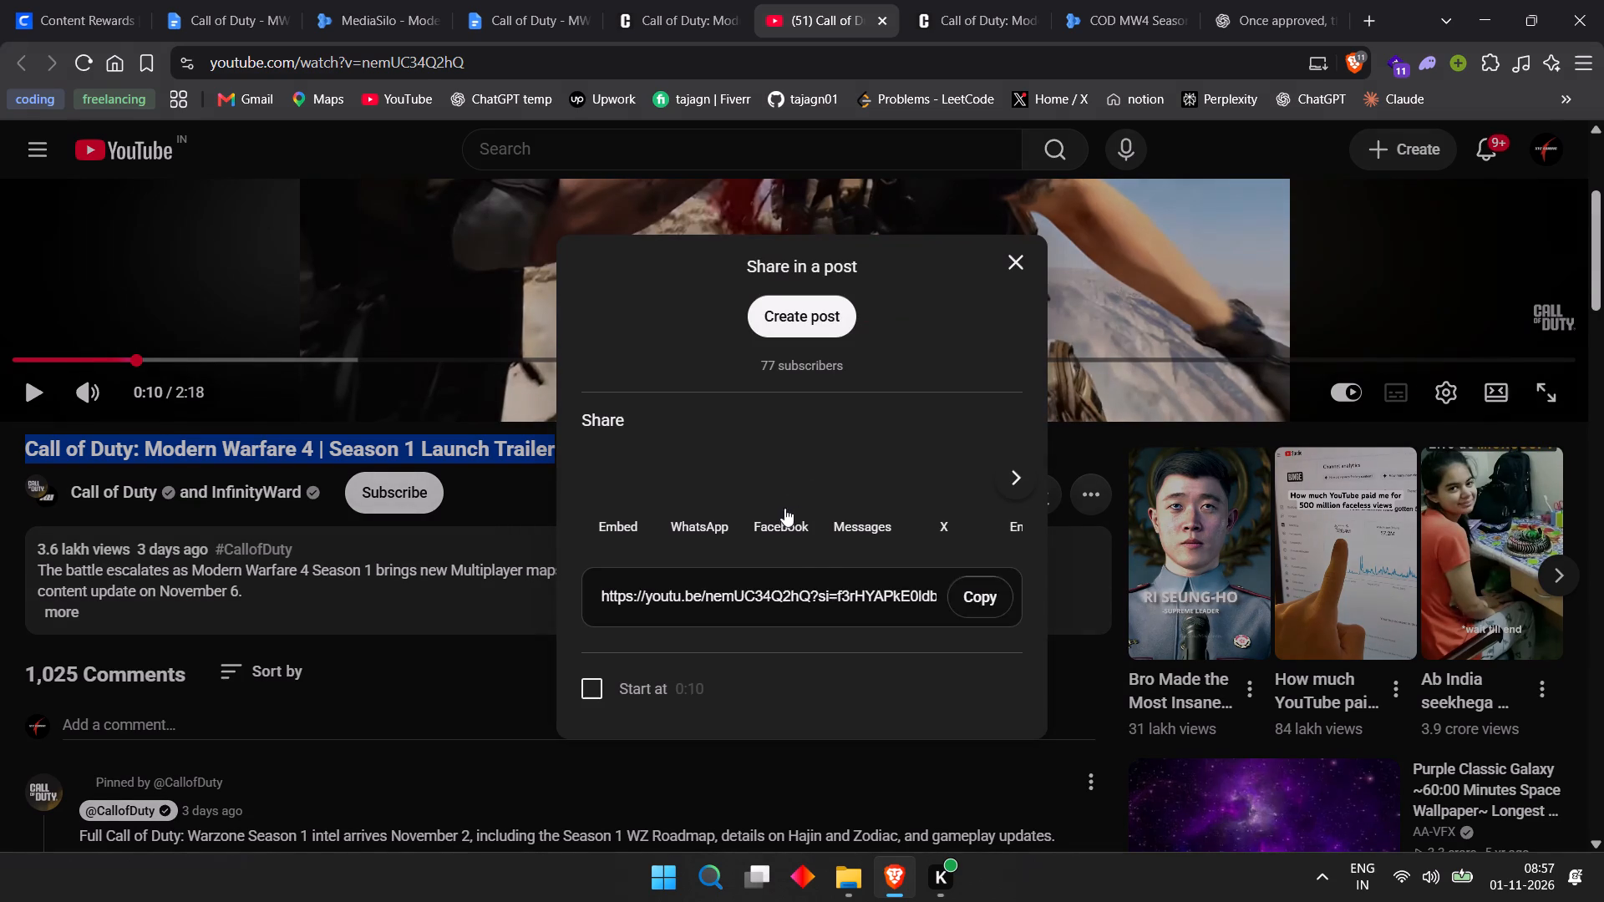
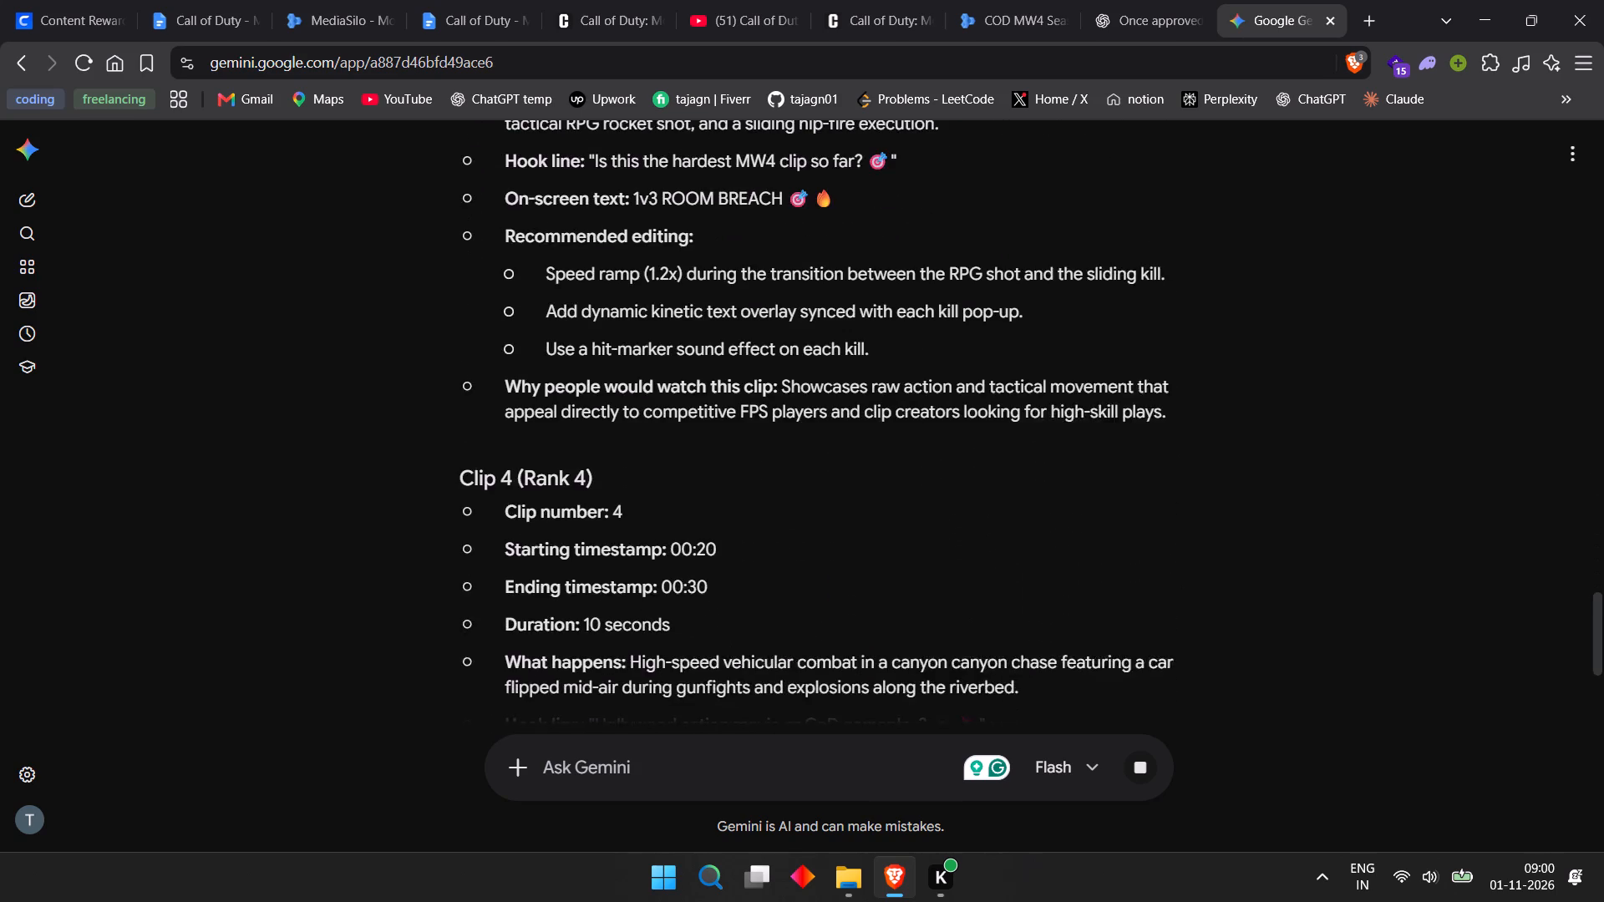
scroll(853, 348, down, 20)
scroll(853, 348, down, 6)
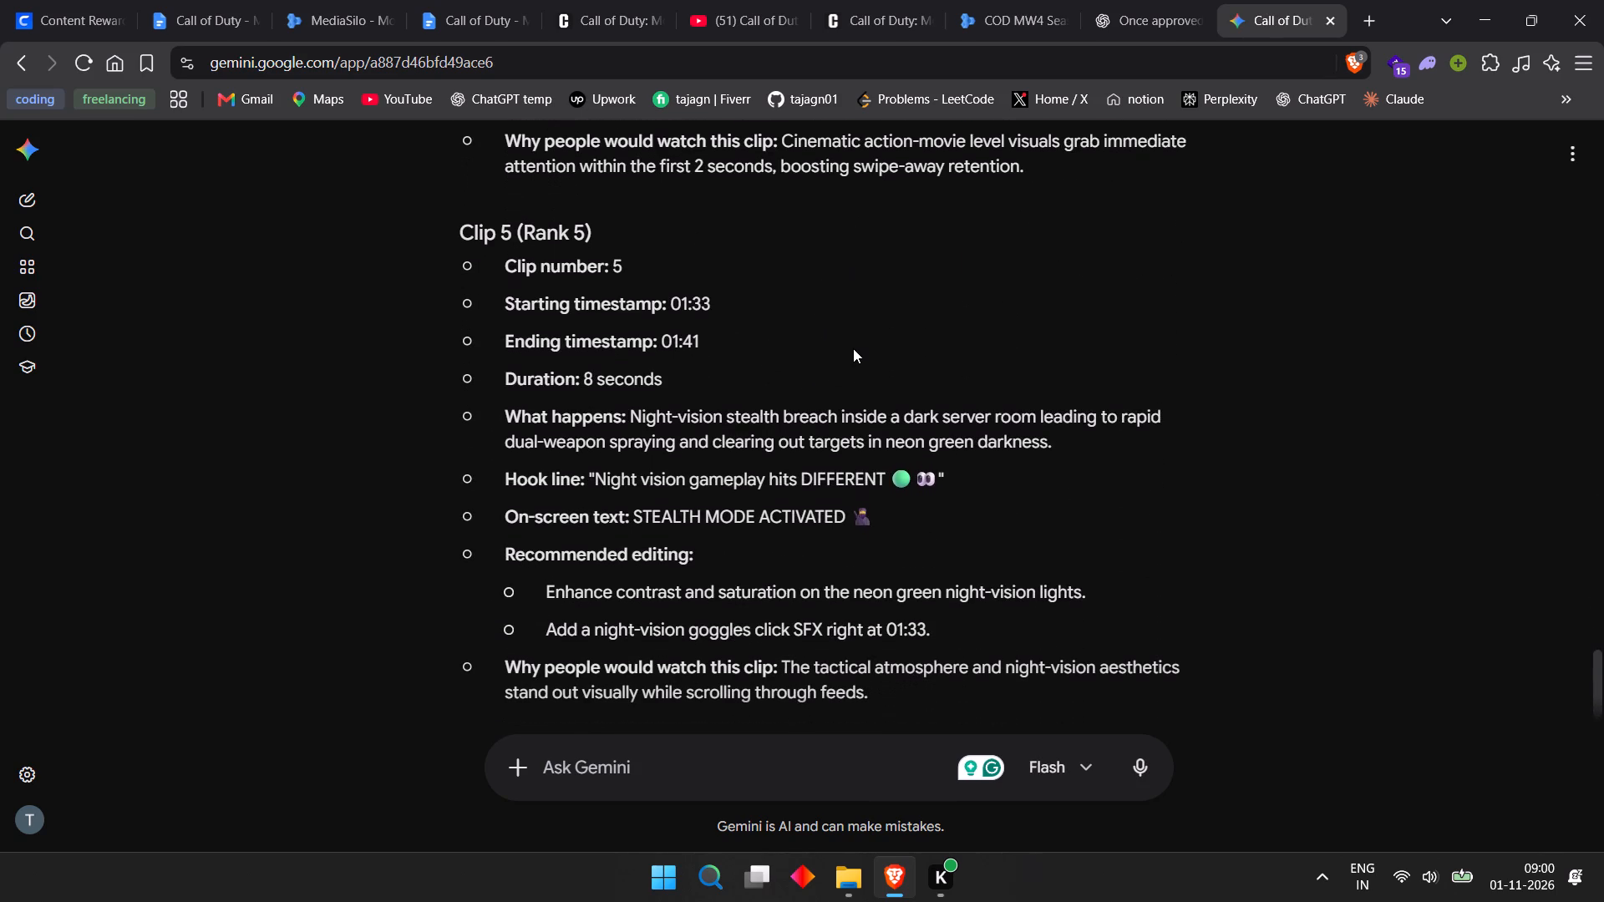
scroll(853, 348, down, 8)
scroll(853, 348, up, 7)
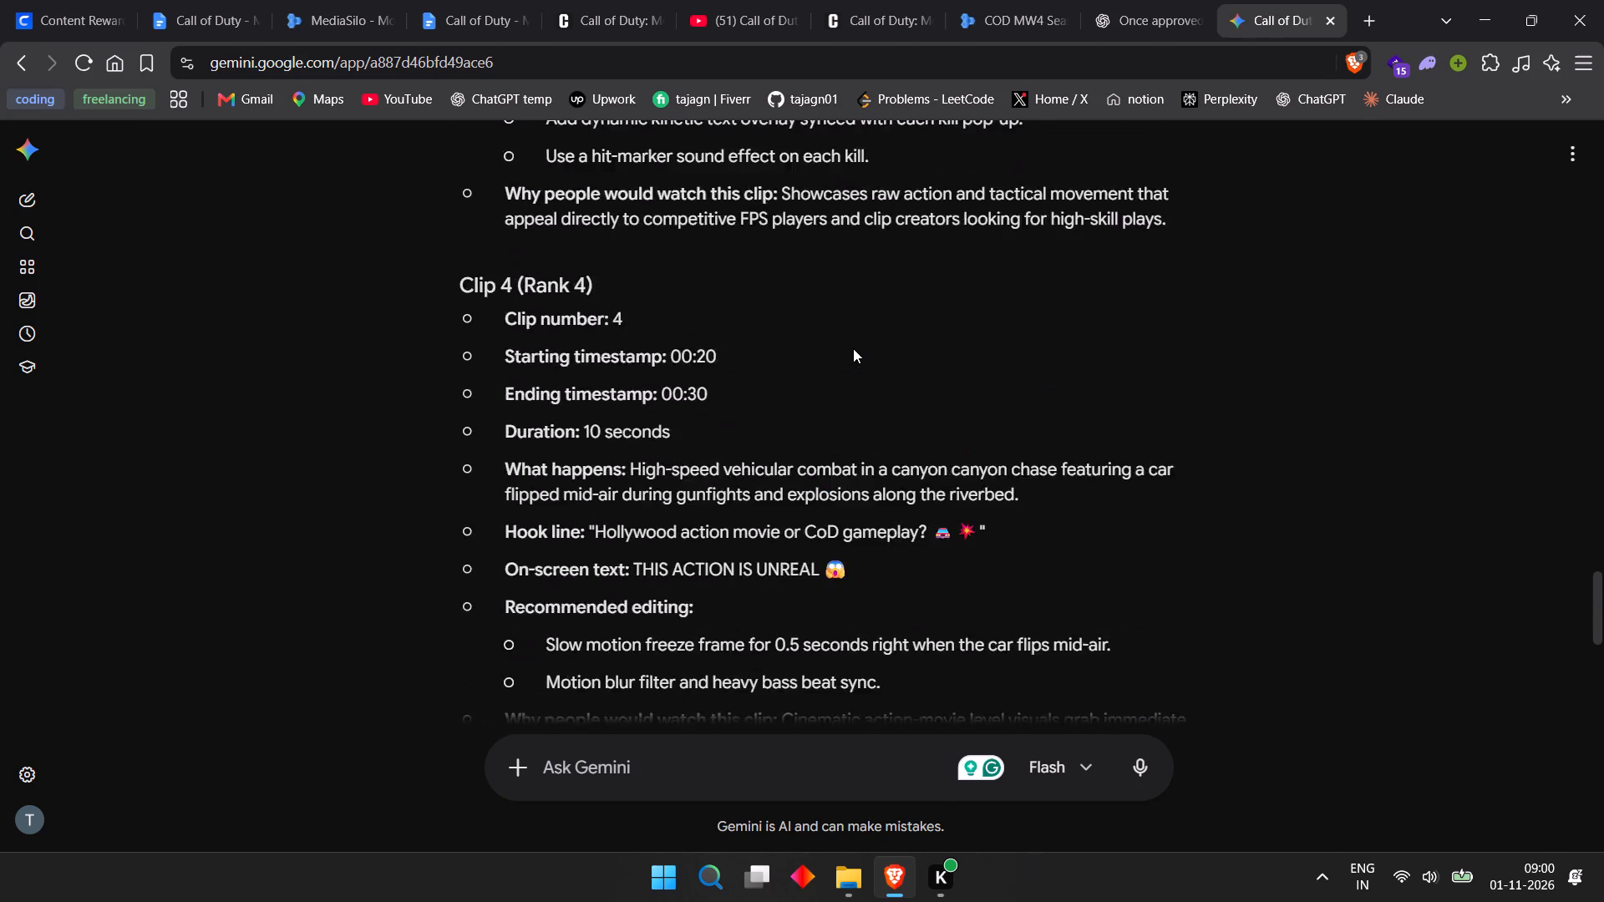
scroll(853, 348, up, 16)
scroll(853, 348, up, 5)
scroll(853, 348, down, 5)
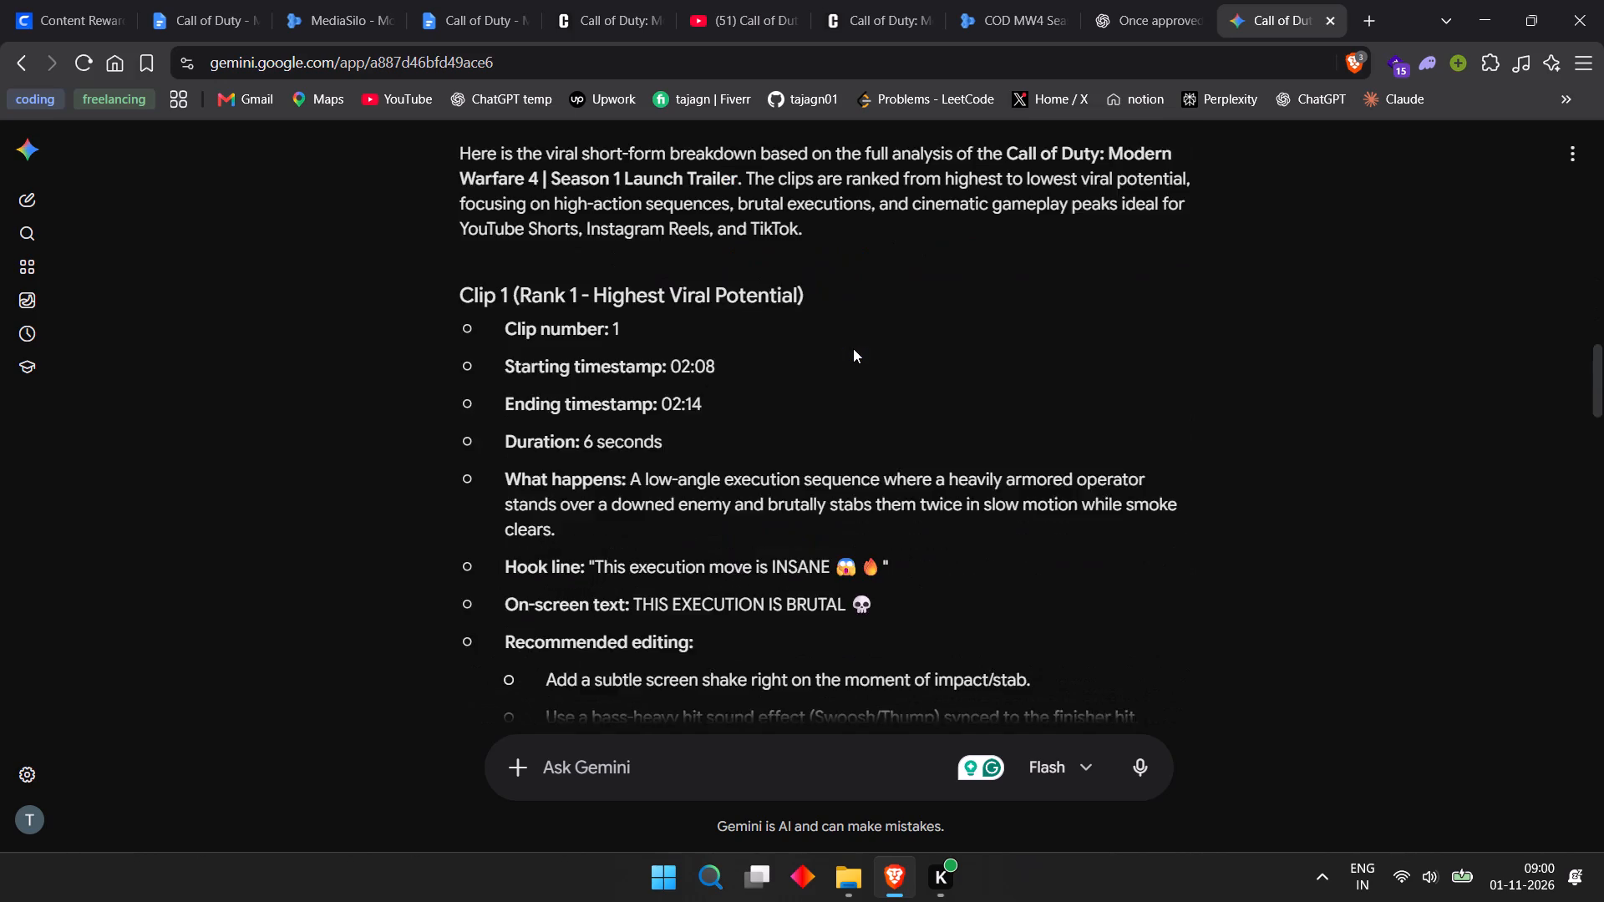
scroll(853, 348, down, 9)
scroll(683, 492, up, 10)
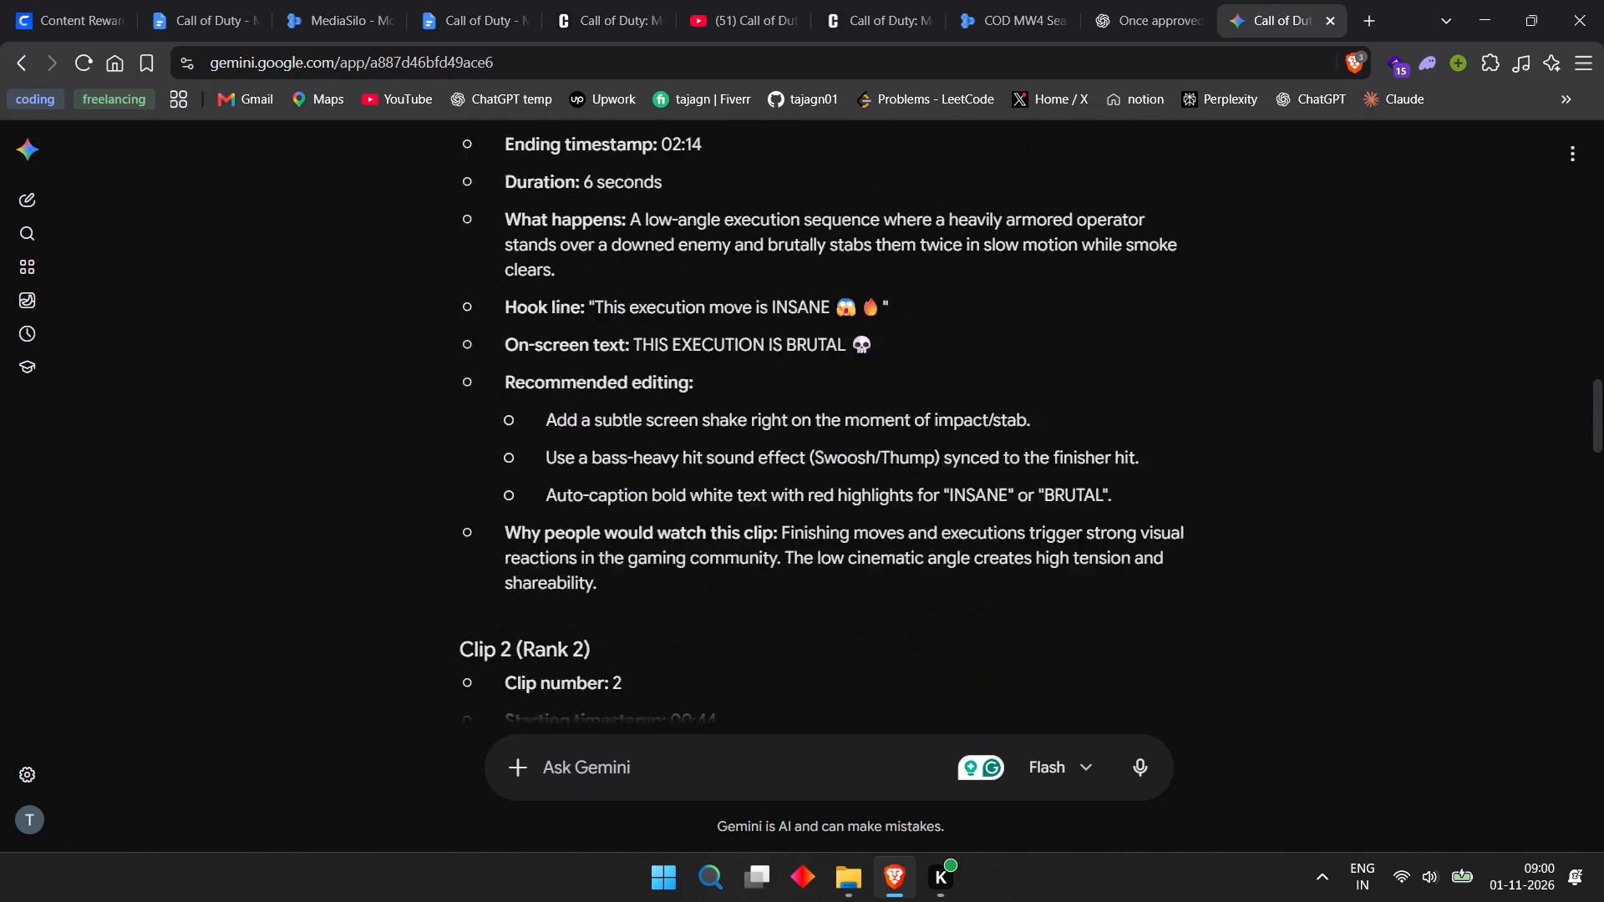
Return to the trailer's YouTube page, launch 4K Video Downloader+ from the desktop, and remove the unfinished downloads.
click(710, 0)
scroll(860, 377, up, 3)
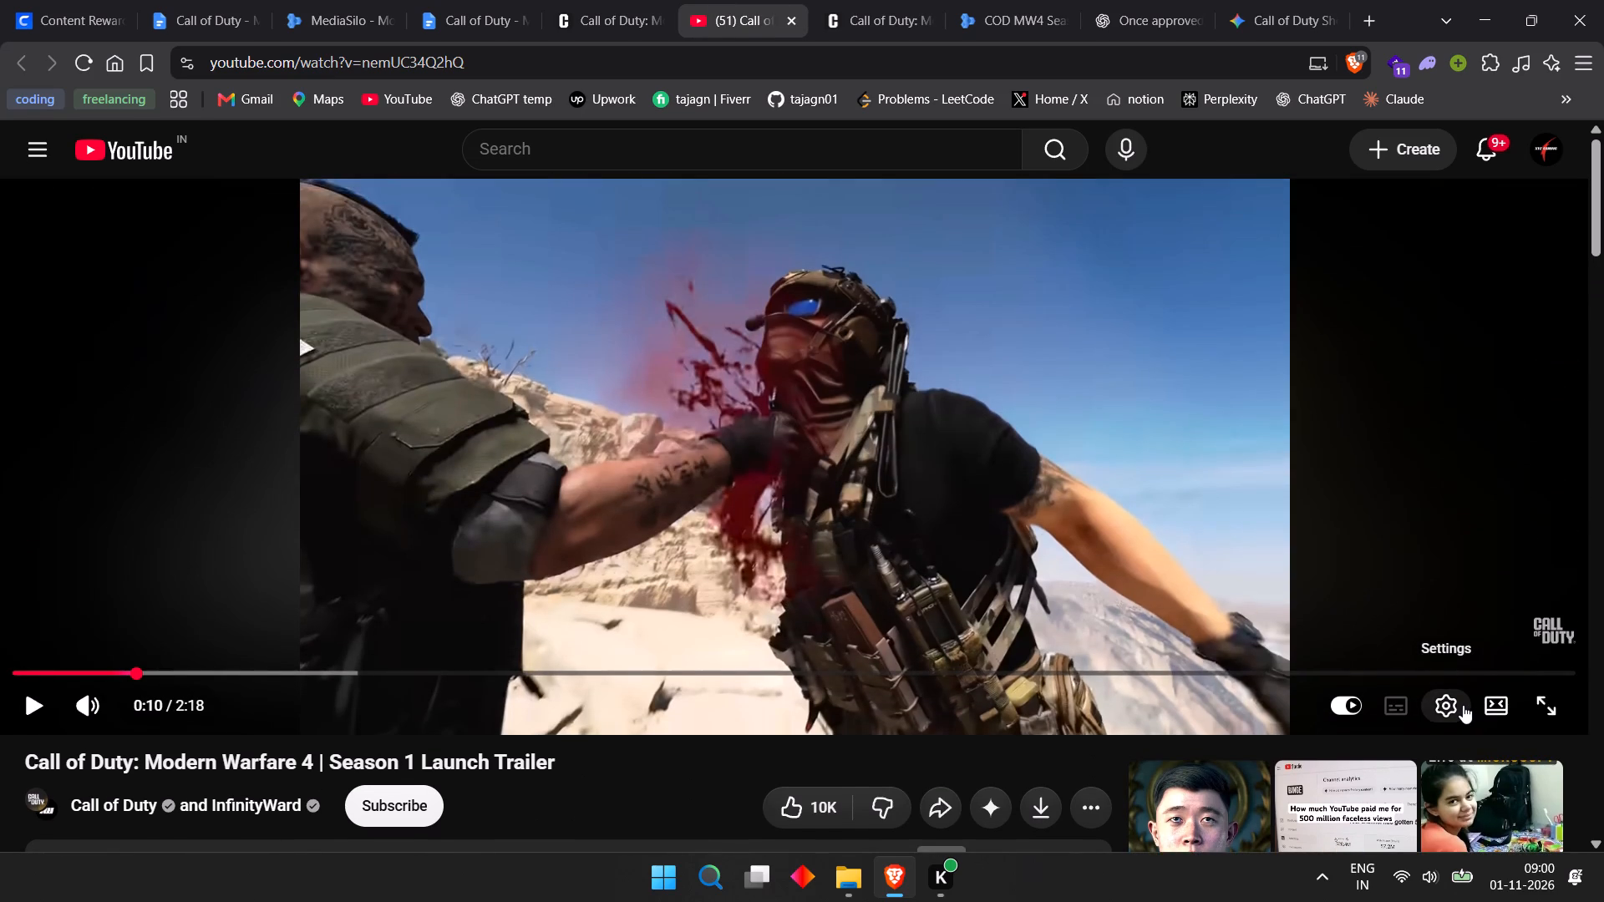
key(alt+space)
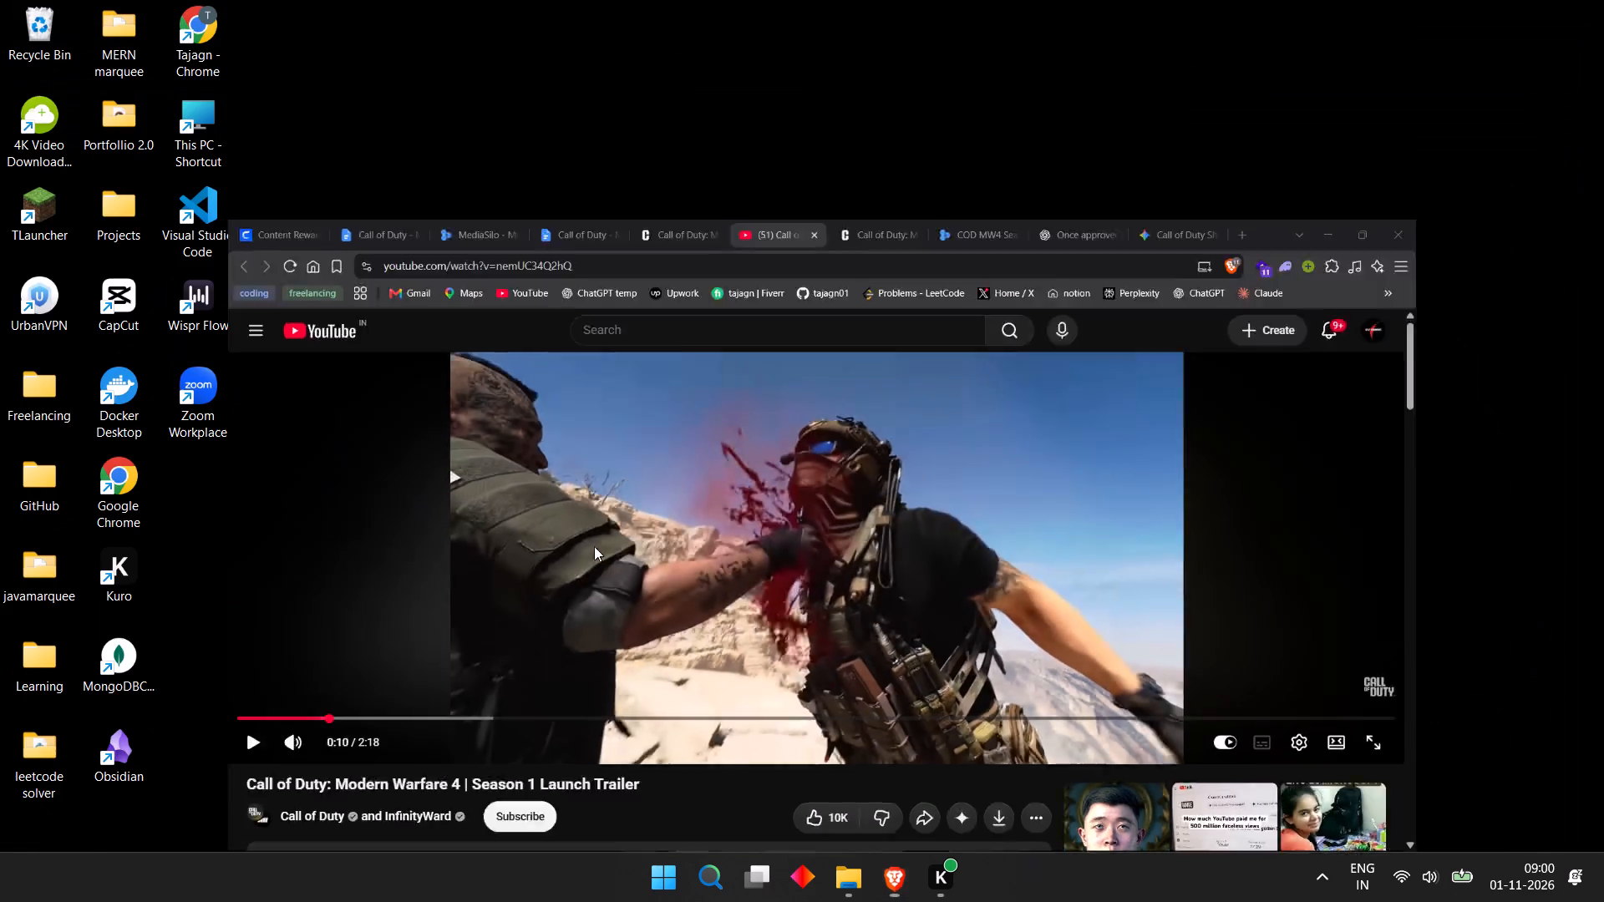
double_click(58, 130)
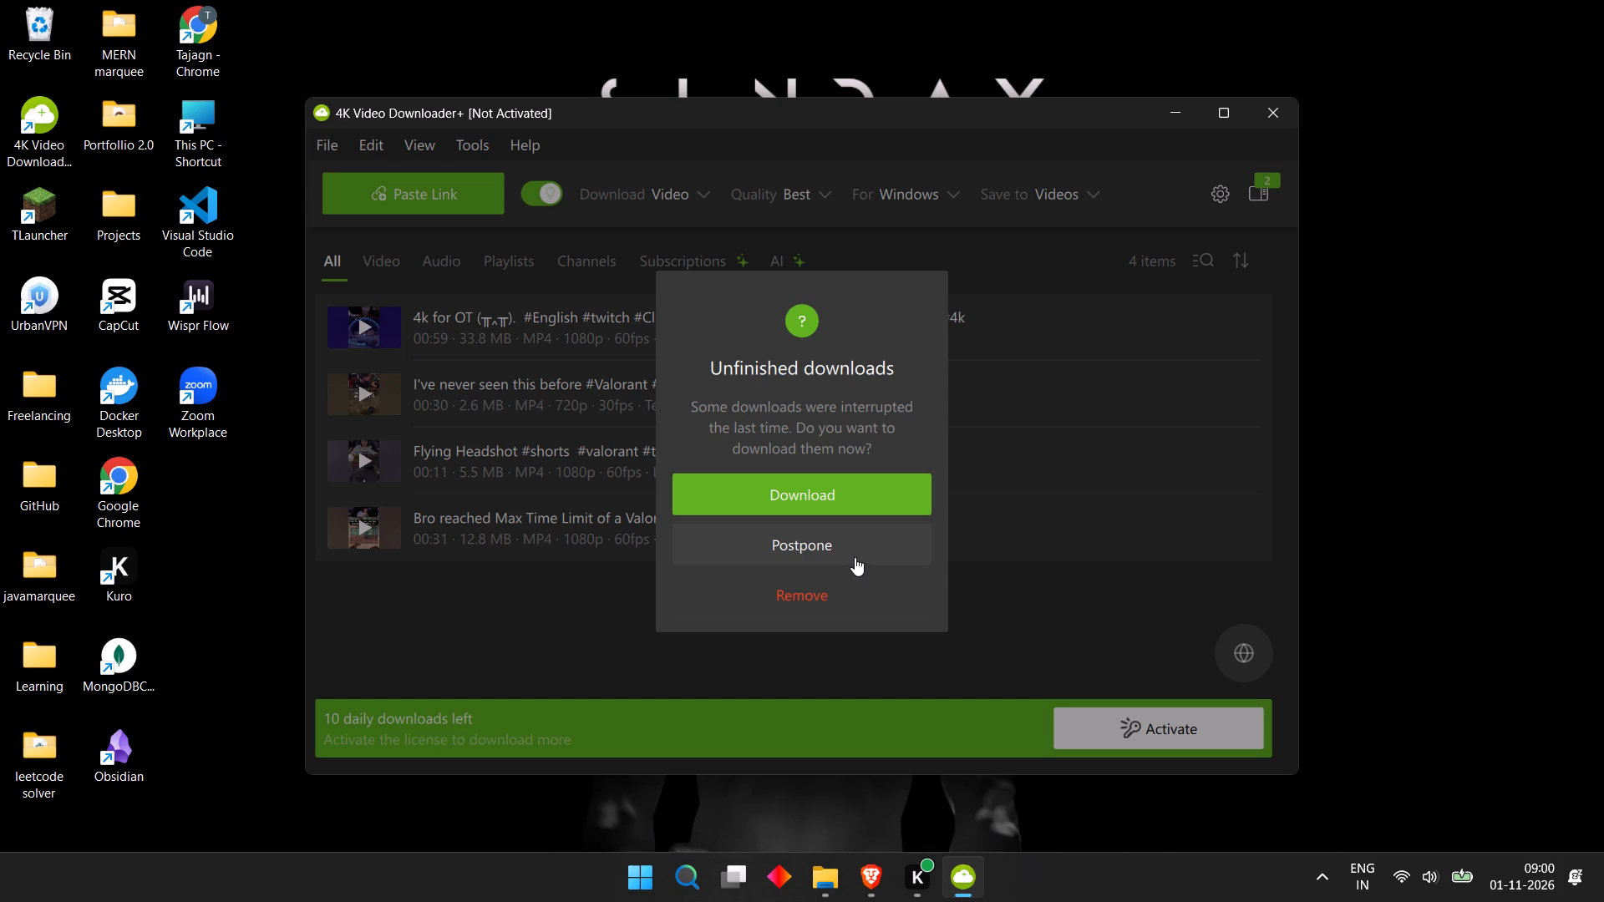
click(830, 590)
scroll(696, 466, up, 1)
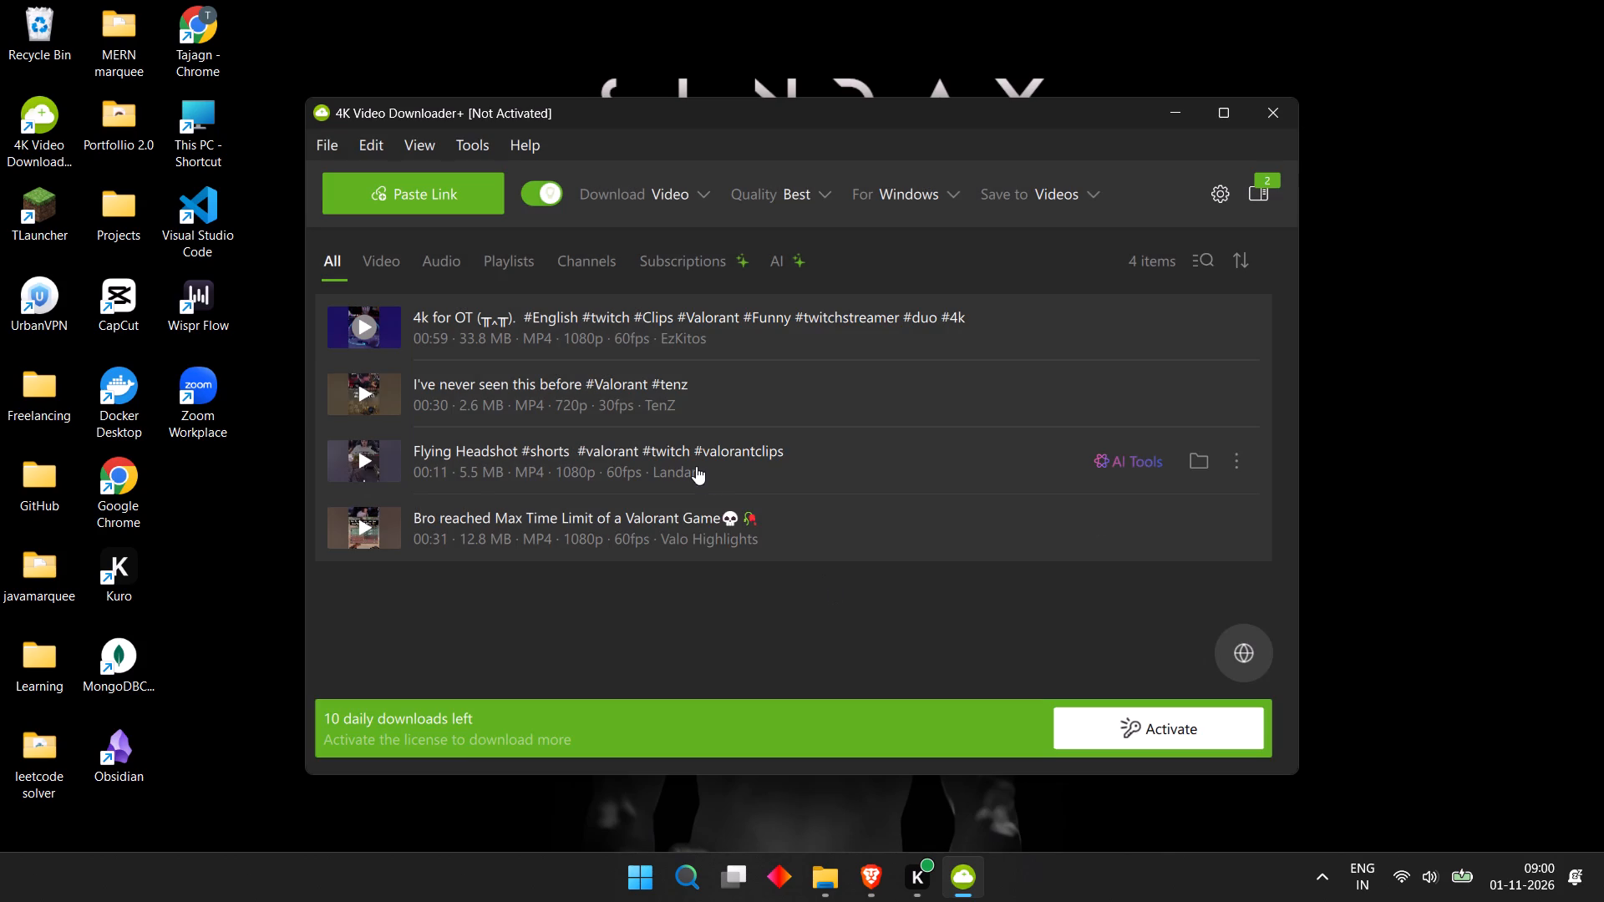
scroll(696, 466, up, 4)
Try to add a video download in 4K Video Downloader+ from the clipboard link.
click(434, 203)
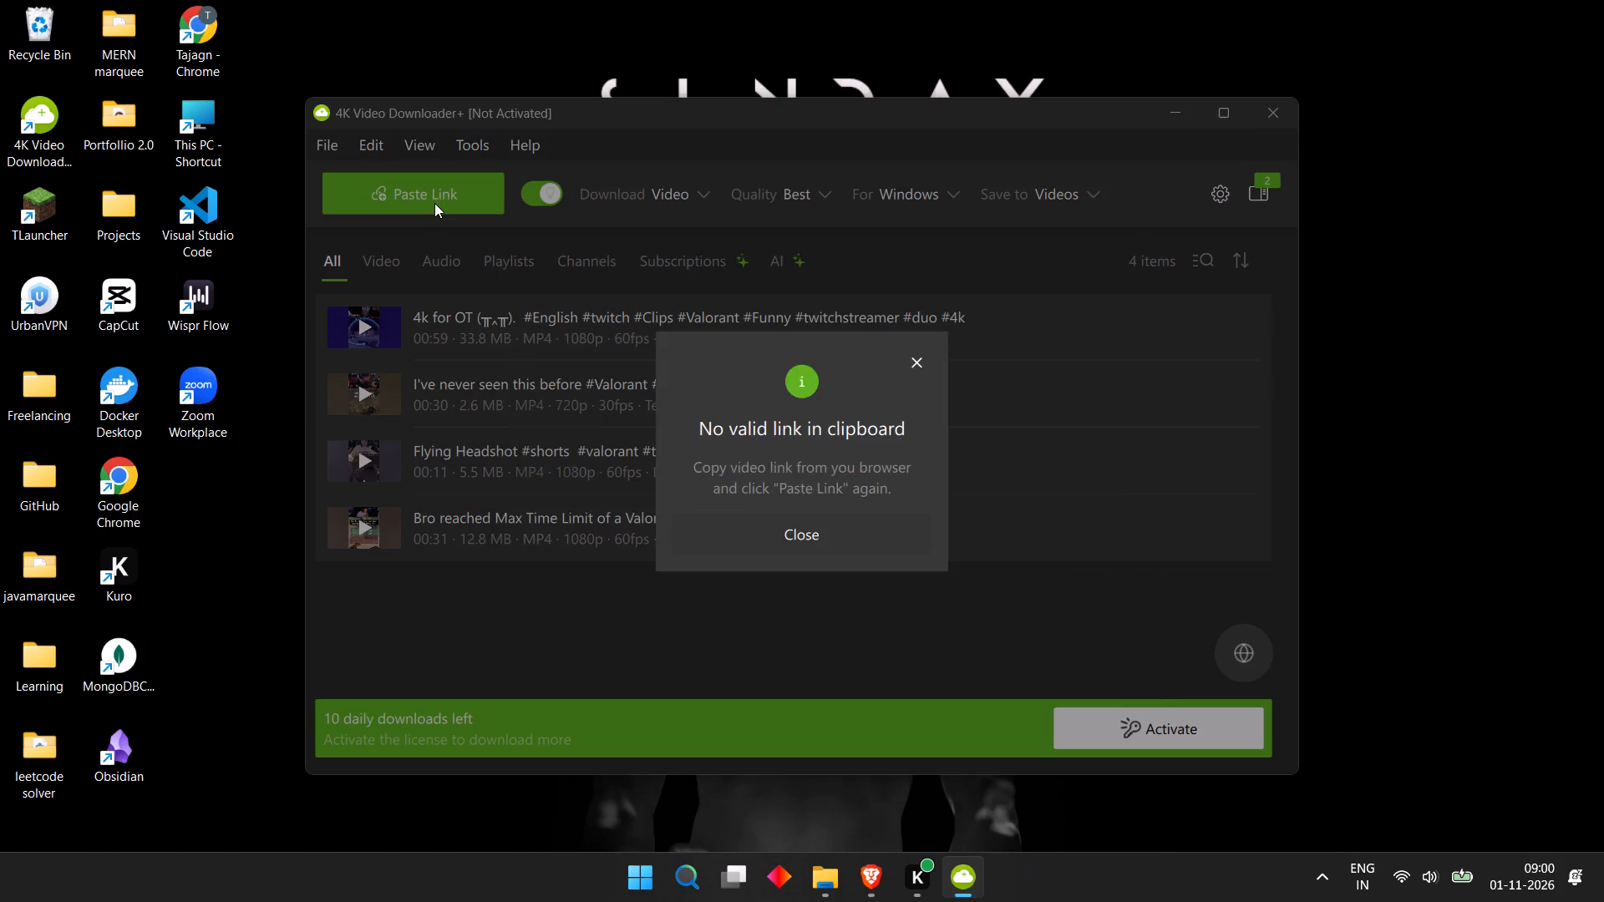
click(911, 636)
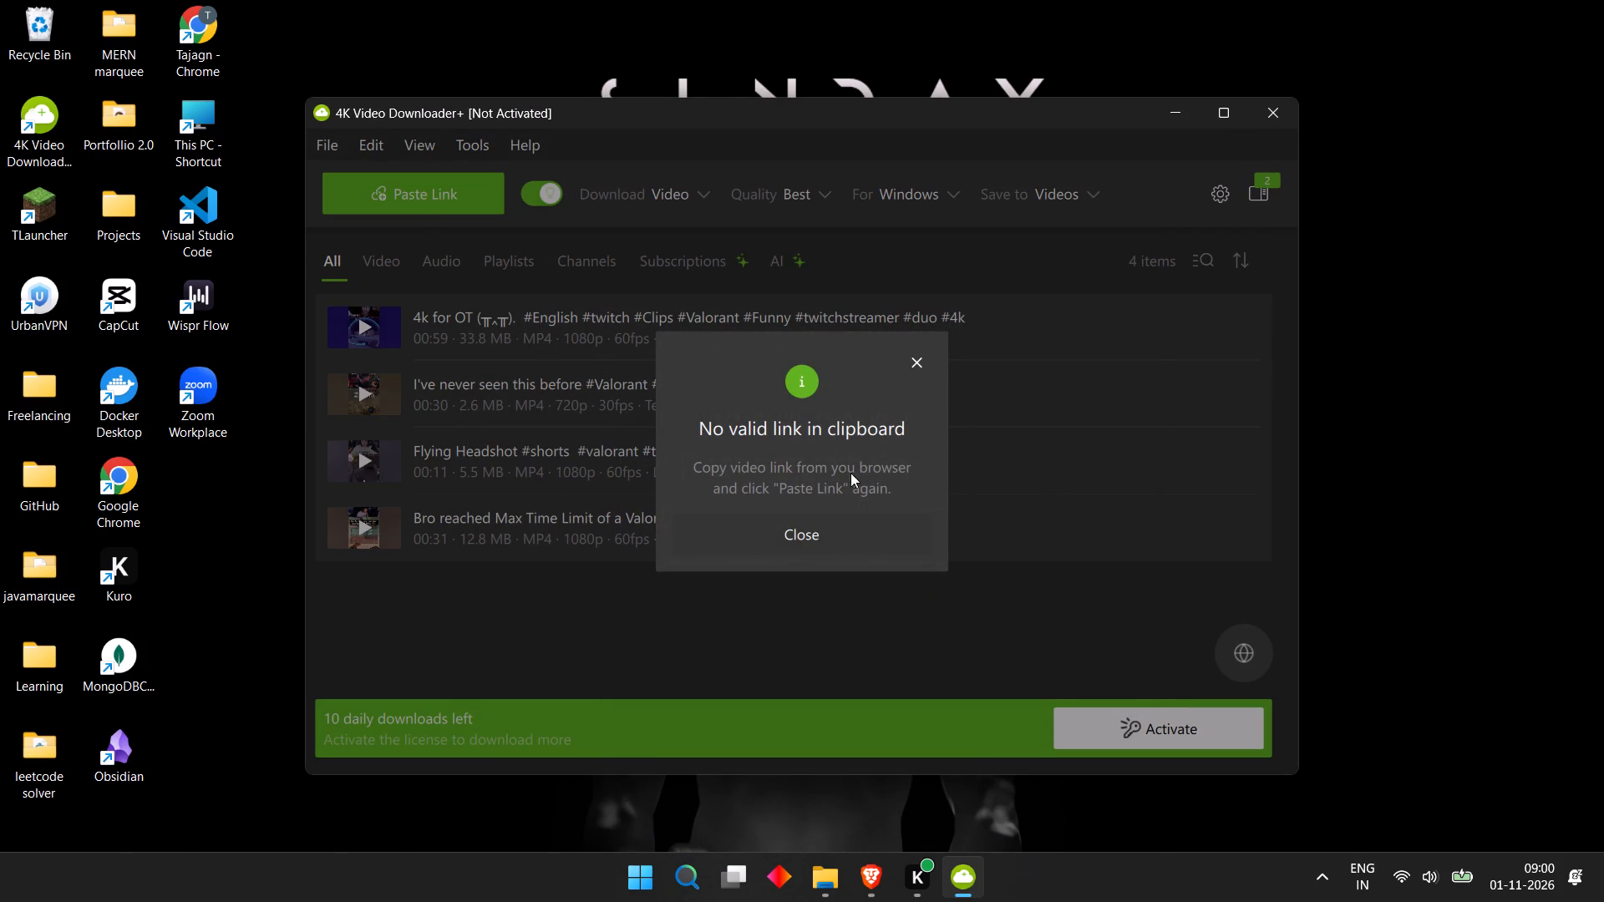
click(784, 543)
Switch to Brave, copy the launch trailer's YouTube share link, and return to 4K Video Downloader+.
click(870, 870)
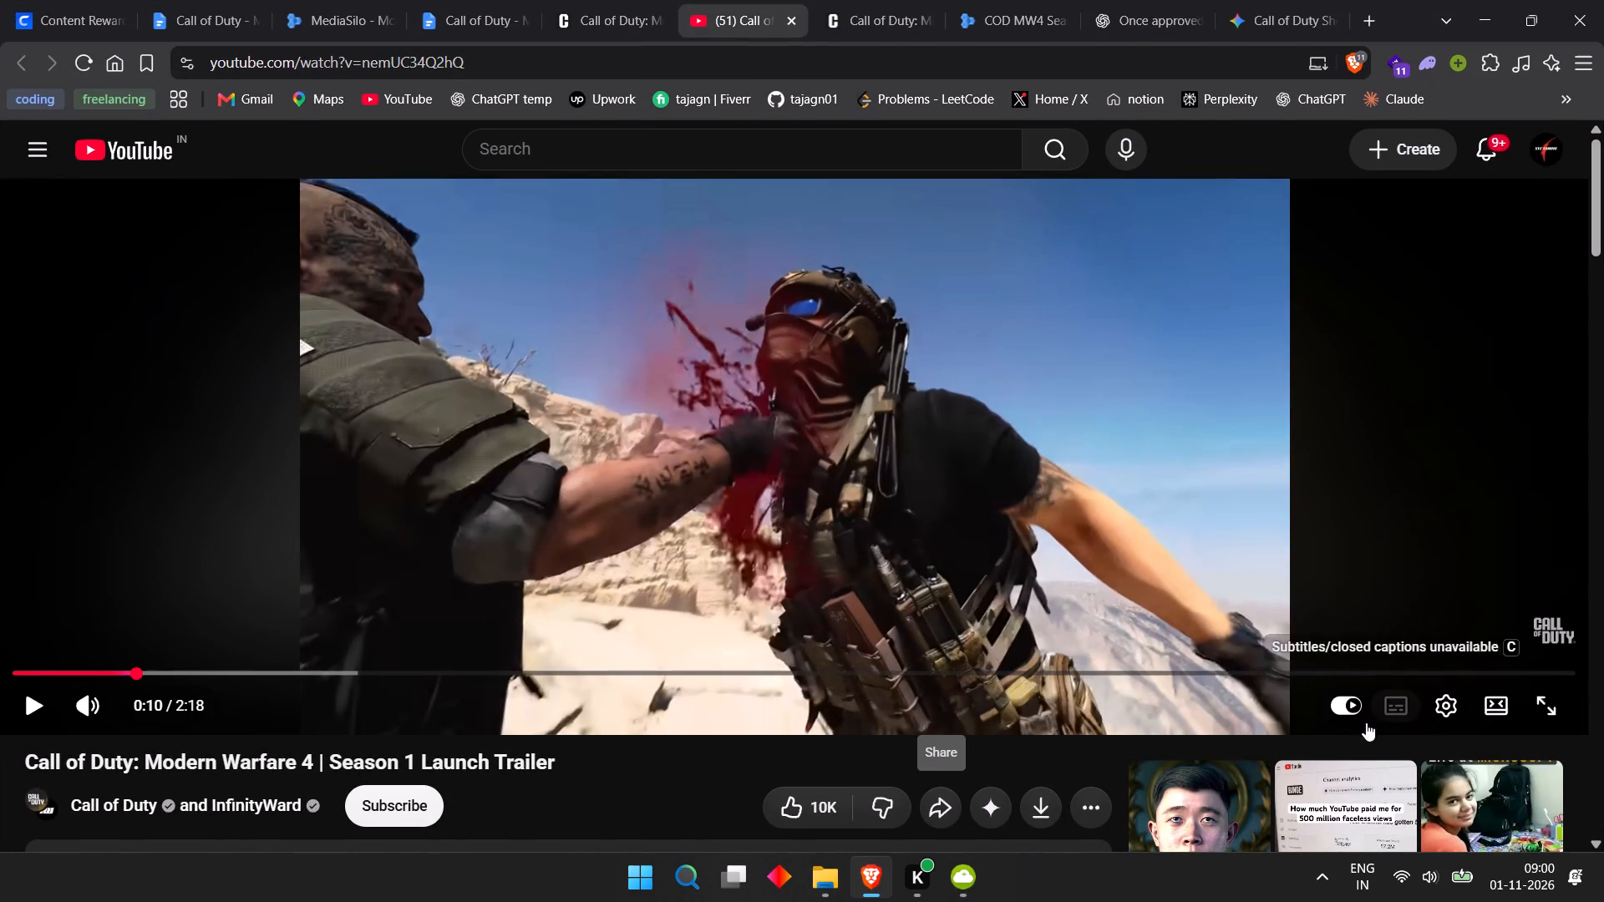
click(948, 798)
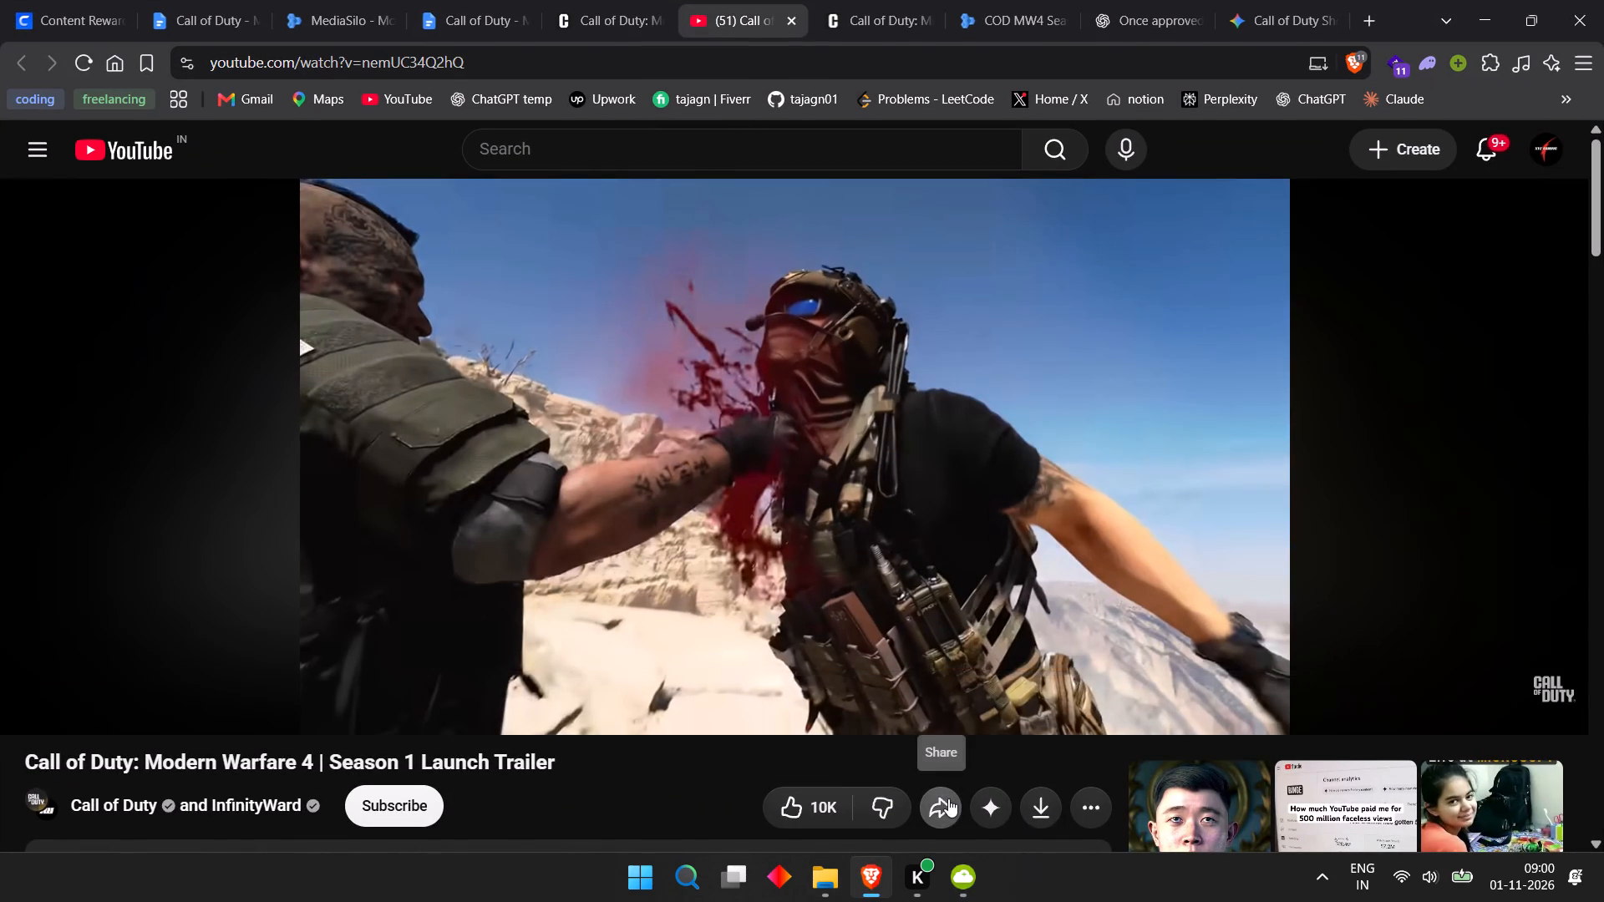
click(972, 595)
click(962, 872)
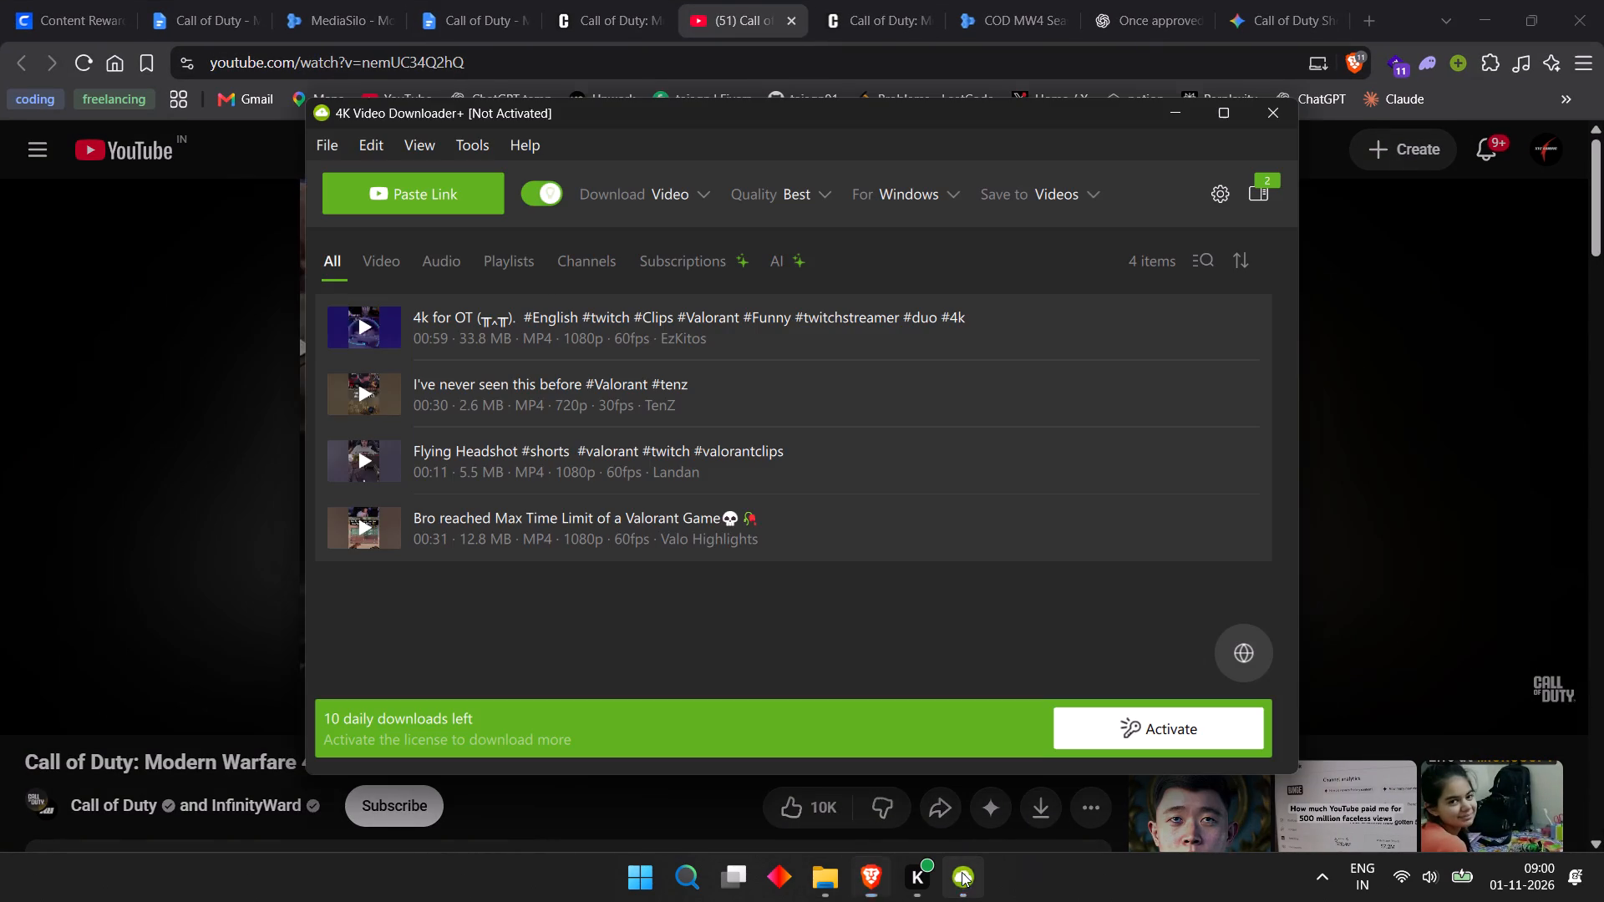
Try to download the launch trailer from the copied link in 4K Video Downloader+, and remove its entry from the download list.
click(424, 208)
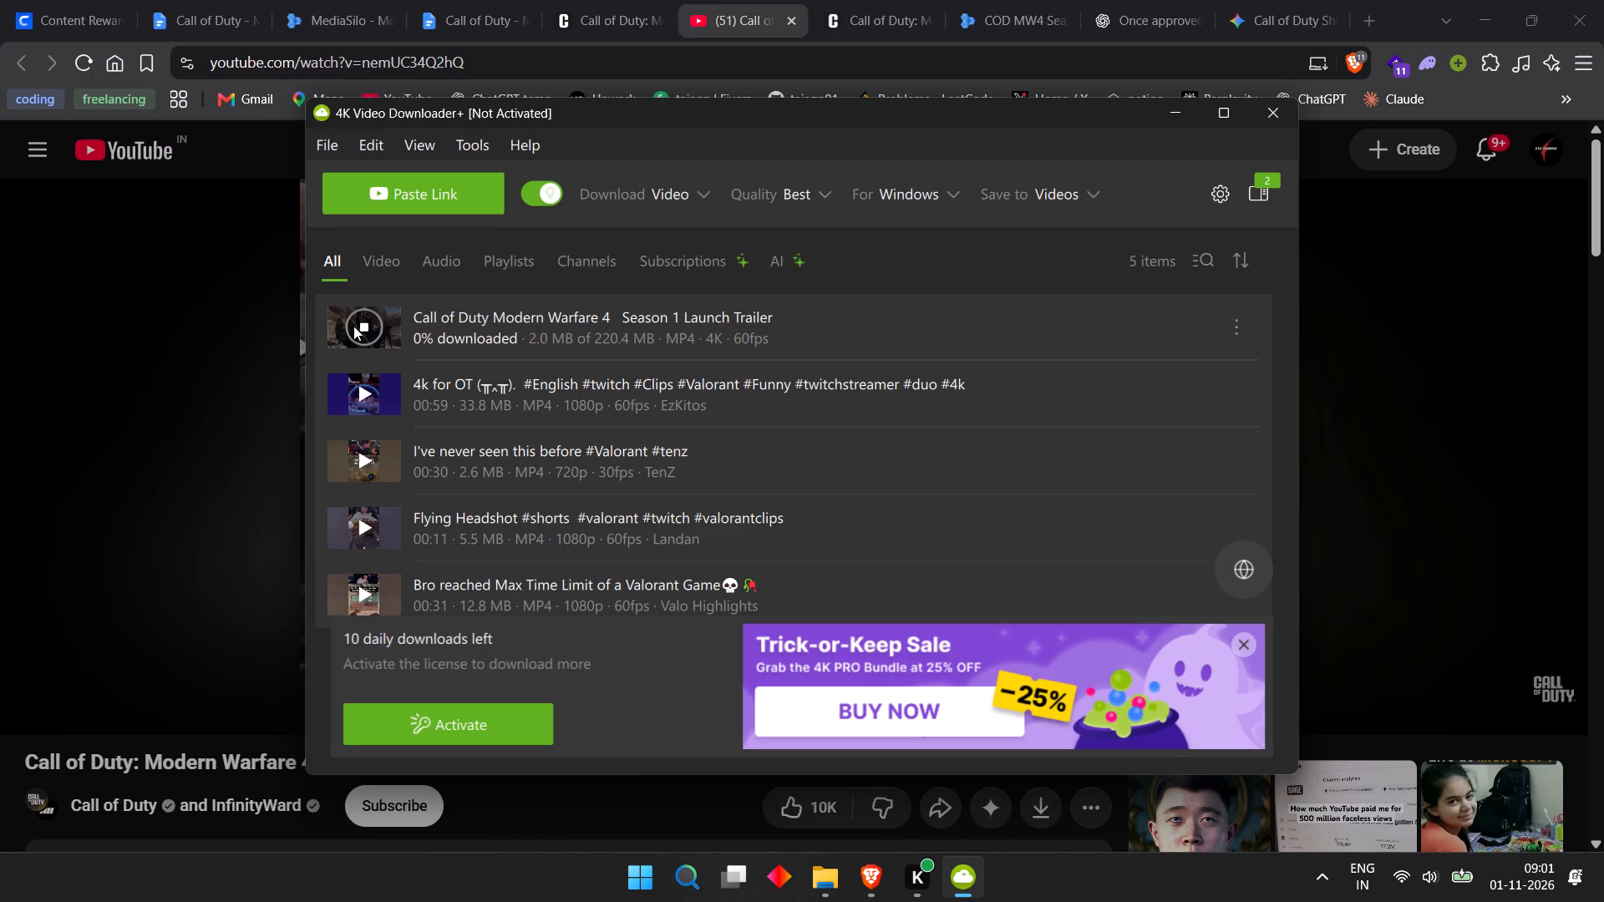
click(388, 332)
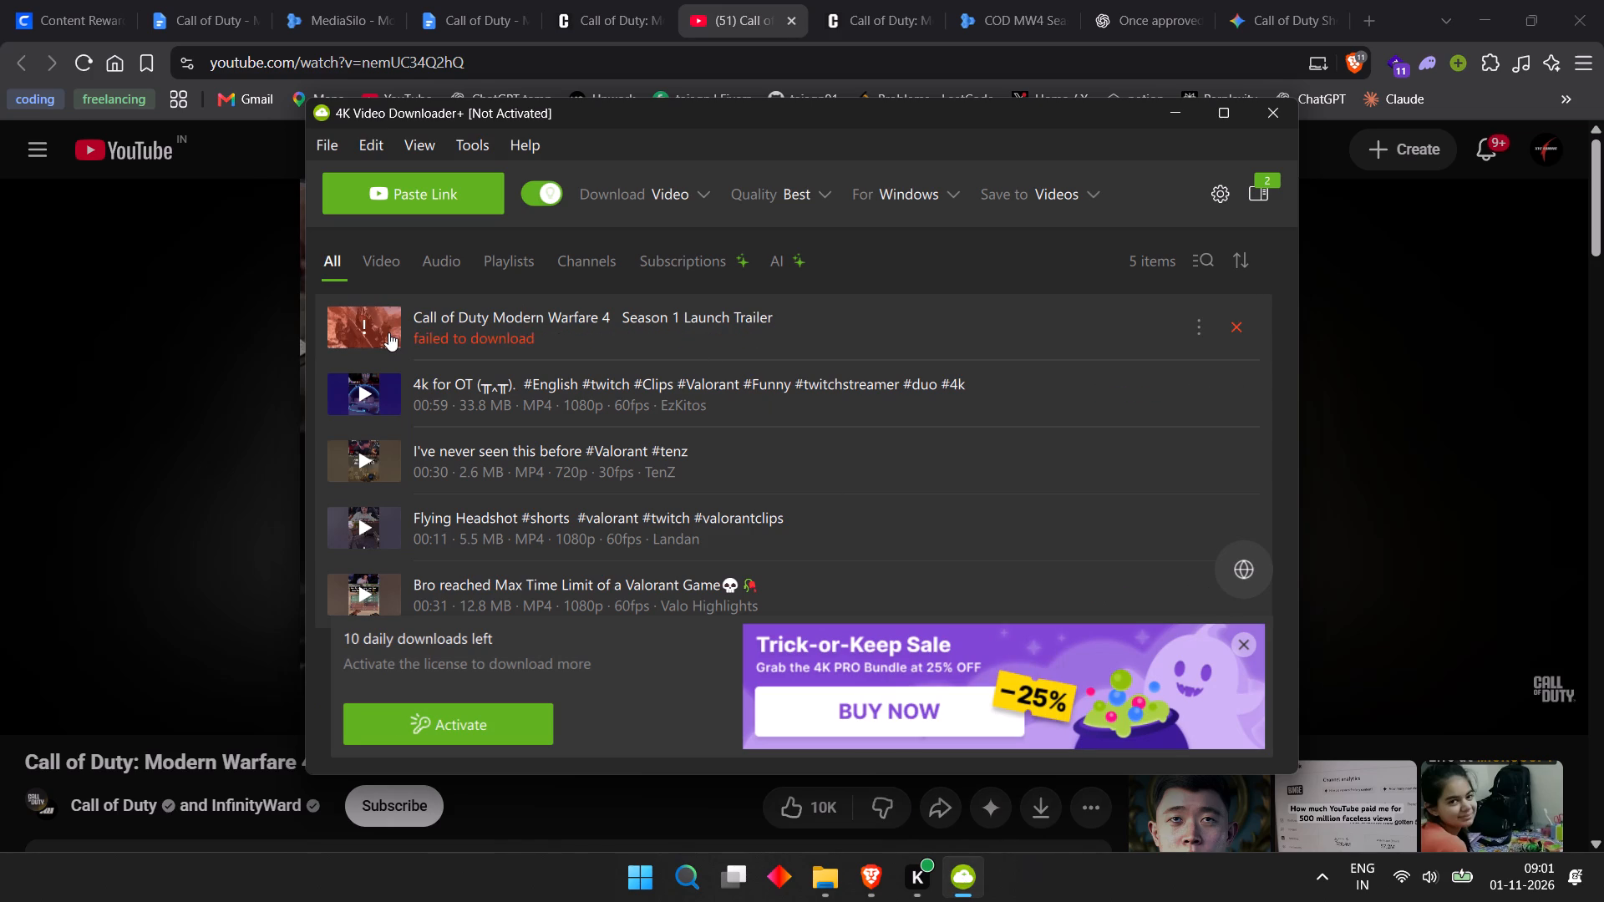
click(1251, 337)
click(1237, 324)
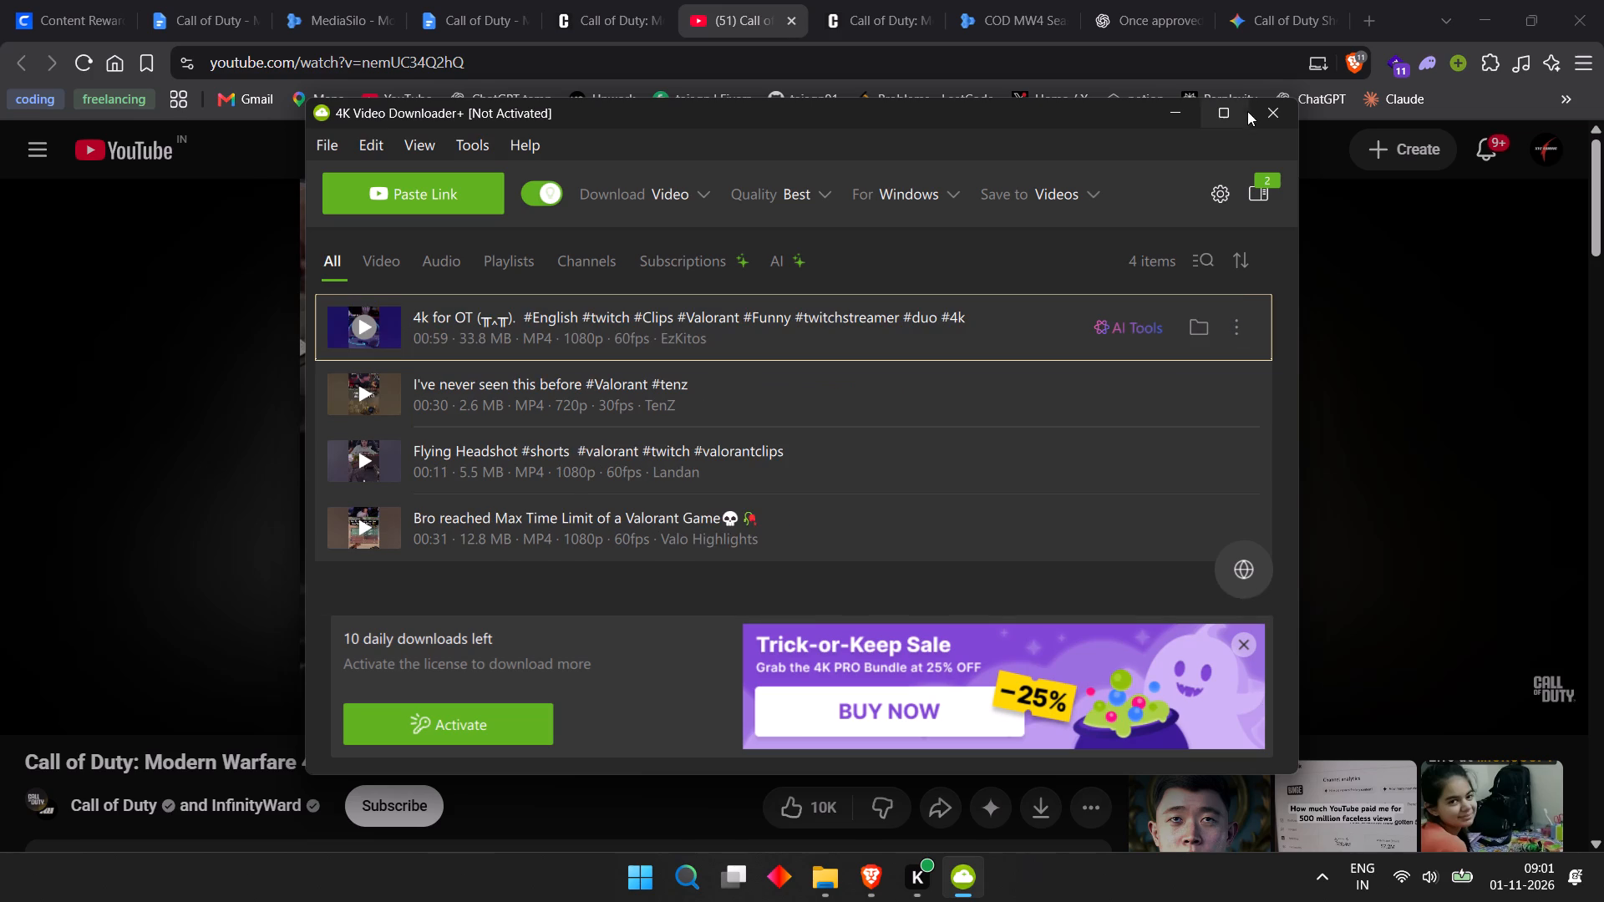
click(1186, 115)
In Brave, search the web for "youtube video downloa" and open VidsSave's Free YouTube Video Downloader.
click(1376, 2)
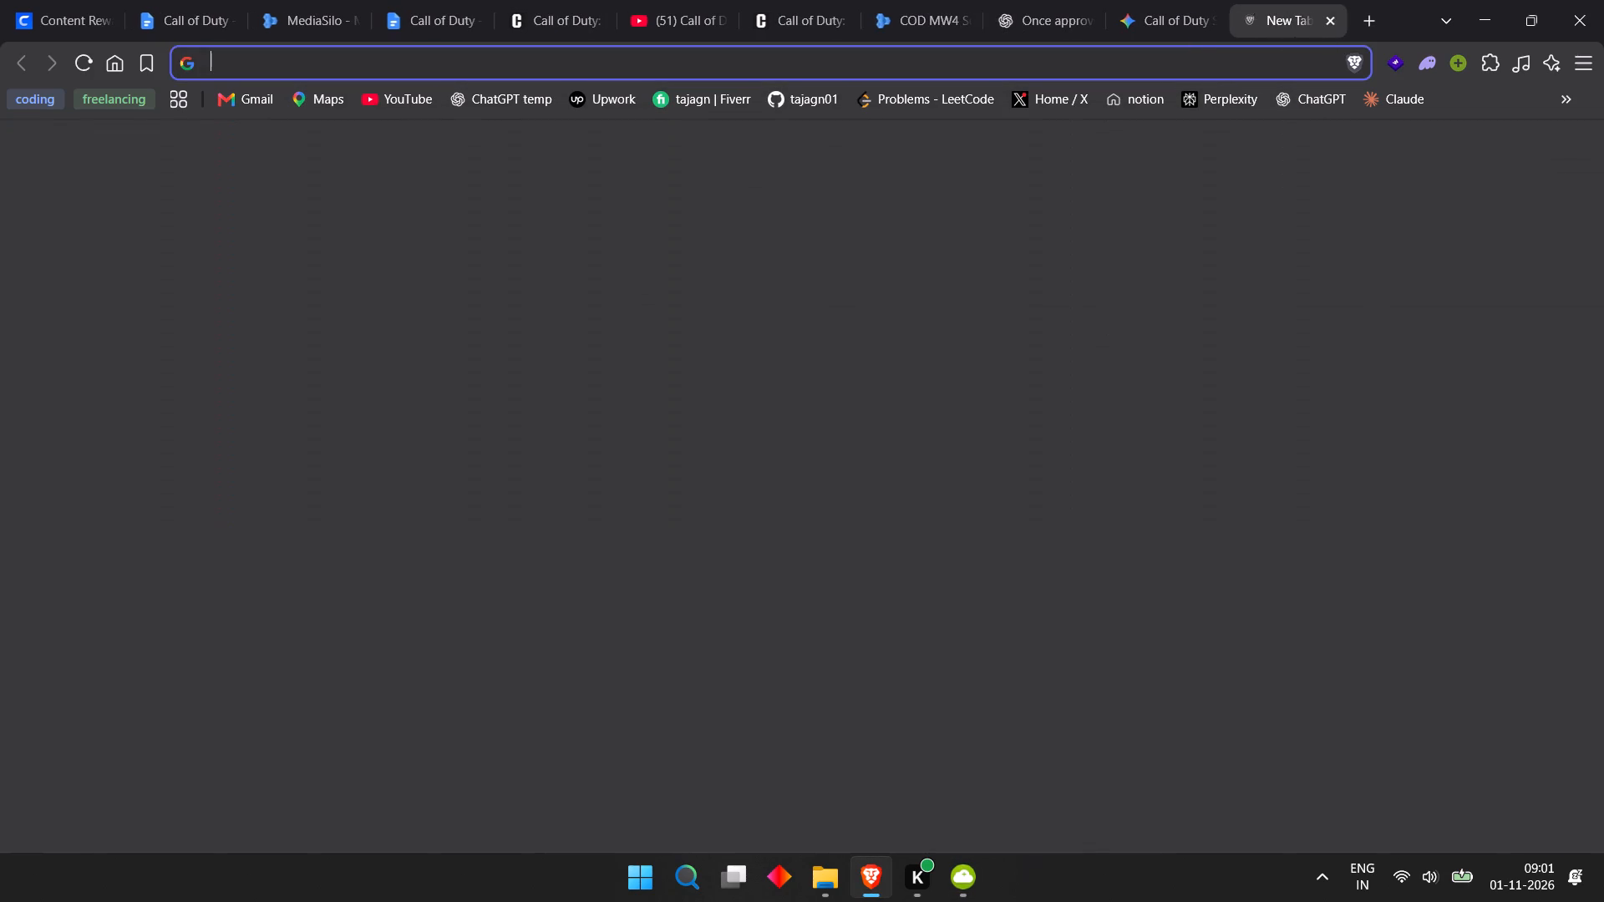
click(1197, 46)
text(yo)
text(utube vdi)
key(BackSpace)
key(BackSpace)
text(ideo)
key(space)
text(dow)
key(Right)
key(BackSpace)
key(BackSpace)
key(BackSpace)
key(BackSpace)
key(BackSpace)
key(BackSpace)
key(BackSpace)
key(BackSpace)
key(BackSpace)
key(BackSpace)
key(BackSpace)
key(BackSpace)
key(BackSpace)
key(BackSpace)
key(BackSpace)
key(BackSpace)
key(BackSpace)
key(BackSpace)
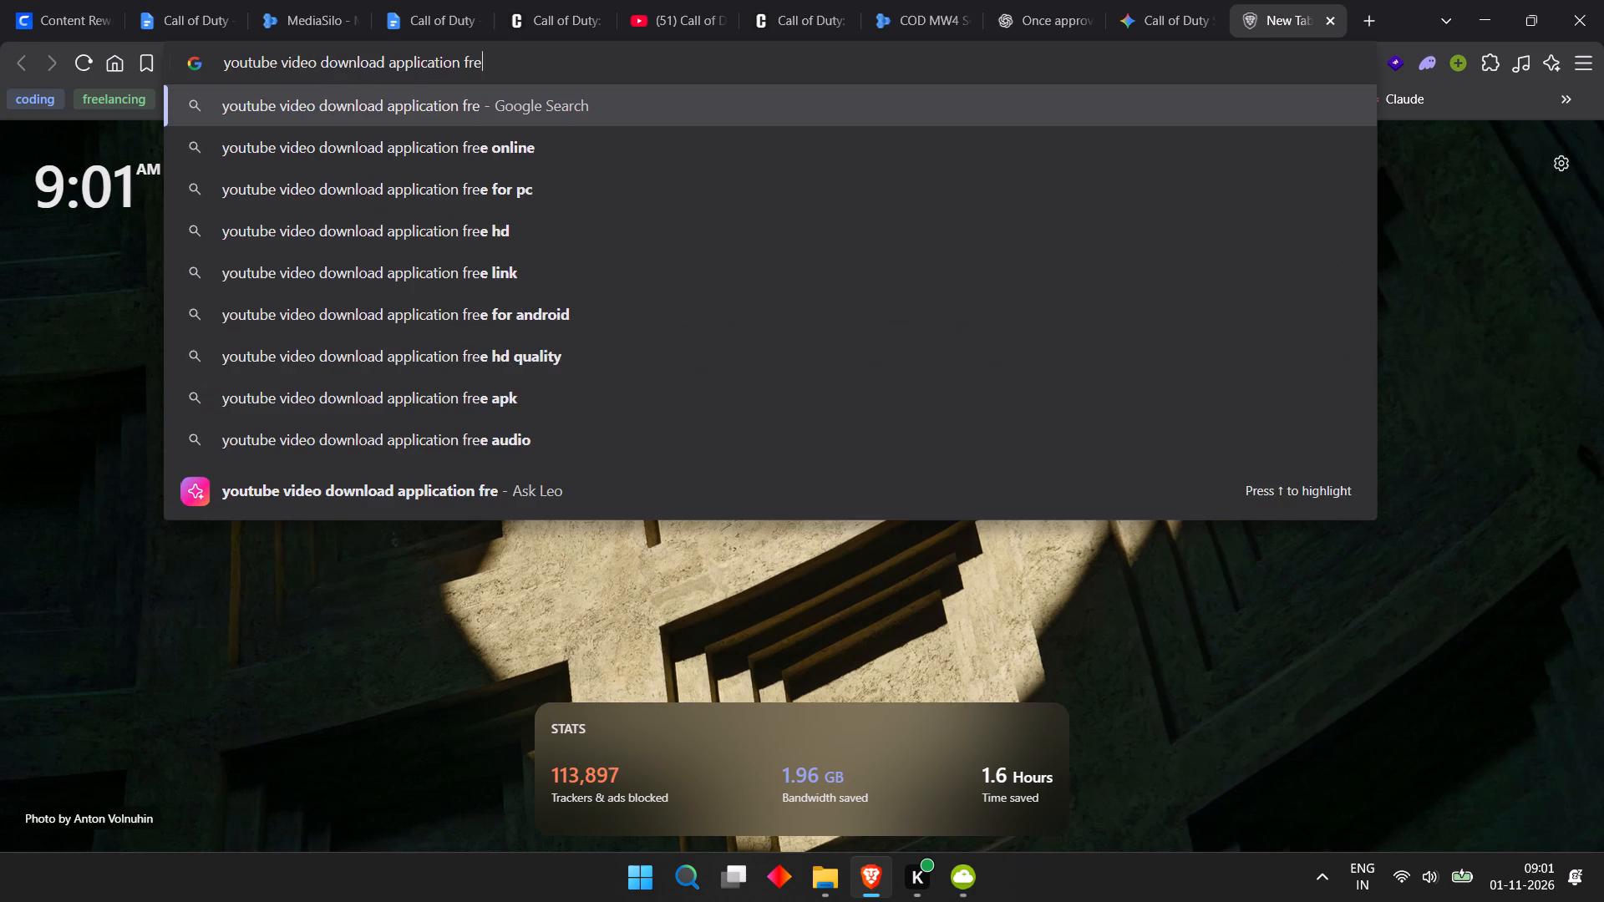
key(Return)
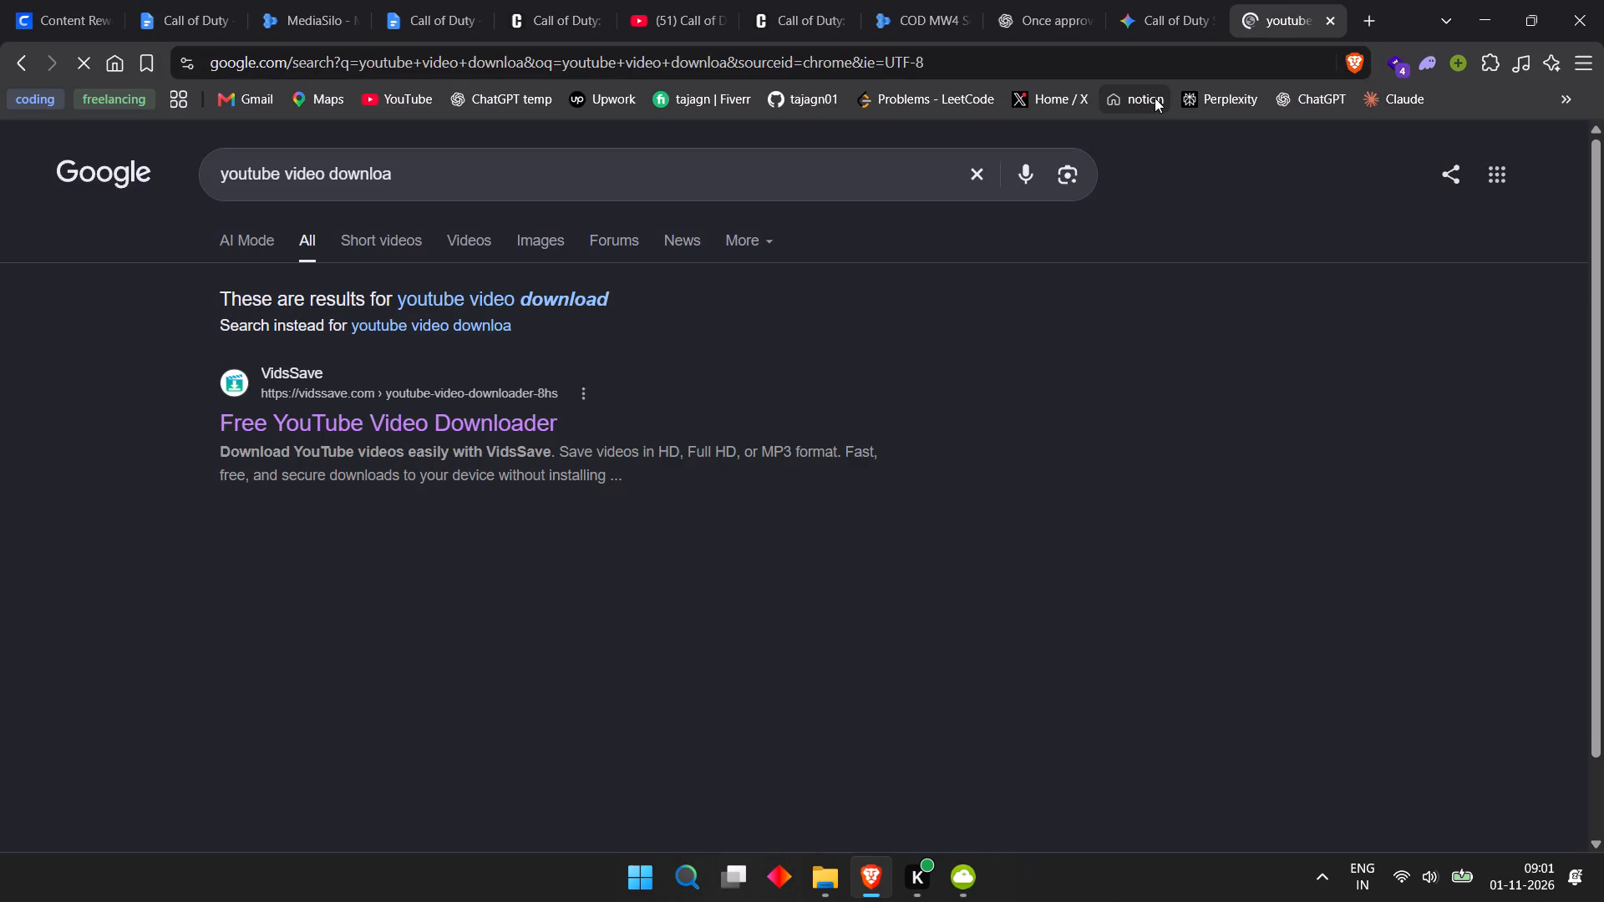
click(417, 414)
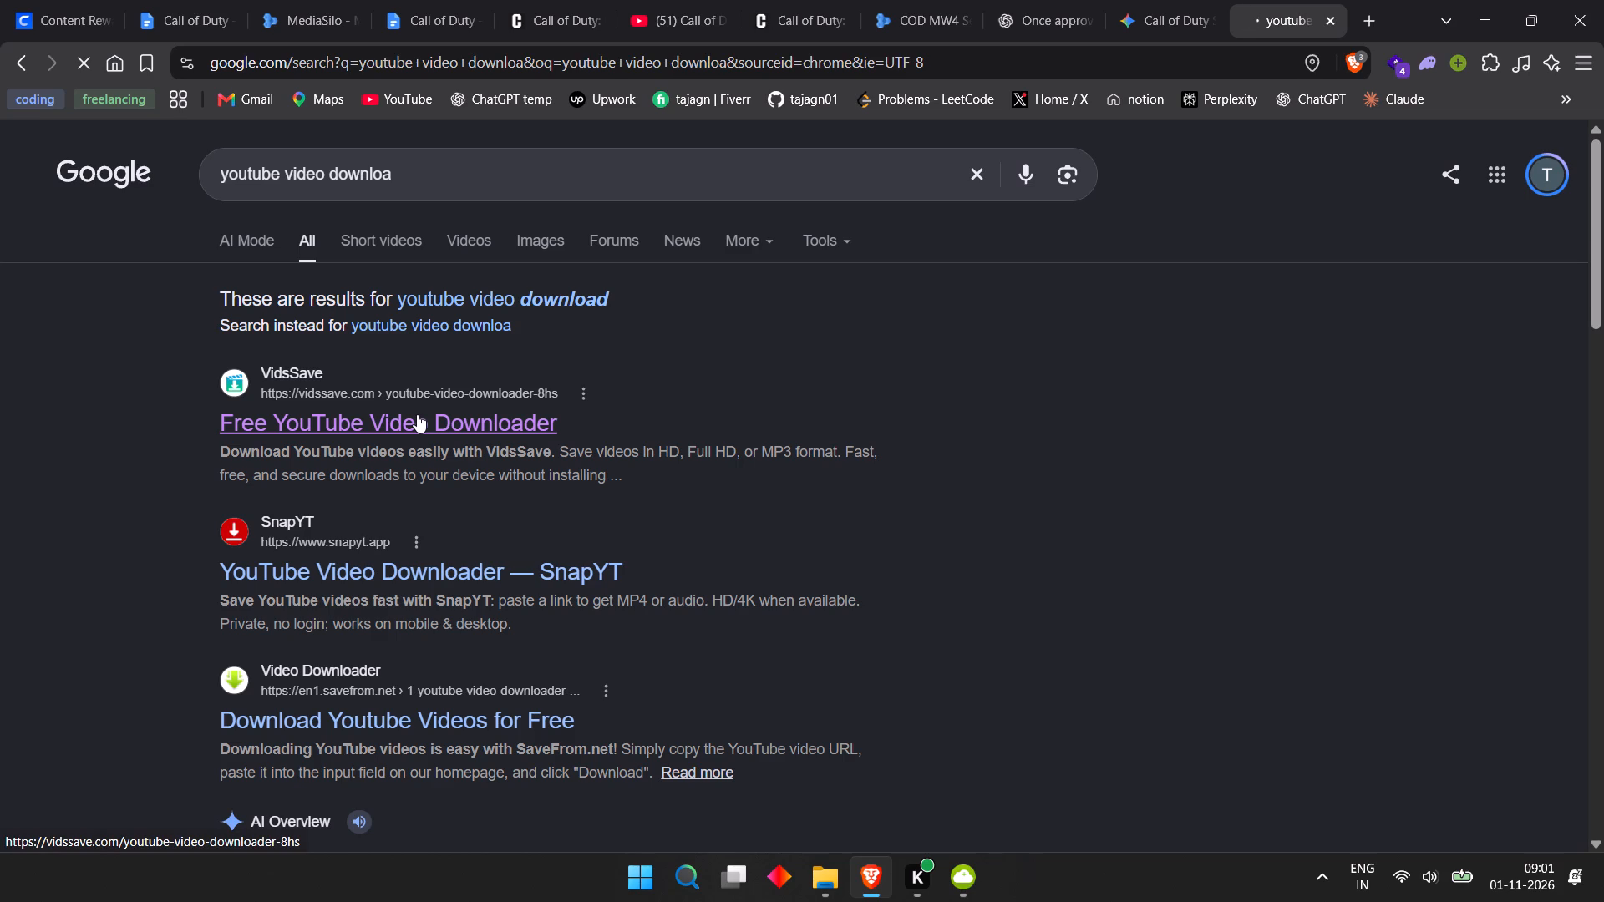
Copy the launch trailer's share link again from its YouTube page and paste it into VidsSave's YouTube video downloader.
click(552, 545)
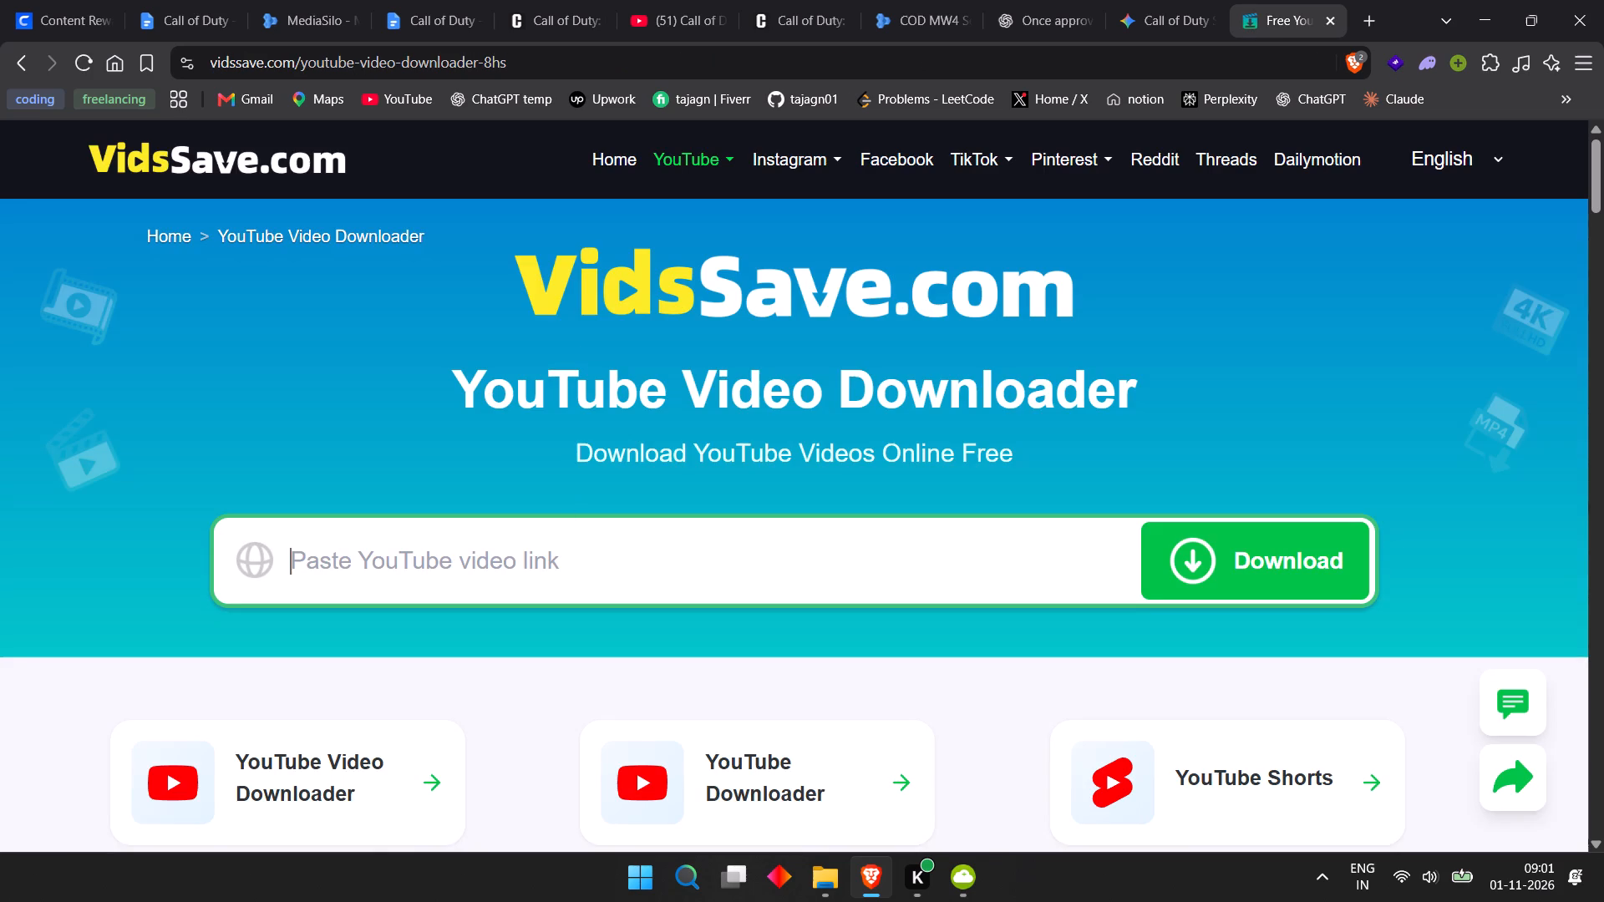
click(696, 0)
click(1008, 243)
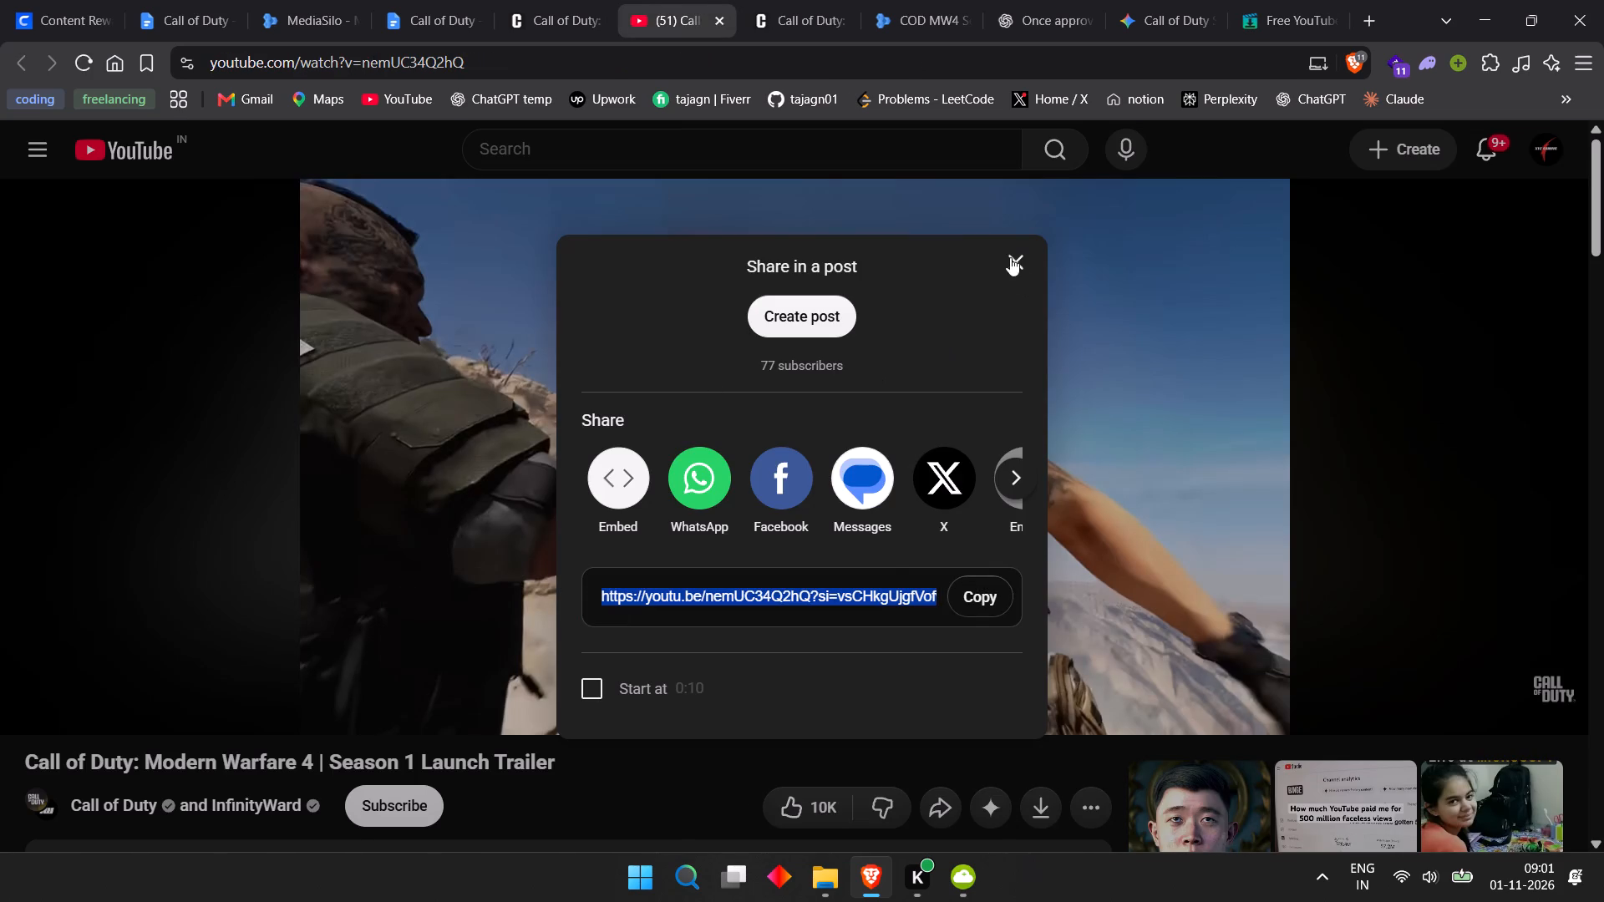
click(1010, 257)
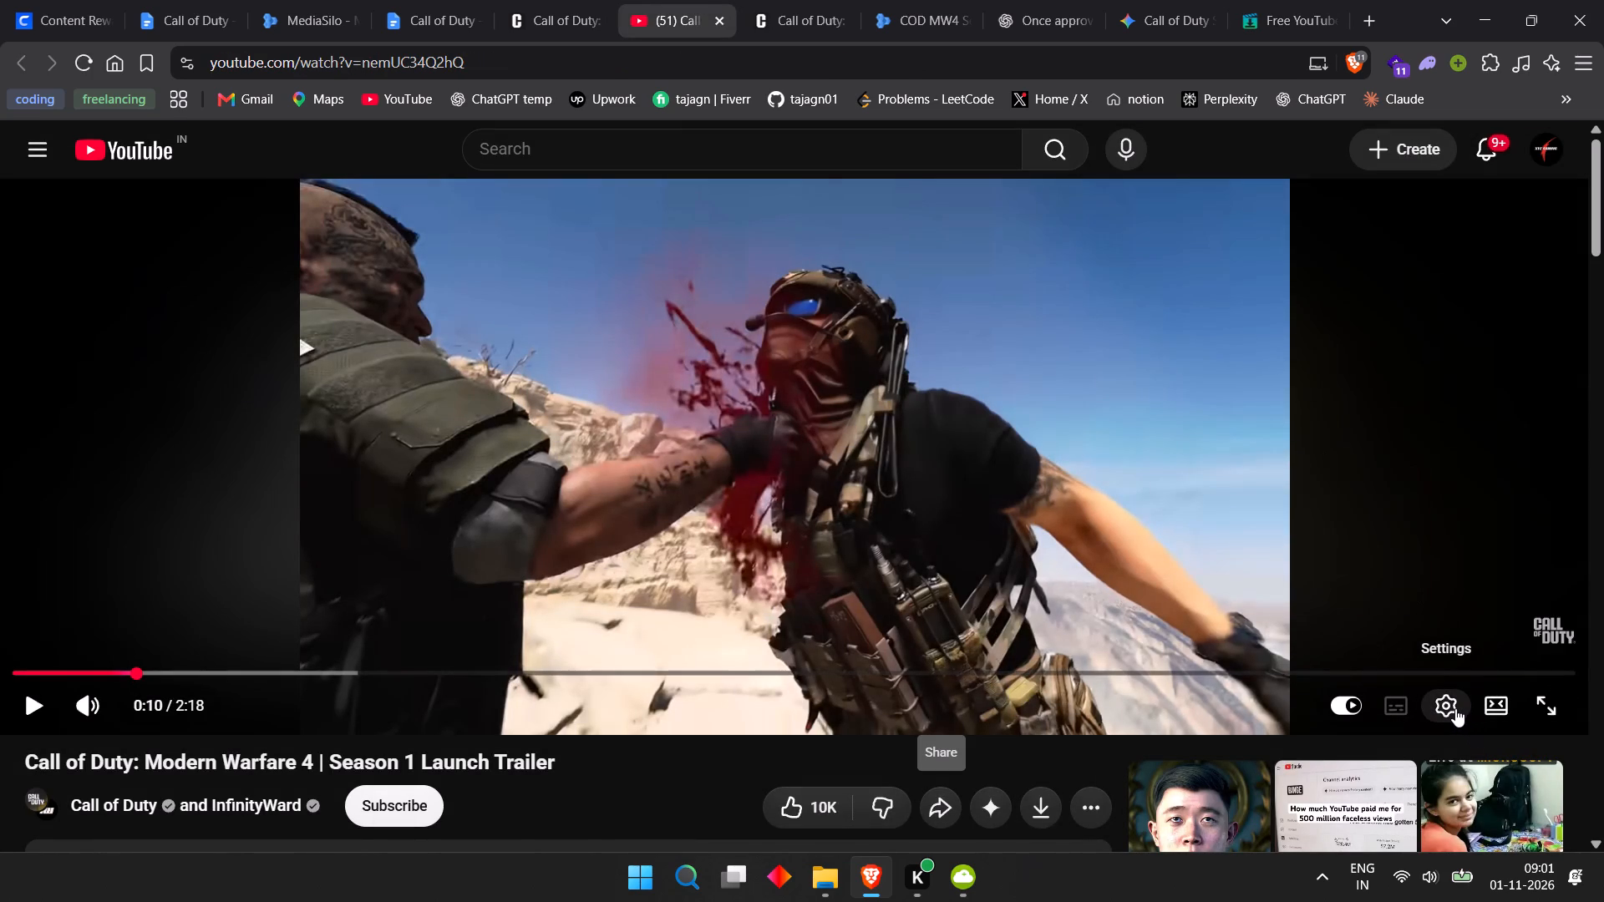
click(1455, 708)
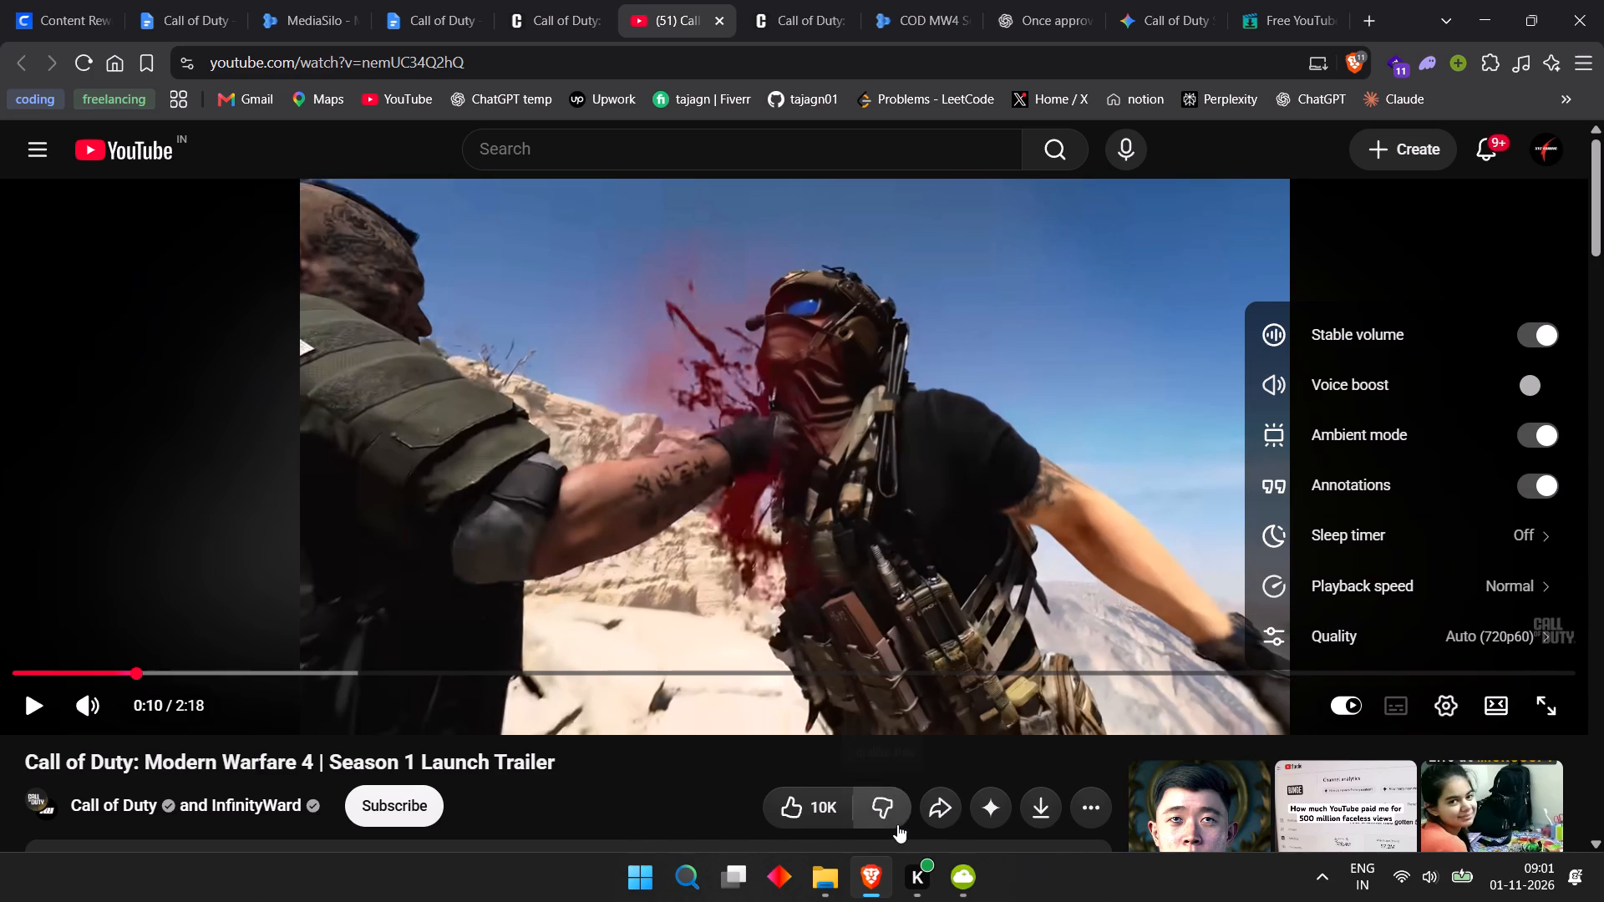
click(945, 803)
click(979, 591)
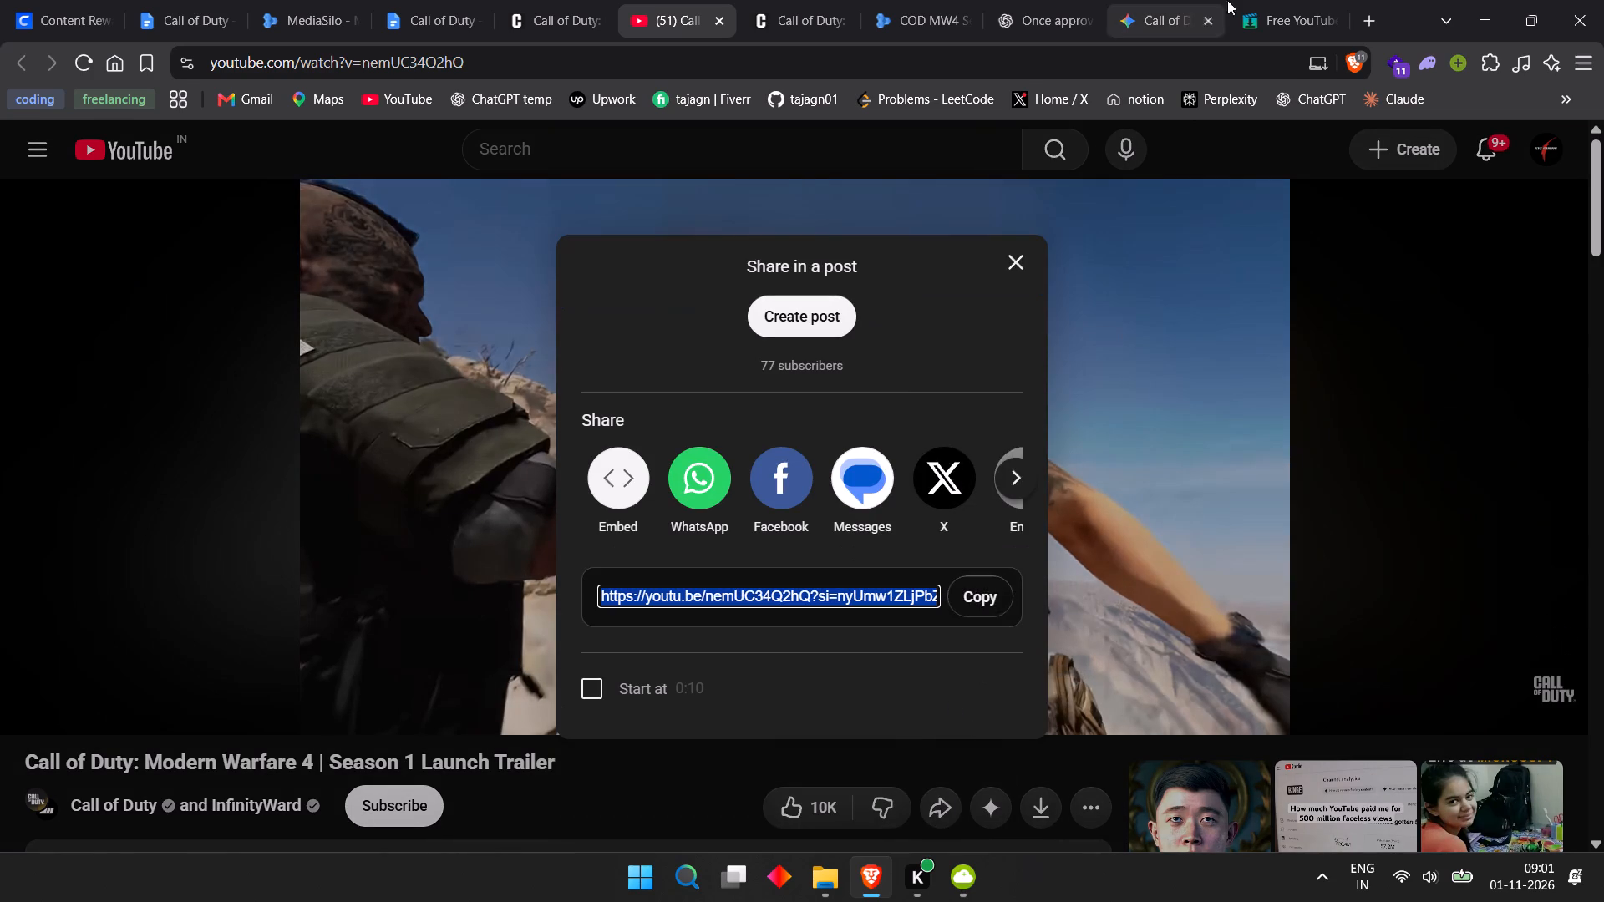
click(1277, 0)
key(ctrl+v)
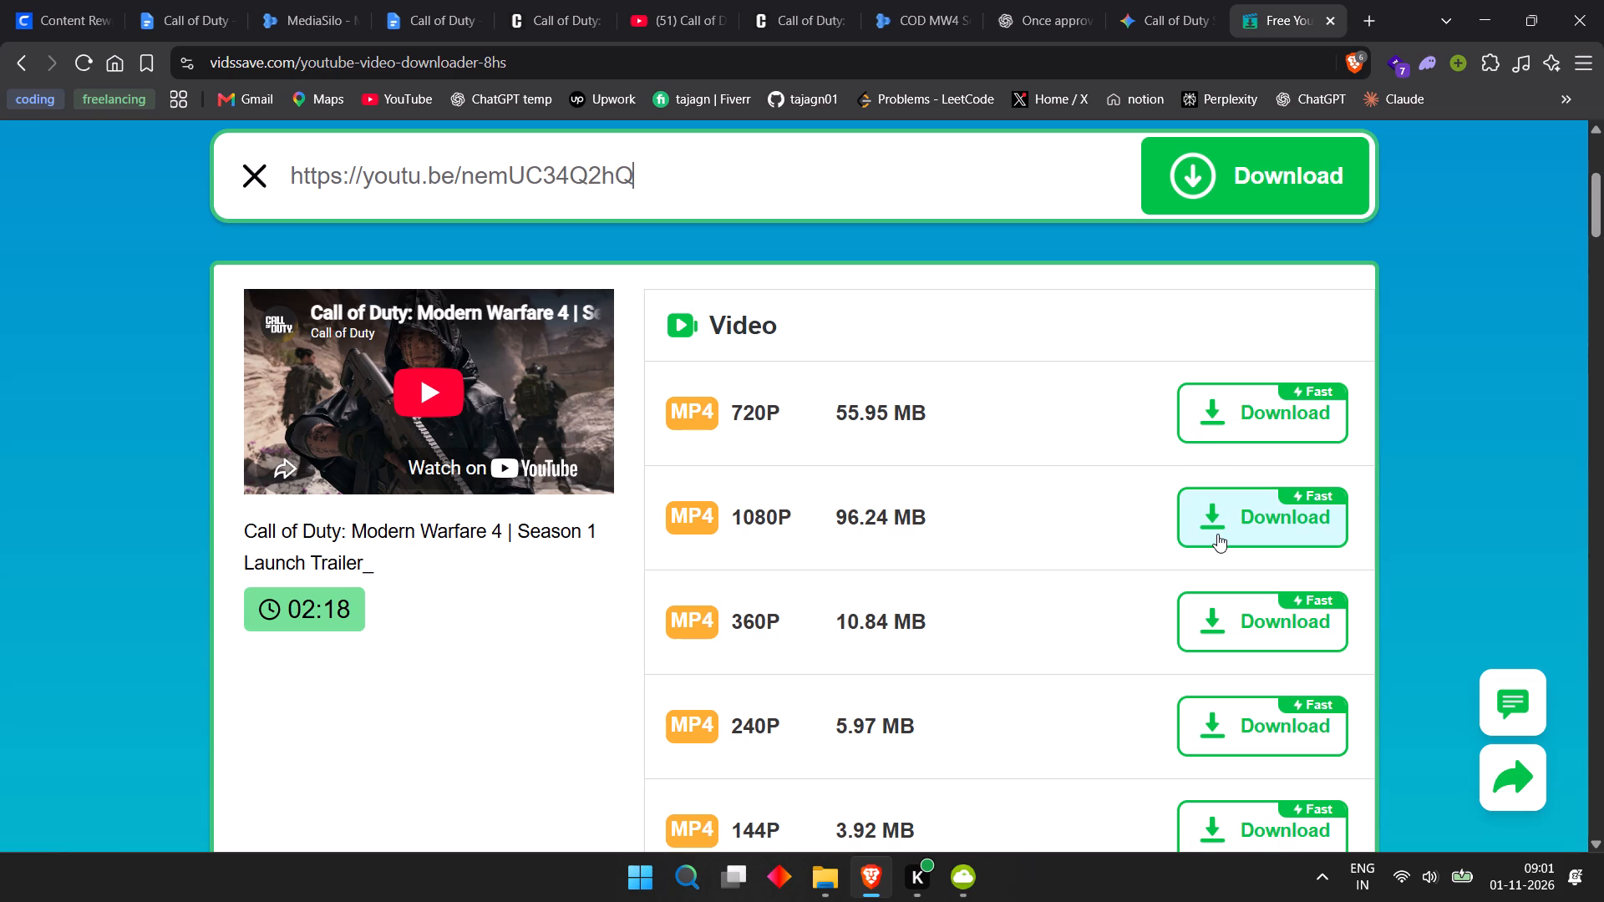
Download the trailer's 1080P MP4 version and save it in the Downloads folder under the suggested file name.
click(1217, 534)
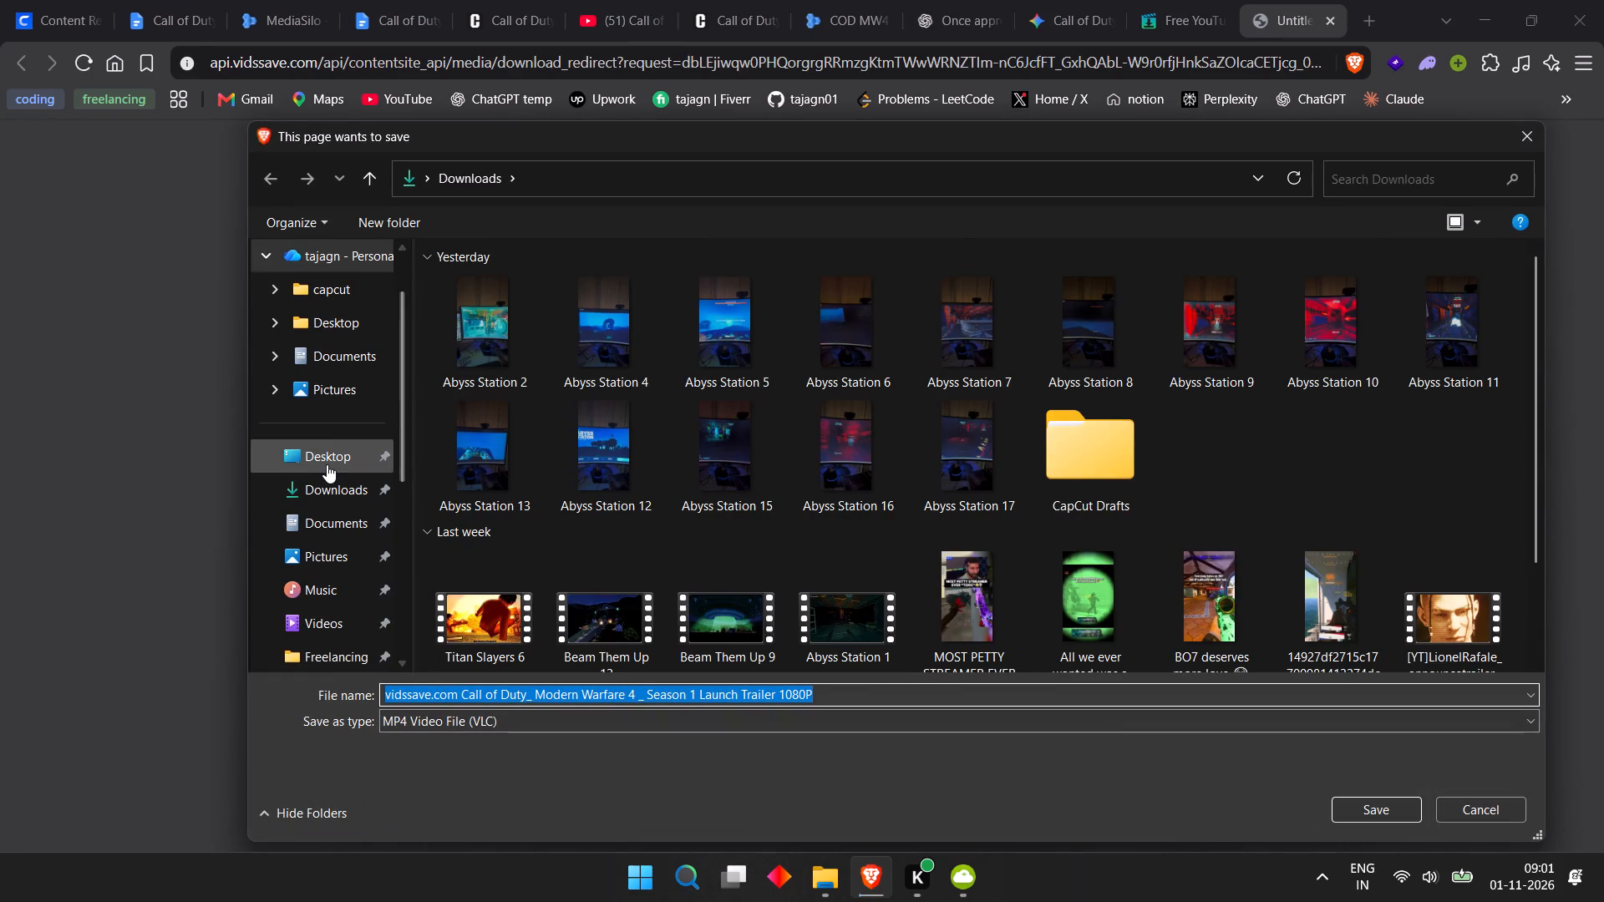
click(309, 479)
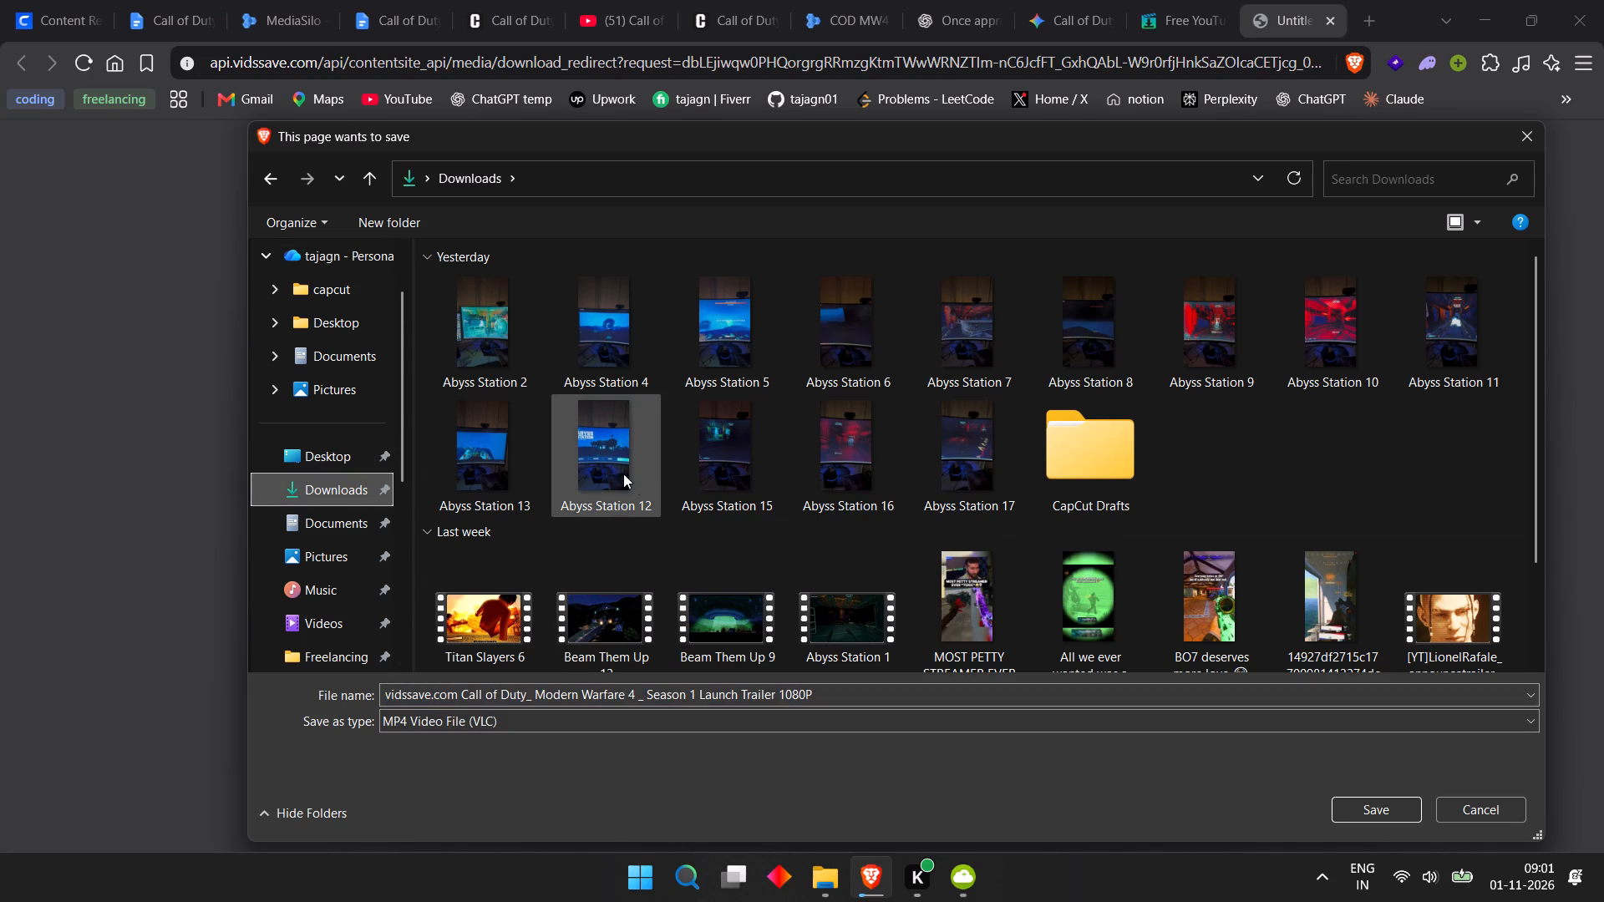
click(1367, 810)
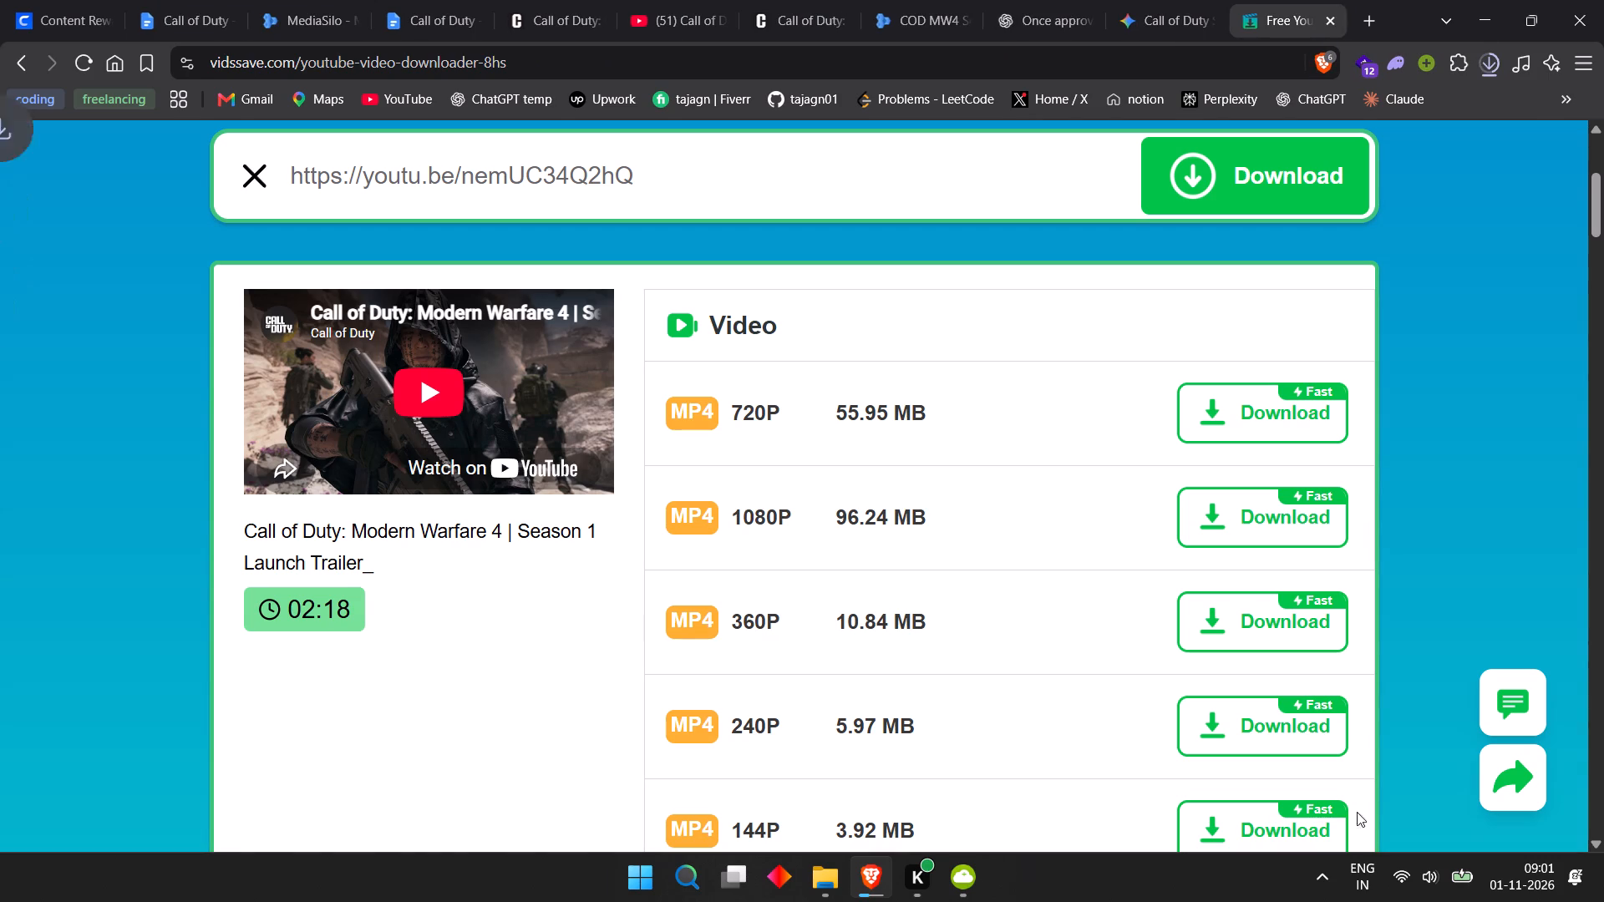
Open the Downloads folder in File Explorer and check for the saved trailer file.
click(1494, 63)
click(1494, 63)
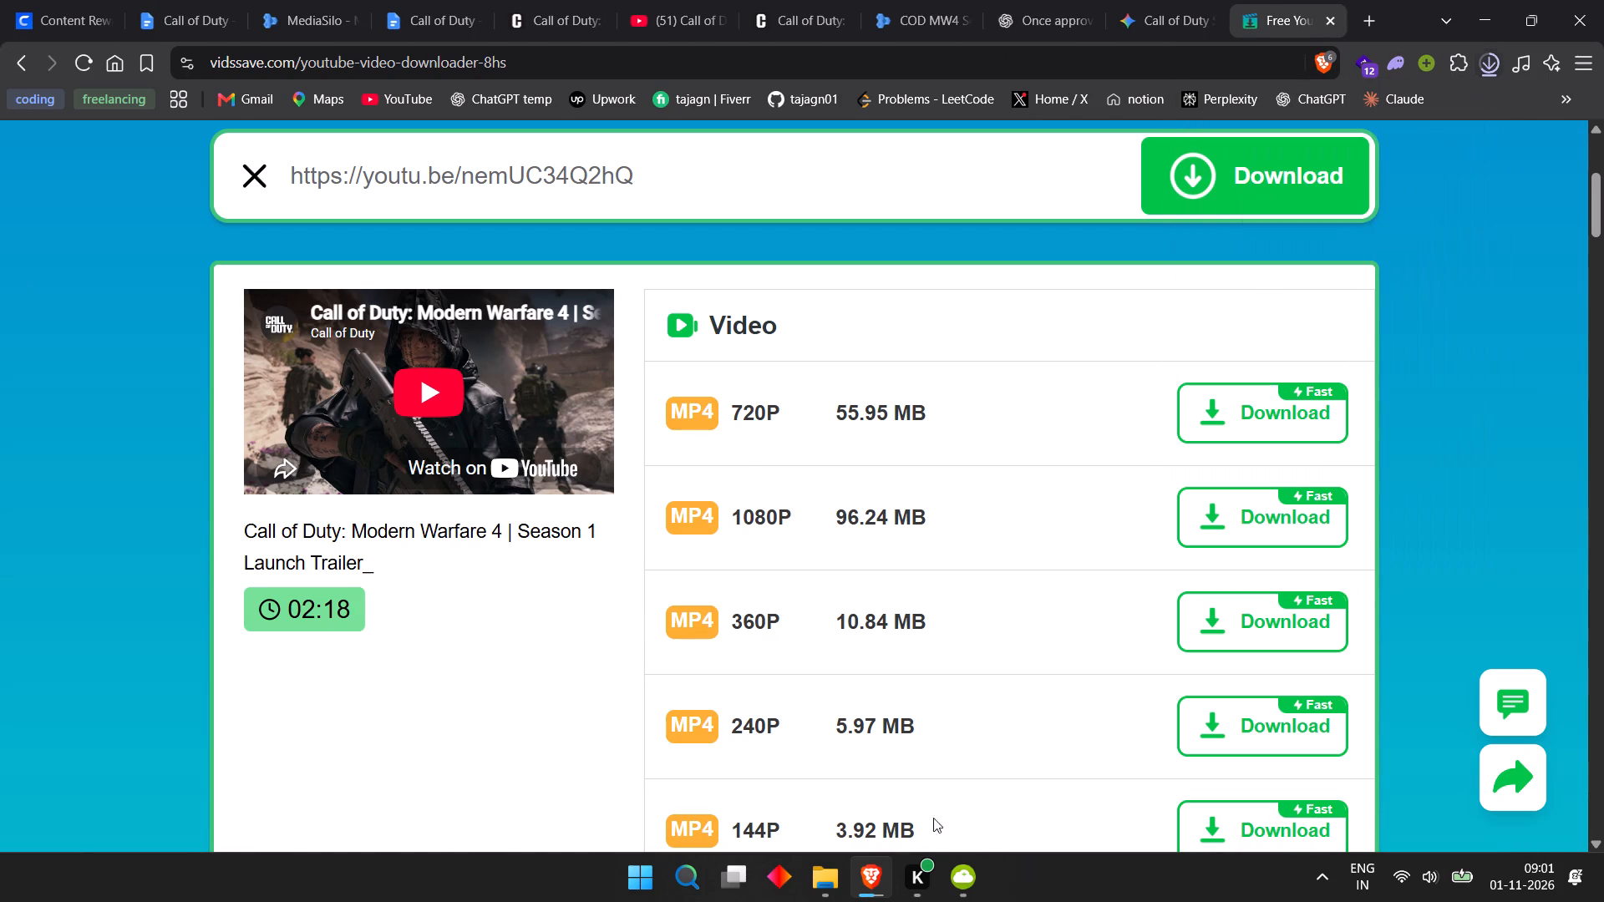
click(826, 889)
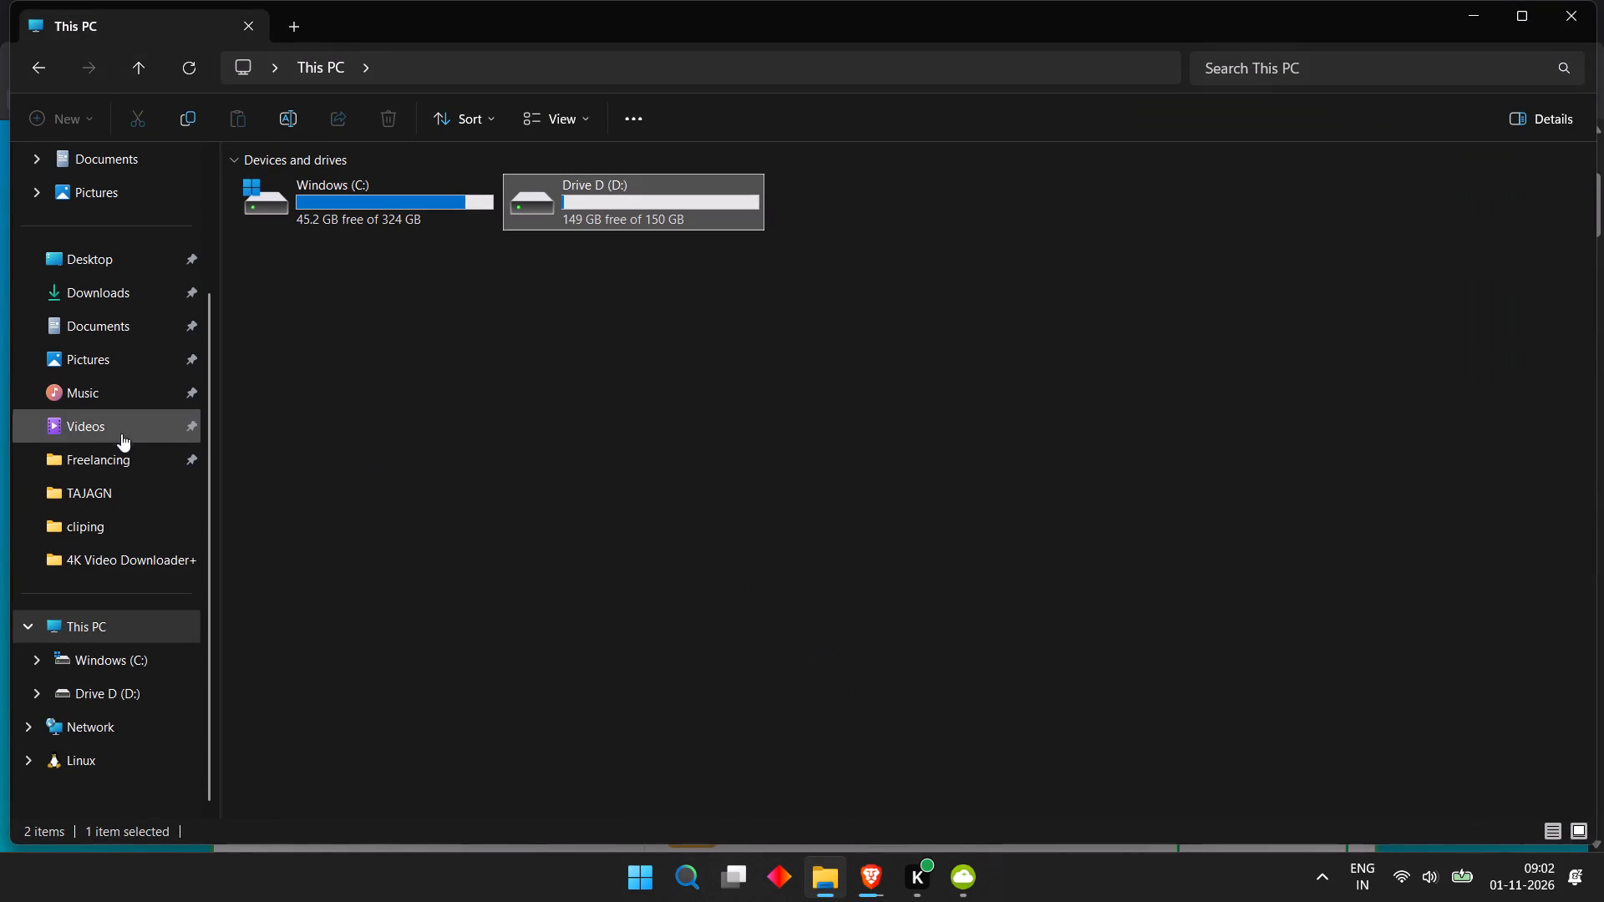
click(89, 298)
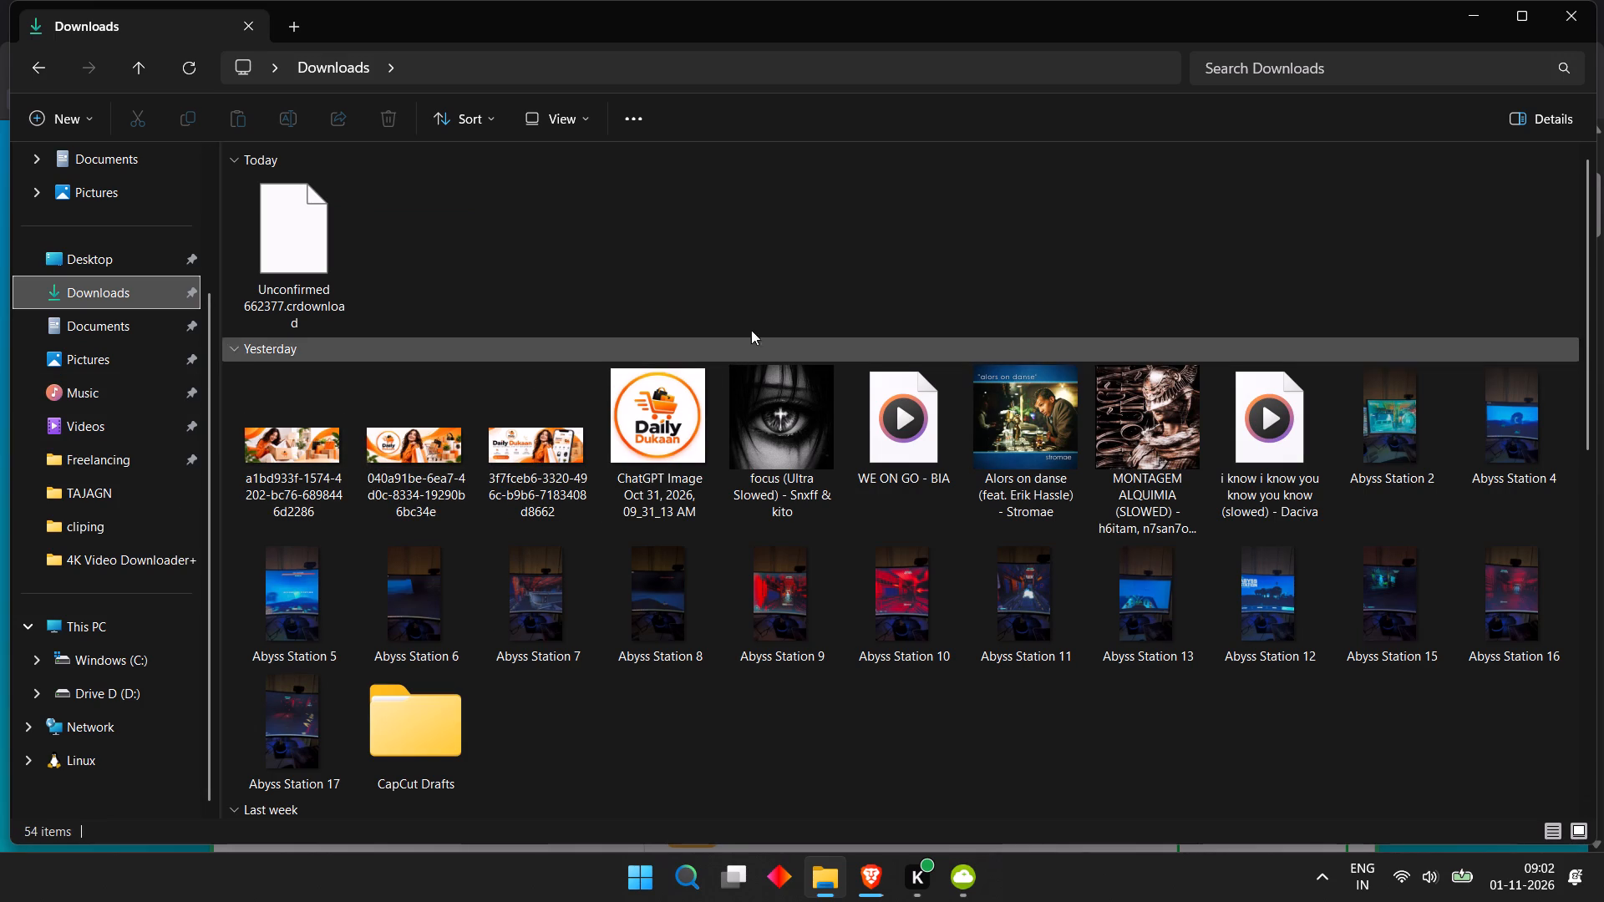
drag(723, 347, 695, 365)
click(703, 343)
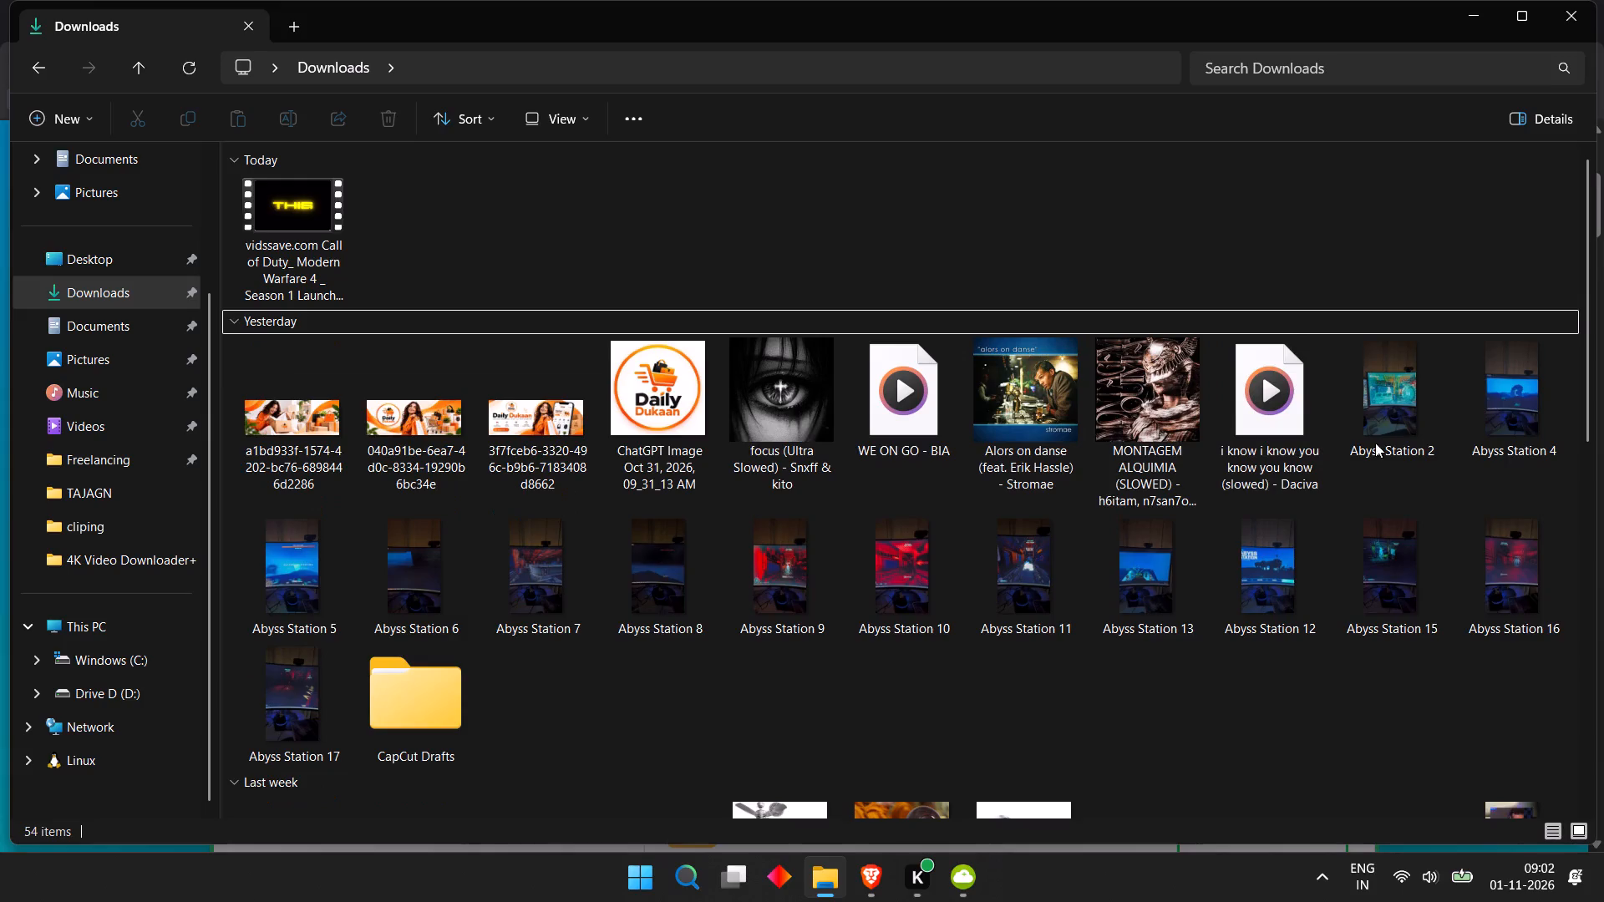
Delete the Fedora-Workstation-Live-44 image and the FedoraMediaWriter-win64-5.3.2 installer from the Downloads folder.
click(404, 668)
scroll(466, 675, down, 3)
scroll(768, 453, up, 2)
scroll(768, 456, down, 1)
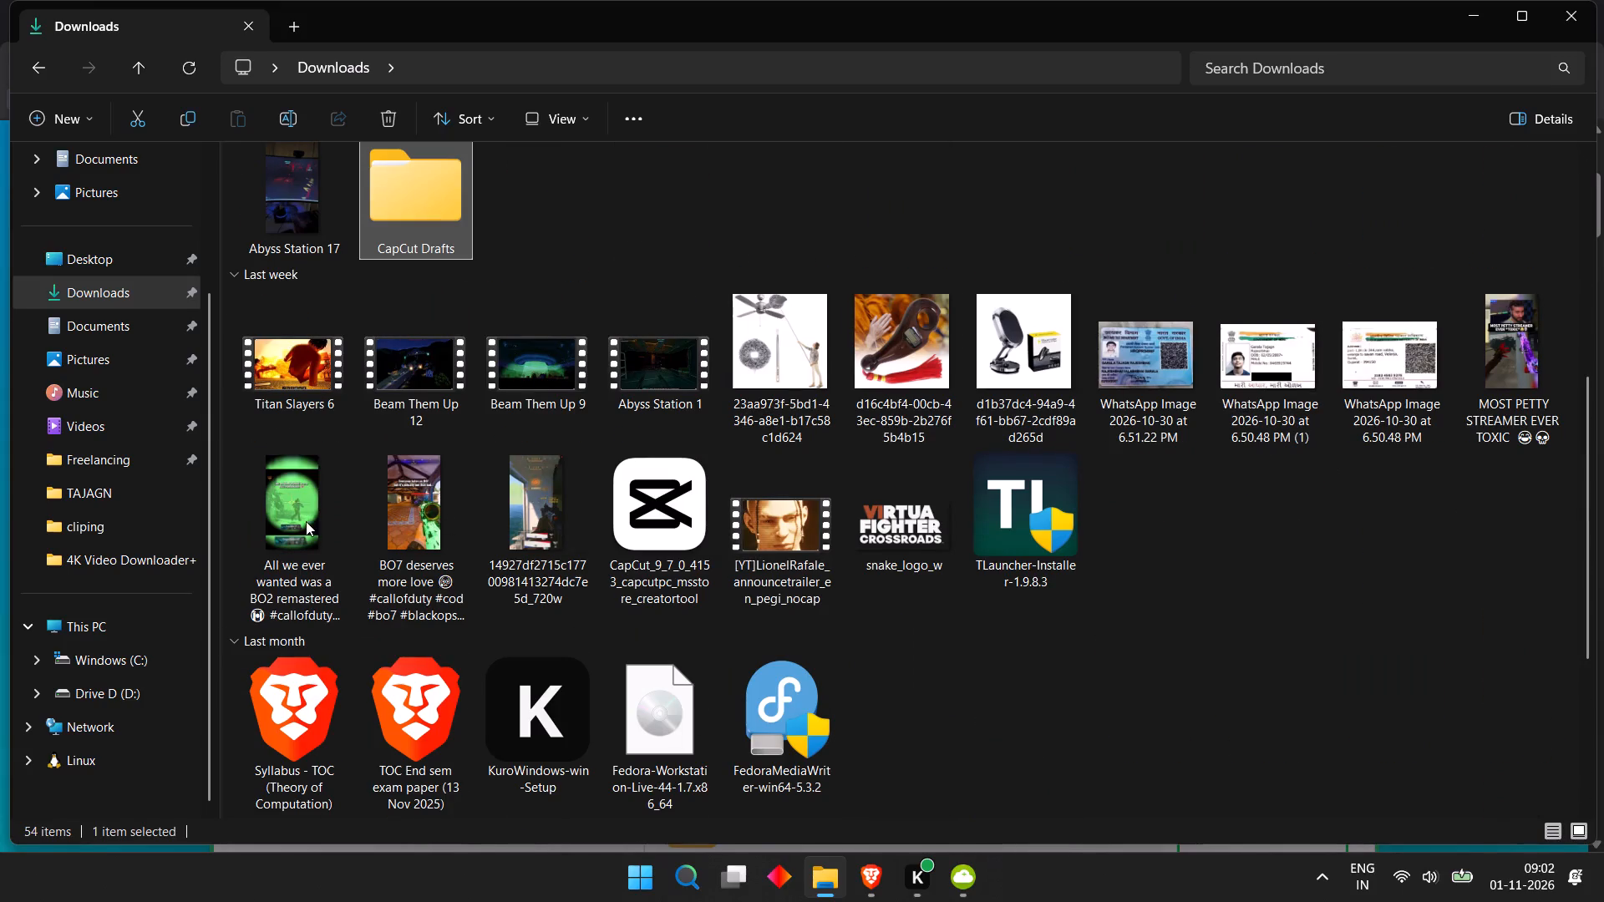
scroll(617, 528, down, 1)
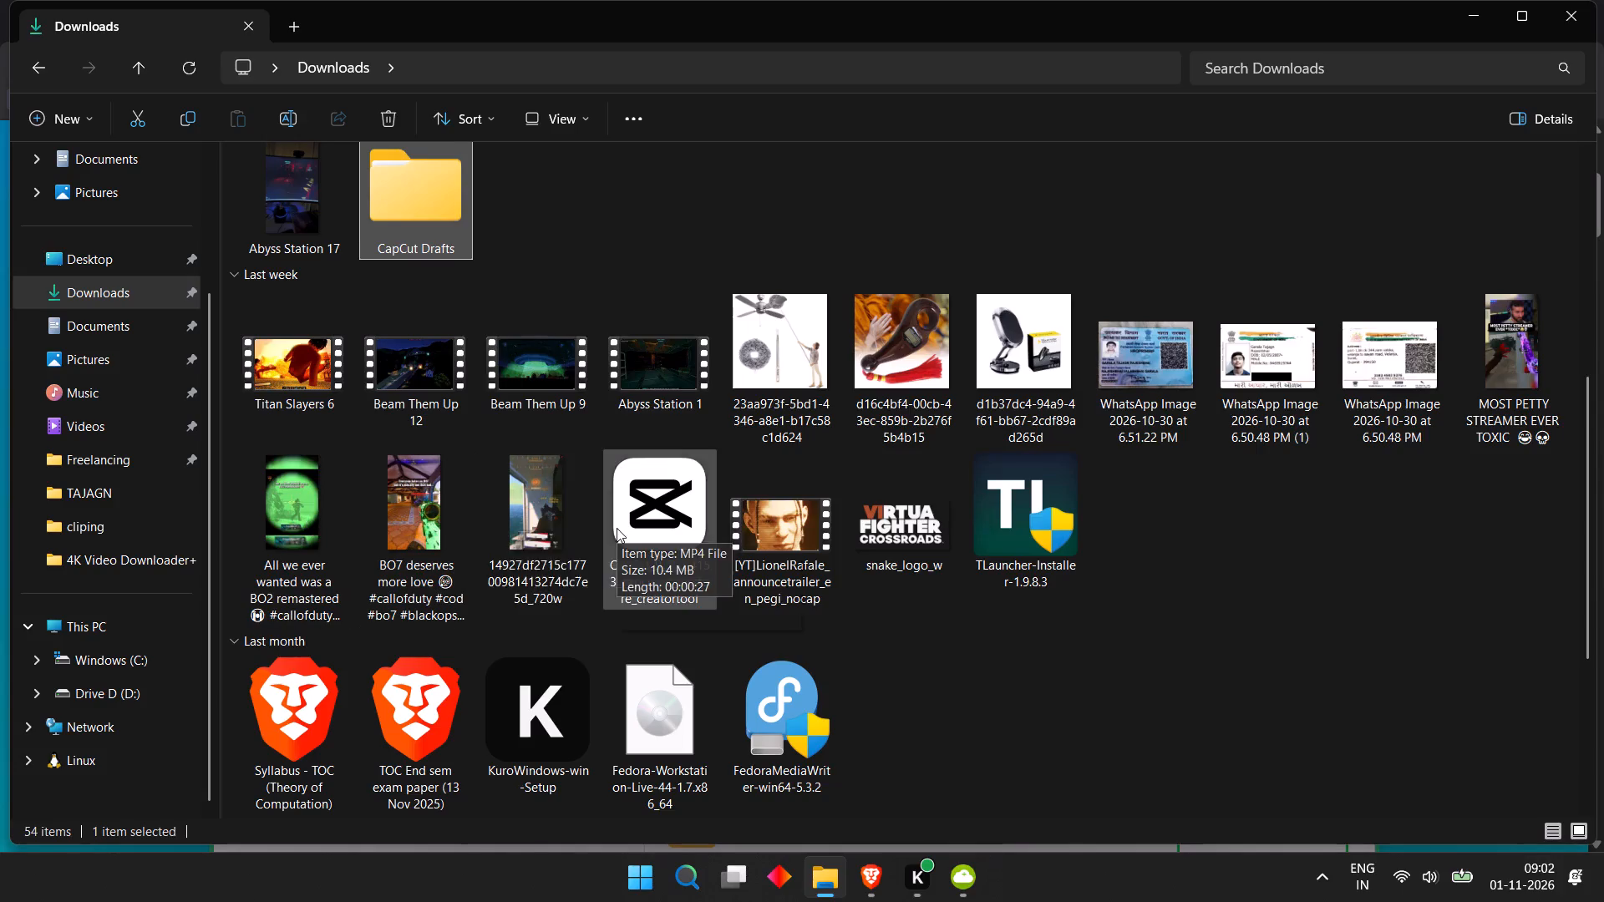
scroll(617, 528, down, 4)
scroll(617, 543, up, 1)
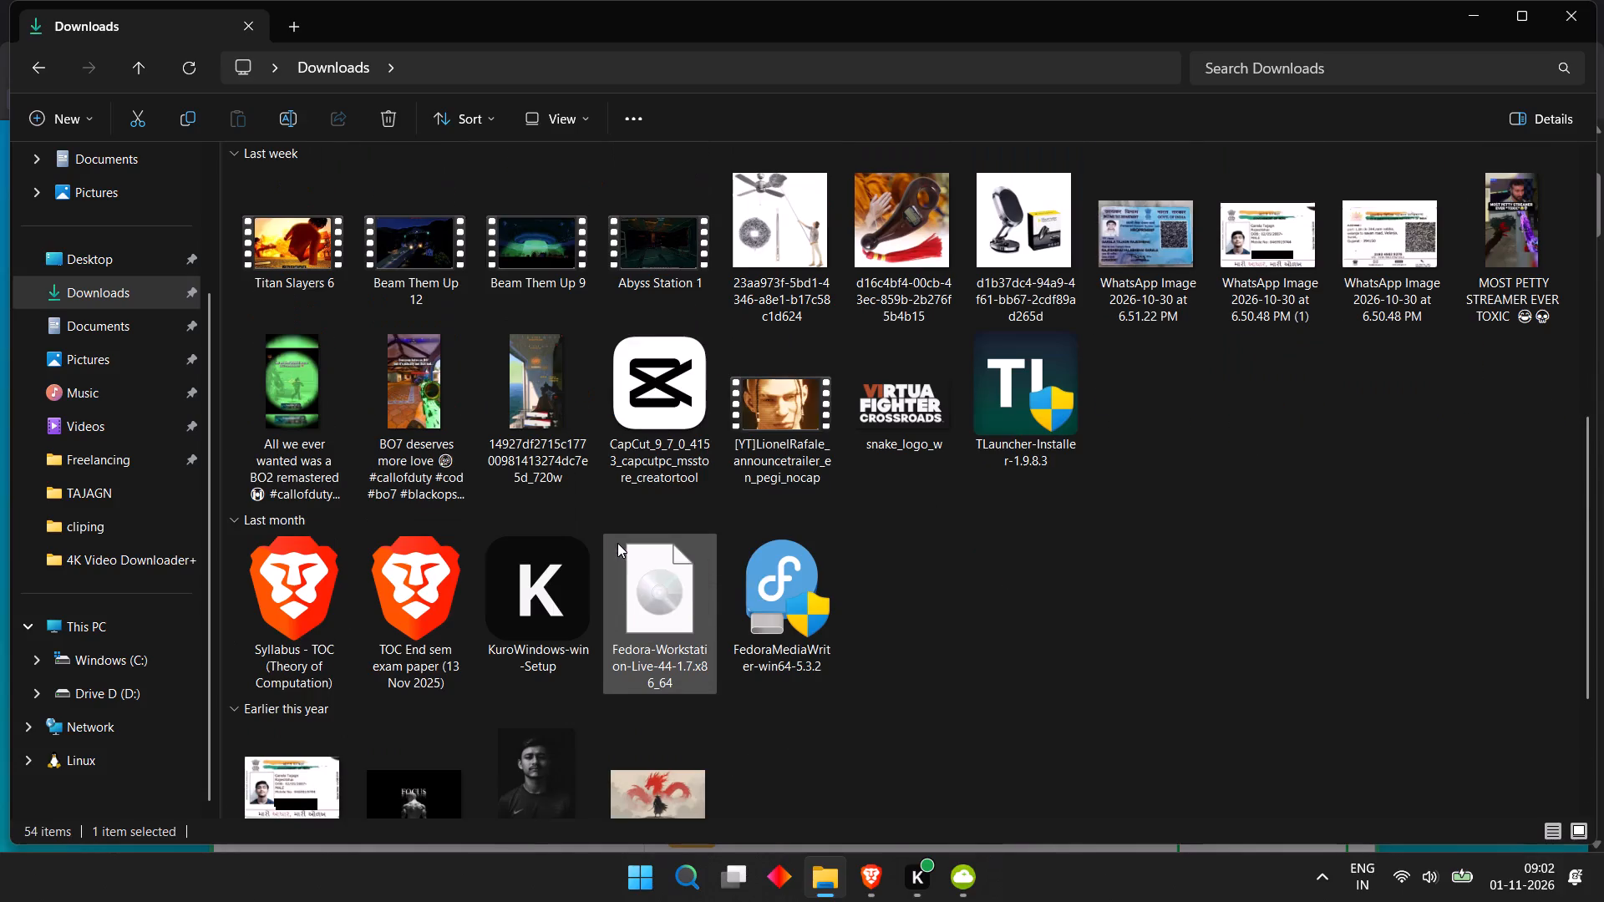
click(687, 612)
key(Delete)
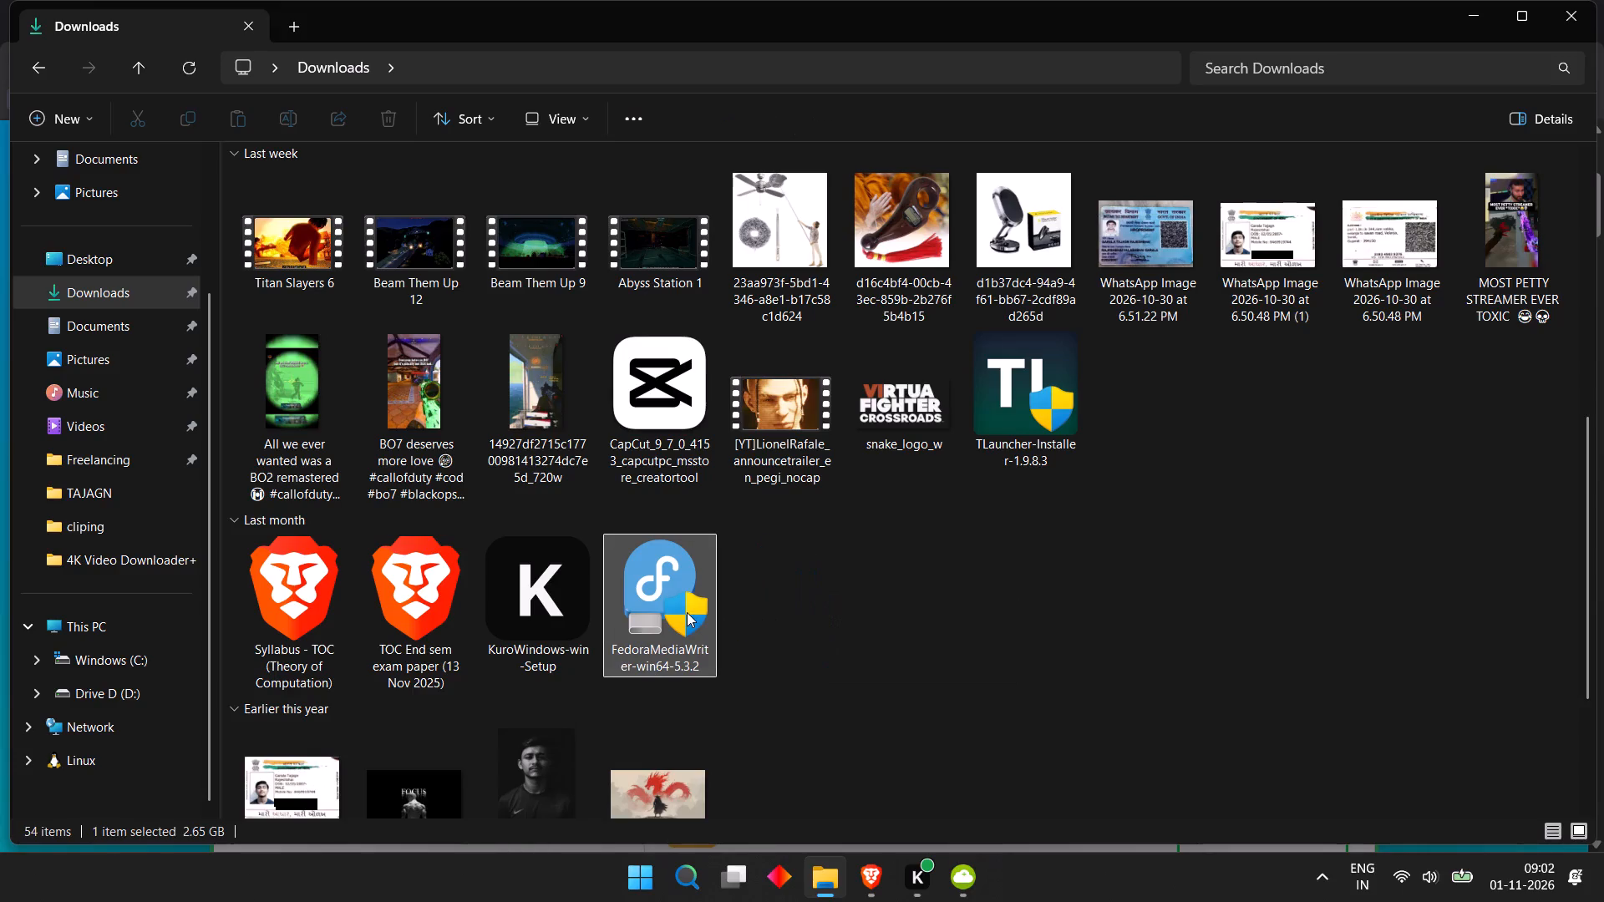
click(693, 611)
key(Delete)
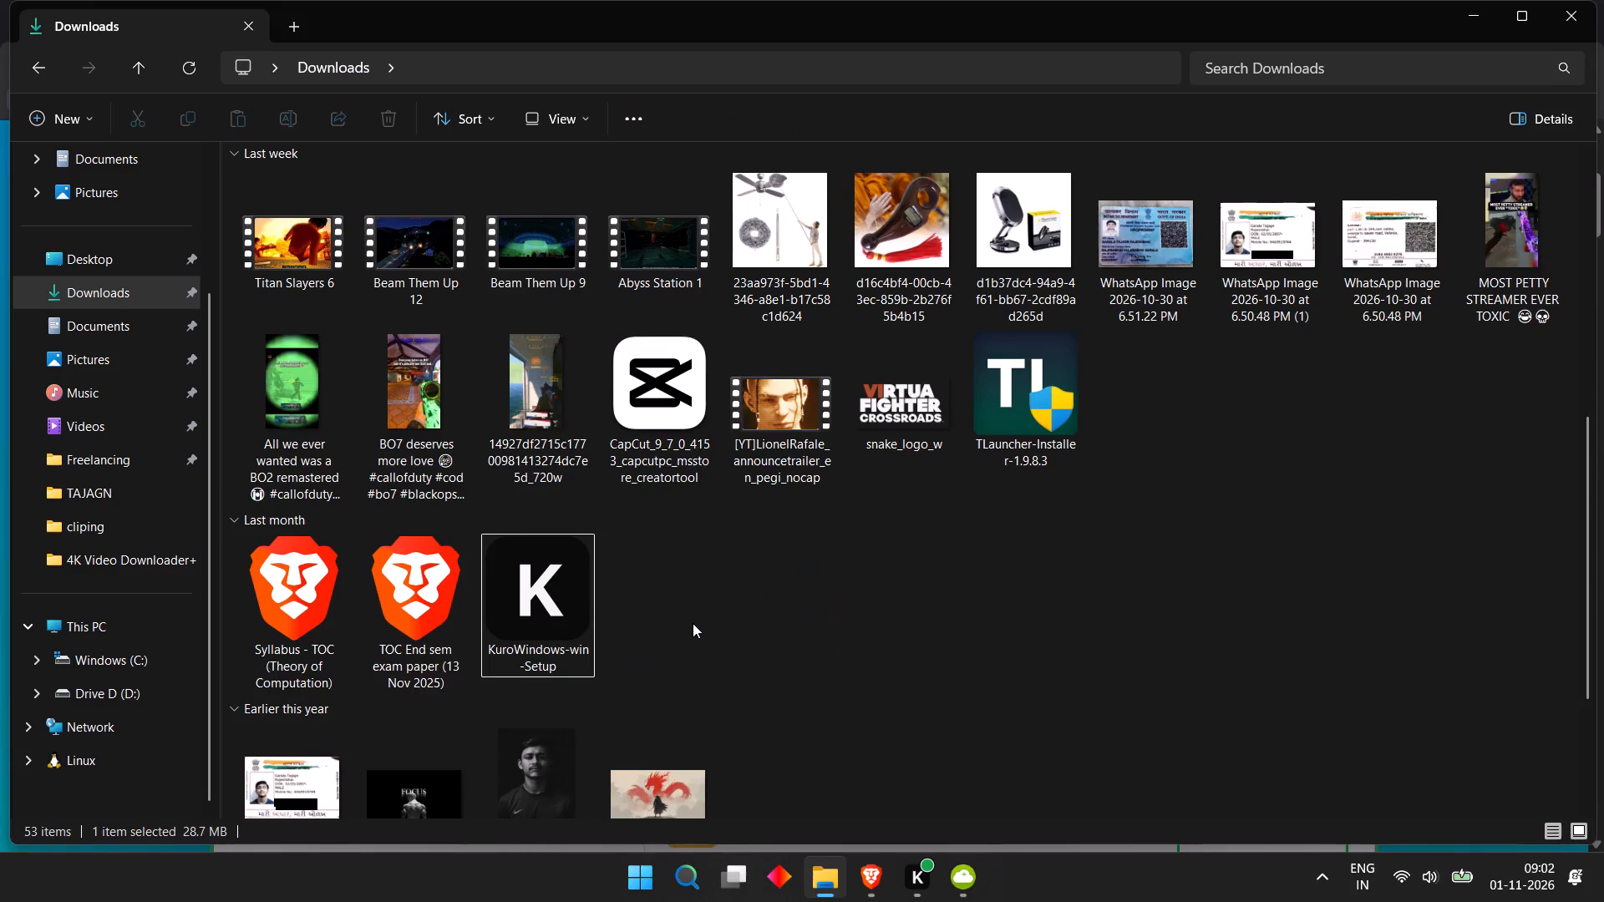
Open the Recycle Bin, permanently delete all of its items, and close its window.
key(alt+space)
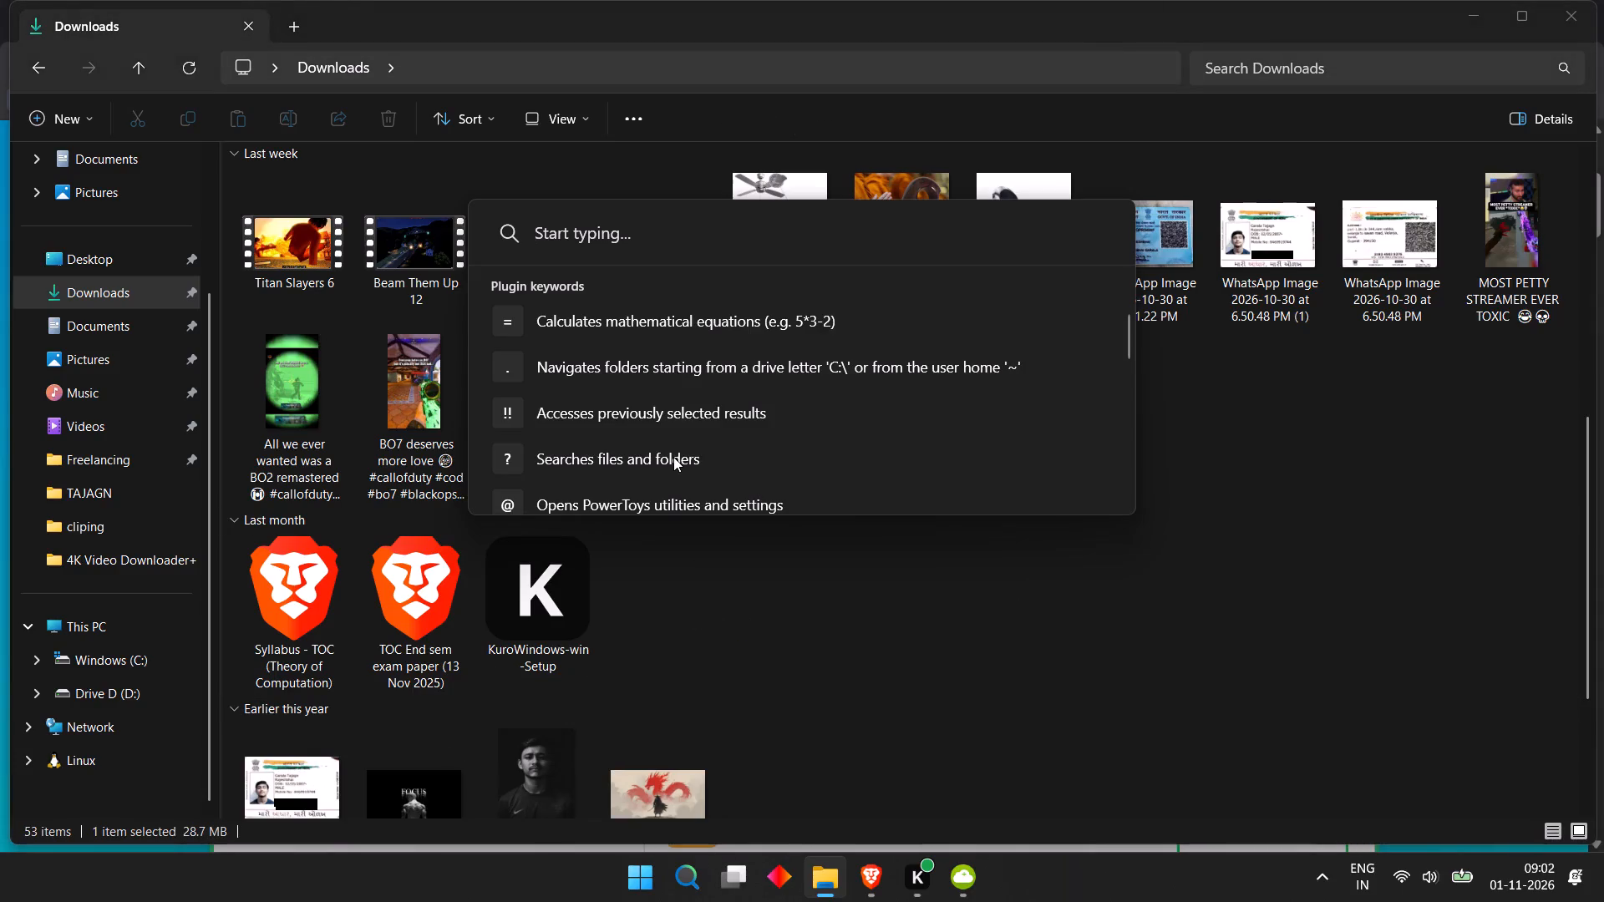
text(bin)
click(574, 322)
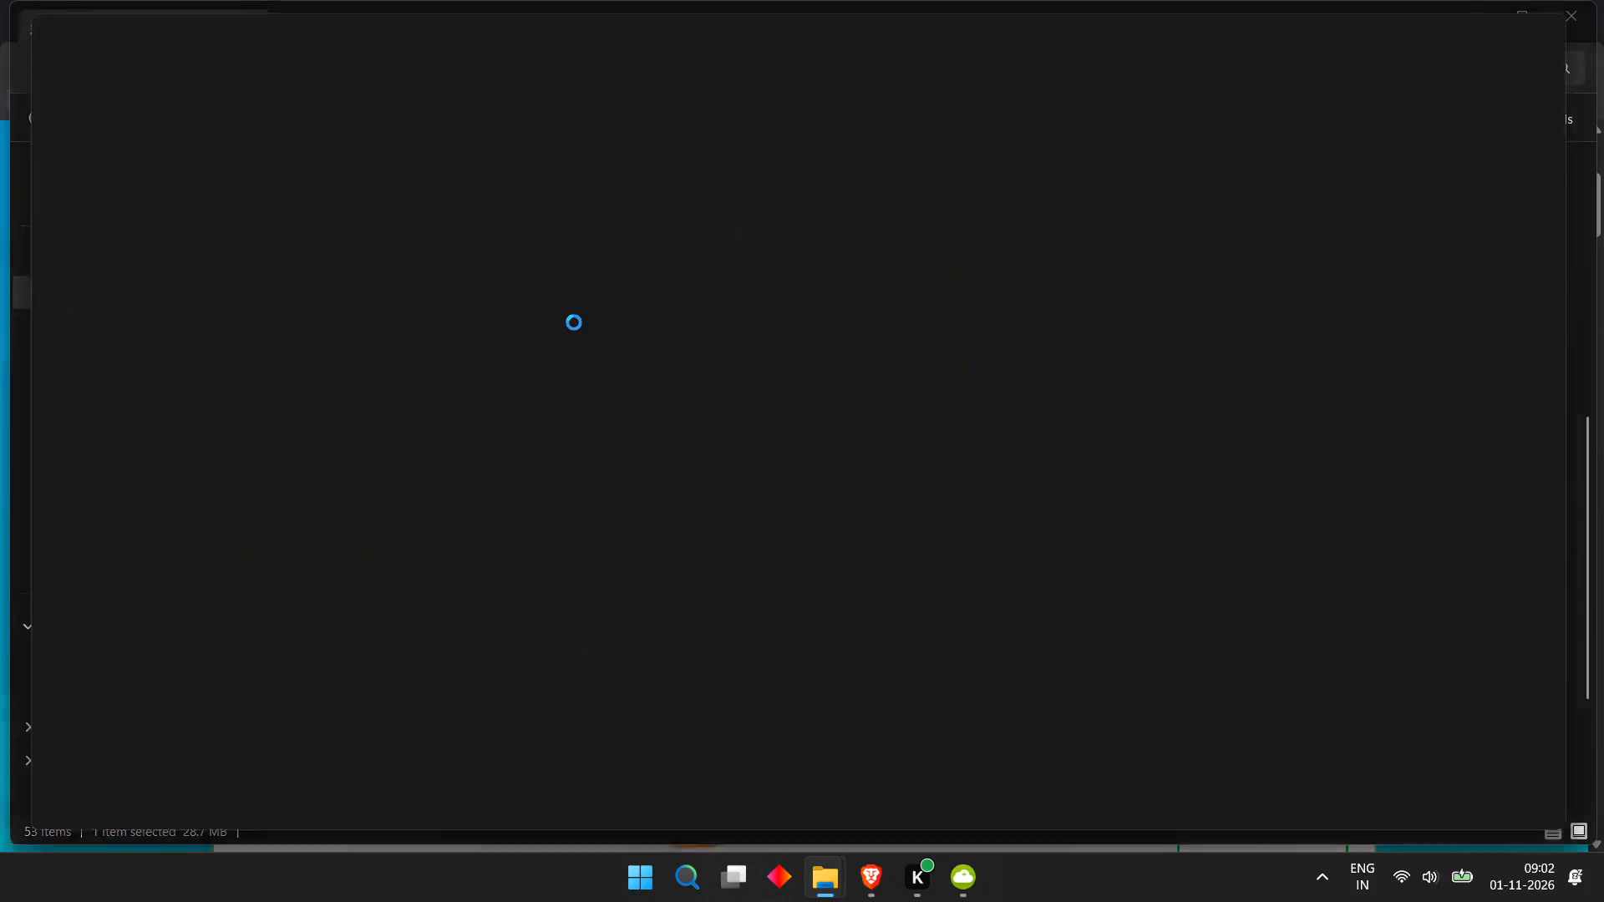
click(789, 427)
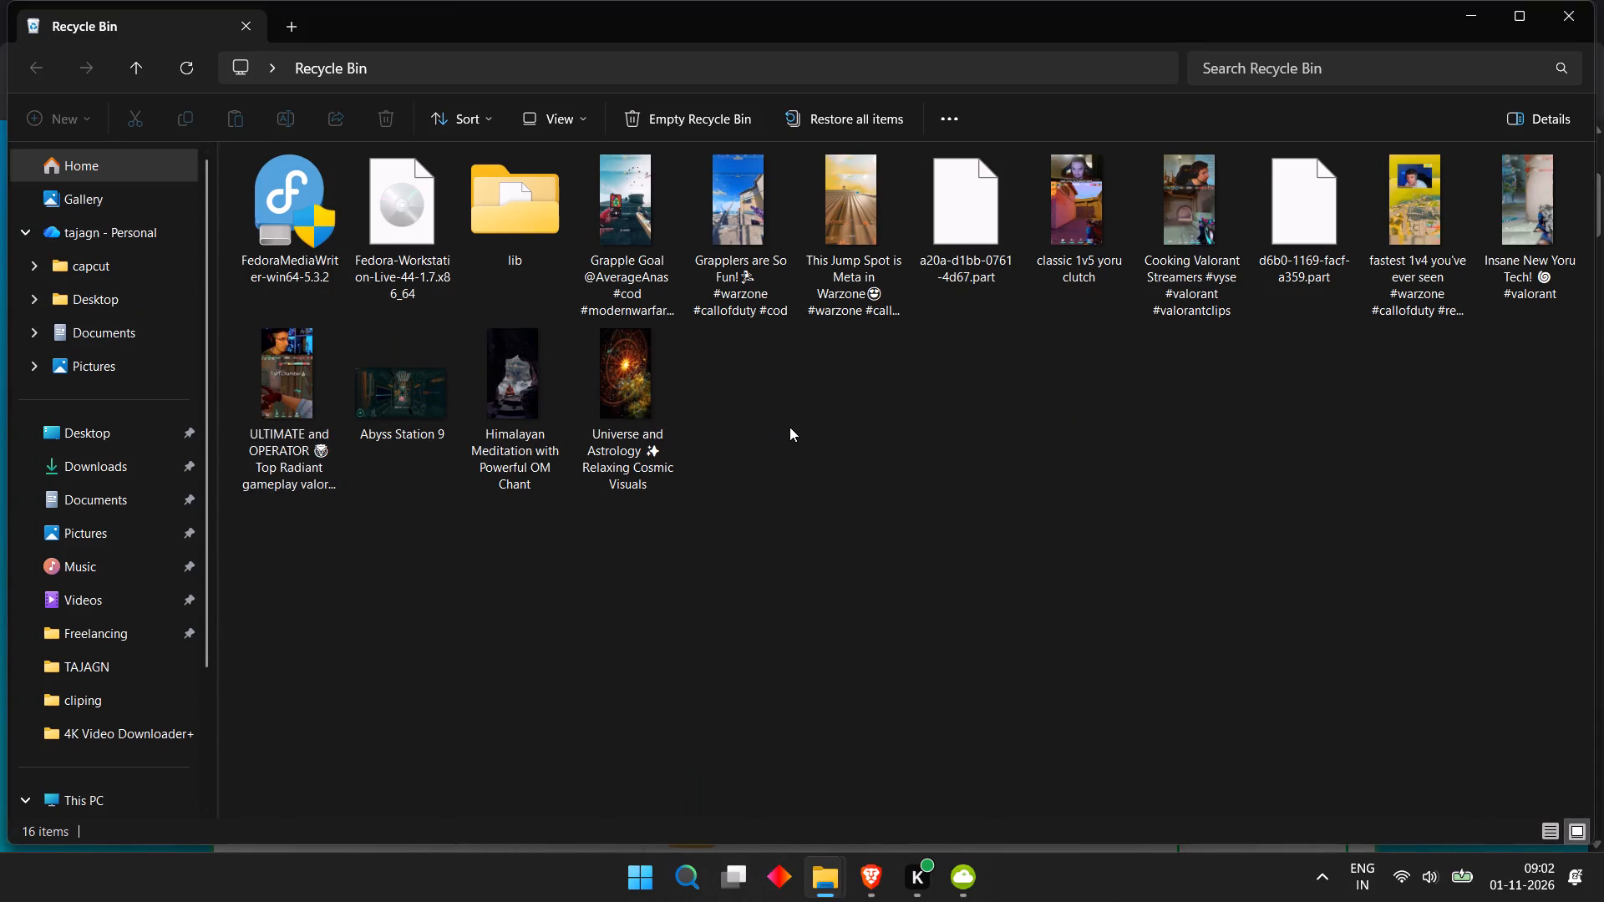
key(ctrl+a)
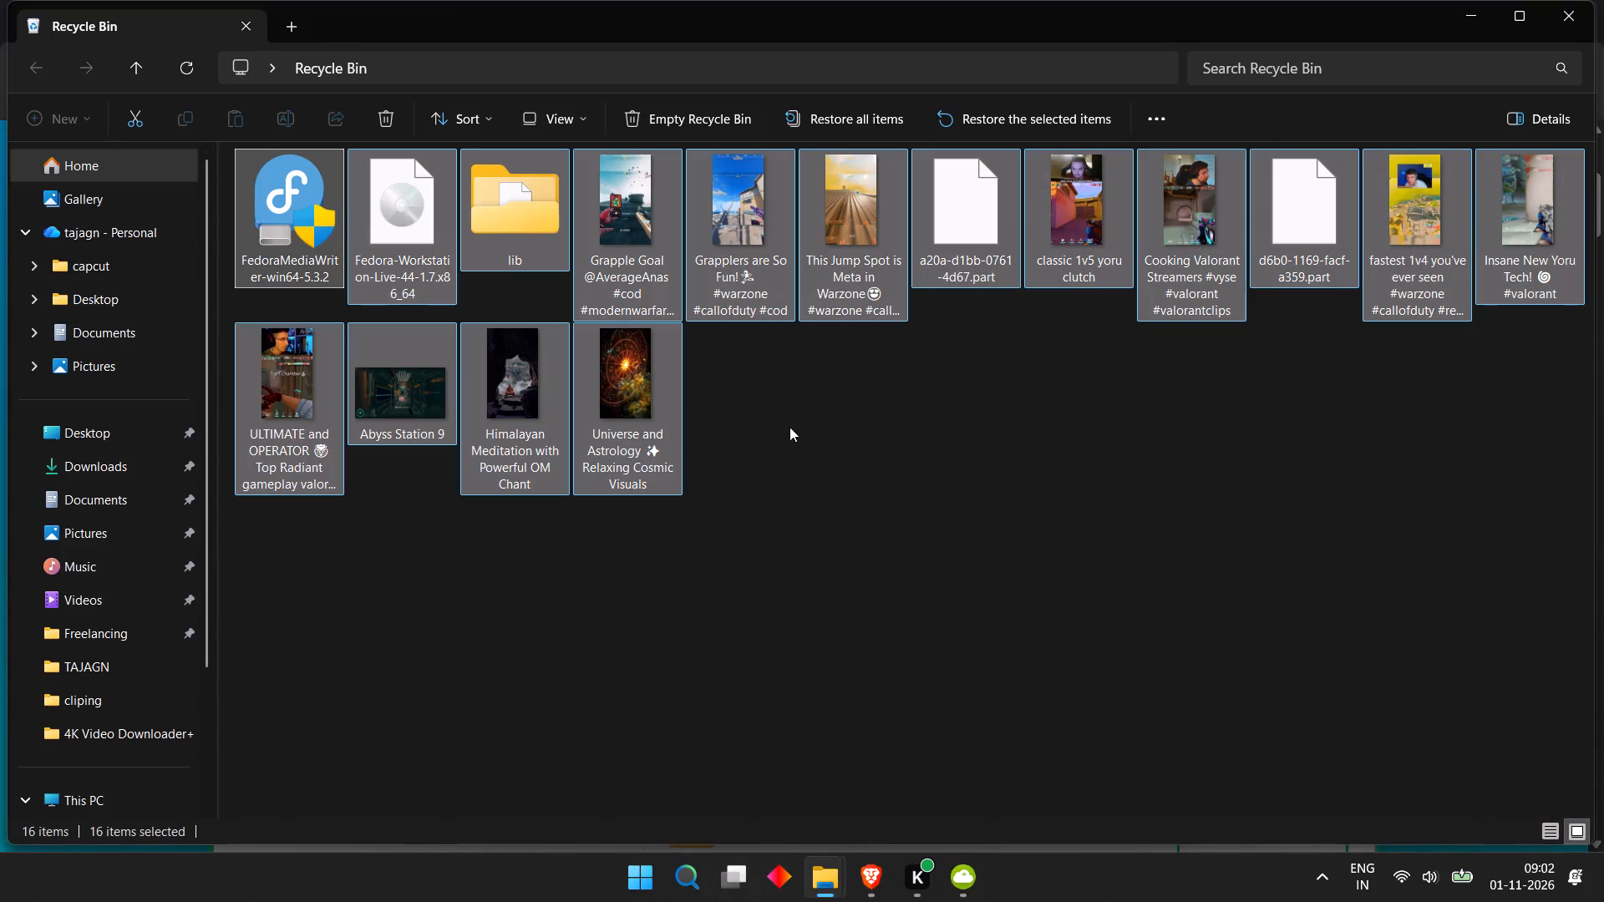
key(Delete)
click(886, 451)
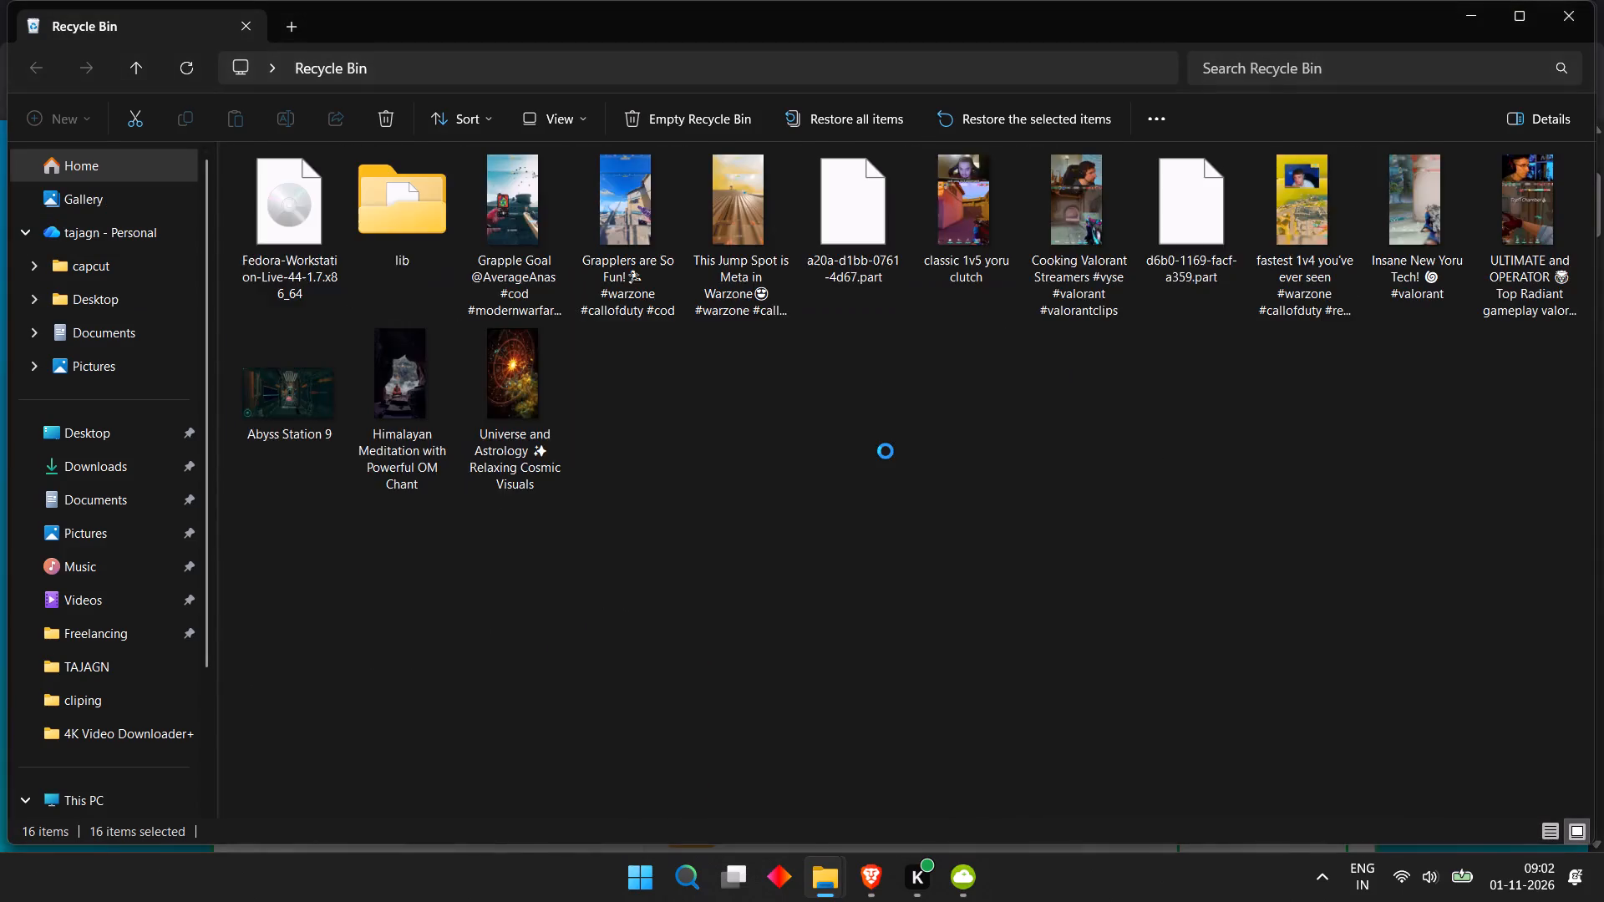
click(1576, 23)
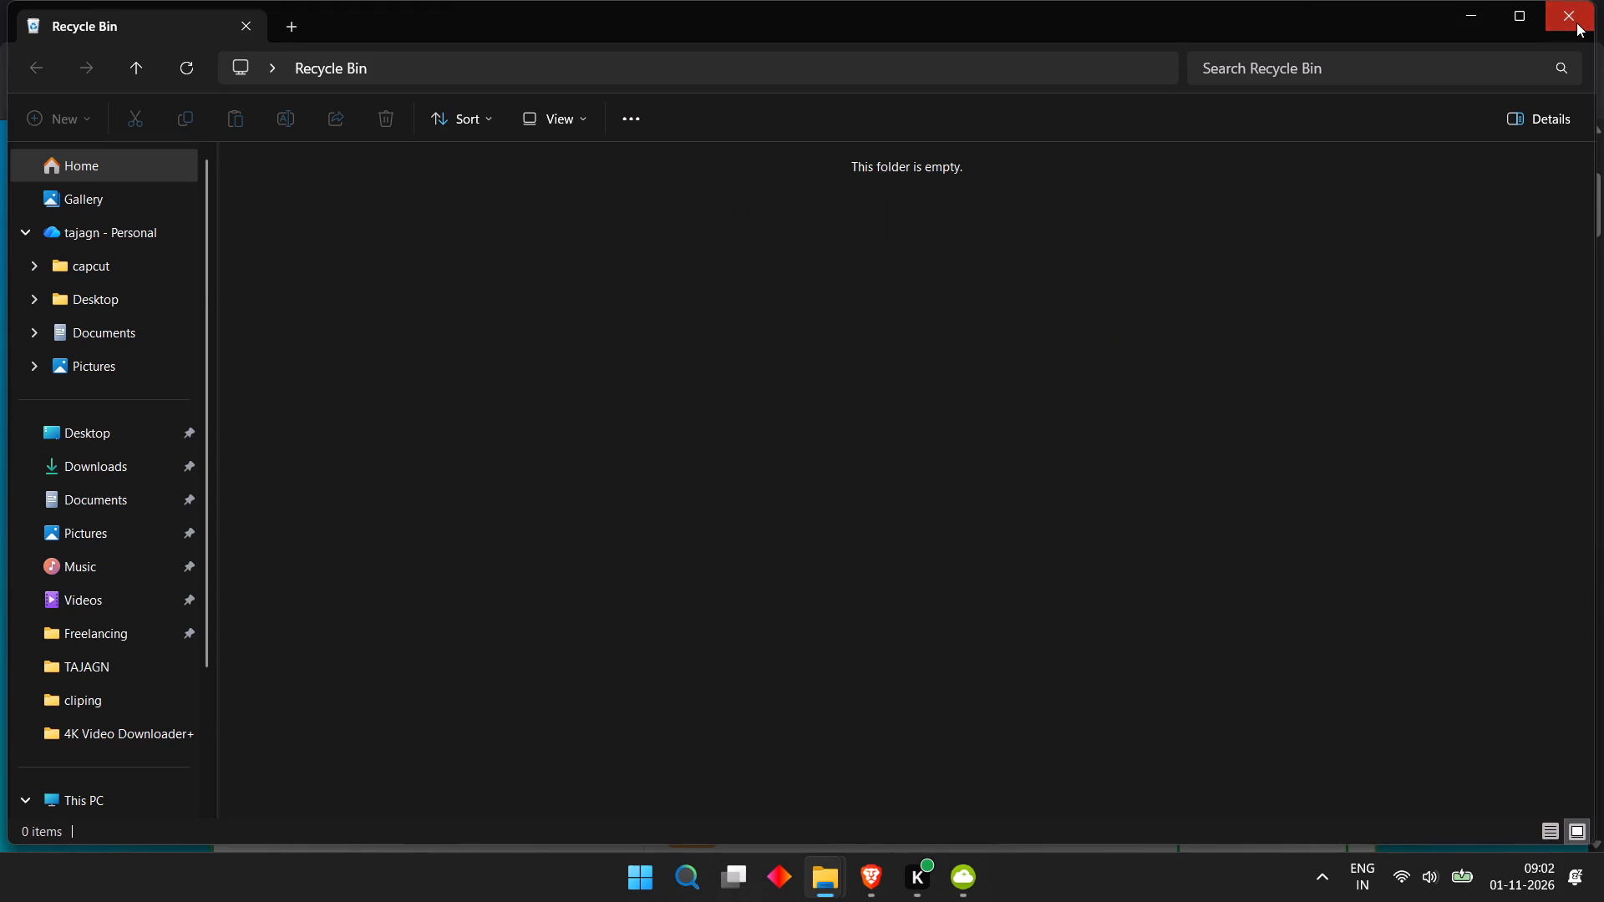
Close 4K Video Downloader+ and return to Brave.
click(975, 867)
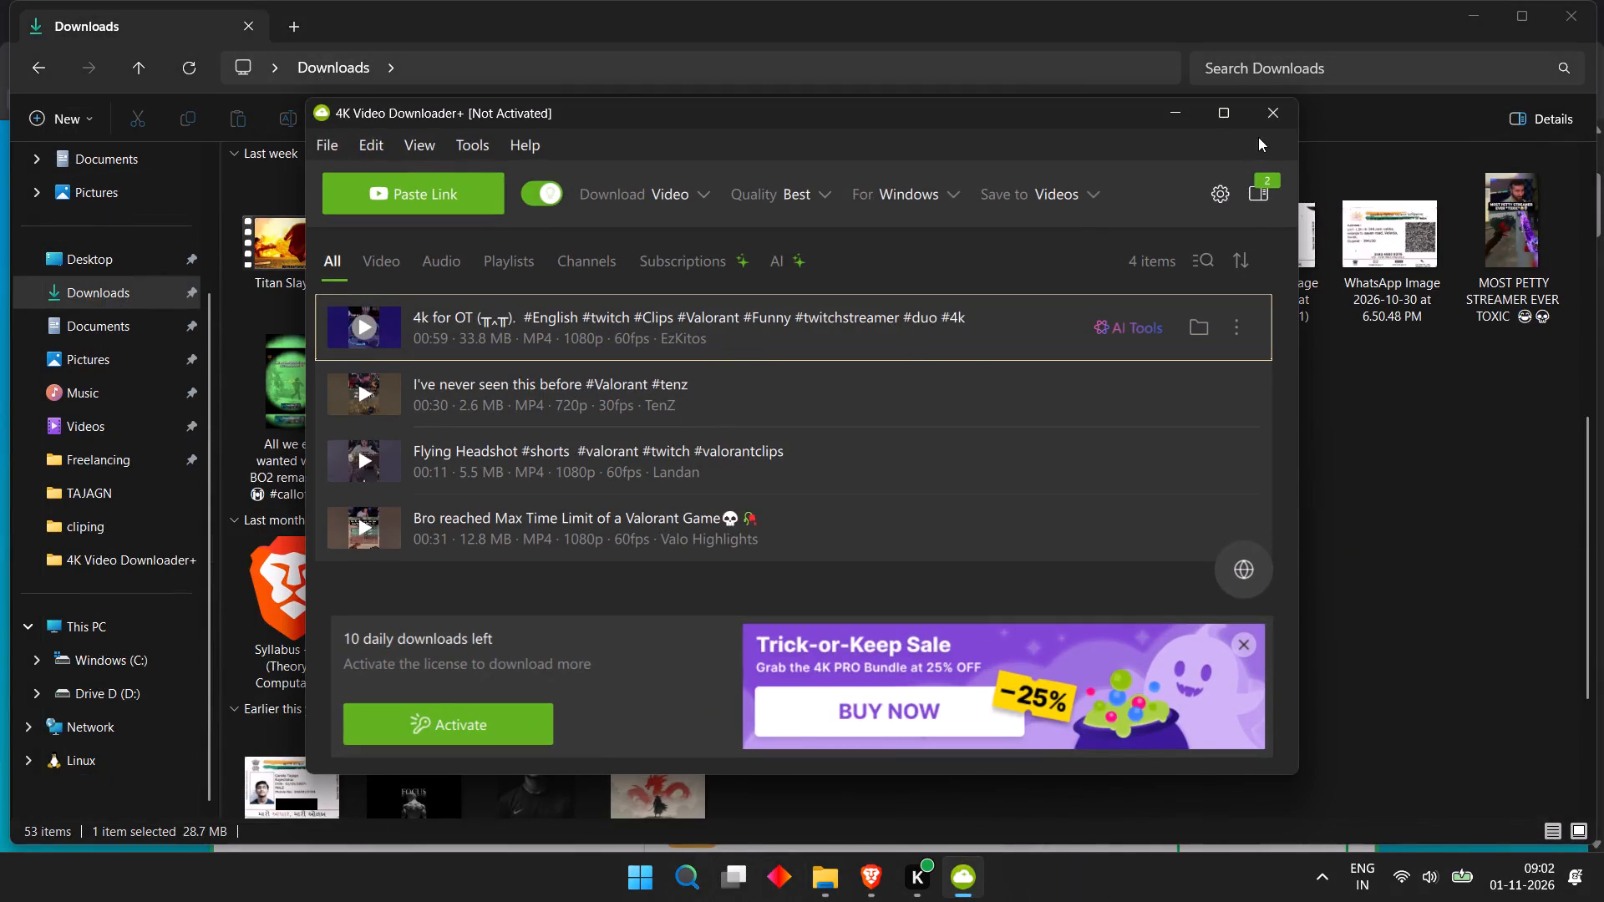
click(1275, 118)
click(909, 881)
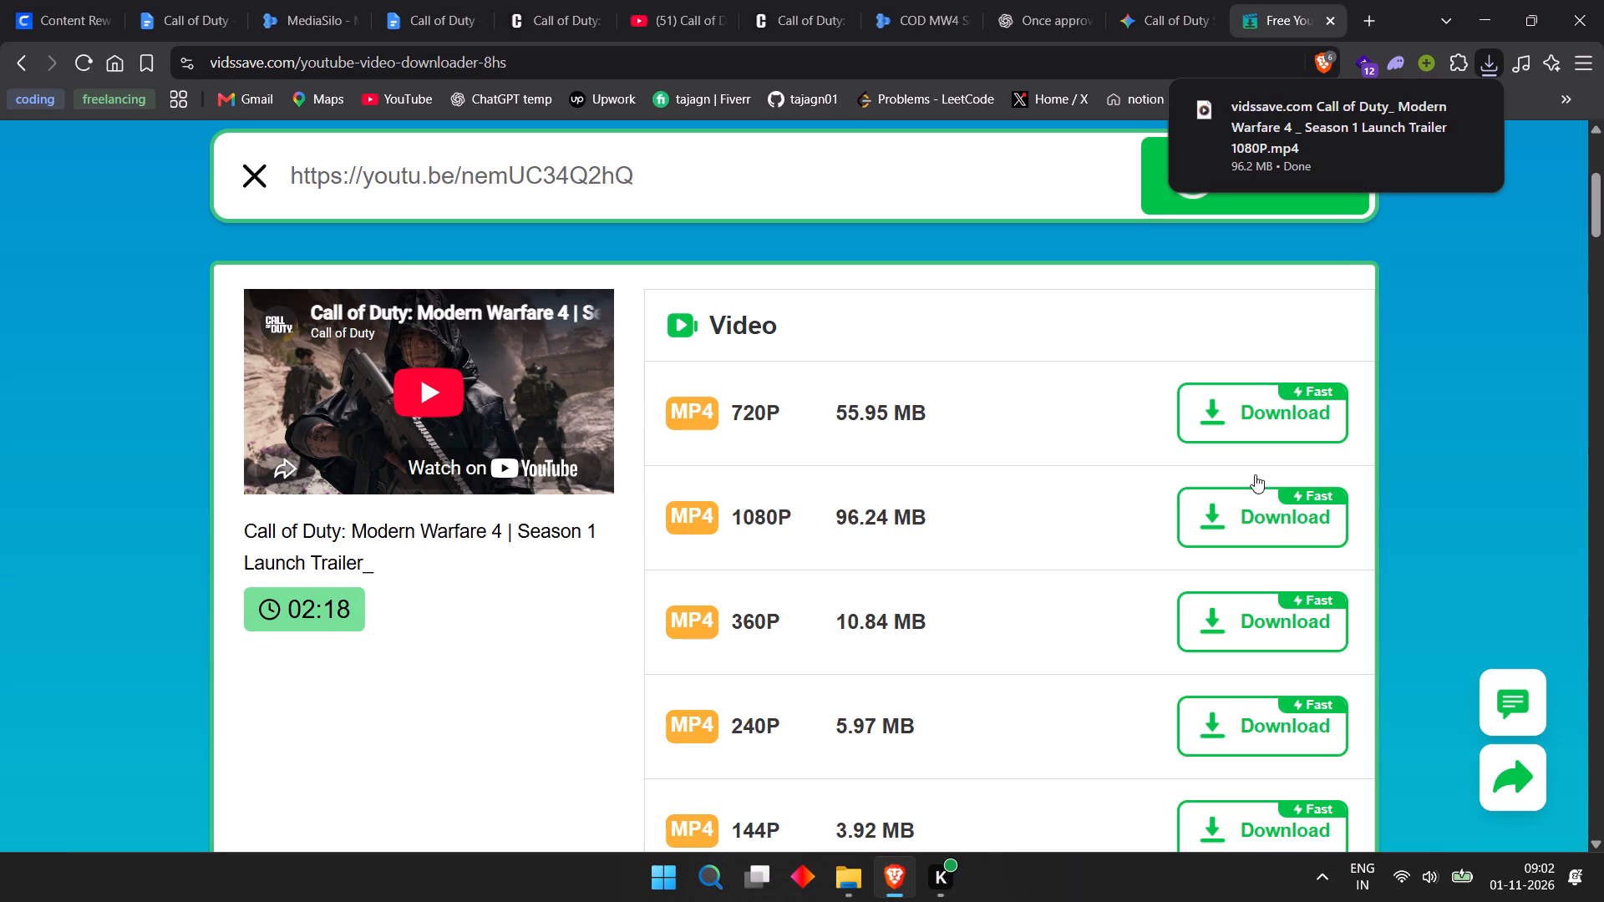
Search PowerToys Run for "ca" and launch the top match.
key(alt+space)
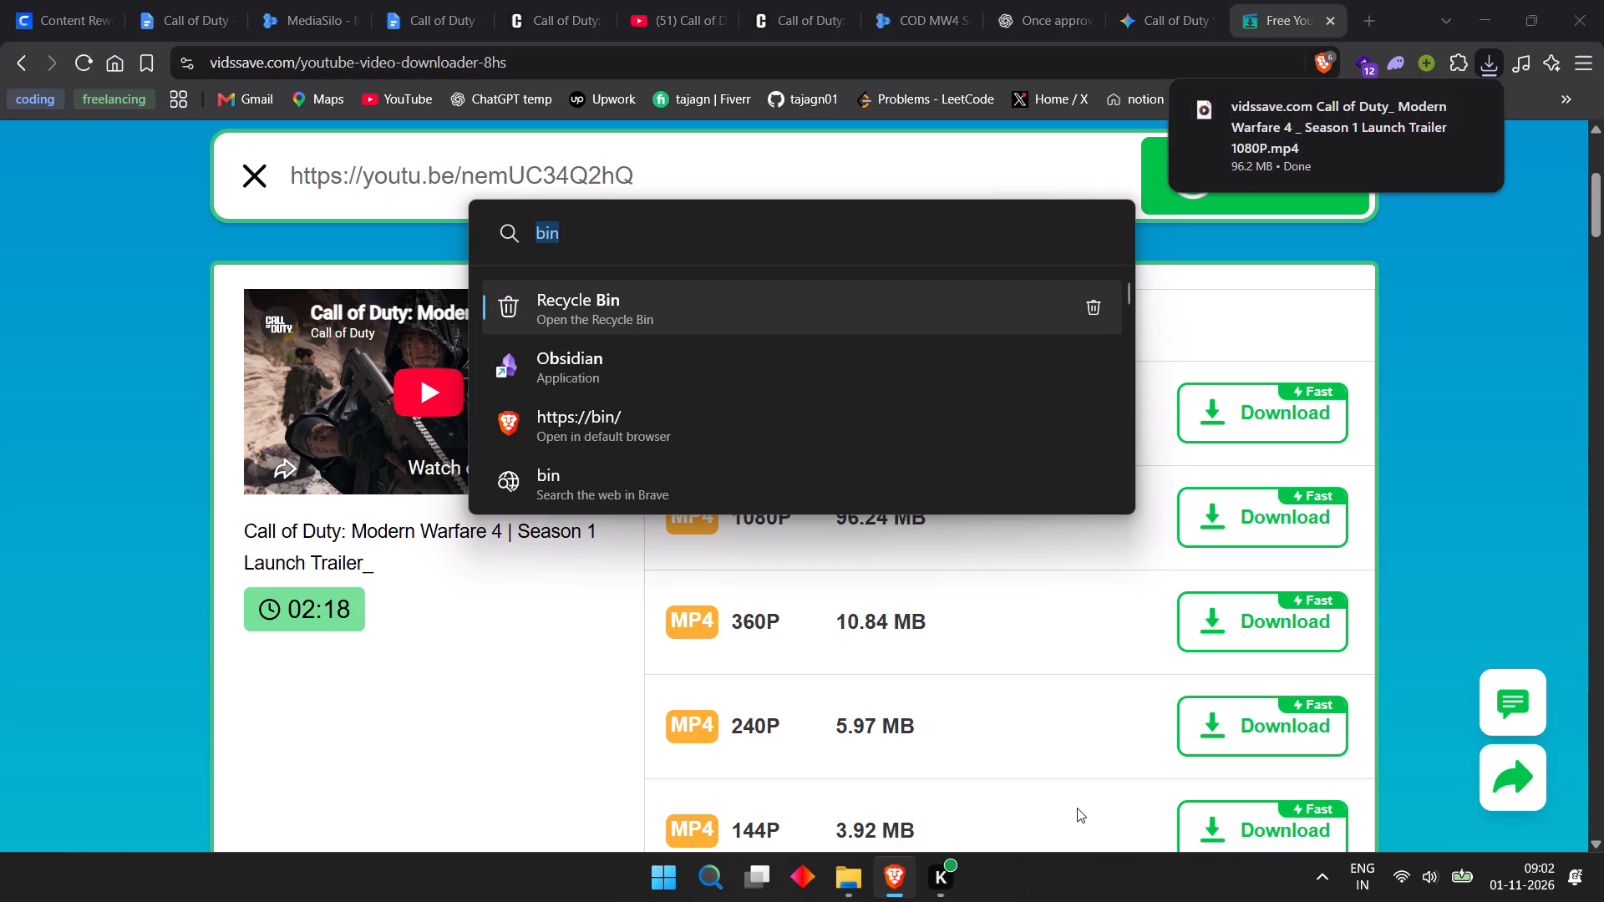
text(ca)
click(603, 311)
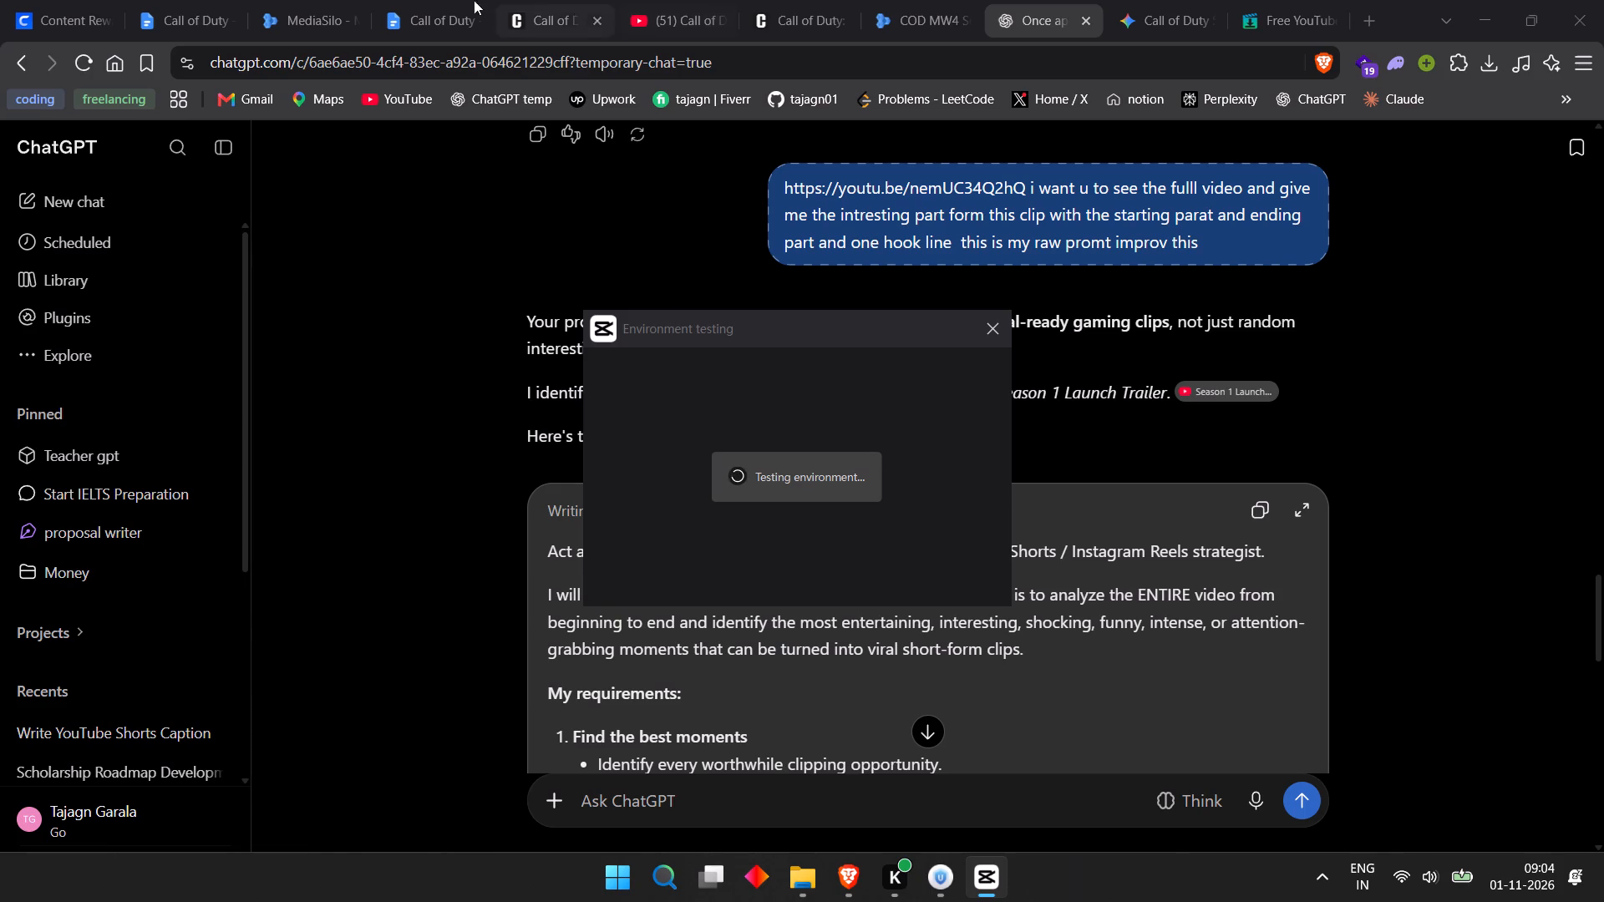
Return to Brave, check the MW4 Multiplayer Launch Clipping document's title, and close that document and the MediaSilo page.
click(360, 0)
click(414, 0)
drag(495, 313, 920, 312)
click(920, 312)
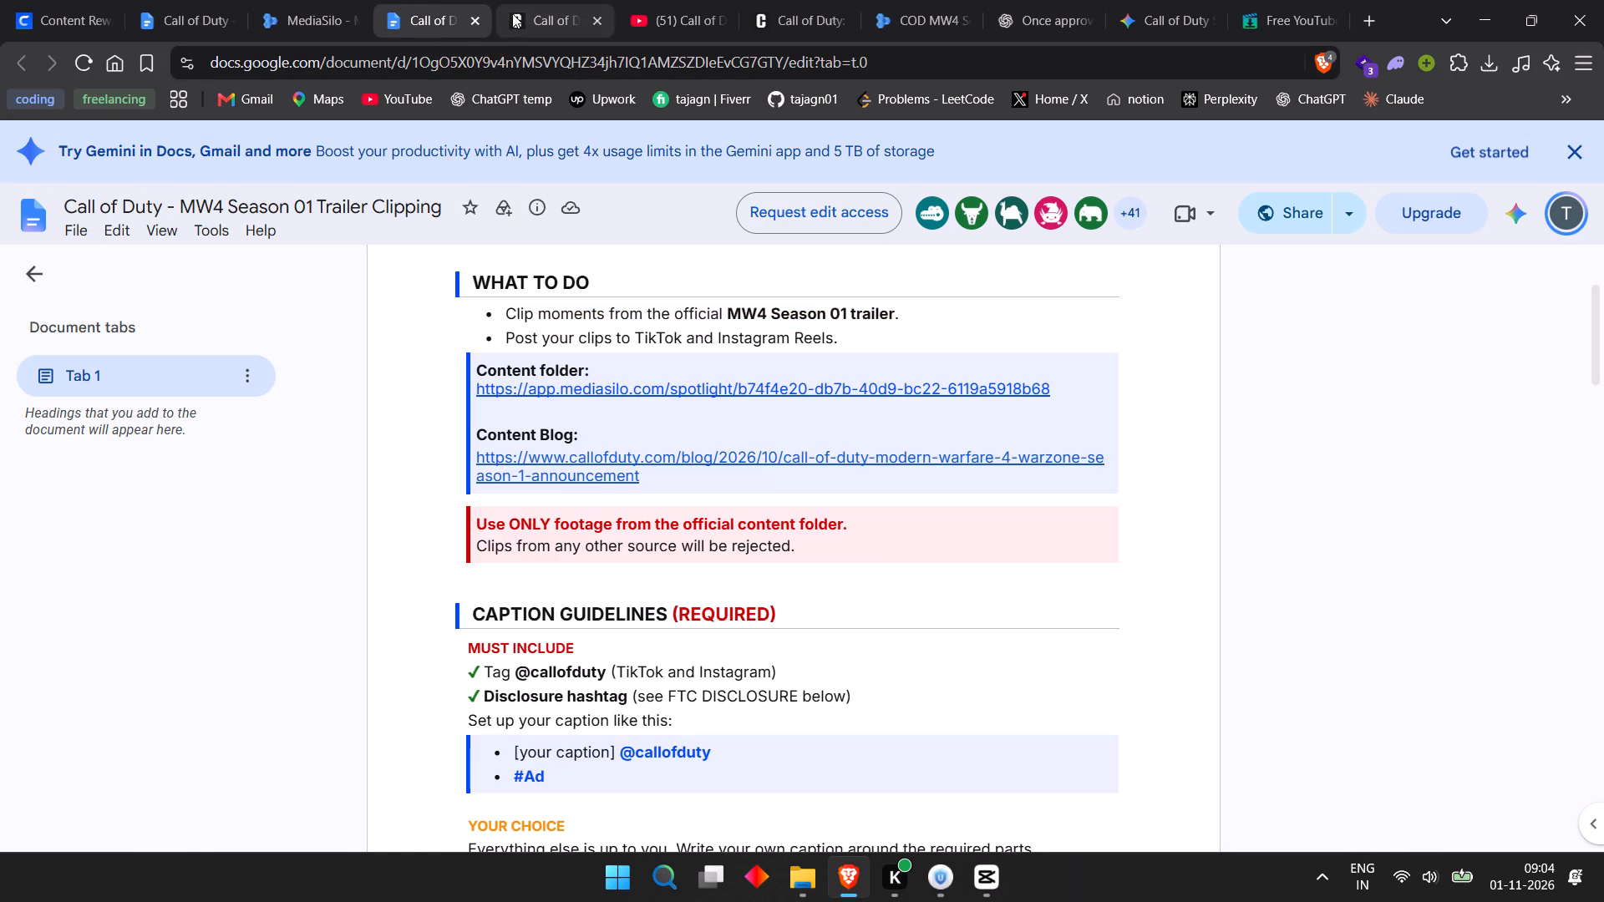
Close the Call of Duty - MW4 Season 01 Trailer Clipping document.
click(474, 20)
Examine the two MediaSilo footage pages and check the title of the MW4 Multiplayer Launch Clipping document.
click(276, 24)
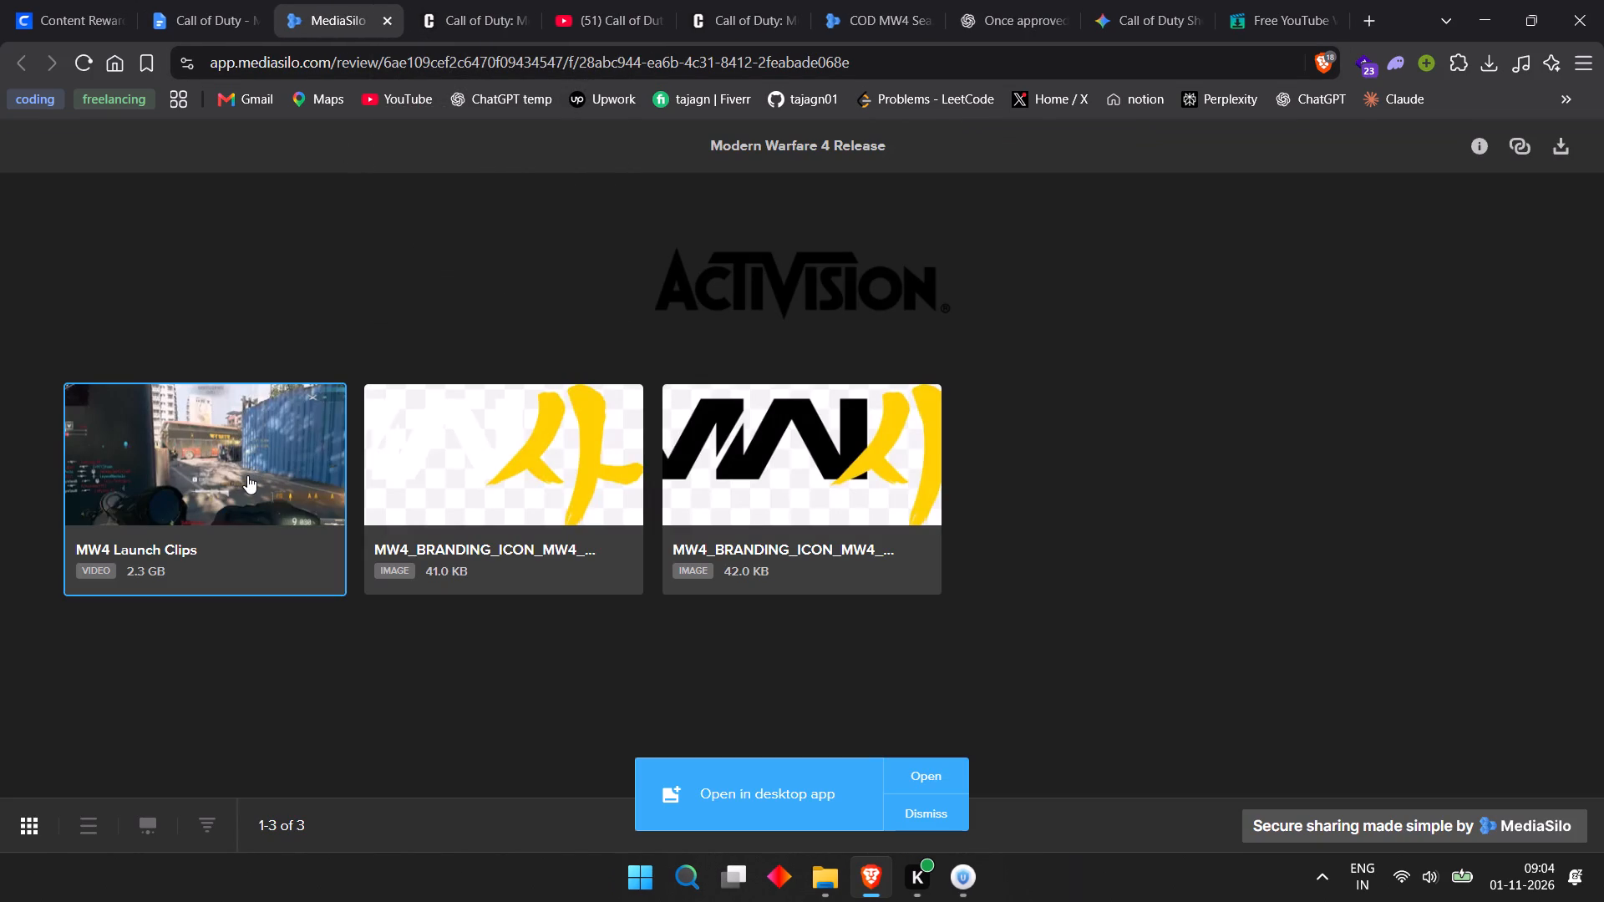
click(877, 0)
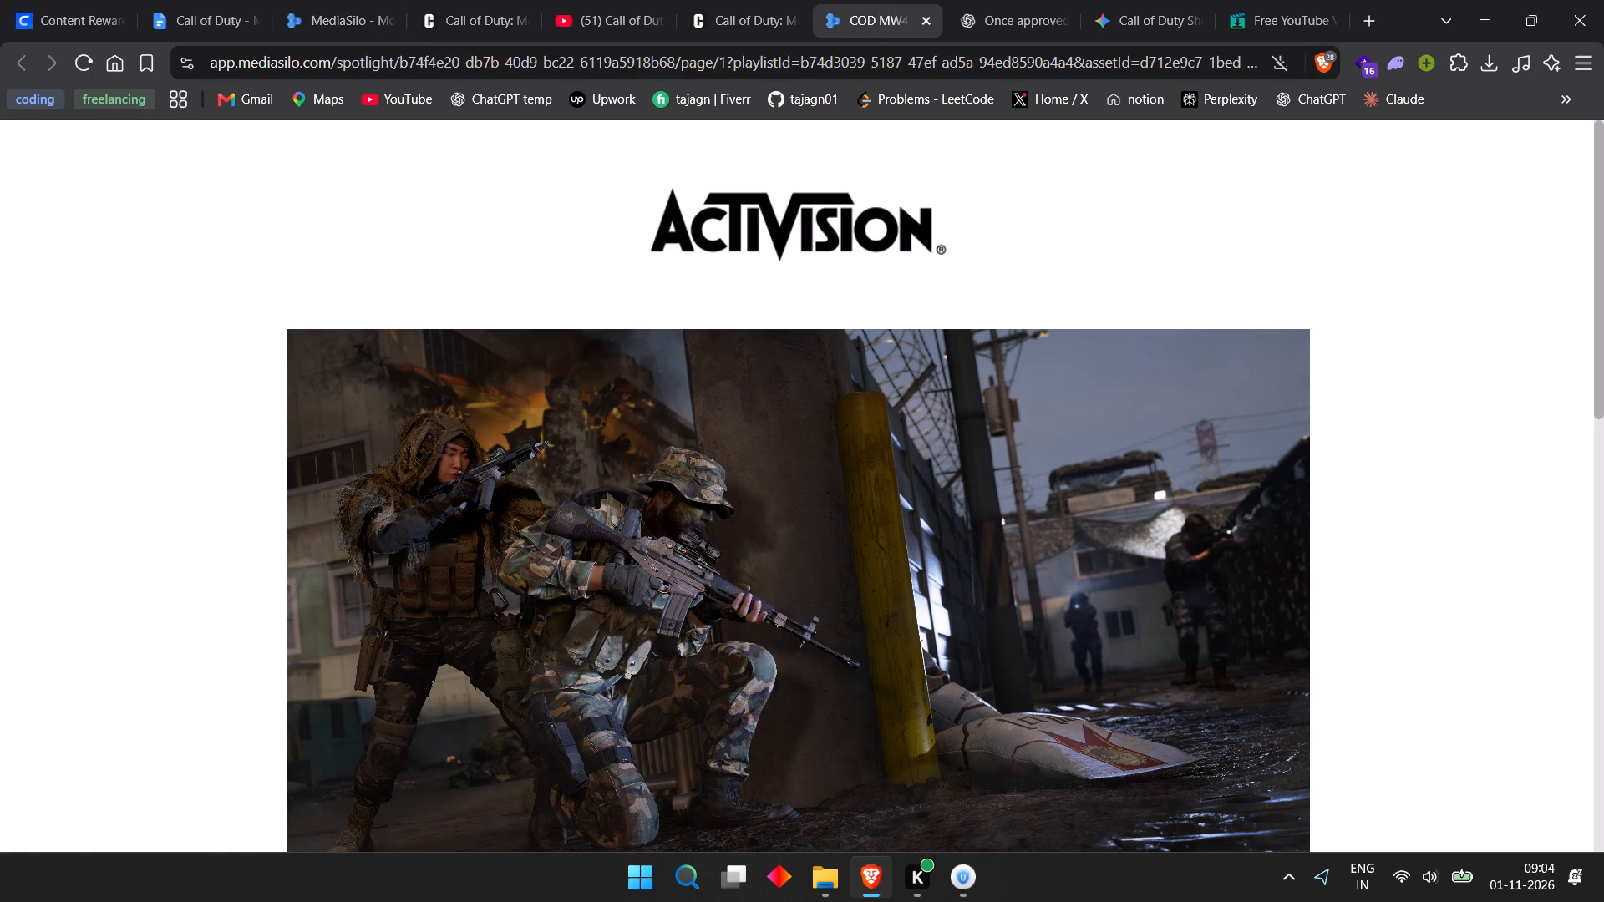
scroll(801, 220, down, 11)
scroll(825, 314, down, 1)
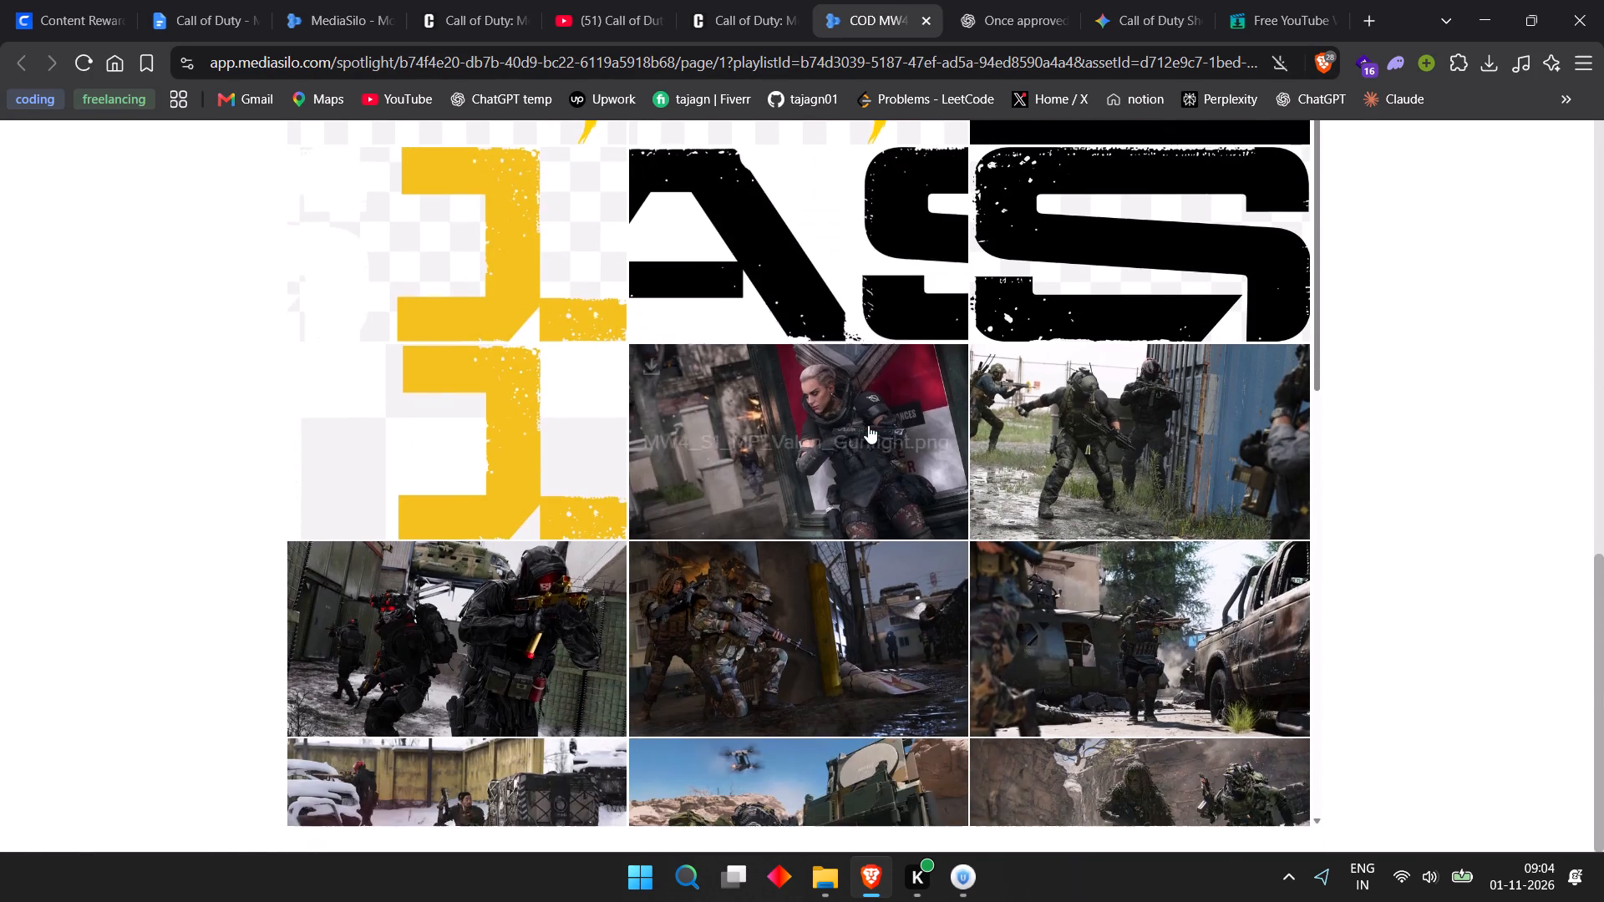
scroll(871, 432, up, 7)
click(330, 0)
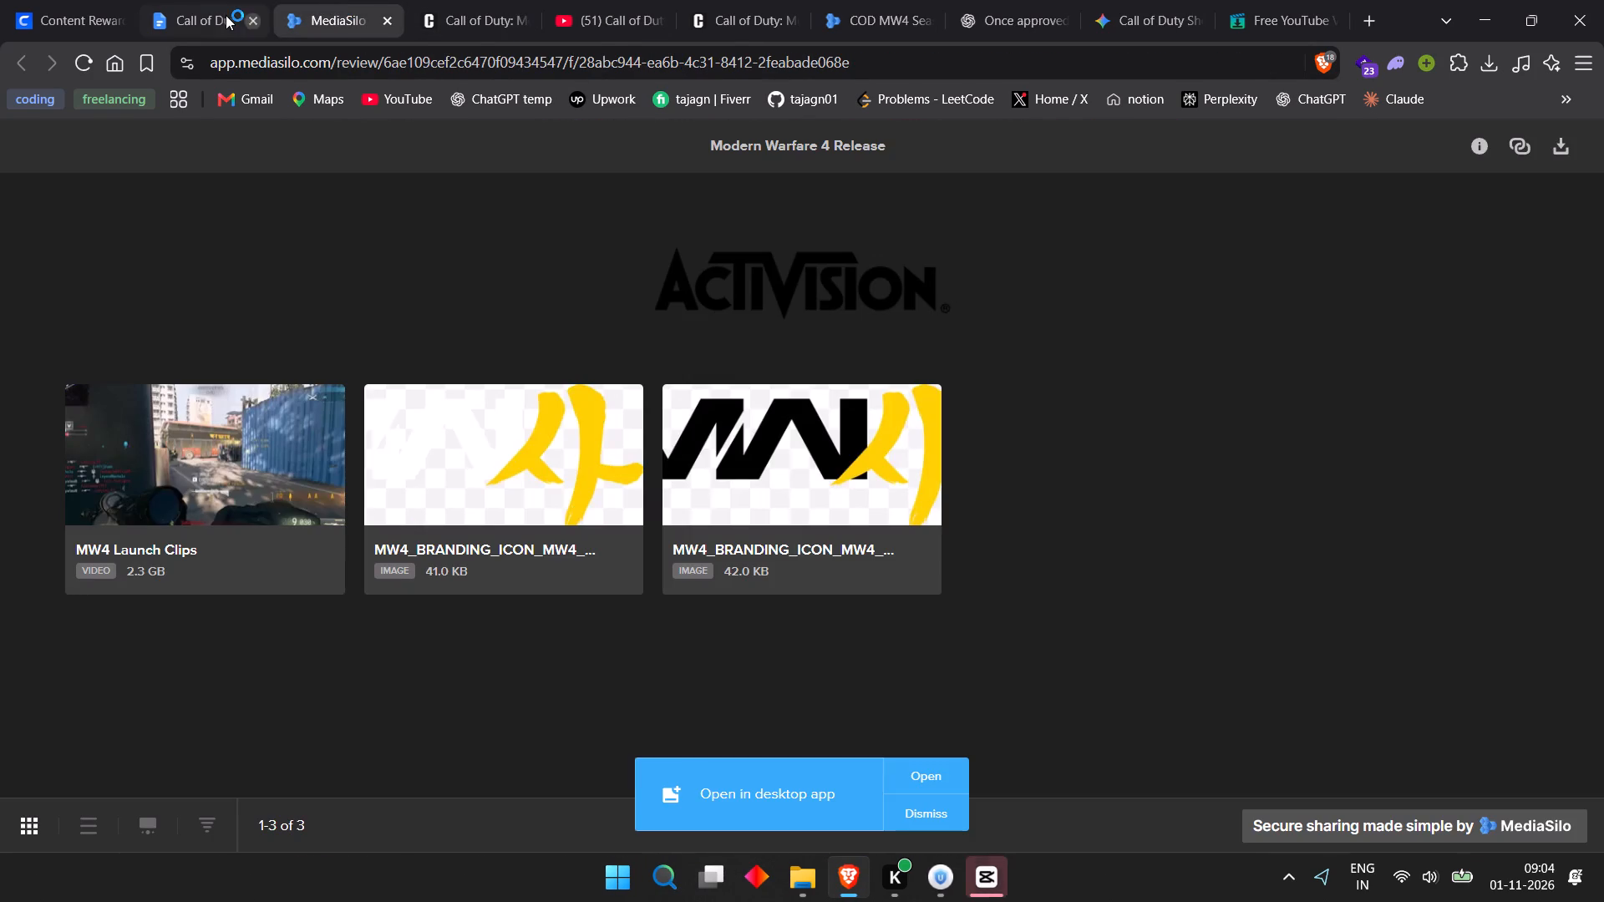
click(221, 14)
scroll(600, 359, up, 11)
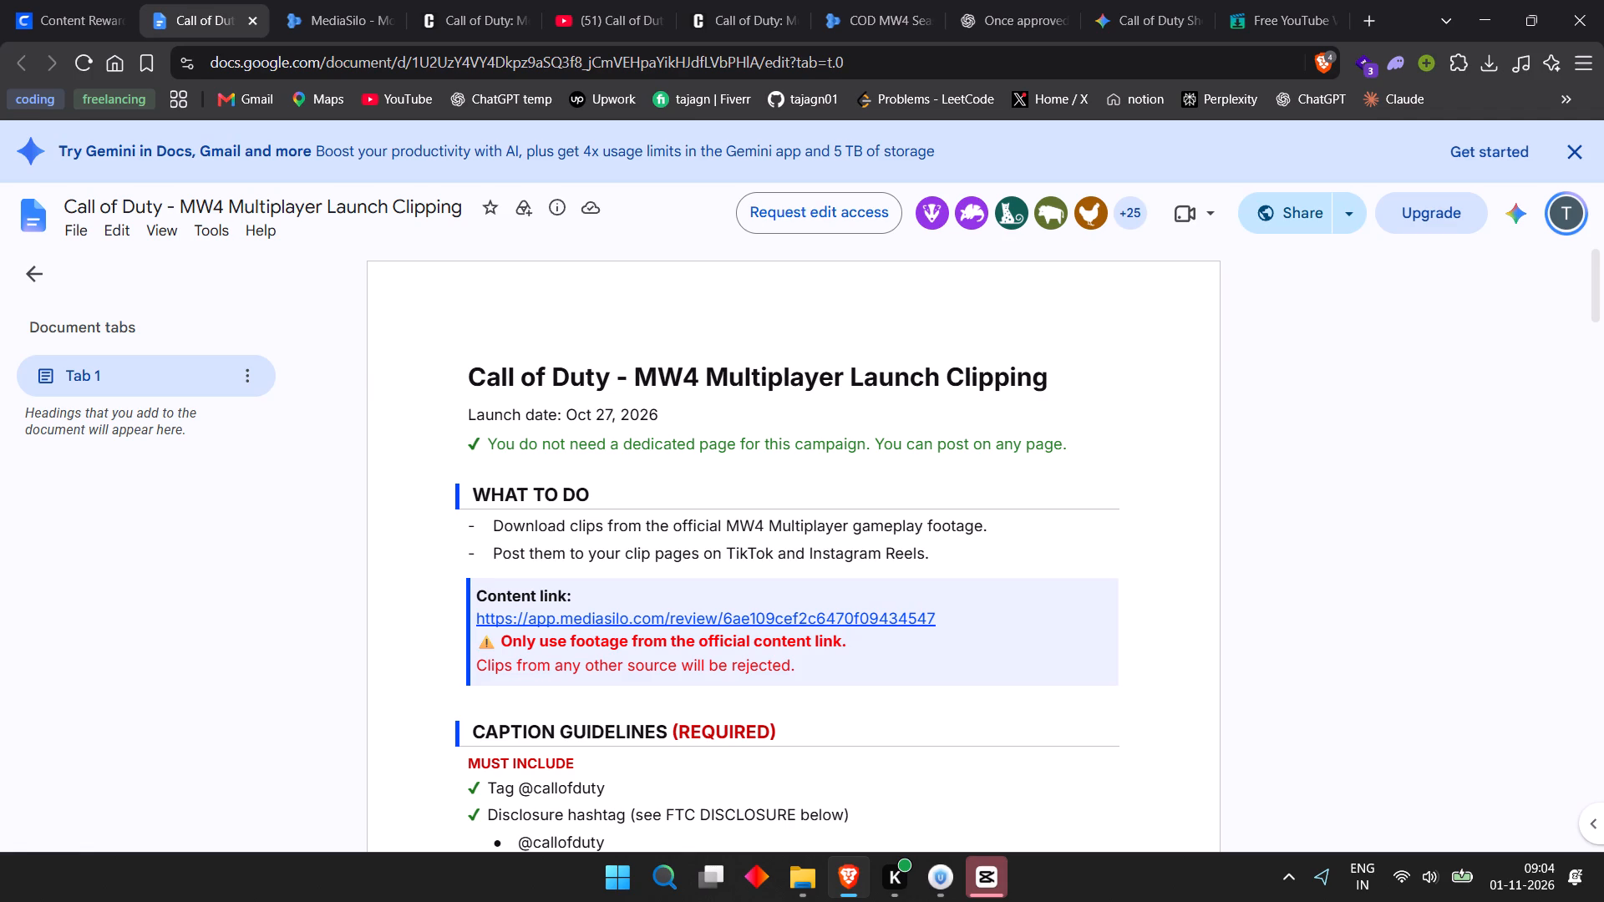
drag(624, 389, 1063, 378)
click(1063, 378)
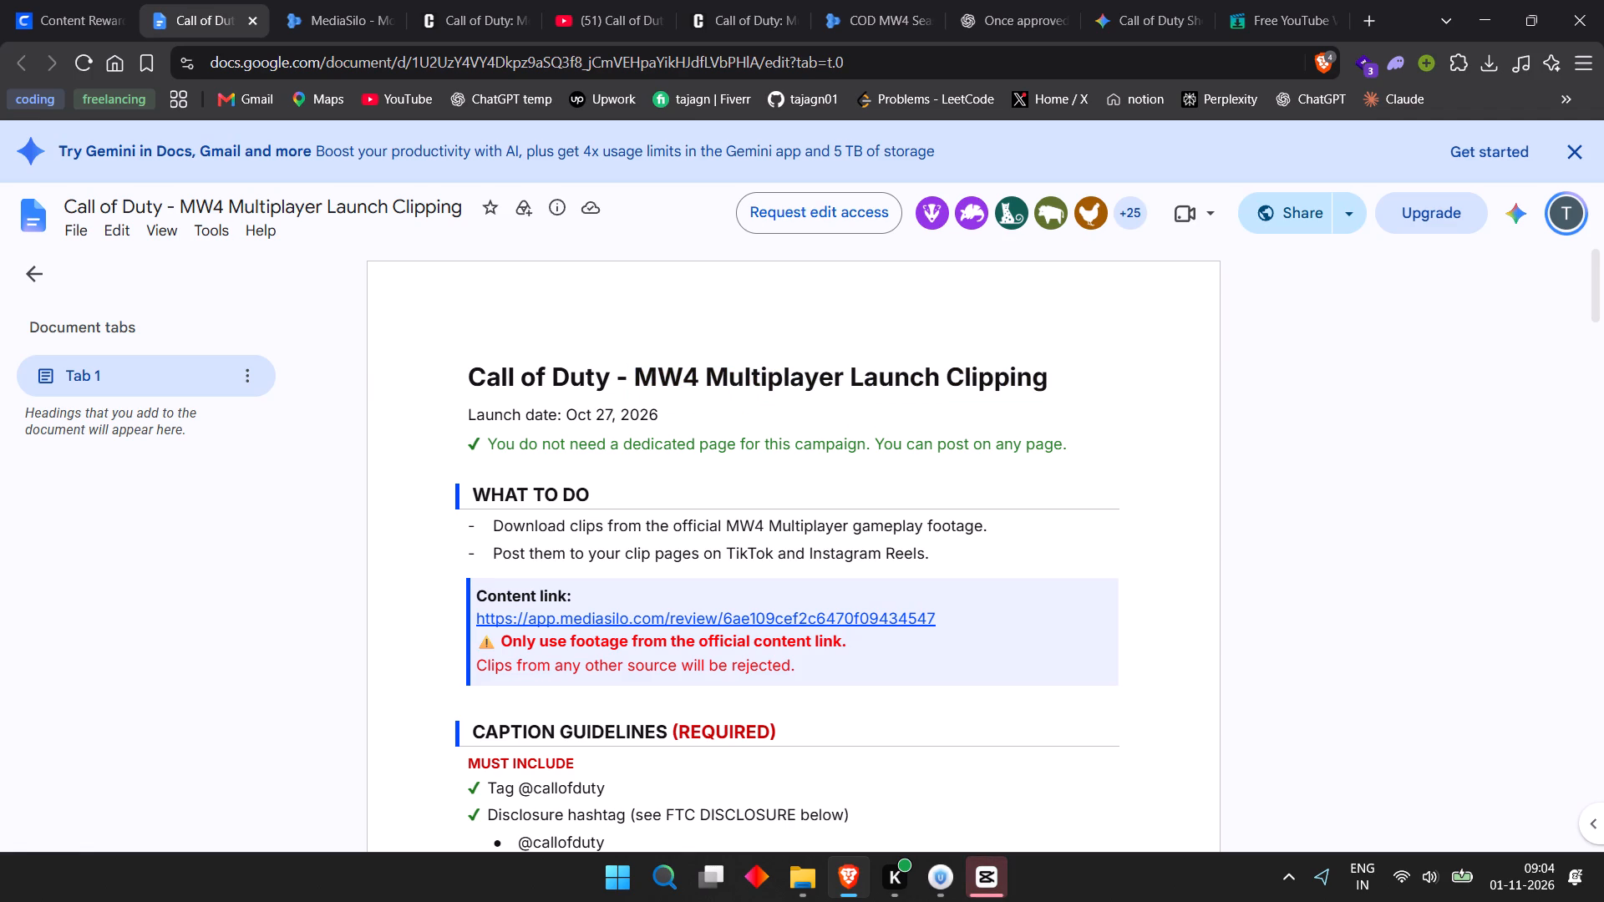
Return to Whop, leave the open campaign and look over Clipping Culture's campaign list.
click(41, 0)
scroll(648, 425, up, 6)
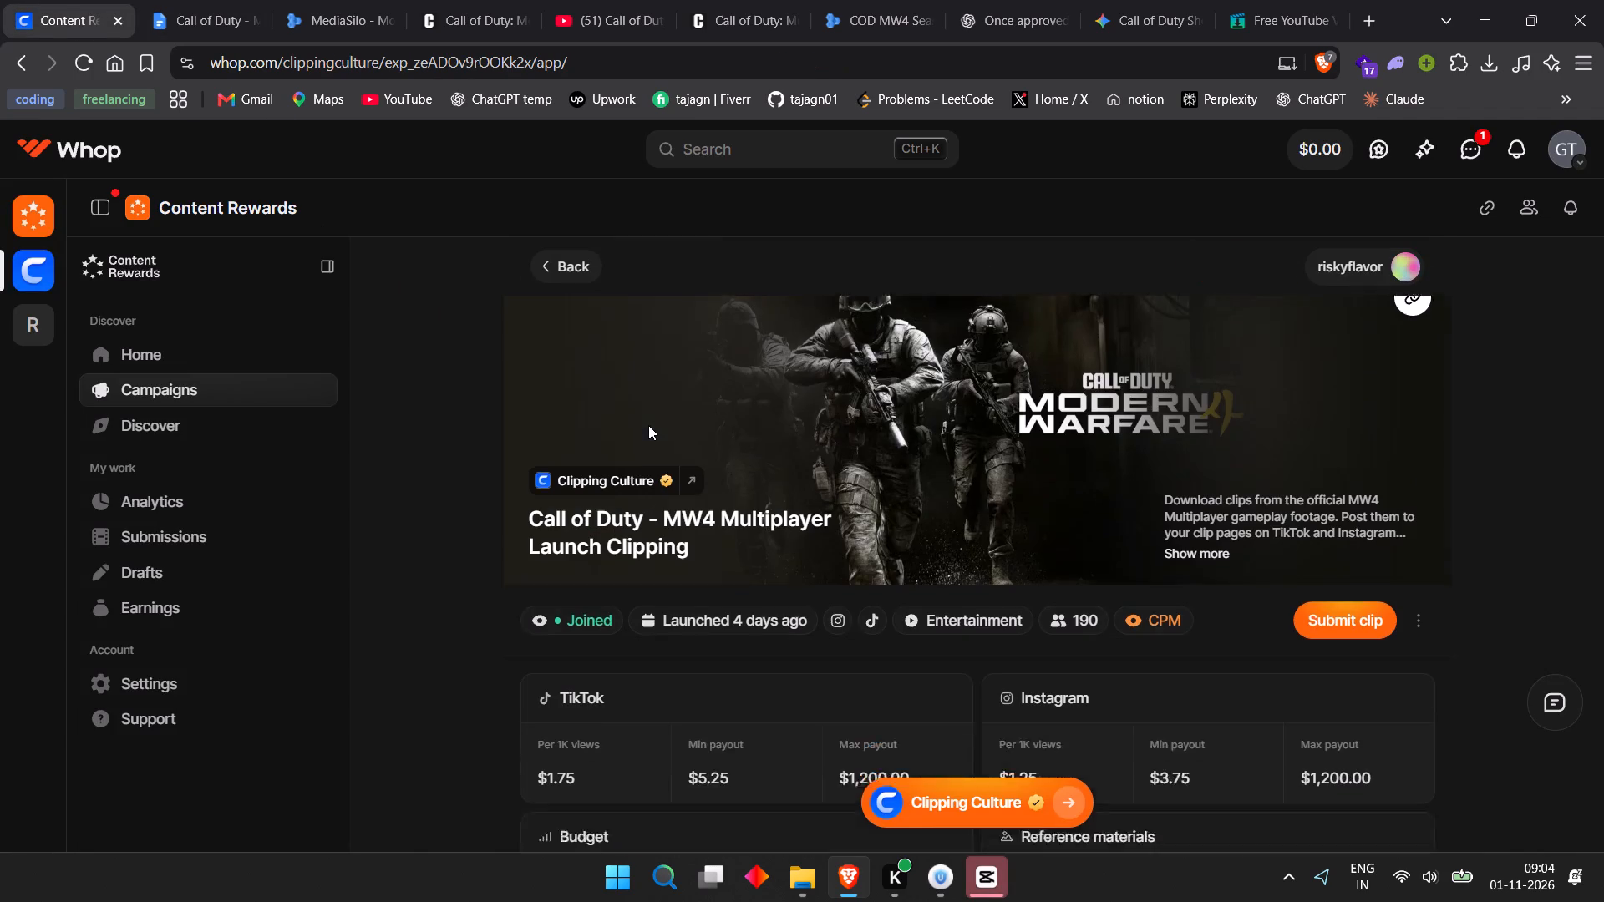
scroll(653, 425, up, 5)
click(562, 264)
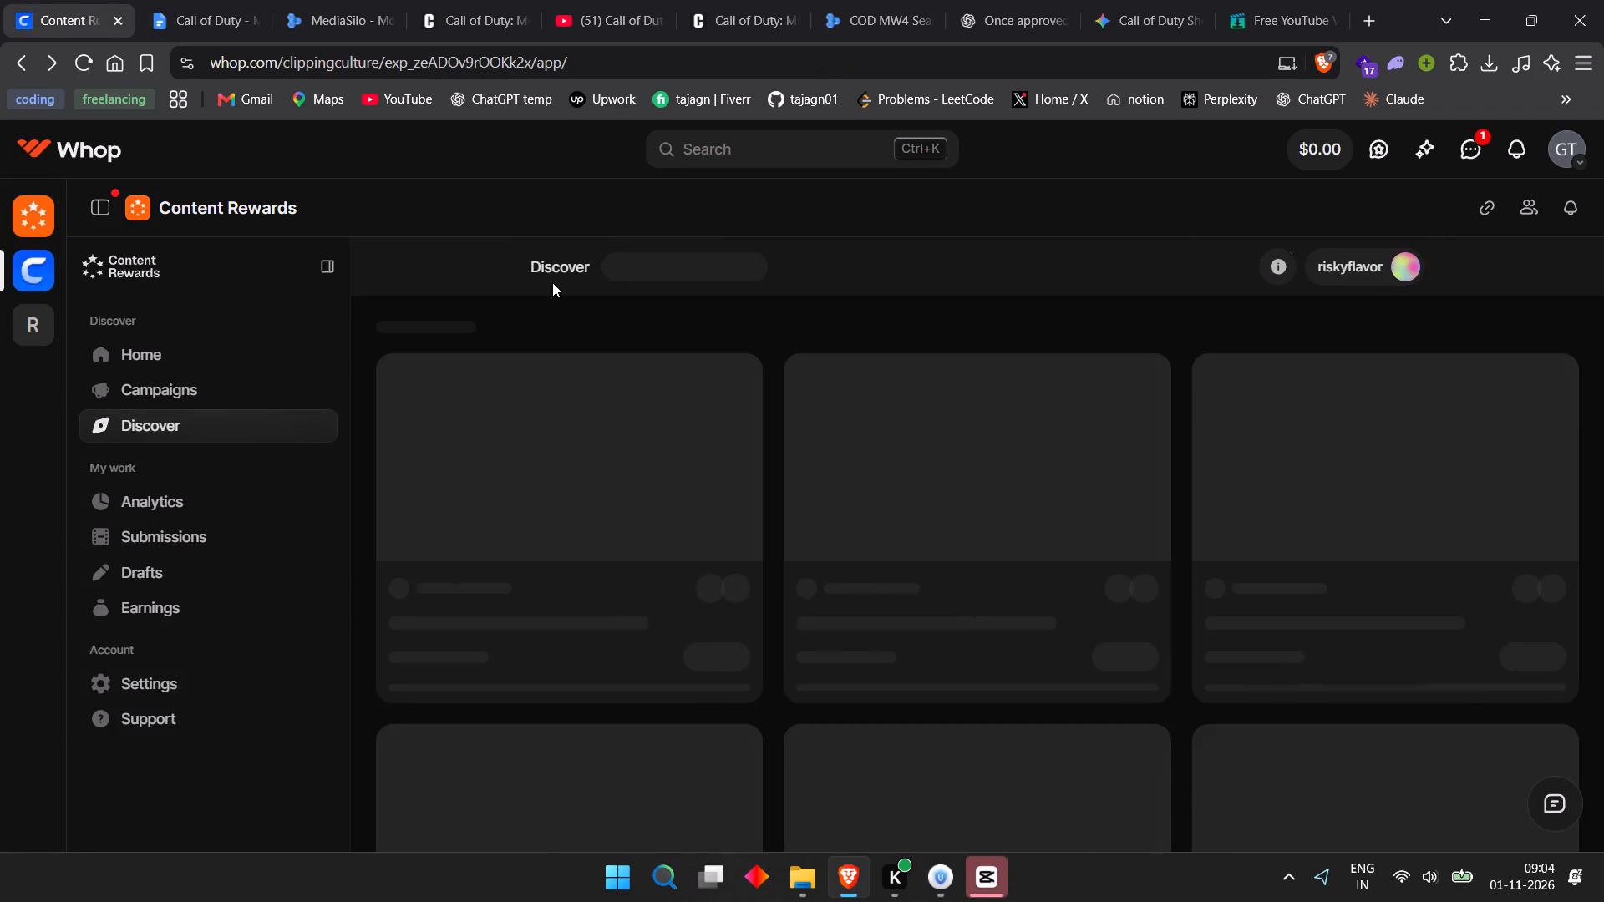
scroll(945, 626, down, 1)
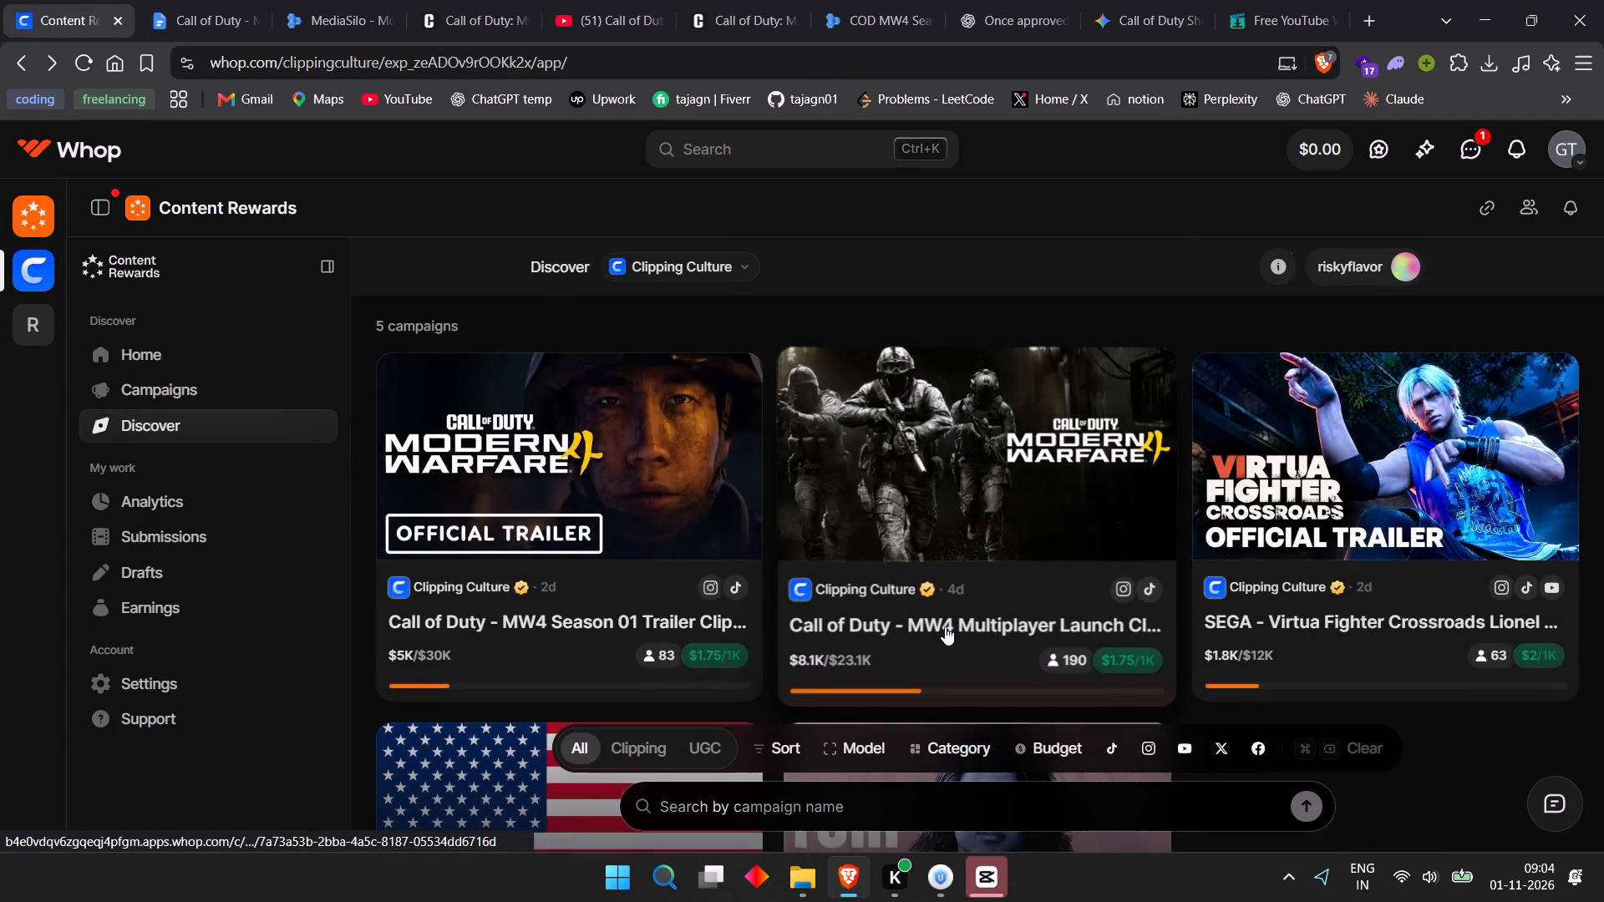
scroll(945, 626, down, 5)
scroll(945, 626, up, 5)
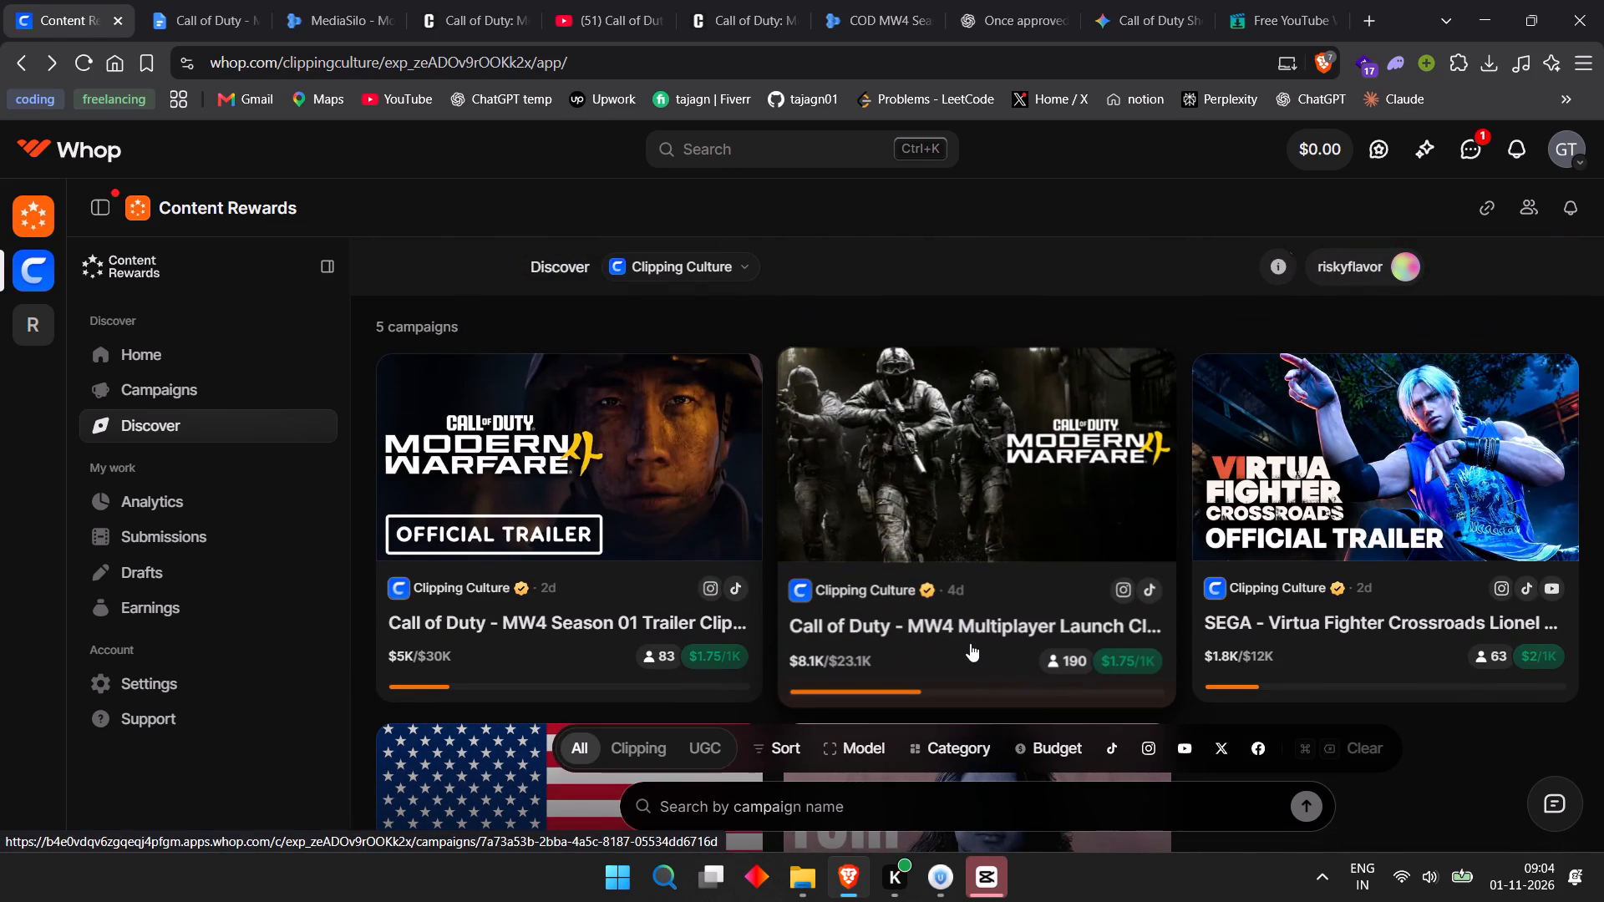
Open the Call of Duty - MW4 Multiplayer Launch Clipping campaign and examine its full description, payouts, budget and brief.
click(970, 643)
scroll(970, 643, down, 1)
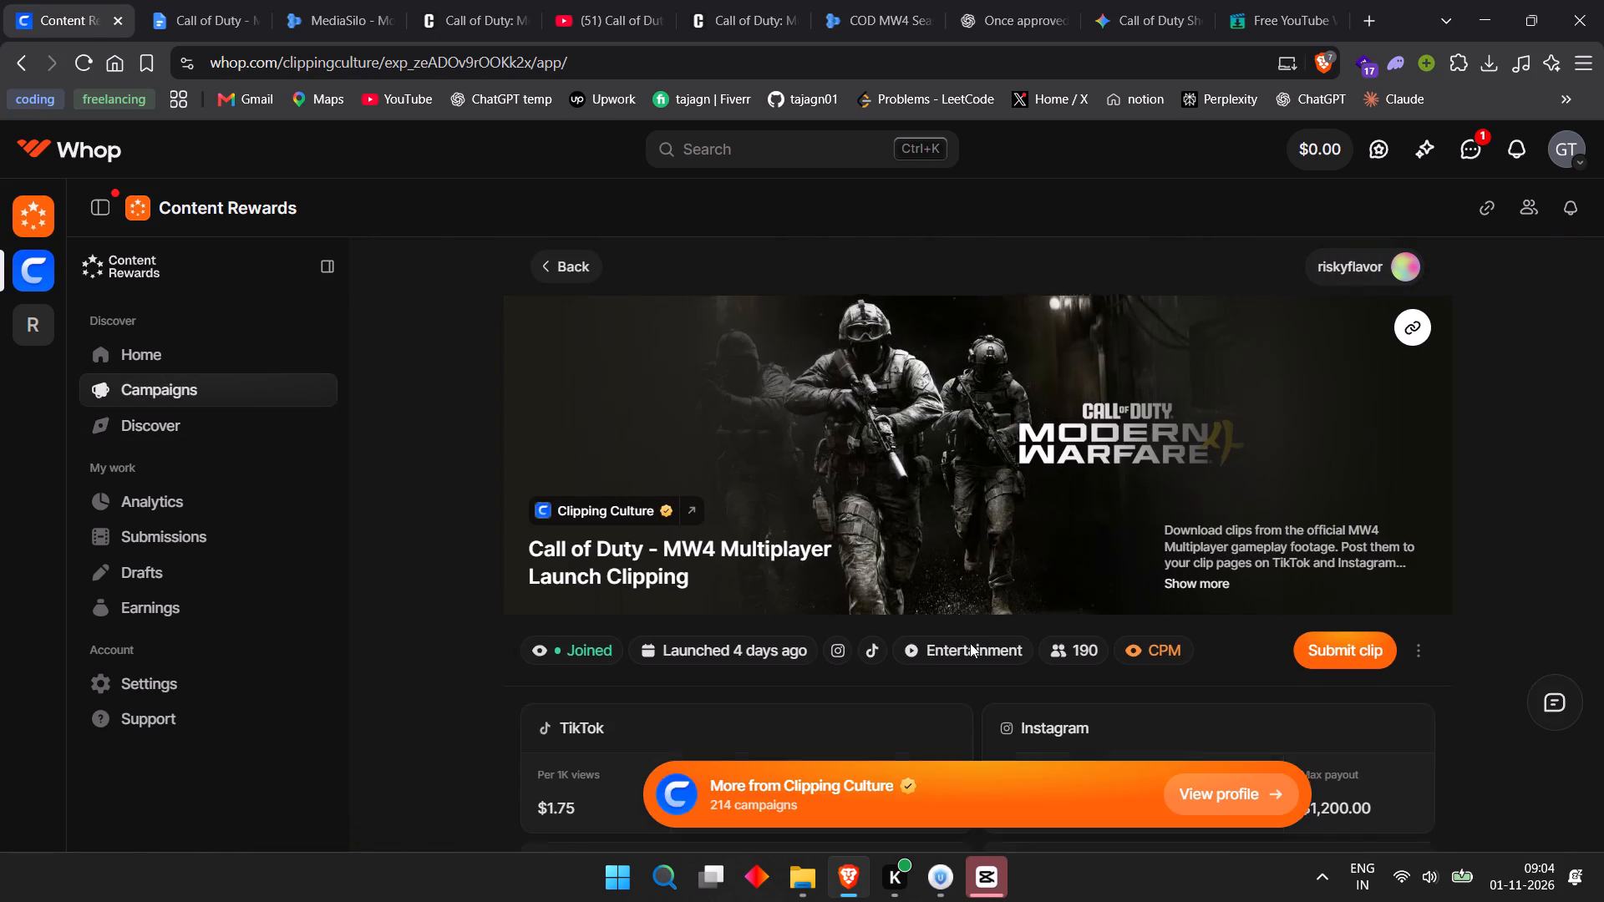
scroll(970, 643, down, 2)
scroll(970, 643, up, 2)
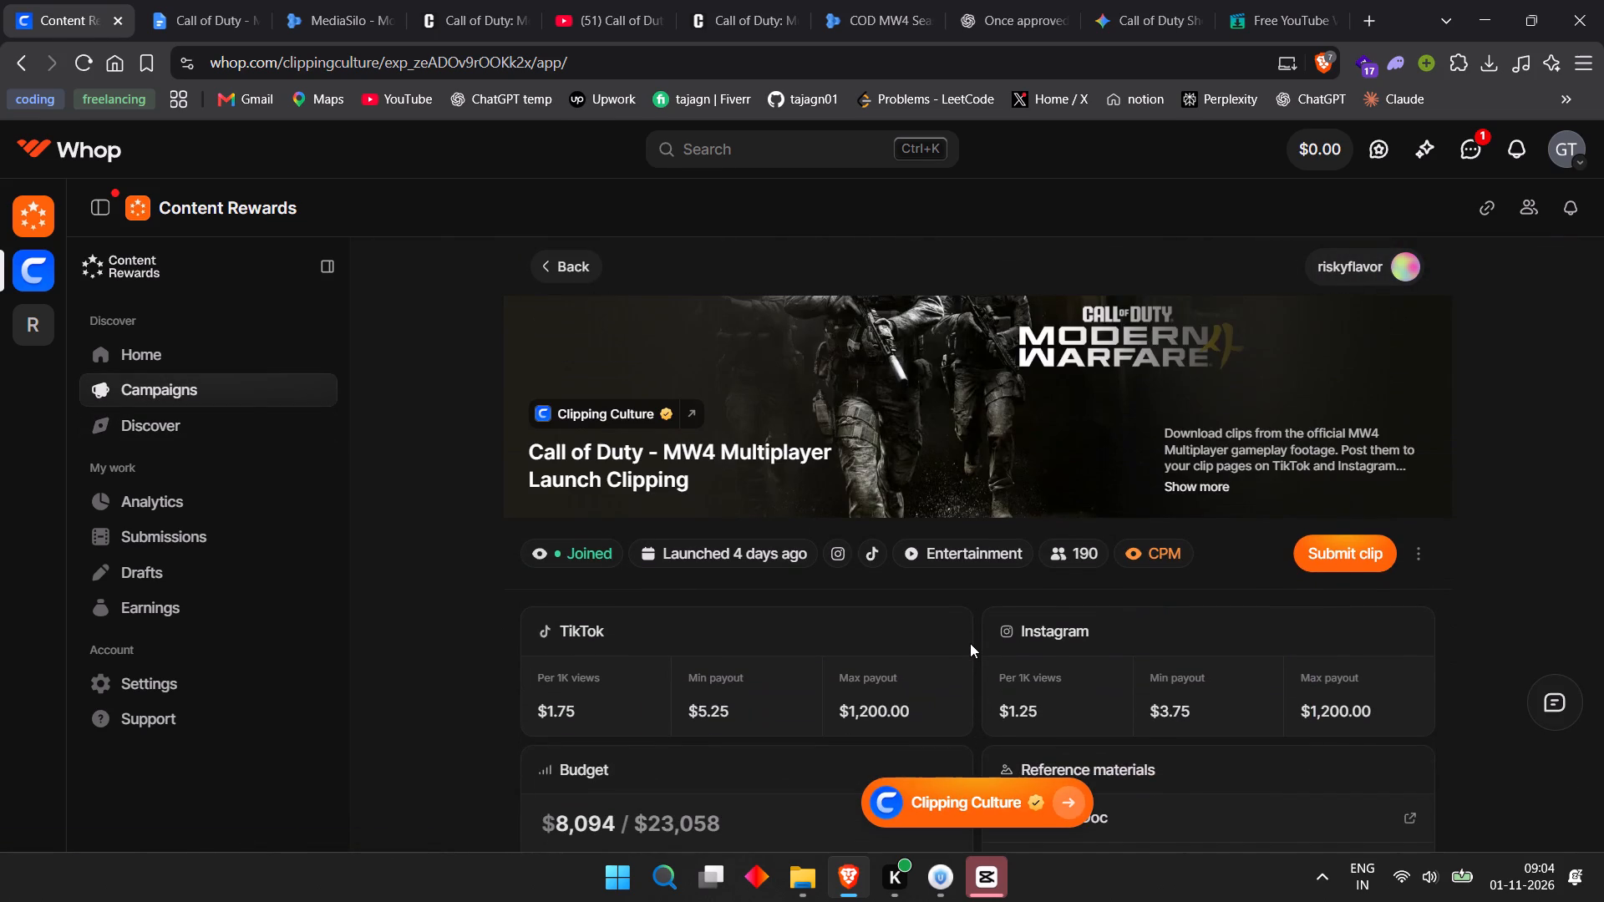
scroll(970, 643, down, 3)
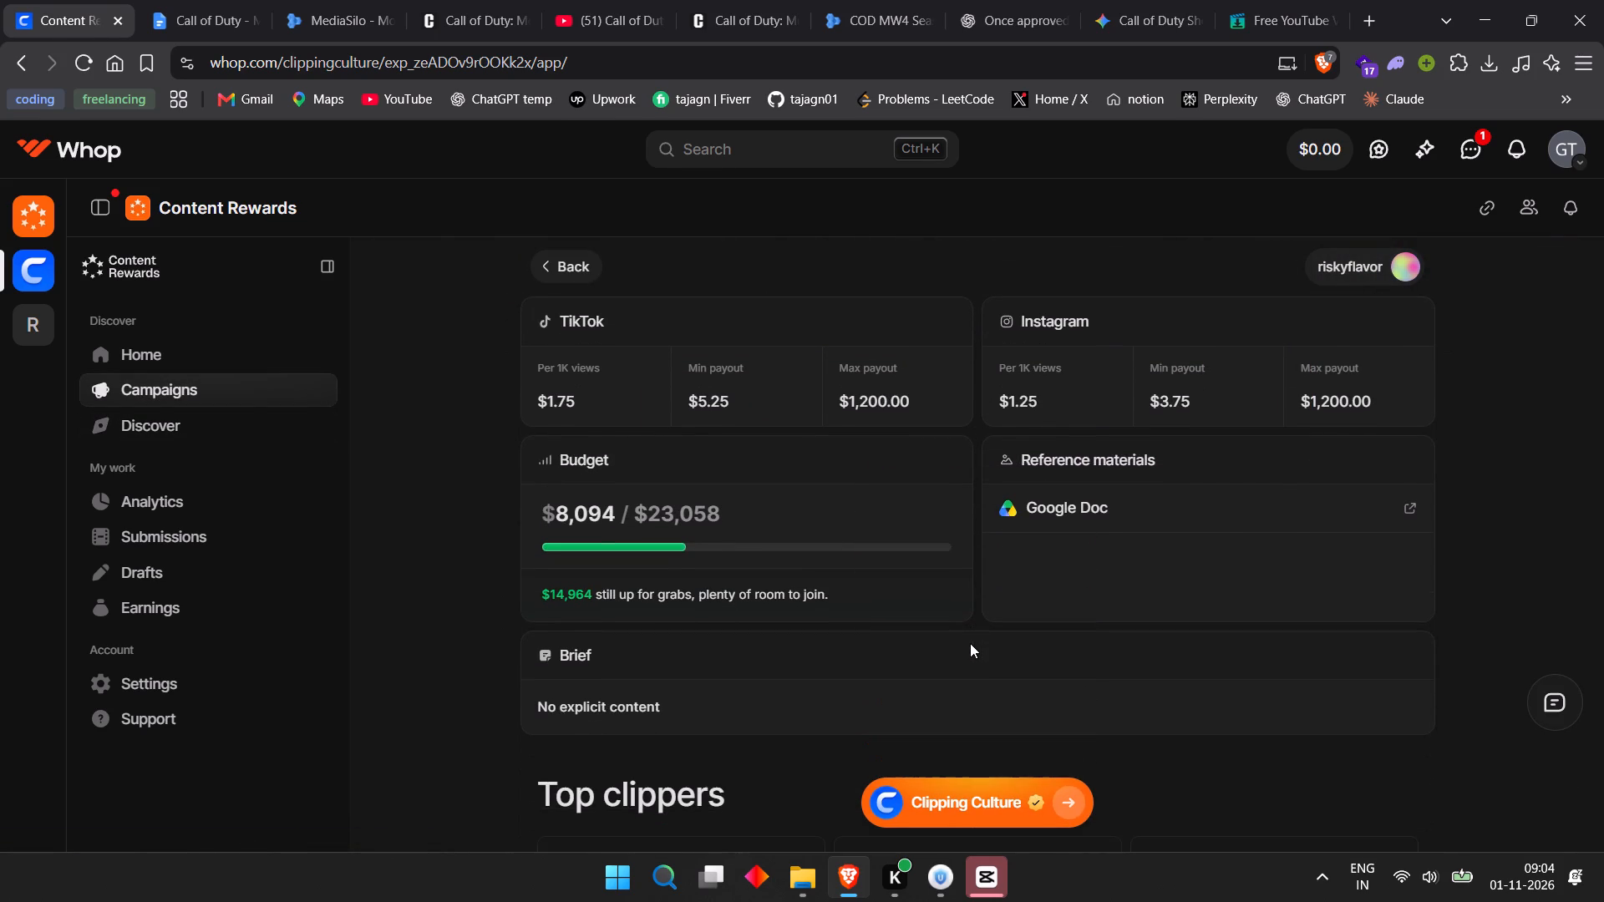
scroll(970, 643, up, 3)
scroll(1146, 617, up, 3)
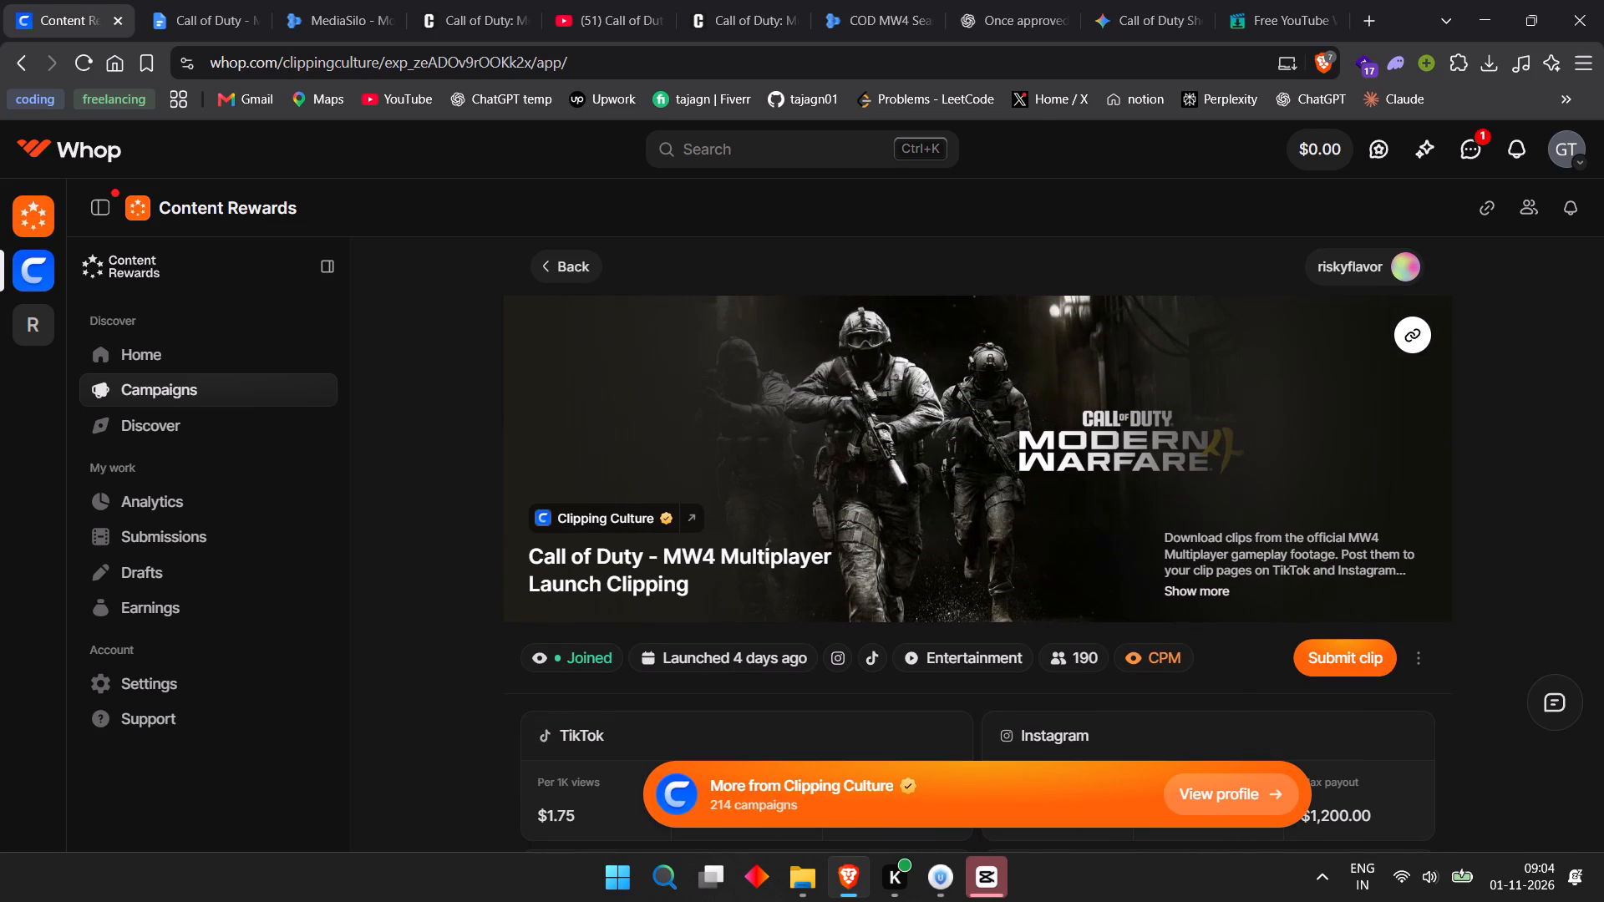
drag(1342, 558, 1391, 547)
drag(1391, 547, 1404, 576)
click(1206, 589)
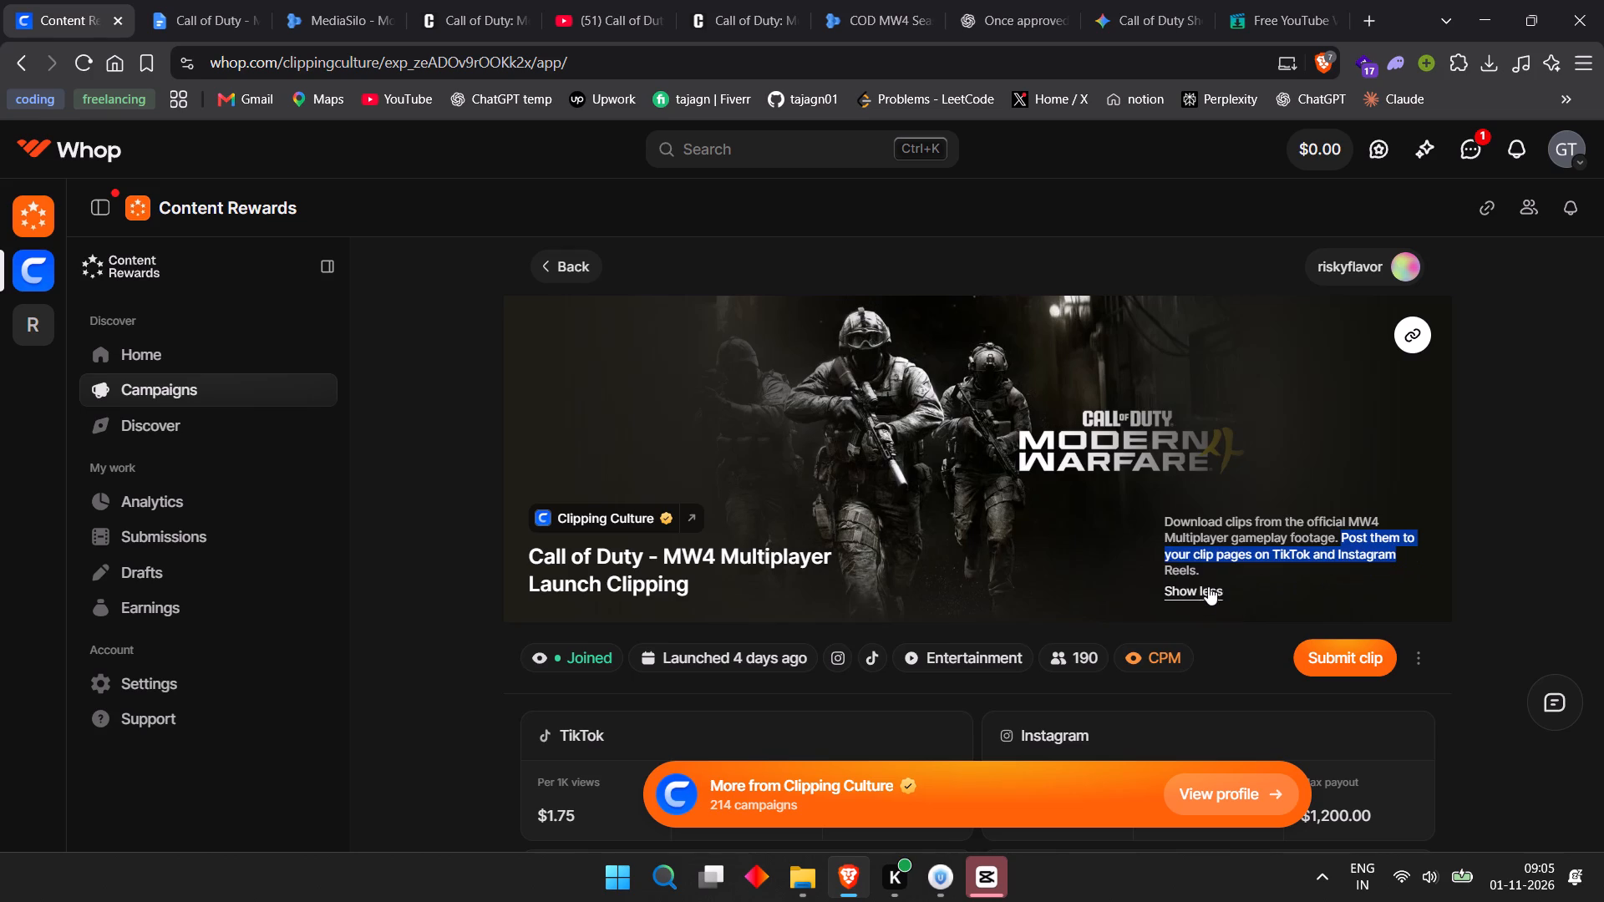
click(1240, 560)
double_click(1250, 561)
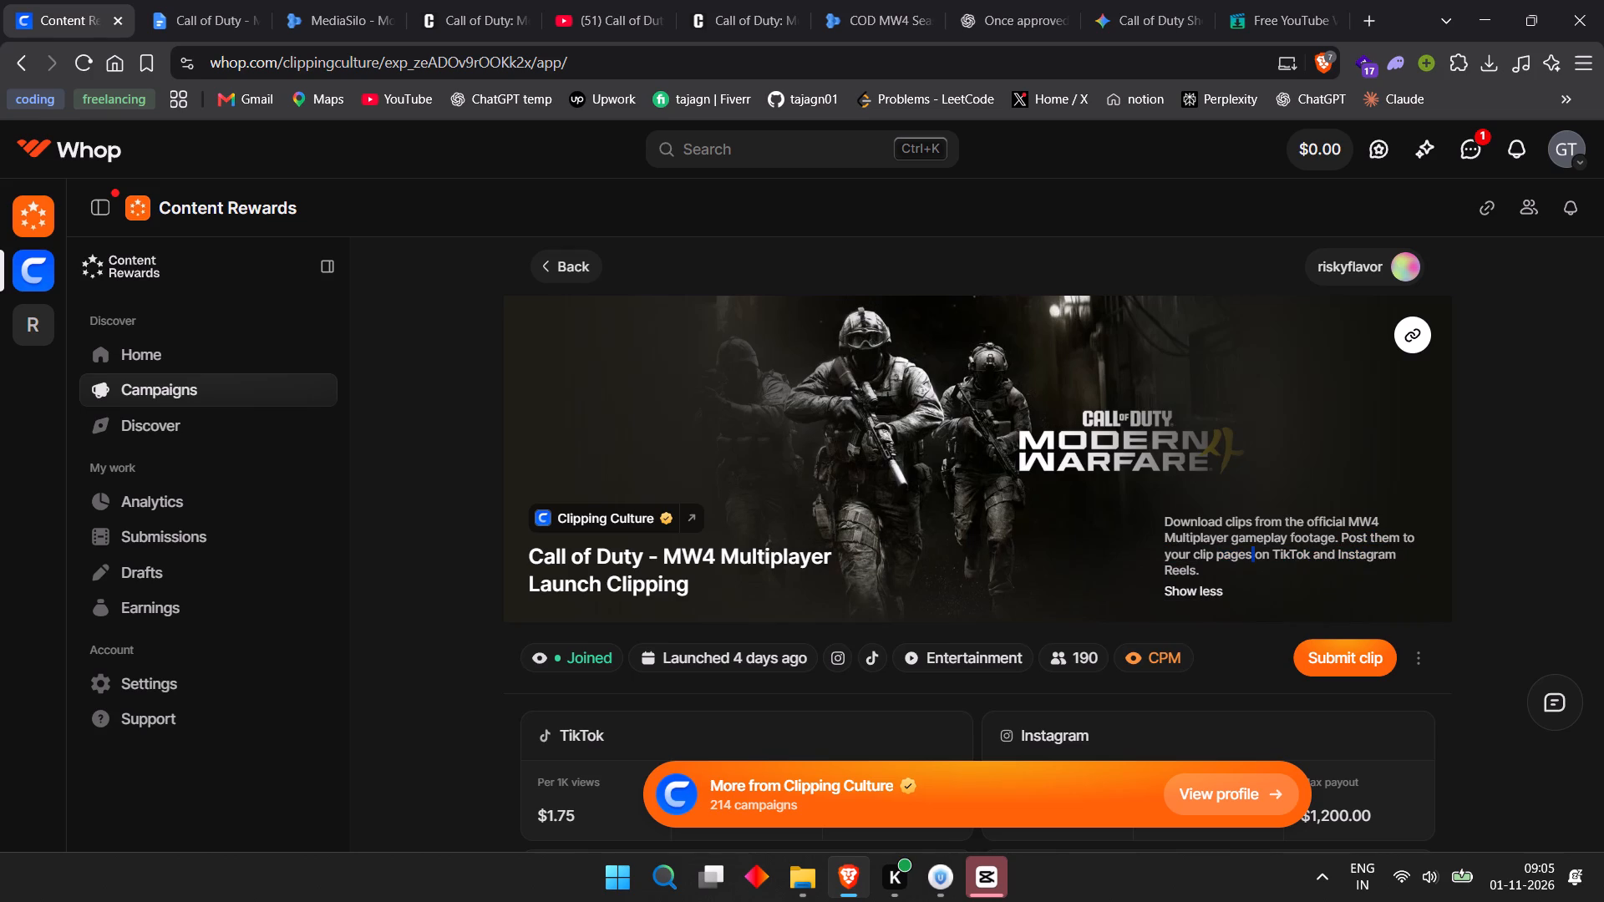
click(1247, 532)
click(1304, 533)
scroll(1093, 631, down, 4)
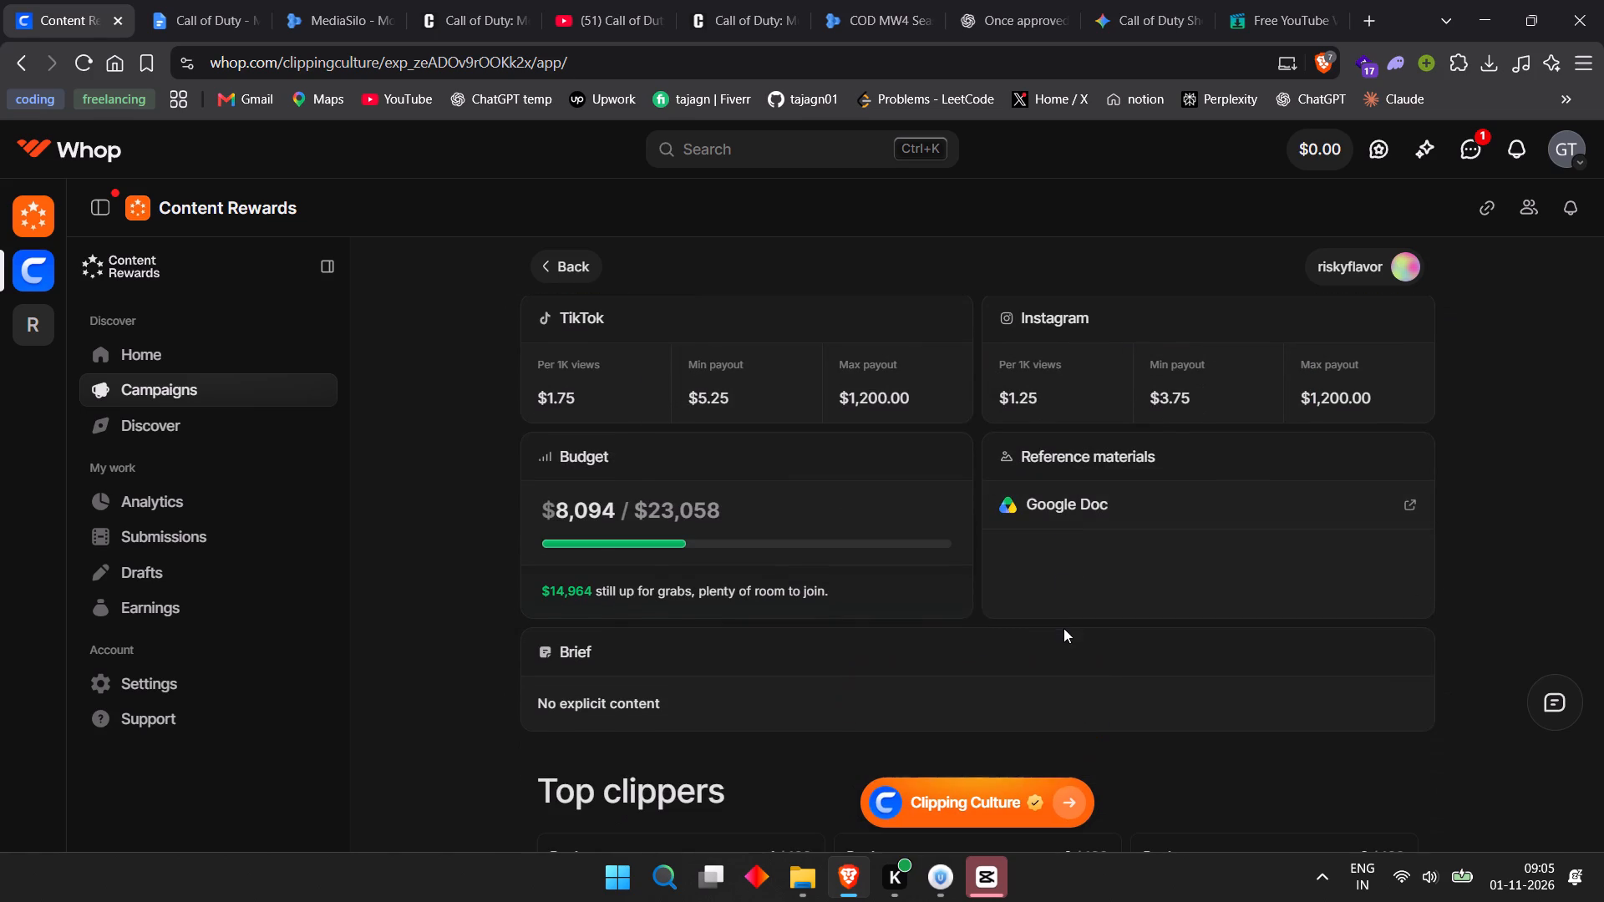
Open the campaign's reference Google Doc, and close the previously opened copy and the Modern Warfare 4 Release MediaSilo page.
click(1084, 522)
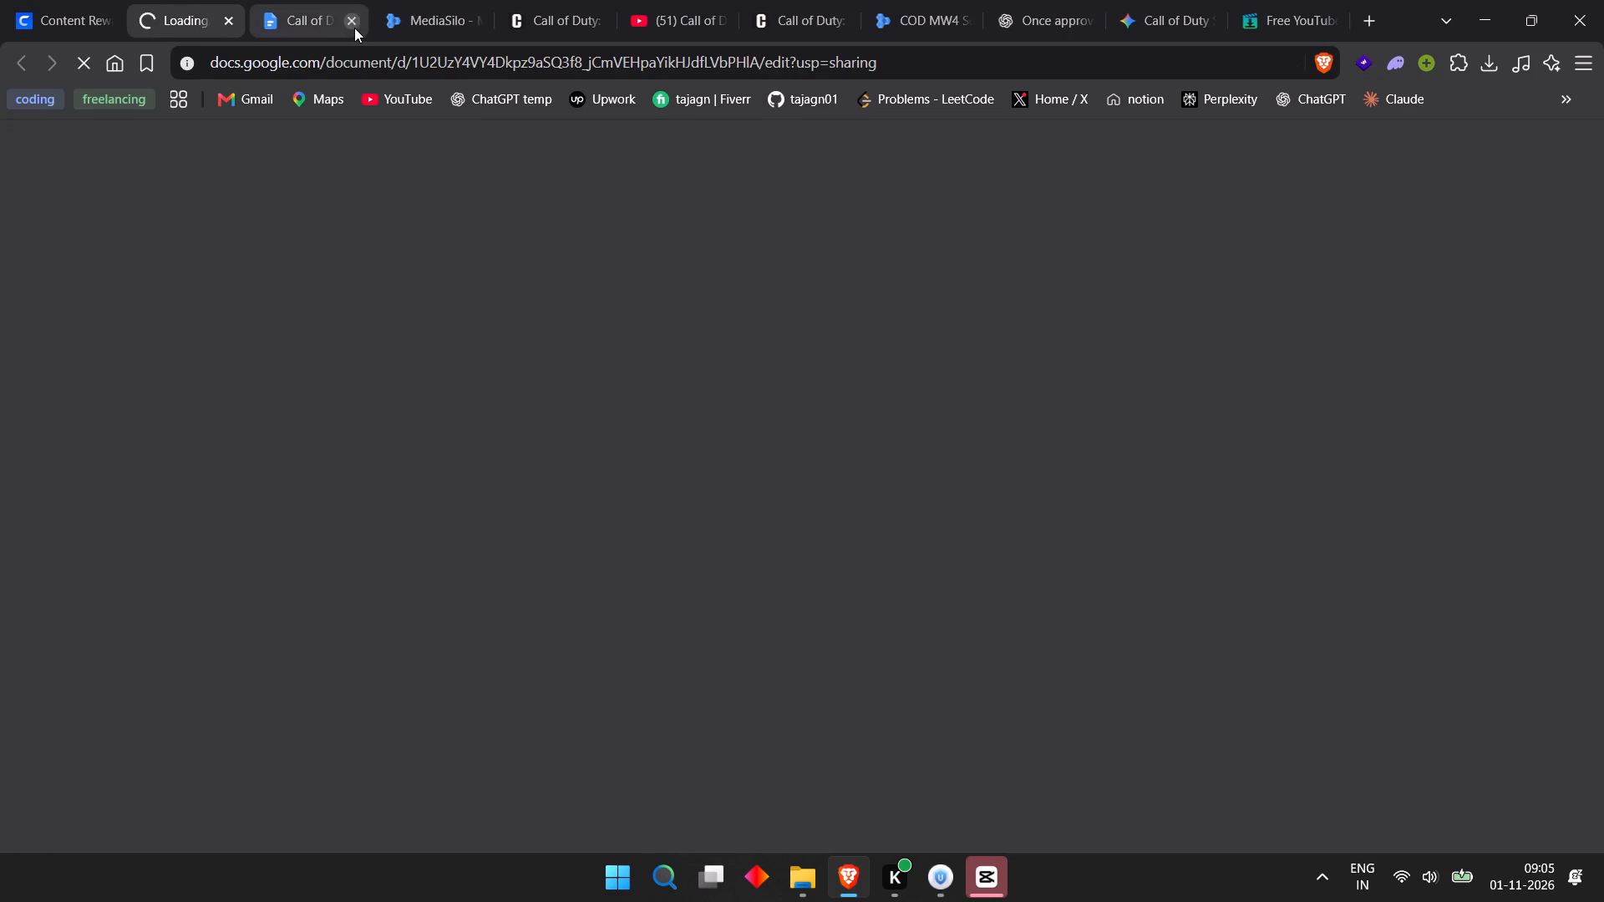
click(354, 28)
click(354, 27)
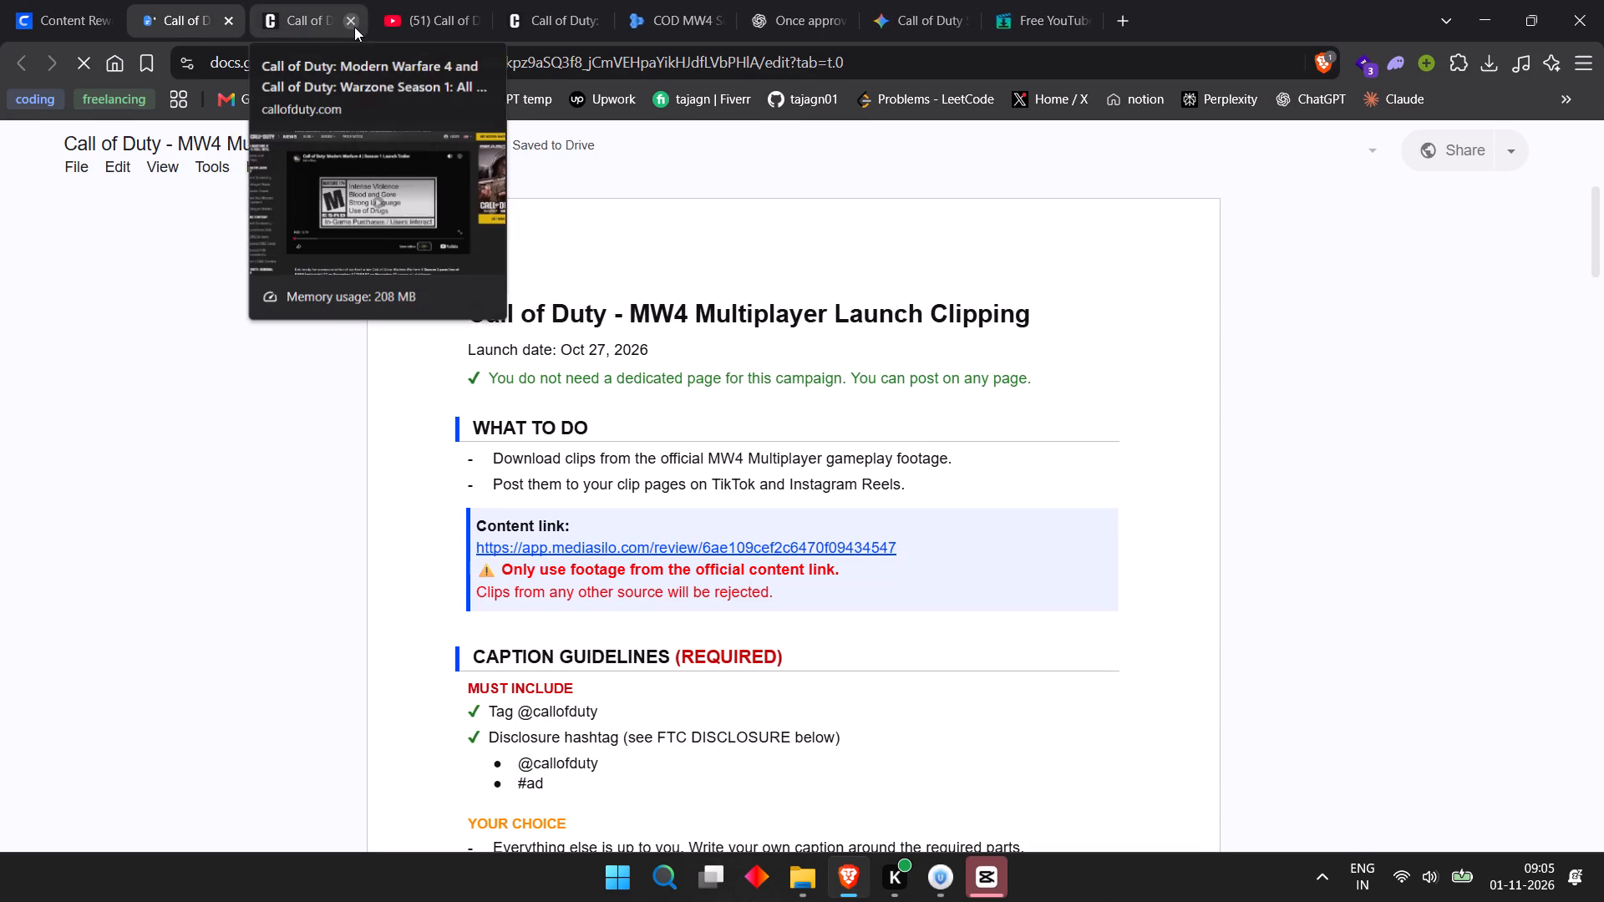
Leave the MW4 Multiplayer campaign in Whop's Content Rewards and look through the joined campaigns.
click(13, 0)
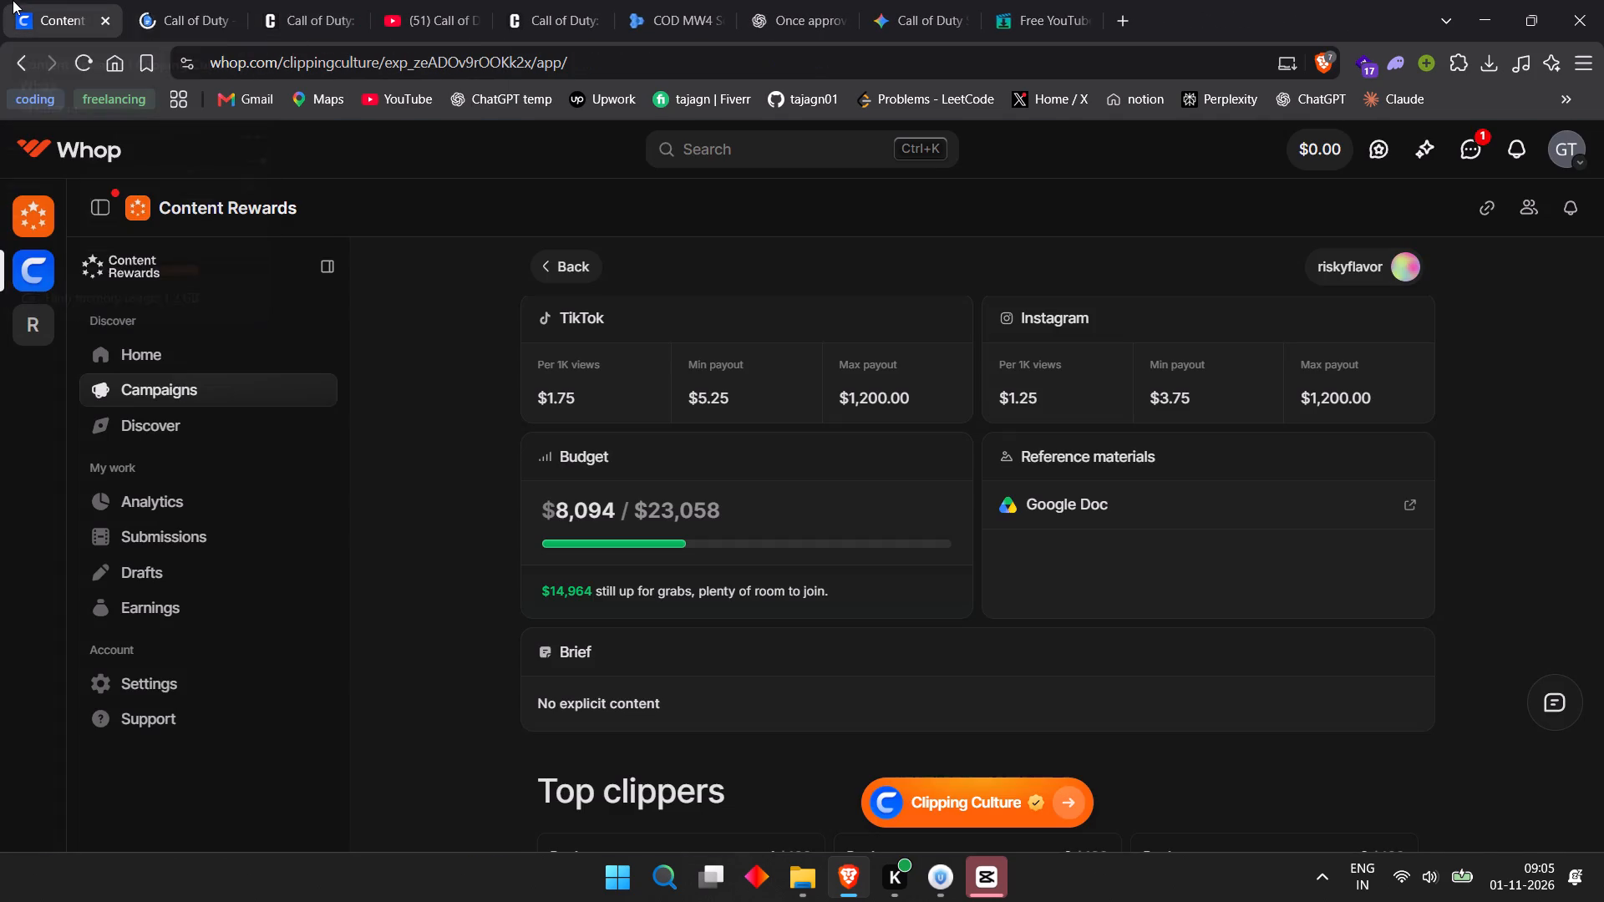
scroll(705, 370, up, 6)
click(581, 261)
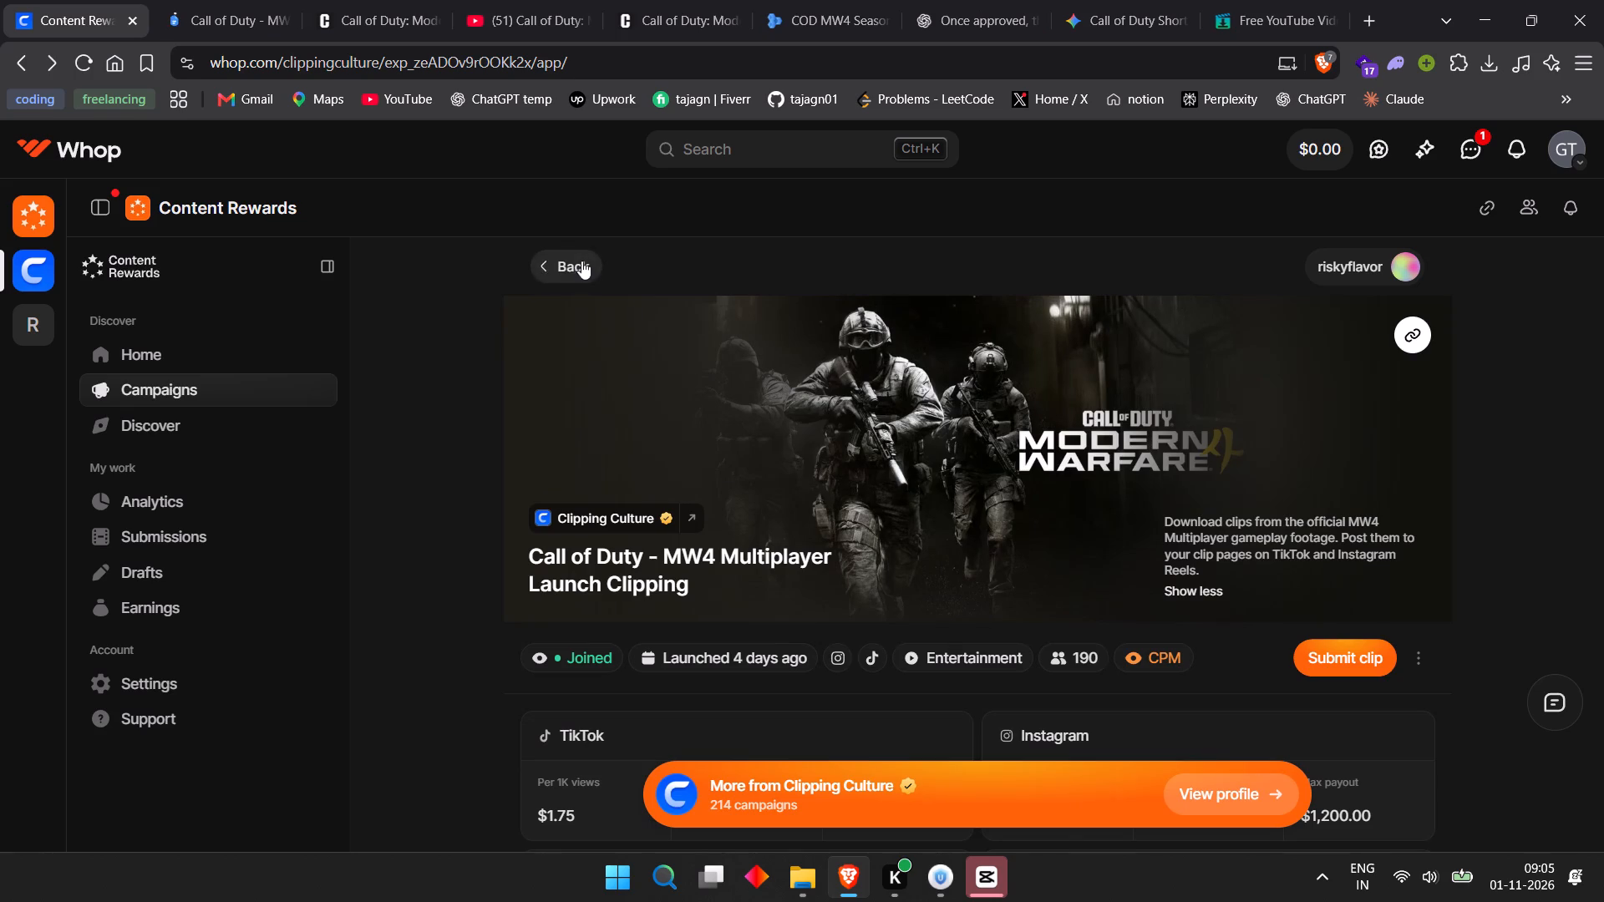
click(161, 391)
scroll(906, 532, down, 4)
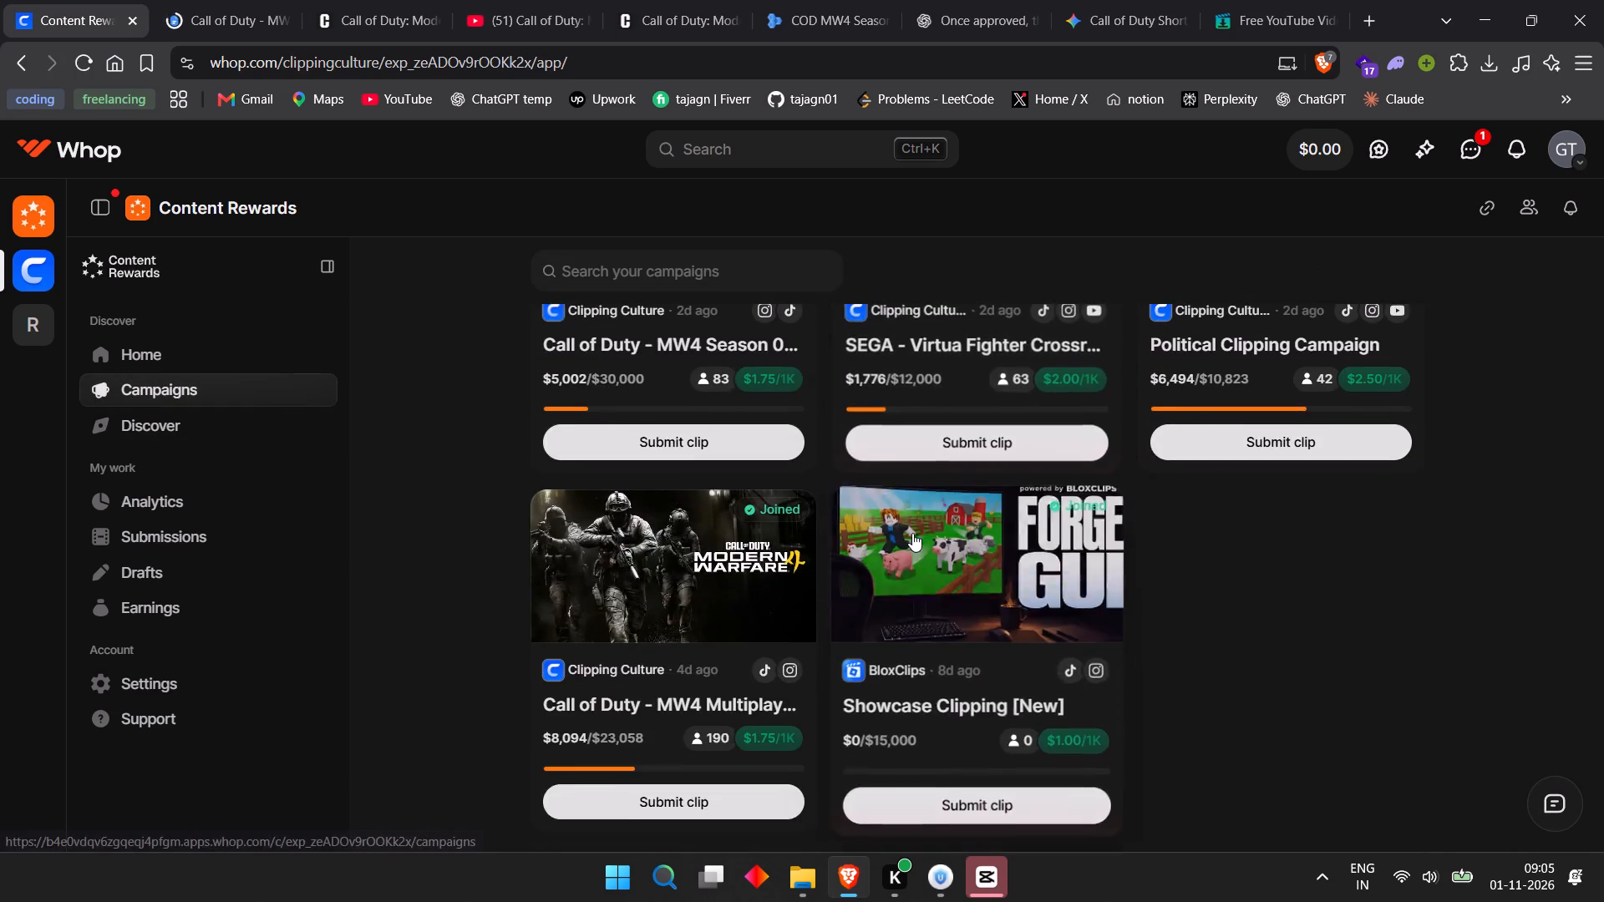
scroll(912, 533, up, 3)
scroll(908, 541, down, 1)
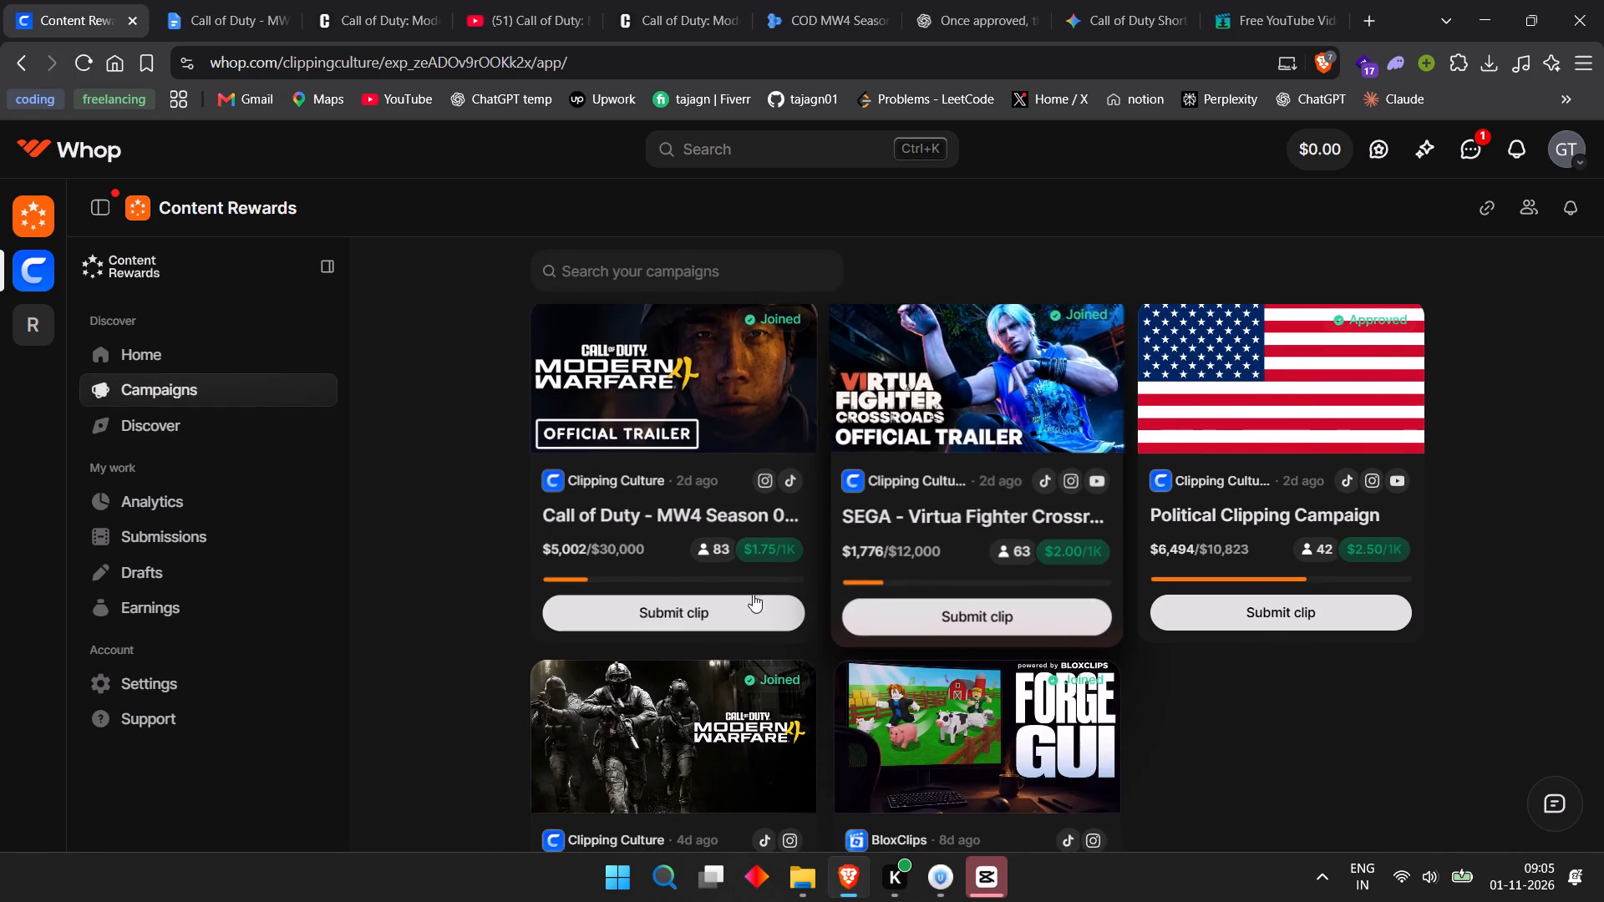
Open the joined Call of Duty - MW4 Season 01 Trailer Clipping campaign and review its payouts, budget and brief.
click(655, 616)
scroll(1110, 595, down, 6)
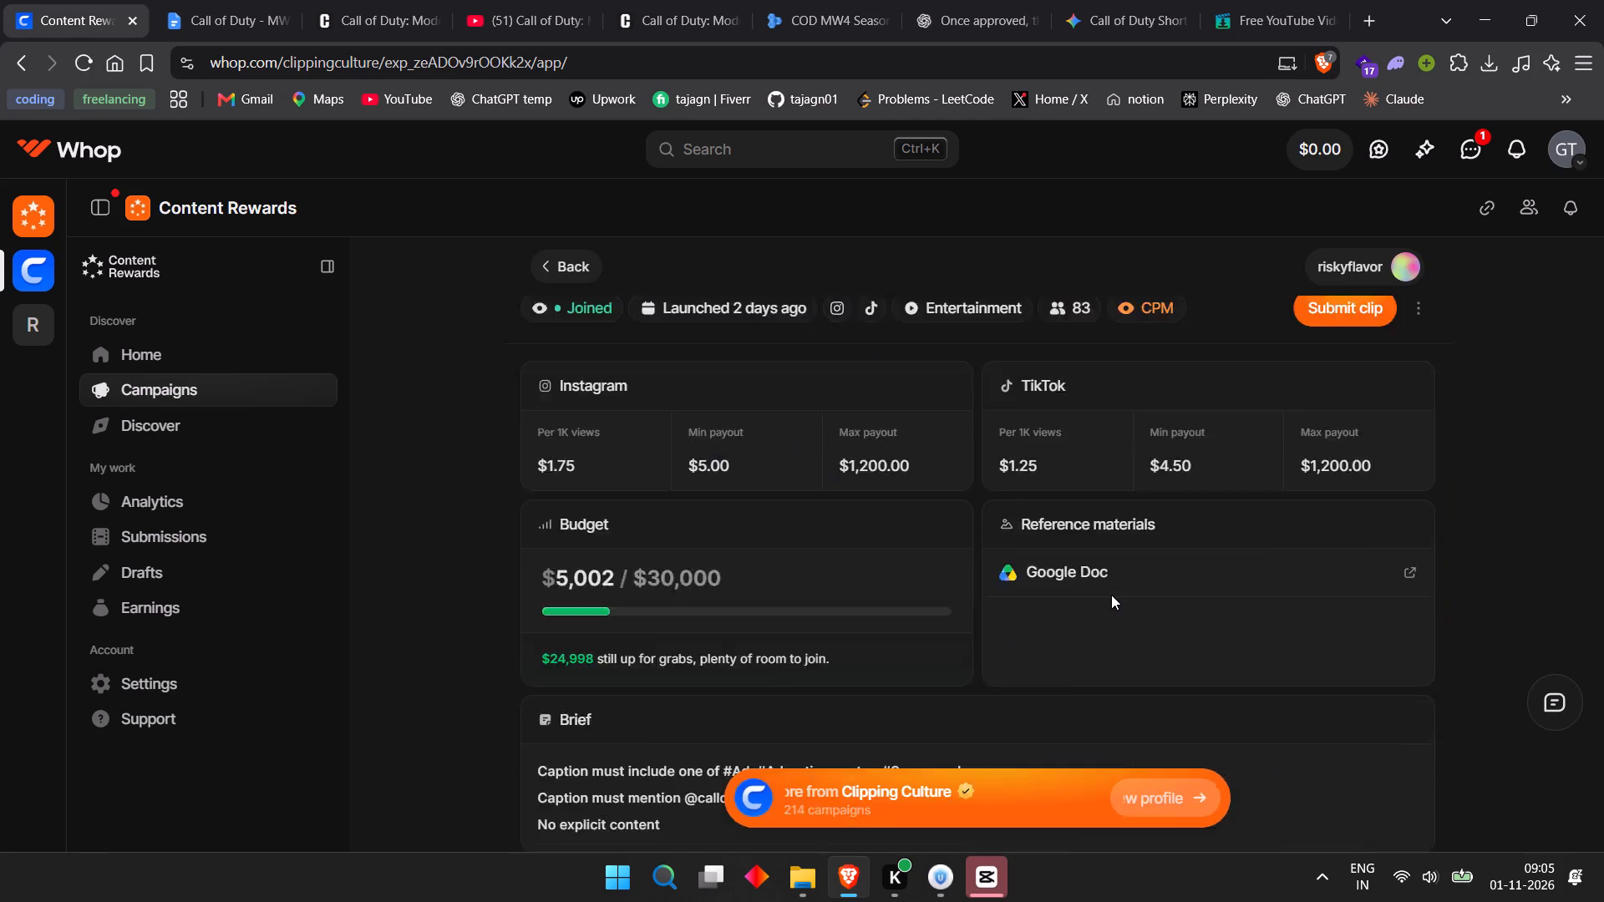
scroll(1111, 595, up, 5)
scroll(1090, 605, down, 1)
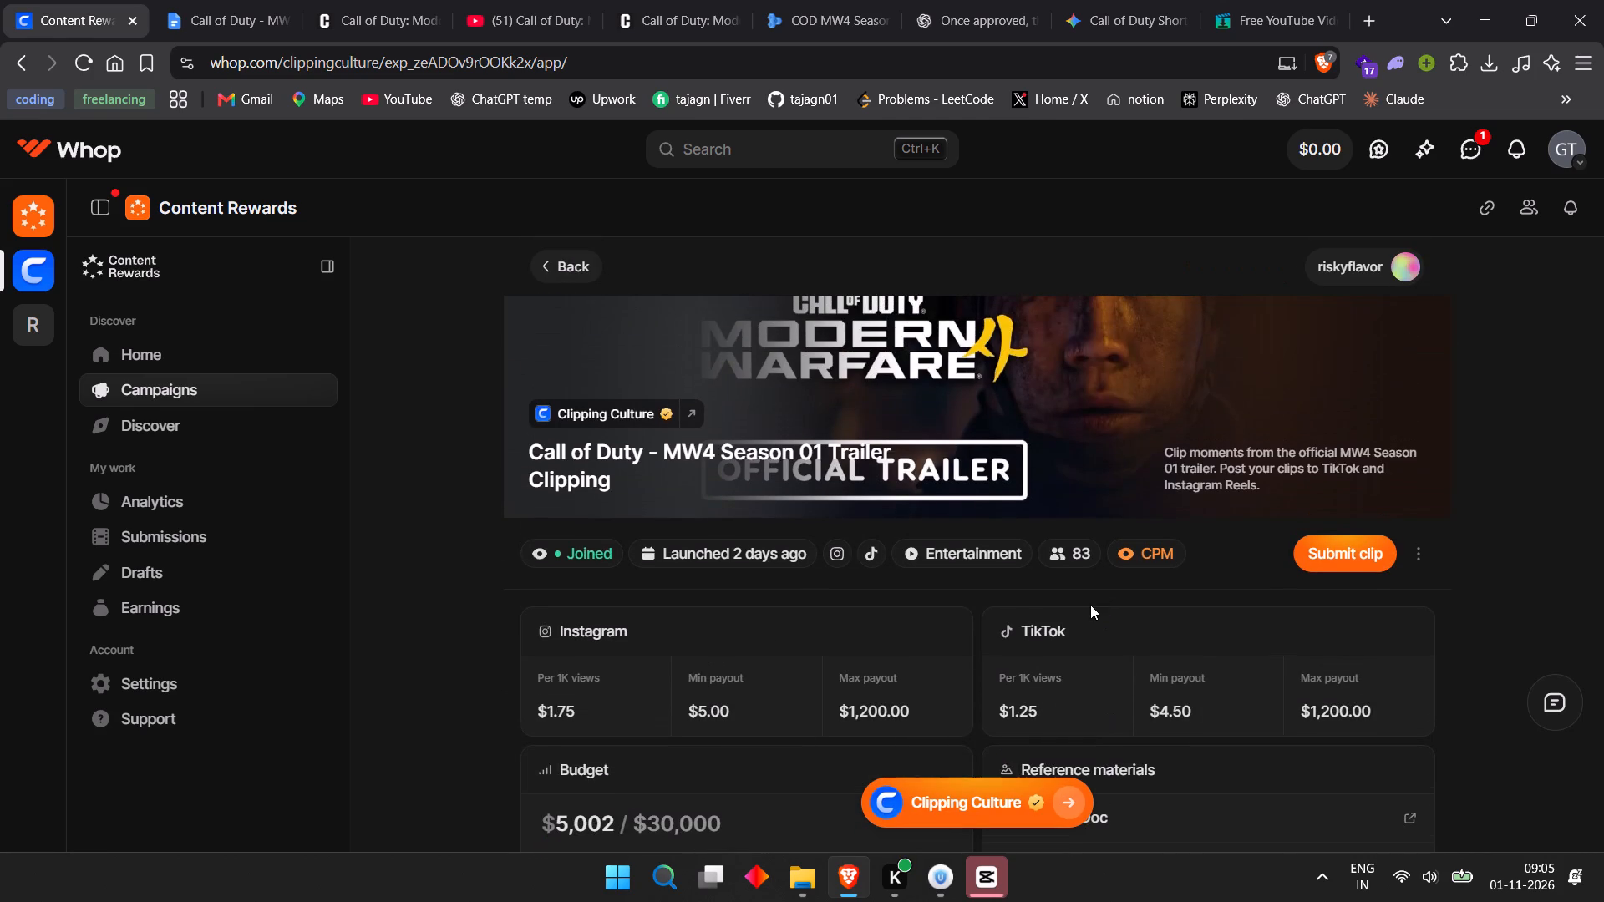
scroll(1090, 605, down, 1)
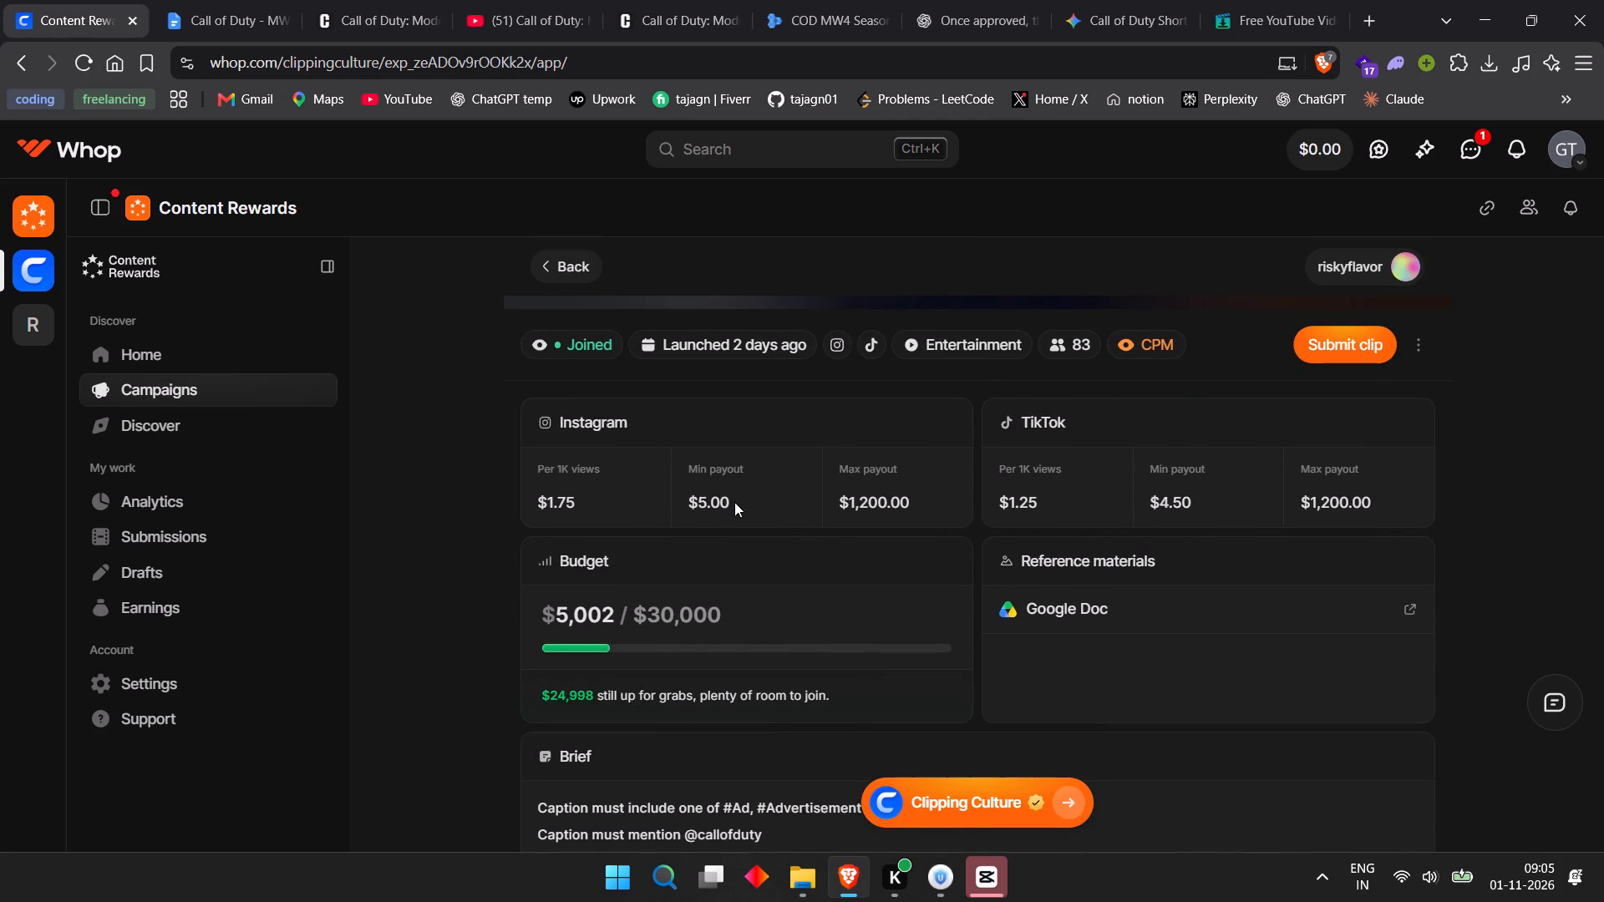
scroll(773, 492, up, 3)
scroll(861, 486, down, 6)
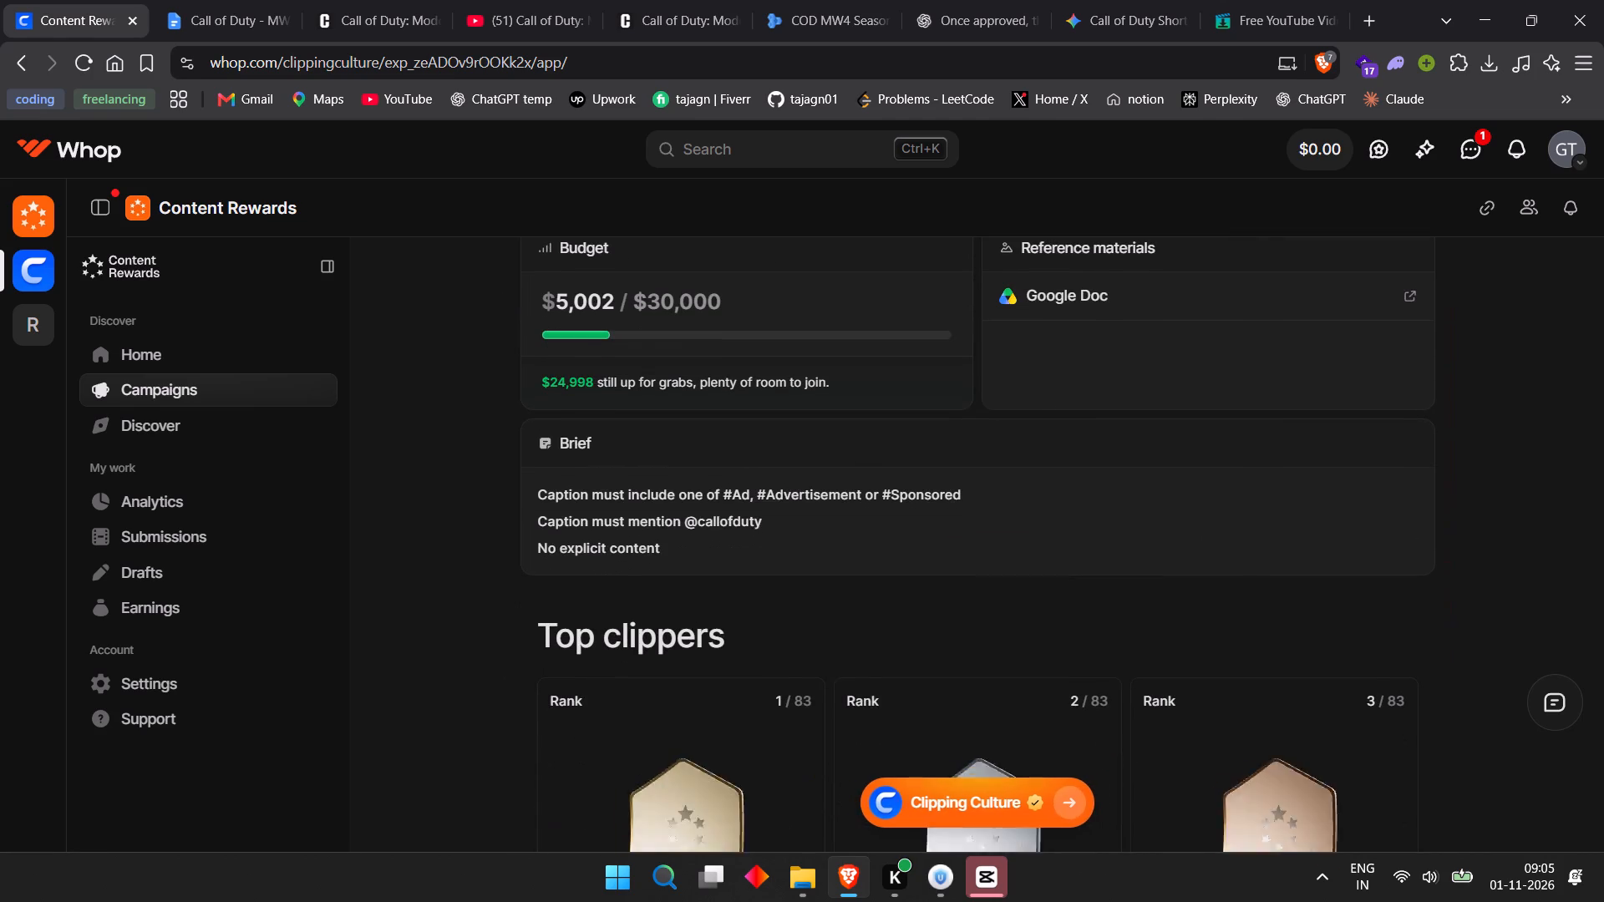
Open the campaign's Google Doc reference, close the previously opened campaign document, and read the title and What To Do instructions.
click(1138, 304)
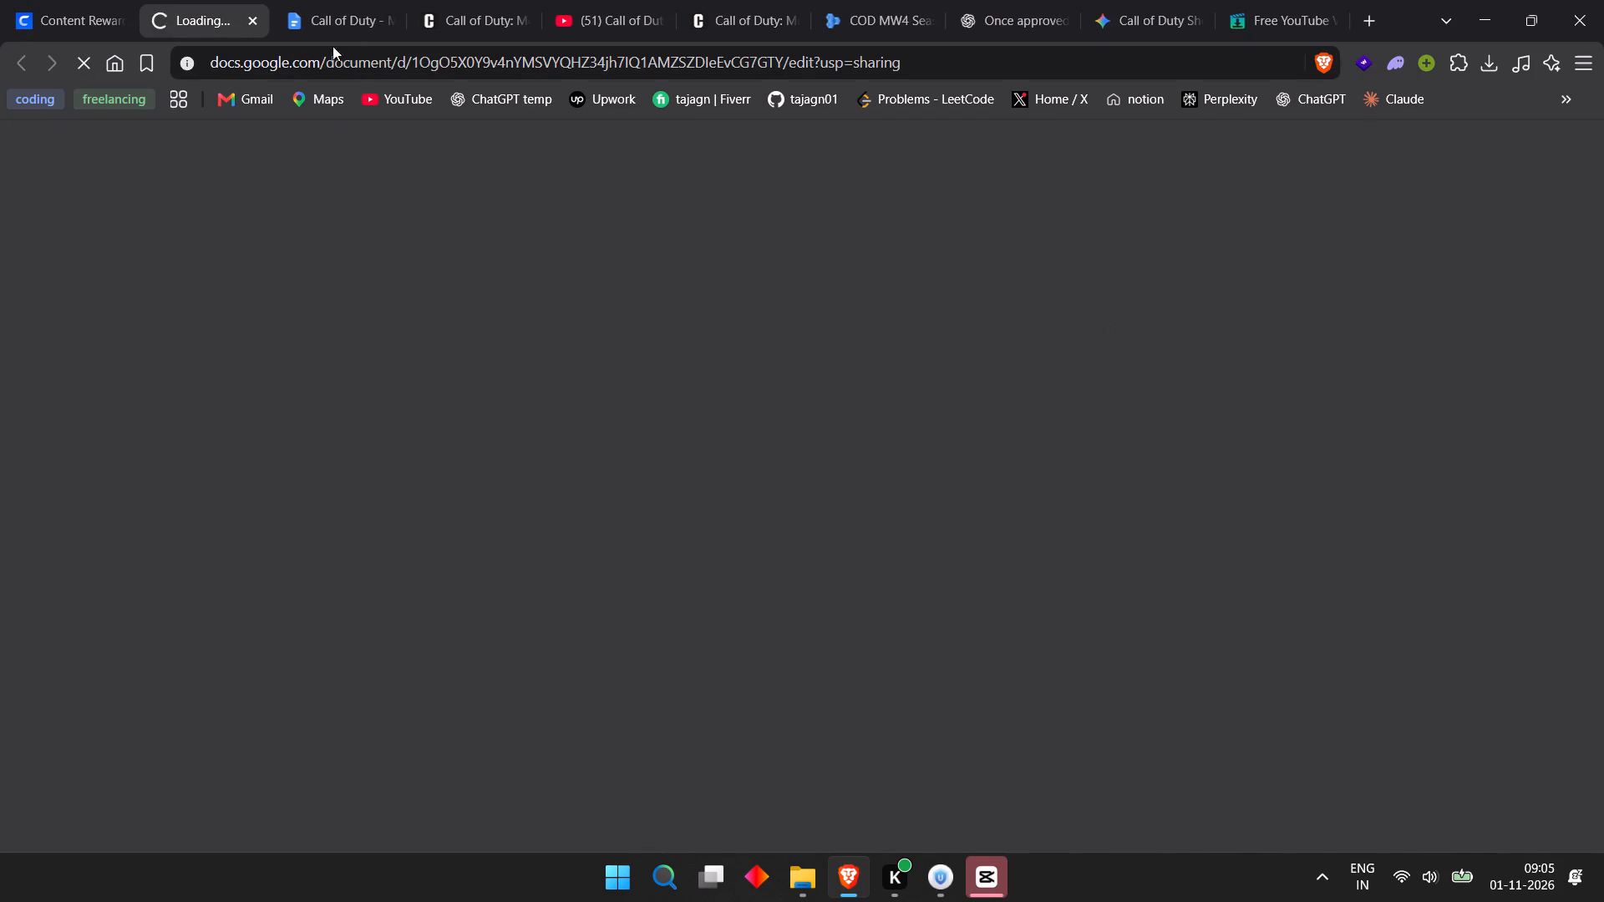
click(382, 15)
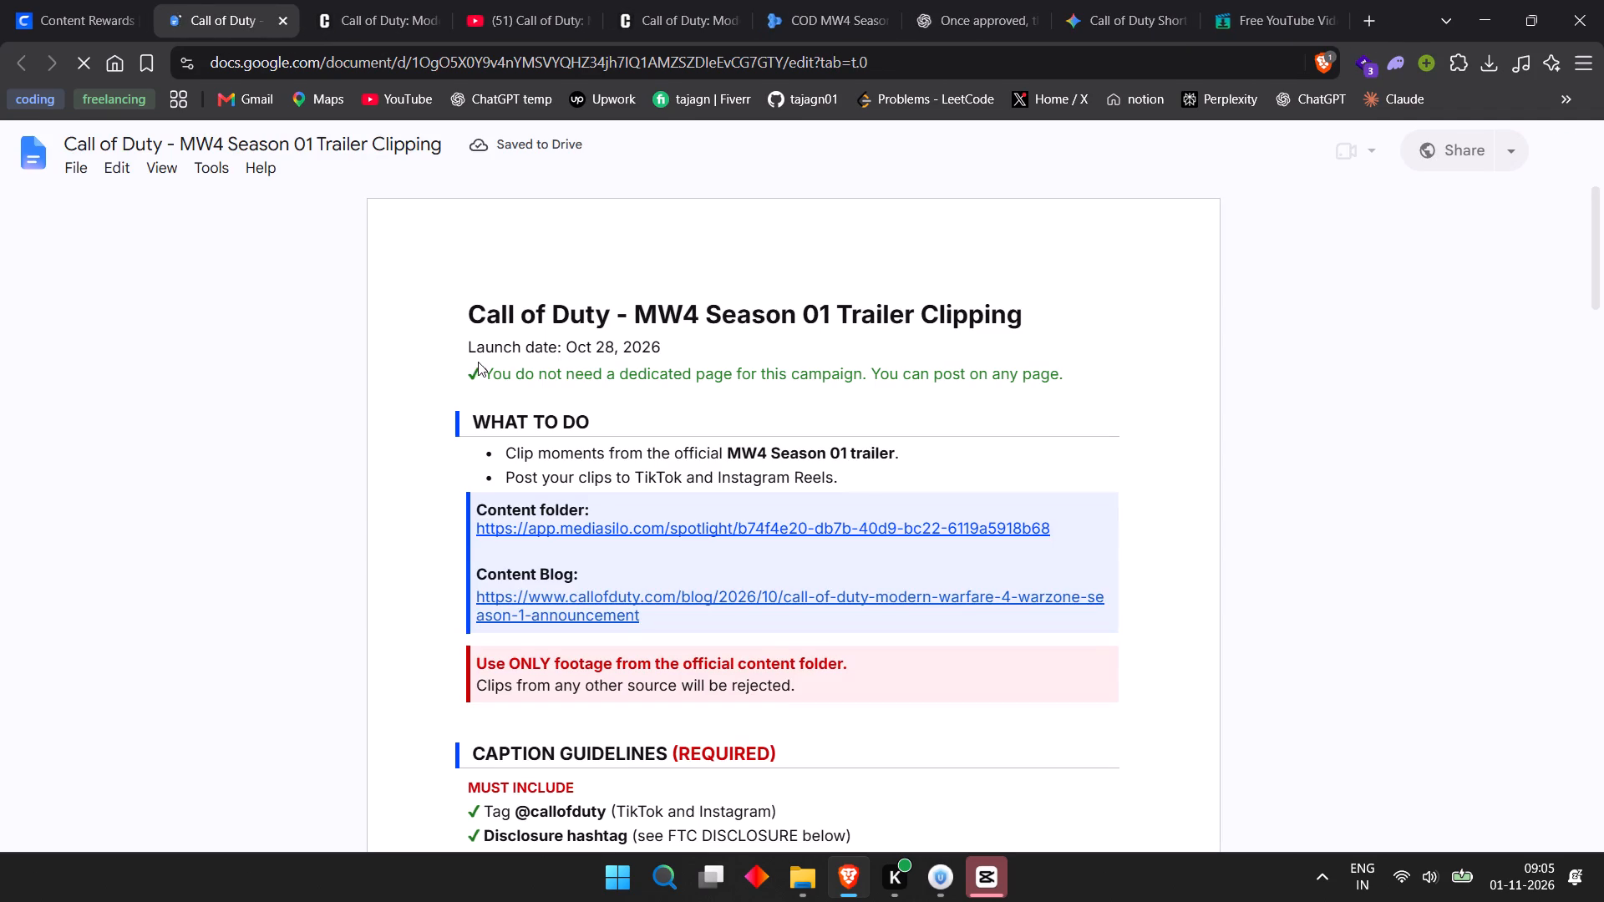
drag(631, 391, 726, 395)
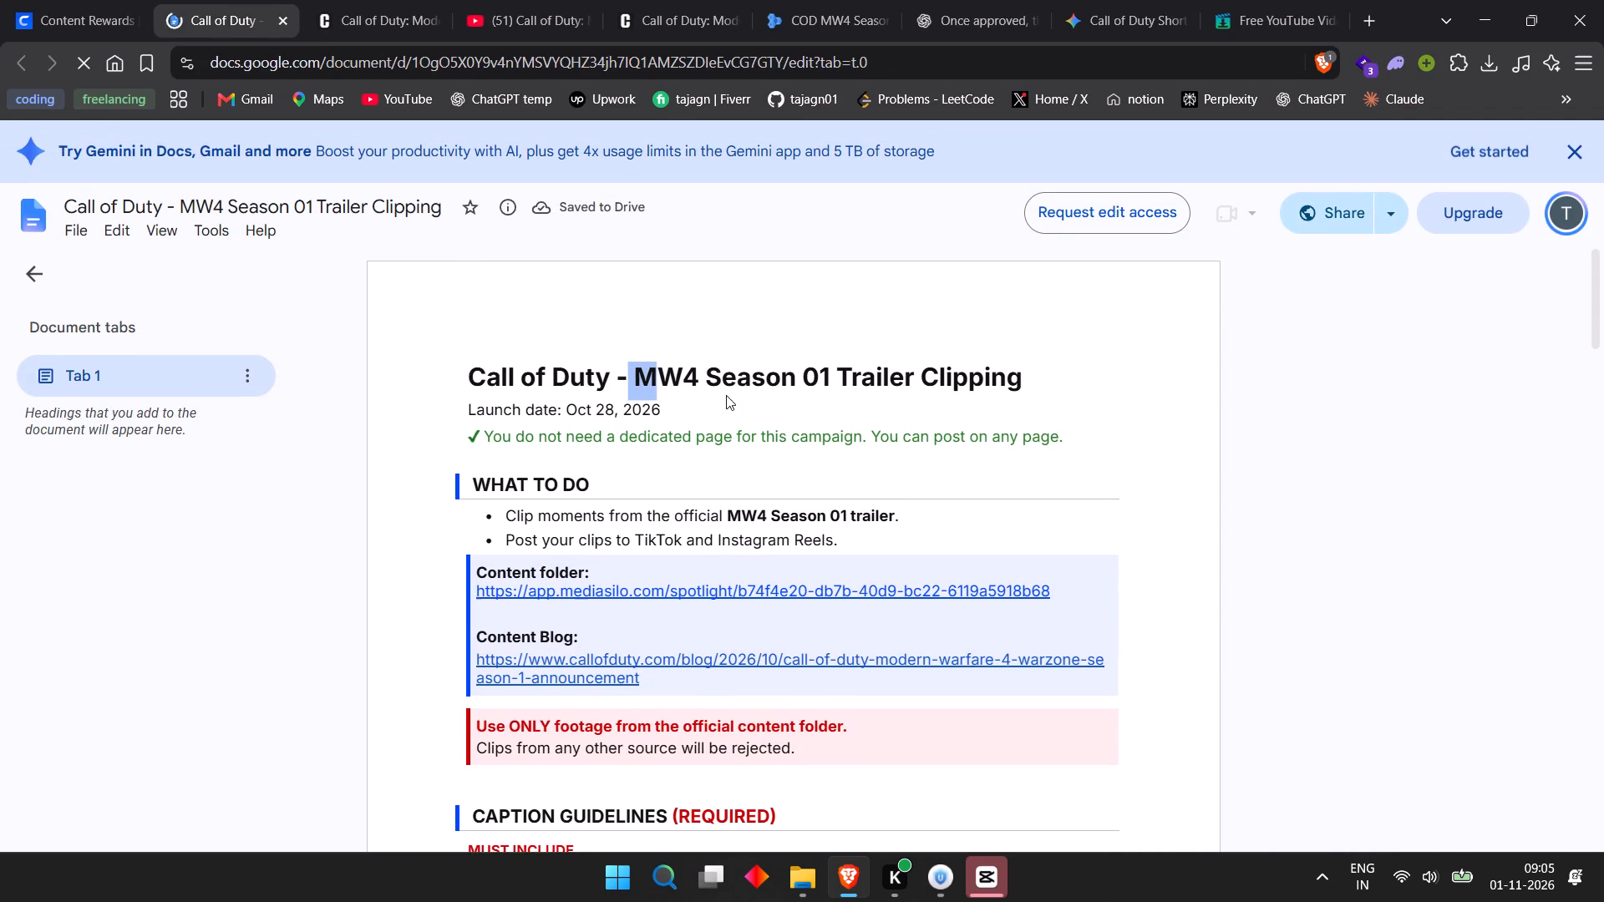
drag(726, 395, 1001, 398)
click(1001, 398)
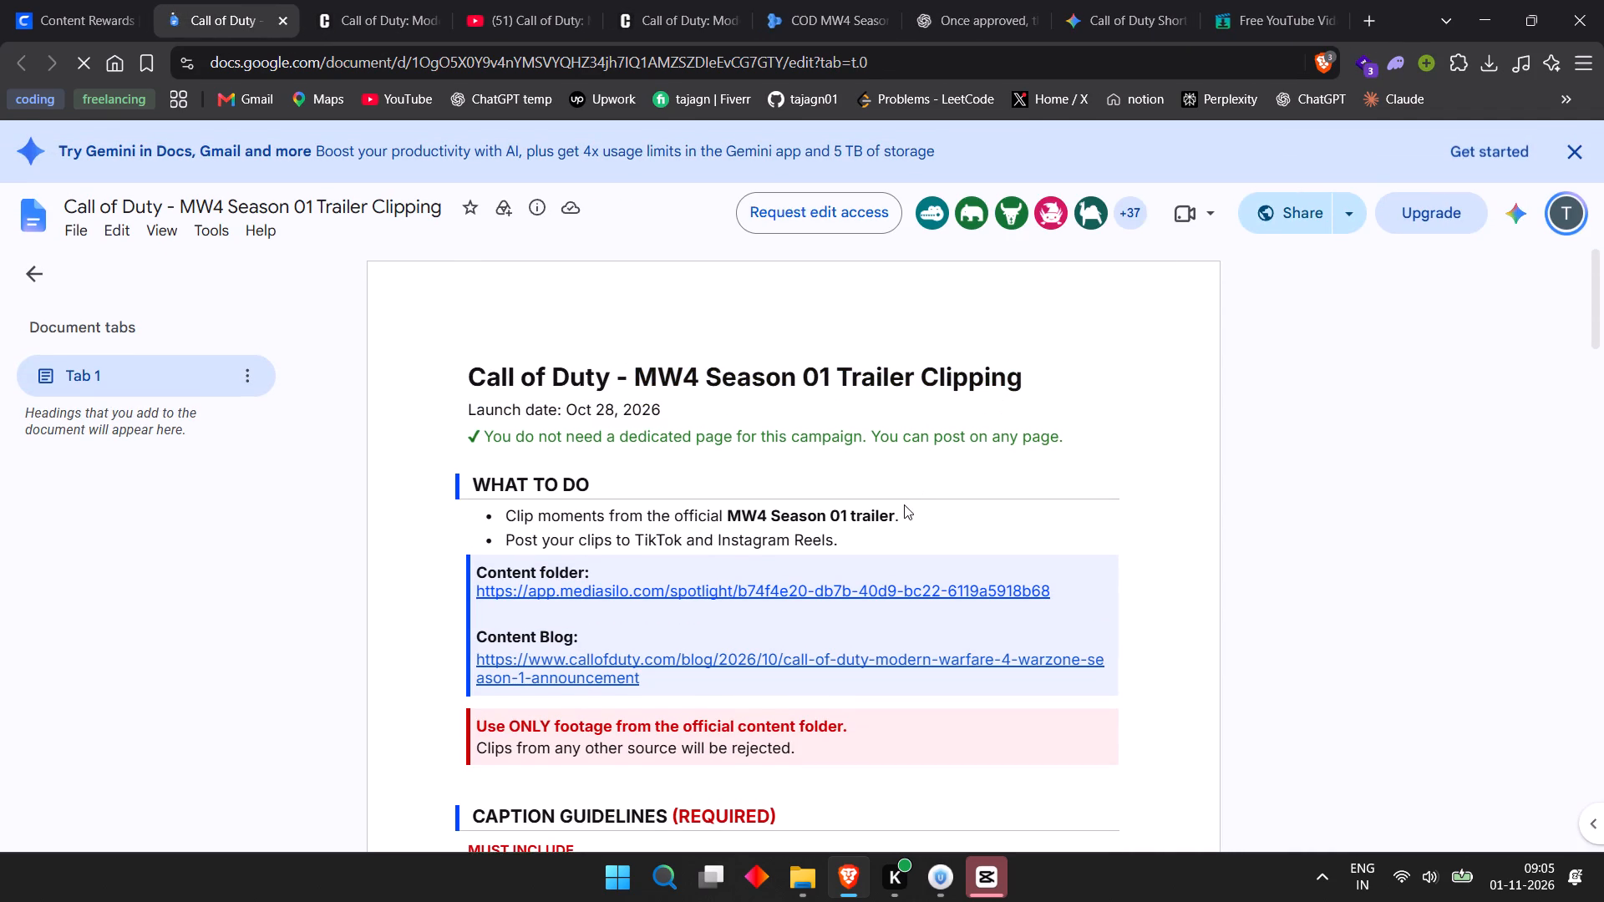
drag(904, 504, 549, 513)
click(707, 506)
drag(627, 516, 912, 517)
click(912, 517)
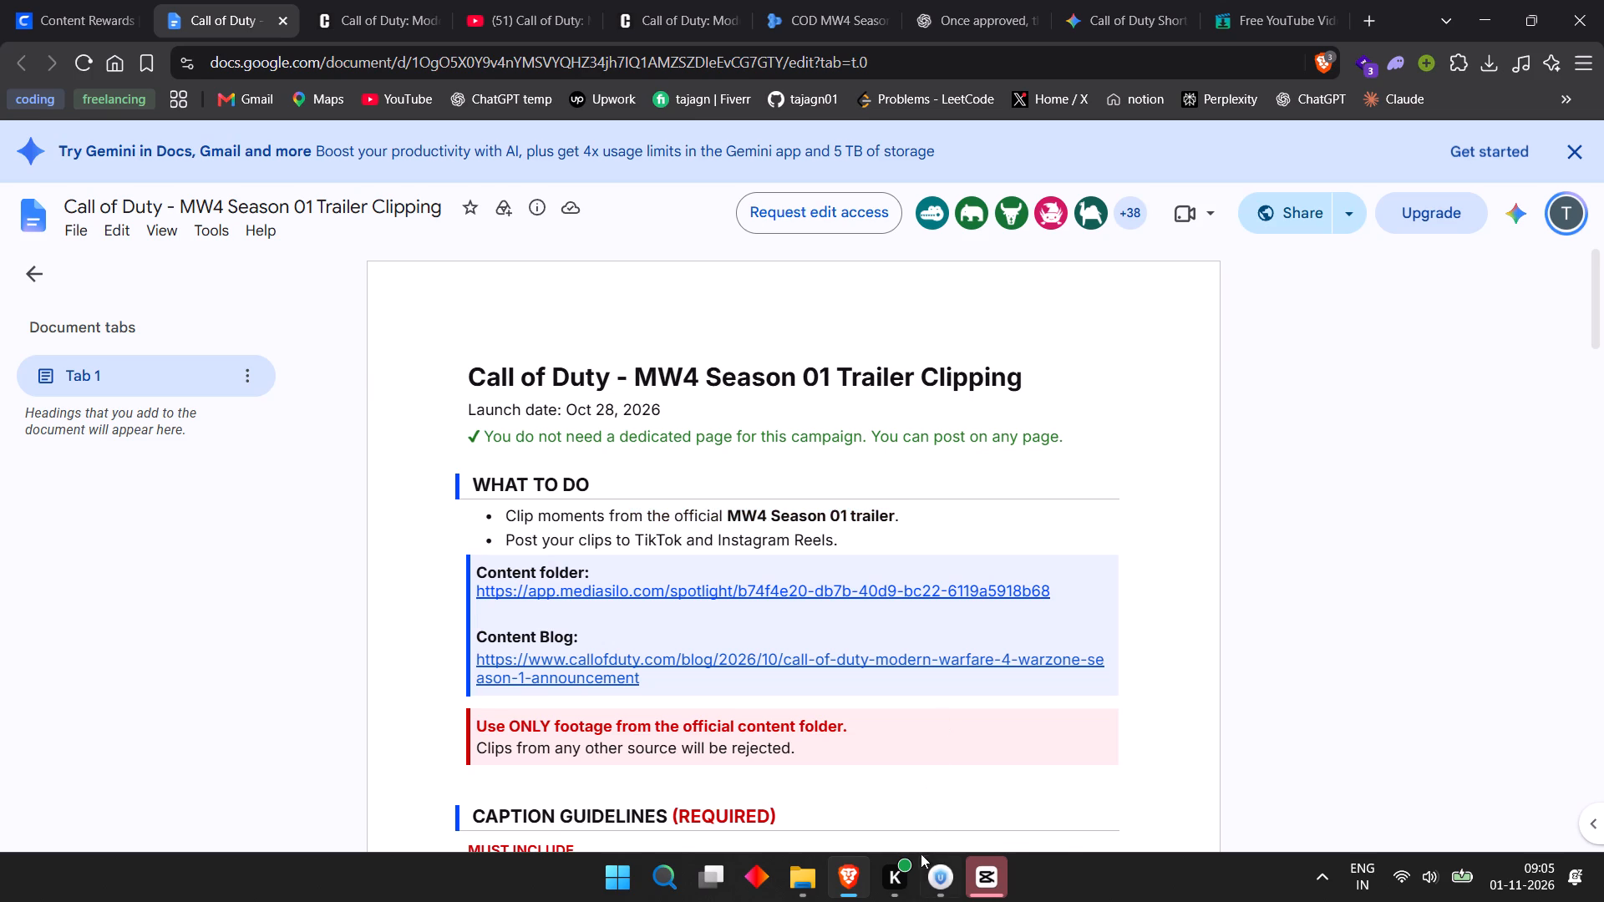
Switch to CapCut and create a new project.
click(977, 886)
scroll(515, 596, down, 5)
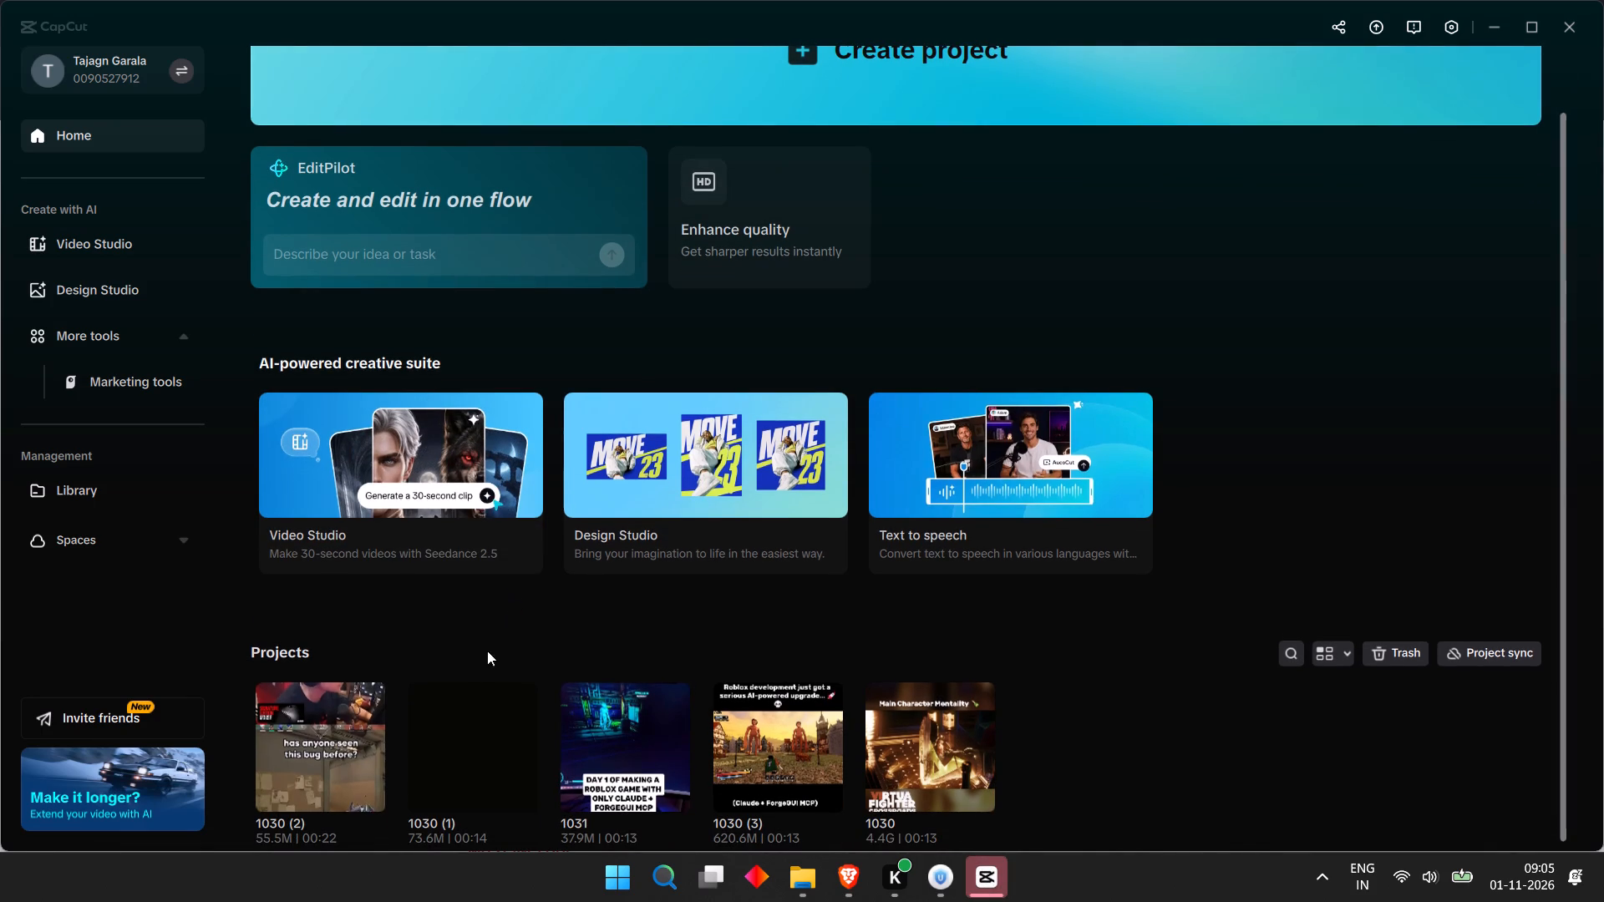
click(796, 77)
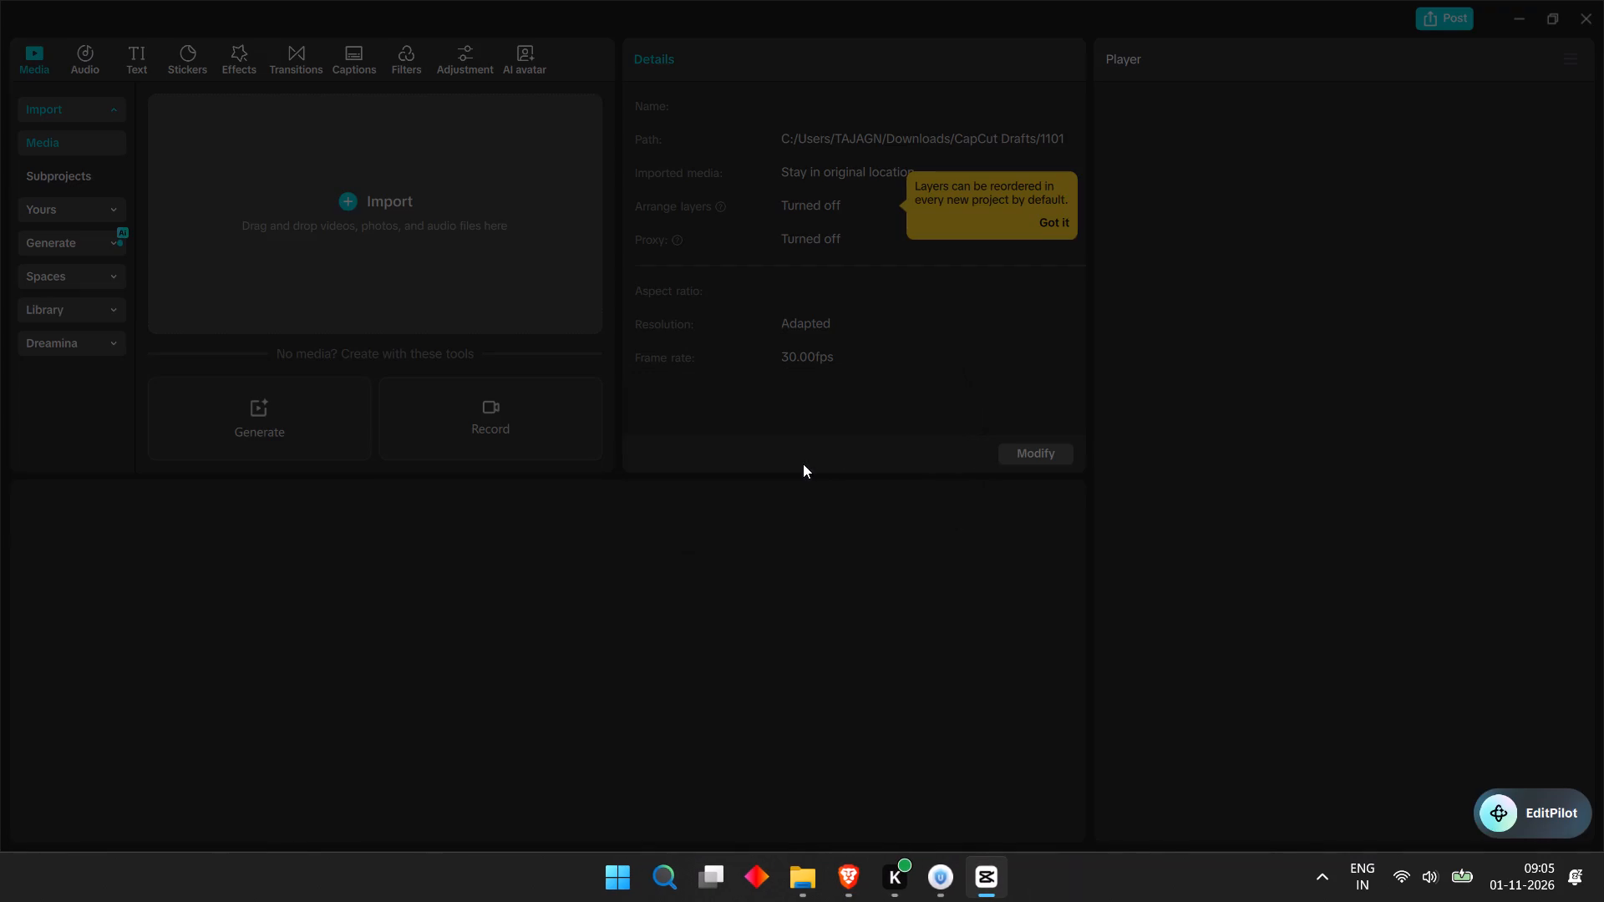
Import the Call of Duty Modern Warfare 4 Season 1 Launch Trailer 1080P video from the Downloads folder into the project.
click(351, 201)
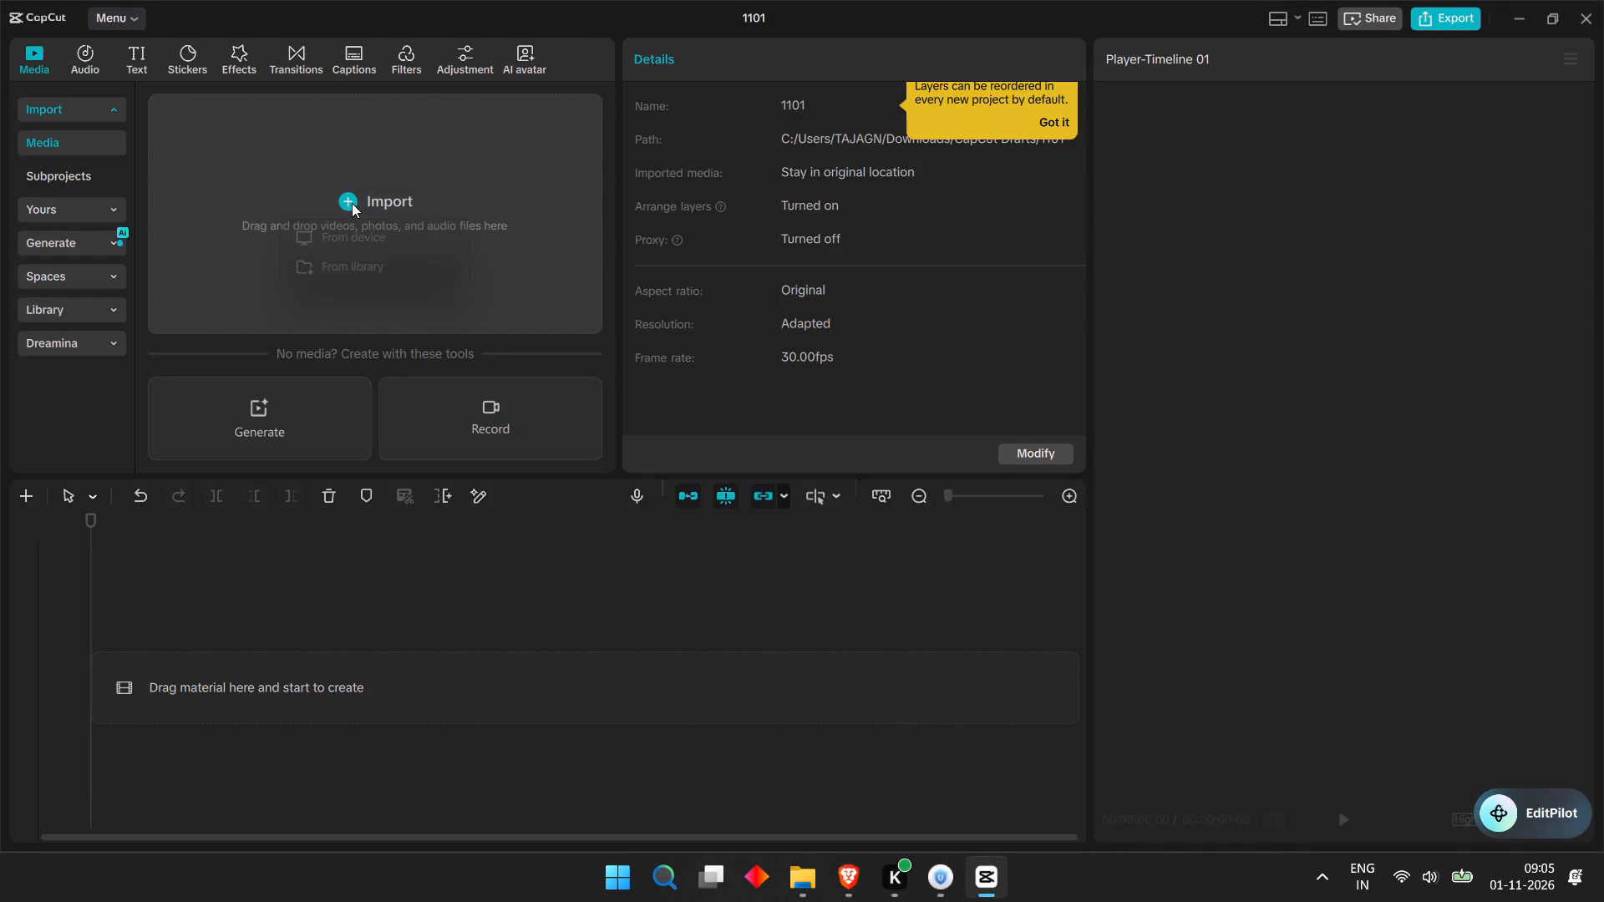
click(393, 243)
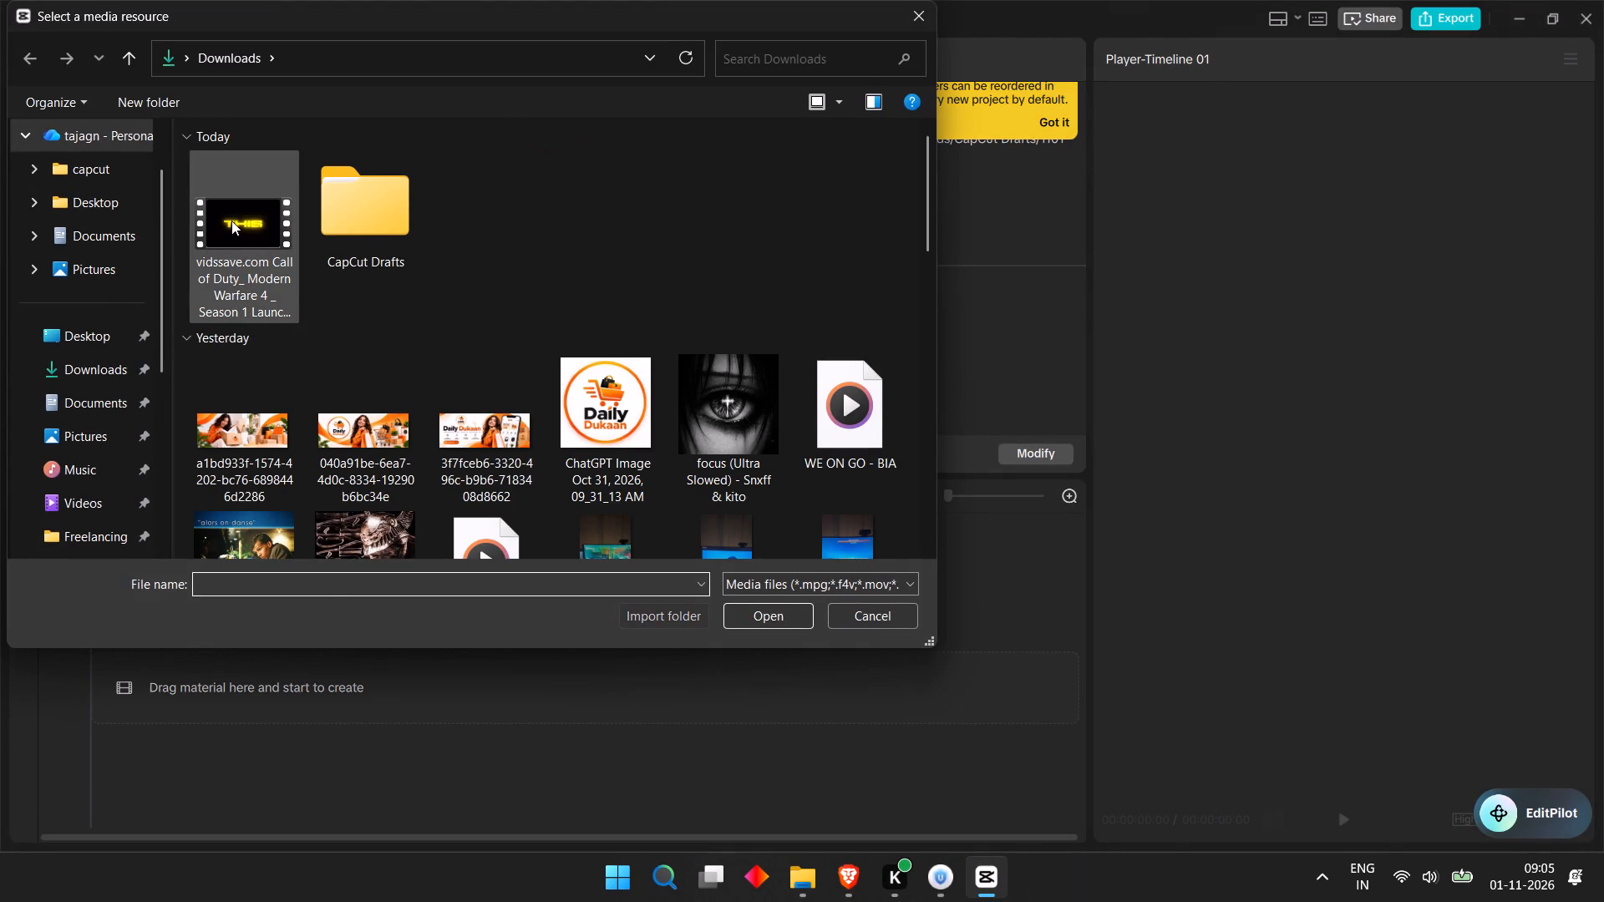
click(231, 220)
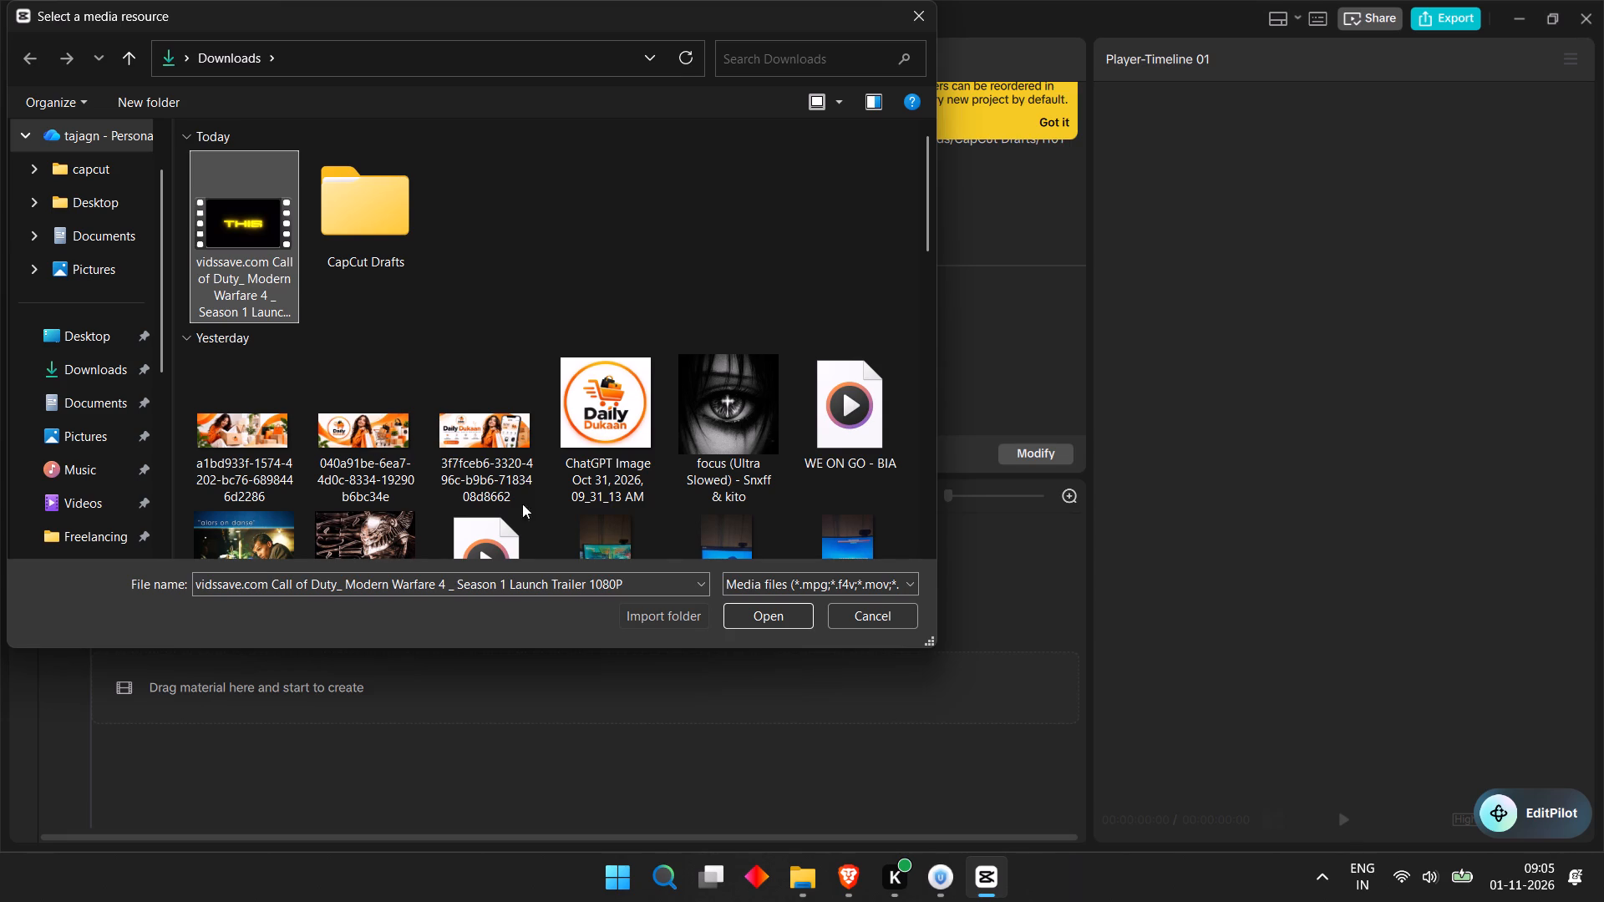
click(769, 618)
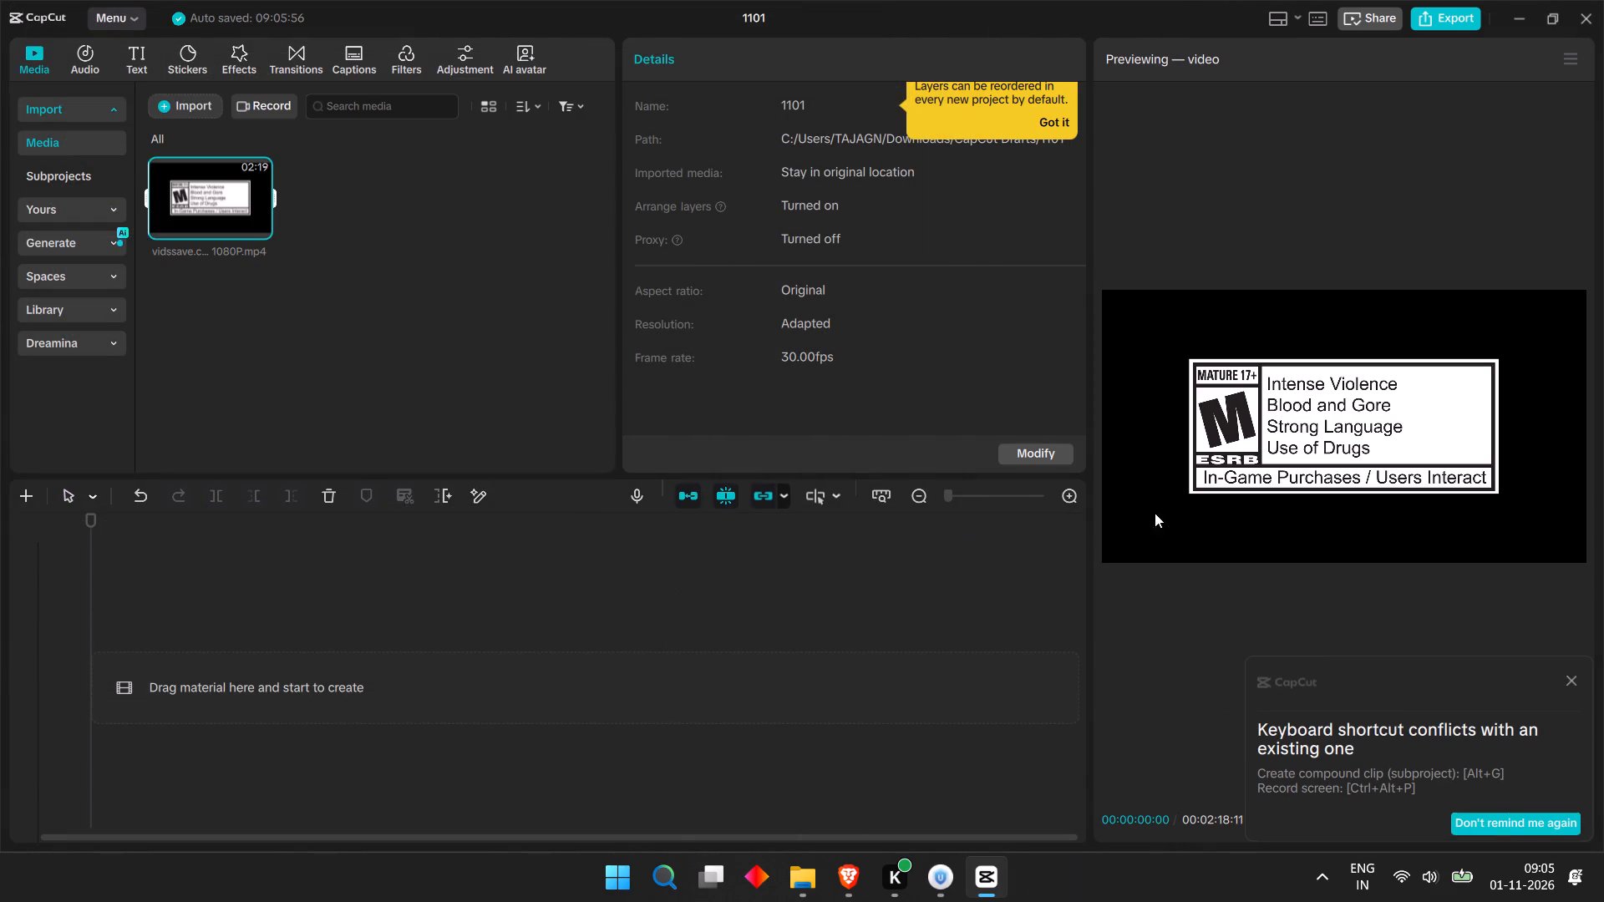
Place the downloaded 1080P trailer on the main track at the start of the CapCut timeline.
drag(203, 185, 212, 630)
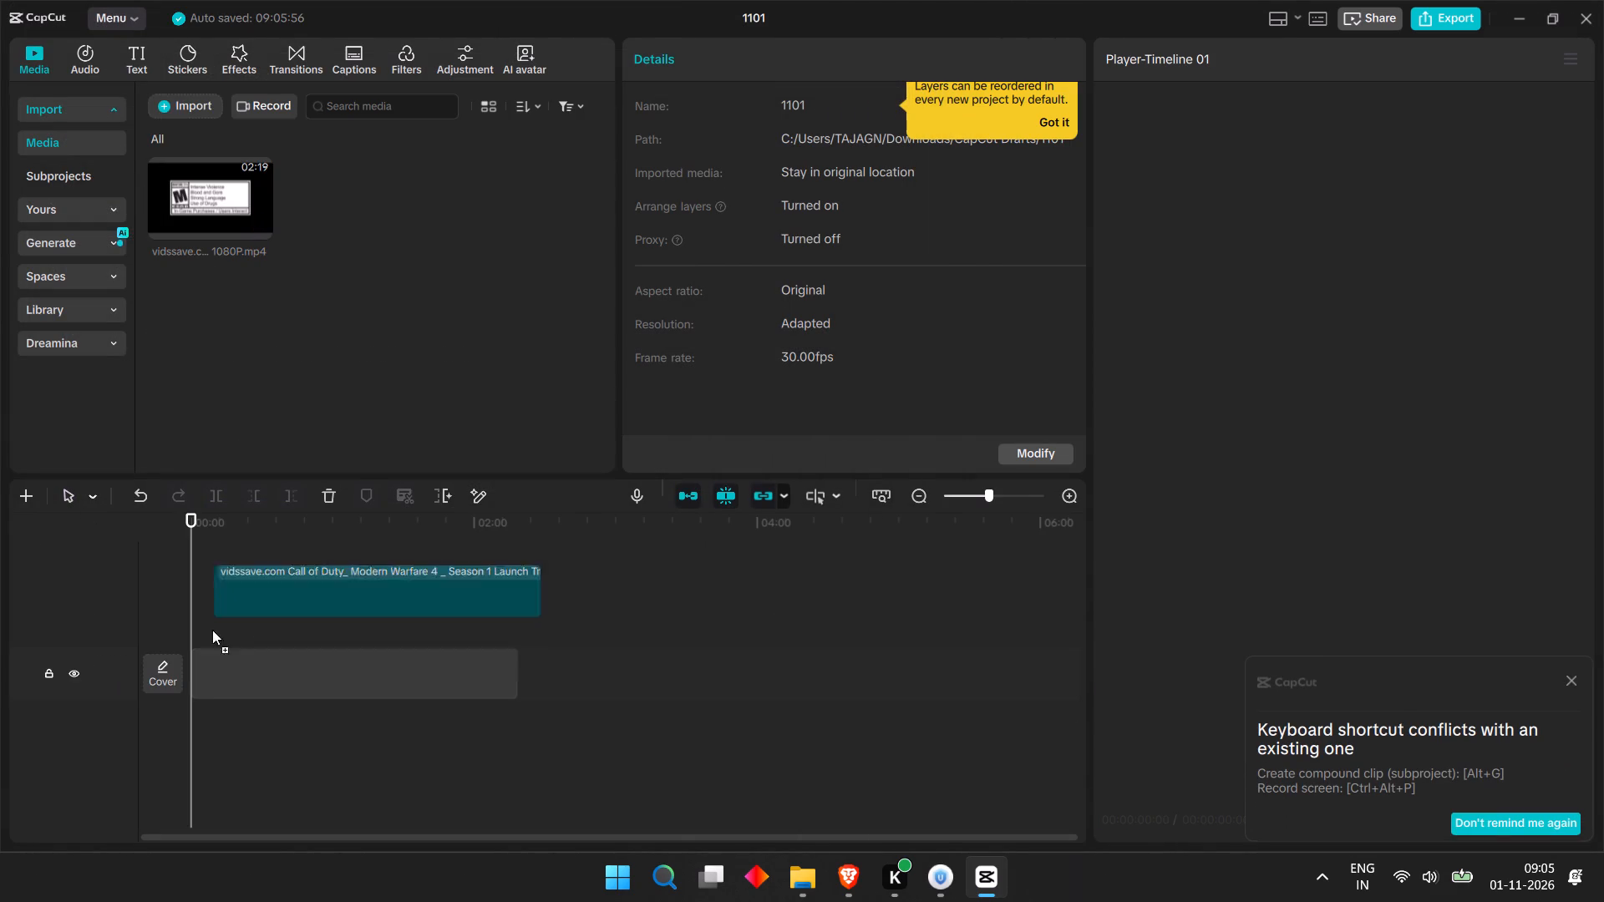
drag(212, 630, 198, 682)
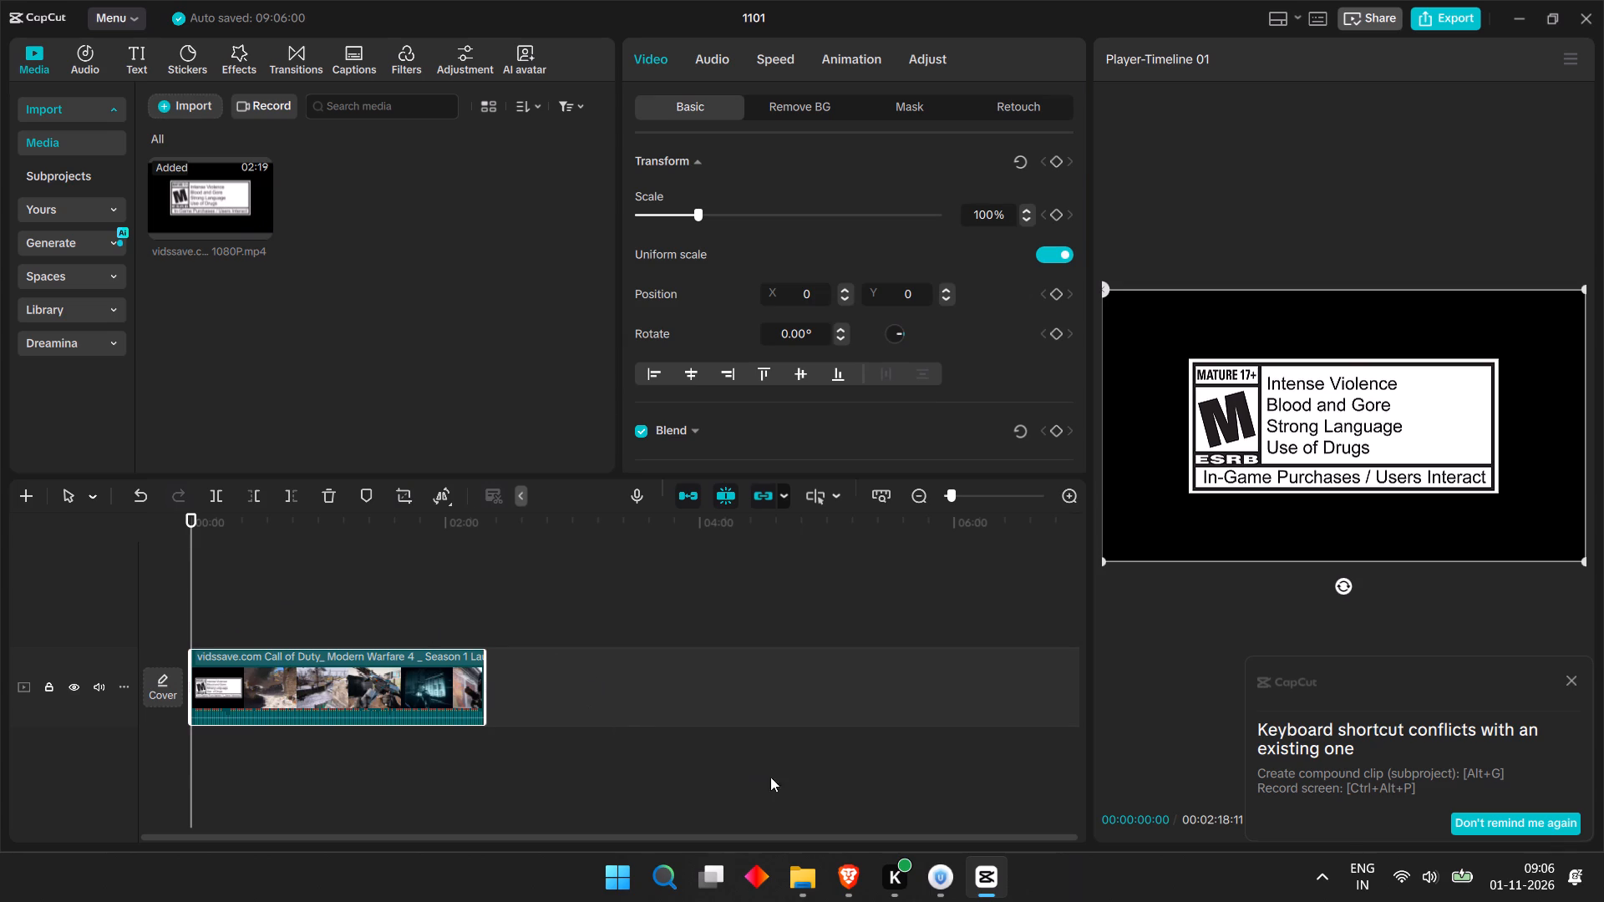
Switch to Brave and select the Season 1 Launch Trailer's title on its YouTube page.
click(854, 868)
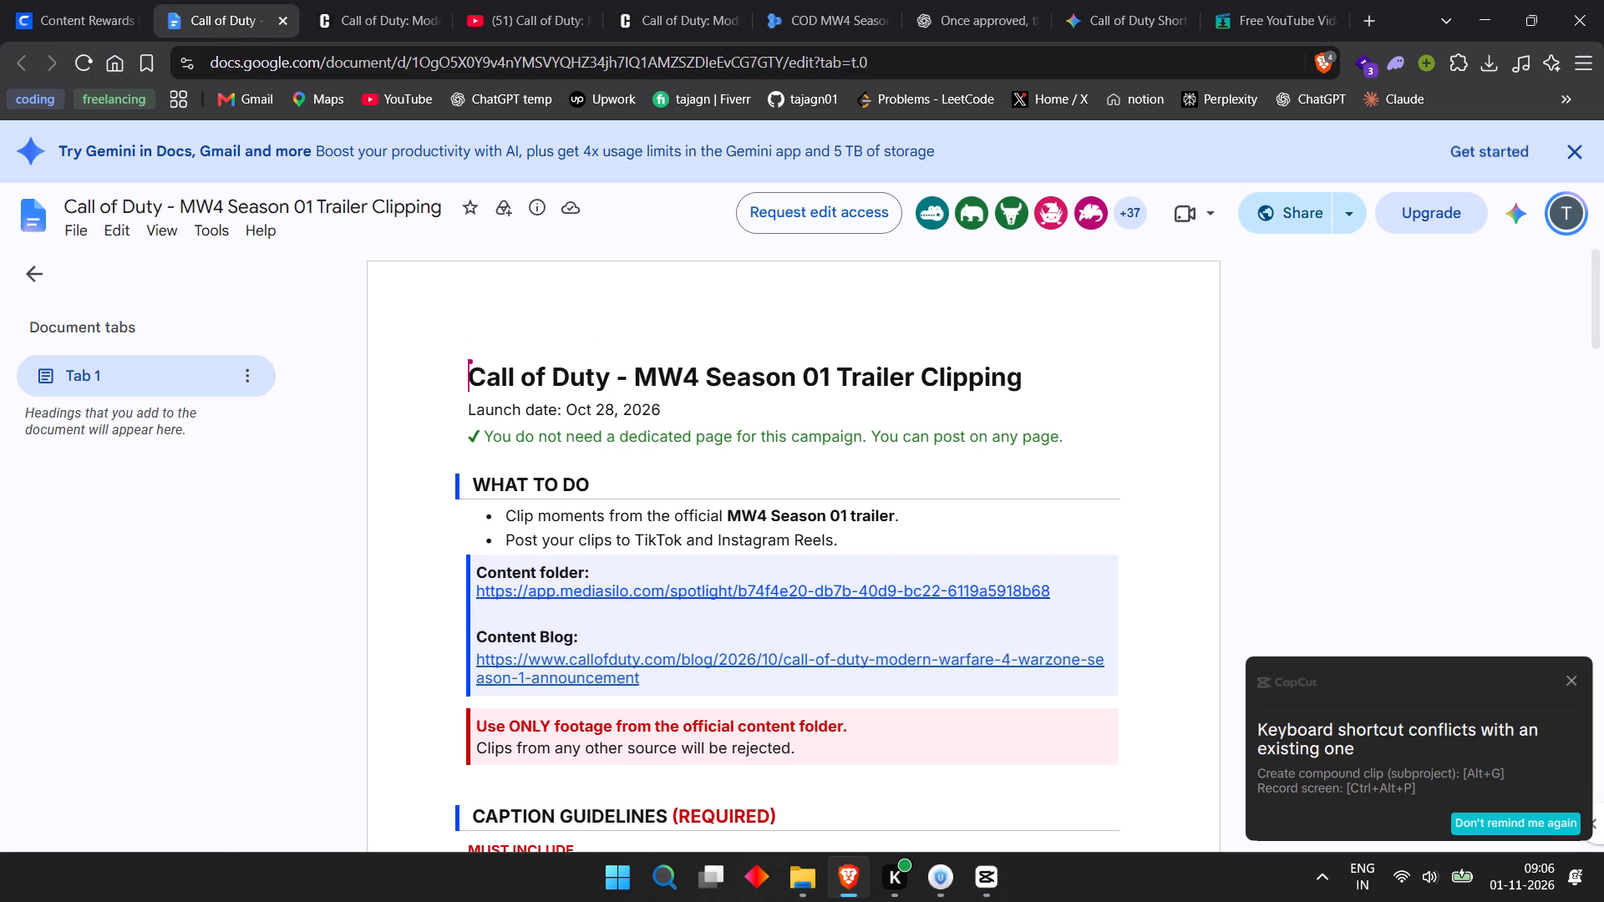
click(530, 0)
click(1018, 262)
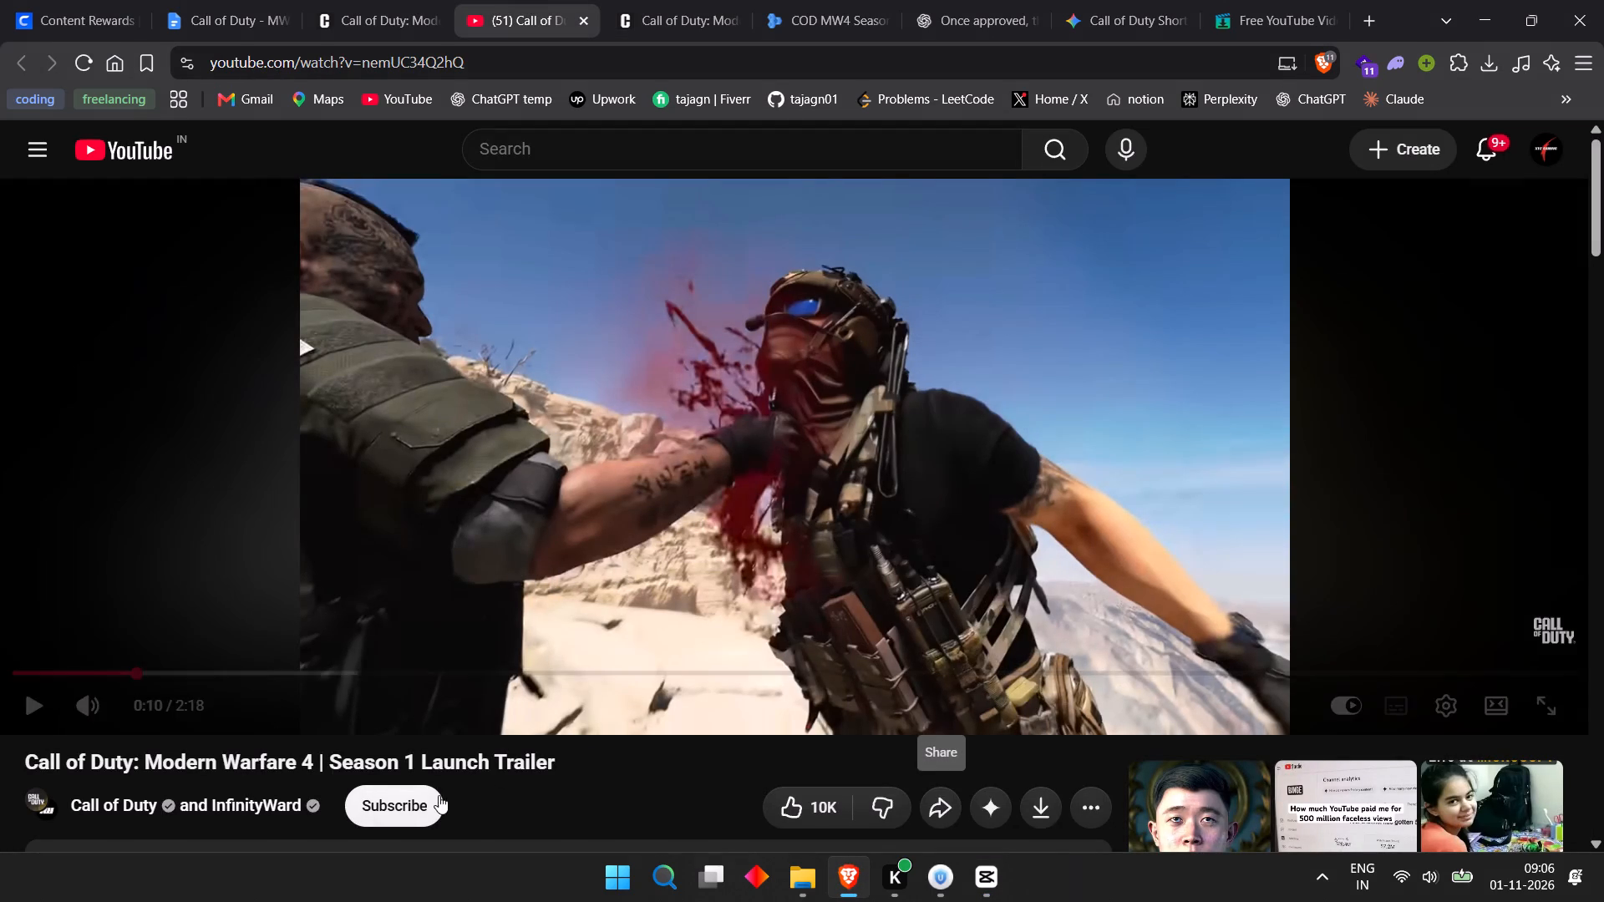
drag(558, 768, 0, 761)
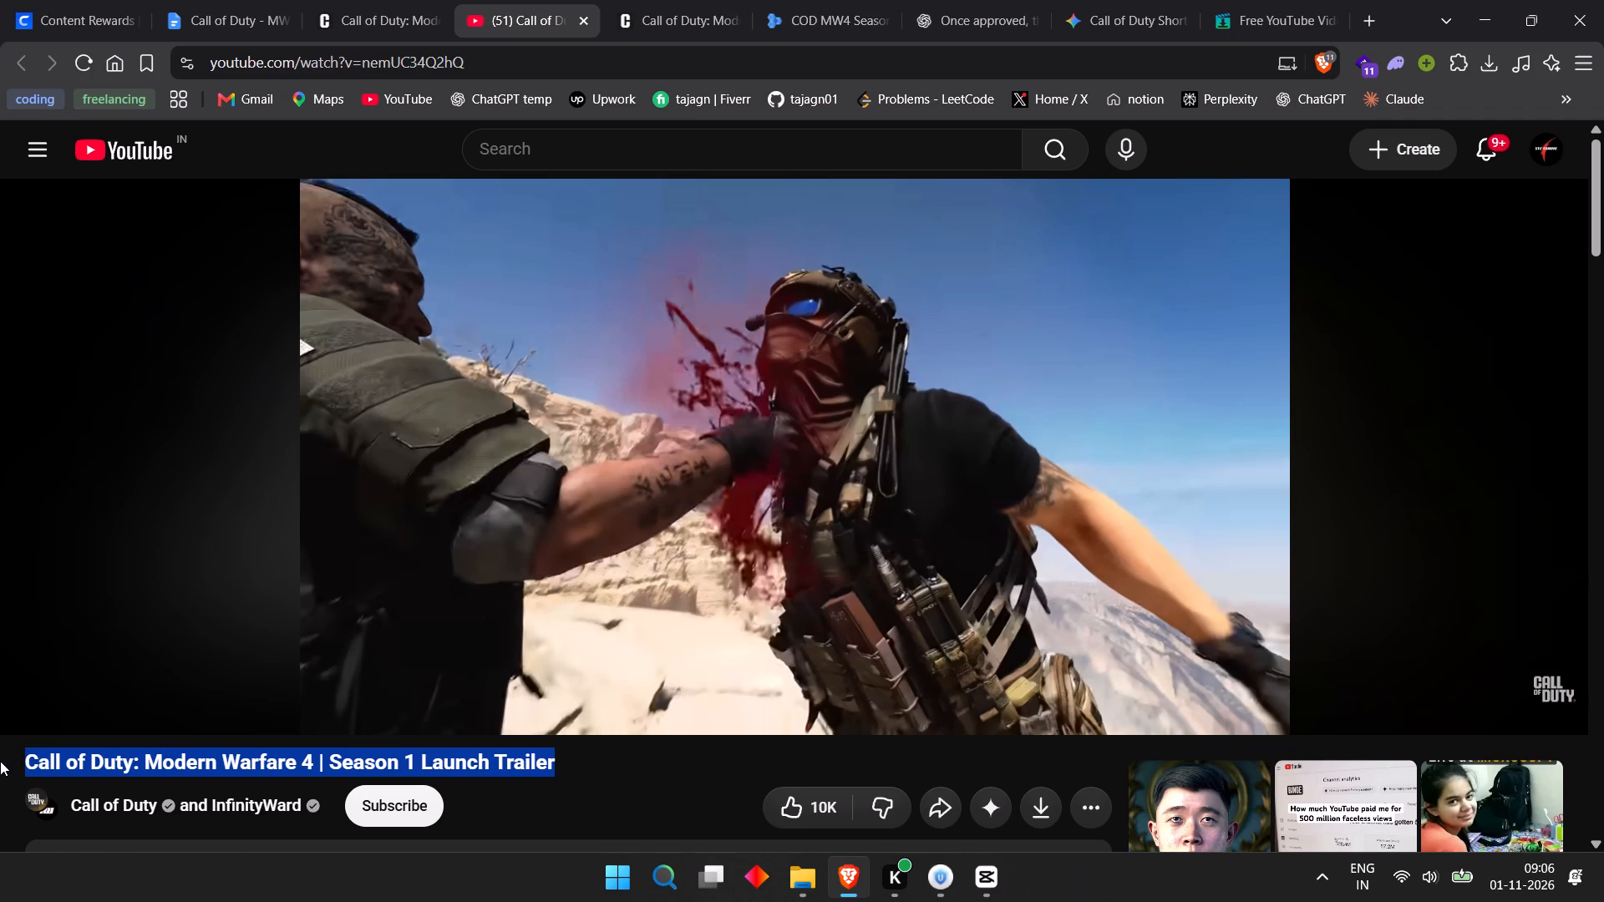
click(284, 762)
double_click(284, 762)
click(668, 753)
Read the content source rules and required caption guidelines in the MW4 Season 01 Trailer Clipping document.
click(263, 0)
scroll(472, 372, down, 2)
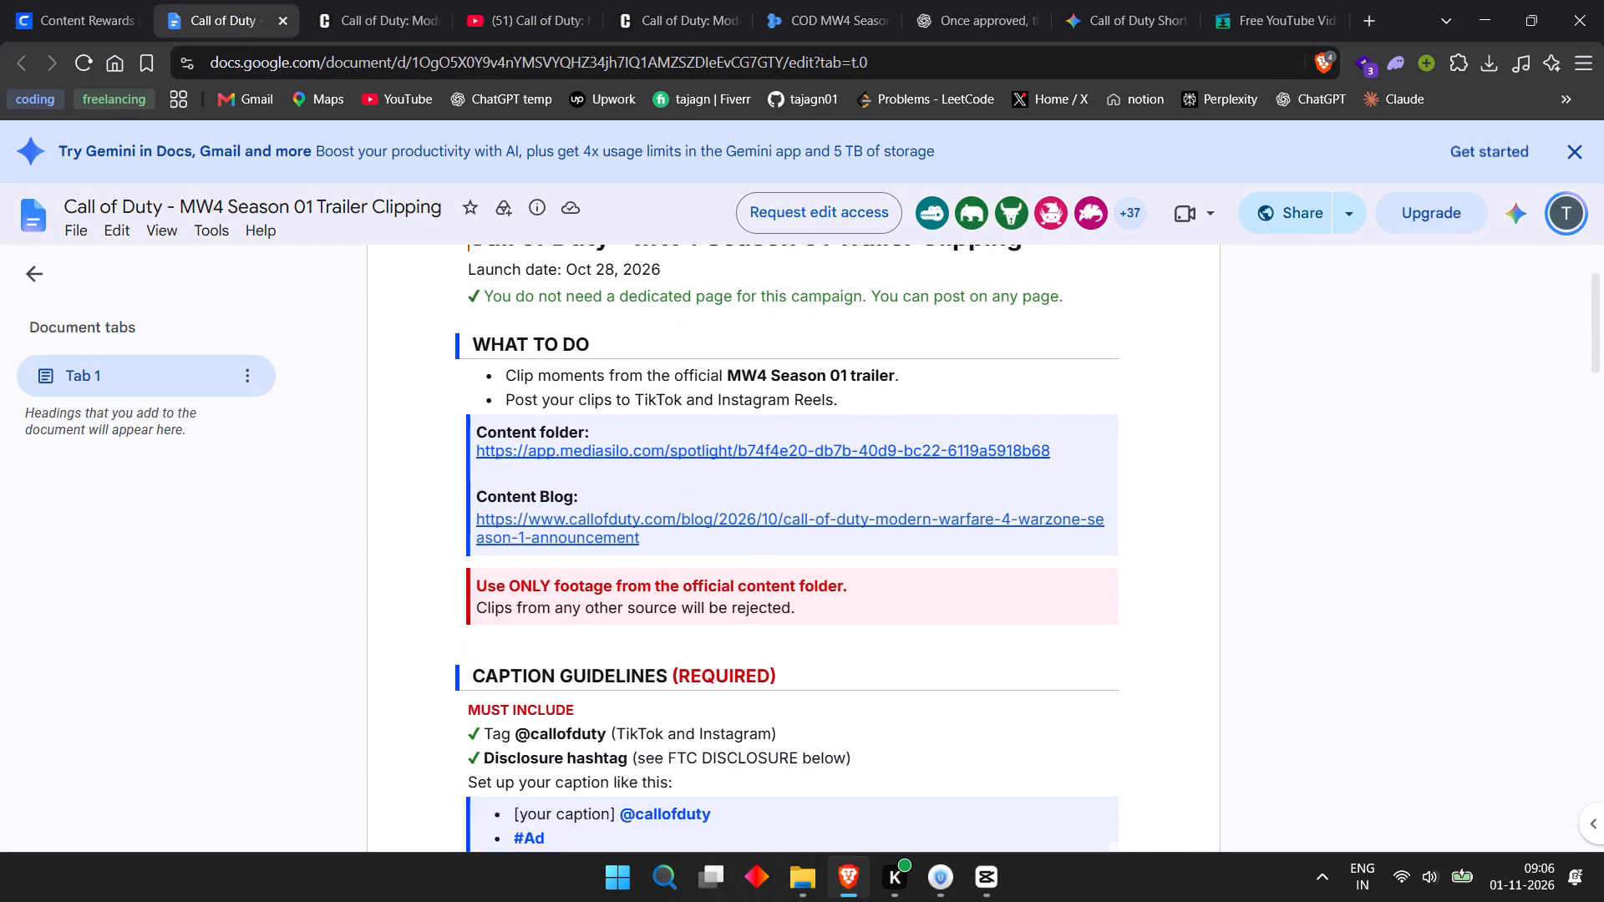
drag(496, 341, 904, 334)
click(904, 334)
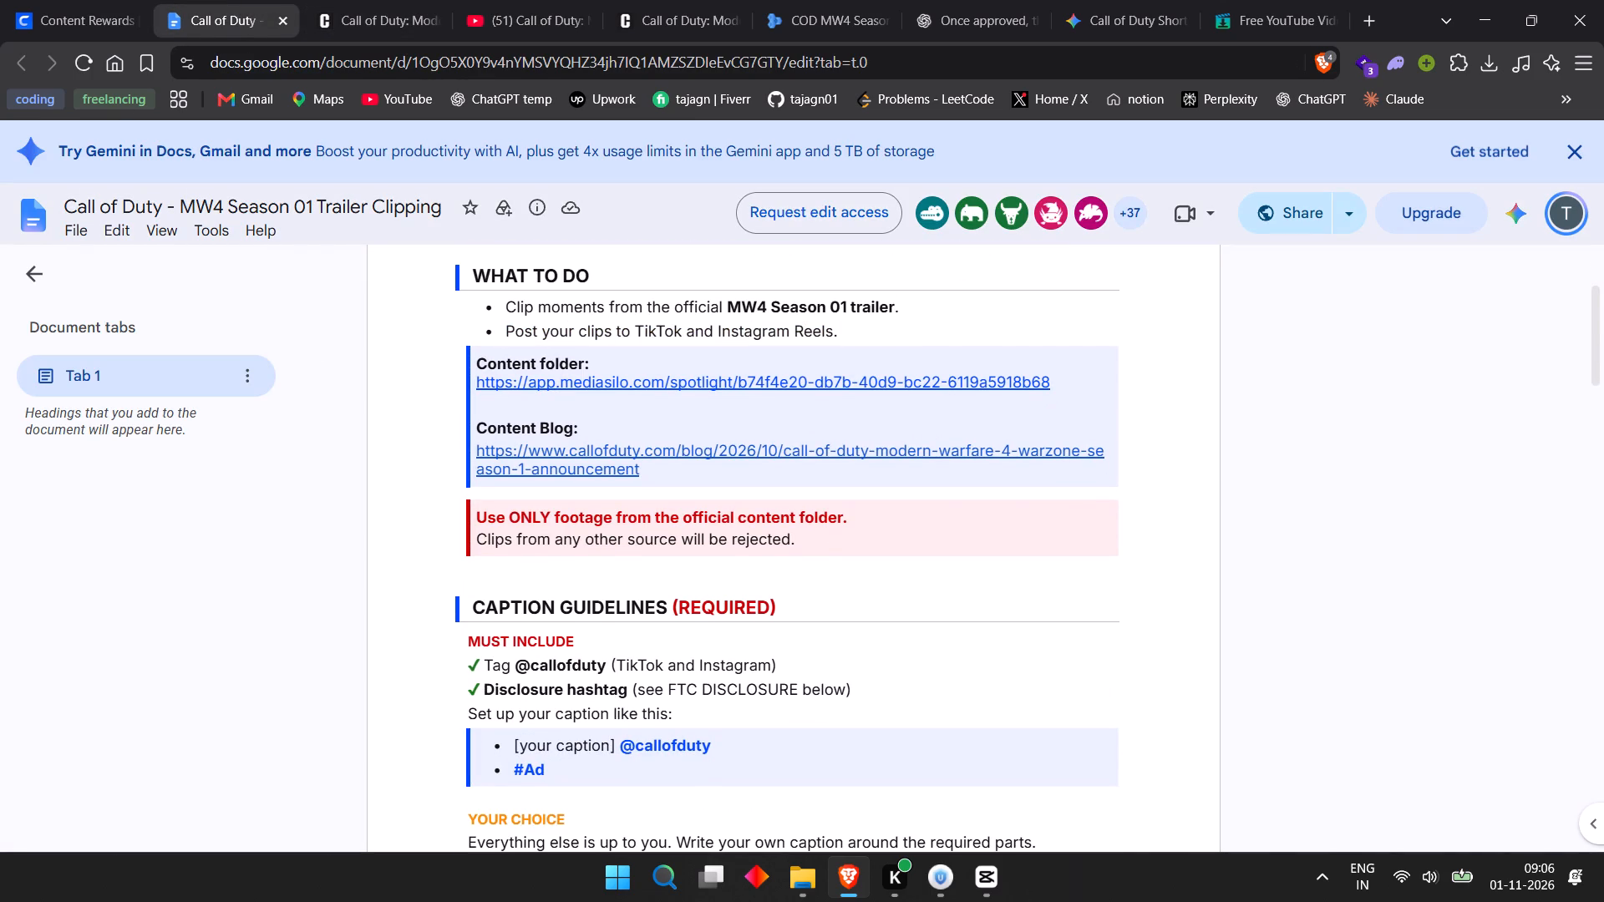
scroll(559, 577, down, 1)
drag(442, 515, 845, 513)
click(845, 513)
drag(430, 556, 860, 561)
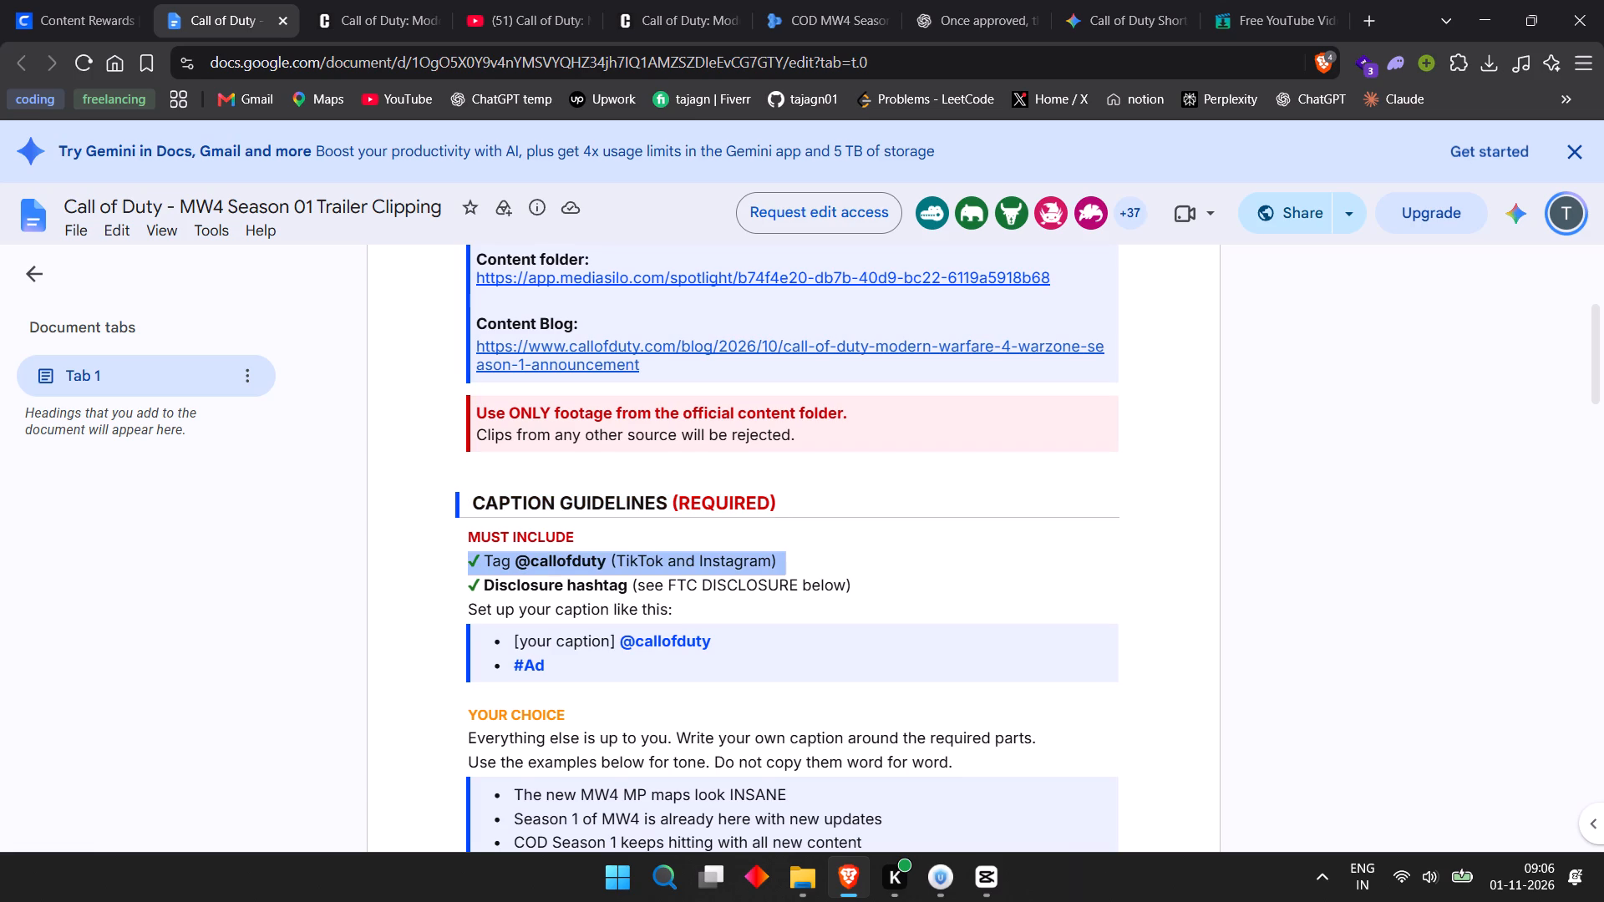
drag(860, 561, 891, 602)
click(891, 602)
scroll(891, 602, down, 2)
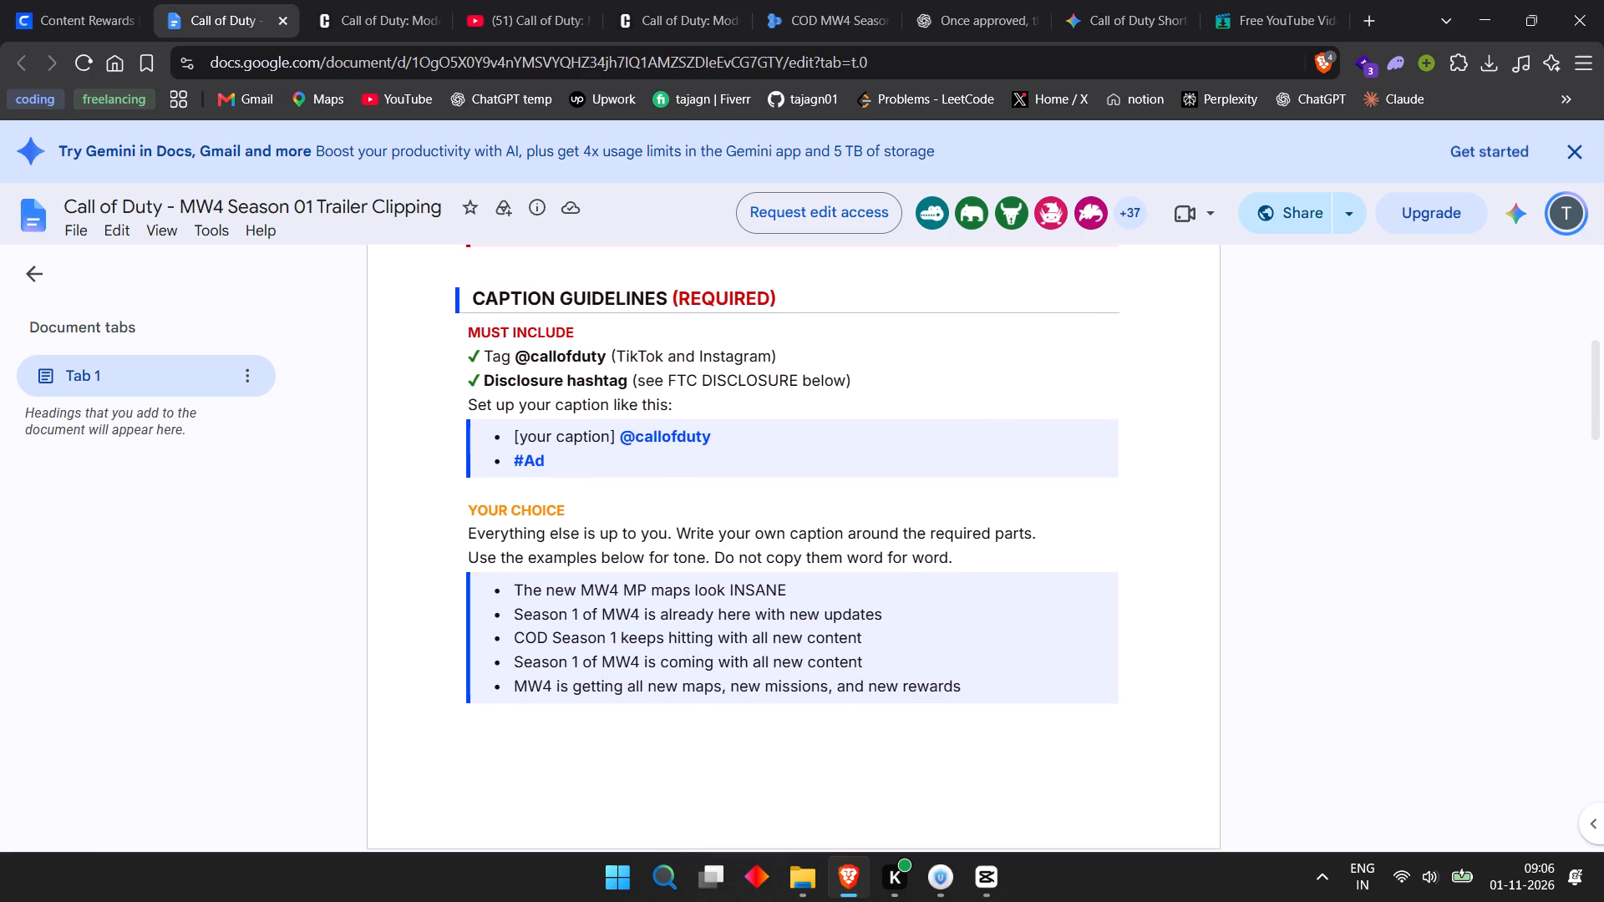
drag(464, 531, 683, 526)
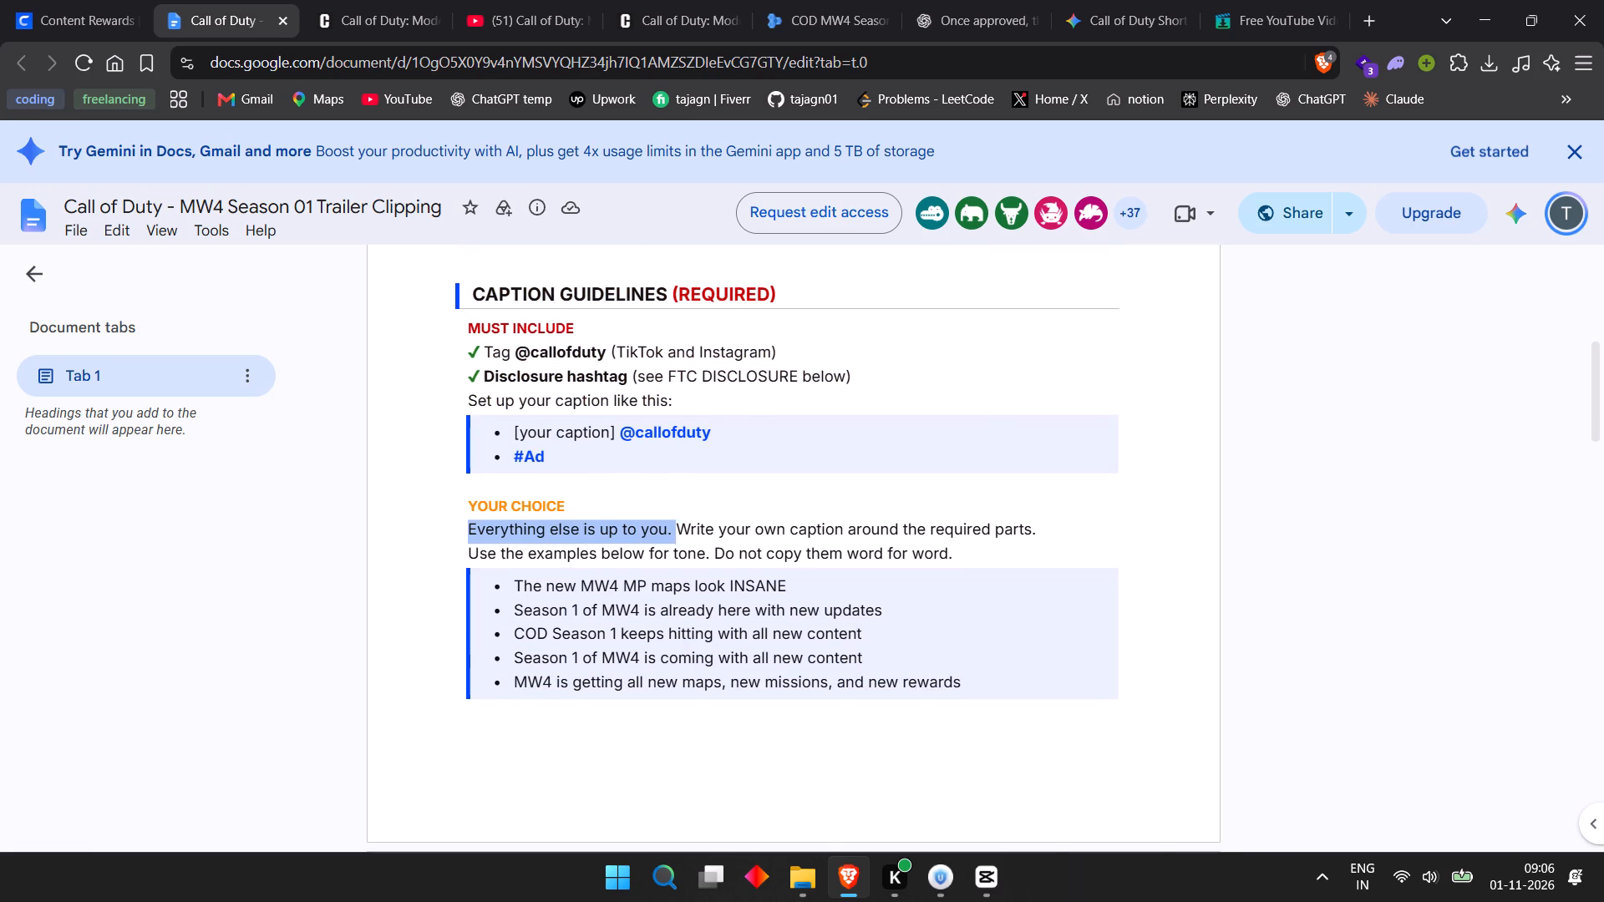
drag(683, 526, 1071, 533)
click(1071, 533)
scroll(921, 535, down, 1)
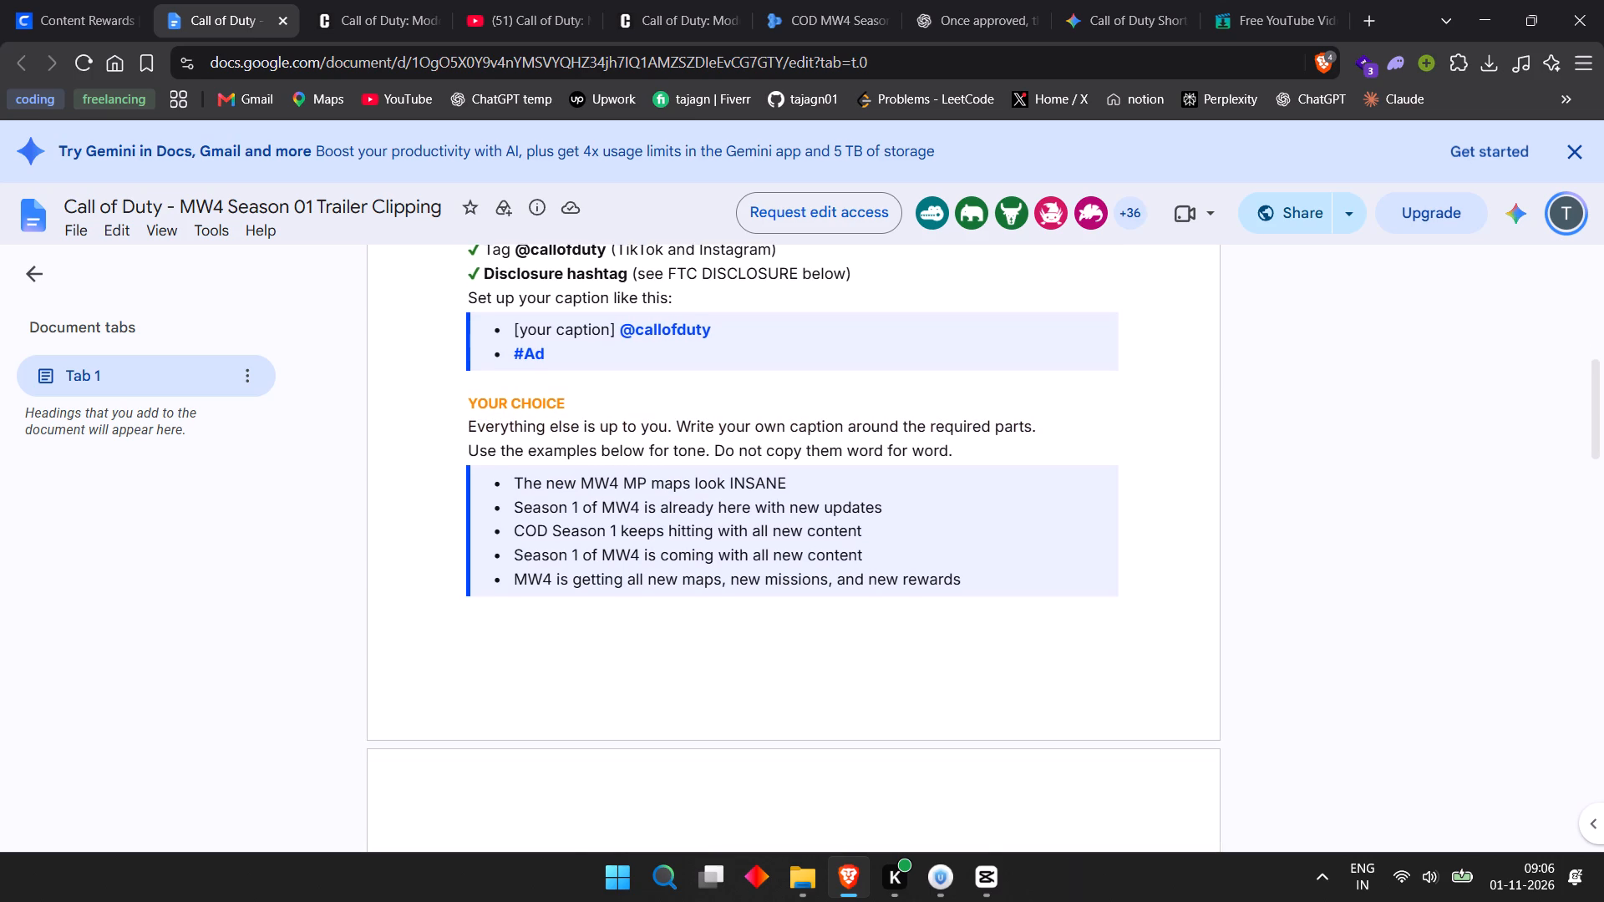
Read the Keep It Real, FTC Disclosure and On-Screen Text sections of the Season 01 Trailer Clipping document.
scroll(530, 456, down, 4)
drag(432, 459, 641, 466)
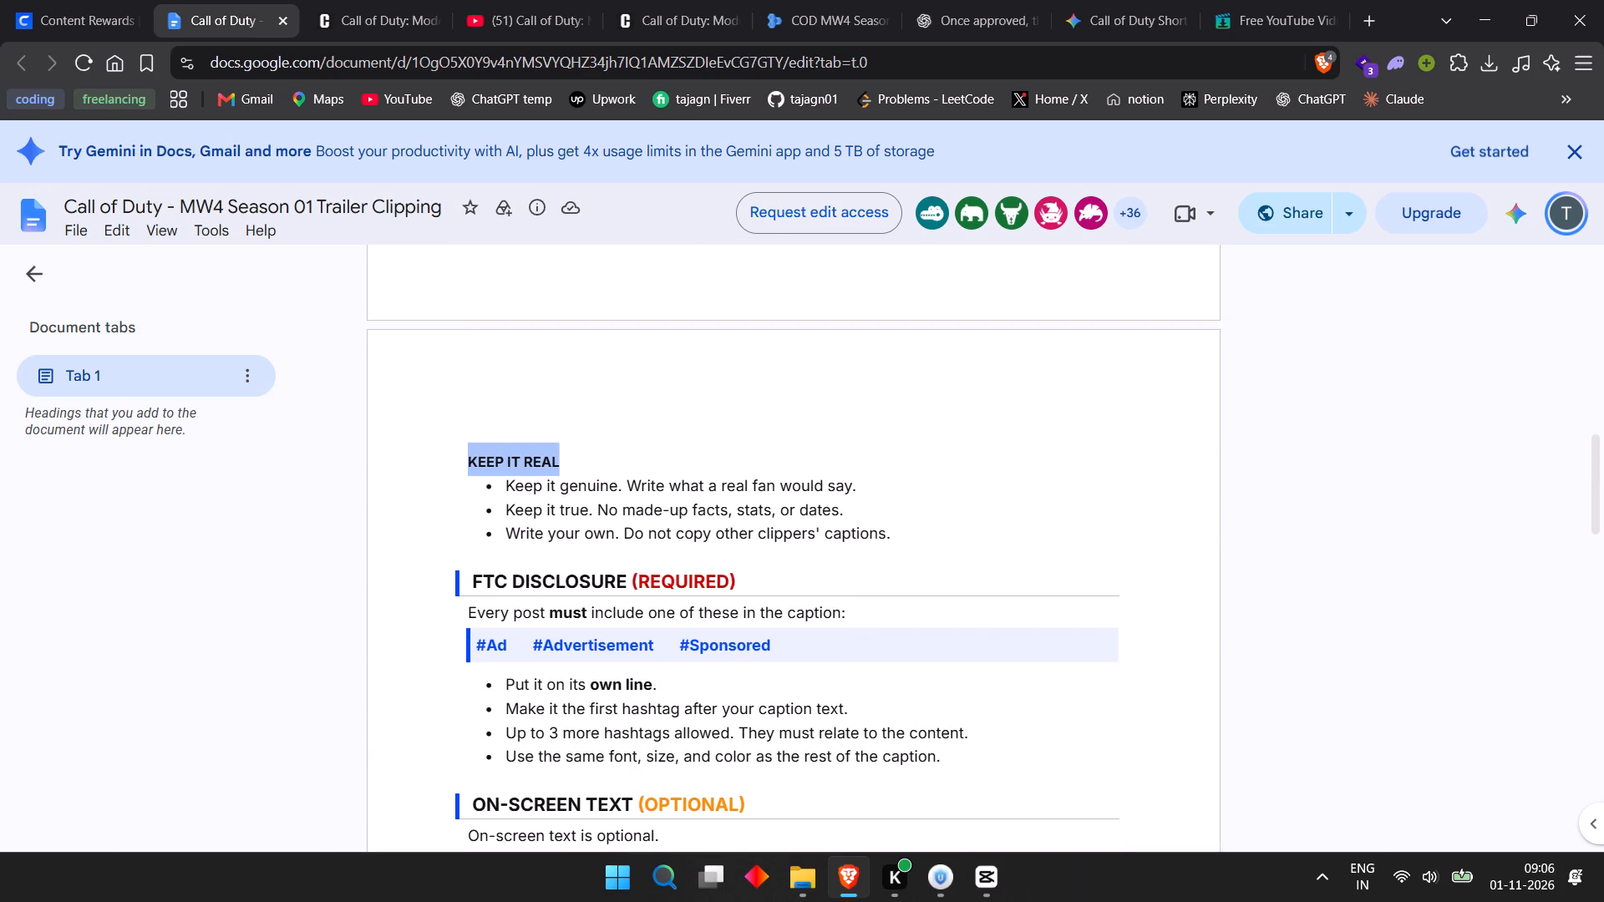
click(641, 466)
drag(477, 487, 889, 479)
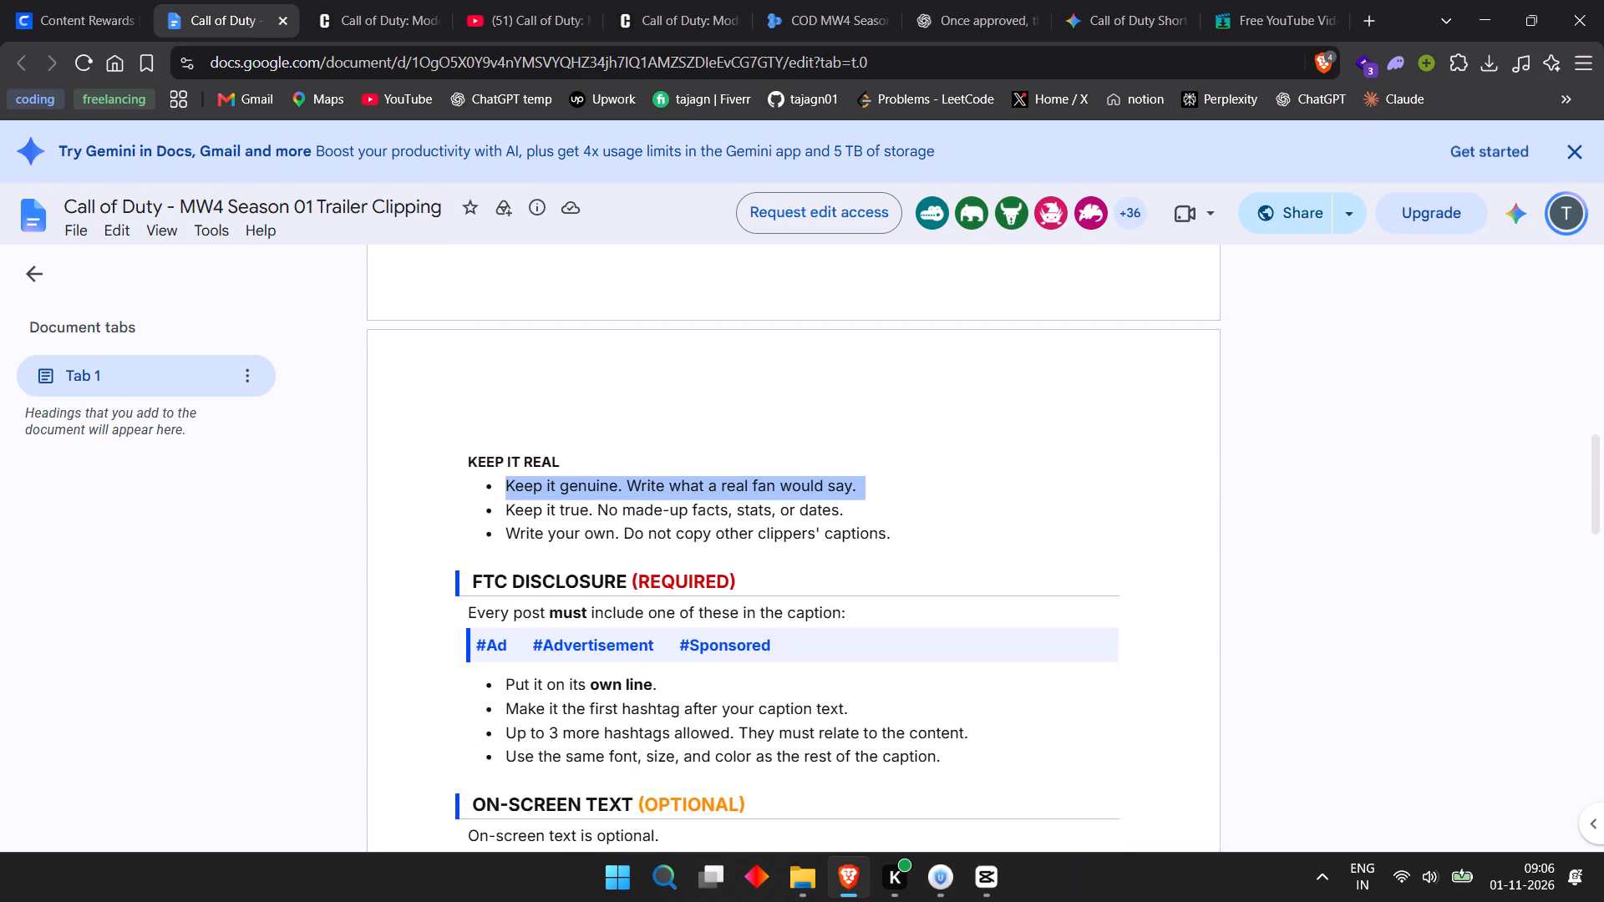
drag(889, 479, 937, 545)
click(937, 545)
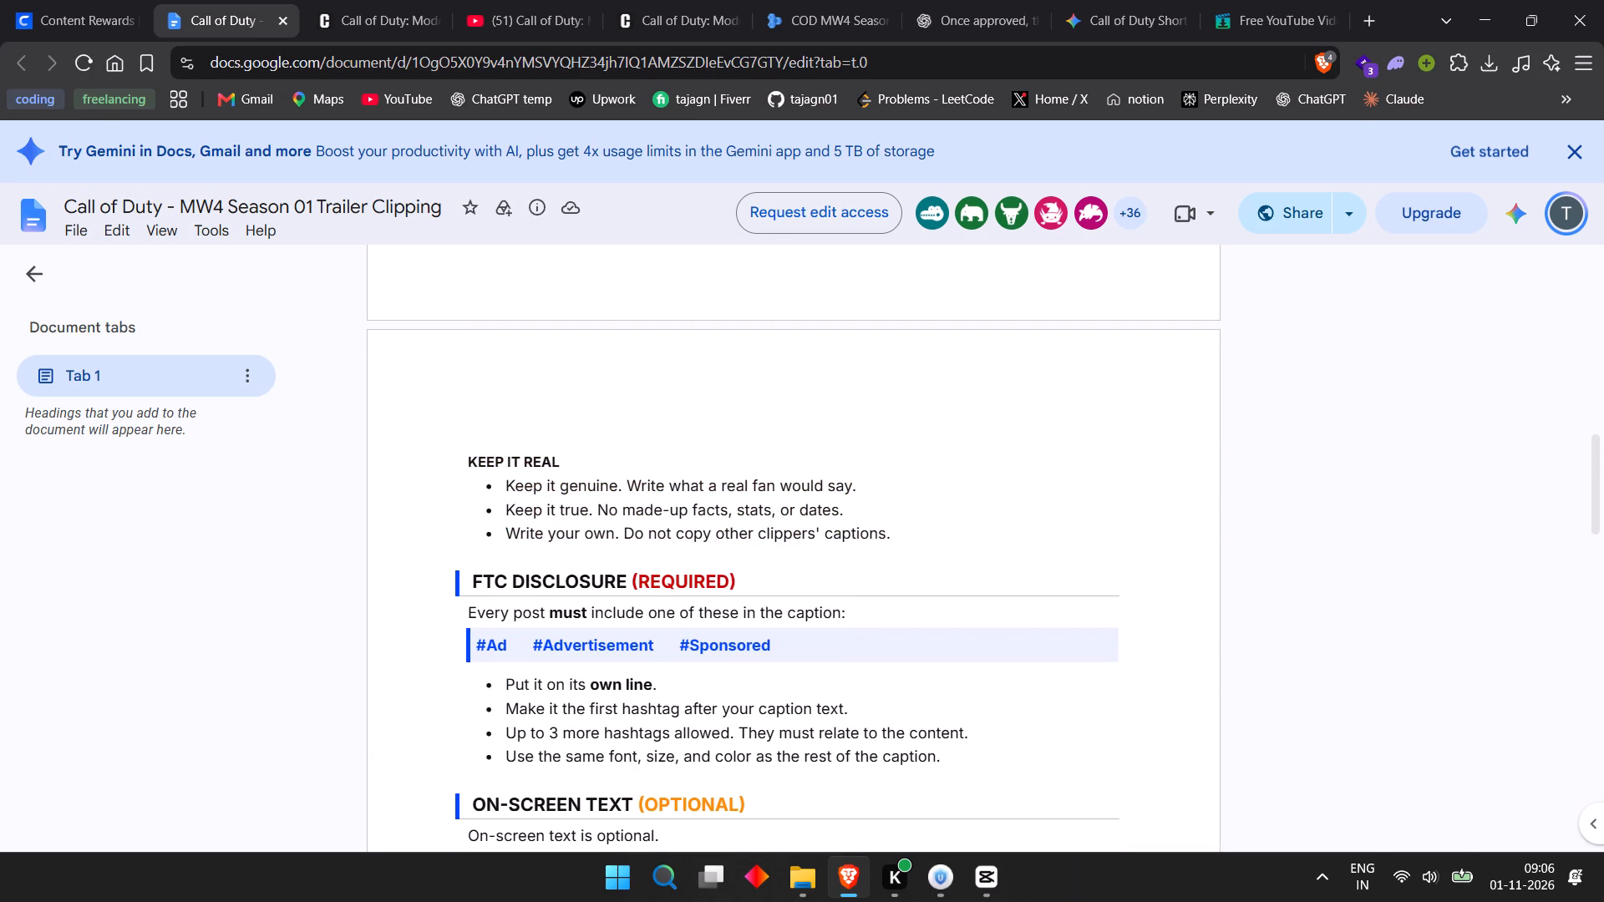
scroll(937, 545, down, 2)
click(937, 545)
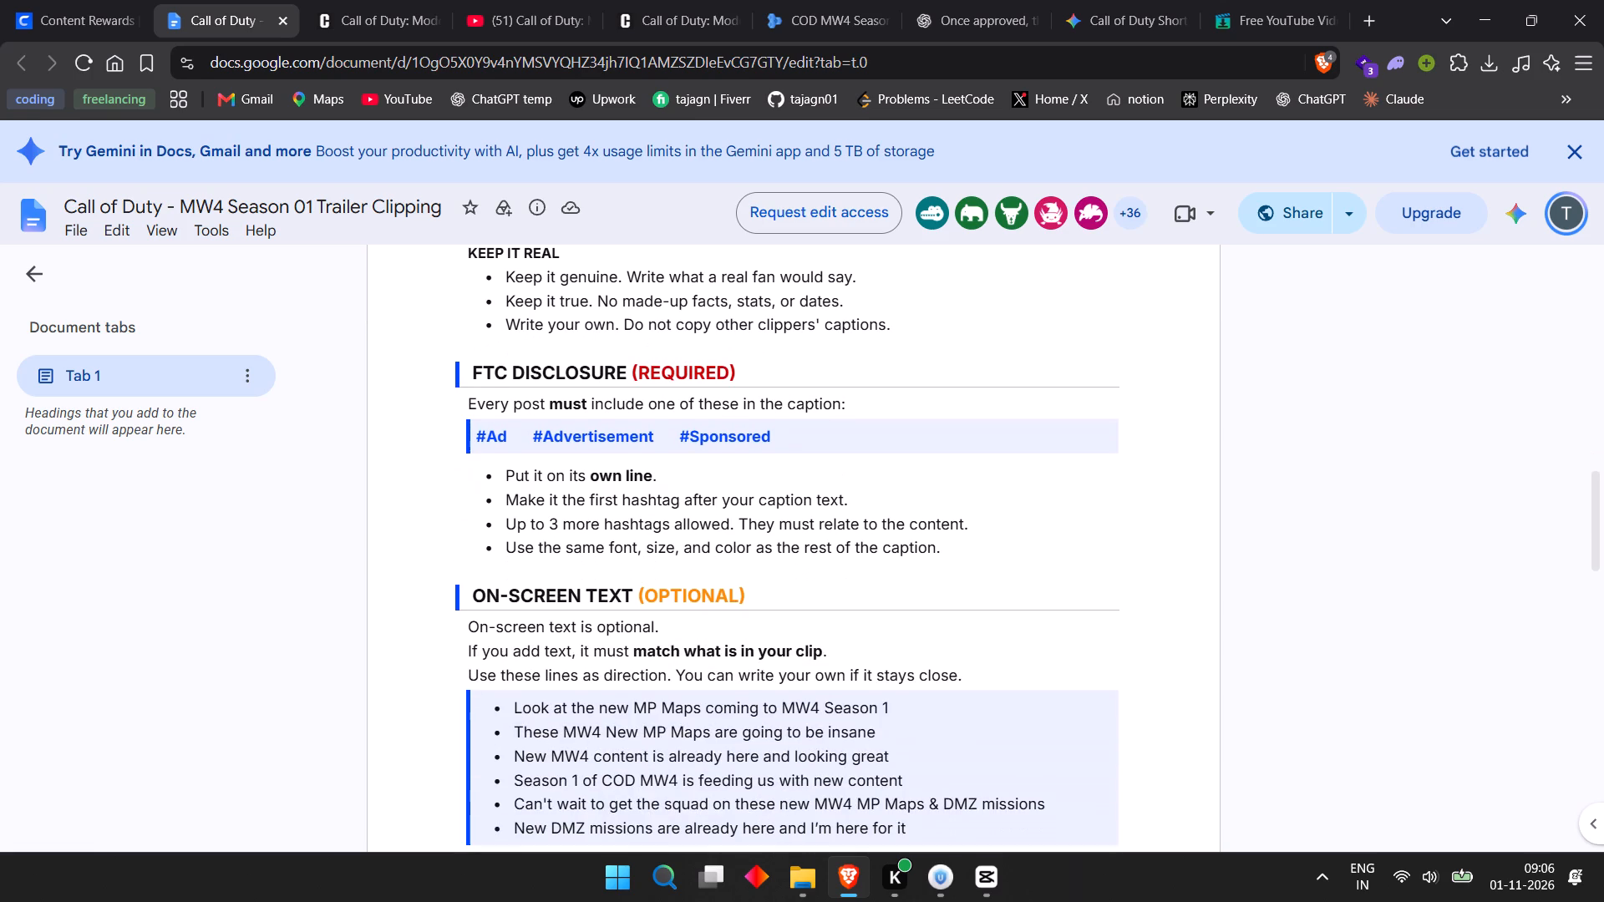
click(997, 546)
click(952, 570)
key(ctrl+a)
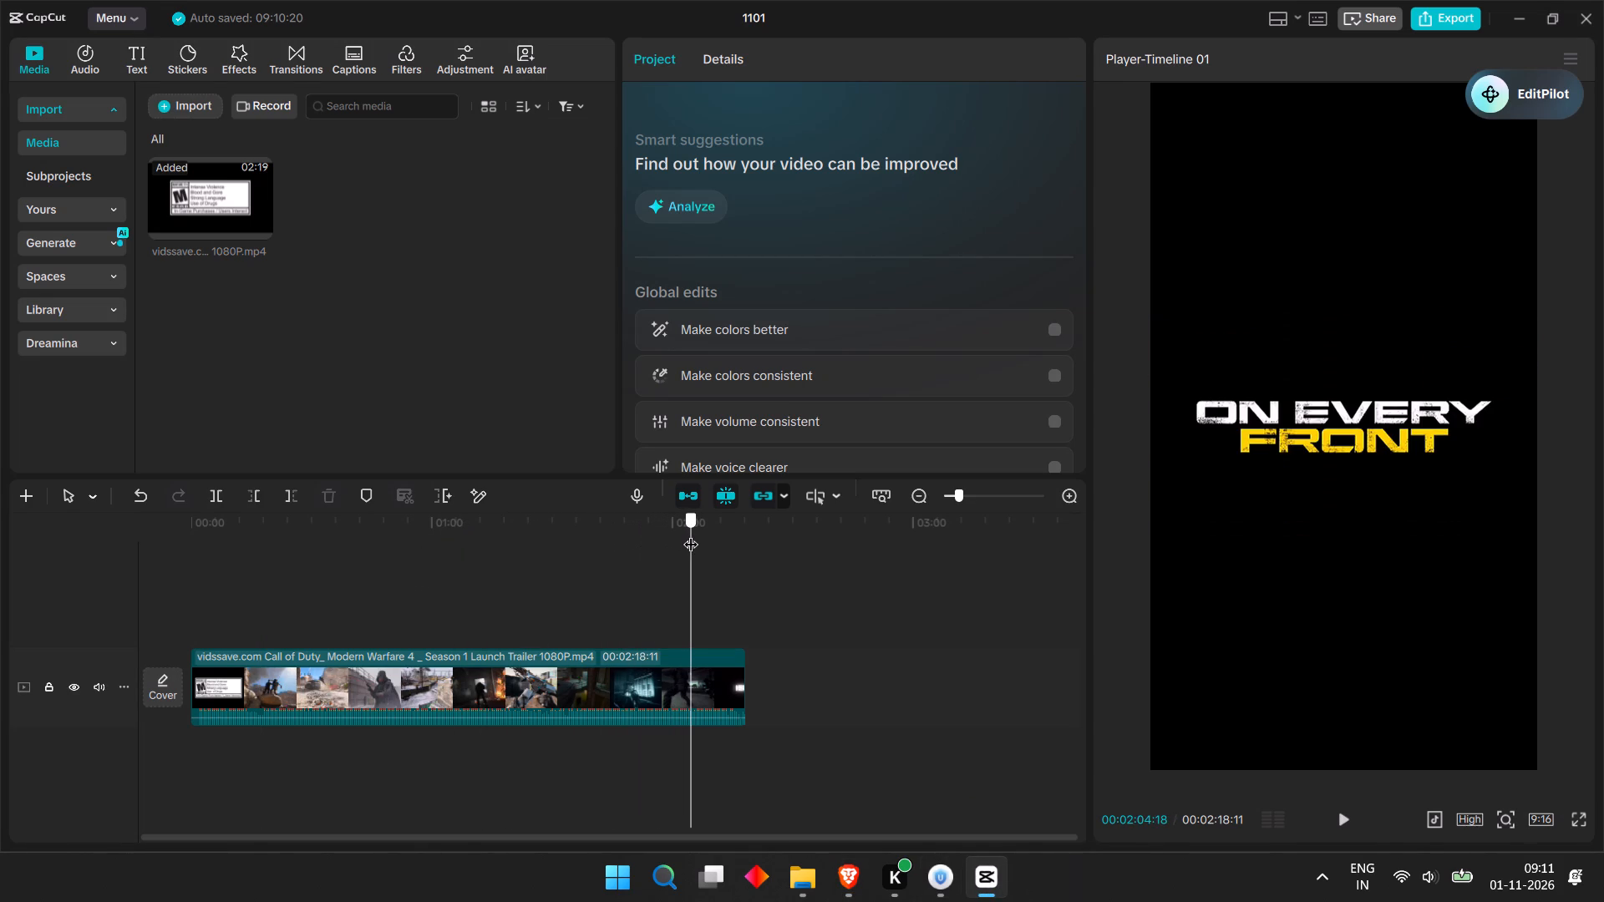
drag(691, 534, 713, 528)
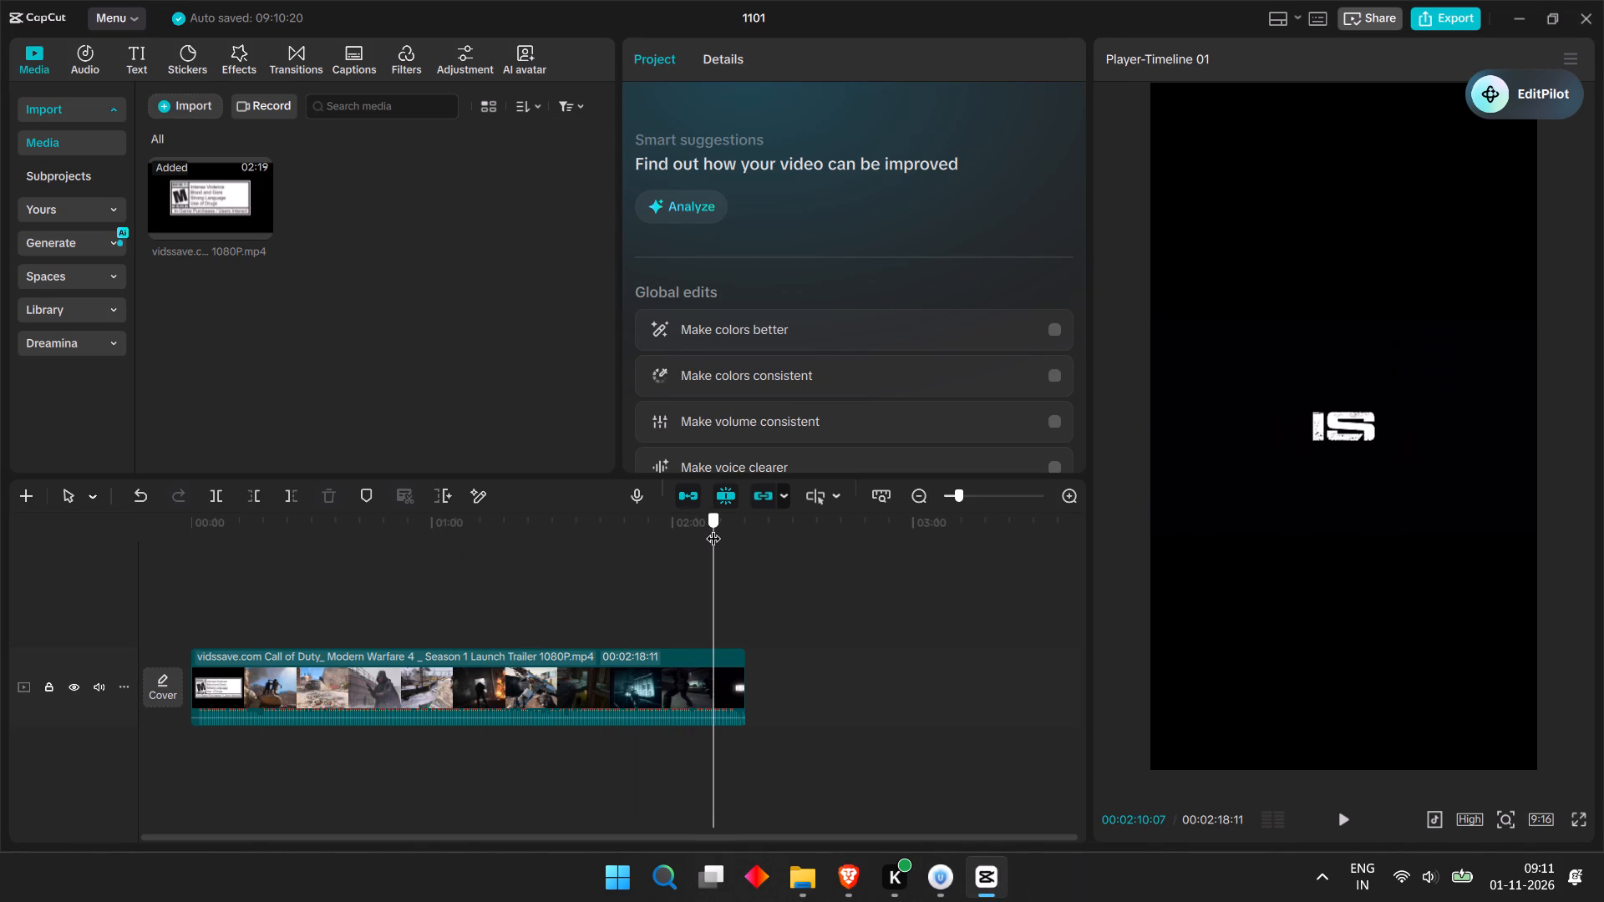
drag(713, 528, 708, 528)
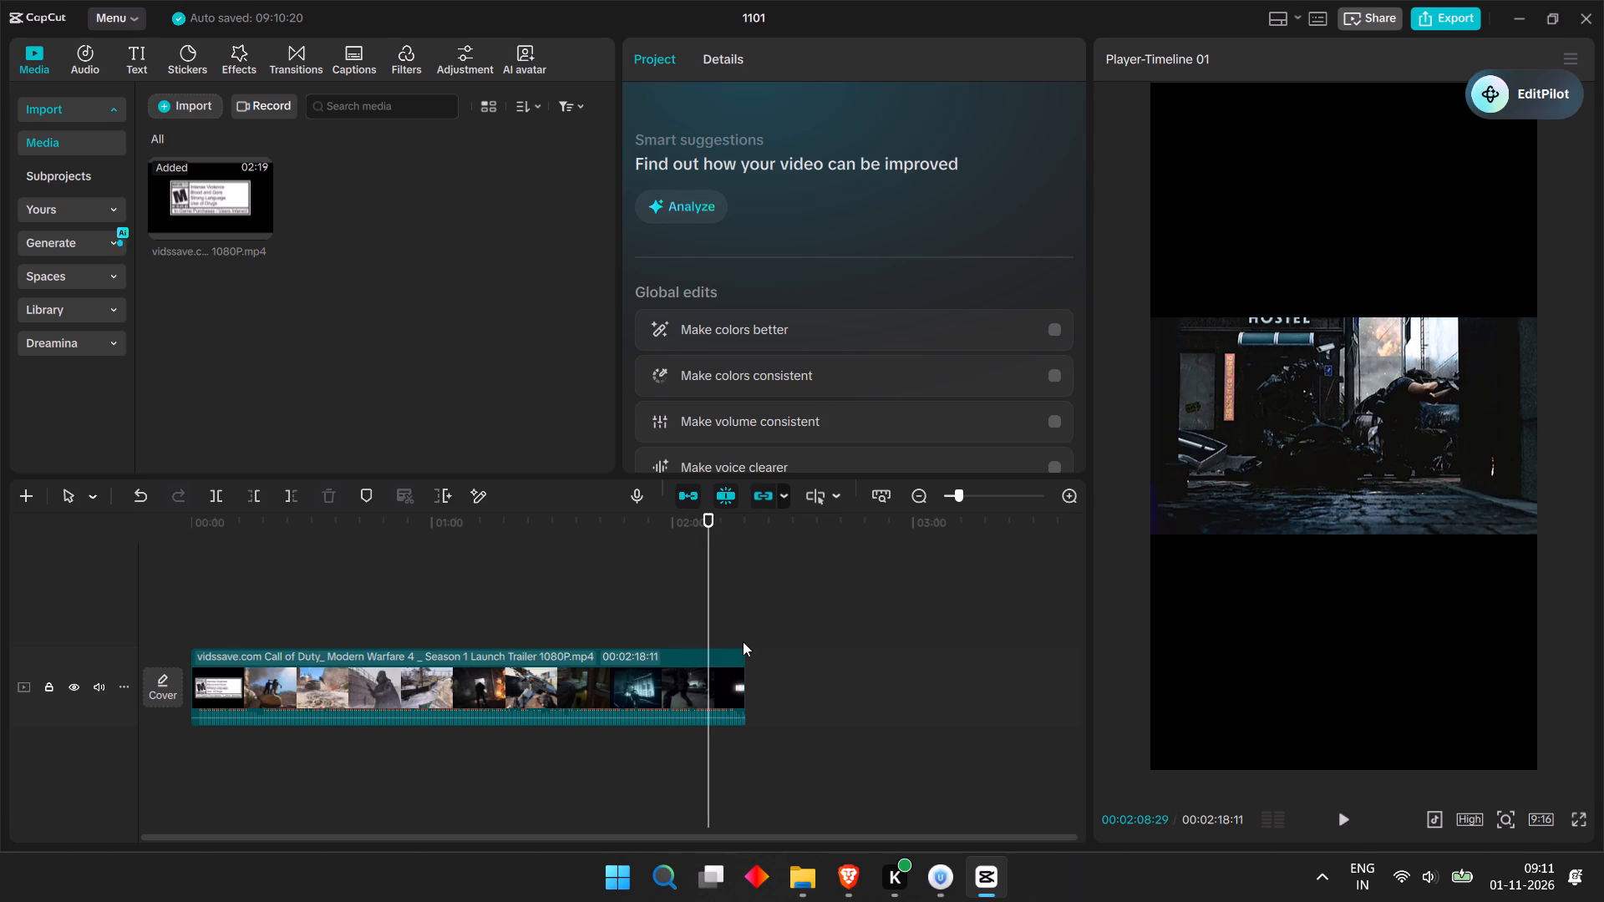
click(709, 534)
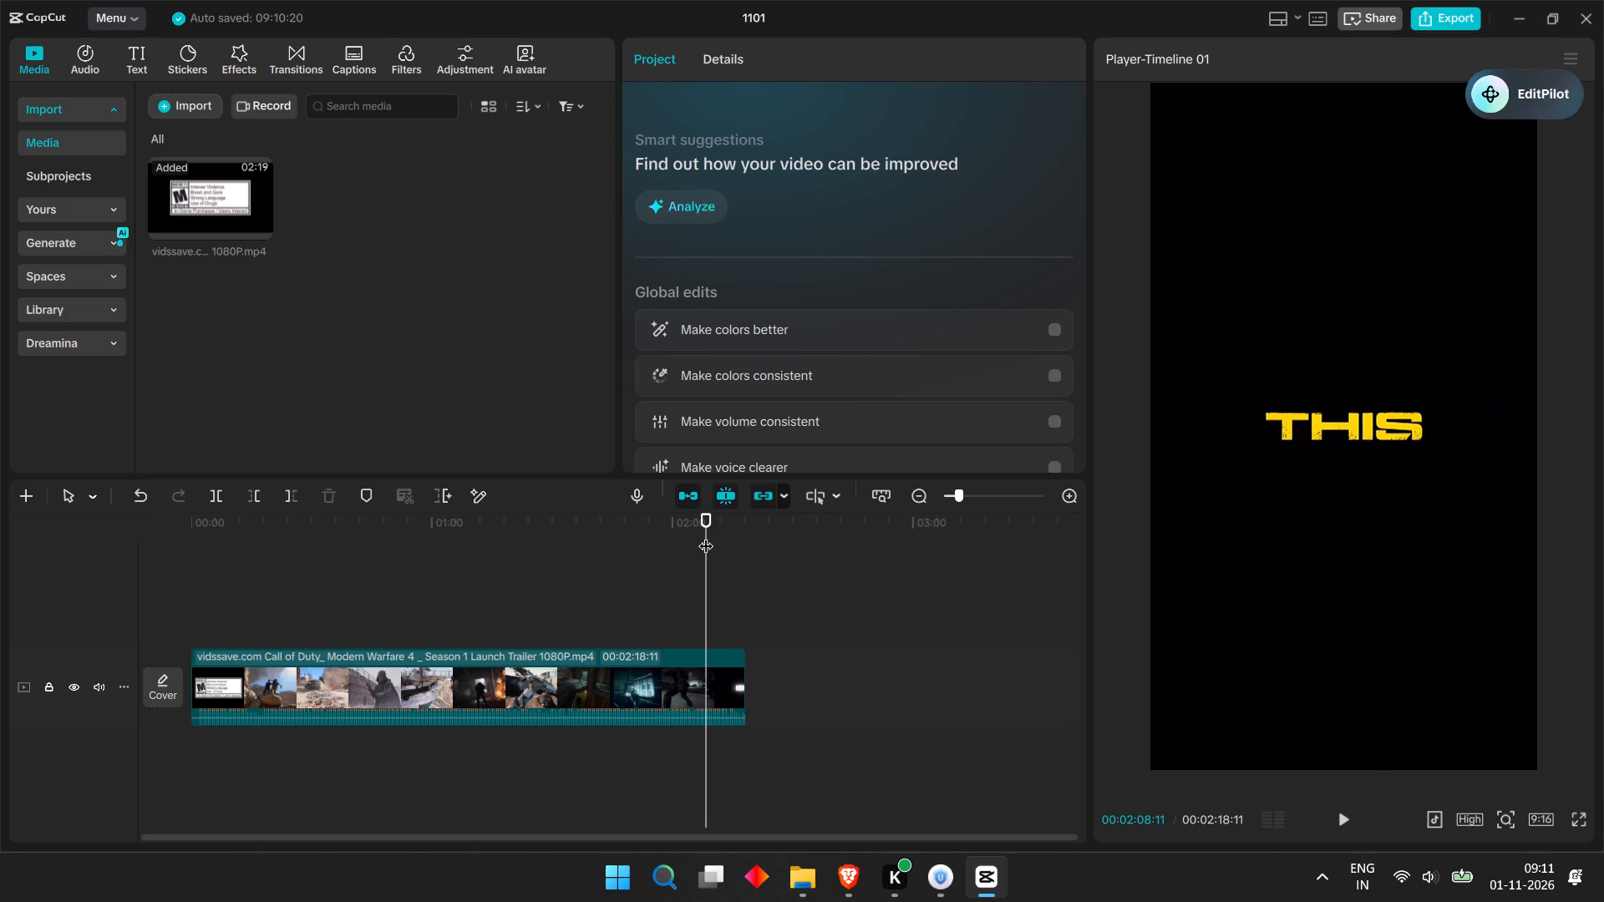
key(space)
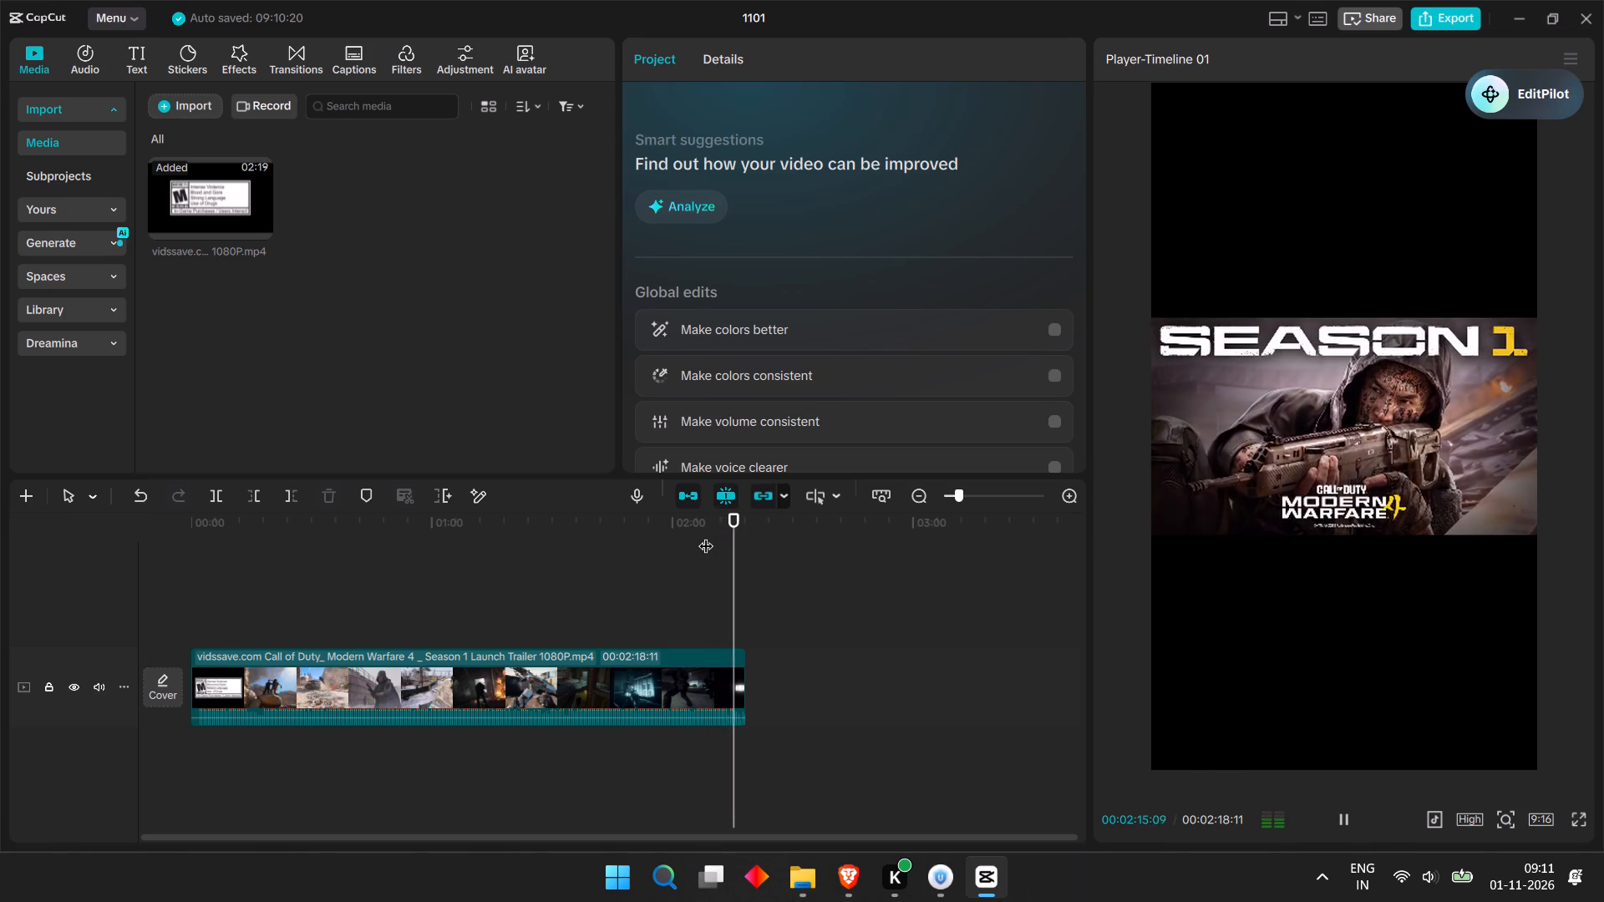
key(space)
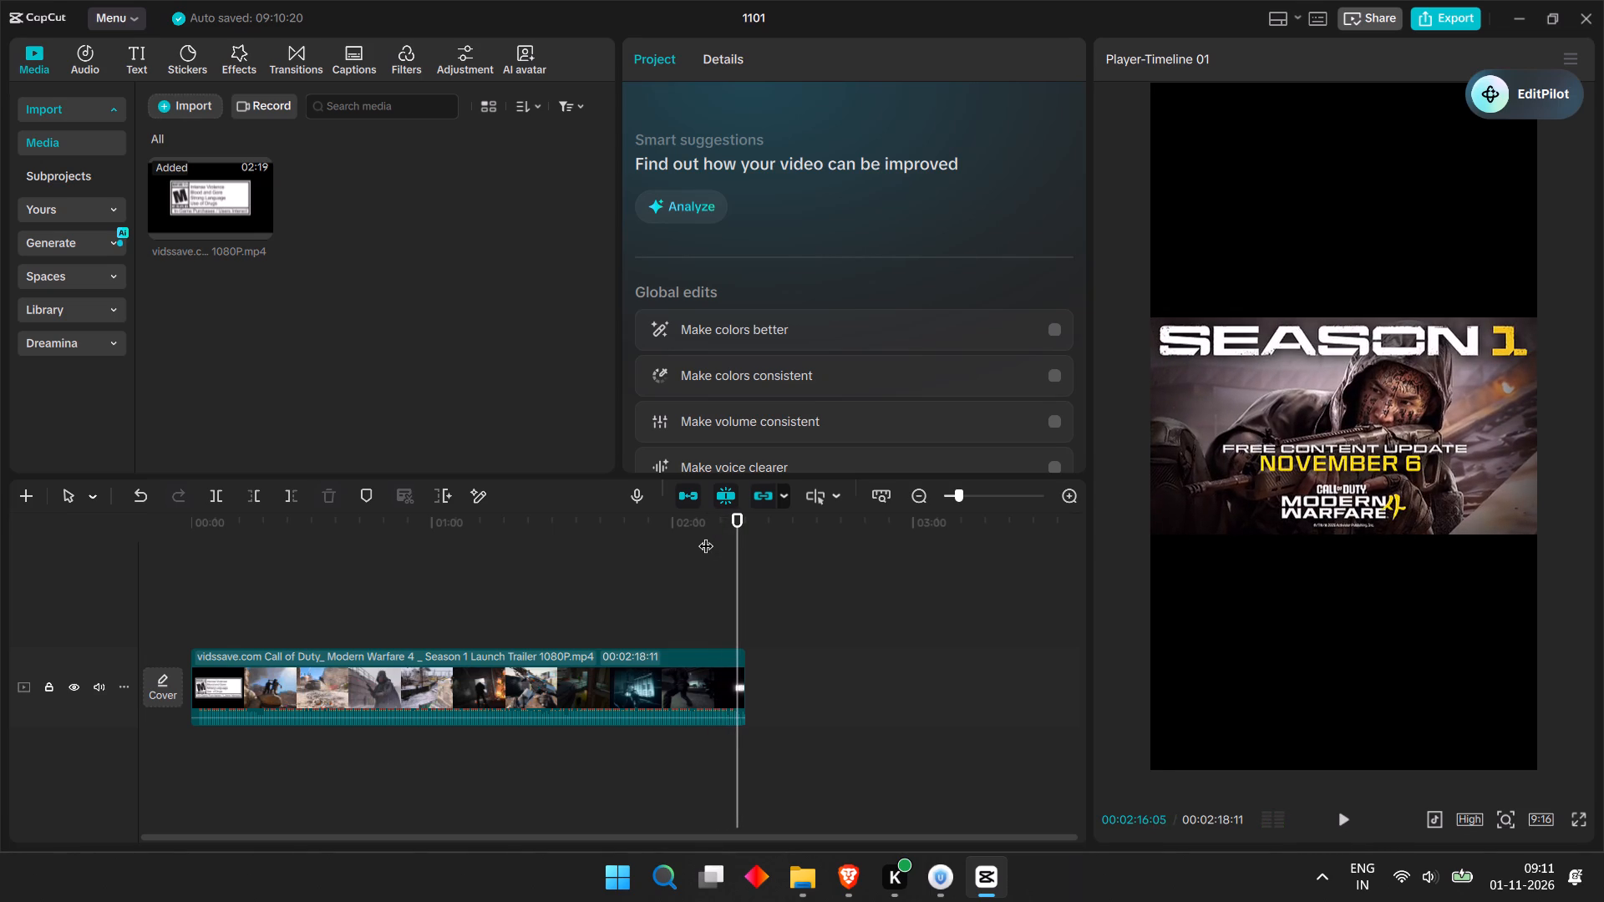
Split the trailer clip at about 2:08:23, where the Clip 1 execution sequence starts.
drag(730, 520, 695, 540)
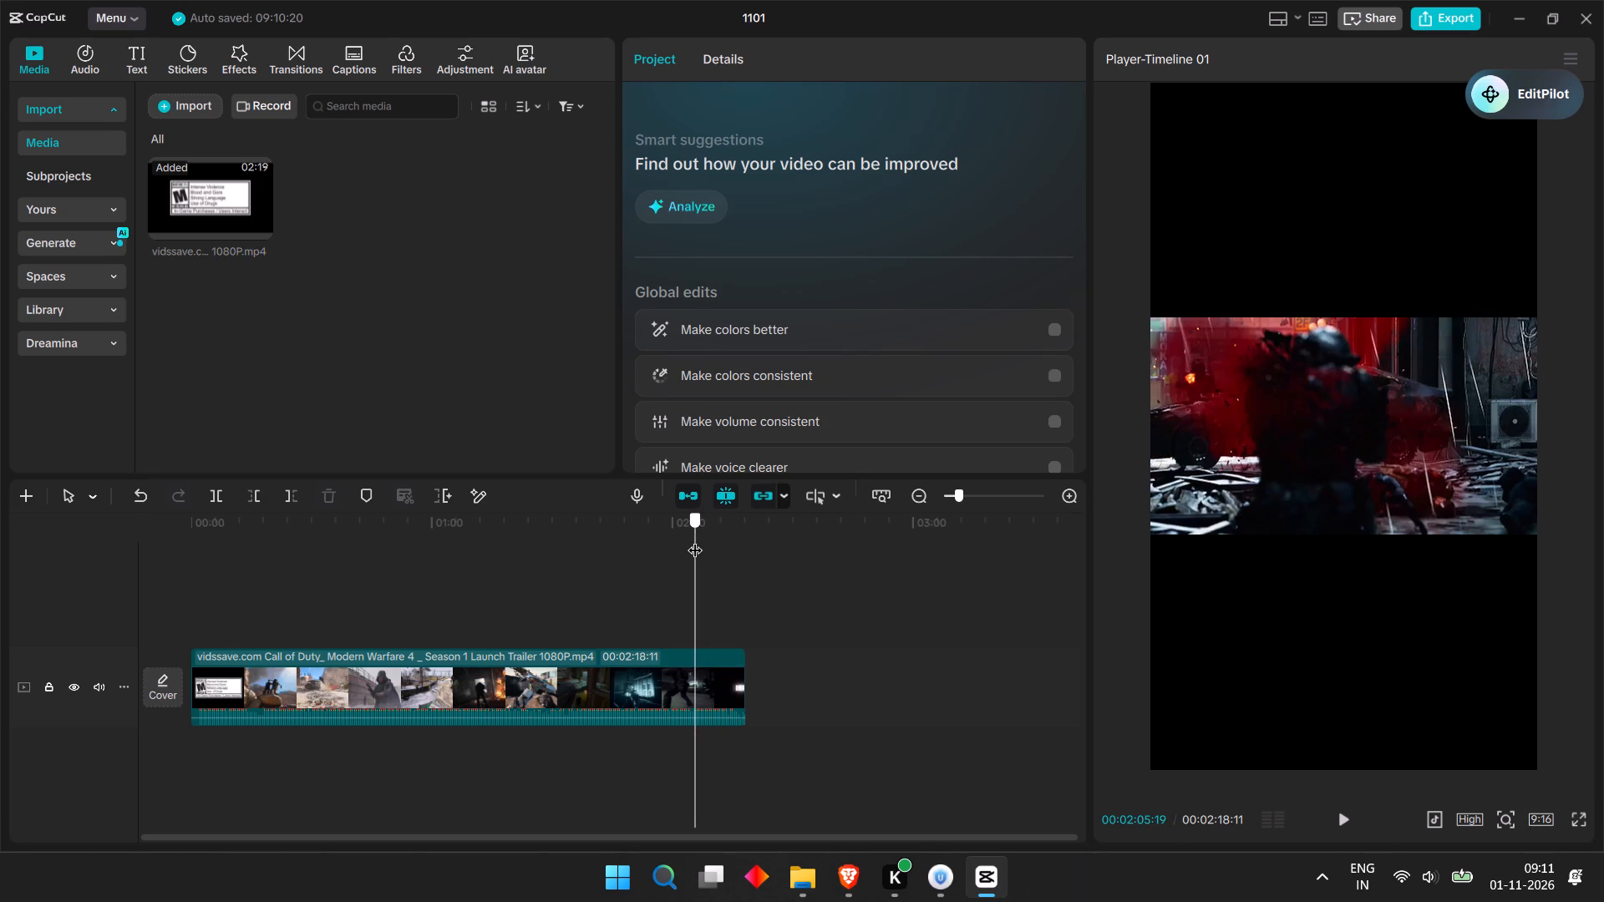
drag(695, 540, 703, 534)
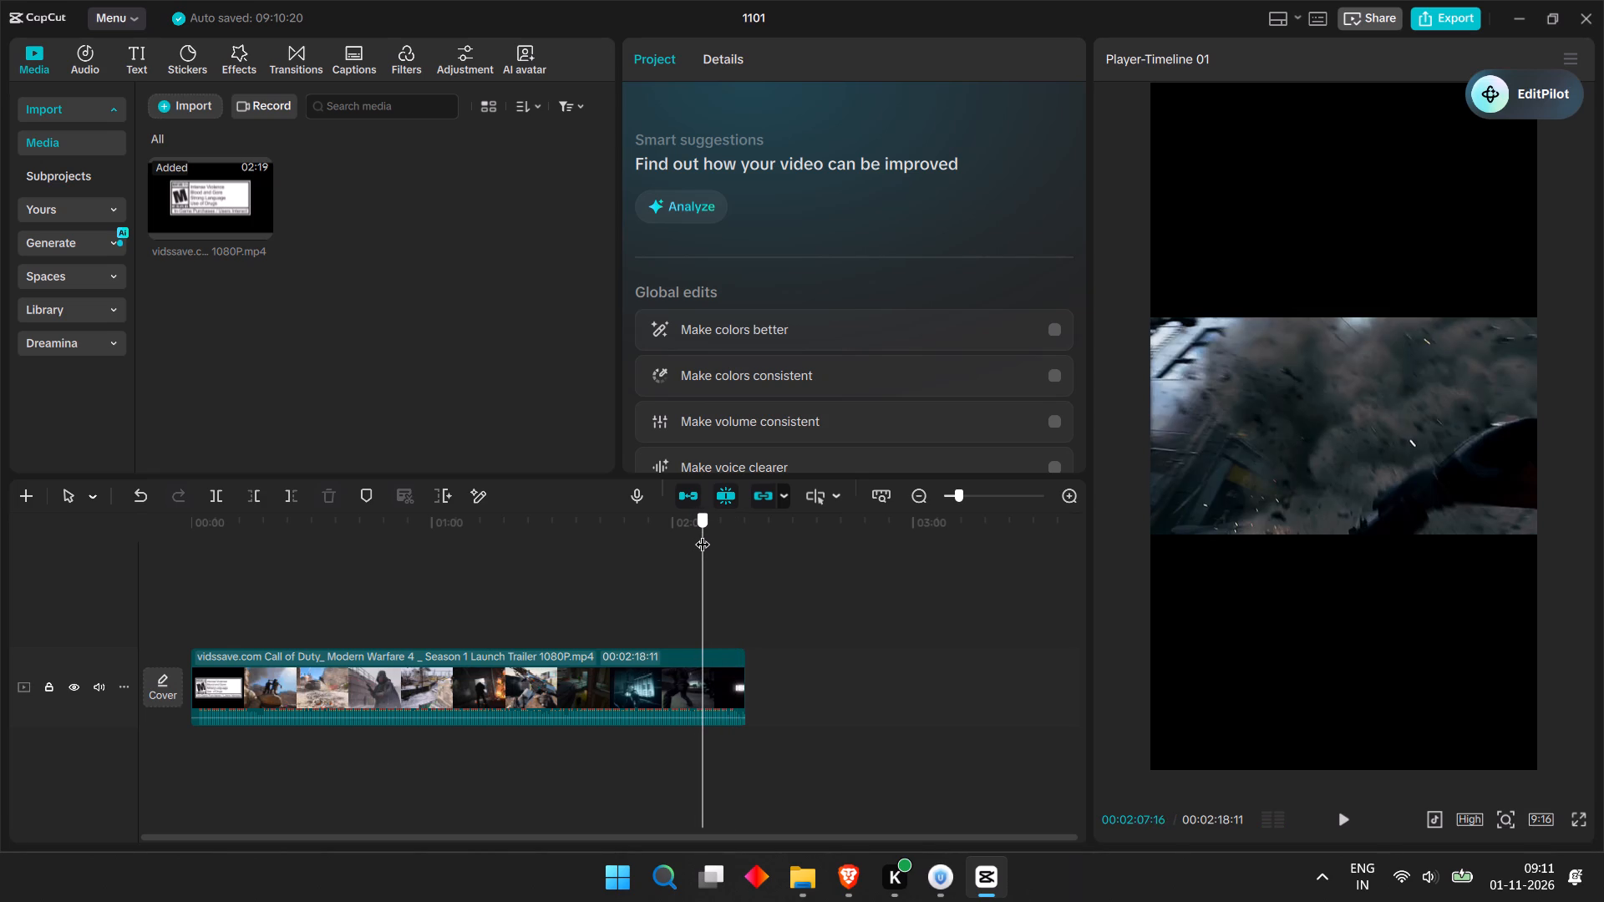
drag(703, 534, 708, 529)
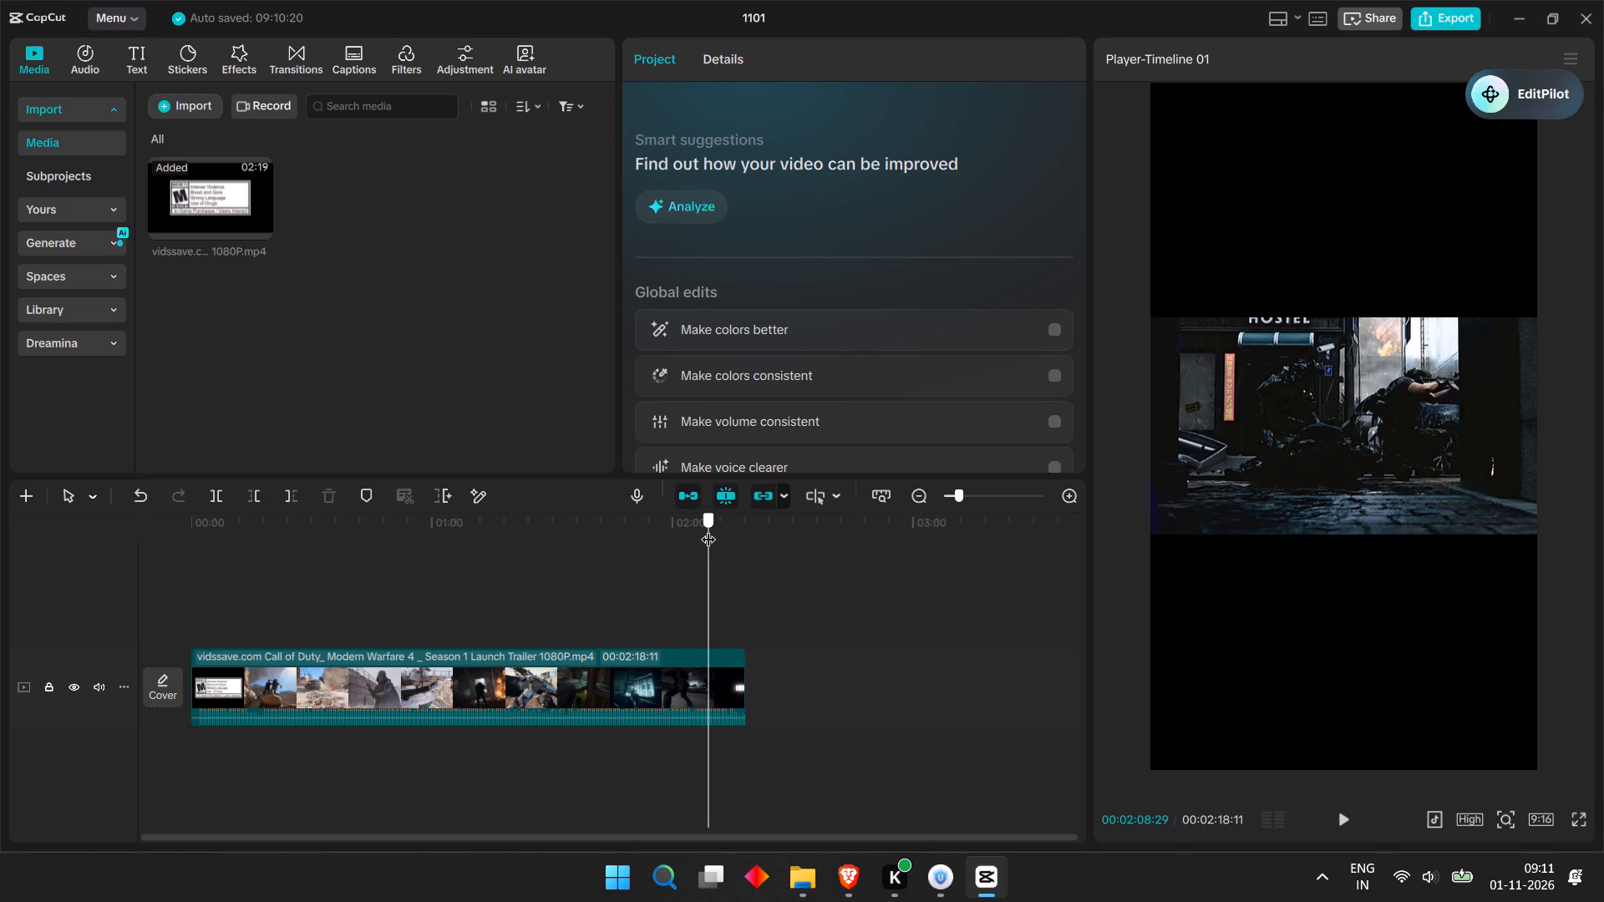
drag(708, 529, 708, 530)
click(696, 714)
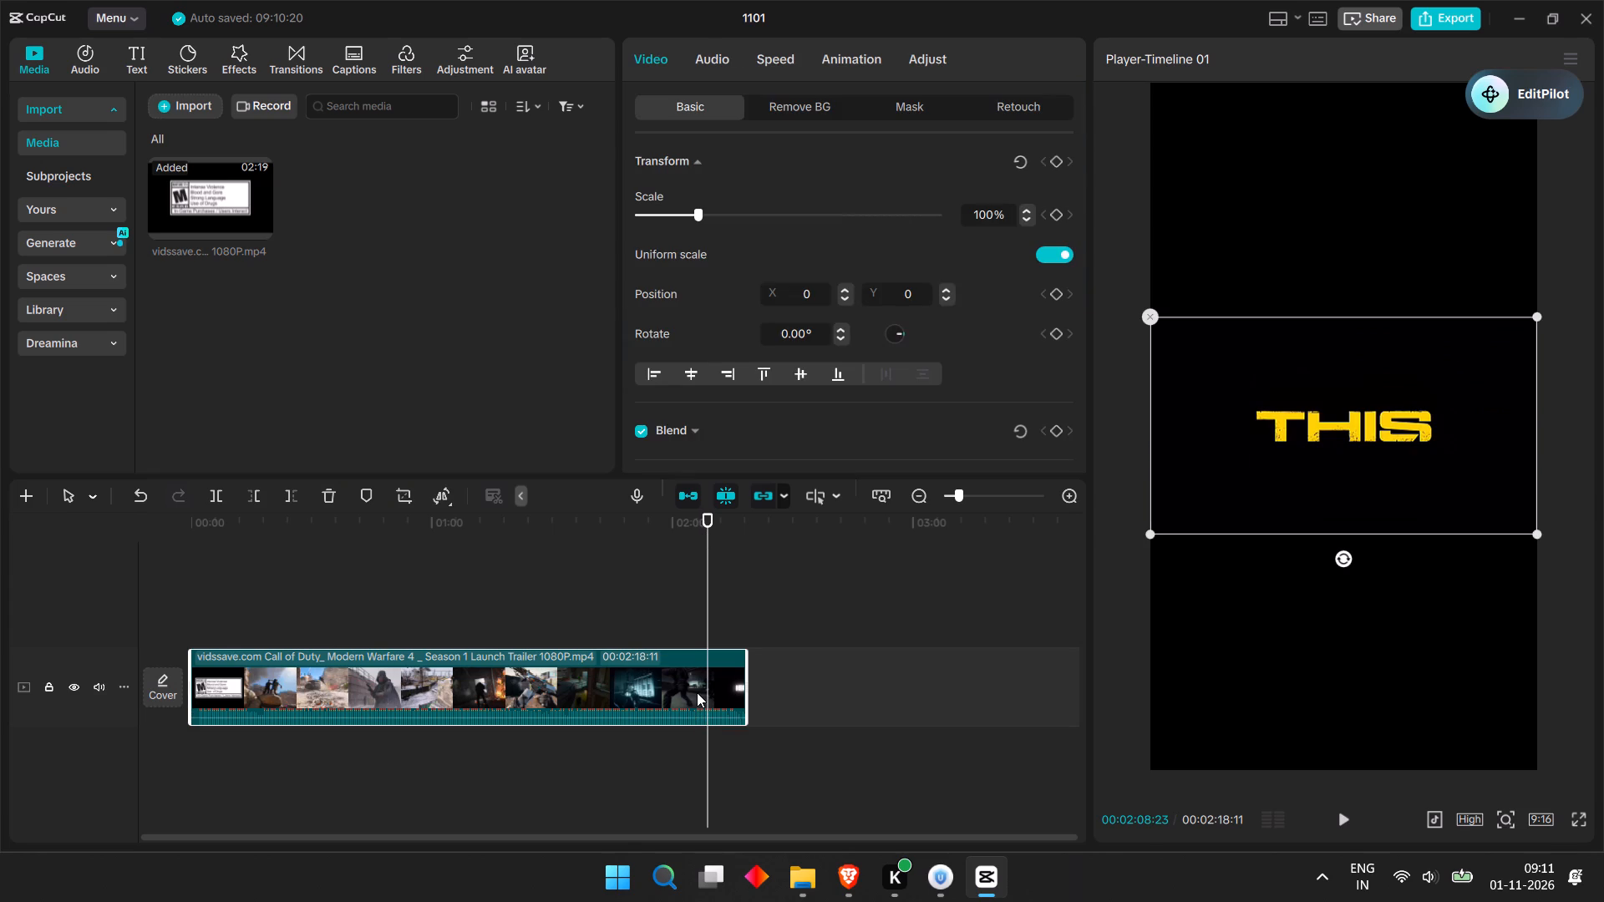
key(ctrl+b)
Play through the execution sequence and split the trailer again at about 2:15:16, on the Season 1 end card.
key(space)
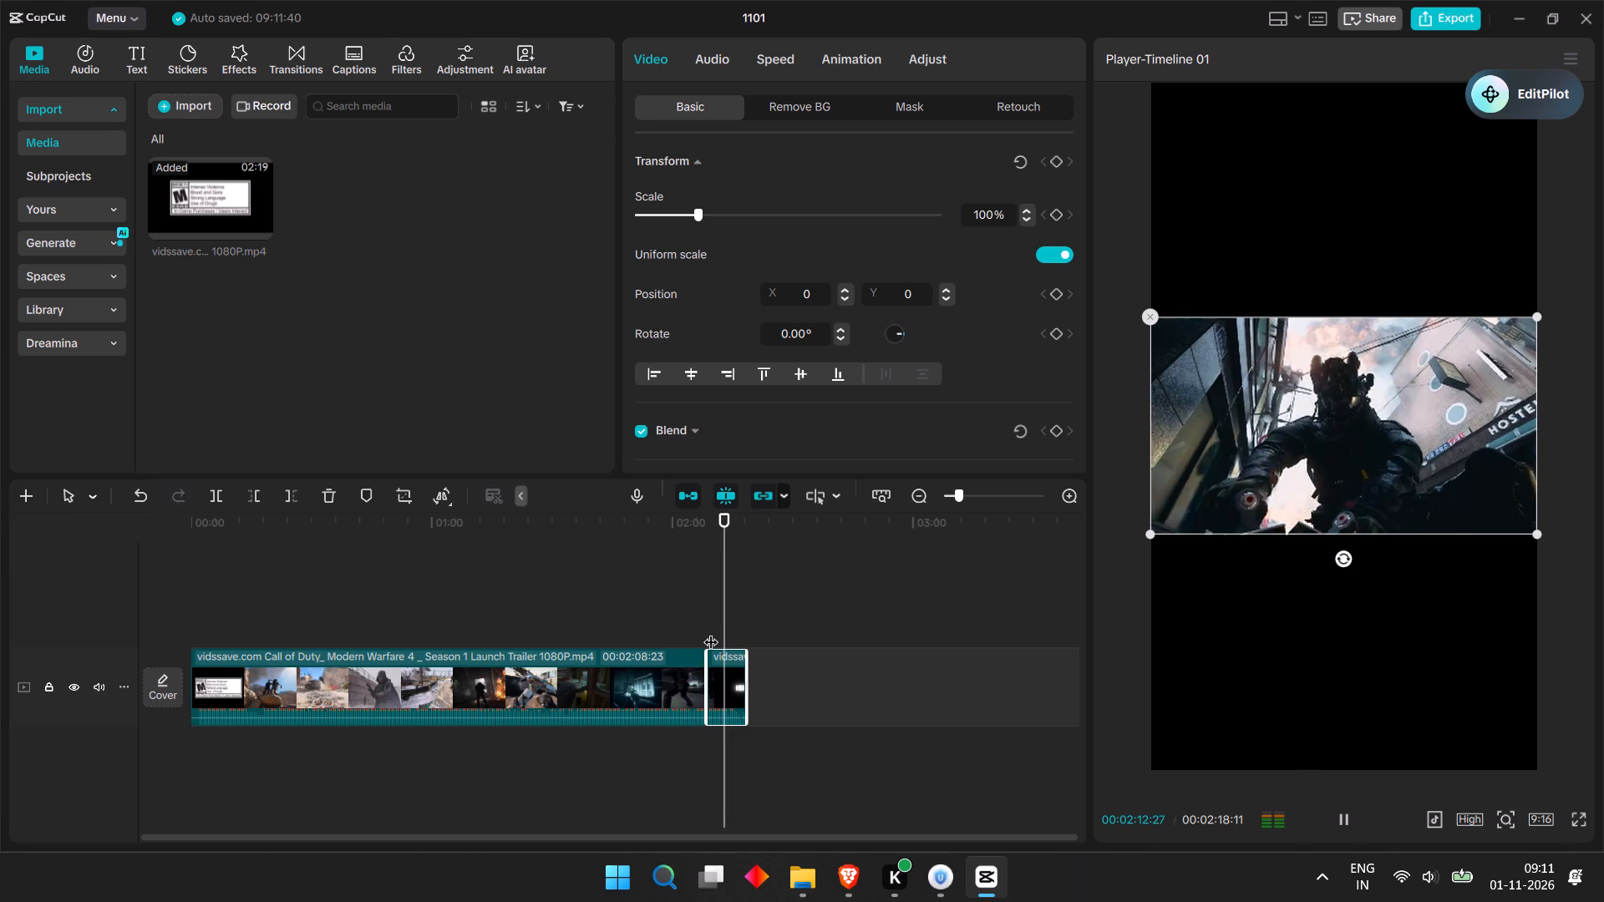
key(space)
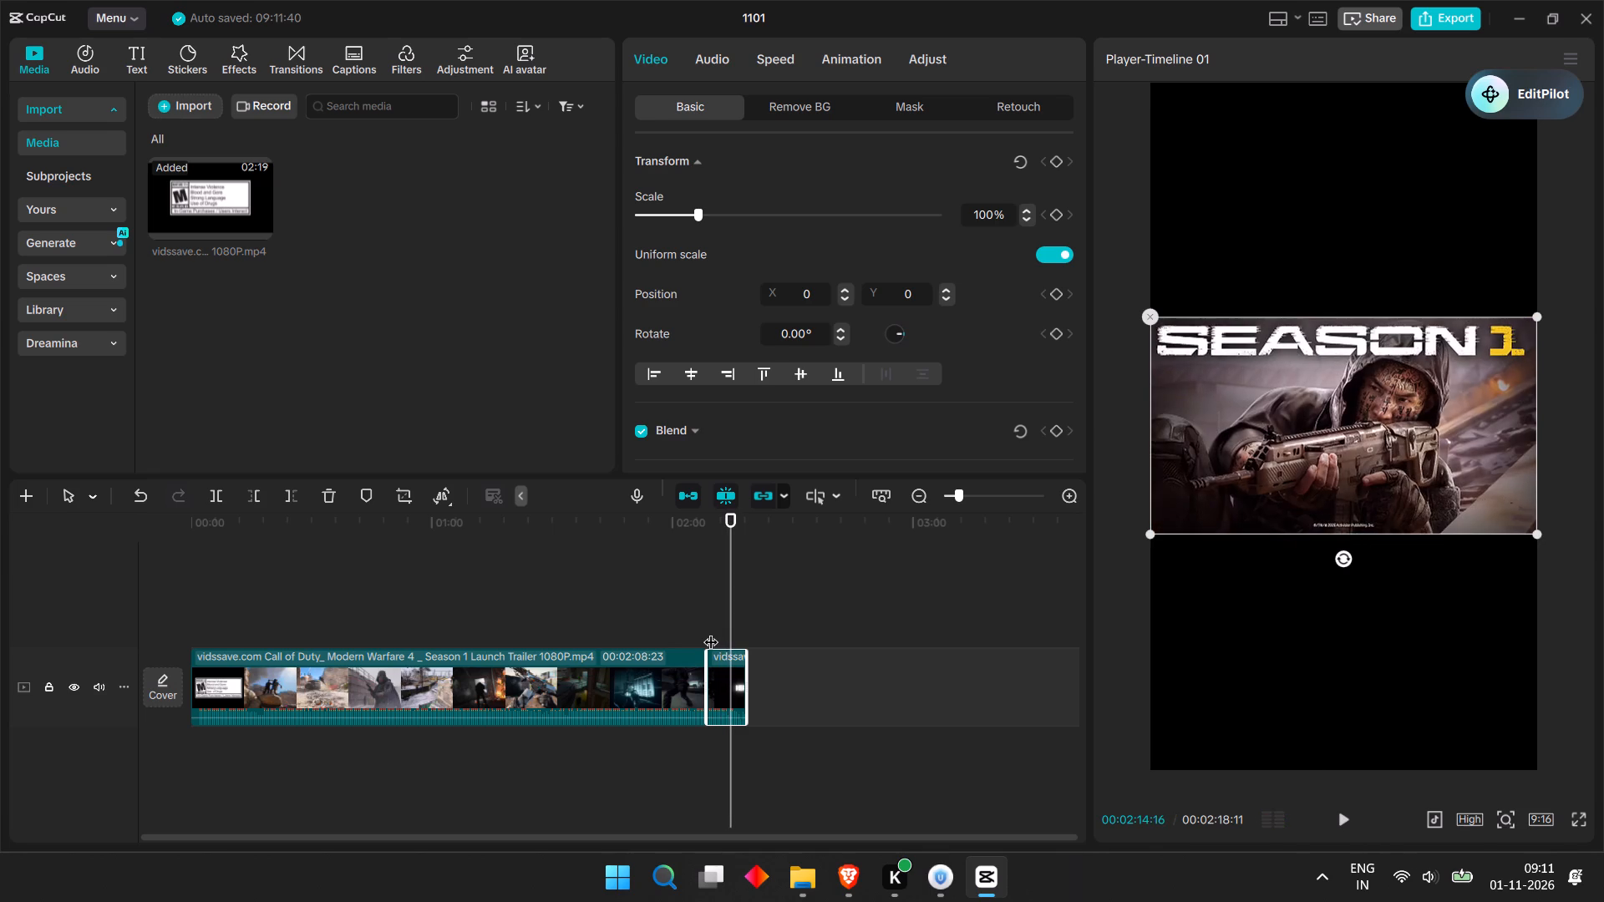
key(space)
key(space)
key(space)
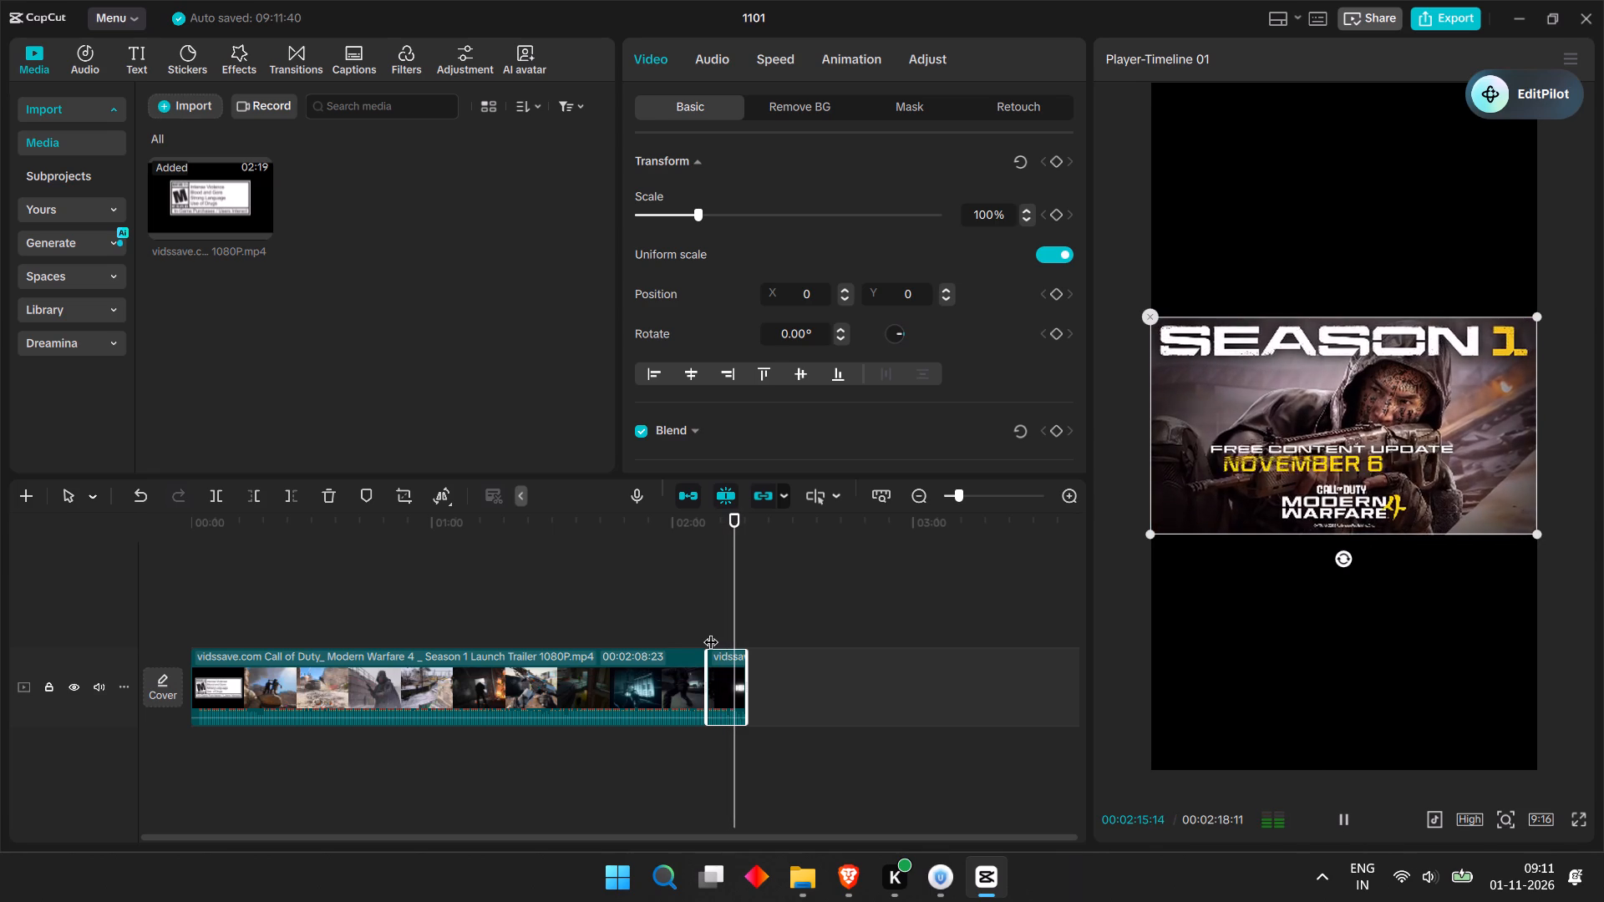
key(space)
key(ctrl+b)
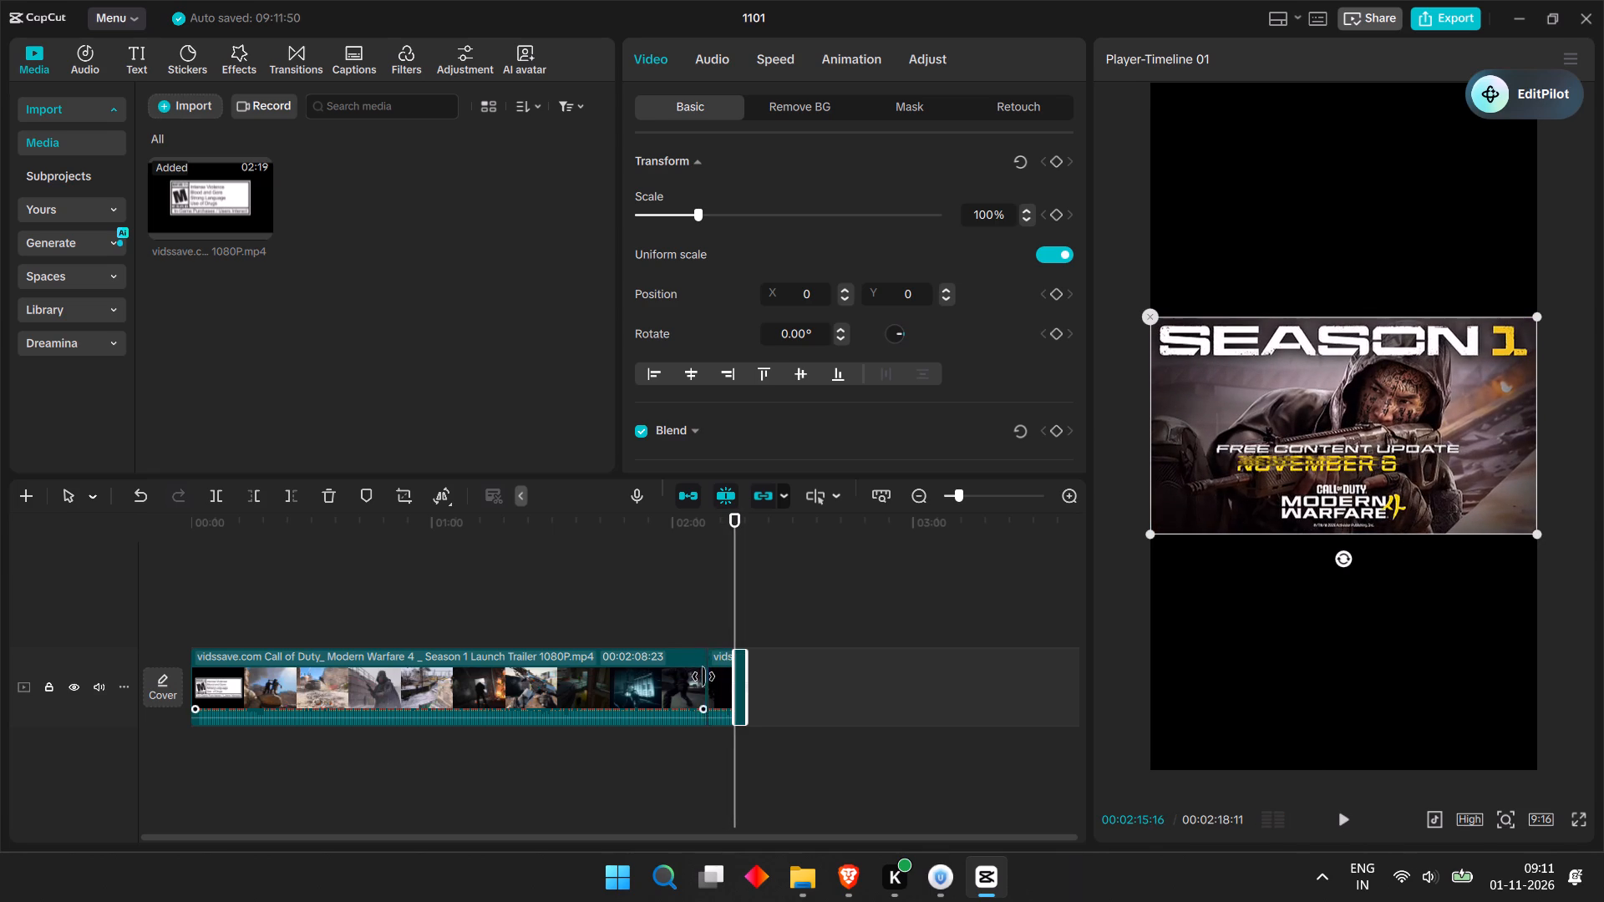
Add a second timeline to the project for the separated clip.
click(712, 694)
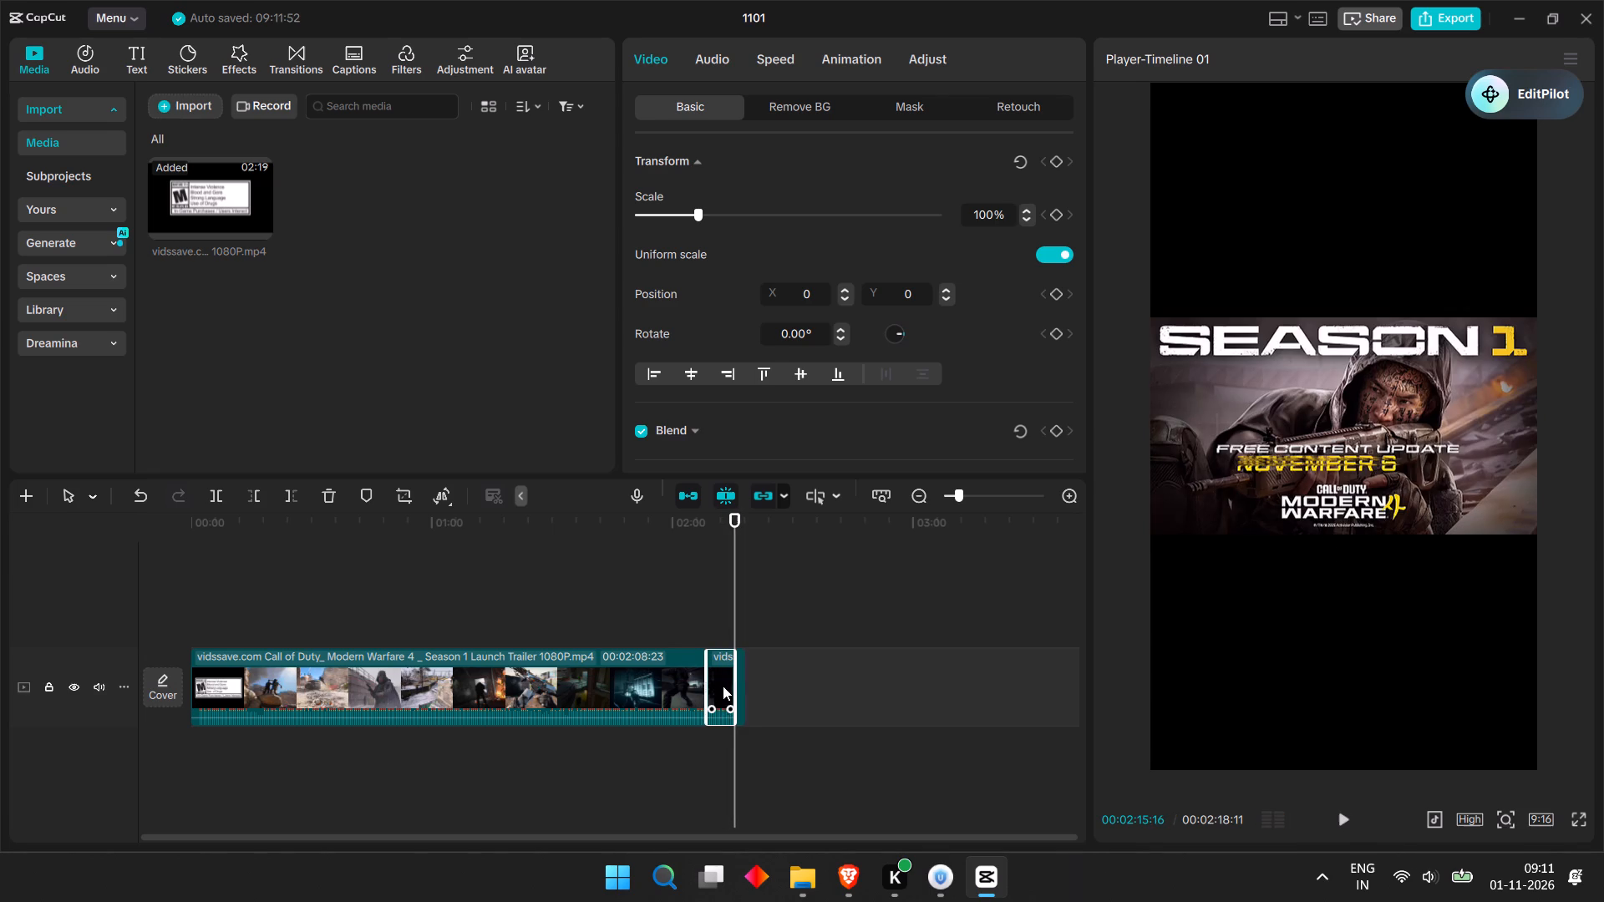
click(28, 493)
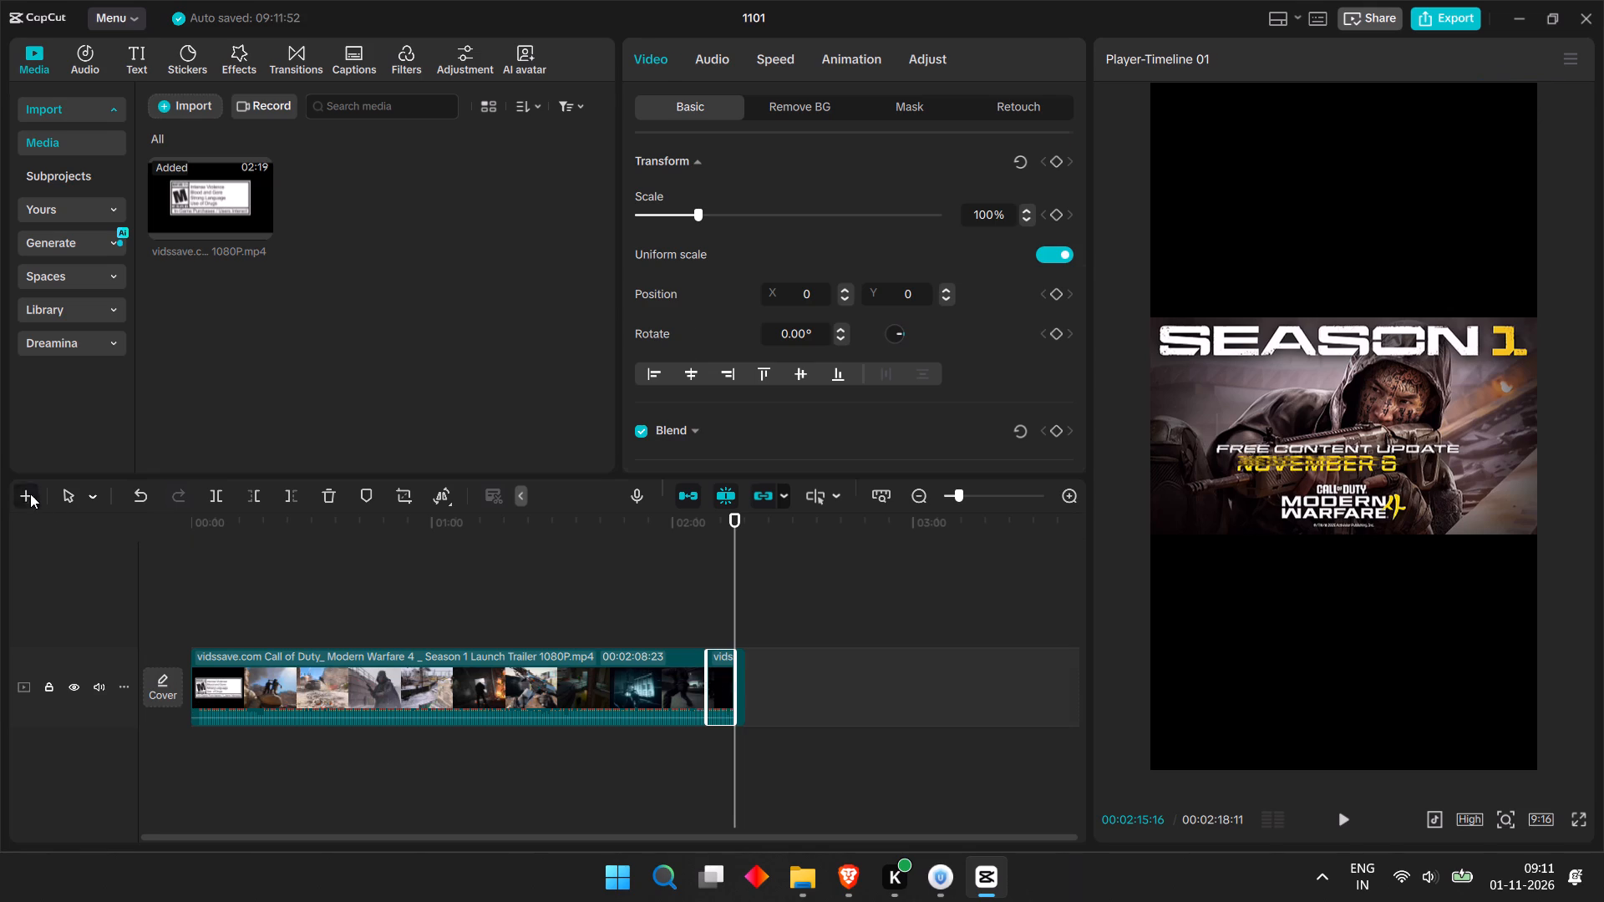
click(85, 494)
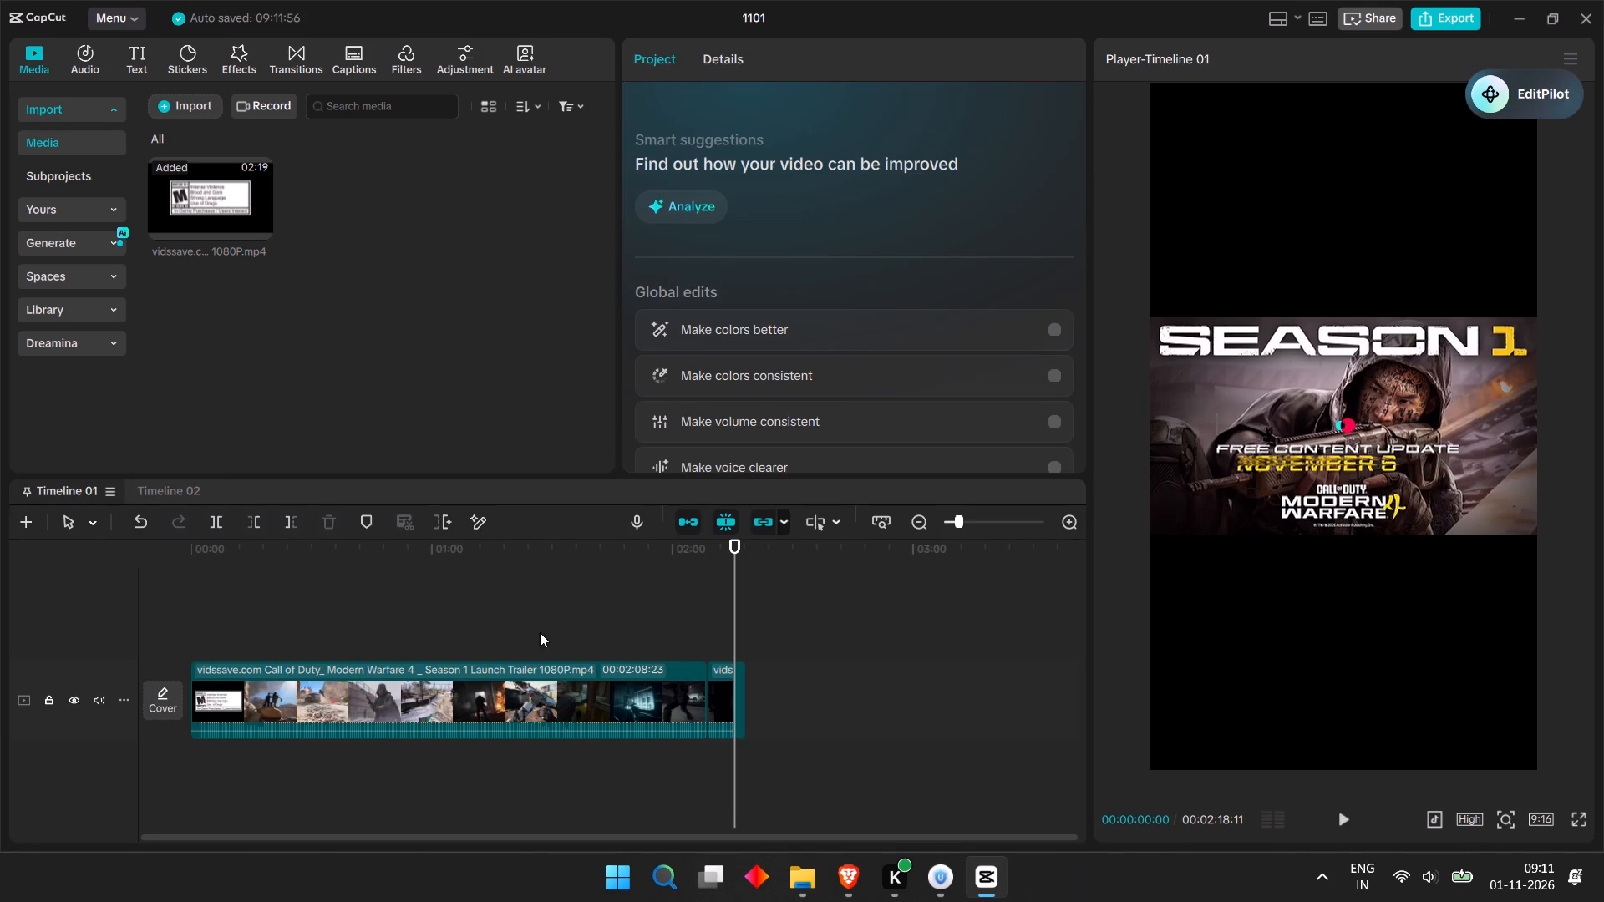
Copy the short segment between the two cuts into the empty second timeline and play it there.
click(723, 689)
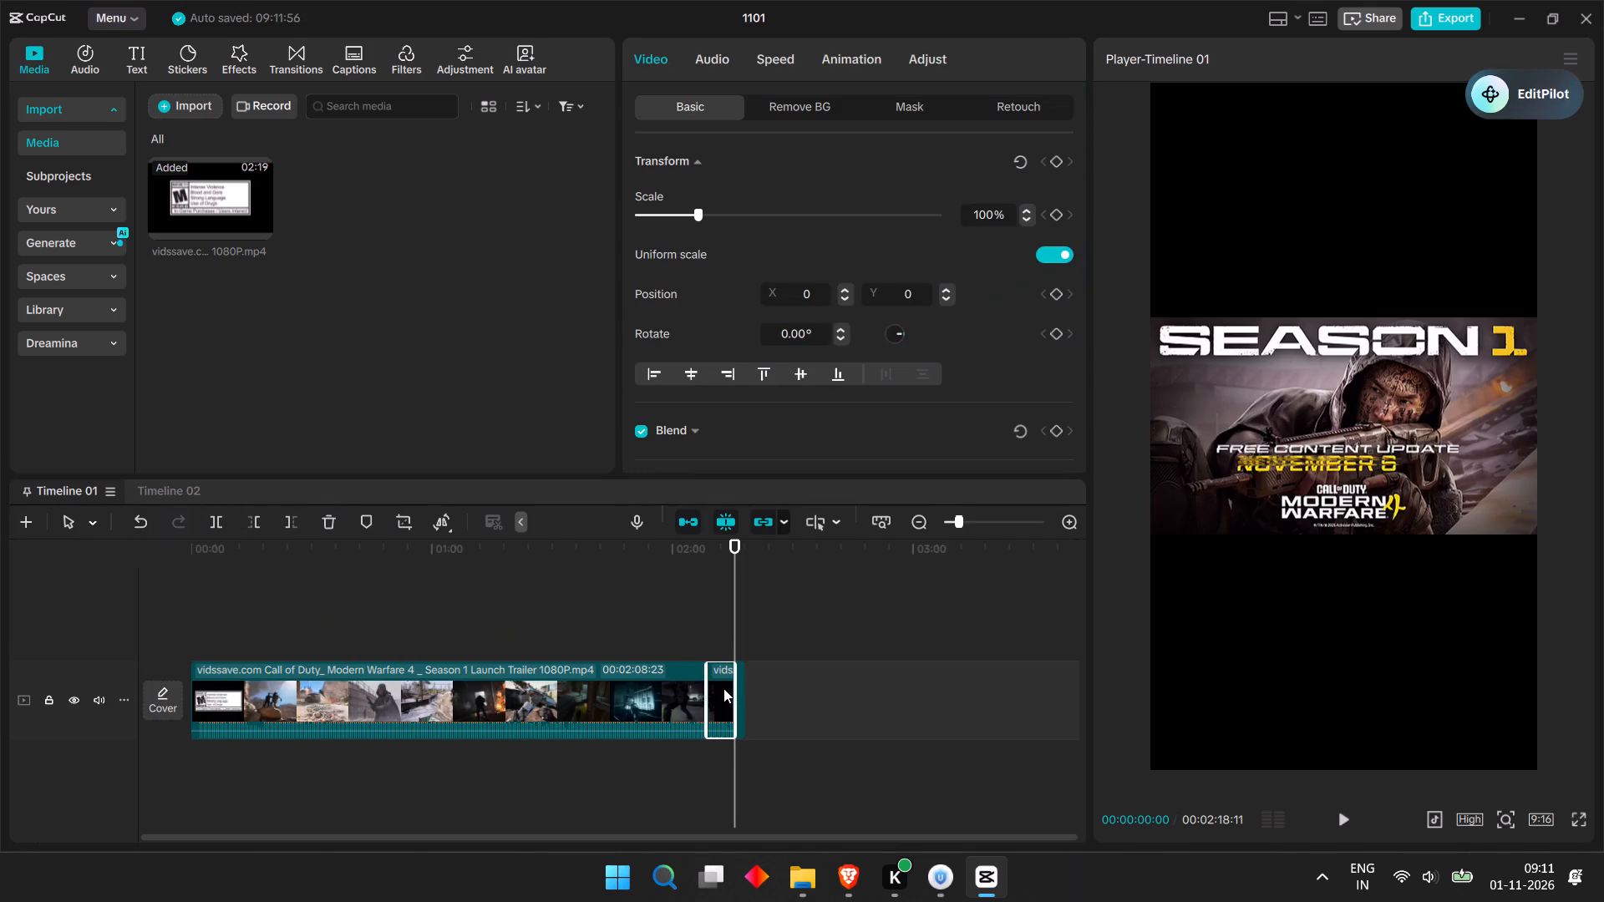
key(ctrl+c)
click(157, 486)
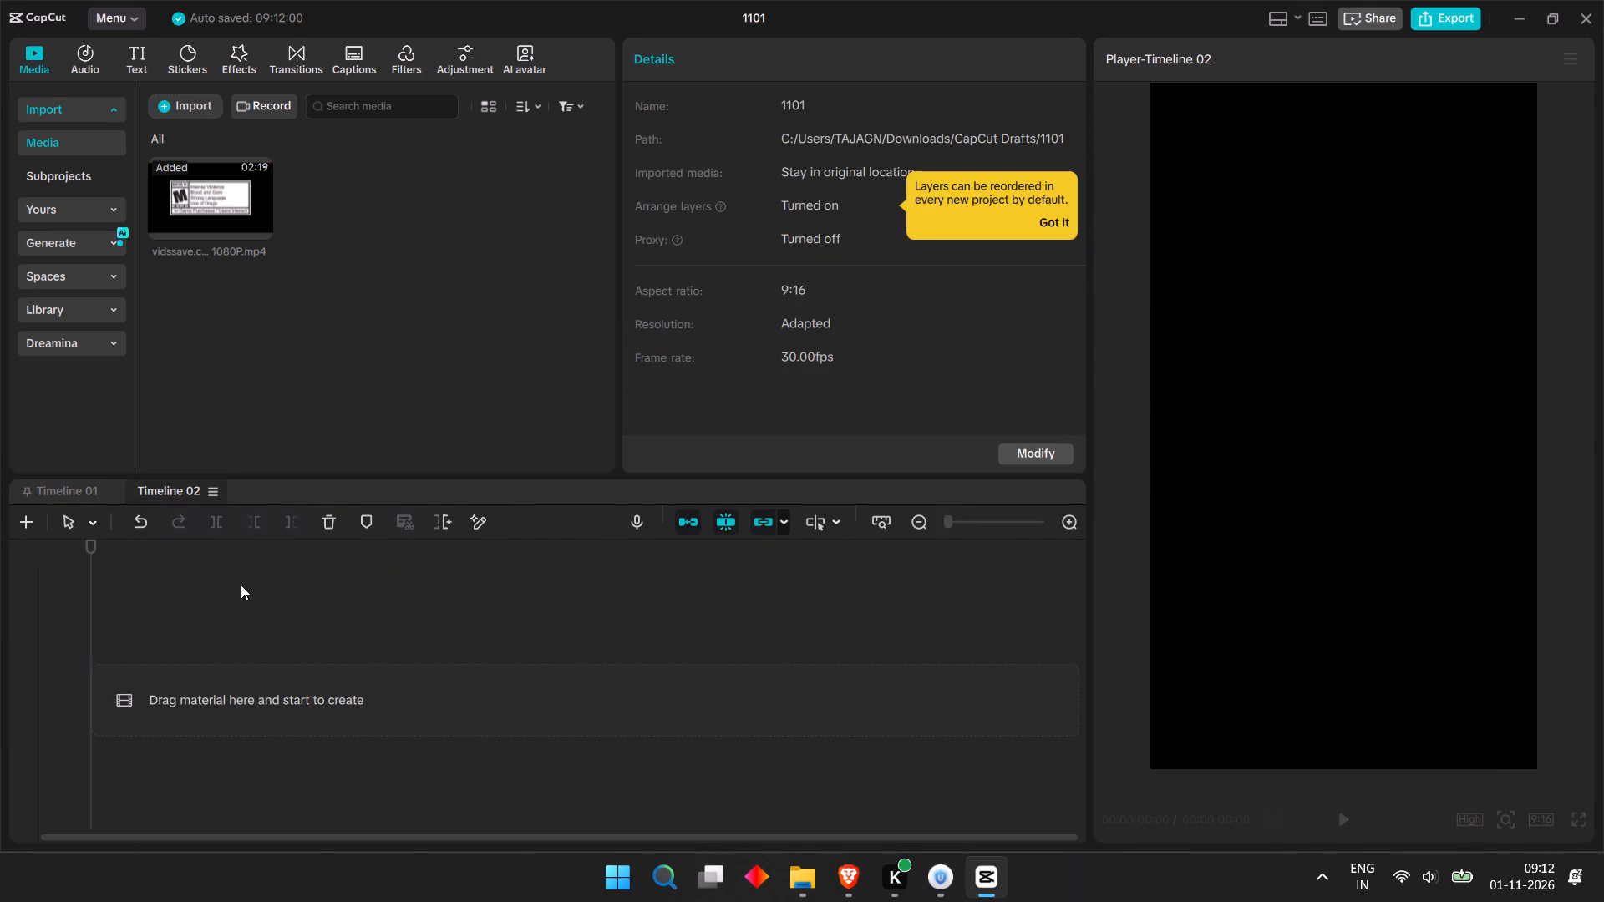
key(ctrl+v)
key(space)
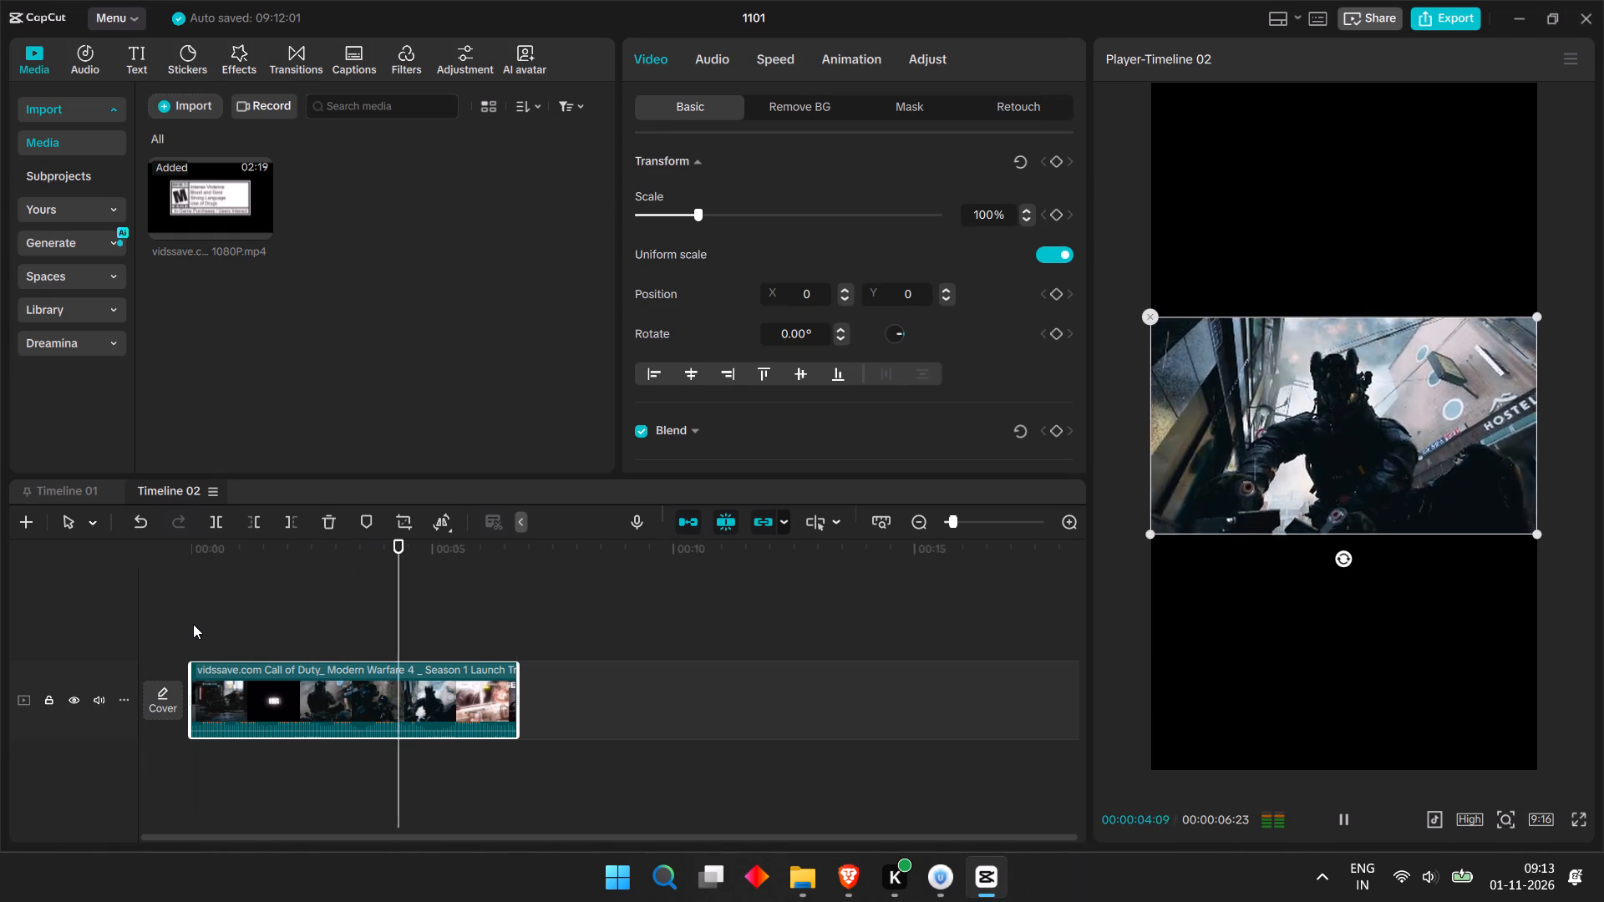
key(space)
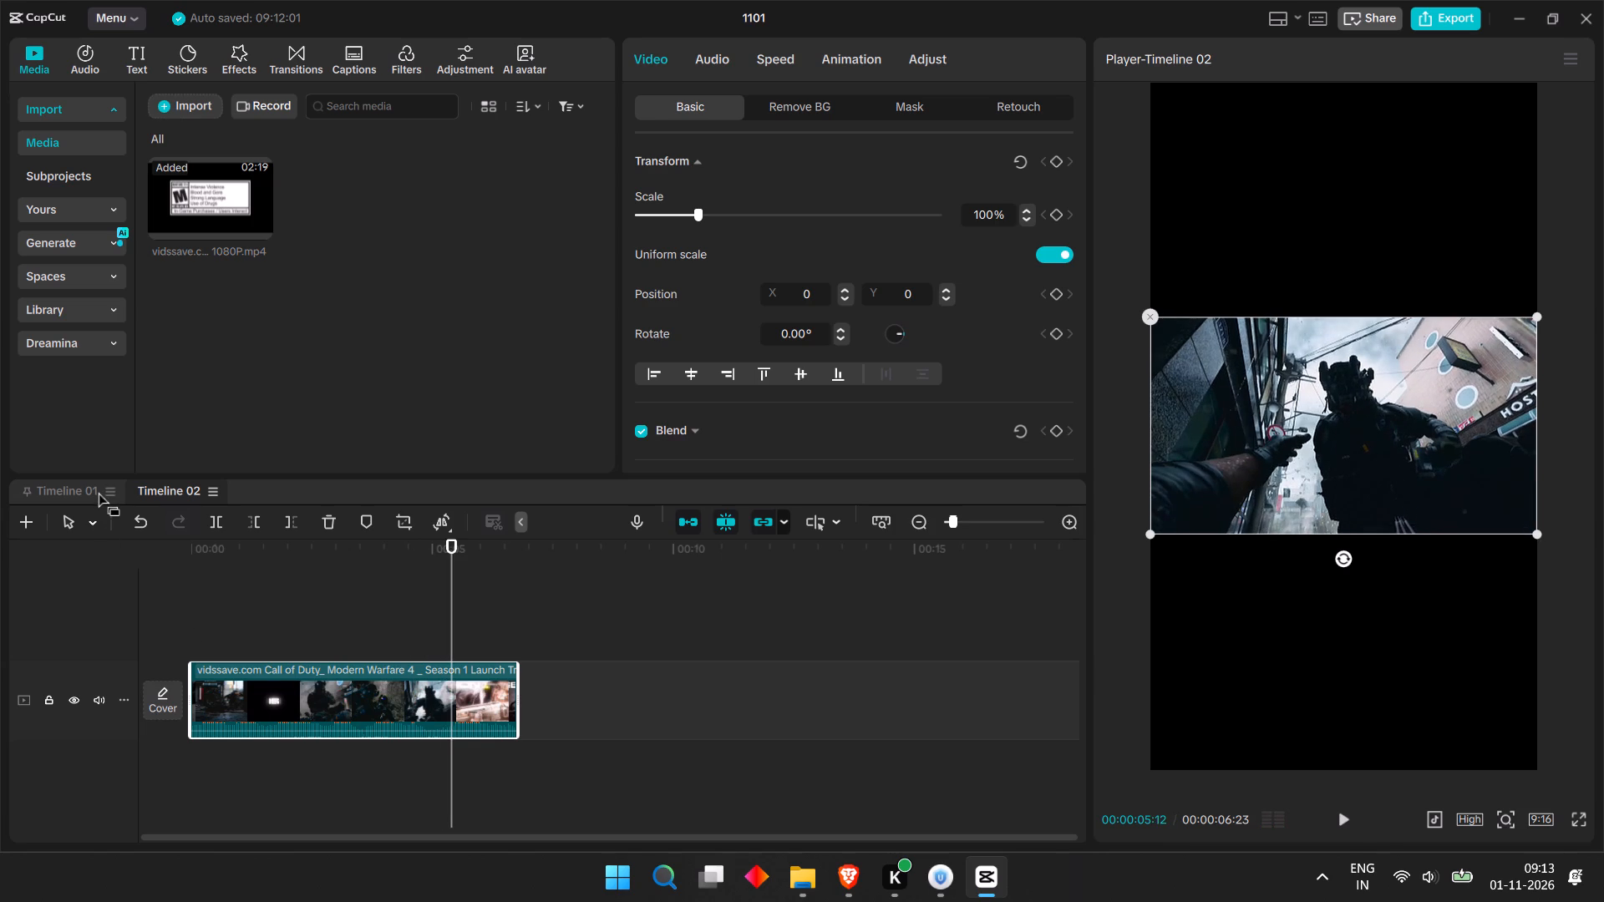
In Timeline 01, split the trailer at about 00:00:20, where the Canyon shot starts after the multiplayer title.
click(97, 490)
click(313, 528)
drag(295, 545, 258, 555)
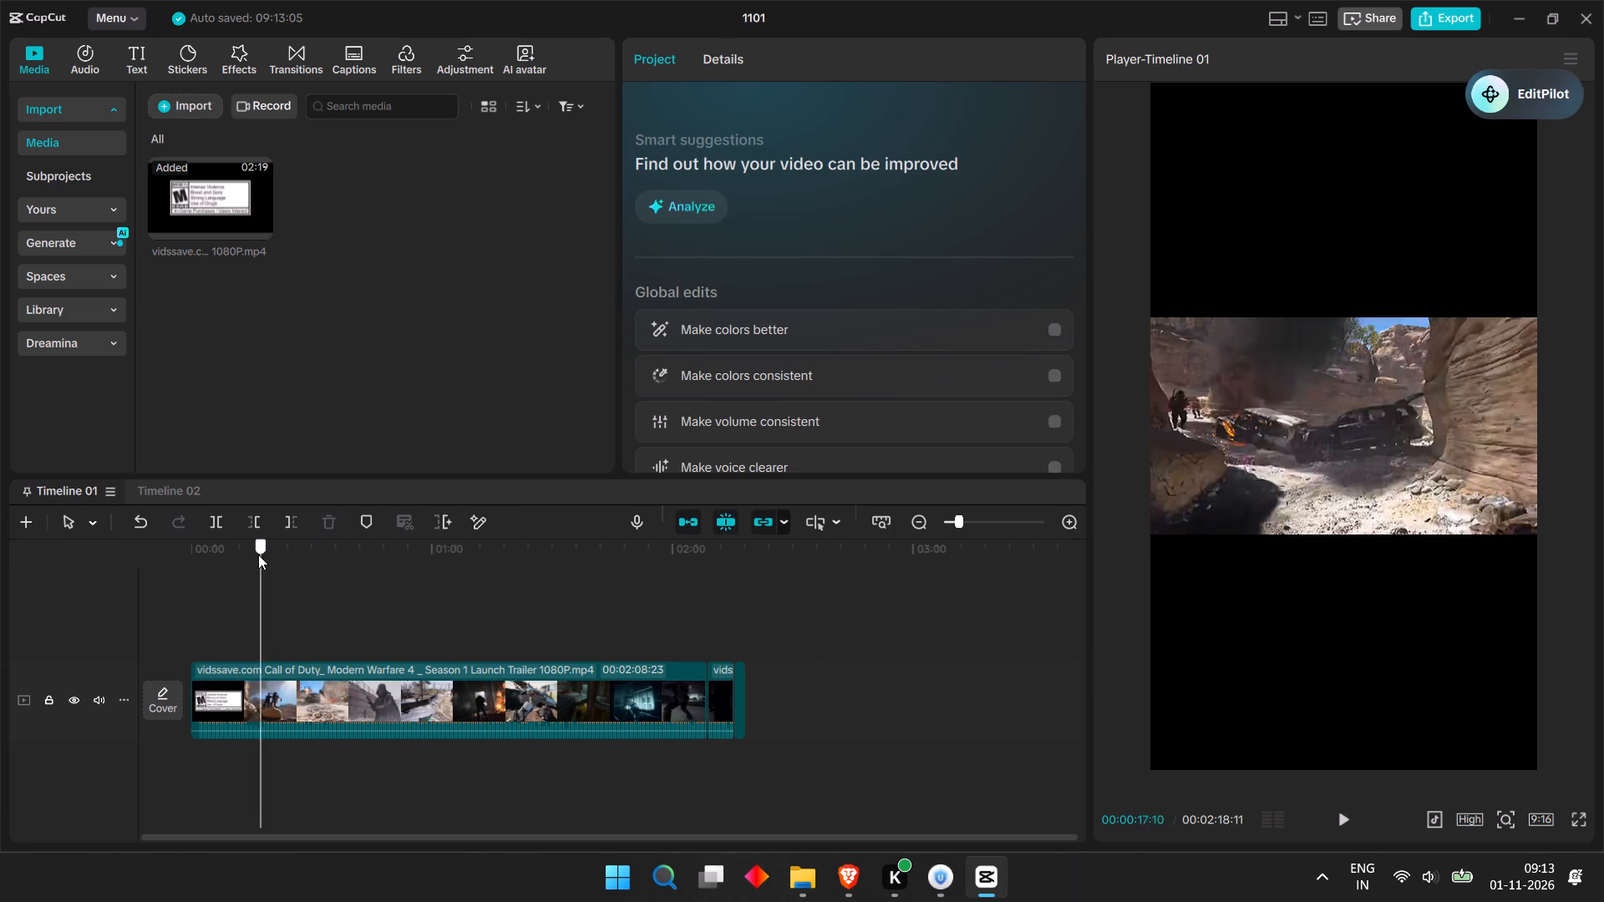
drag(258, 555, 261, 586)
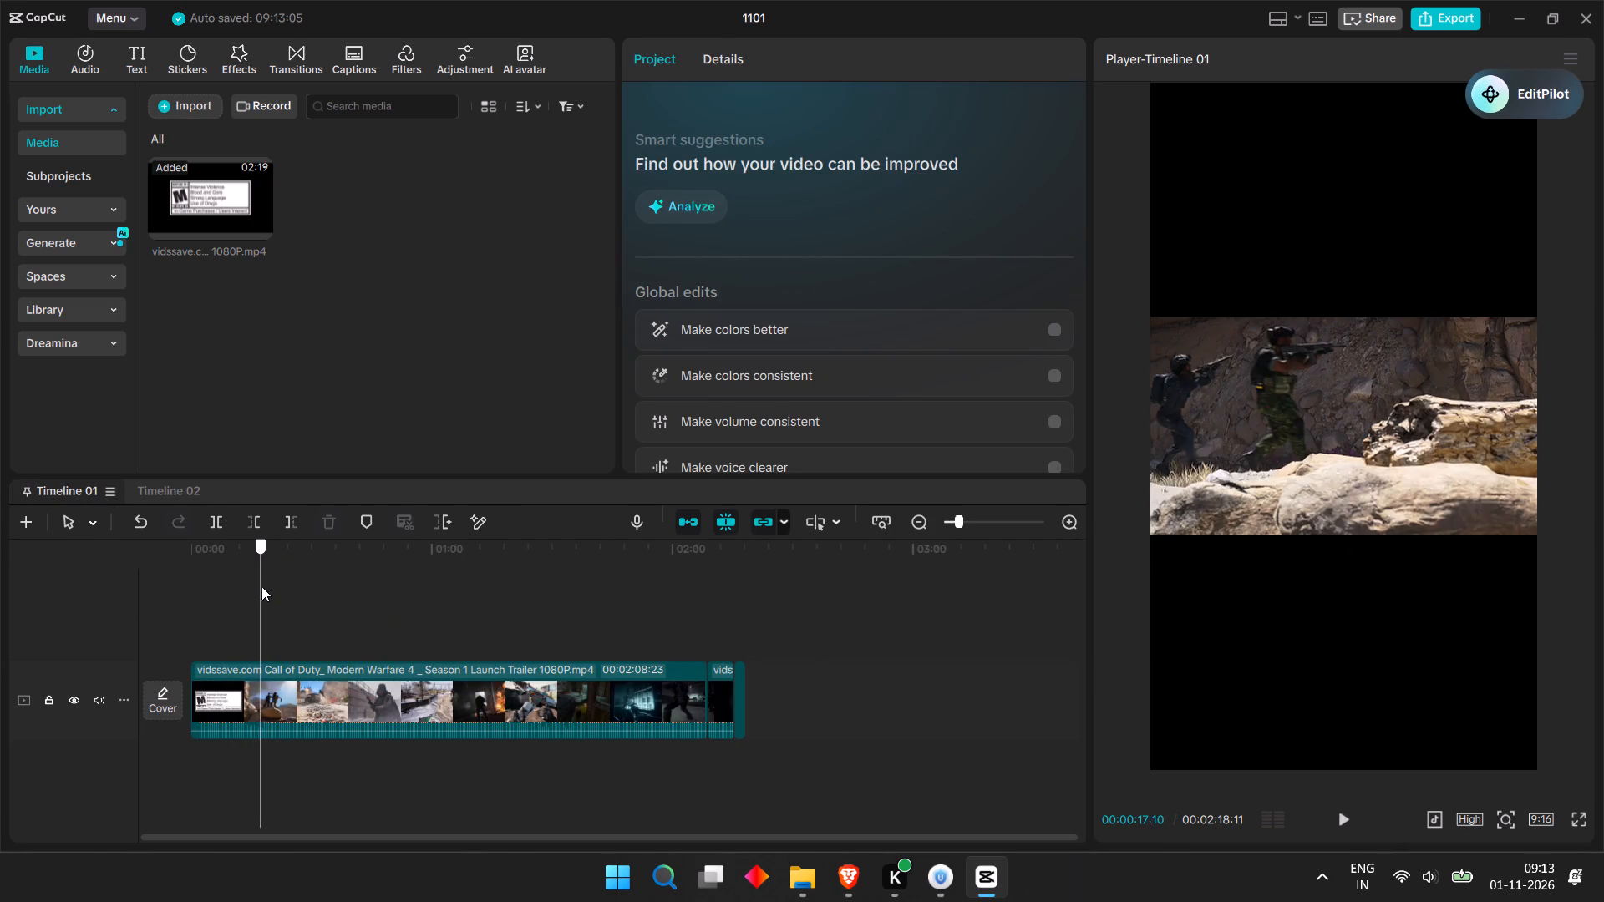
drag(261, 586, 284, 590)
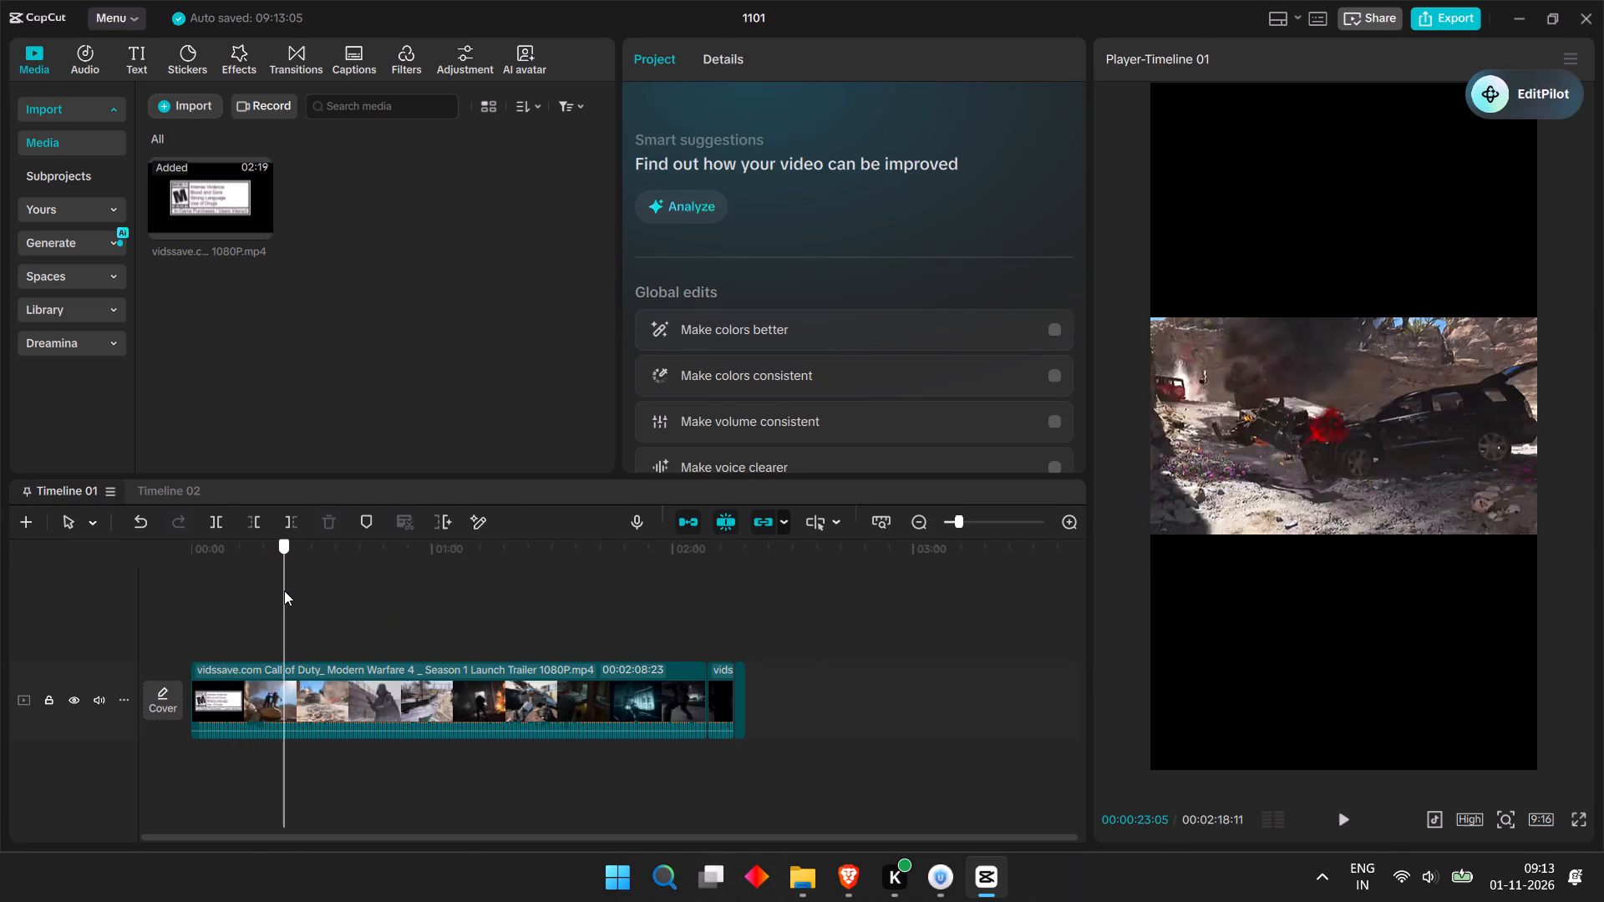
drag(284, 590, 279, 596)
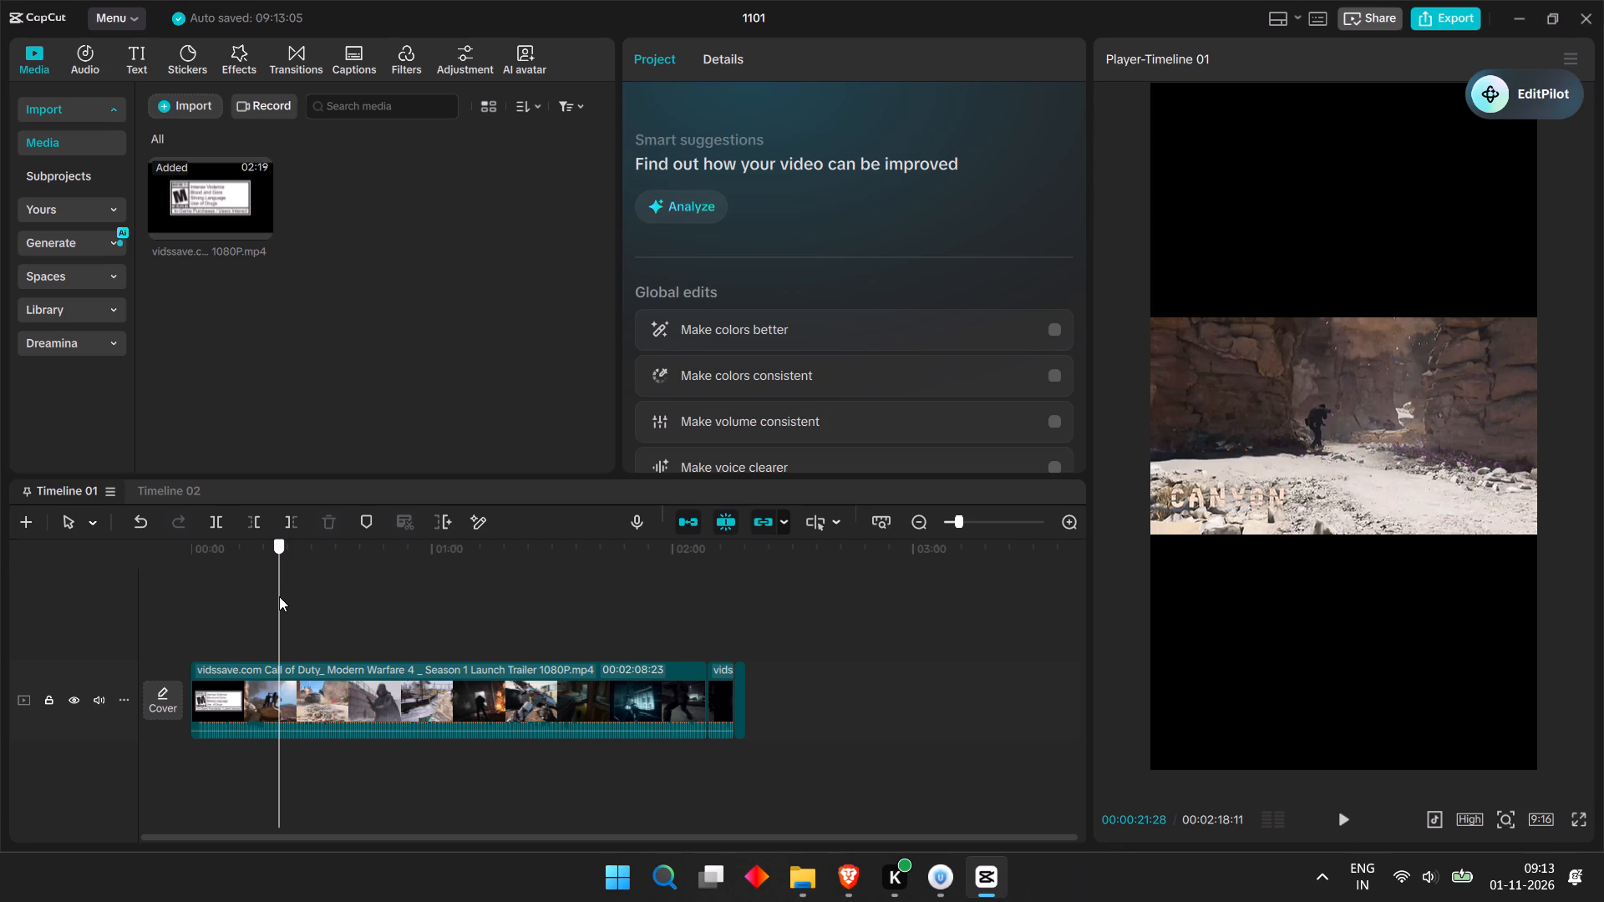
drag(279, 596, 277, 597)
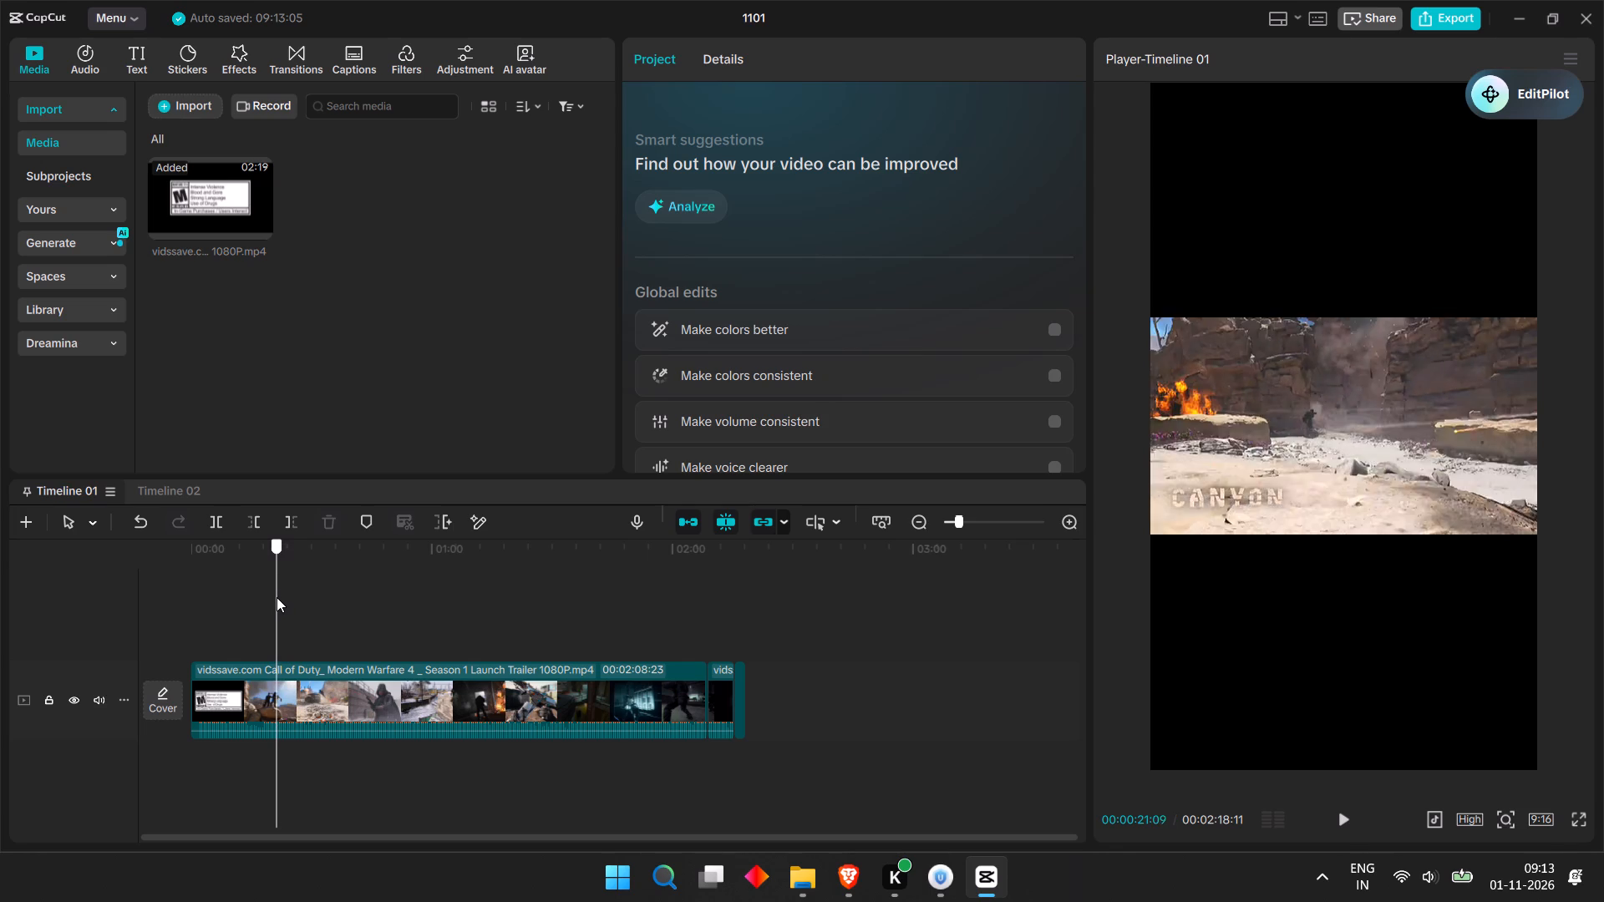
drag(277, 597, 272, 599)
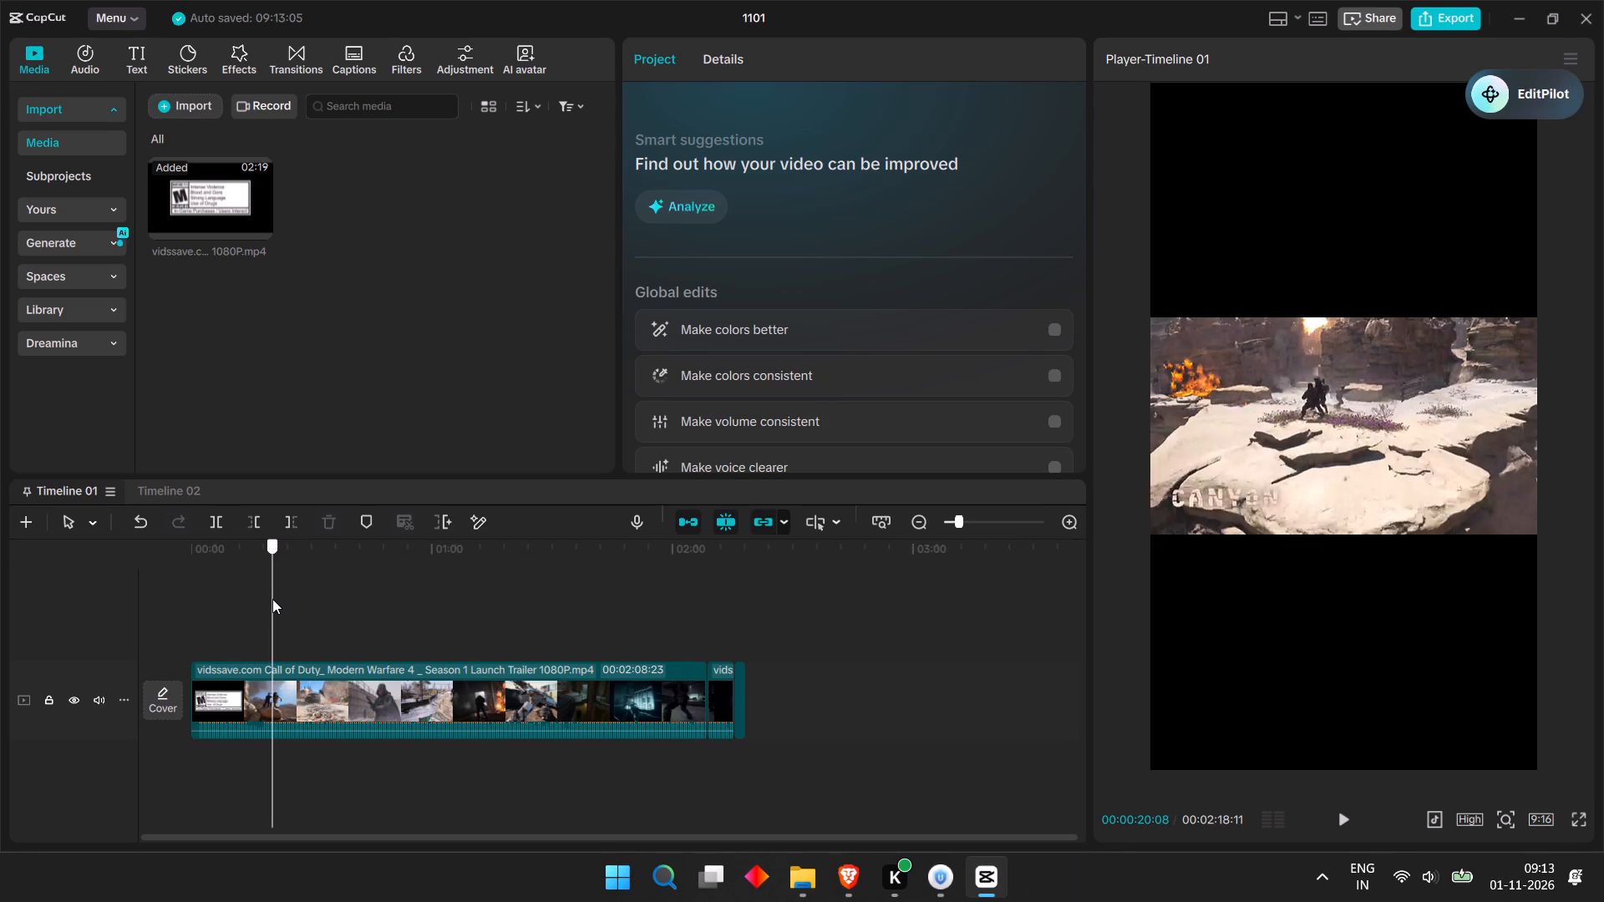
drag(272, 599, 272, 599)
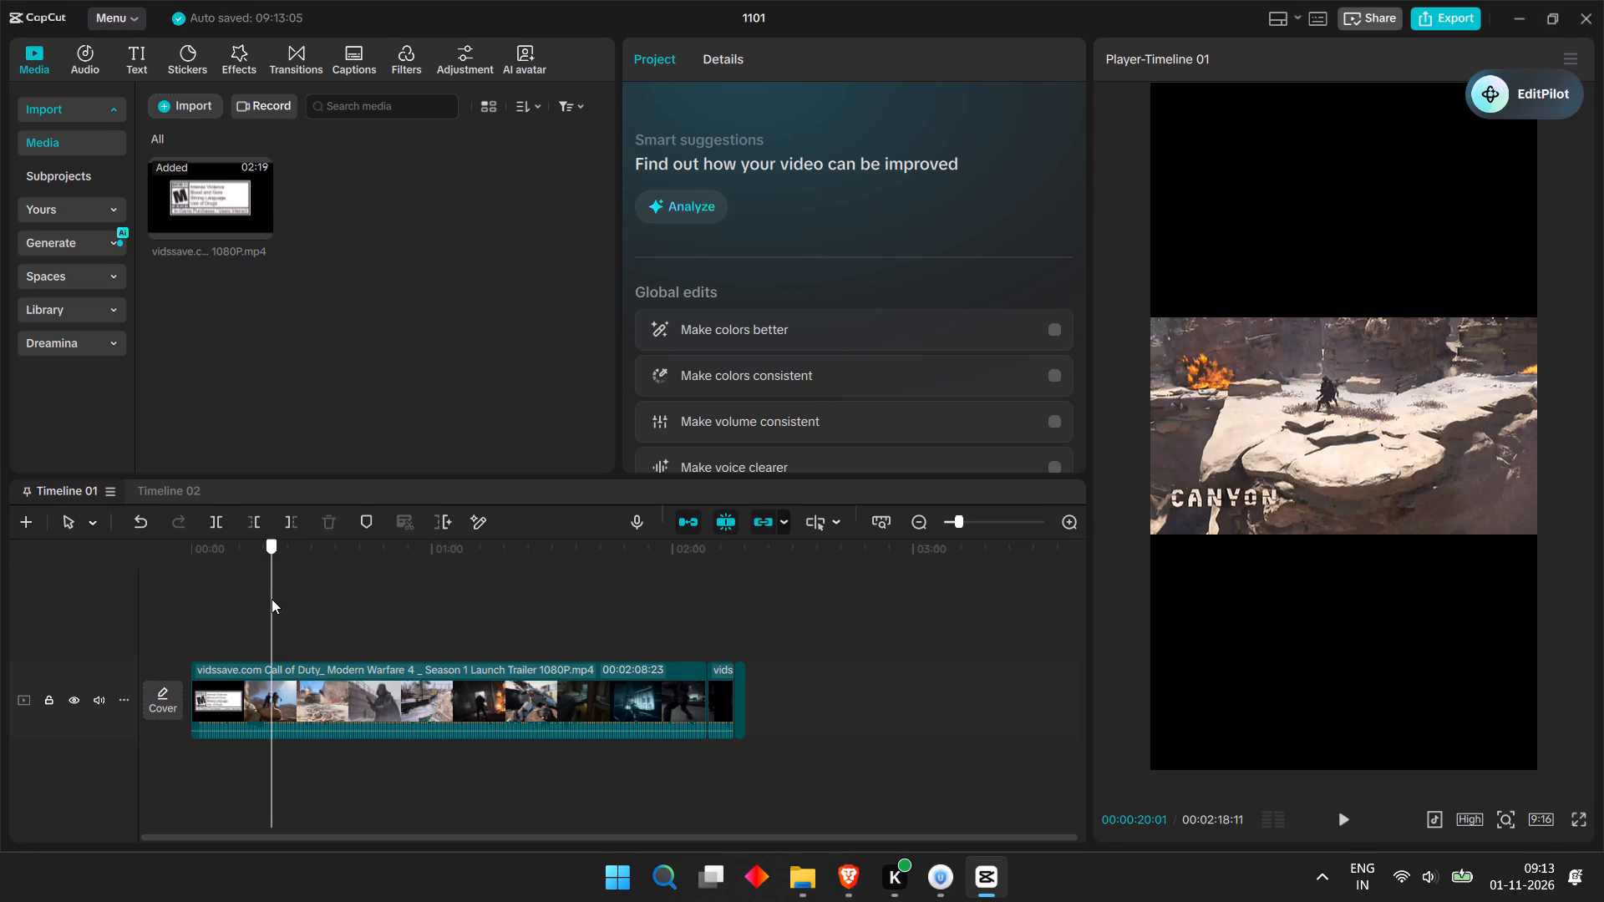
drag(272, 599, 269, 600)
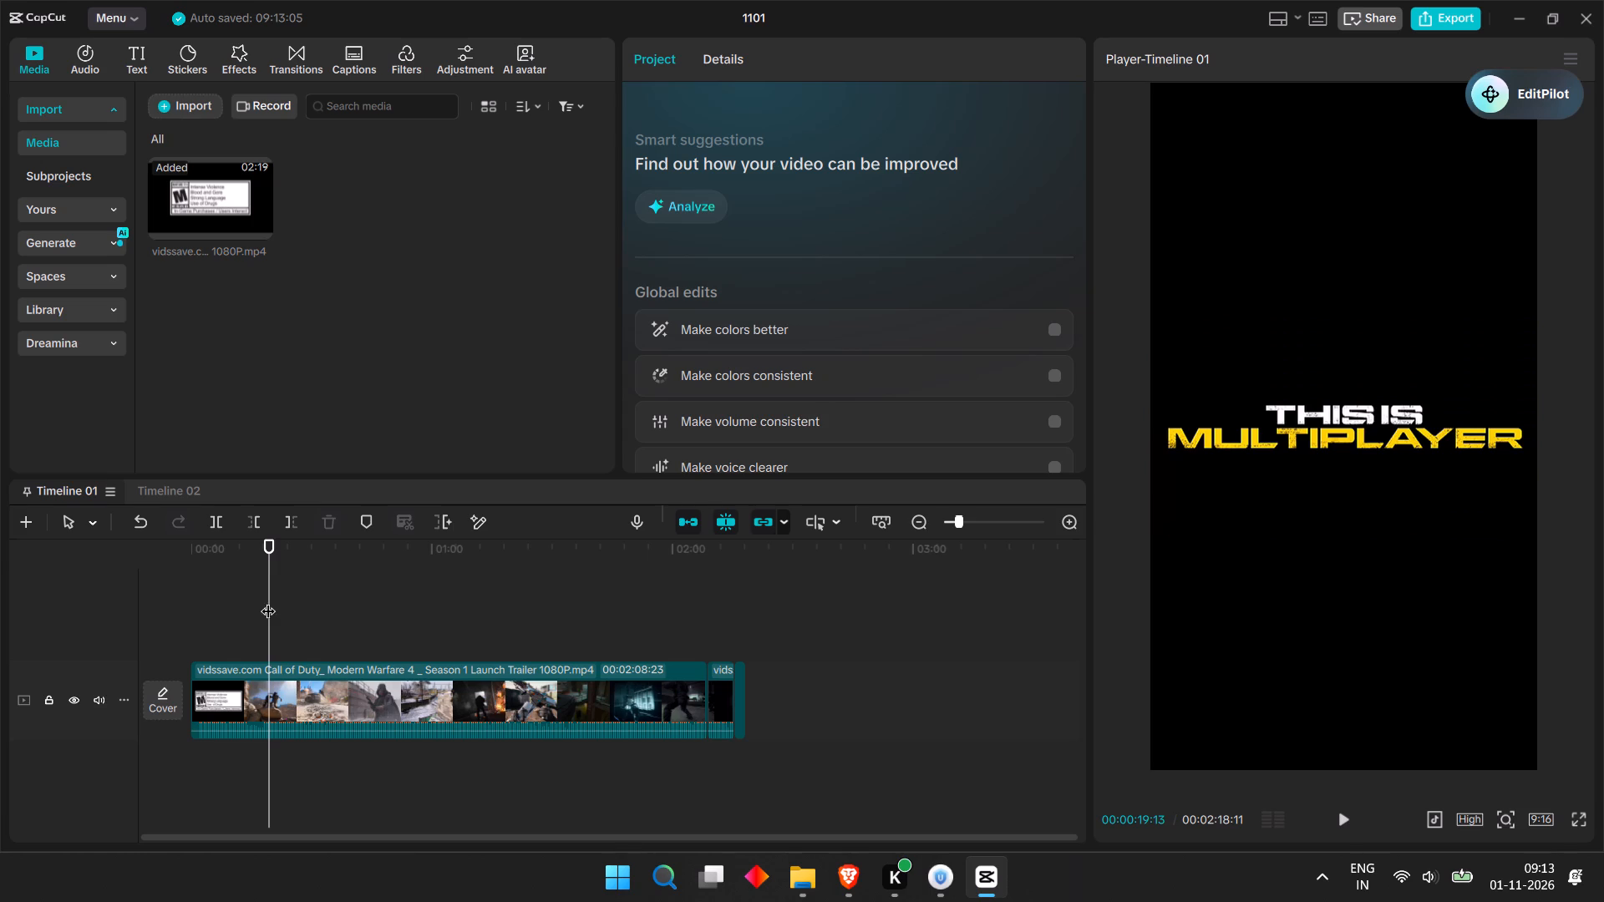
click(282, 682)
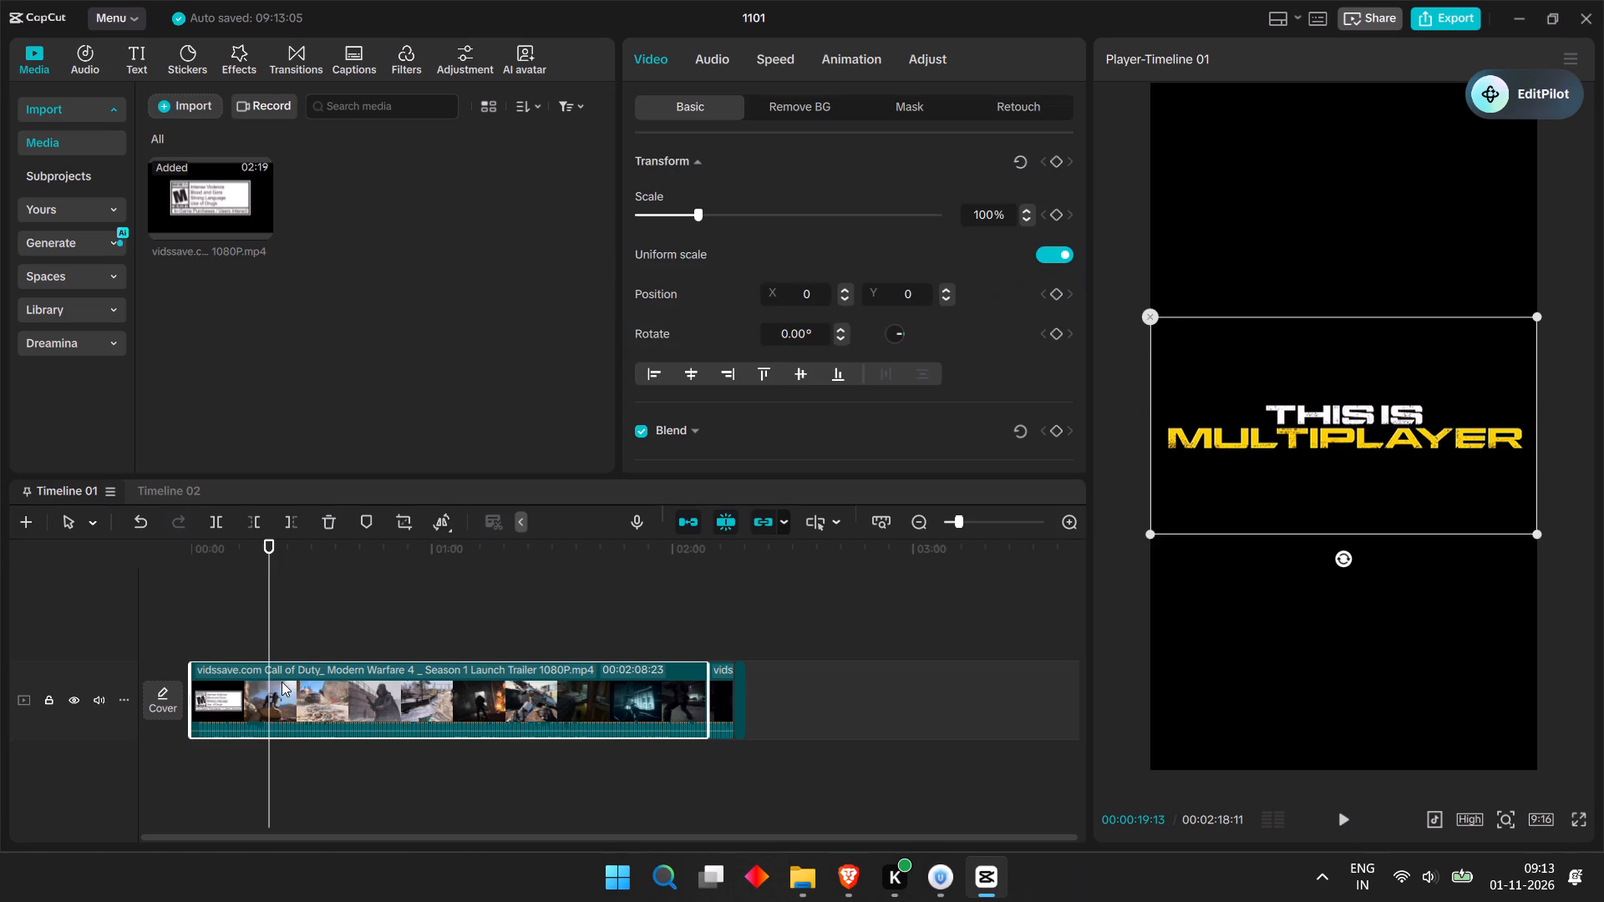
key(space)
key(space)
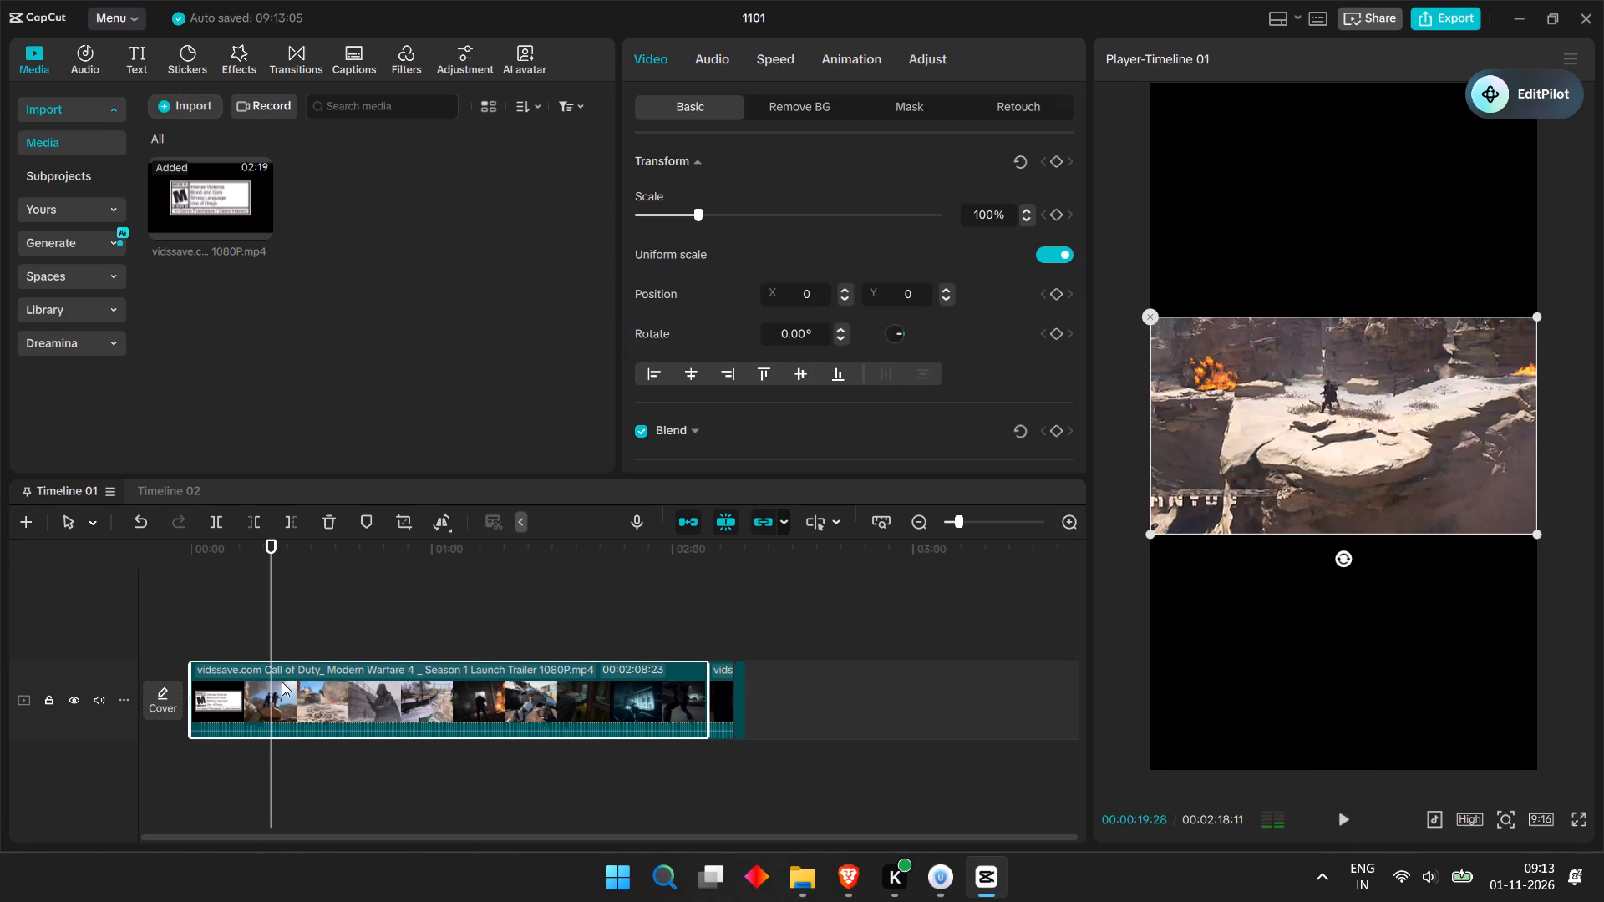
key(space)
key(space)
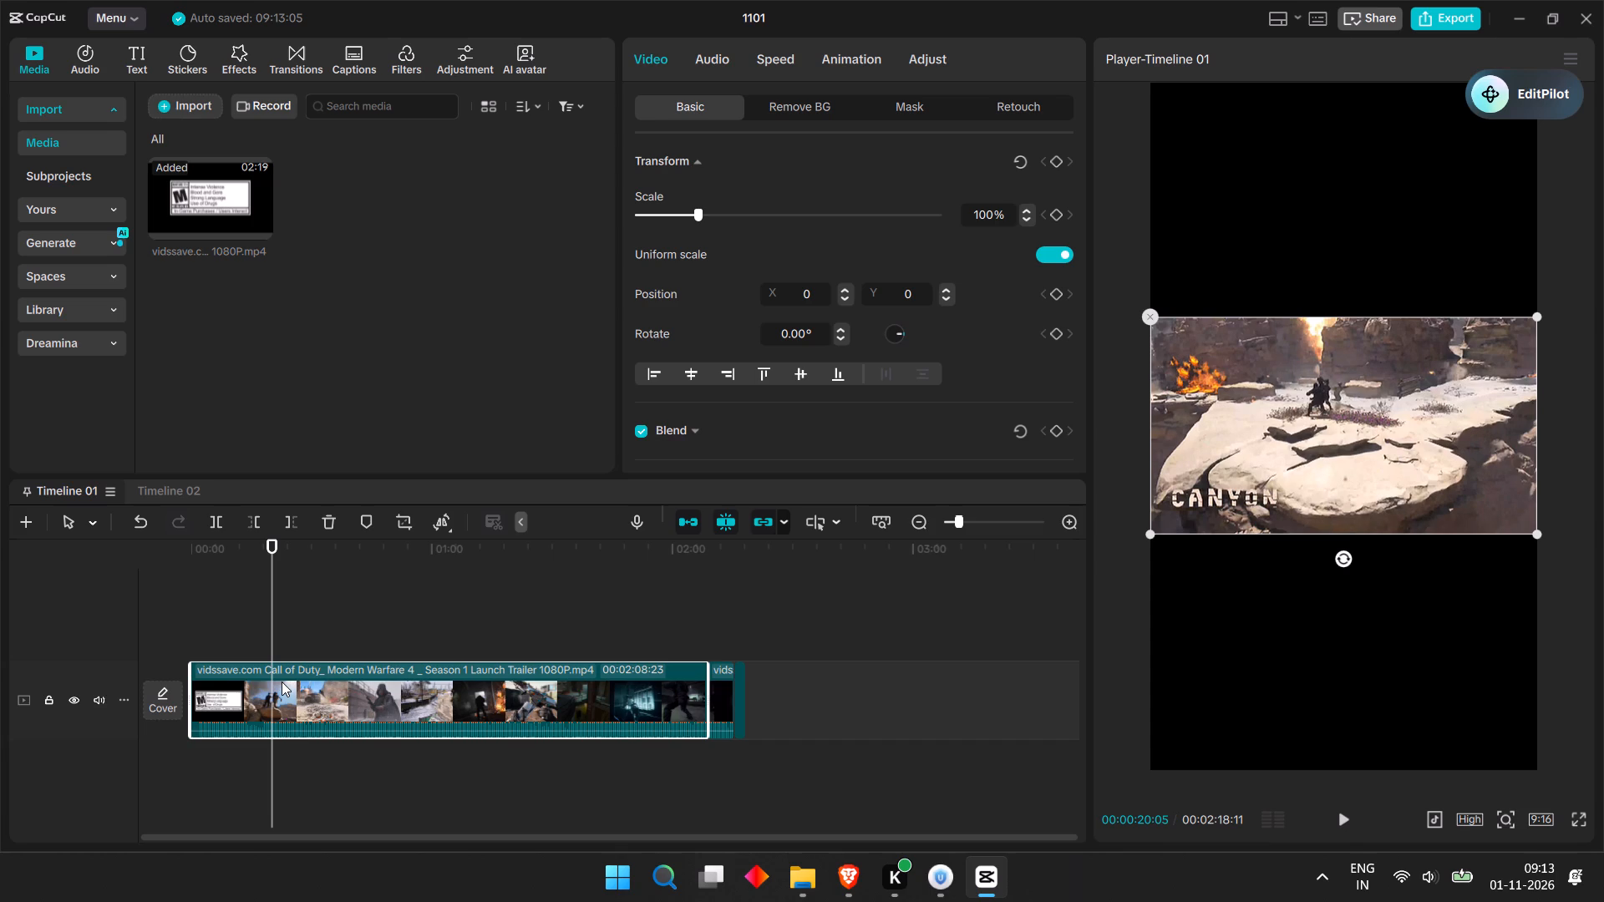
key(ctrl+b)
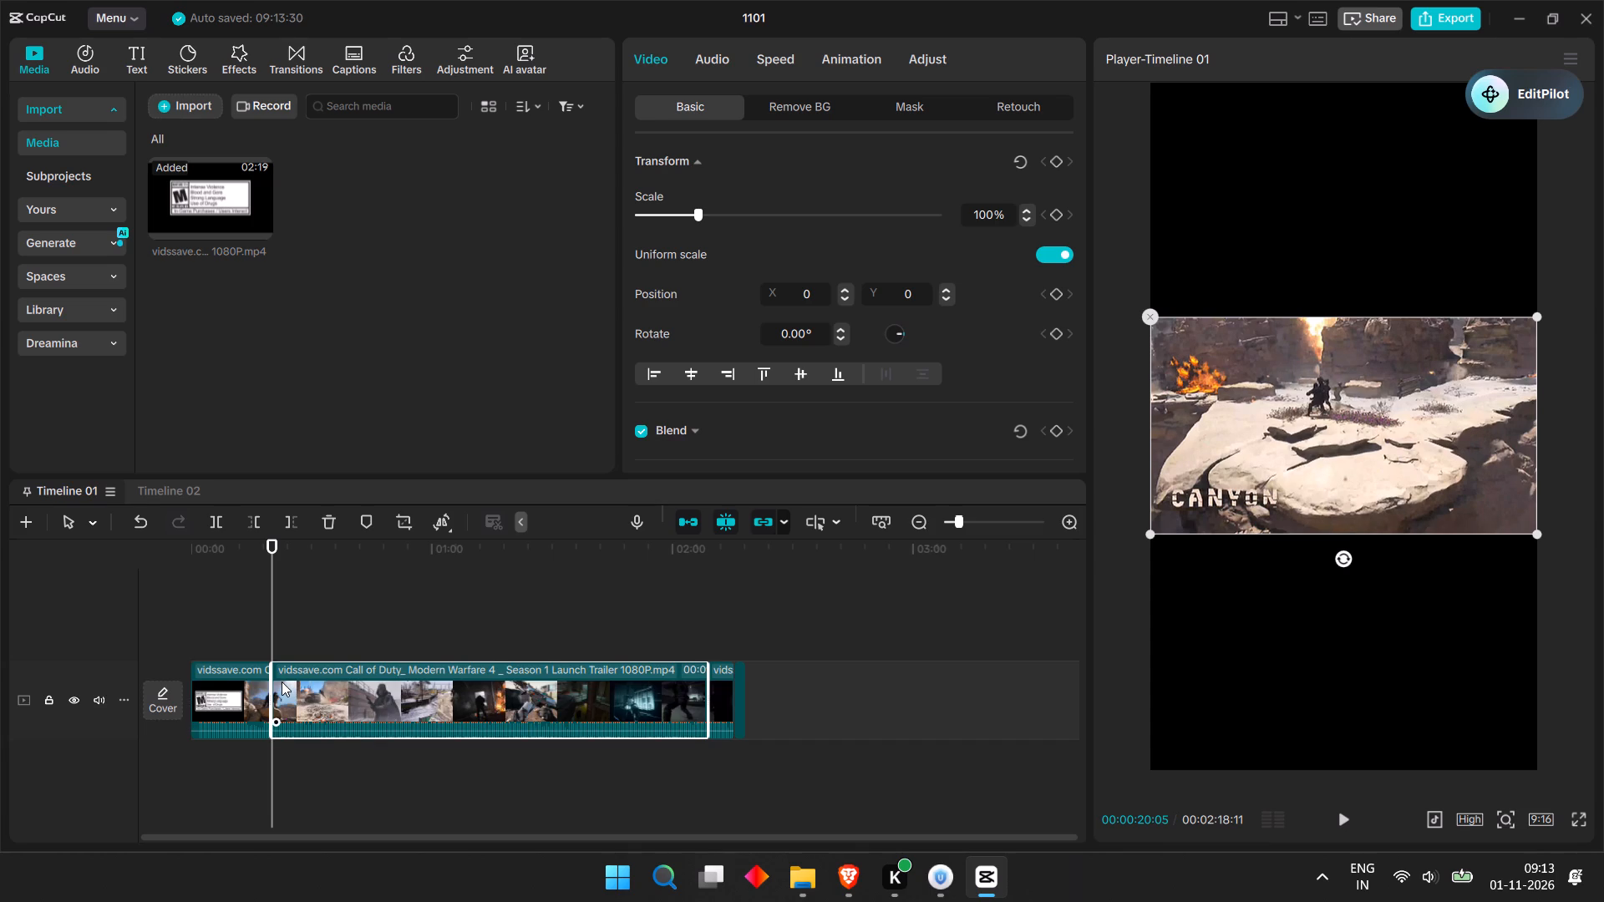
Play on to about 00:00:35, at the Shoot House shot, and split the trailer there.
key(space)
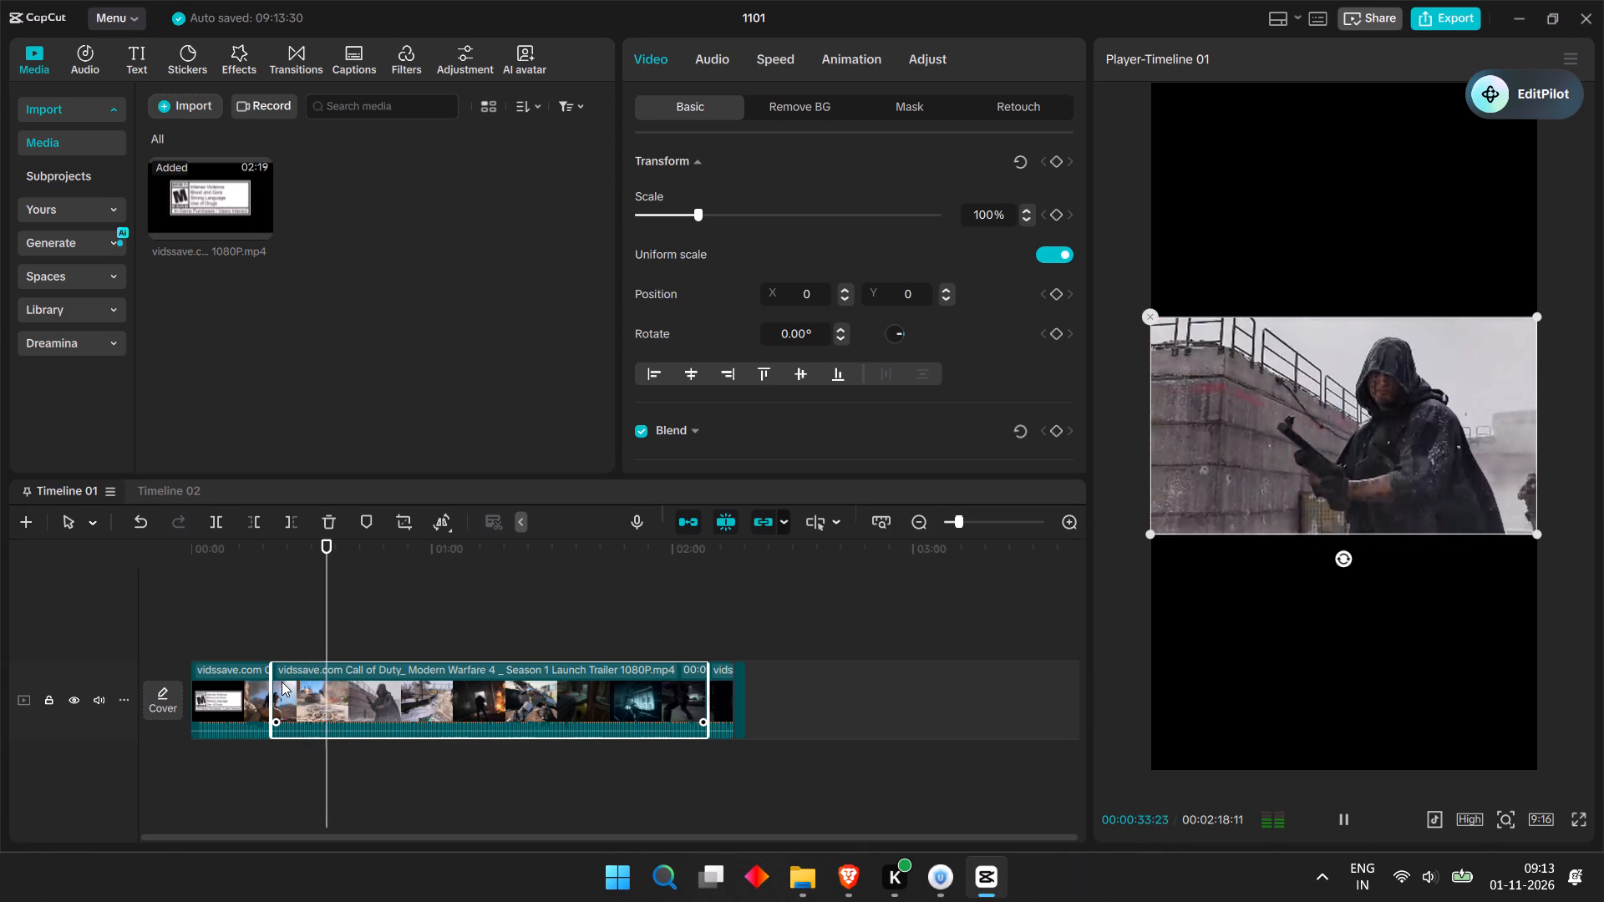
key(space)
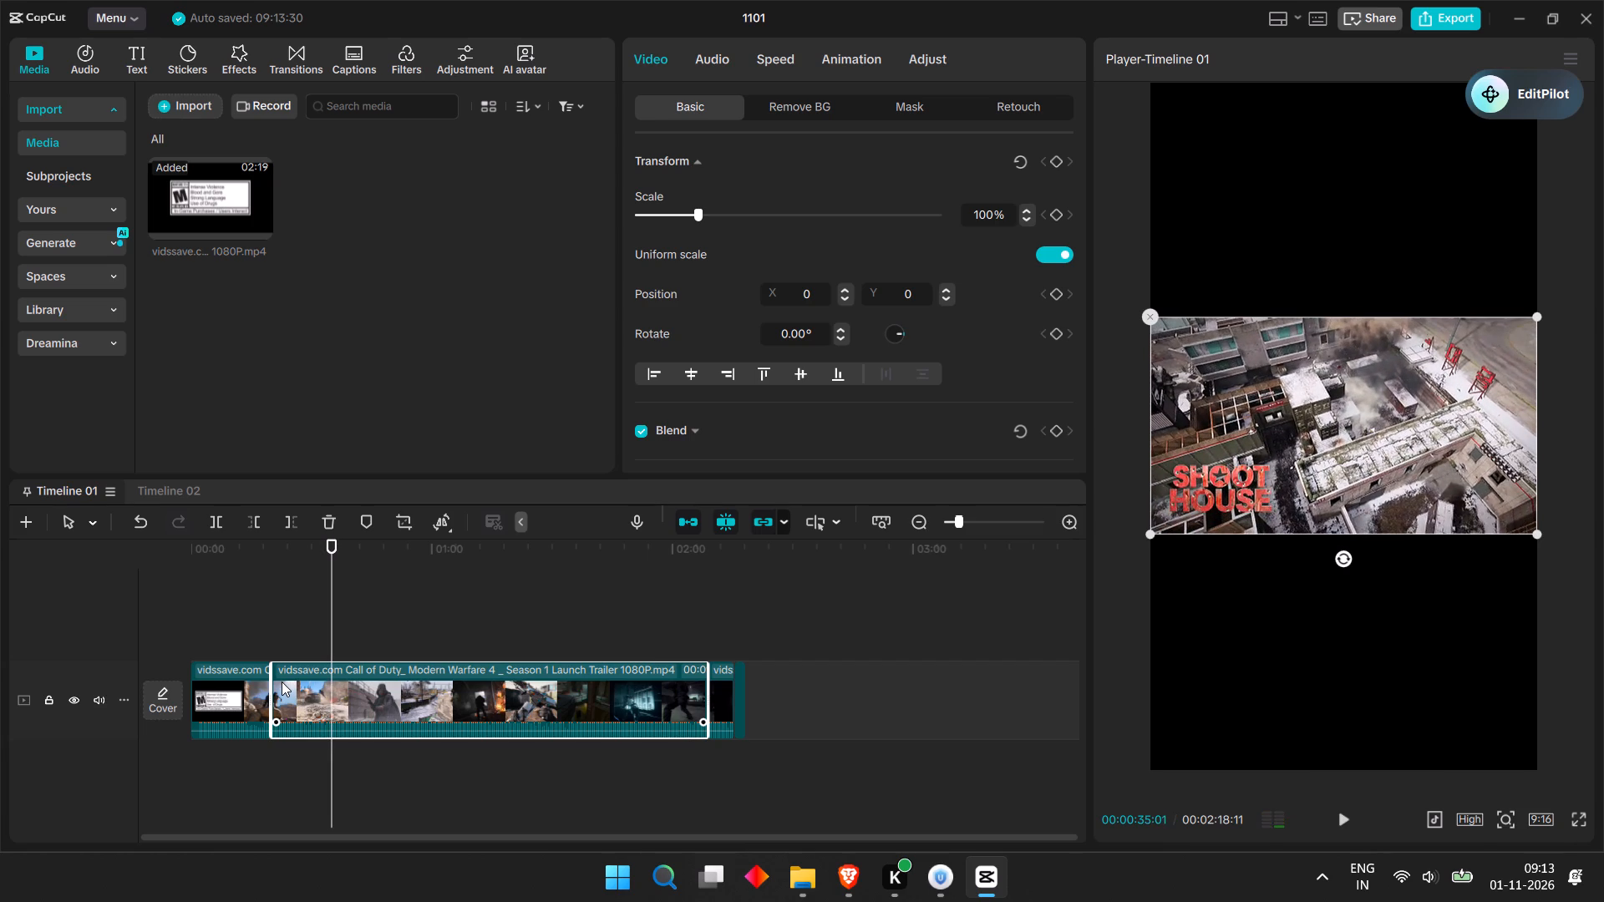
key(ctrl+b)
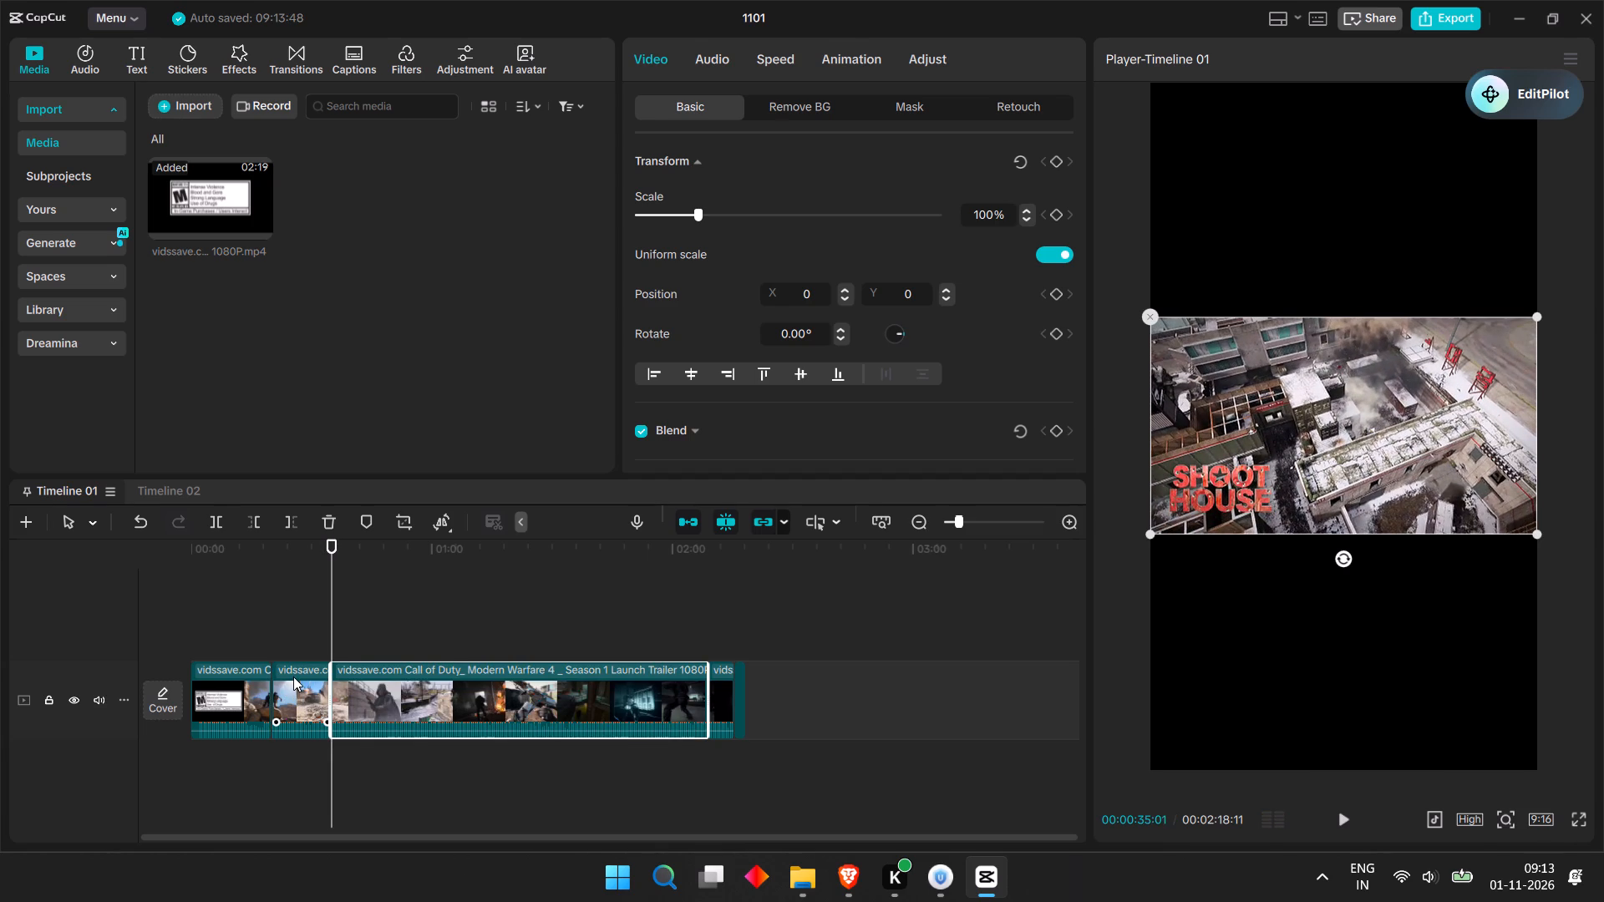
Copy the segment between the 20- and 35-second cuts and replace the existing clip in Timeline 02 with it.
click(304, 667)
click(165, 481)
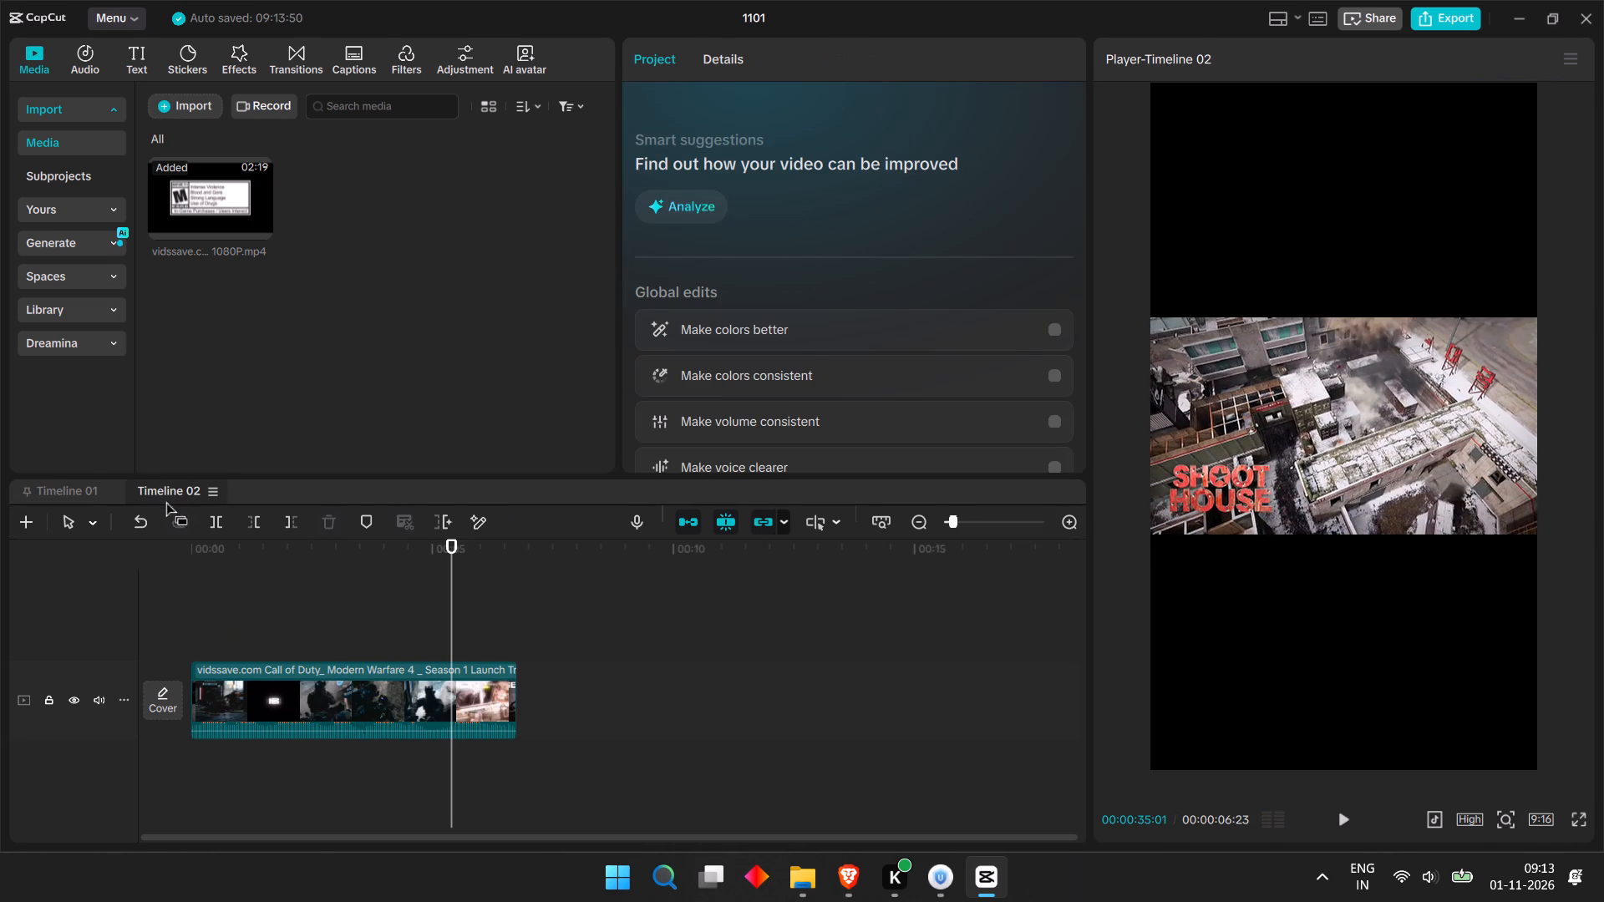
click(79, 486)
click(295, 686)
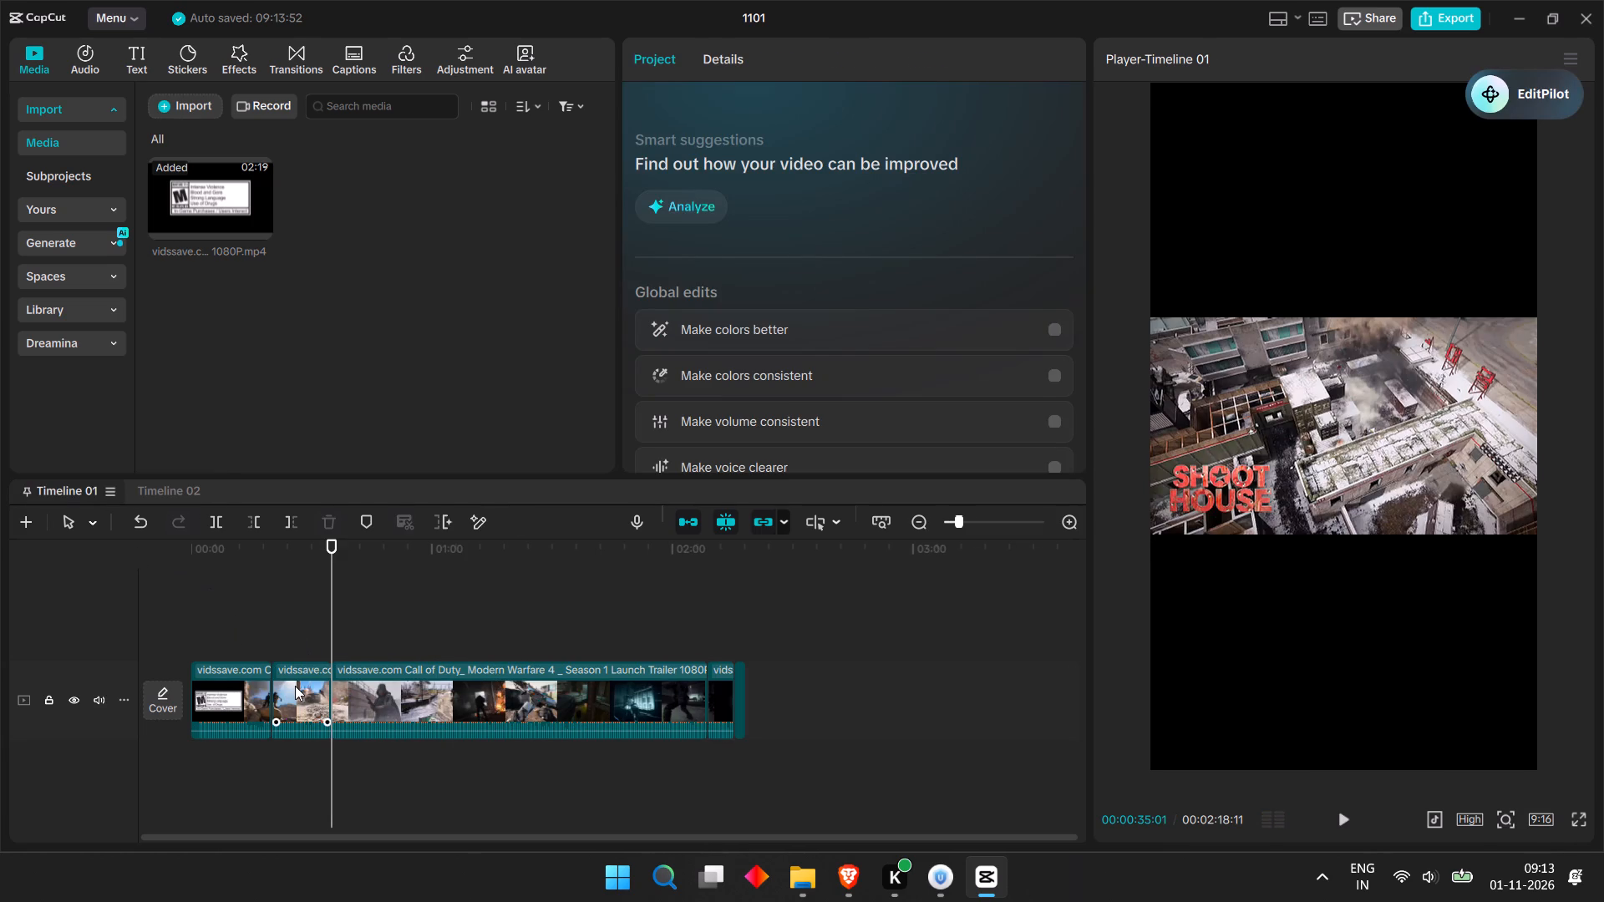
key(ctrl+c)
click(177, 488)
drag(608, 677, 606, 687)
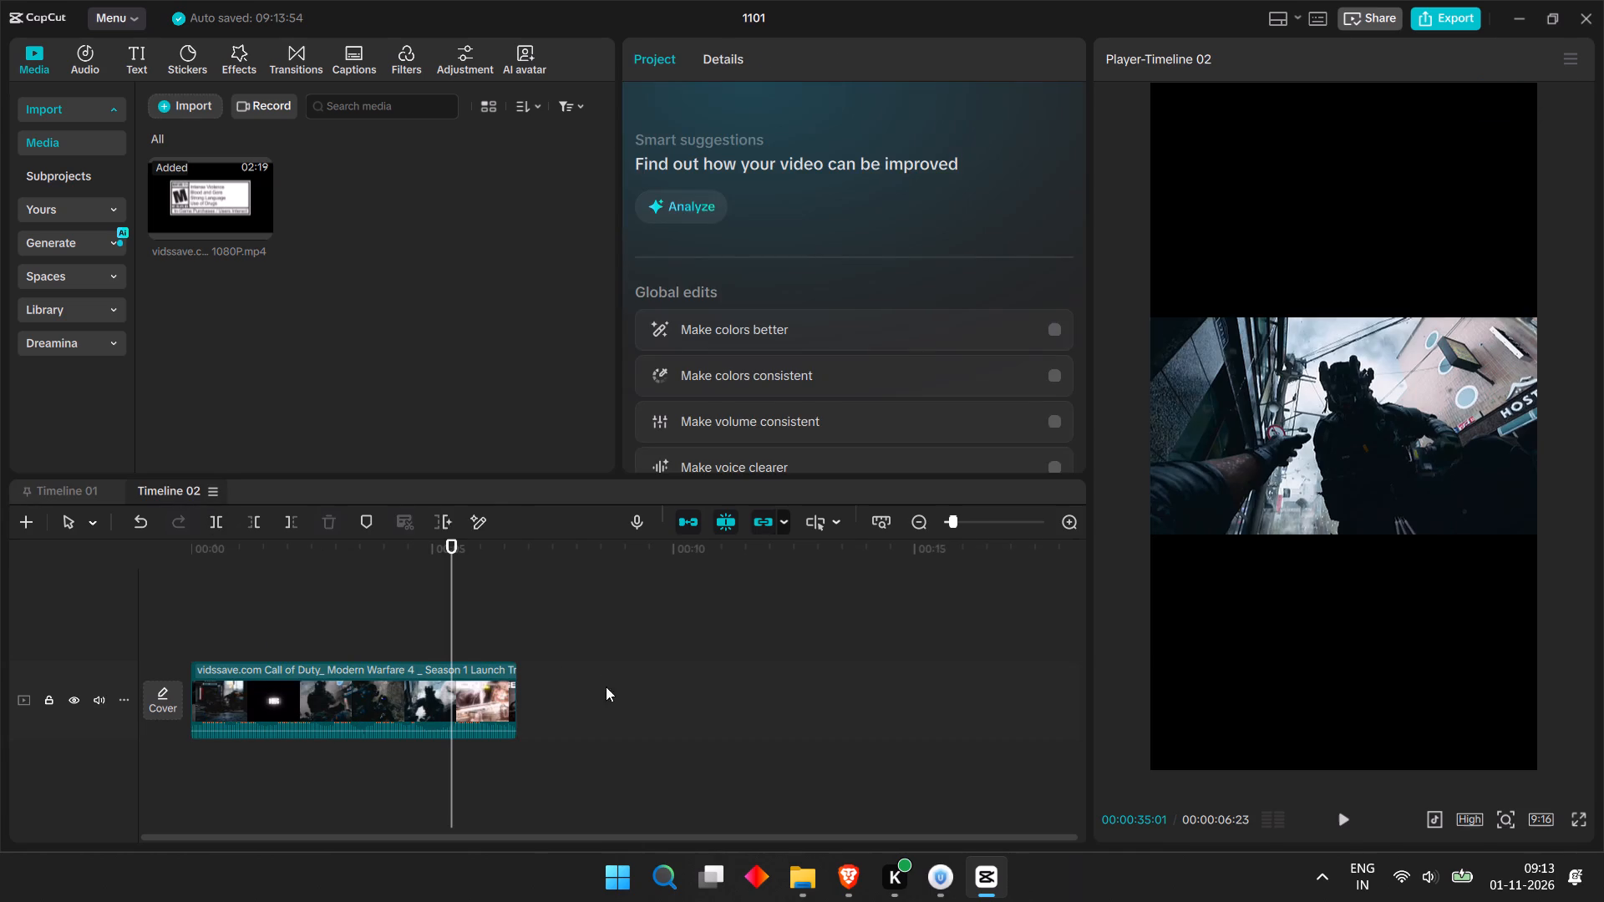
drag(606, 687, 212, 650)
key(BackSpace)
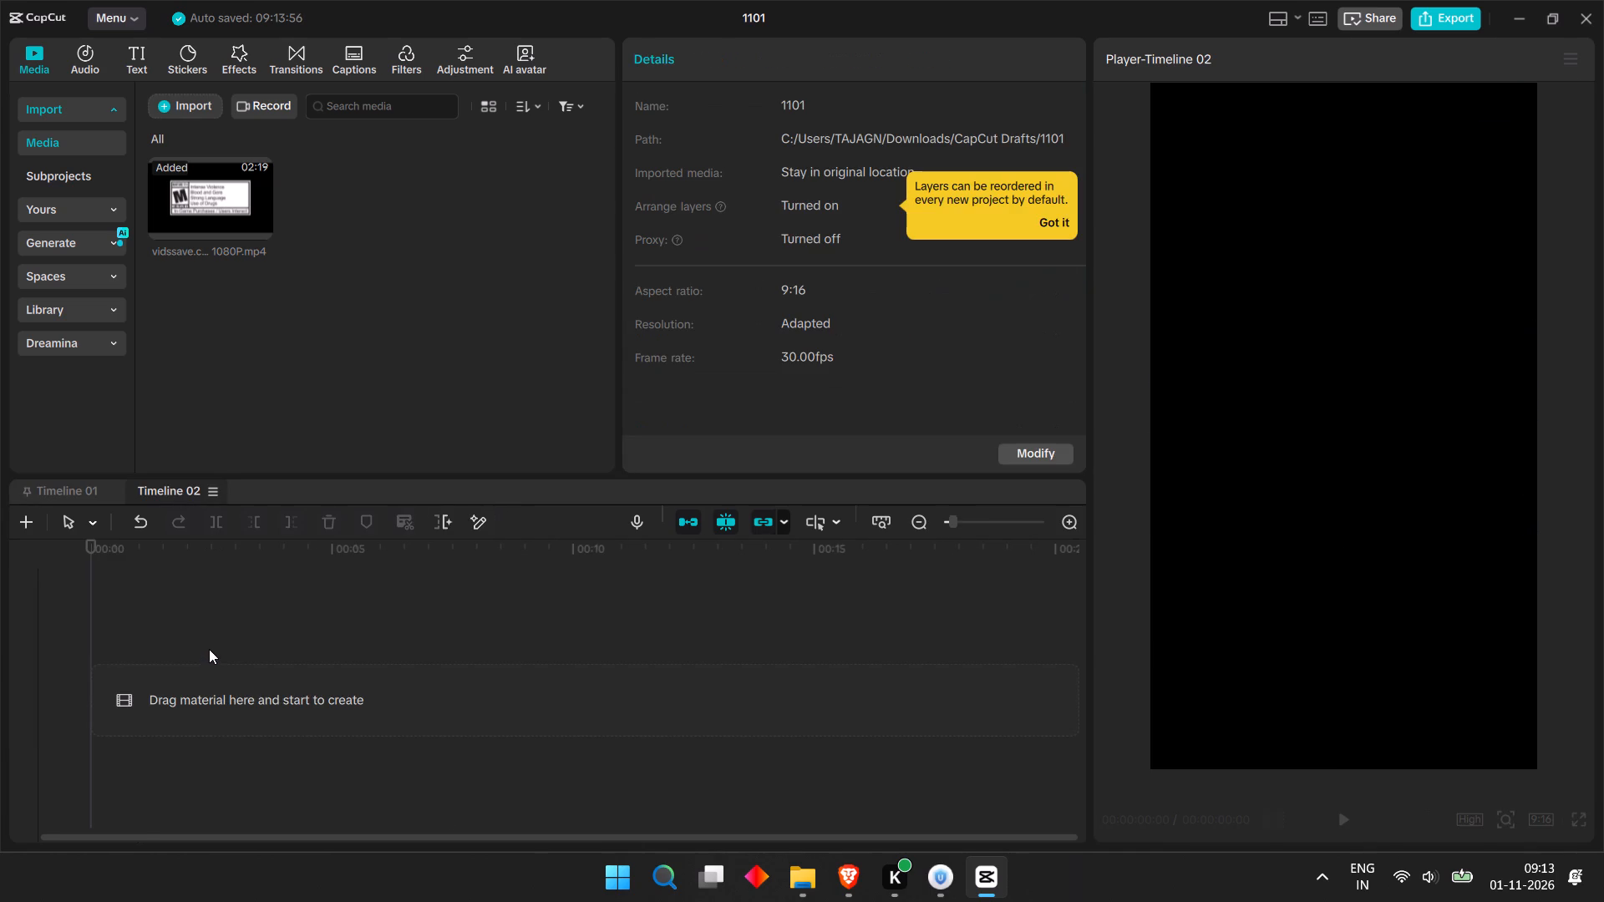
key(ctrl+v)
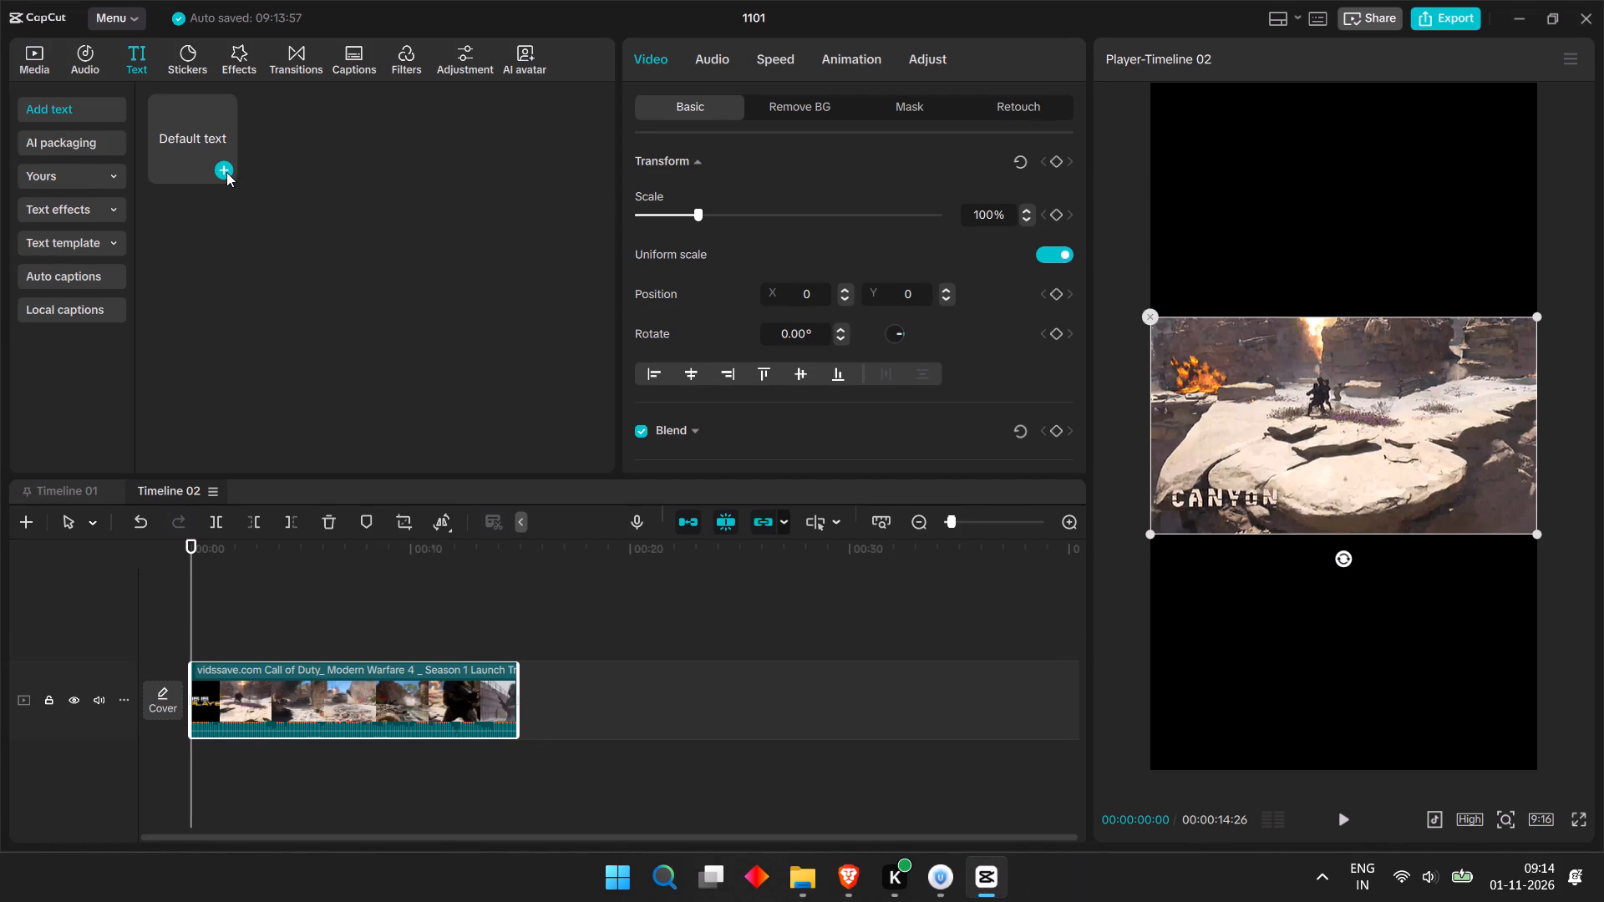
drag(252, 650, 454, 640)
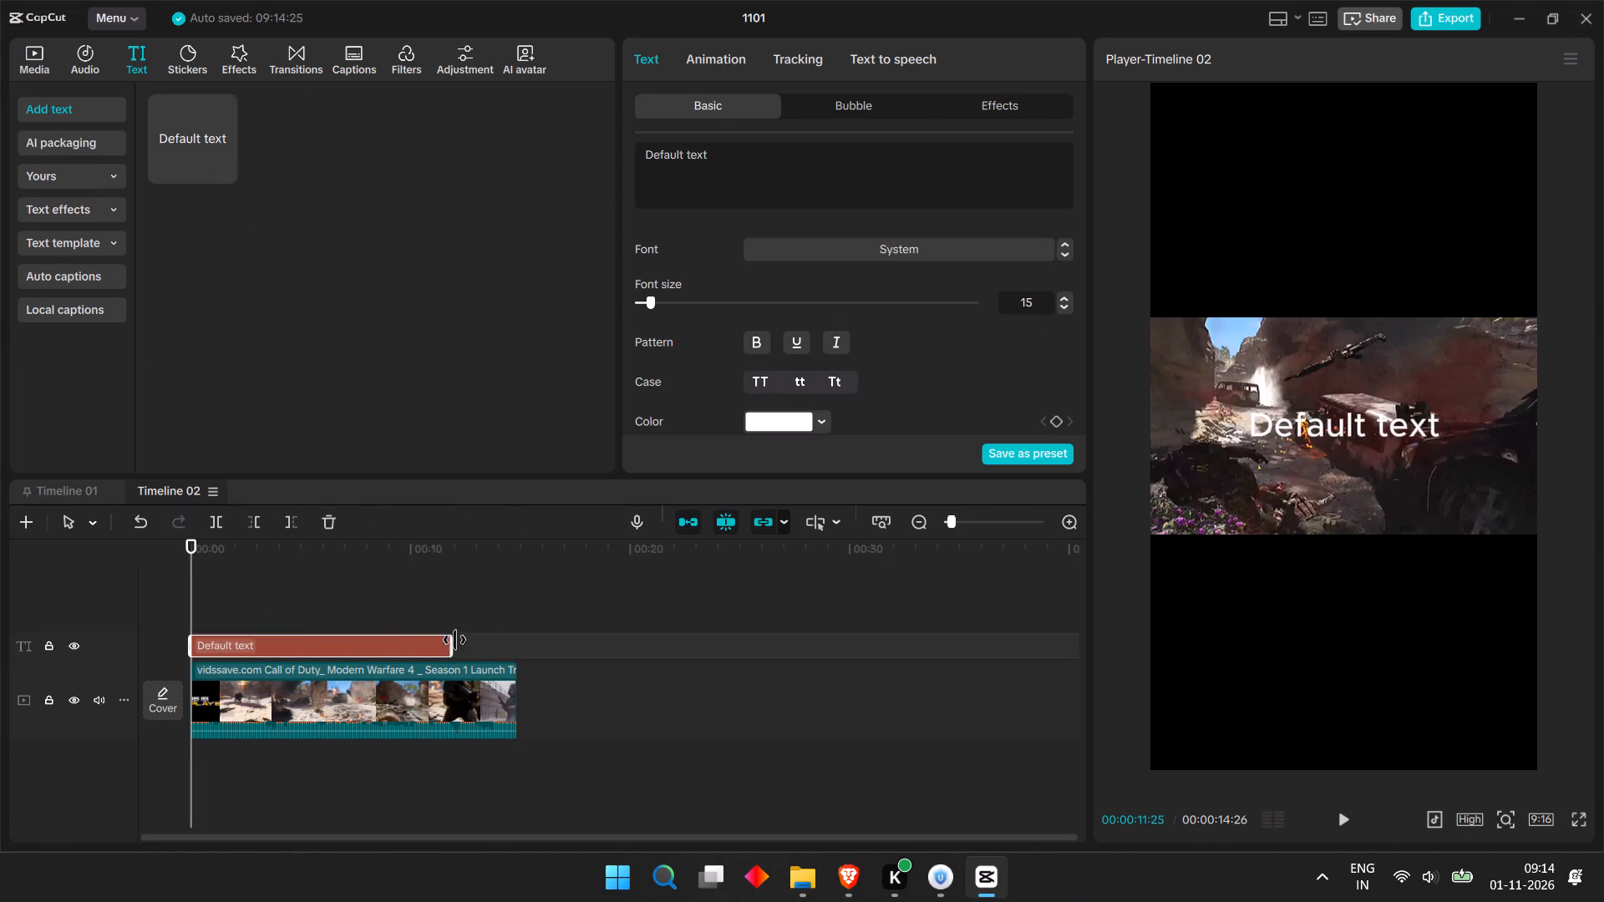
drag(454, 640, 511, 644)
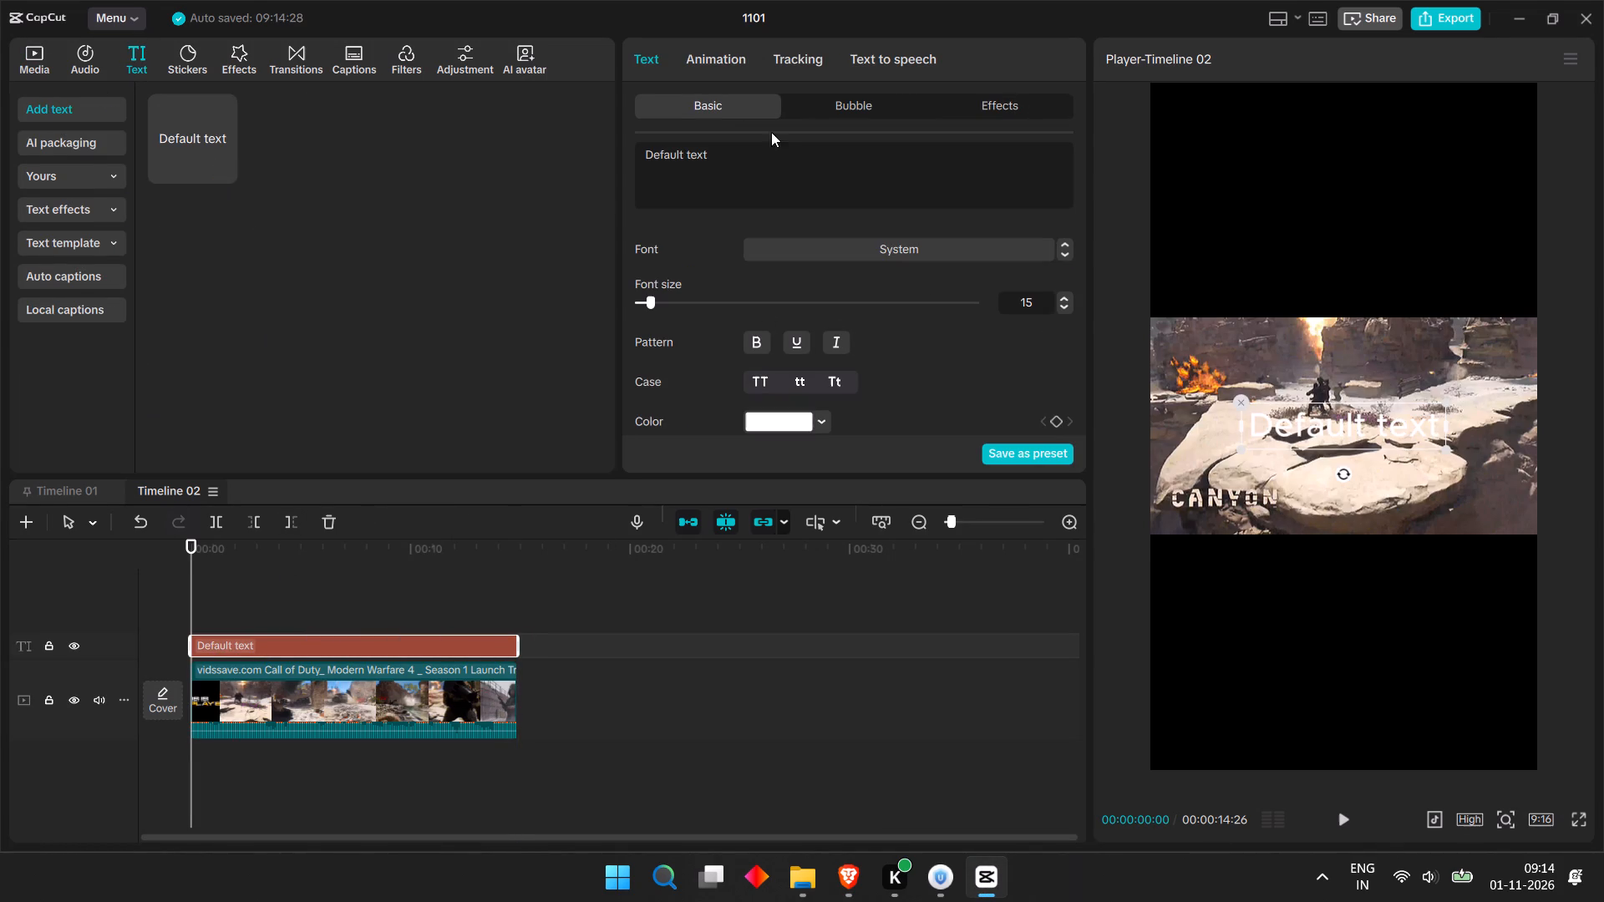
Replace the default text with the copied "THIS PLAY IS ABSOLUTE CHAOS 🤯" and set its font to Rubik-Bold.
click(744, 166)
drag(744, 166, 630, 156)
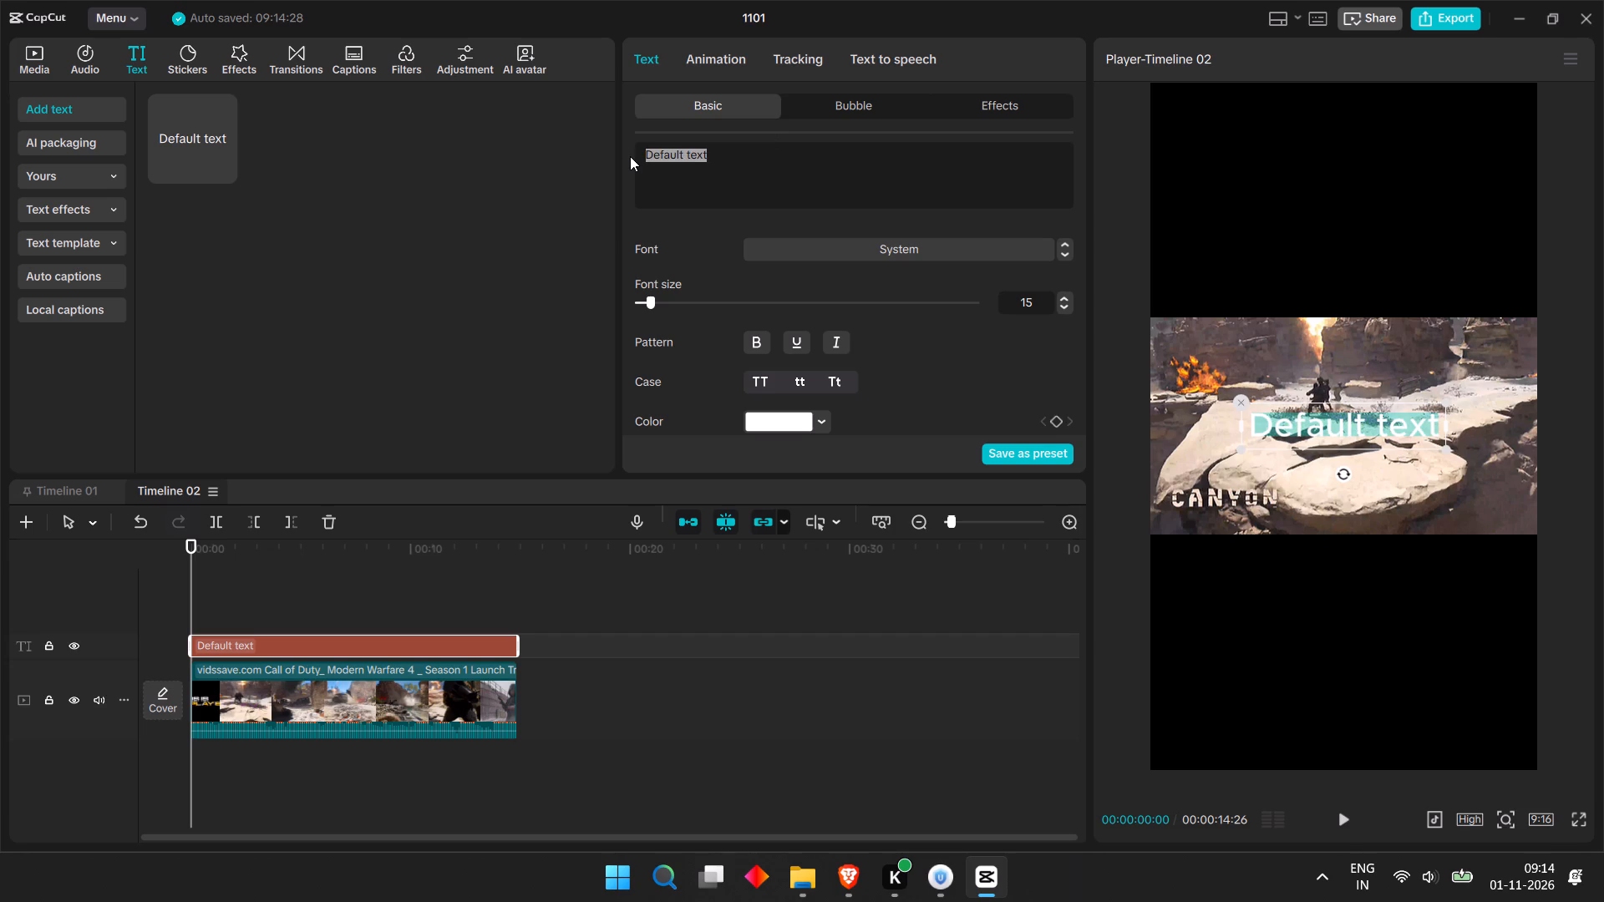
key(ctrl+v)
click(865, 252)
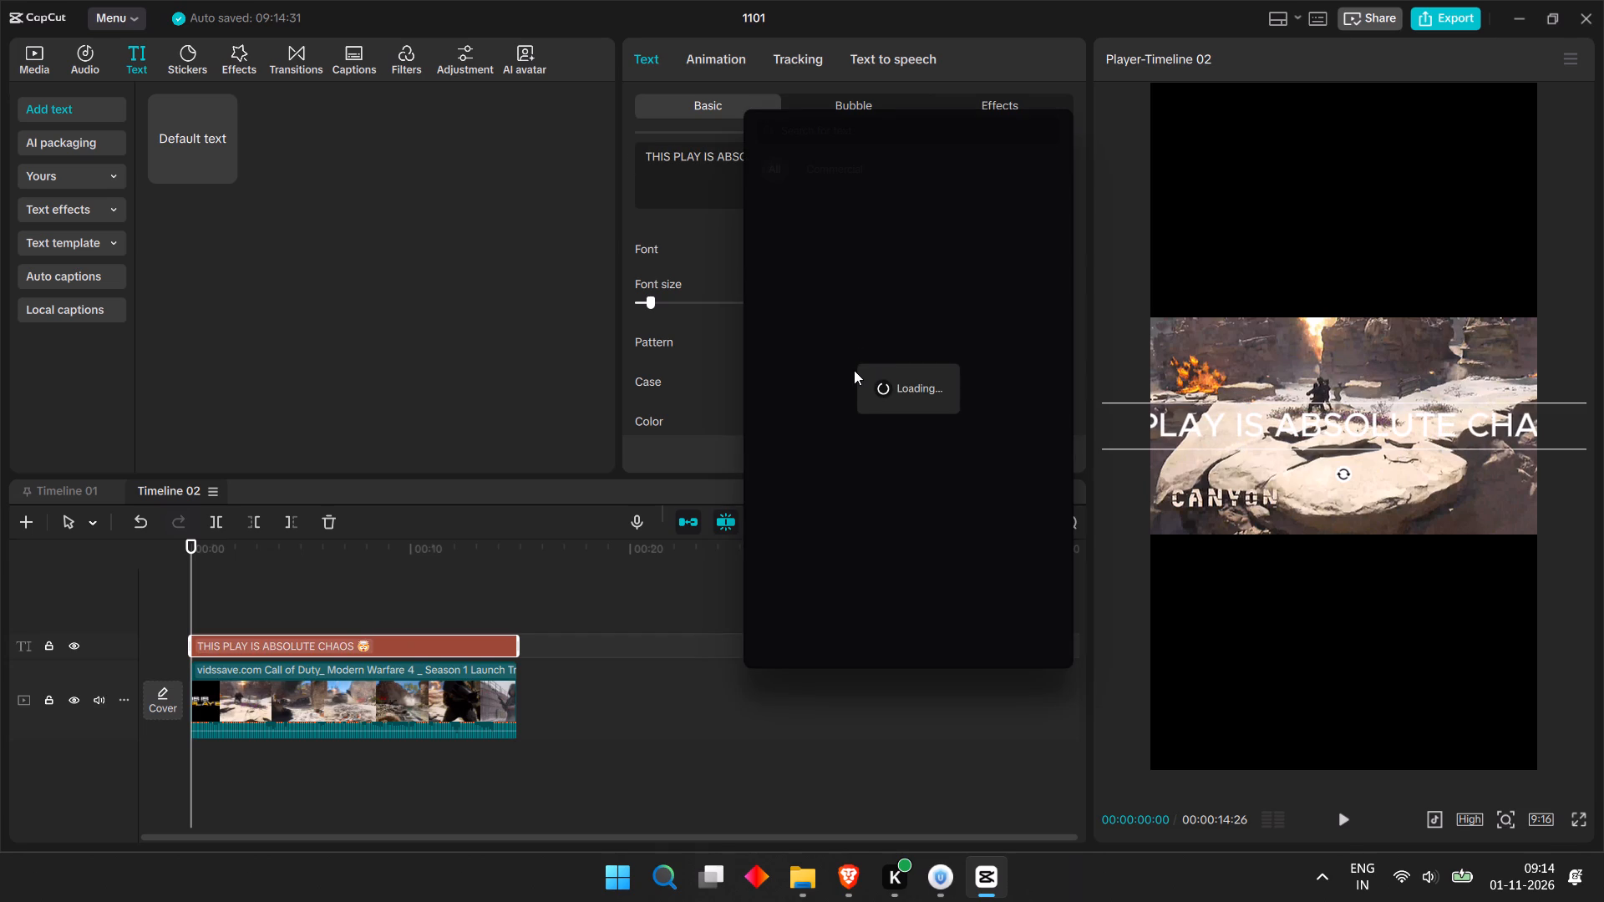
click(854, 389)
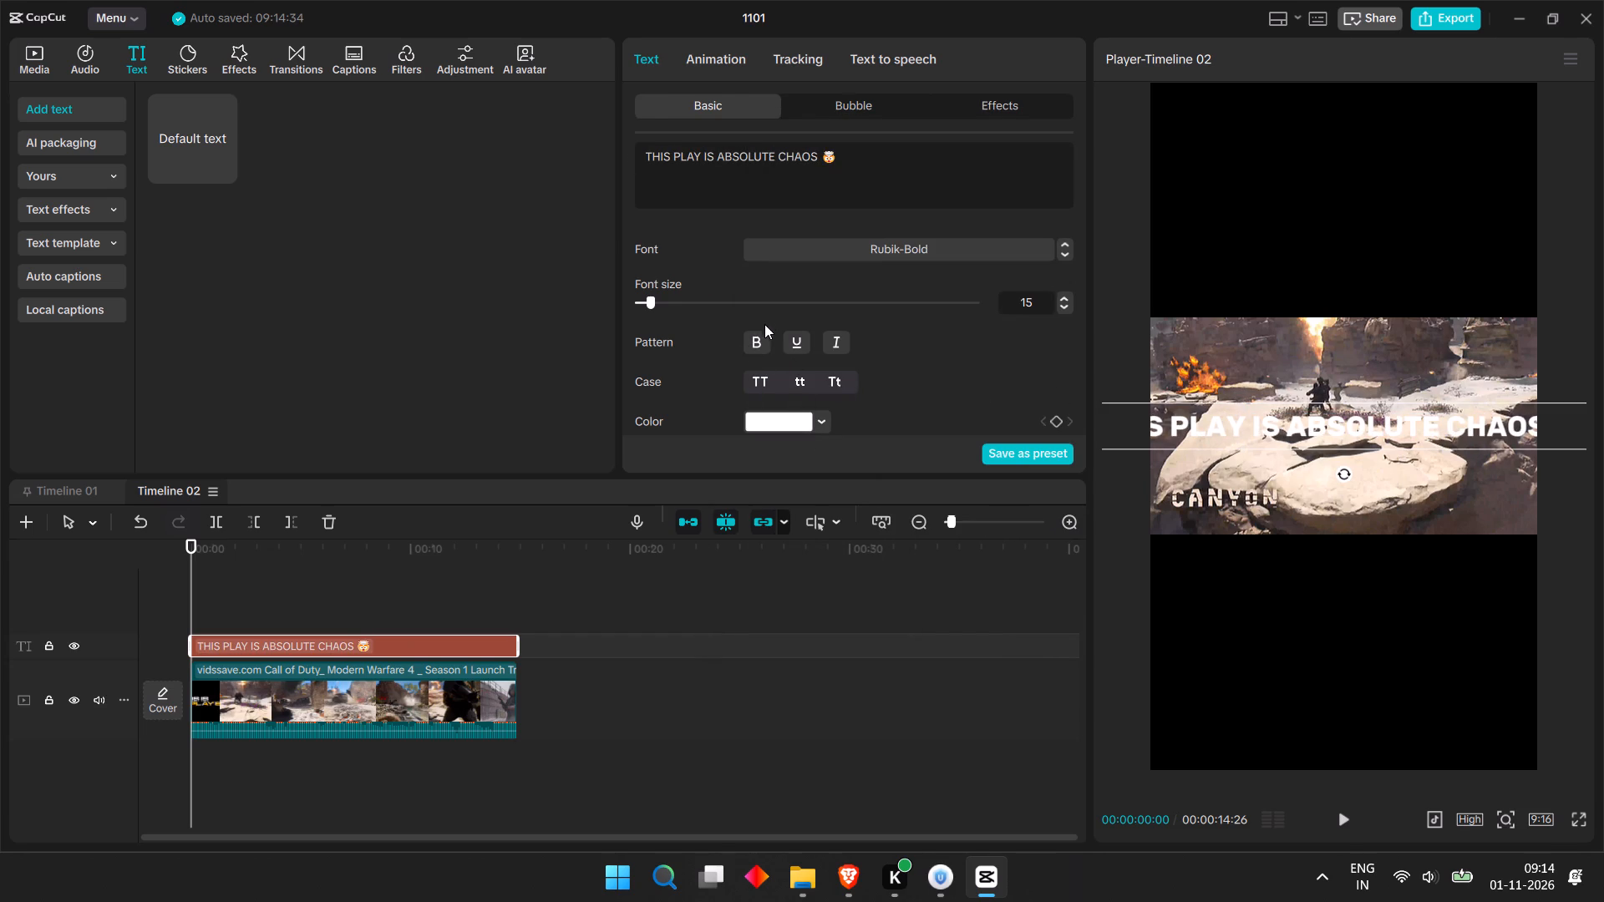
Look through the caption's preset style, transform, blend, stroke, background, glow and shadow options.
scroll(735, 352, down, 1)
scroll(784, 305, down, 2)
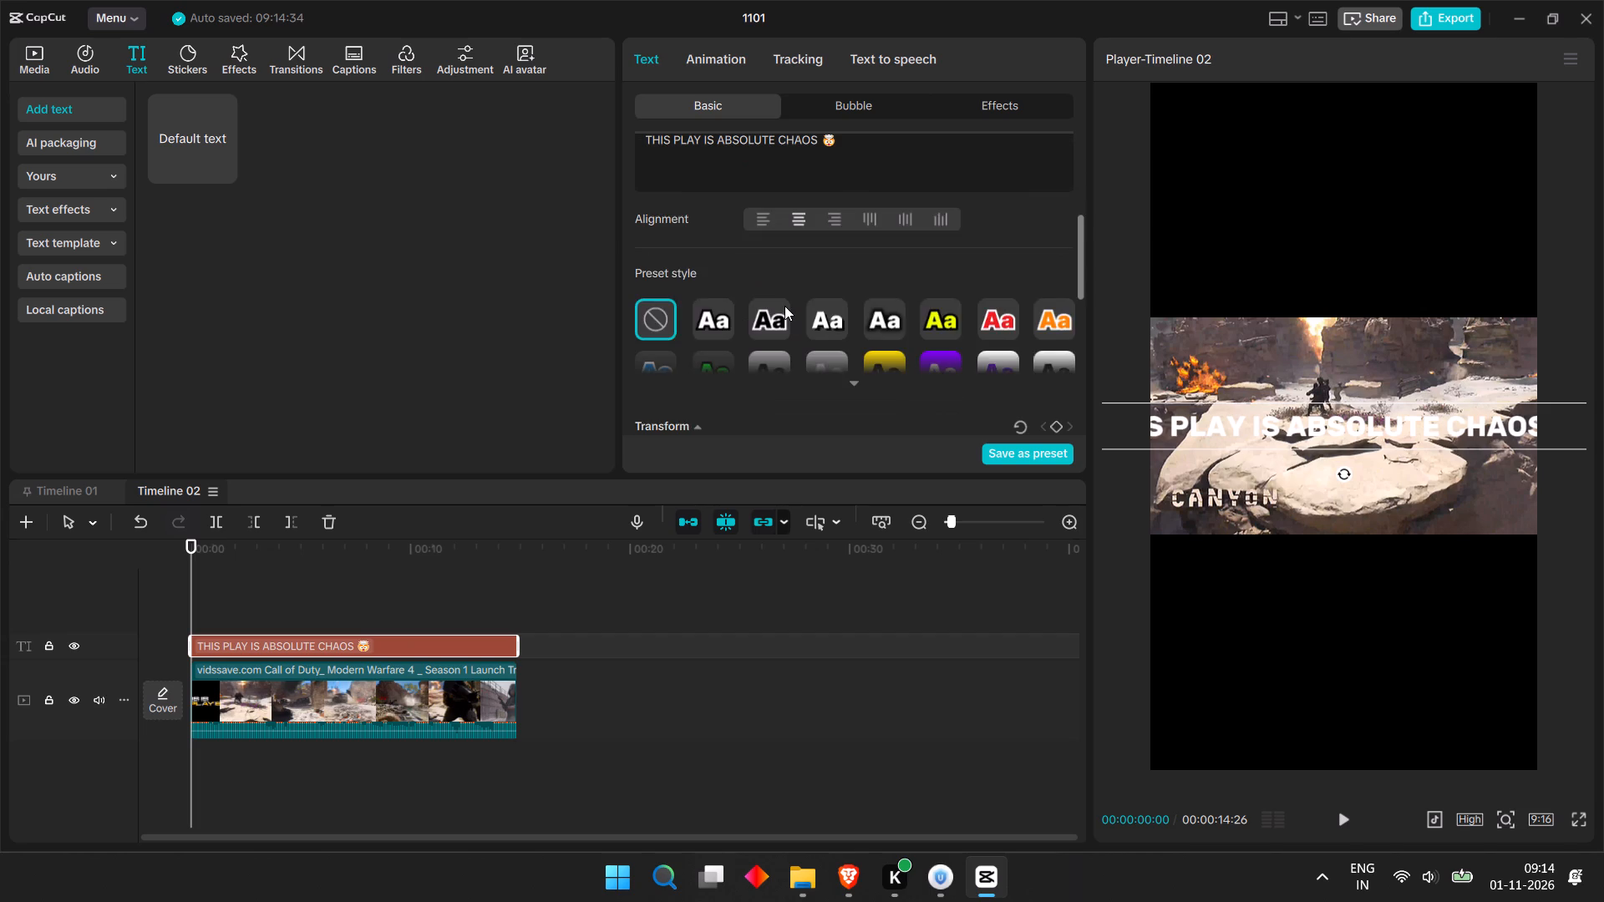
scroll(784, 306, up, 1)
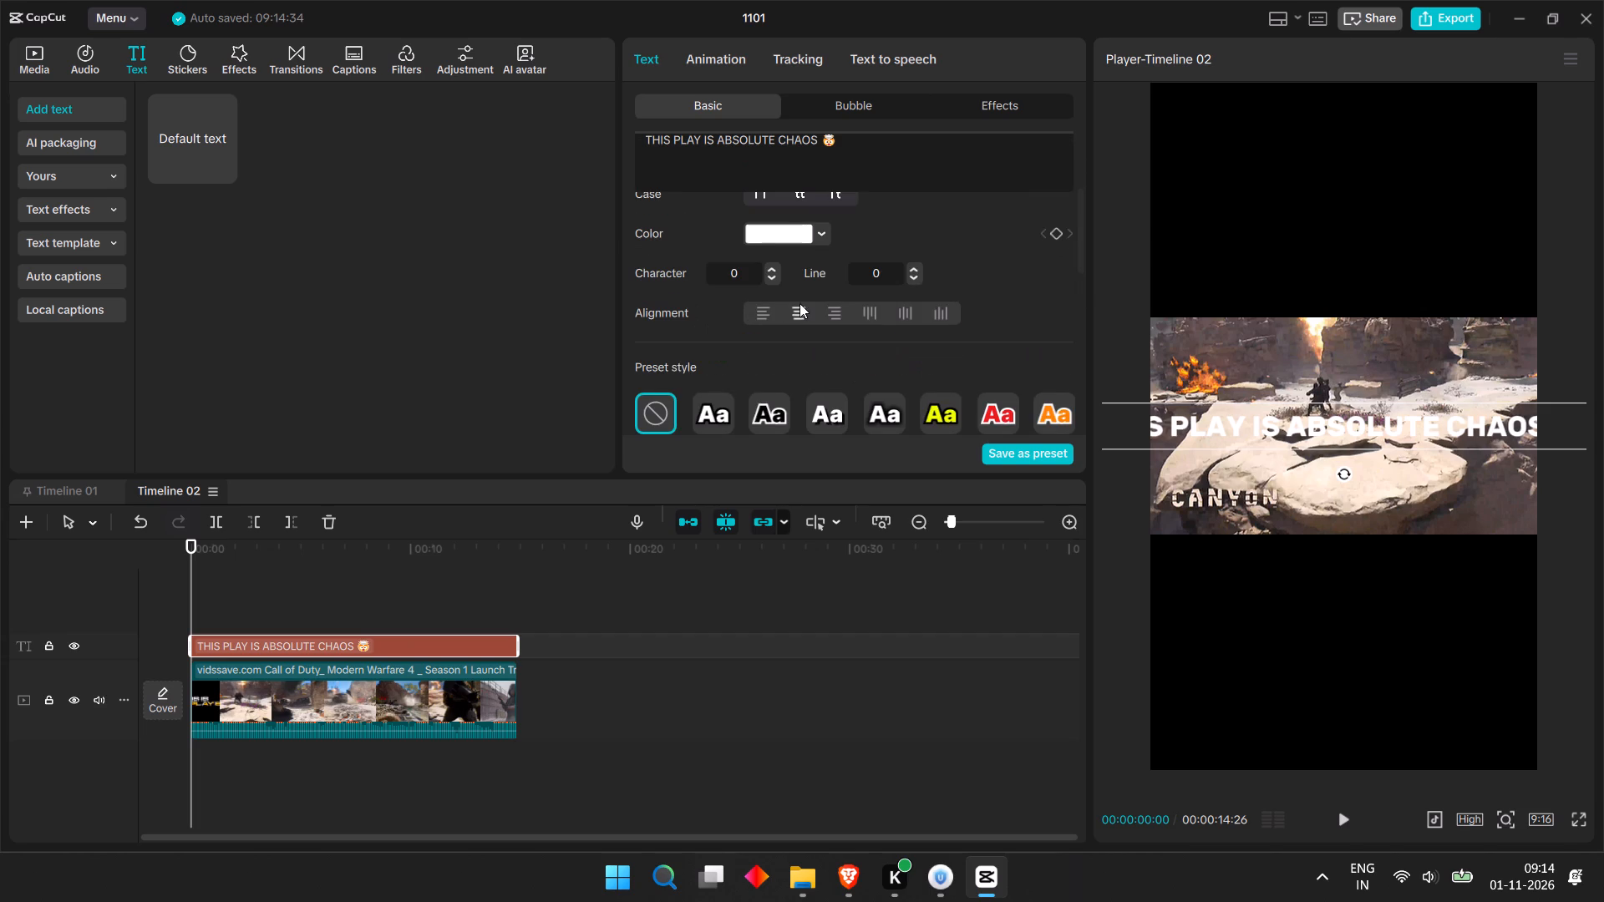
scroll(799, 303, down, 4)
scroll(799, 304, up, 1)
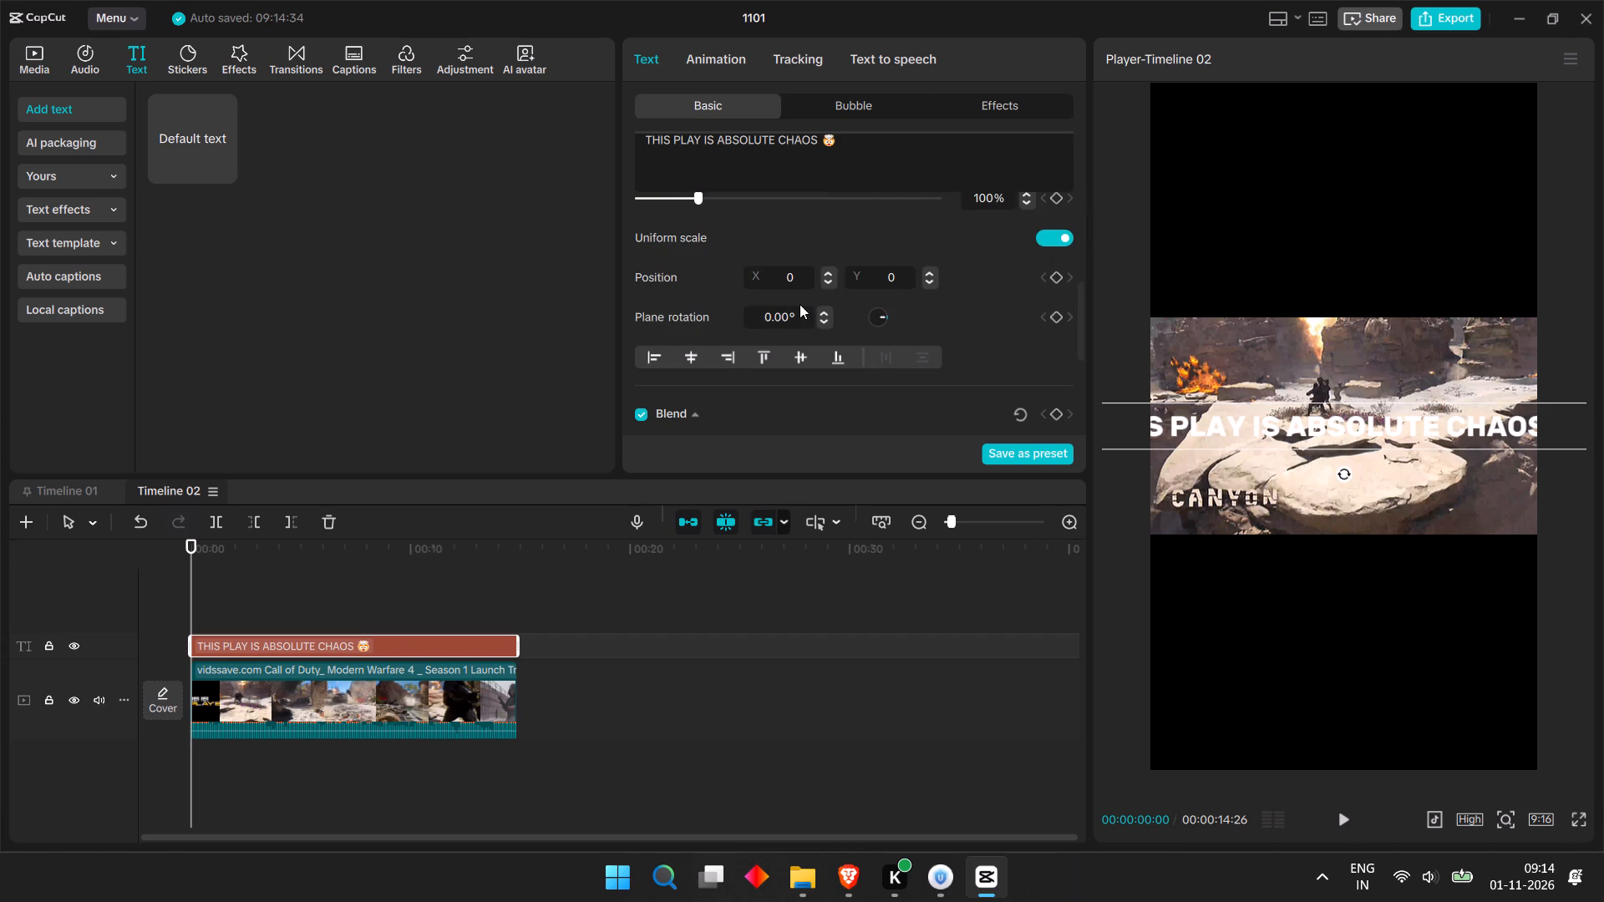
scroll(799, 304, down, 4)
scroll(697, 320, down, 4)
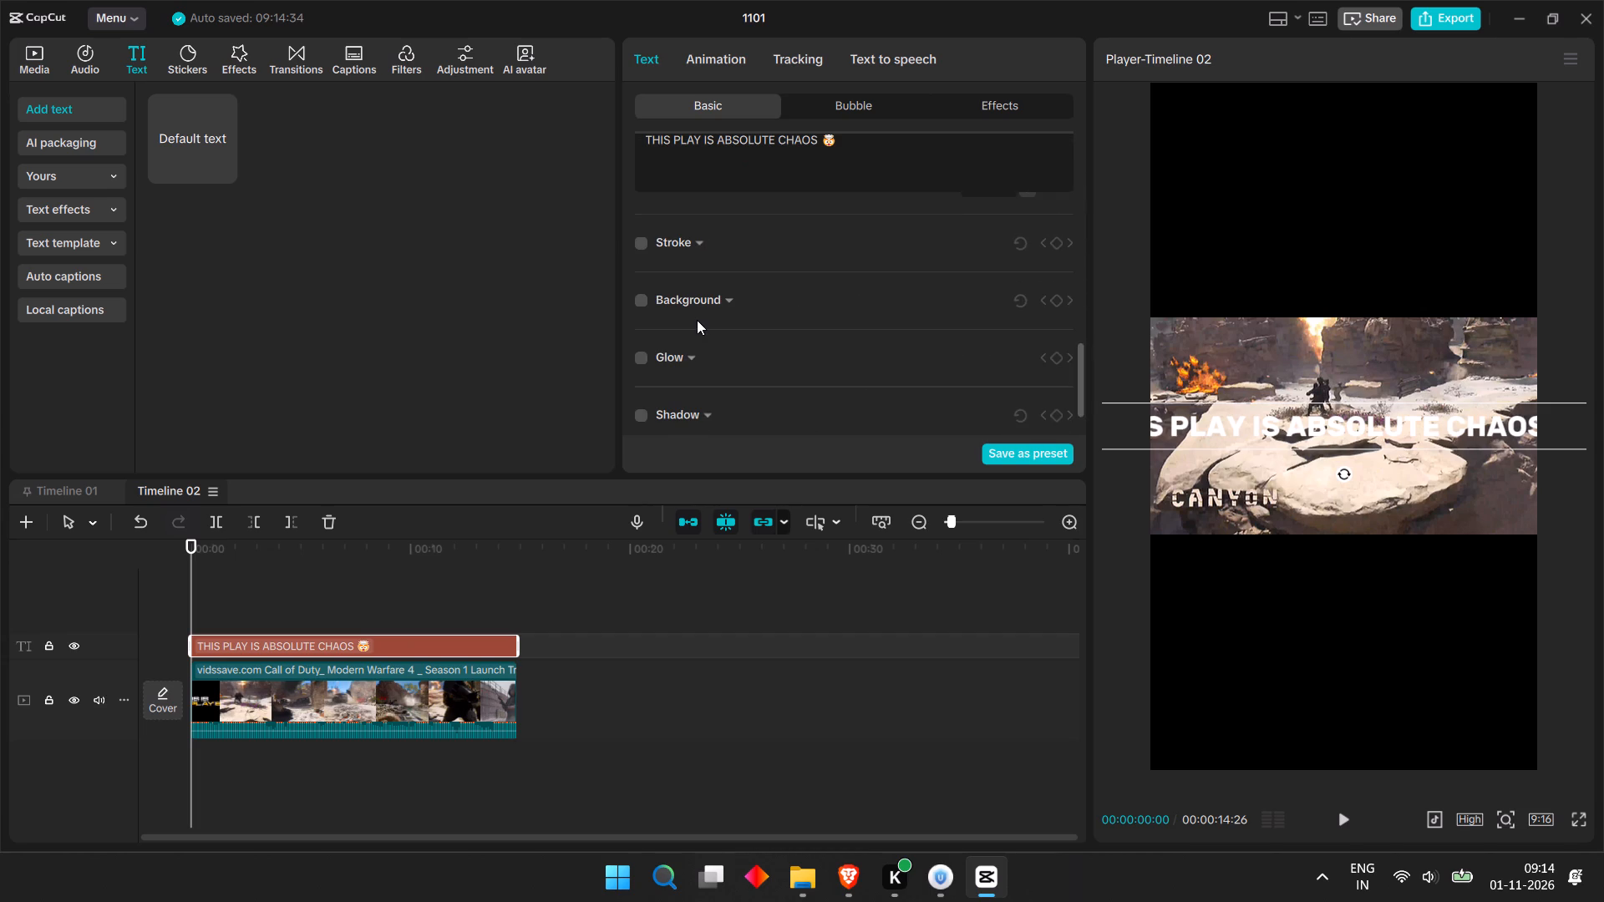
scroll(697, 320, up, 2)
Shrink the caption to fit the frame width on one line and place it centred just above the video image.
drag(1259, 411, 1261, 413)
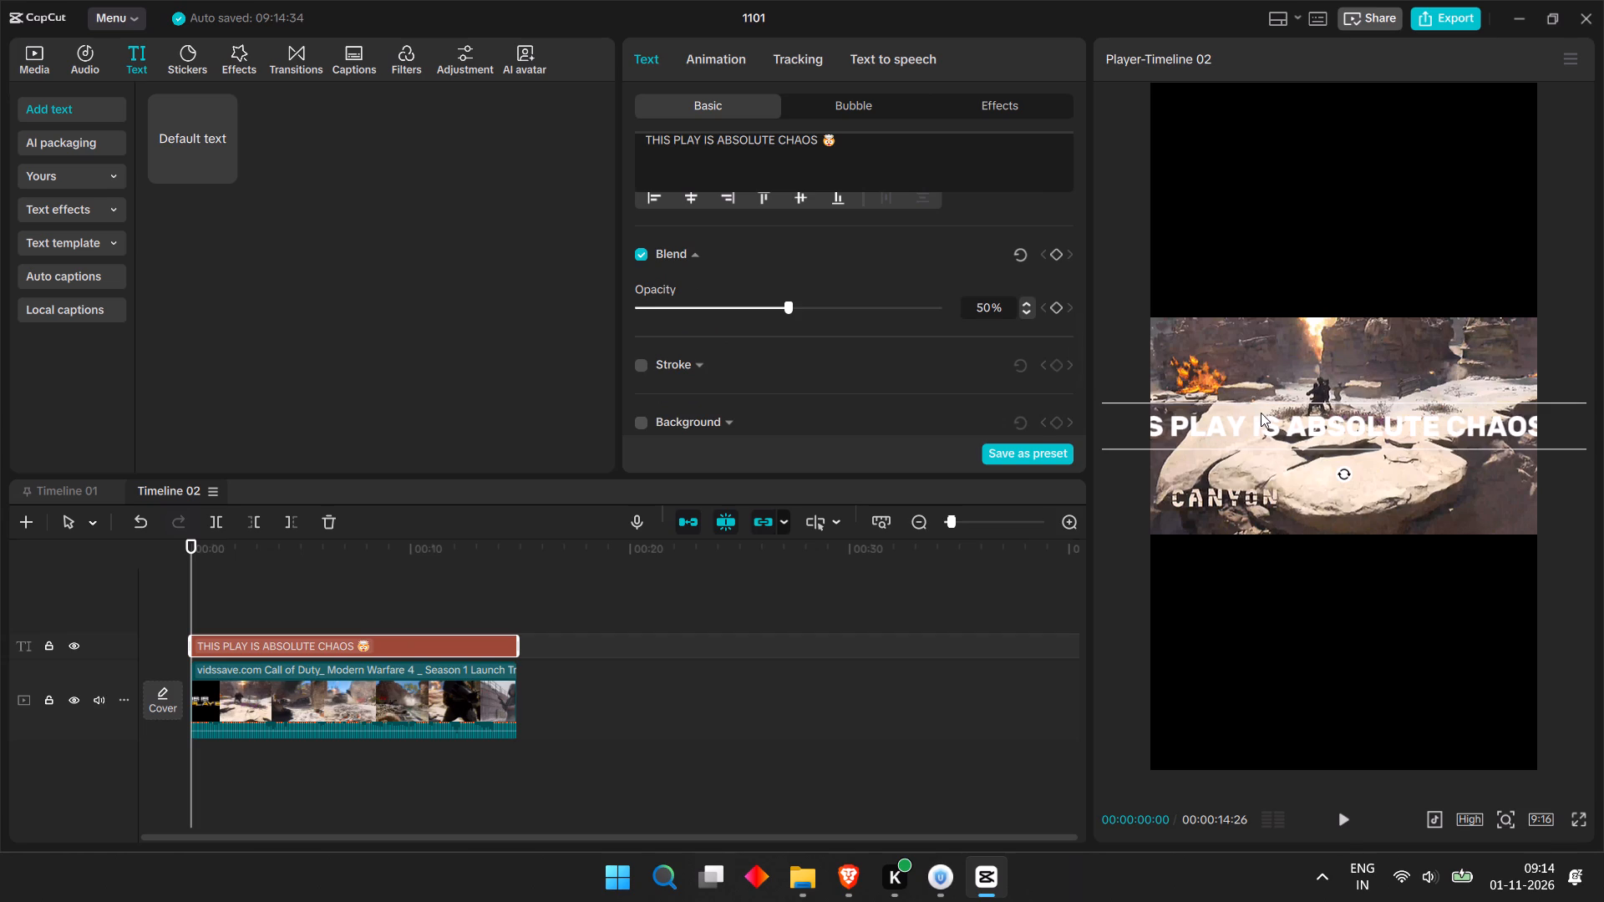
drag(1261, 413, 1295, 252)
drag(1122, 288, 1354, 278)
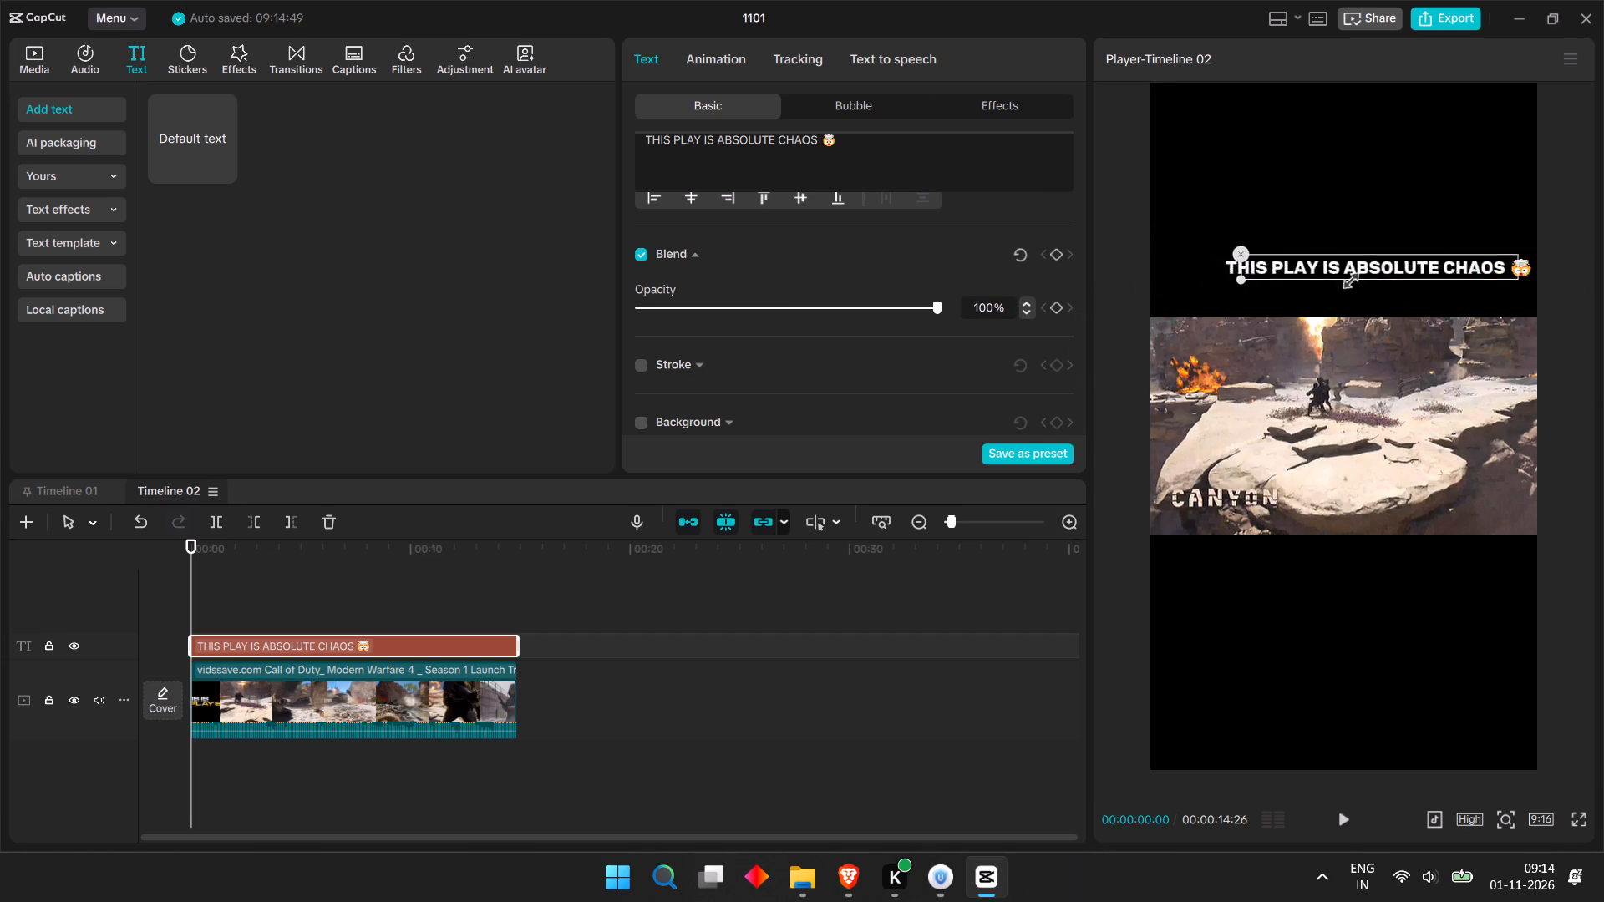
drag(1354, 278, 1267, 303)
drag(1357, 259, 1312, 275)
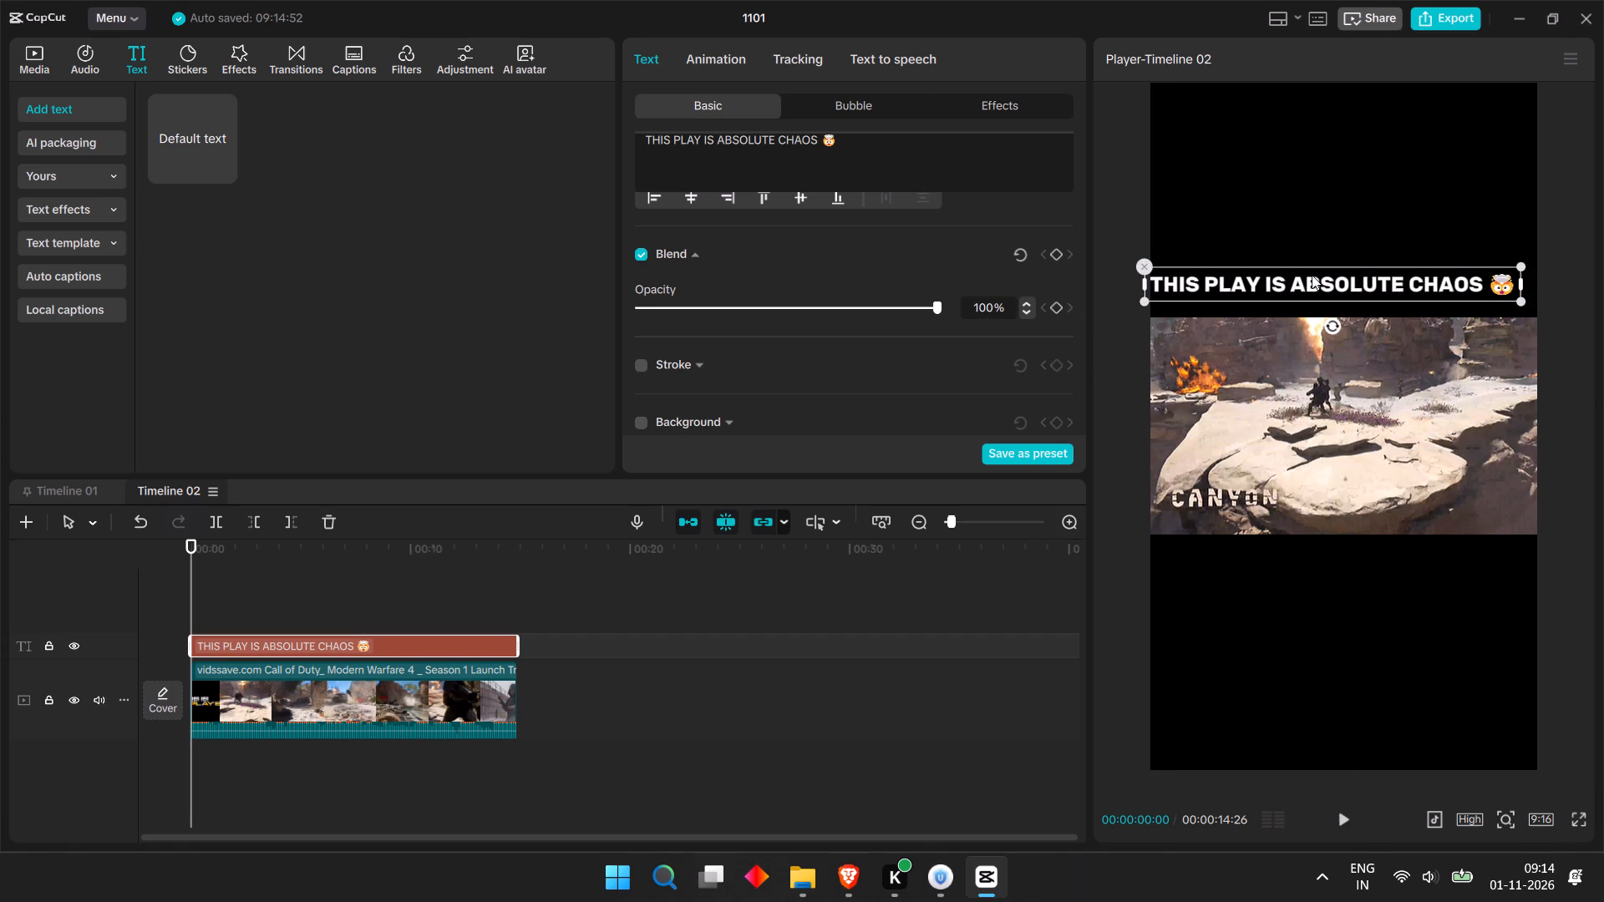
drag(1312, 275, 1319, 277)
click(1300, 220)
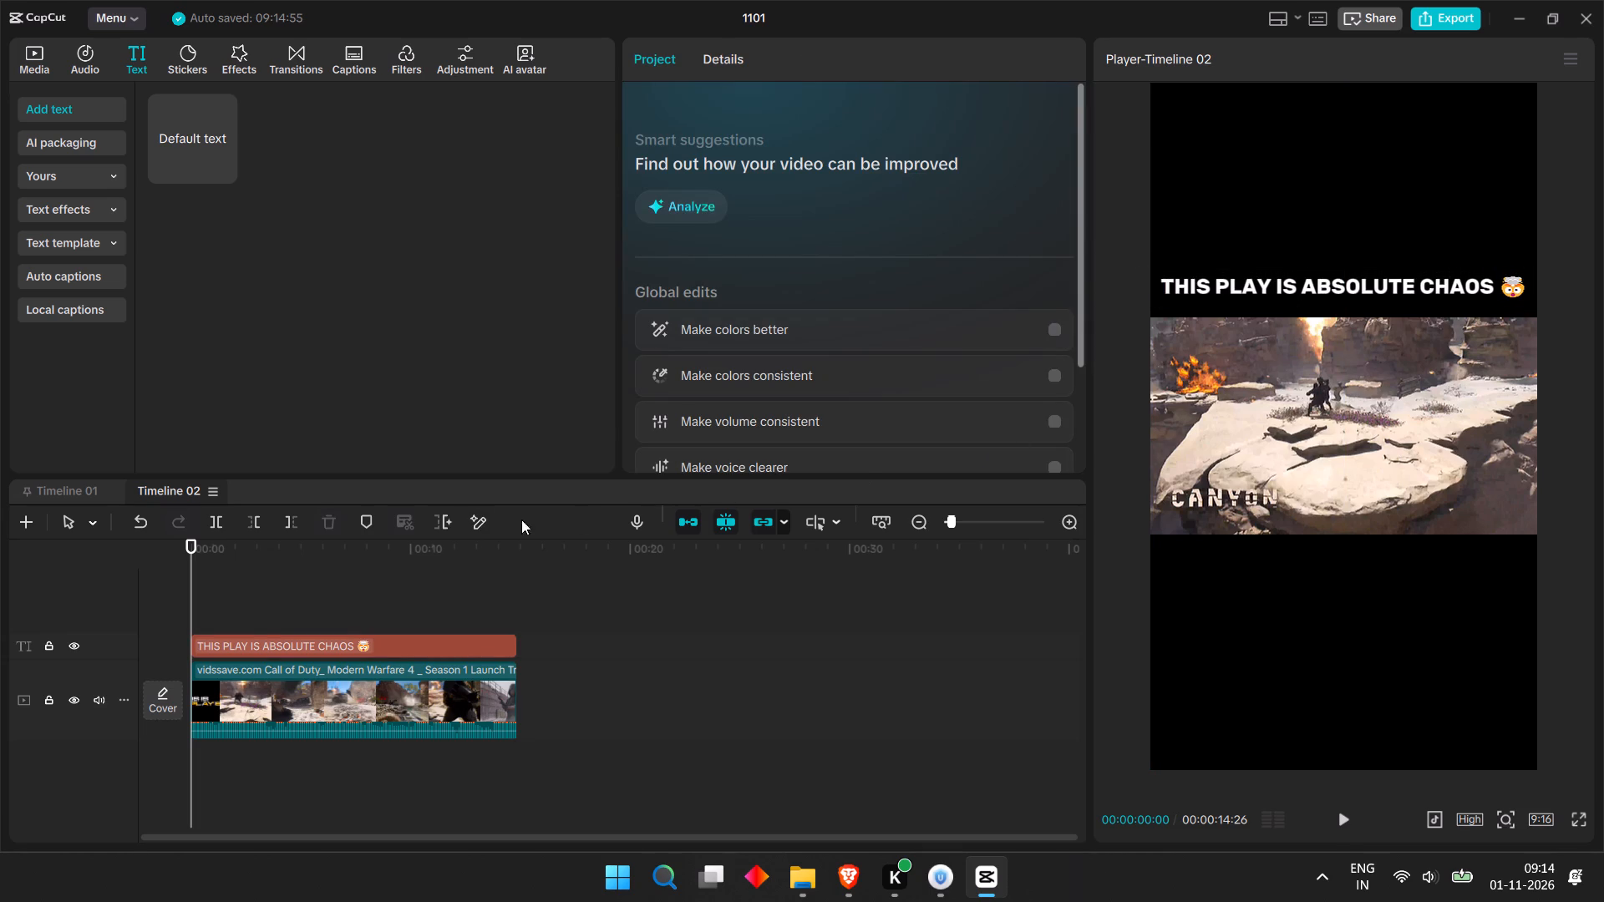
Duplicate the video clip onto a second video track at the start of Timeline 02.
drag(195, 570, 184, 574)
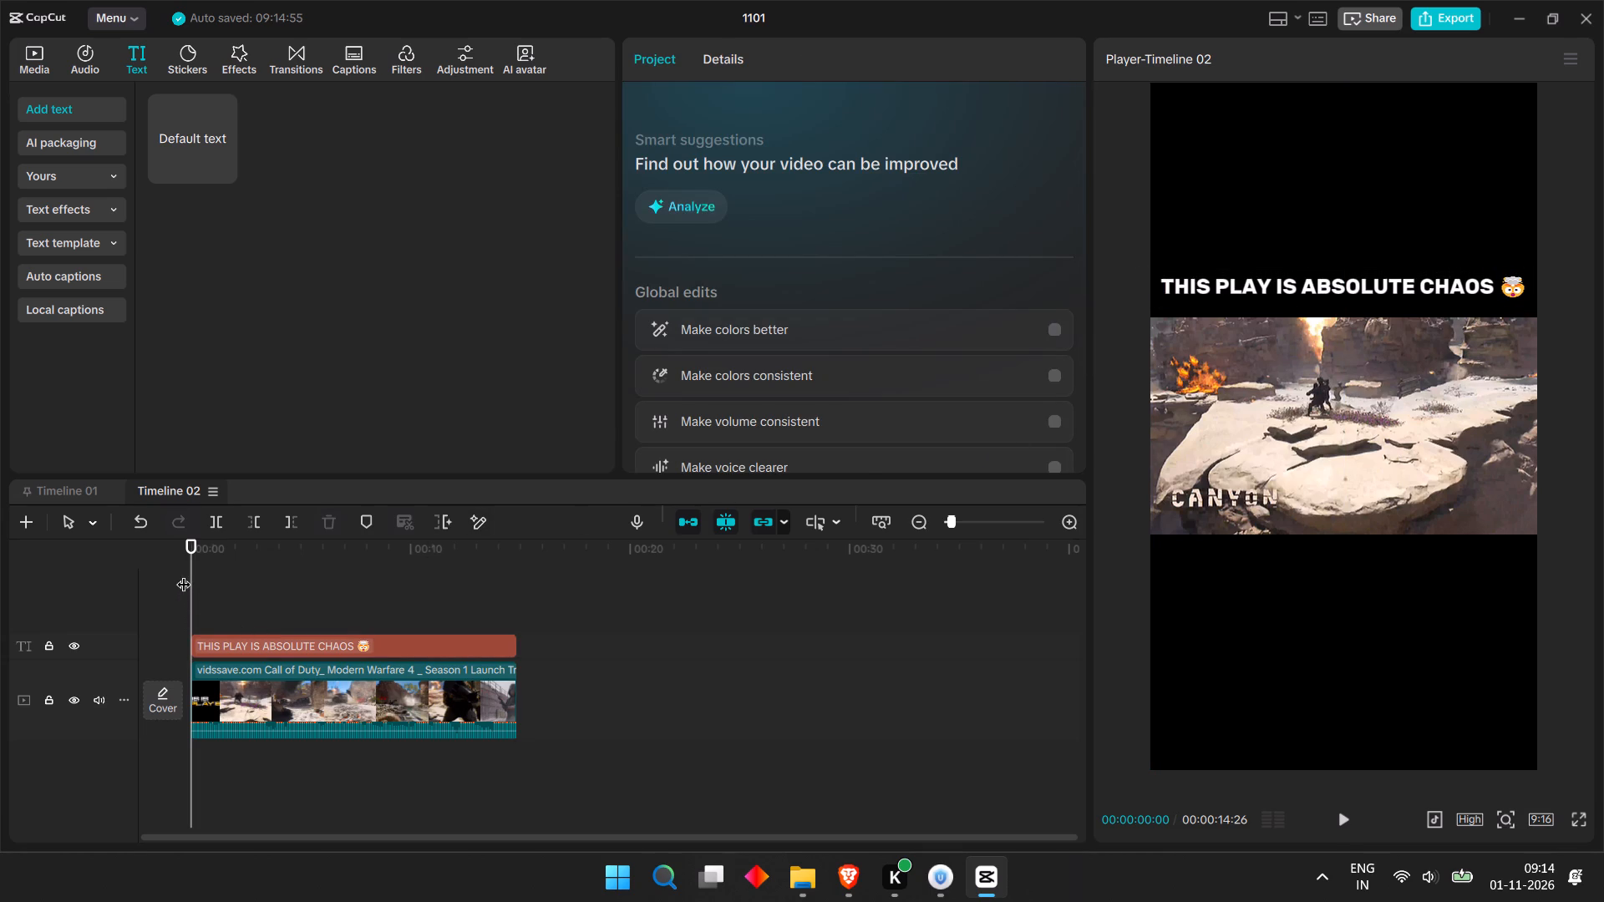
click(442, 702)
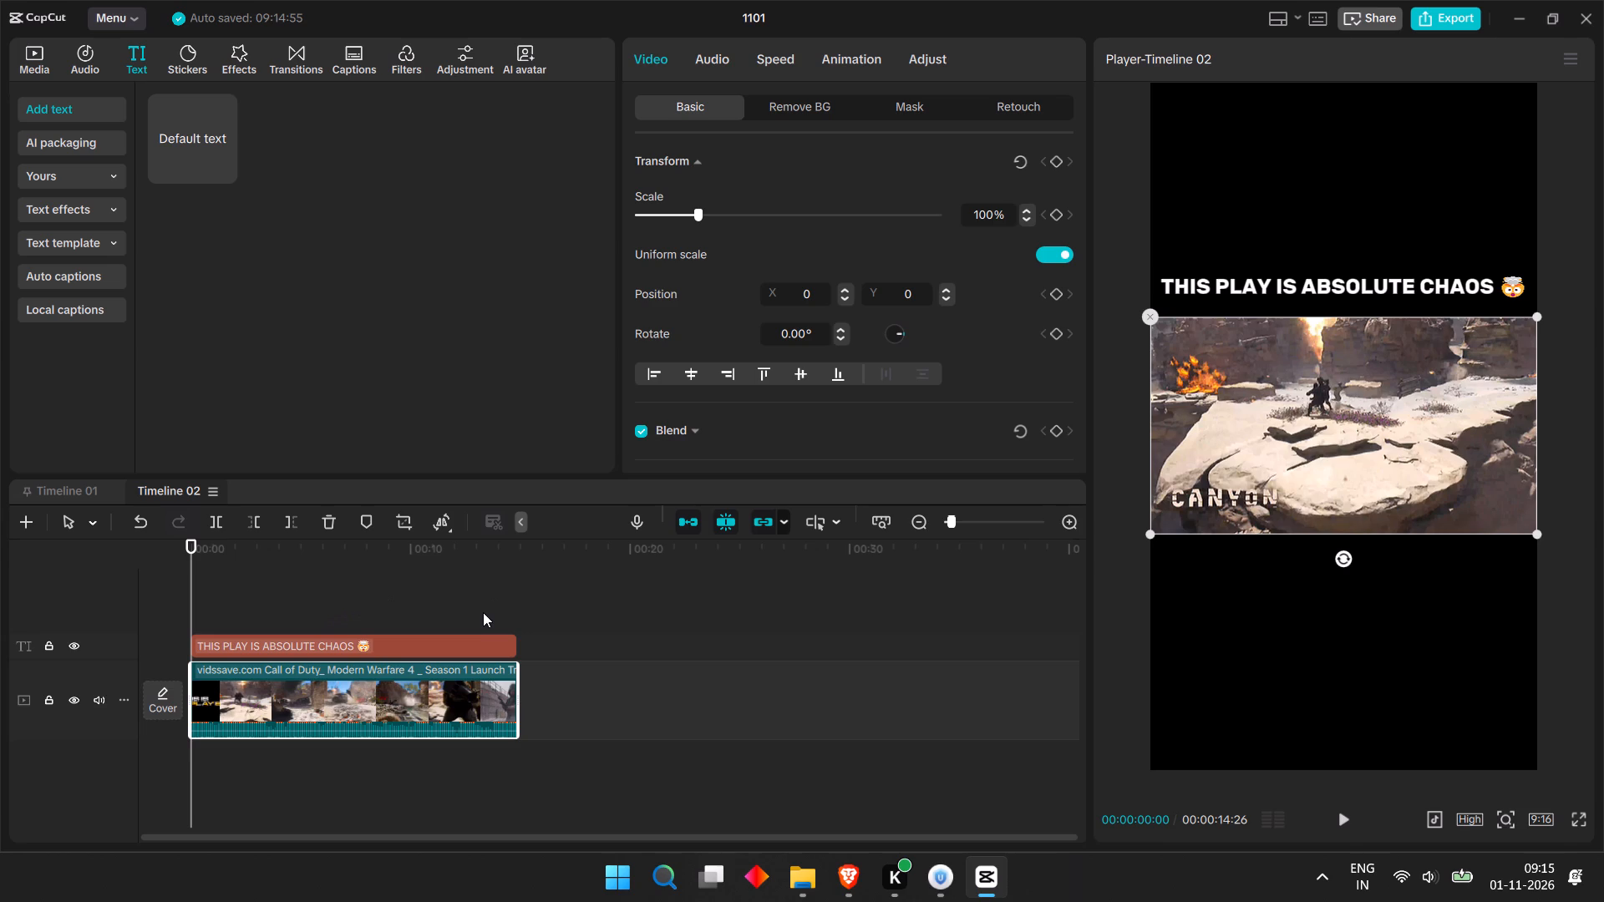
key(ctrl+c)
key(ctrl+v)
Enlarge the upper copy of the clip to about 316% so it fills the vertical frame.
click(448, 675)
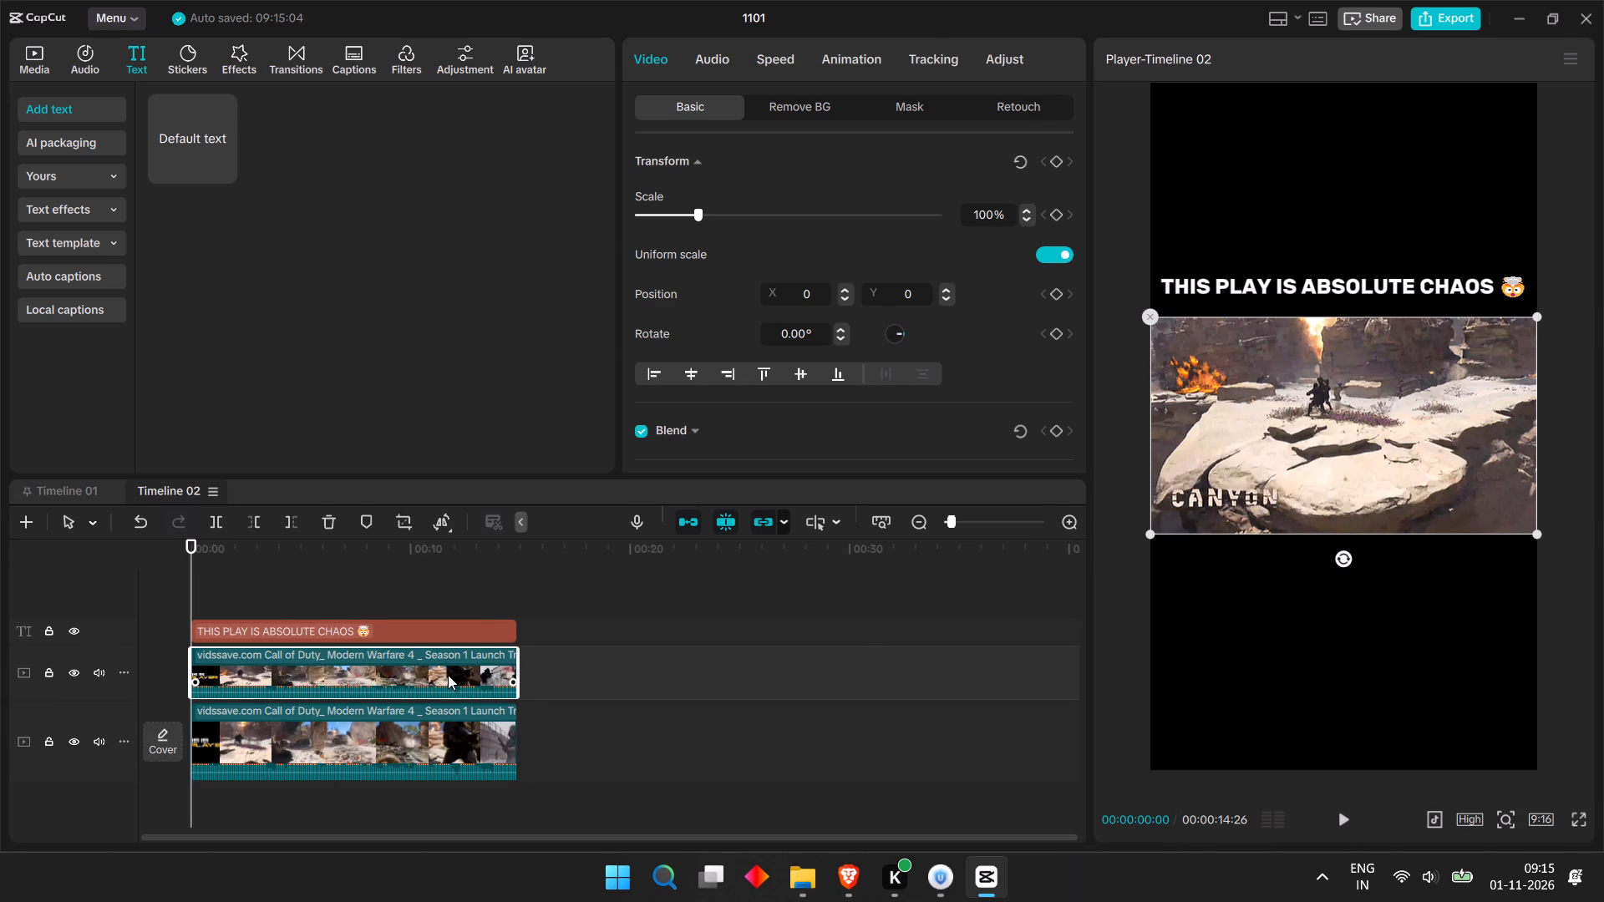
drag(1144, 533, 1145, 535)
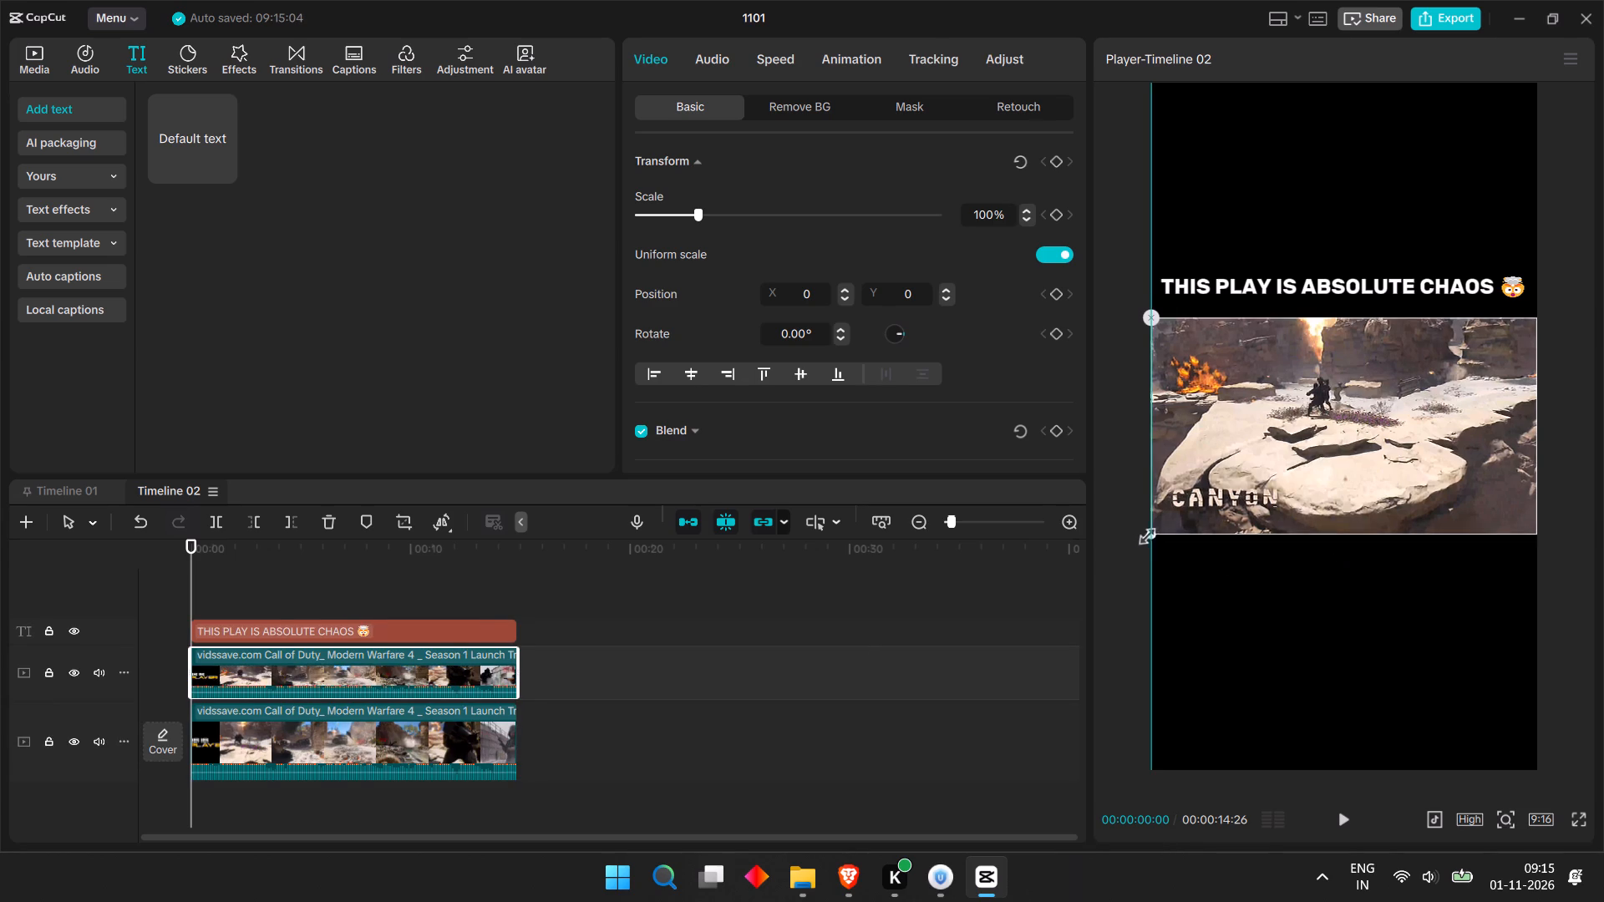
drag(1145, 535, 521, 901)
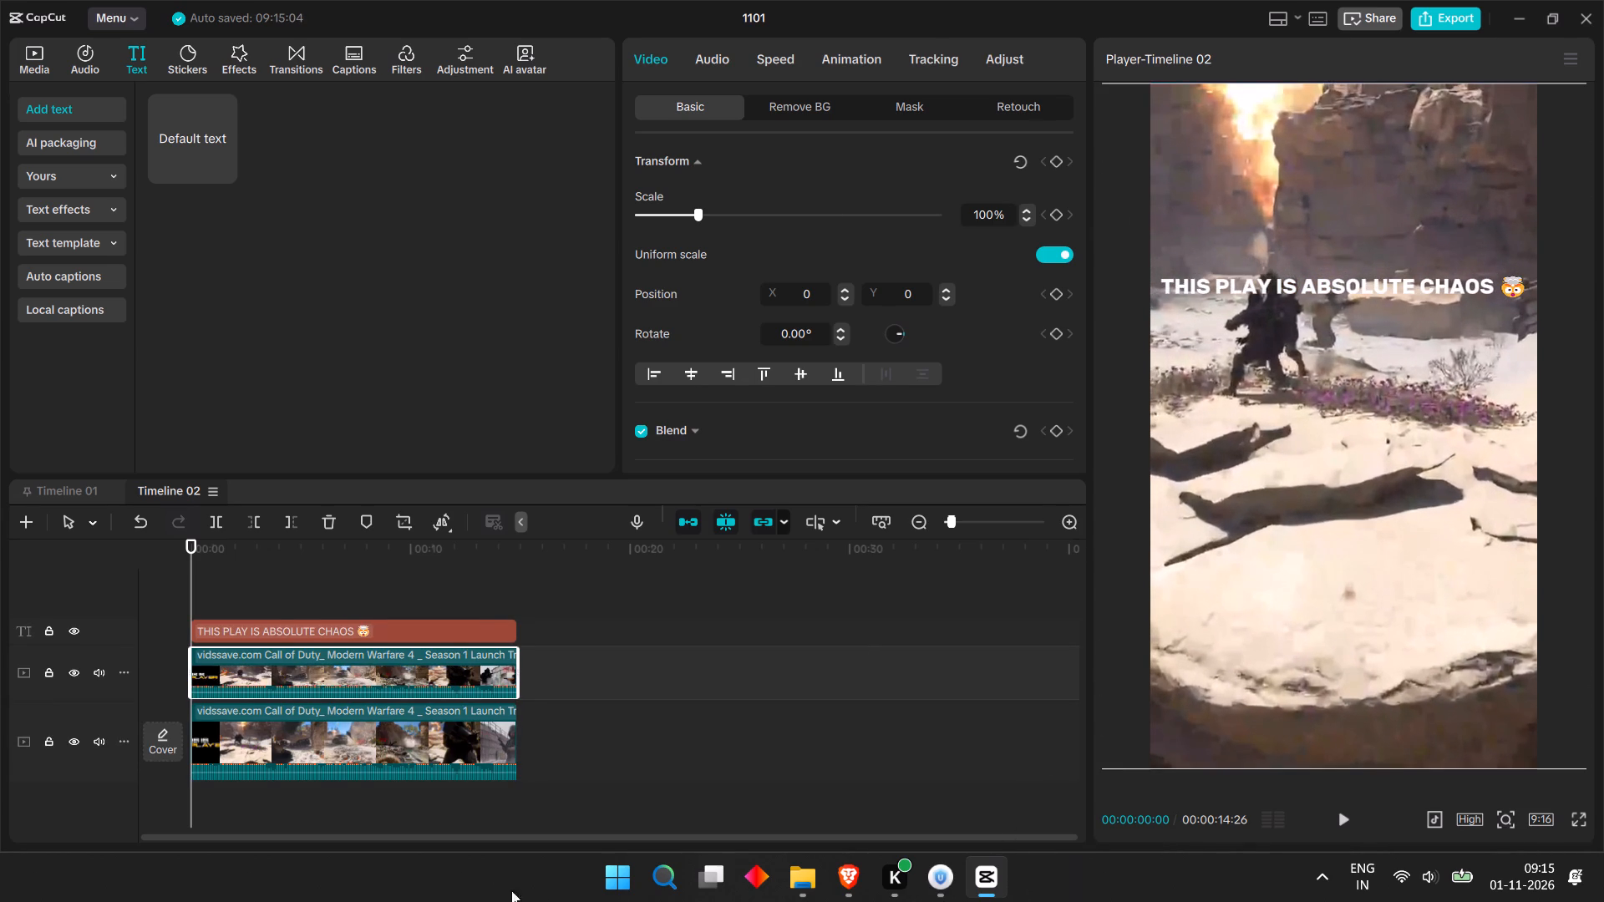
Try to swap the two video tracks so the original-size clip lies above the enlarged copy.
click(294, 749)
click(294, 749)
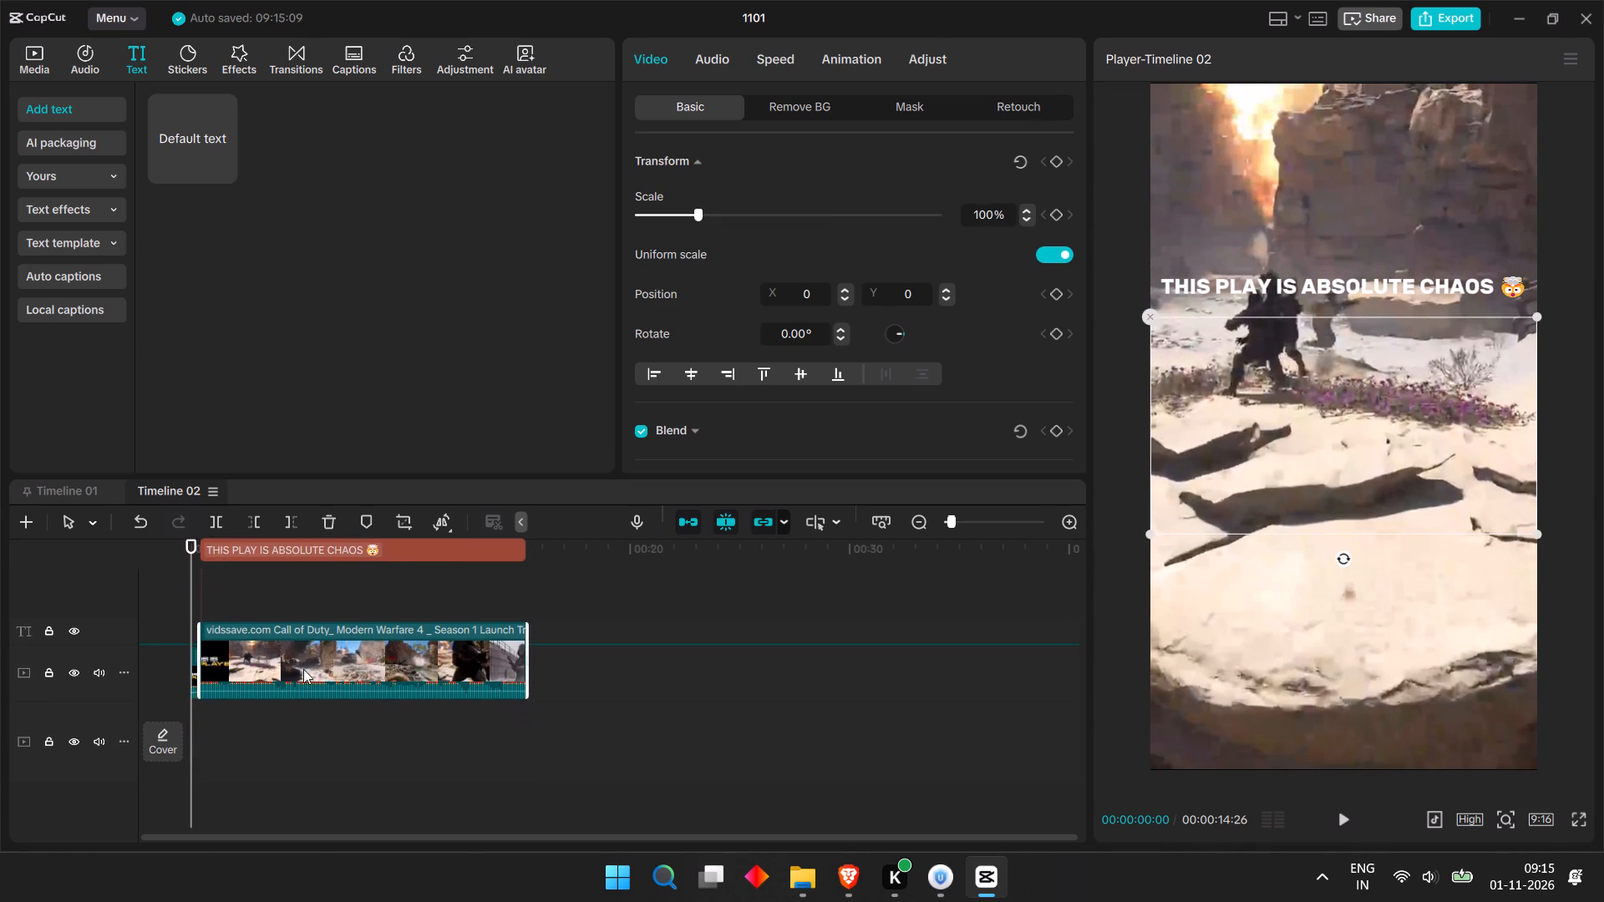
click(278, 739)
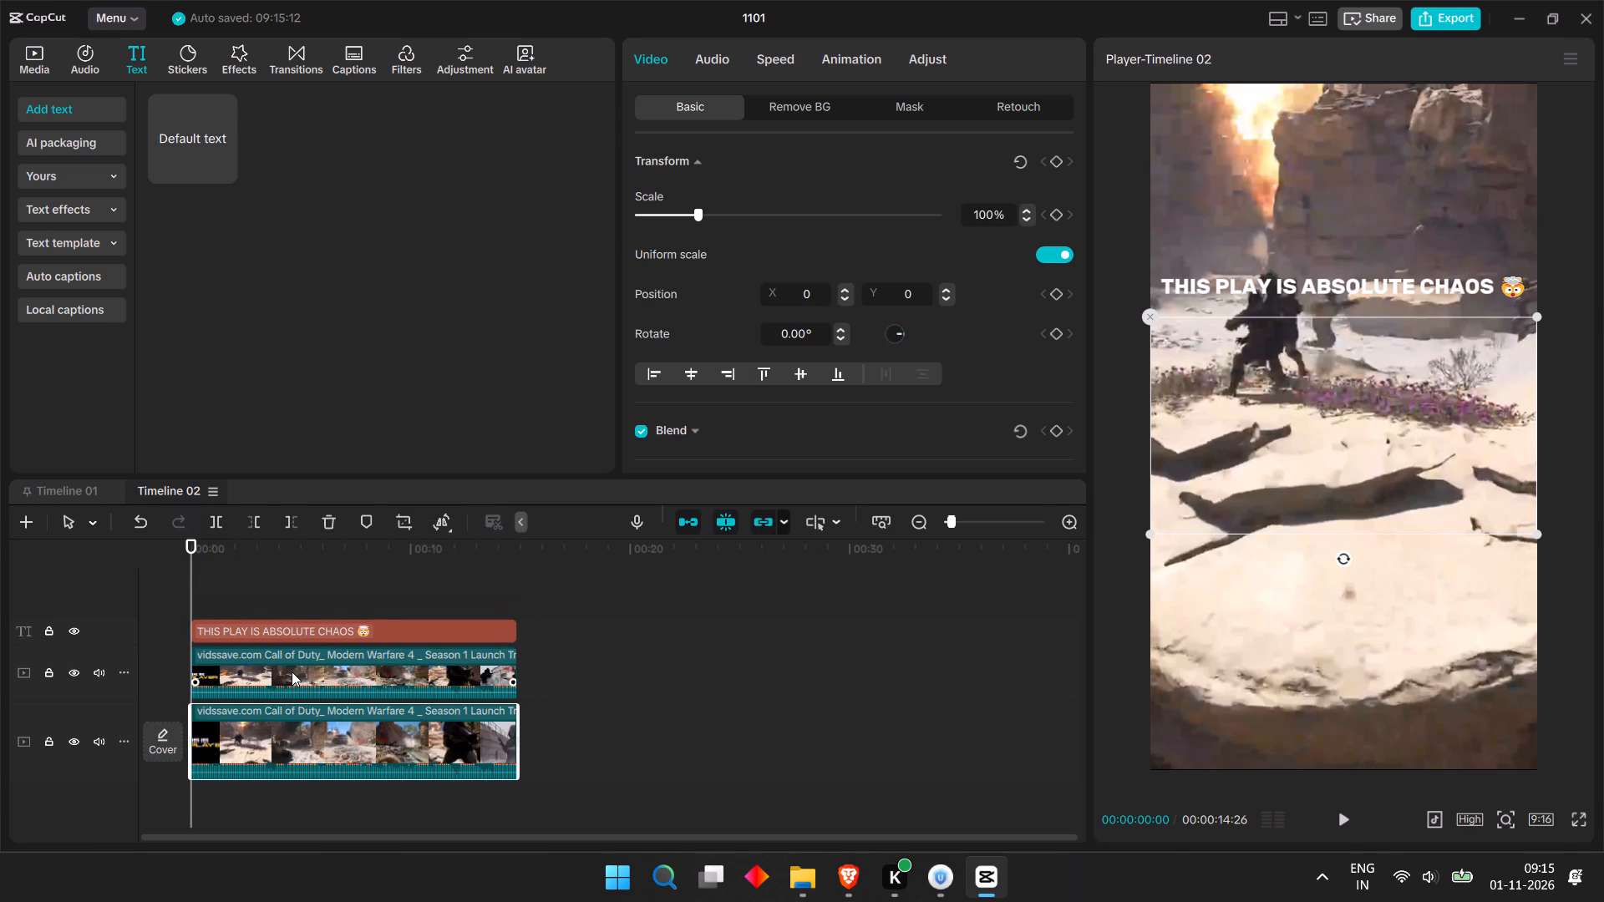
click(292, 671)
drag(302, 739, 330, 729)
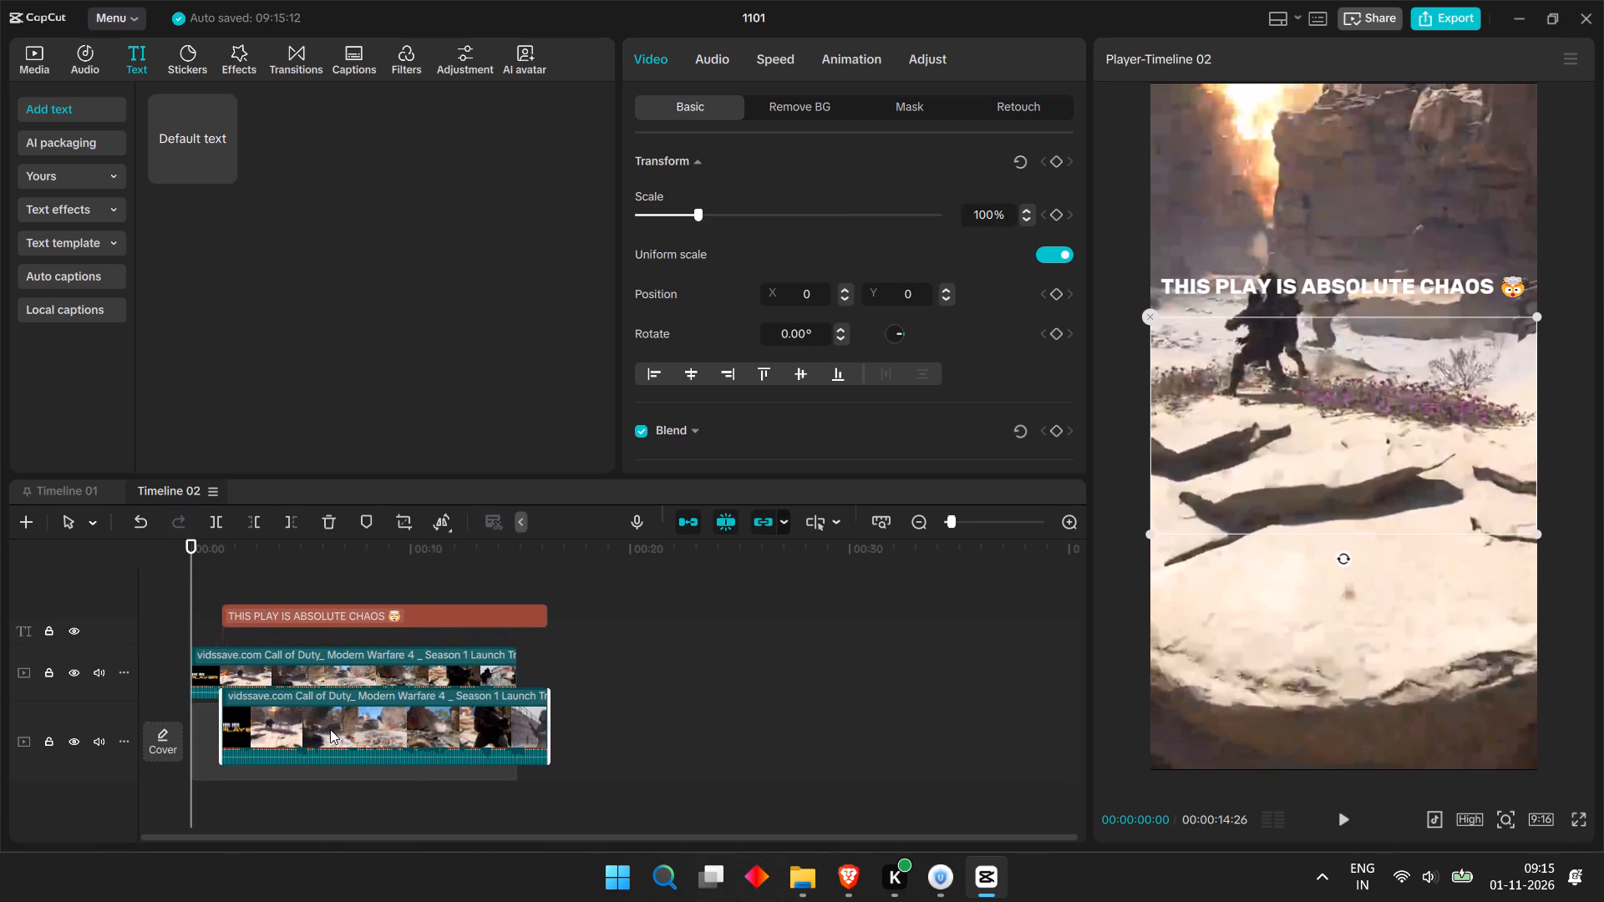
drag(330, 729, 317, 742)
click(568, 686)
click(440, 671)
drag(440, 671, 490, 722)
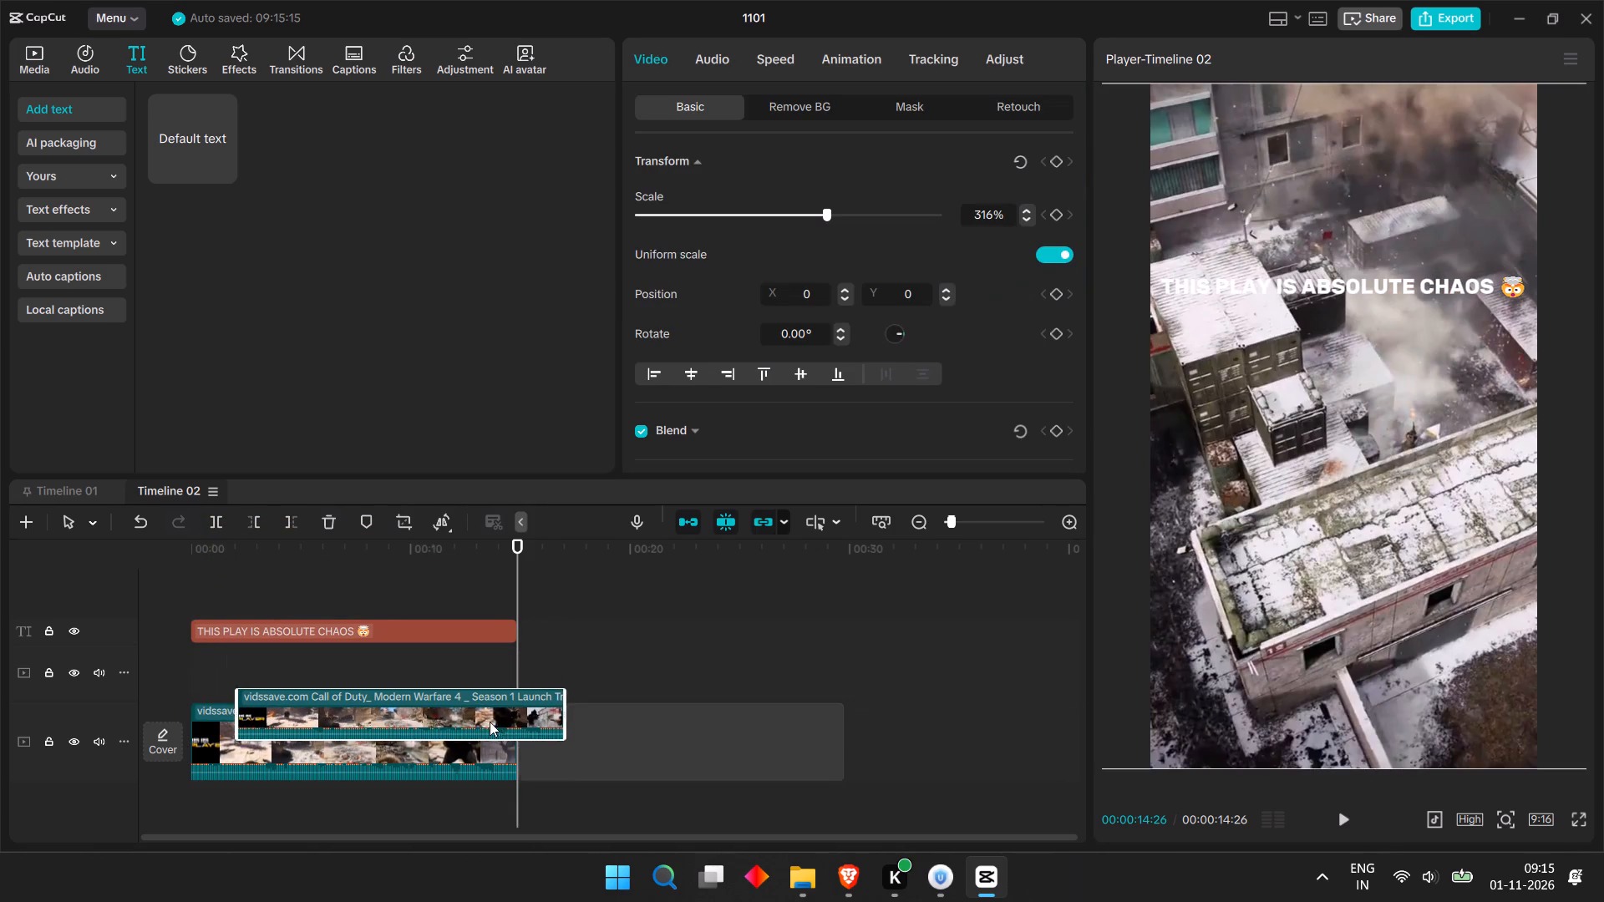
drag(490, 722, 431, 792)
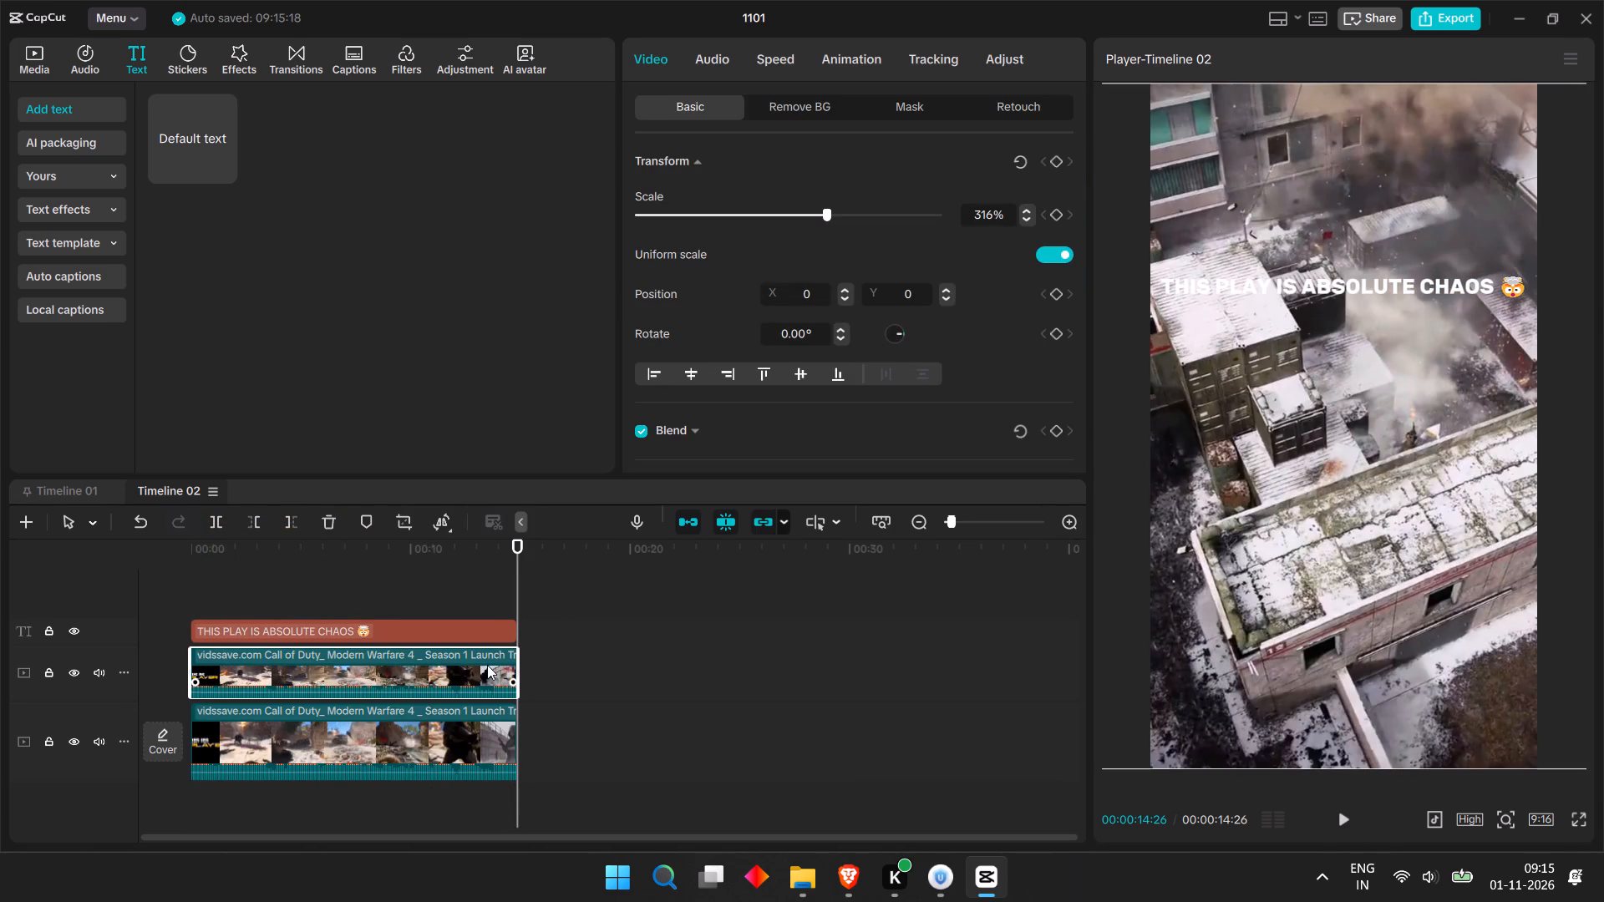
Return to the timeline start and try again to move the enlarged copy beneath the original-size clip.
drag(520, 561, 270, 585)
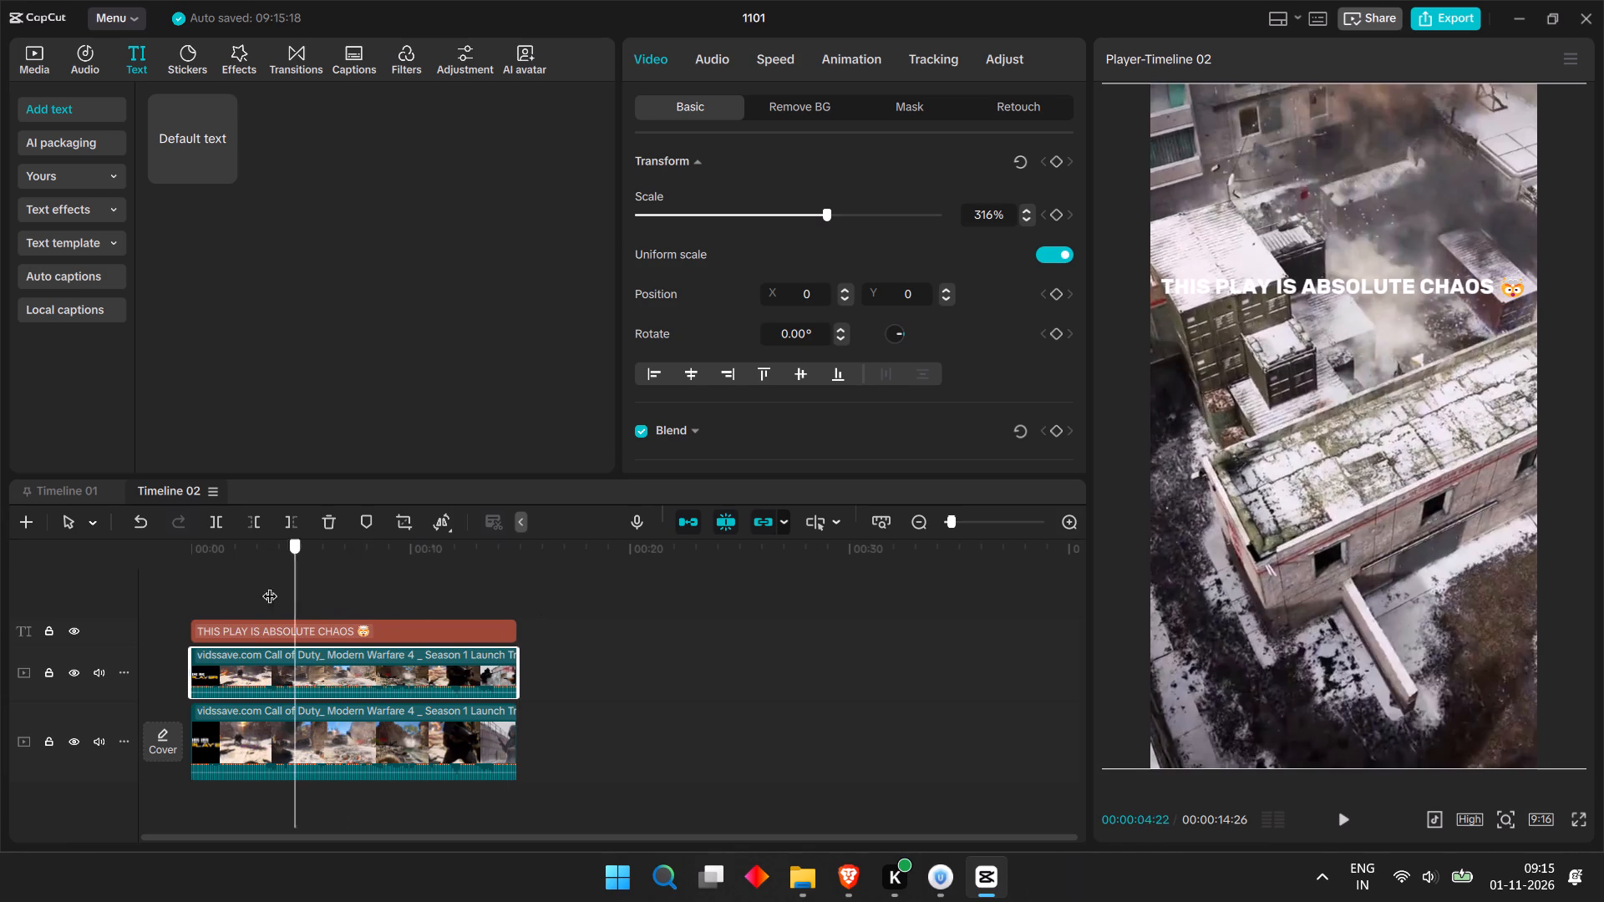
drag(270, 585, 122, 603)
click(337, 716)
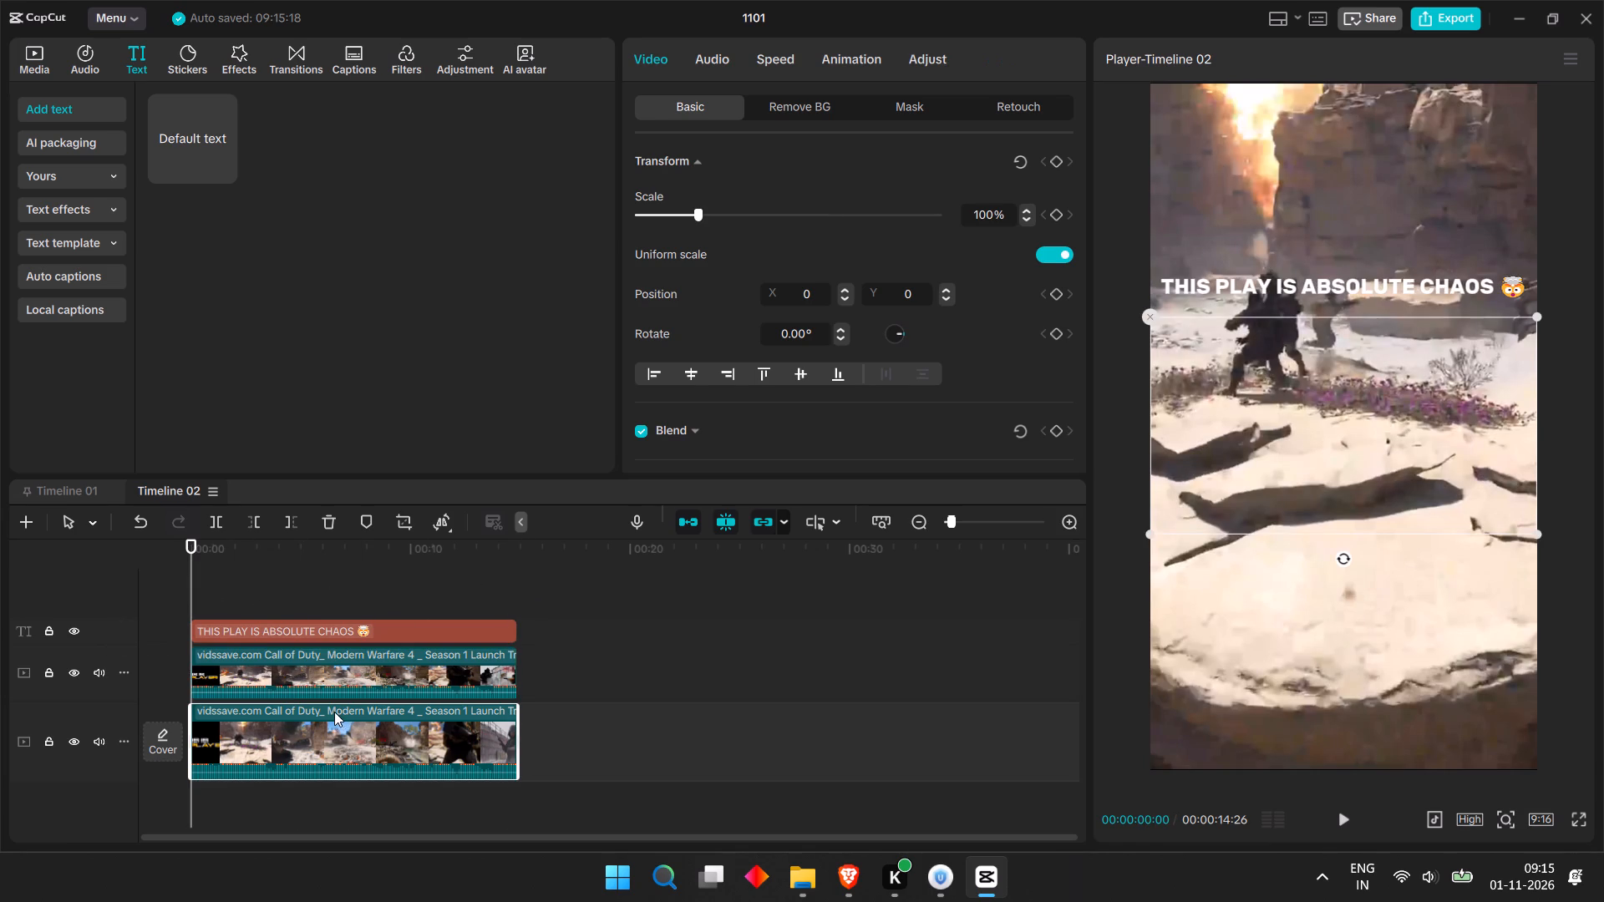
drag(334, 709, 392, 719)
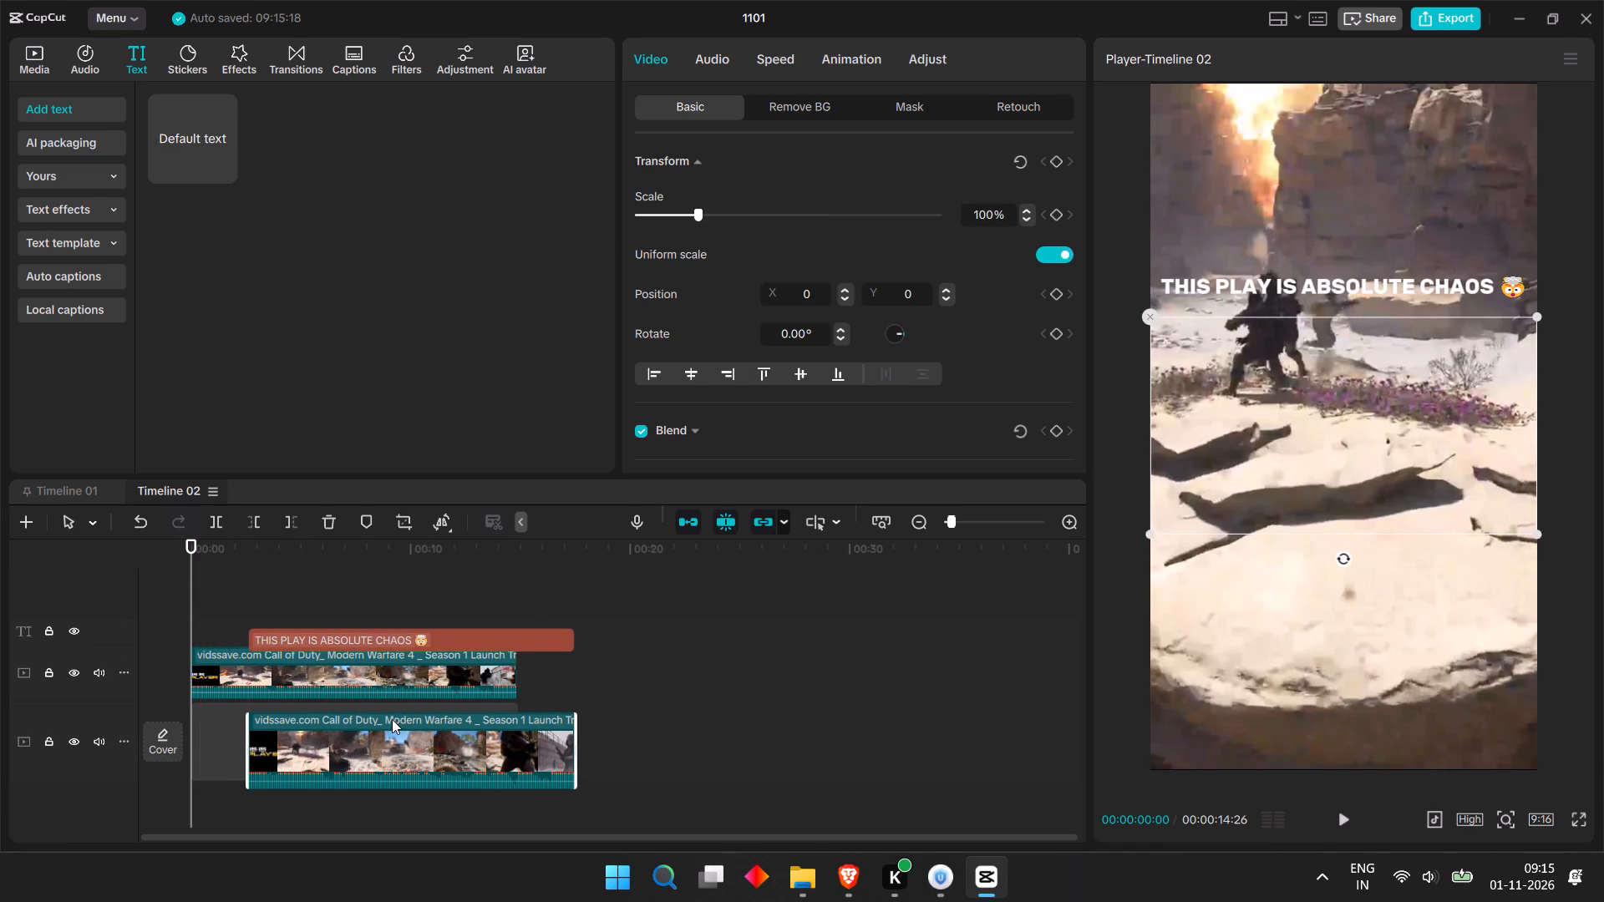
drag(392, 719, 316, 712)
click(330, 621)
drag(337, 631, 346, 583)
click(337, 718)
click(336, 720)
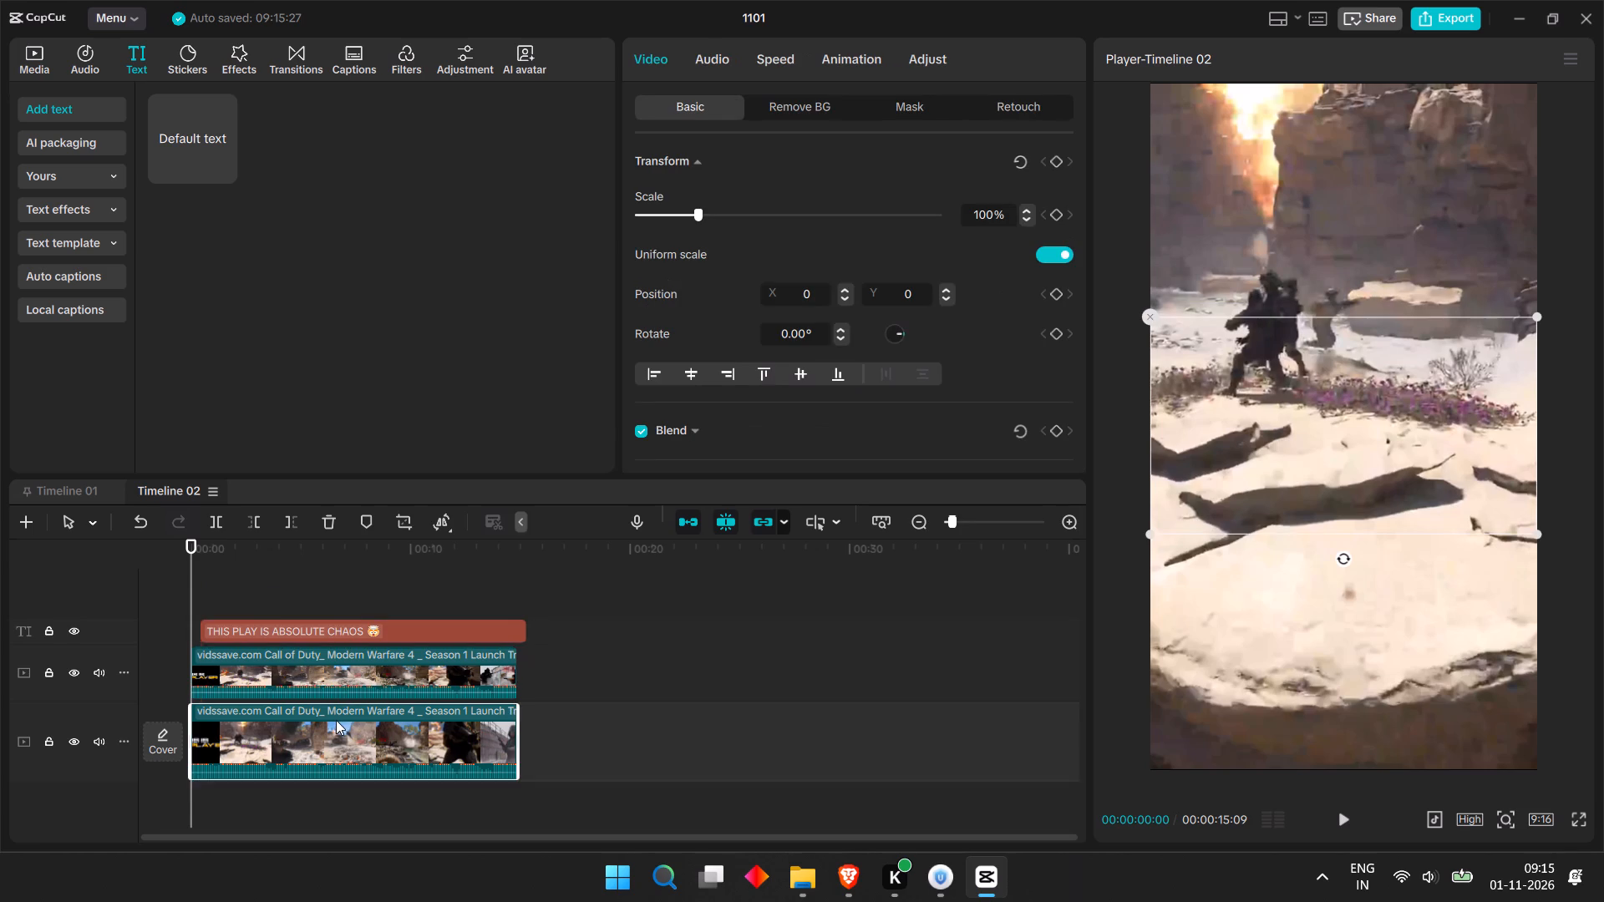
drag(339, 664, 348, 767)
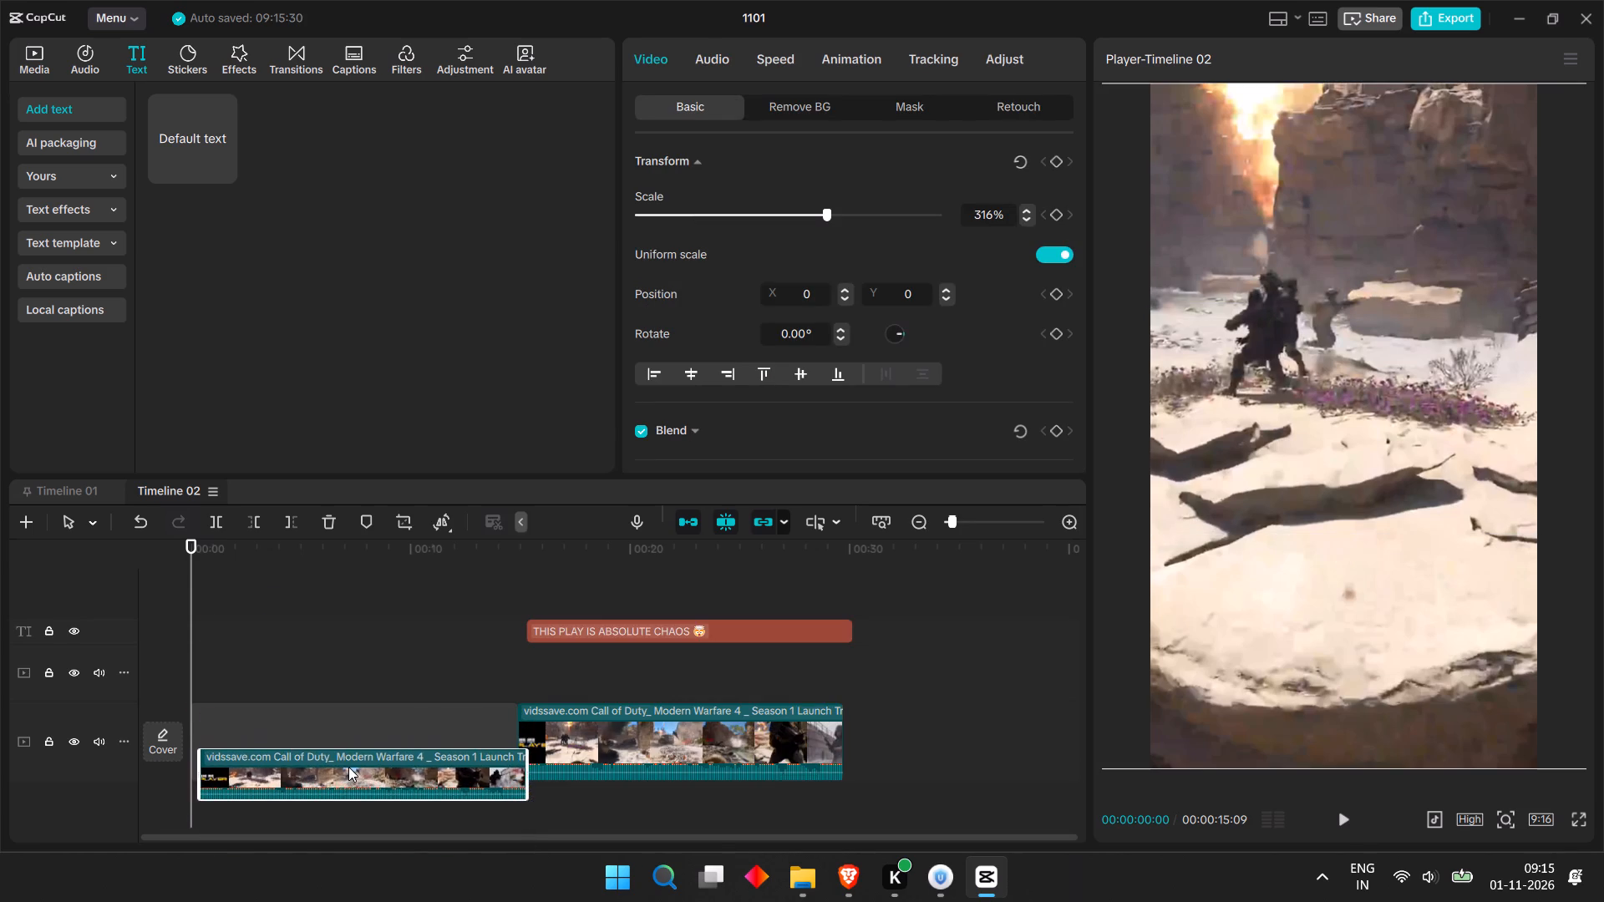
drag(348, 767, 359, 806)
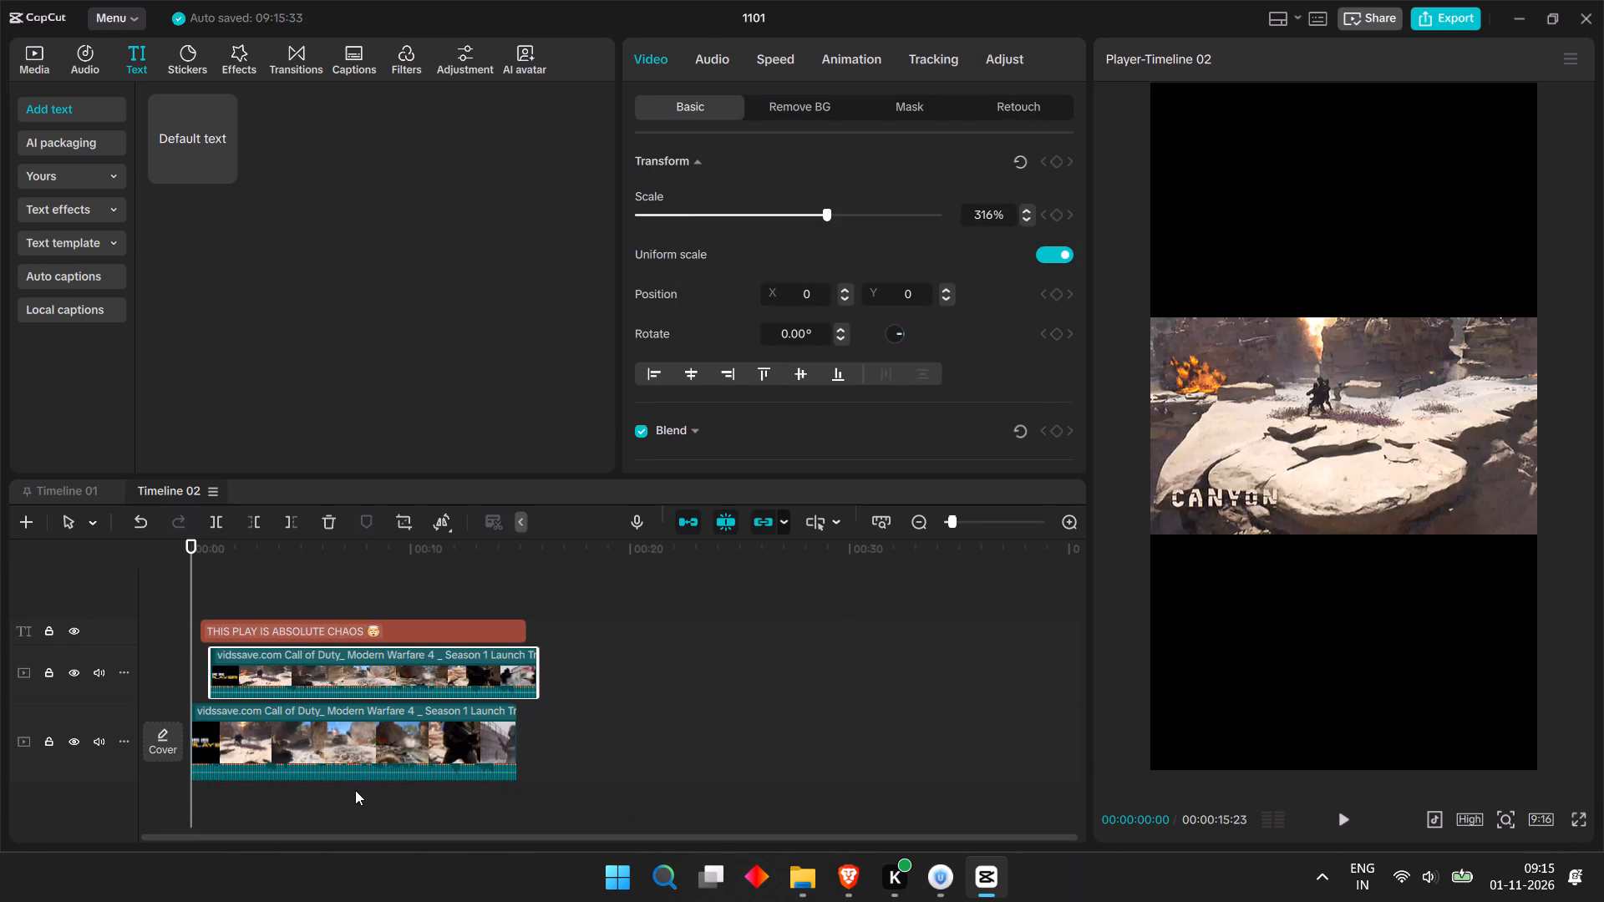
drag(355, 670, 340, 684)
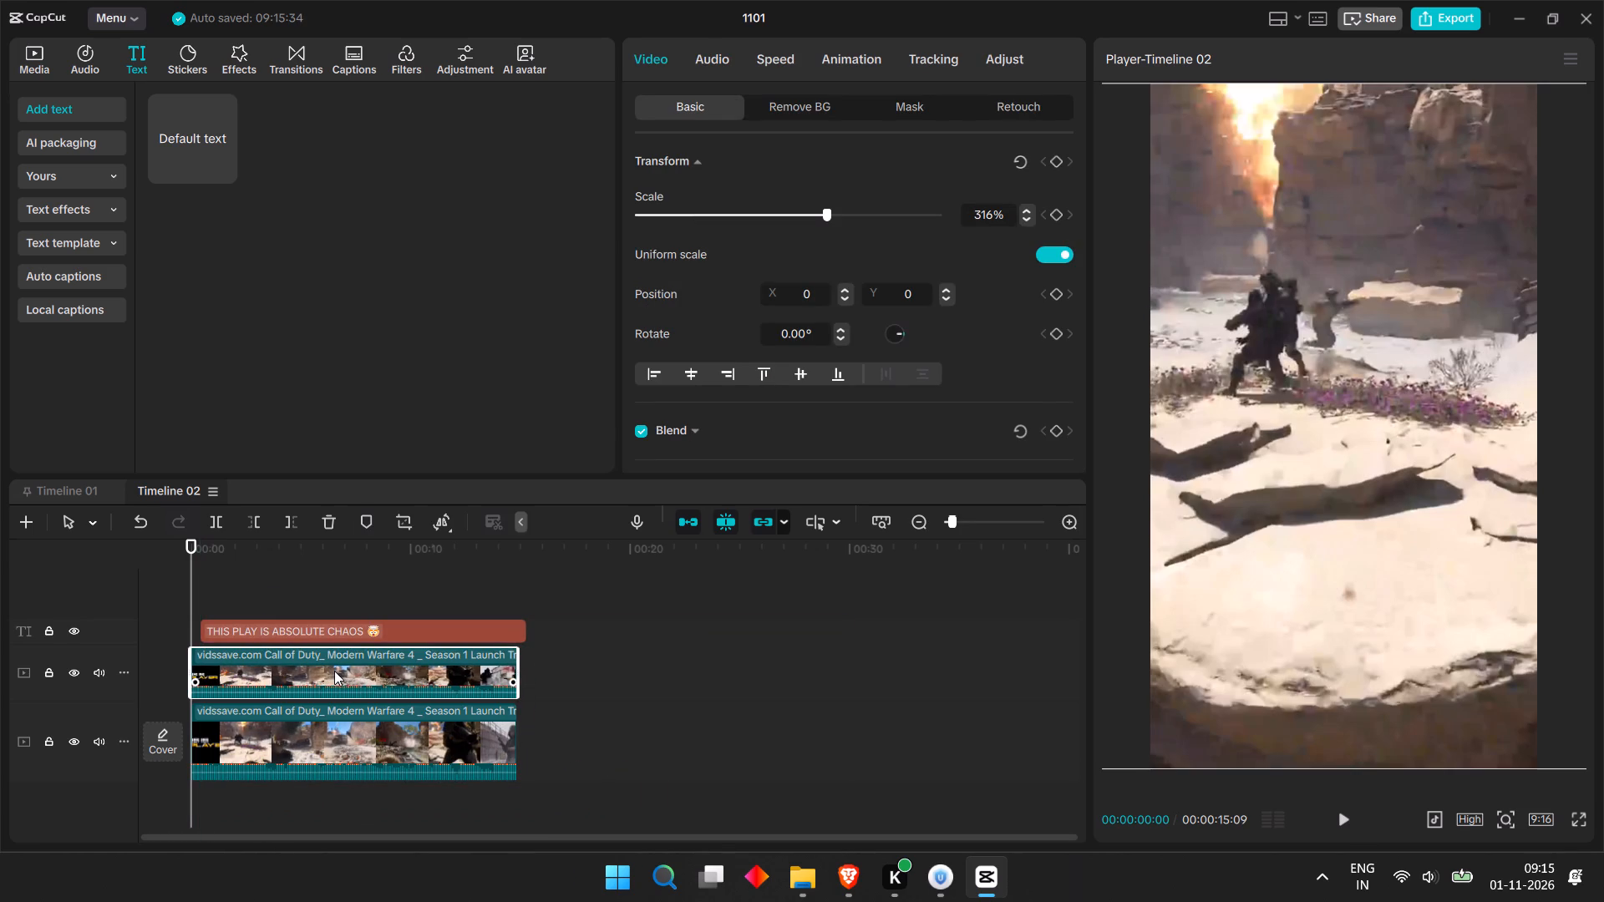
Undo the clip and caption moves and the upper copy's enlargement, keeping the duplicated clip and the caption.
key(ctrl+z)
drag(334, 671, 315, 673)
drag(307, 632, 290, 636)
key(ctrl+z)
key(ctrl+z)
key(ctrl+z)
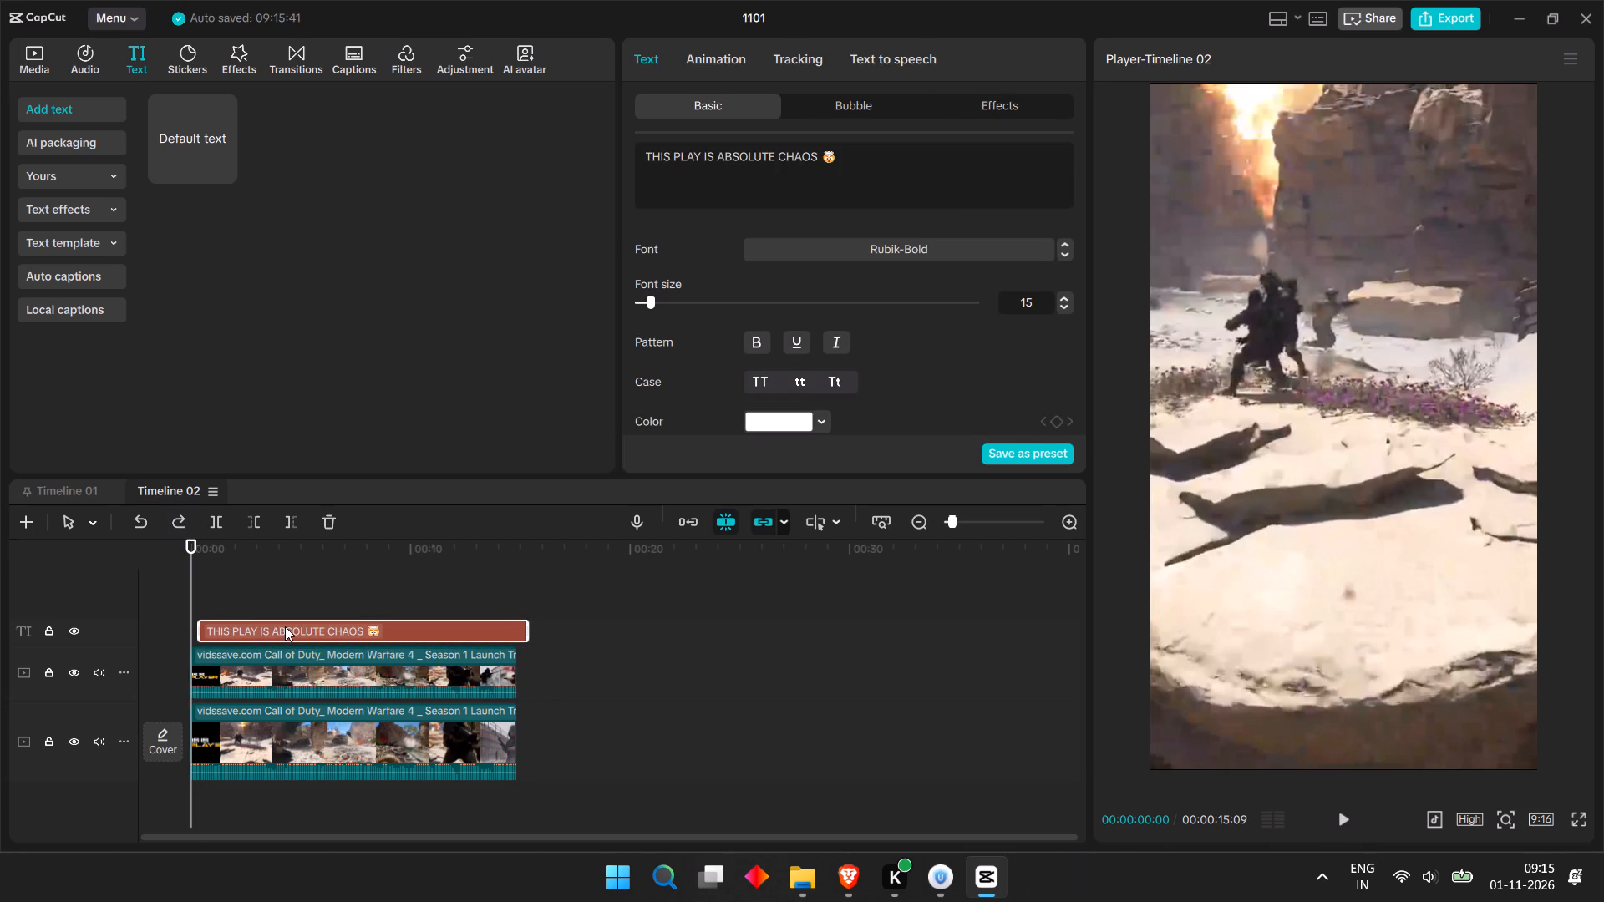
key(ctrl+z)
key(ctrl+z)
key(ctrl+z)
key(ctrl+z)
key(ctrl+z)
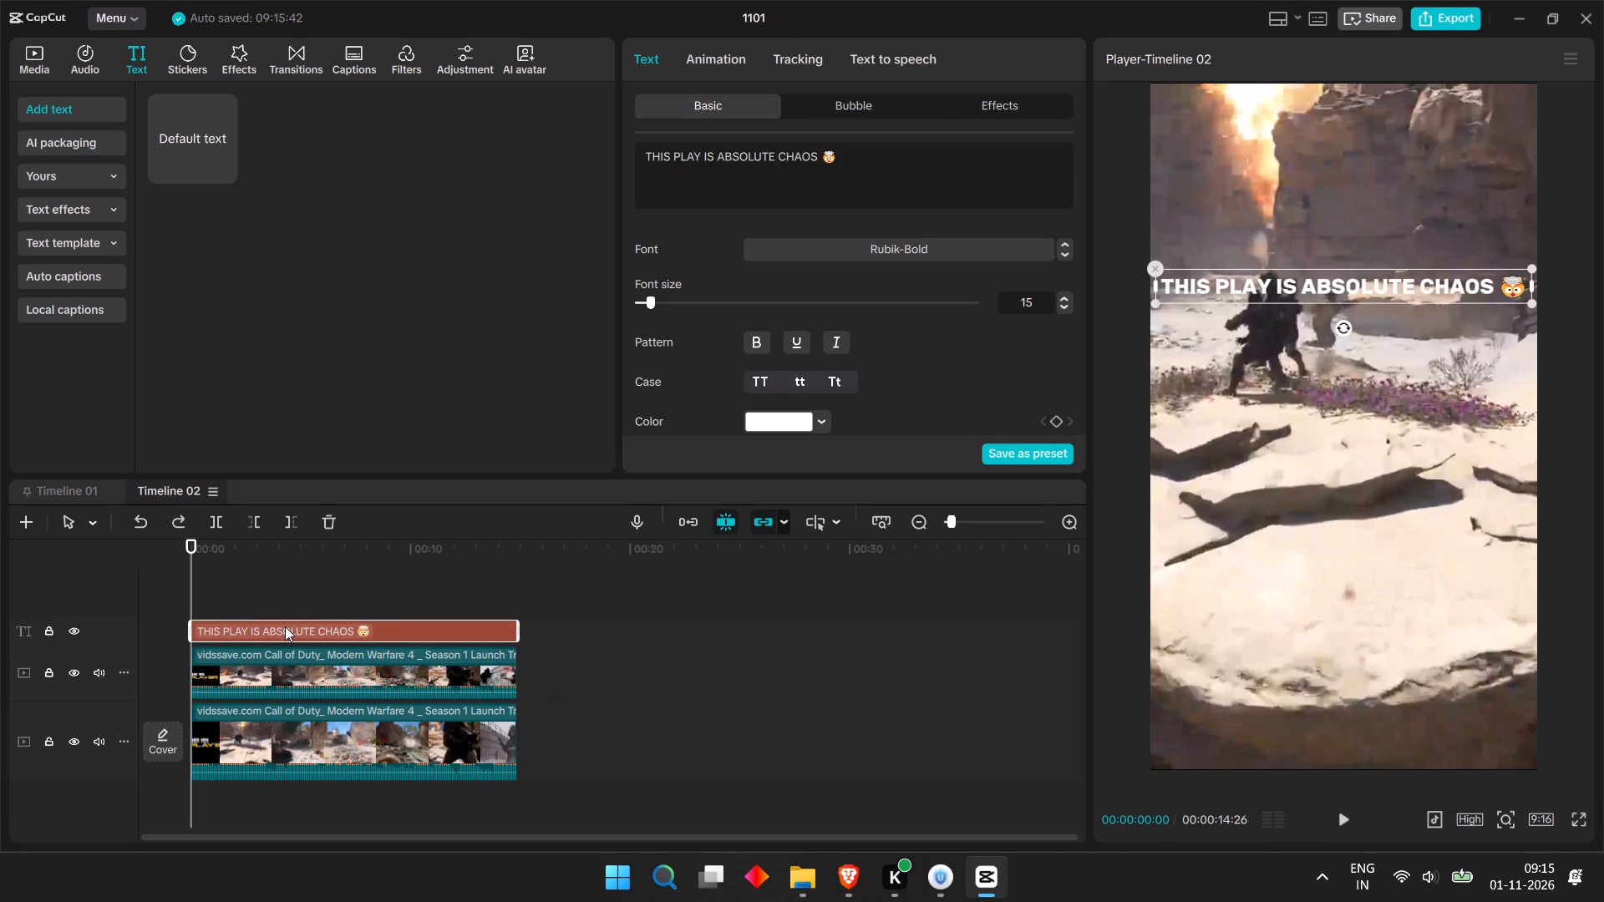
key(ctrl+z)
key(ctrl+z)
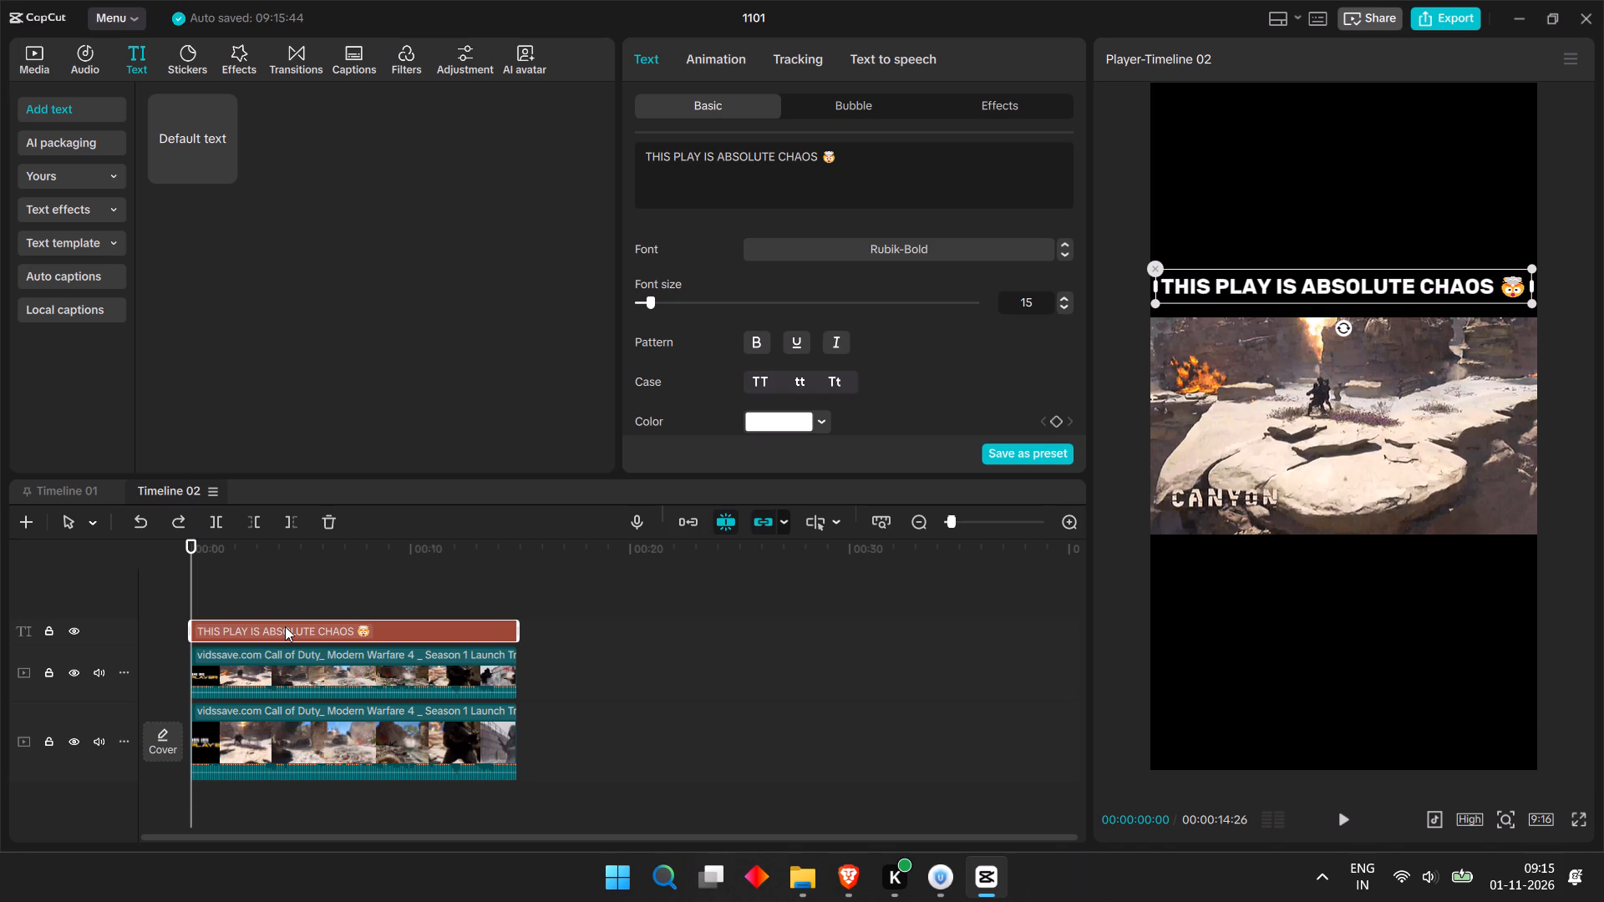
Enlarge the lower copy of the clip to about 316% so it fills the vertical frame behind the original-size copy.
click(337, 671)
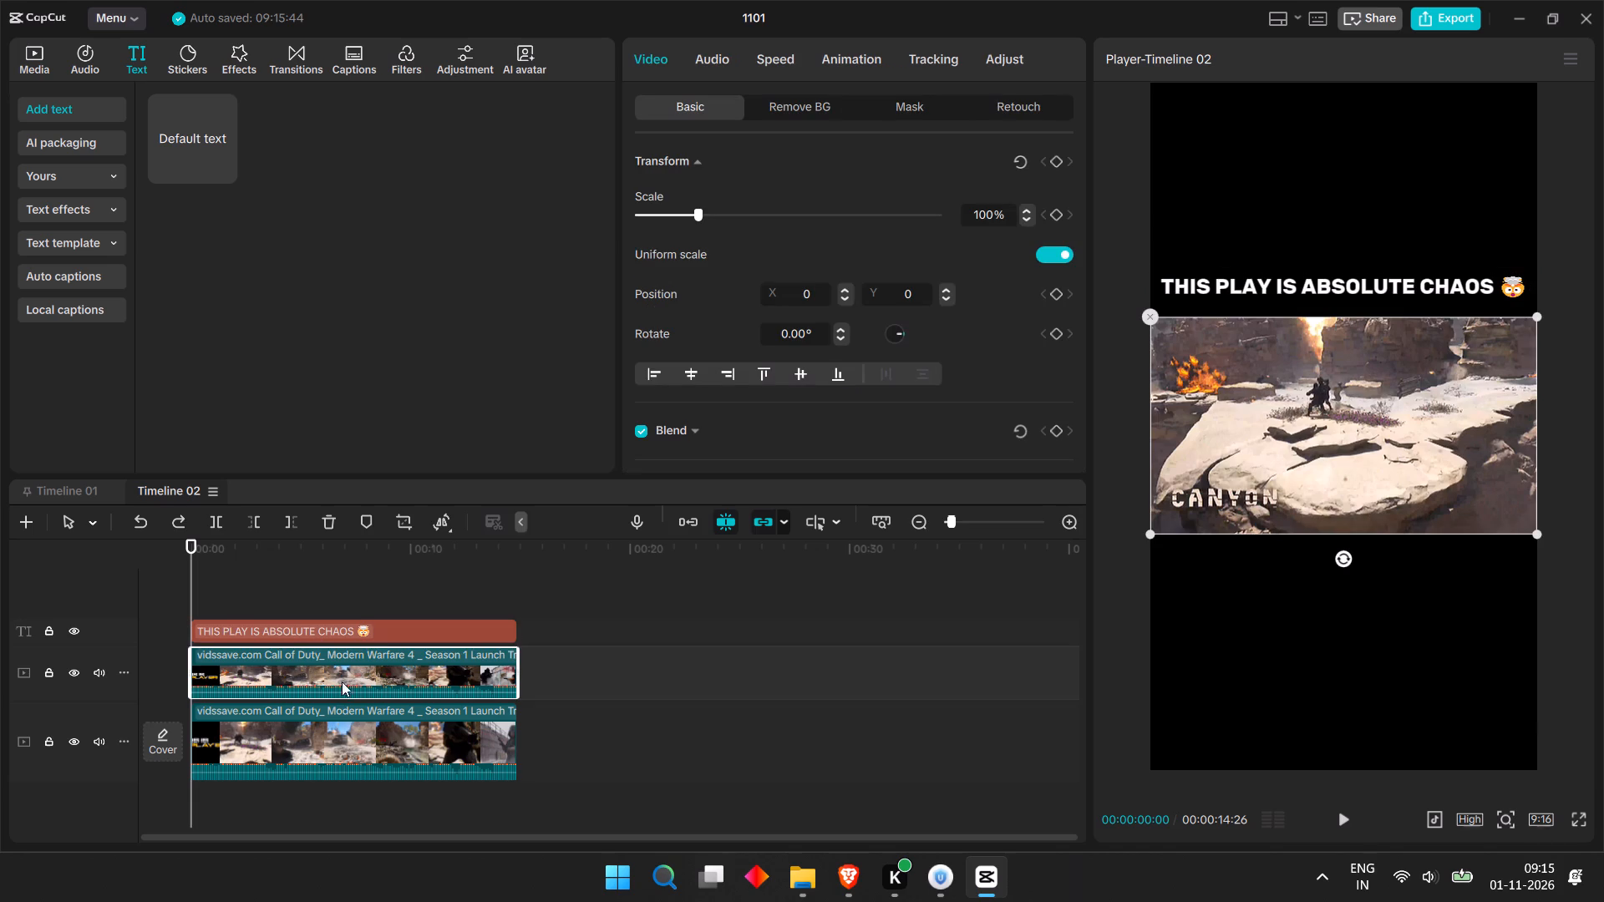
click(359, 760)
drag(1135, 554, 1173, 532)
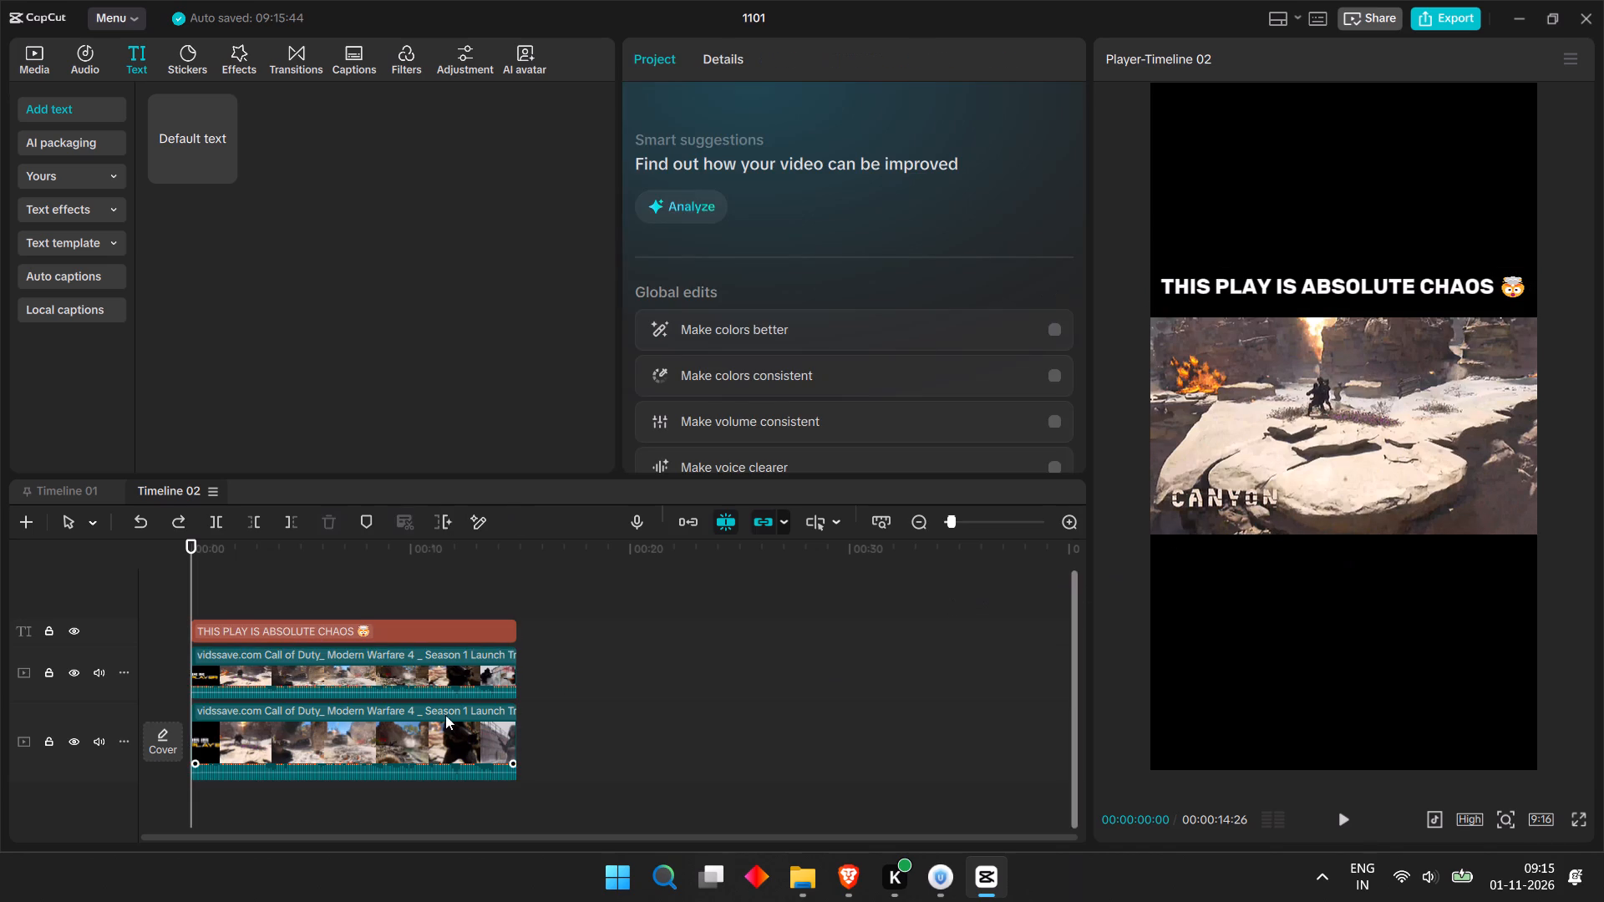
click(437, 721)
drag(1148, 536, 1110, 631)
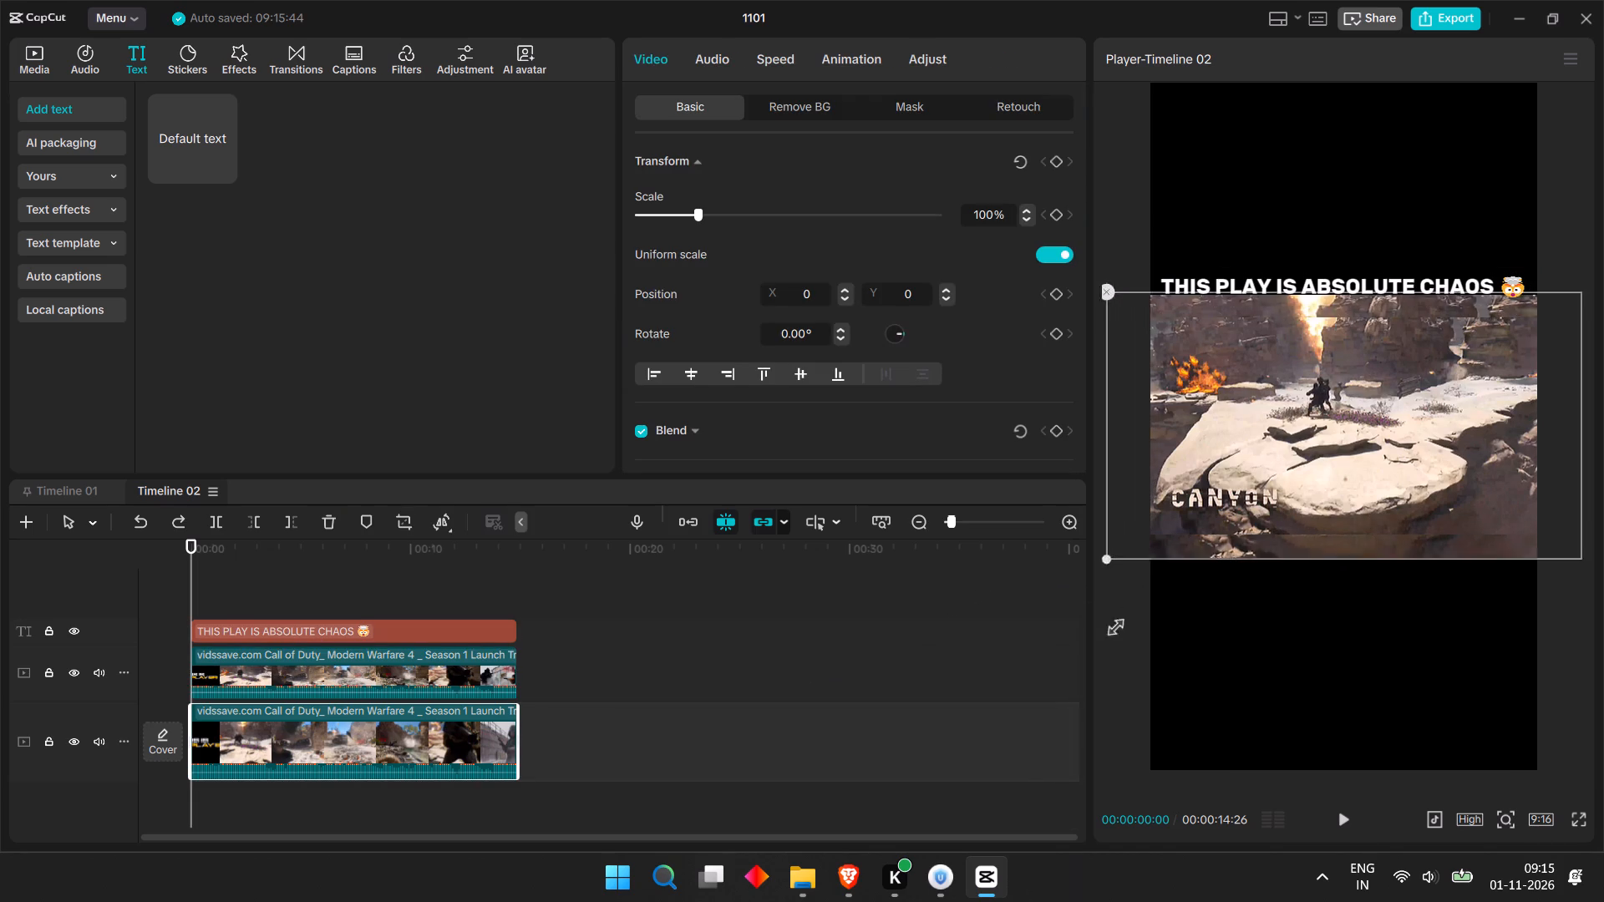
drag(1110, 631, 563, 901)
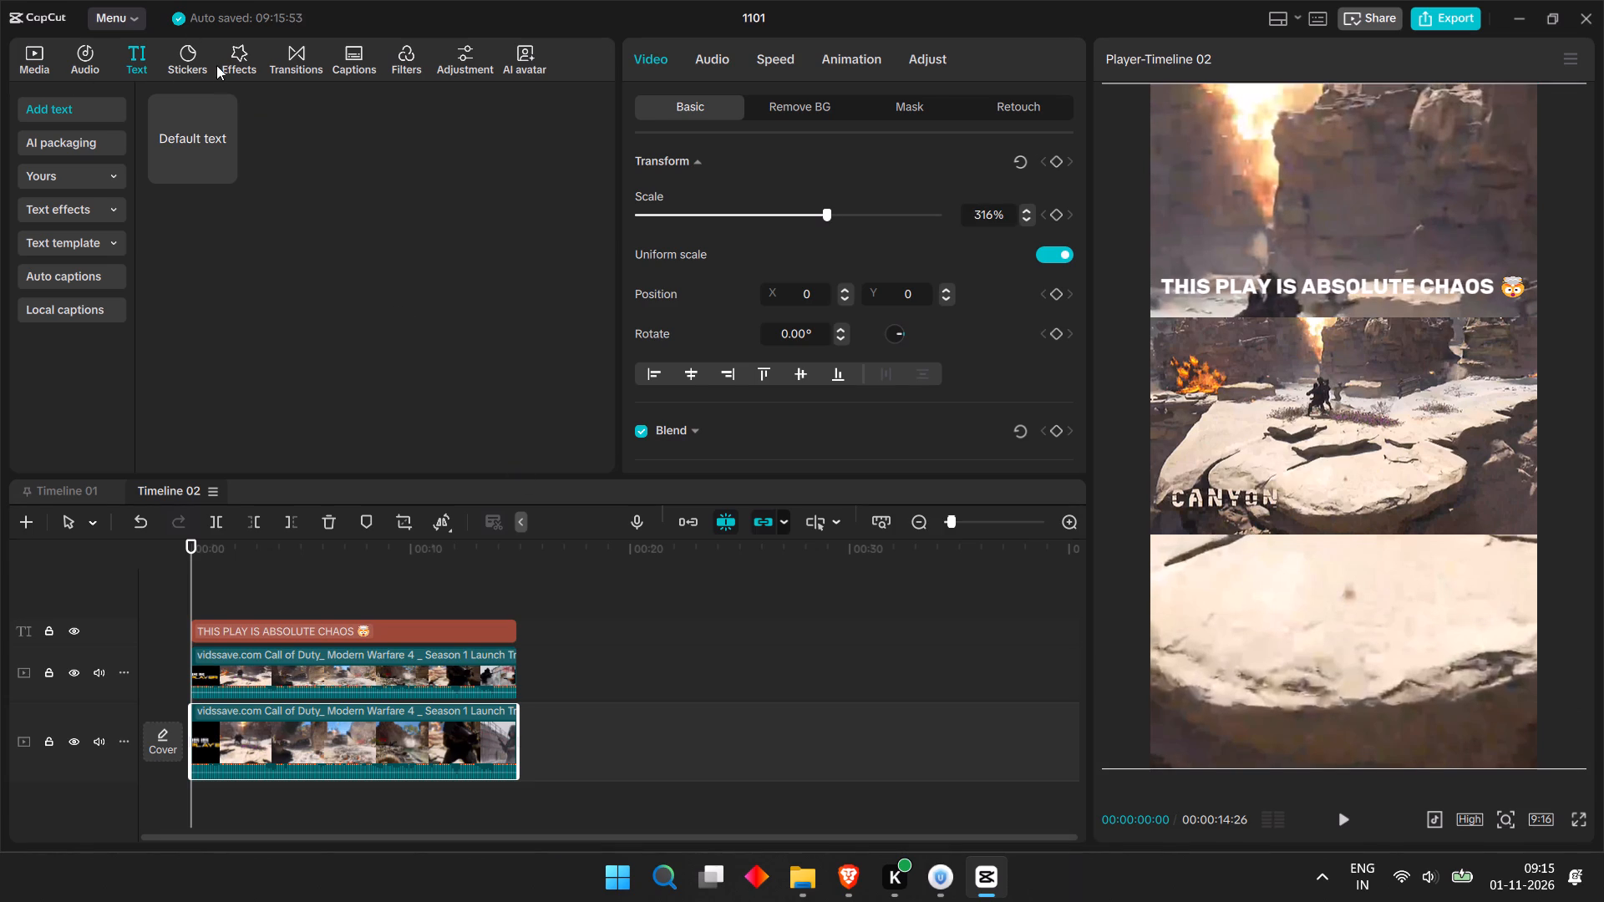
Search the video effects for "blur effect".
click(246, 54)
click(259, 107)
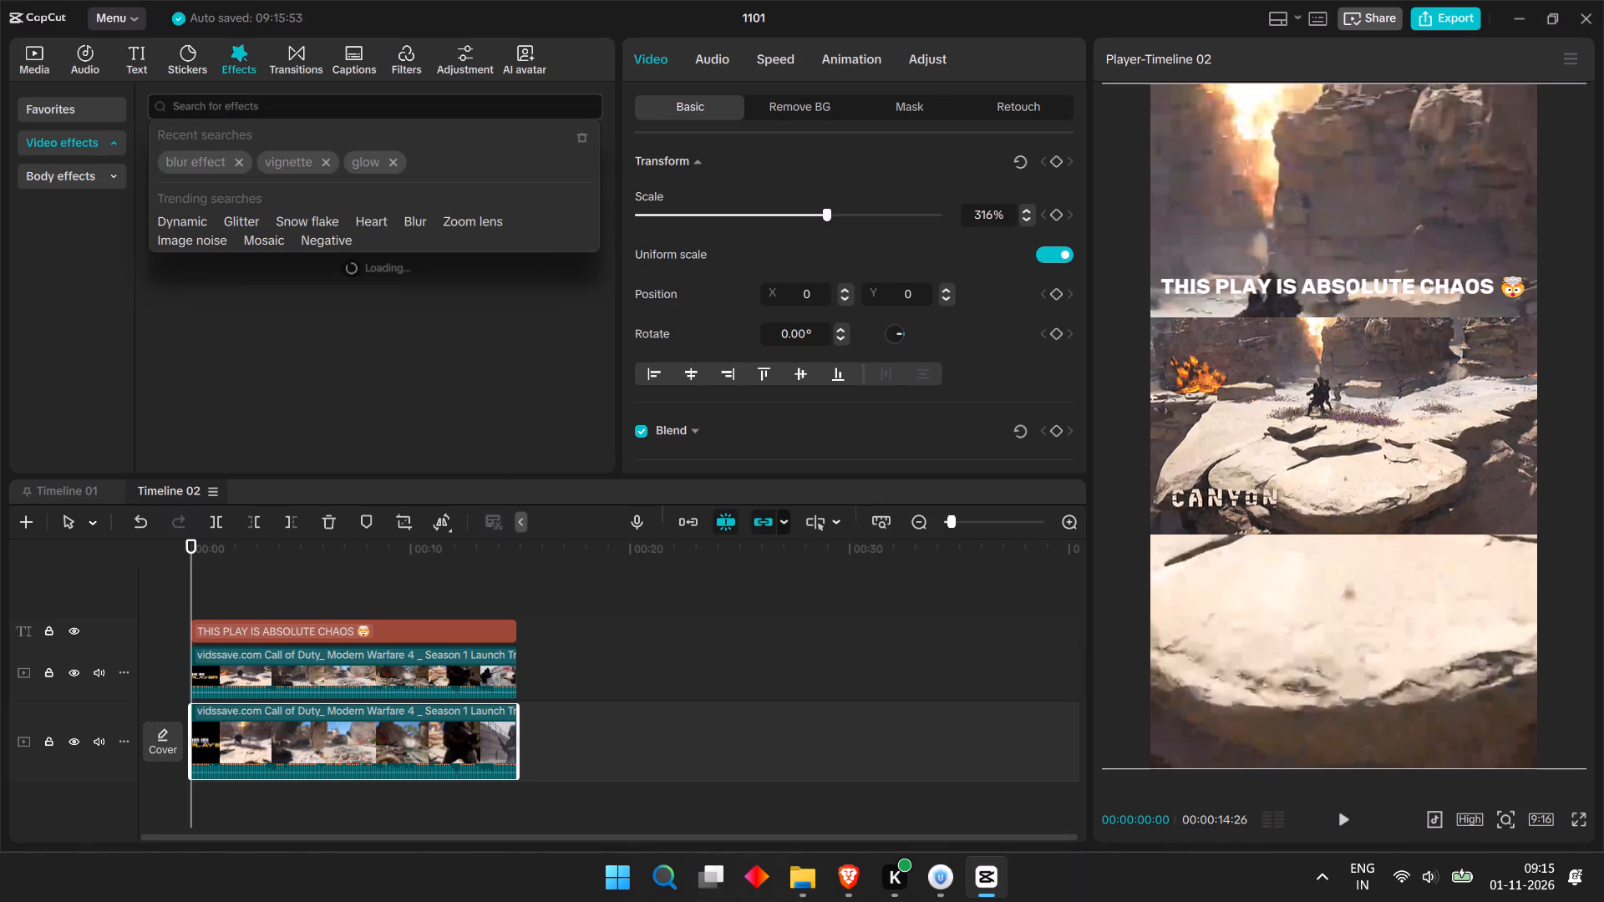
click(178, 161)
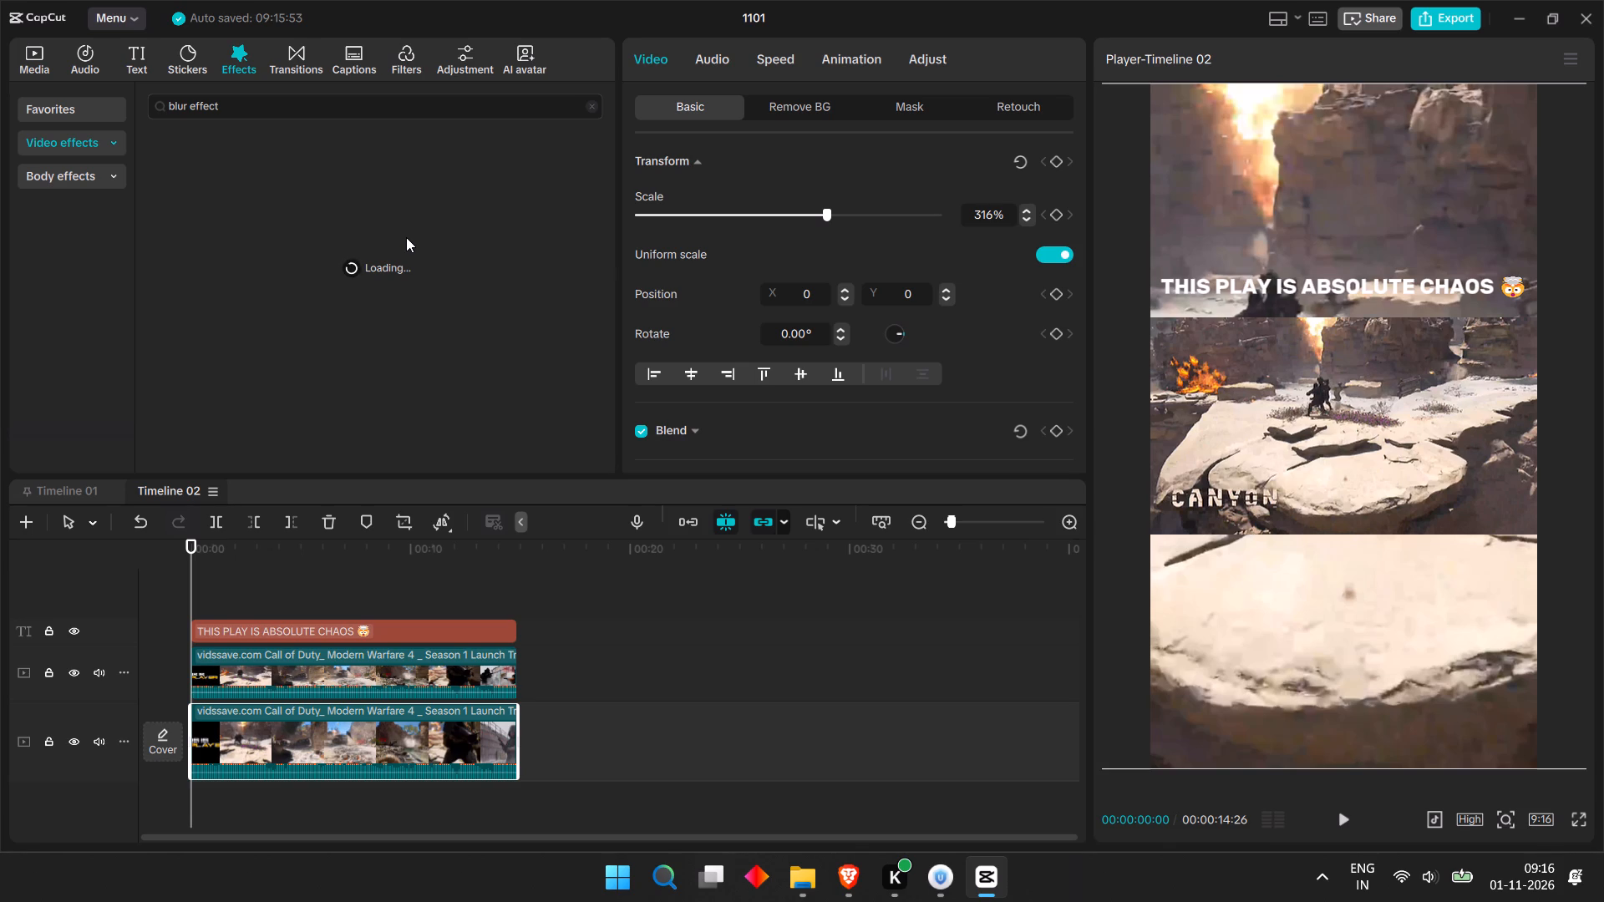
Turn on the background of the caption "THIS PLAY IS ABSOLUTE CHAOS 🤯" and set its colour to white, FFFFFF.
click(346, 621)
scroll(775, 293, down, 6)
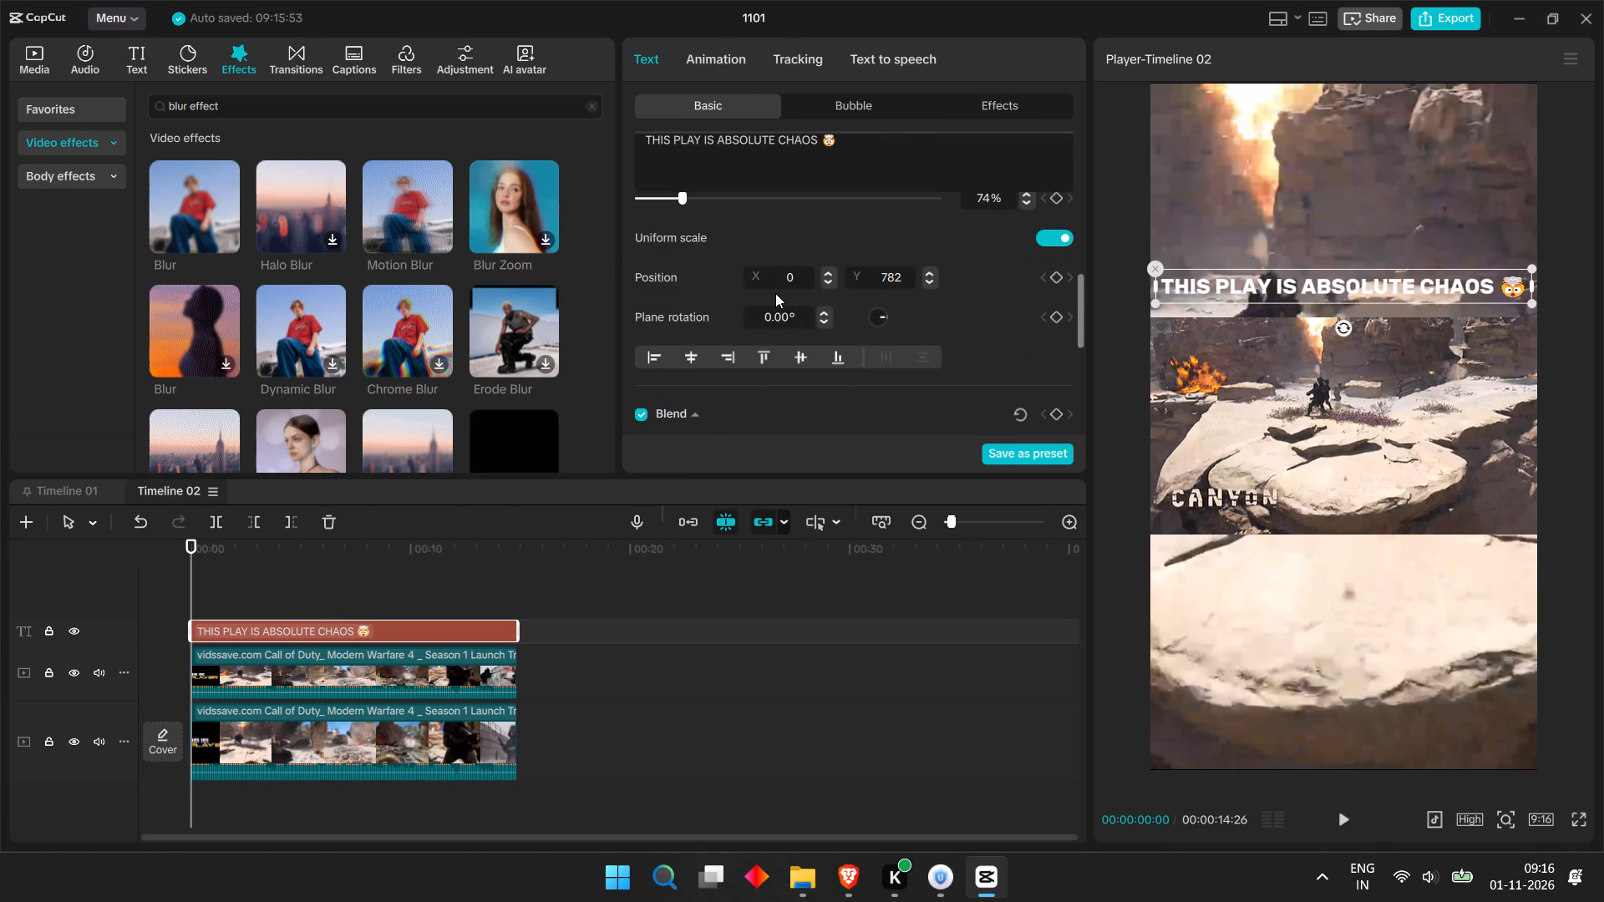
scroll(769, 297, down, 3)
click(649, 299)
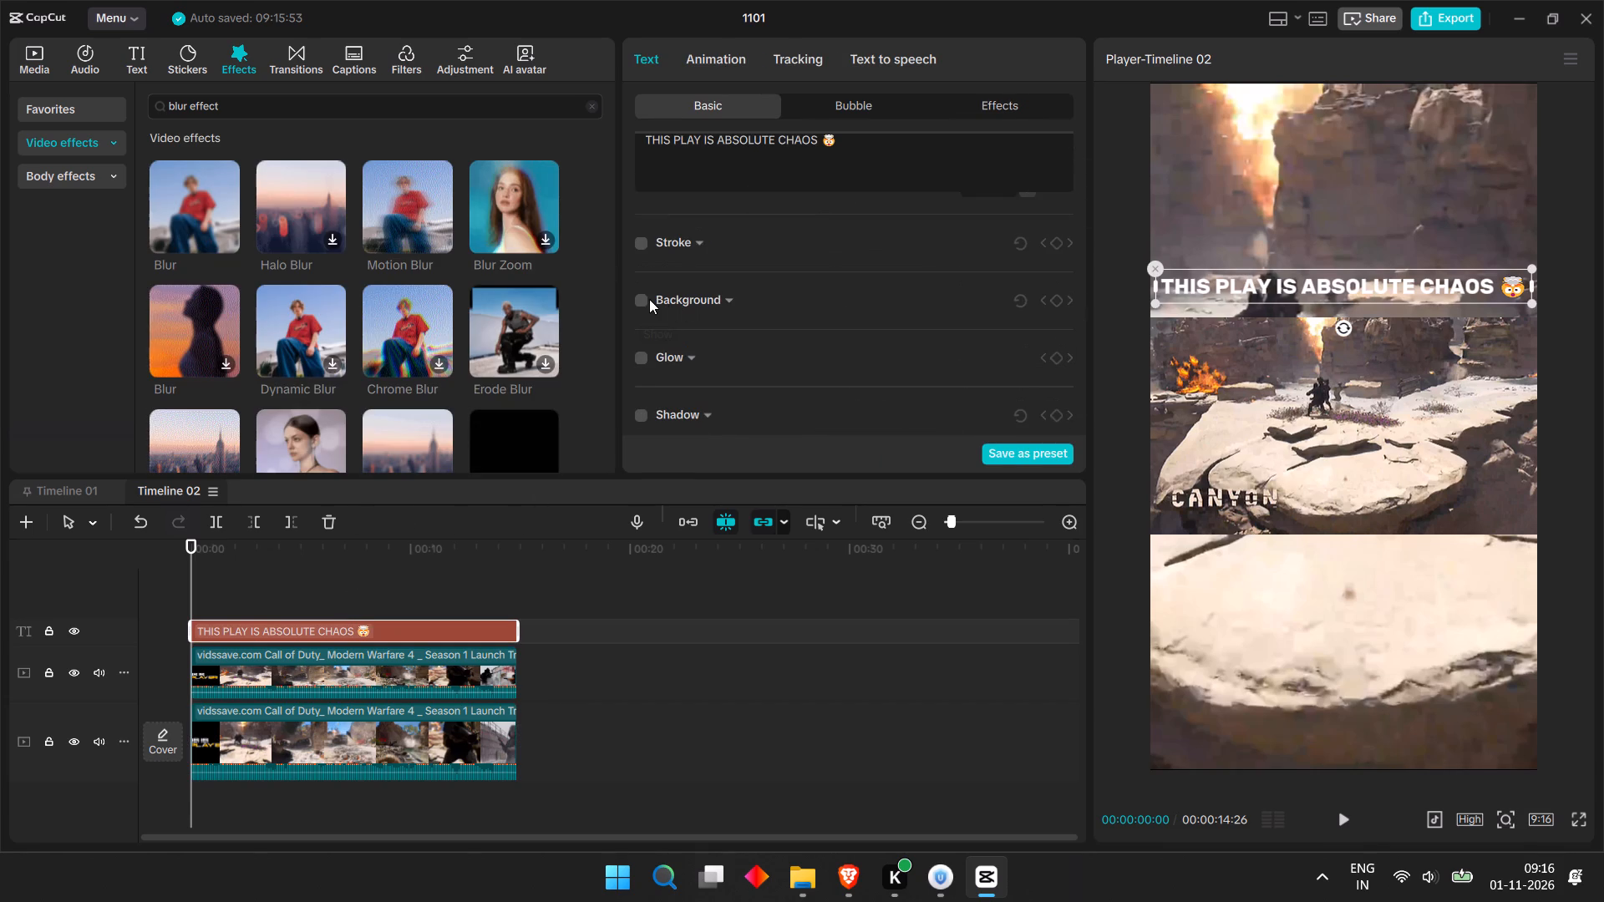
click(644, 298)
scroll(797, 338, down, 2)
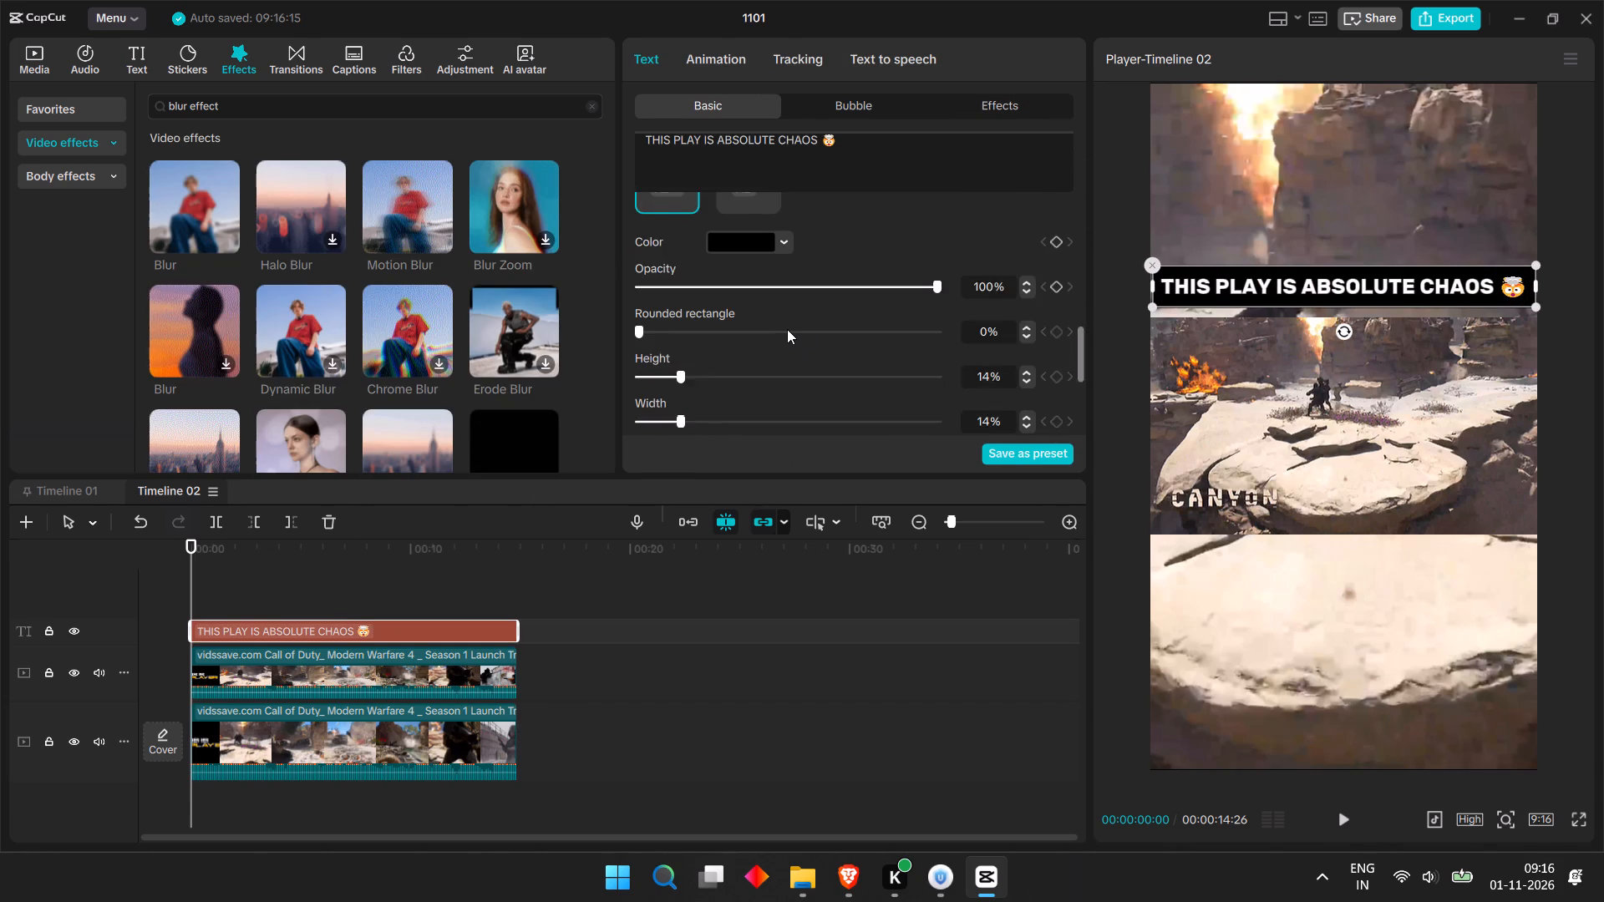
scroll(787, 329, up, 1)
click(769, 332)
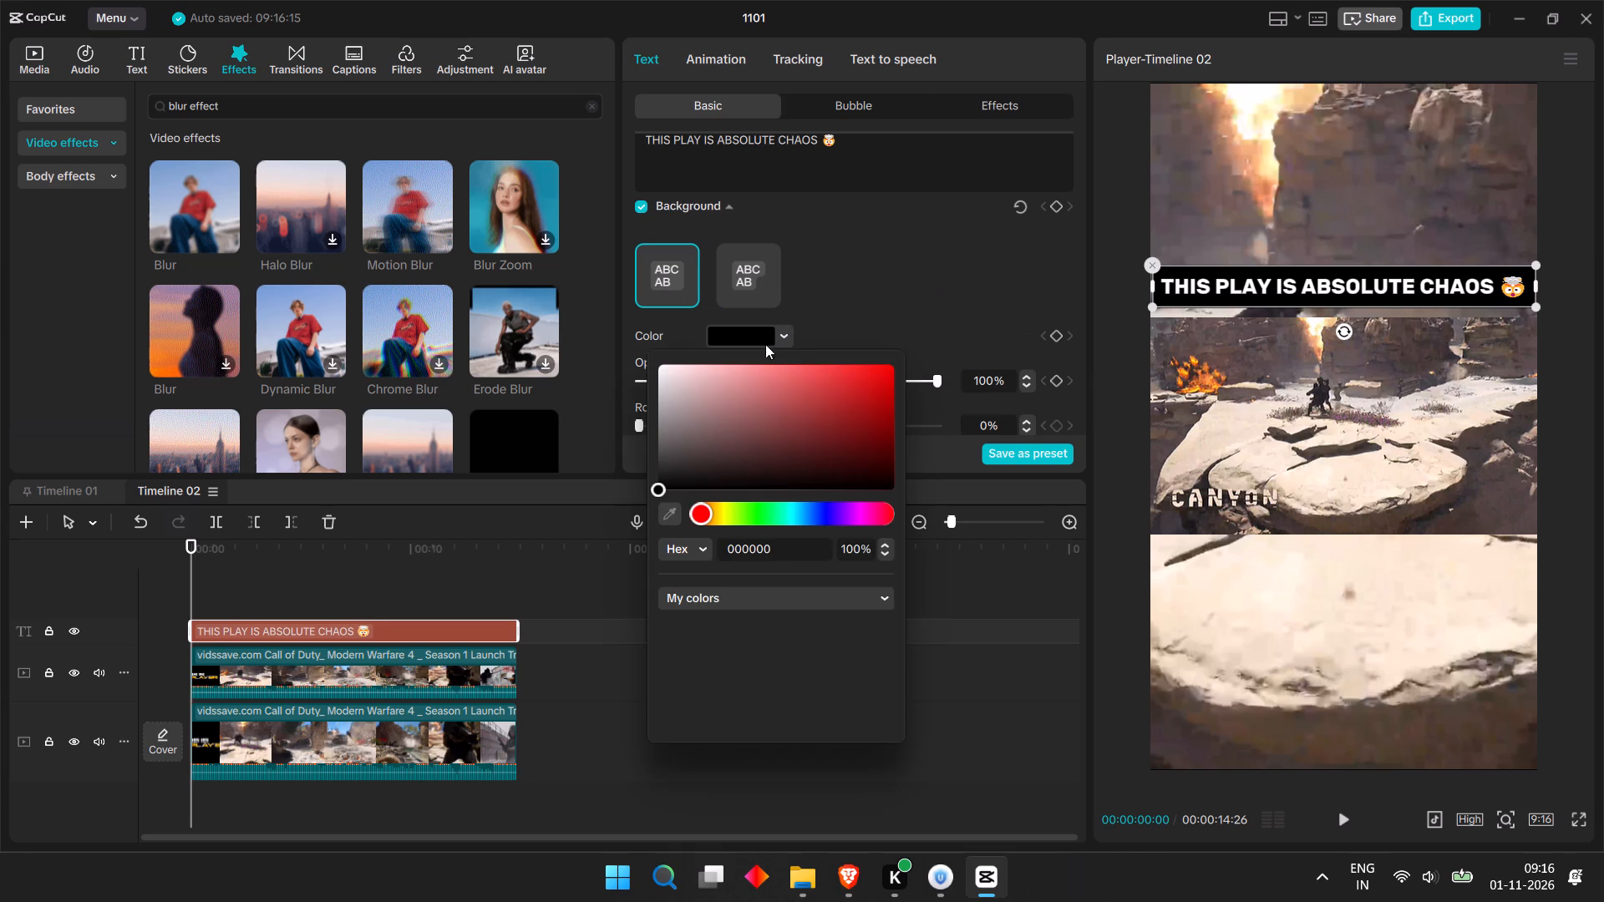
drag(677, 405, 652, 319)
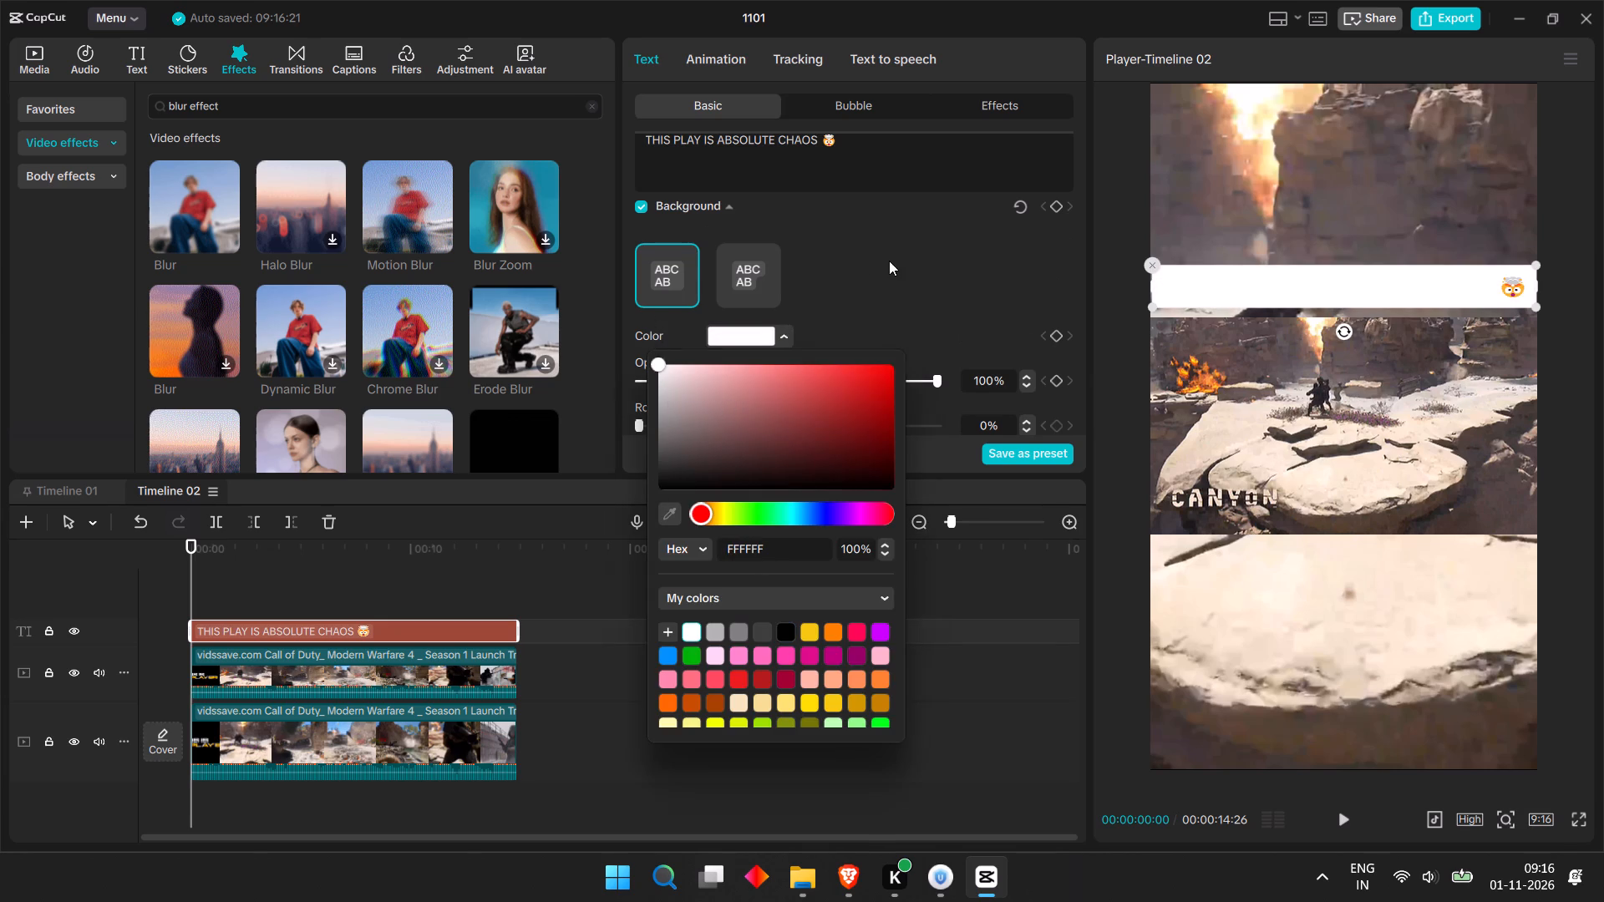
click(889, 261)
Set the caption's text colour to black, 000000.
scroll(889, 261, up, 10)
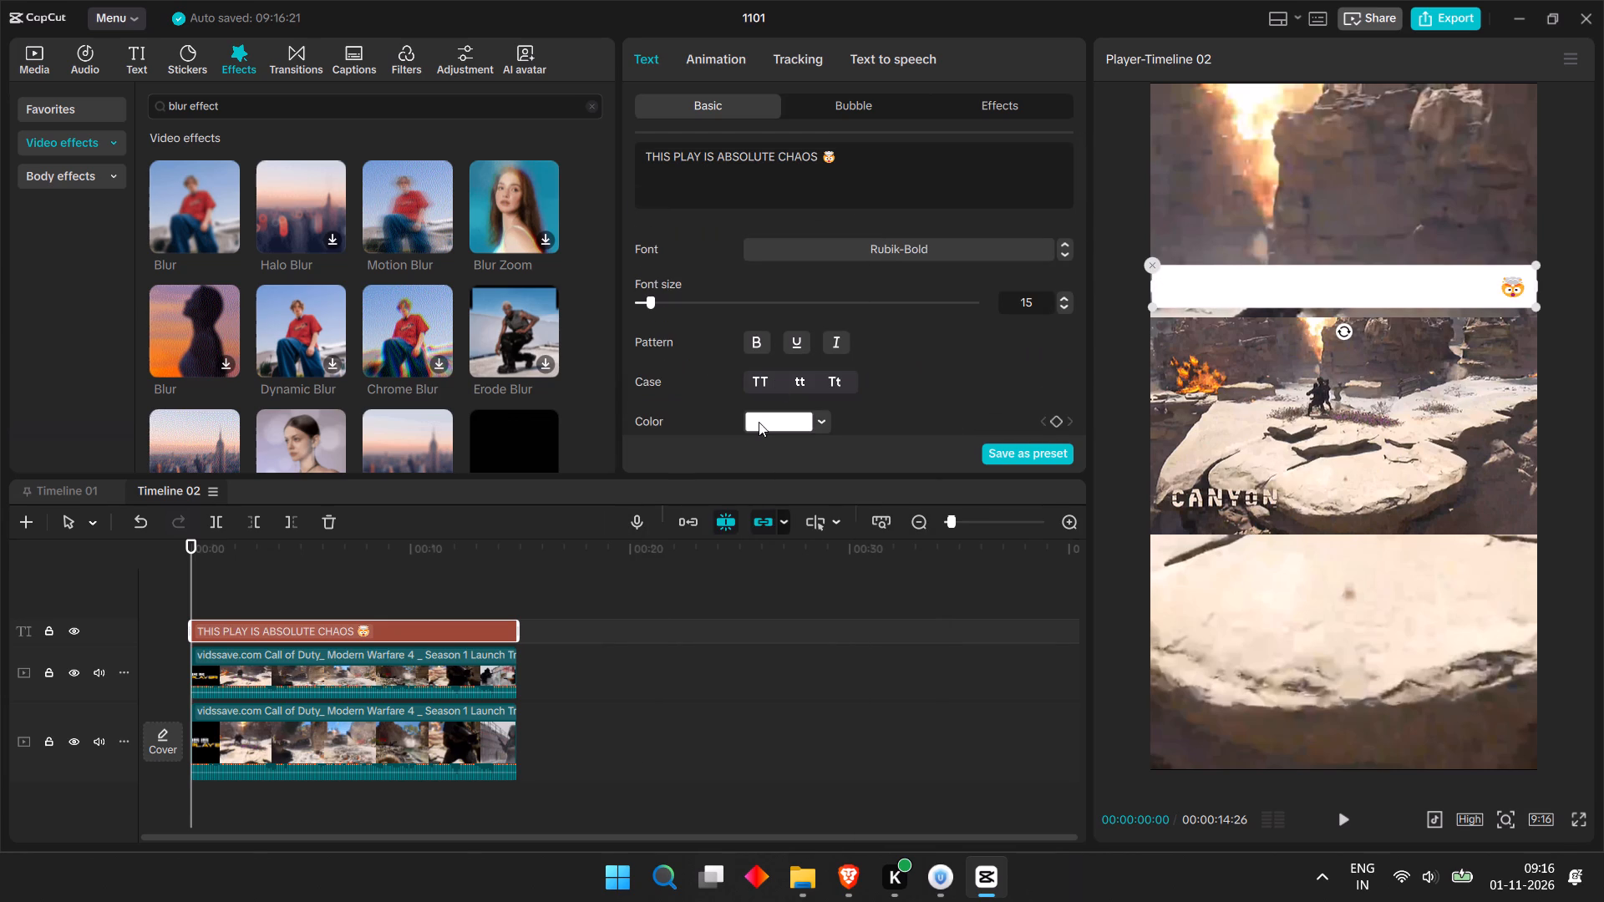
click(761, 418)
drag(703, 514, 684, 636)
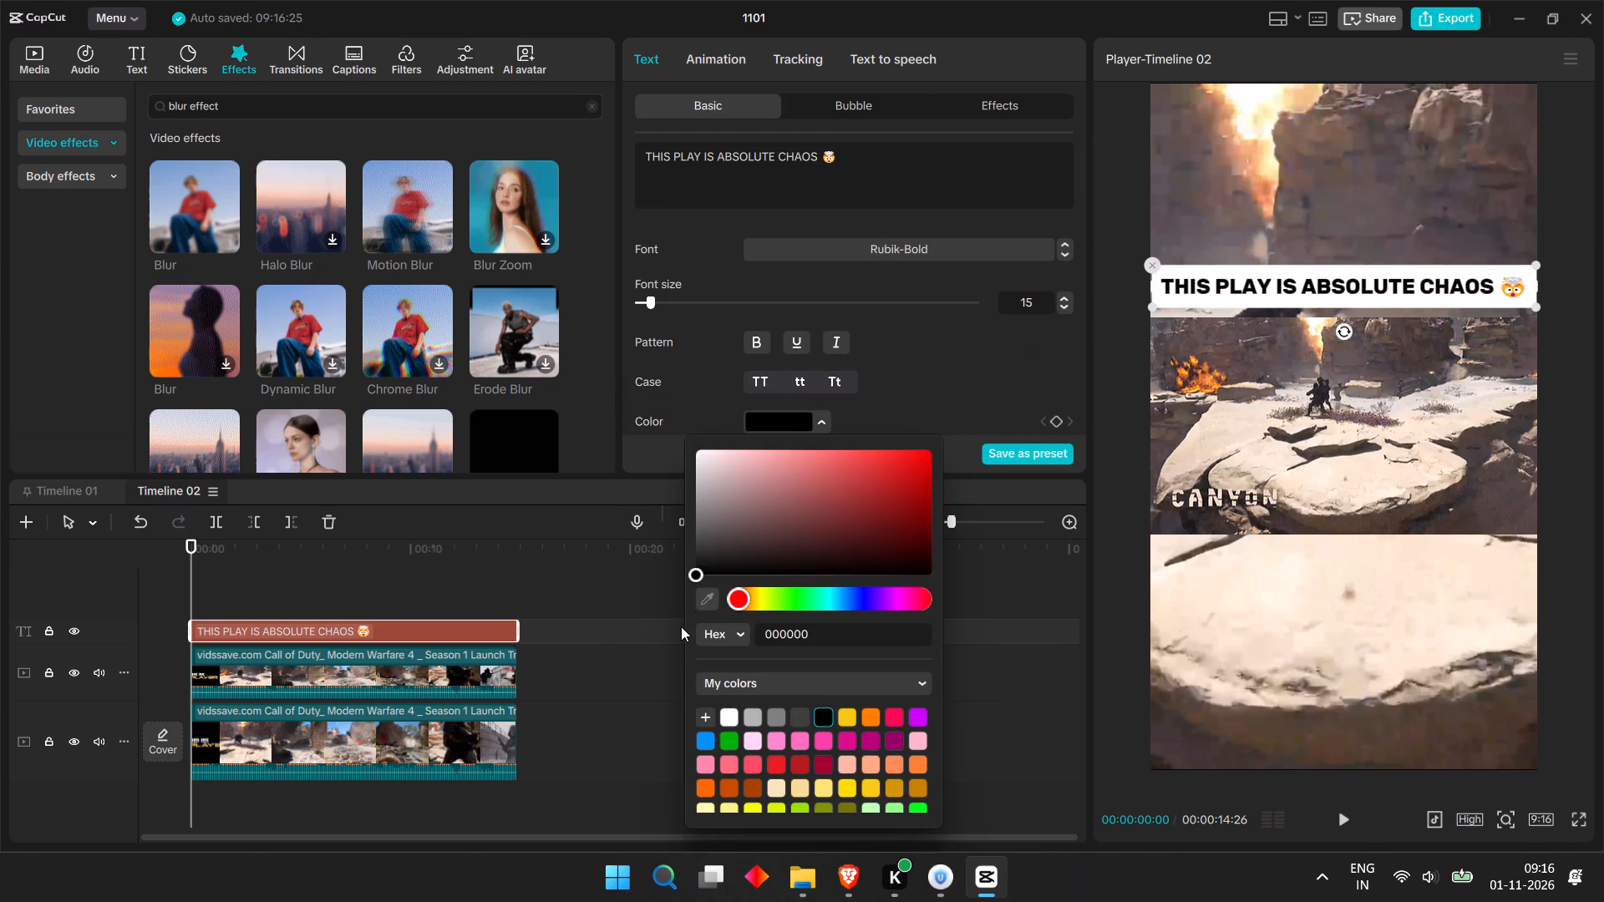
click(912, 346)
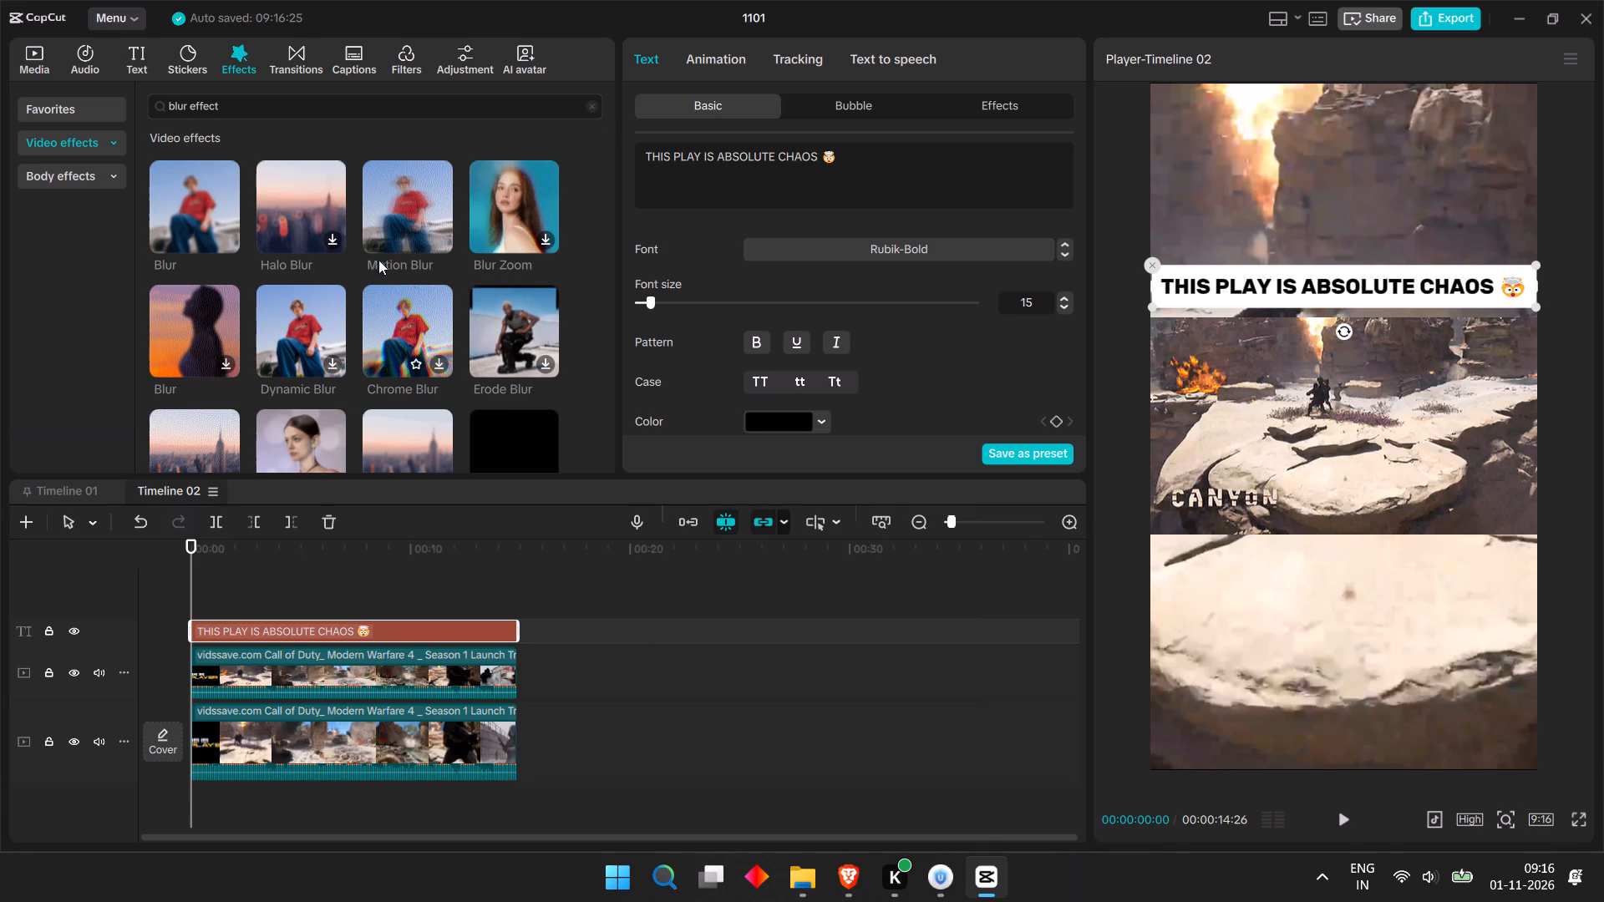
Apply the Blur effect to the enlarged lower clip and set its blur strength to 9.
drag(198, 203, 155, 550)
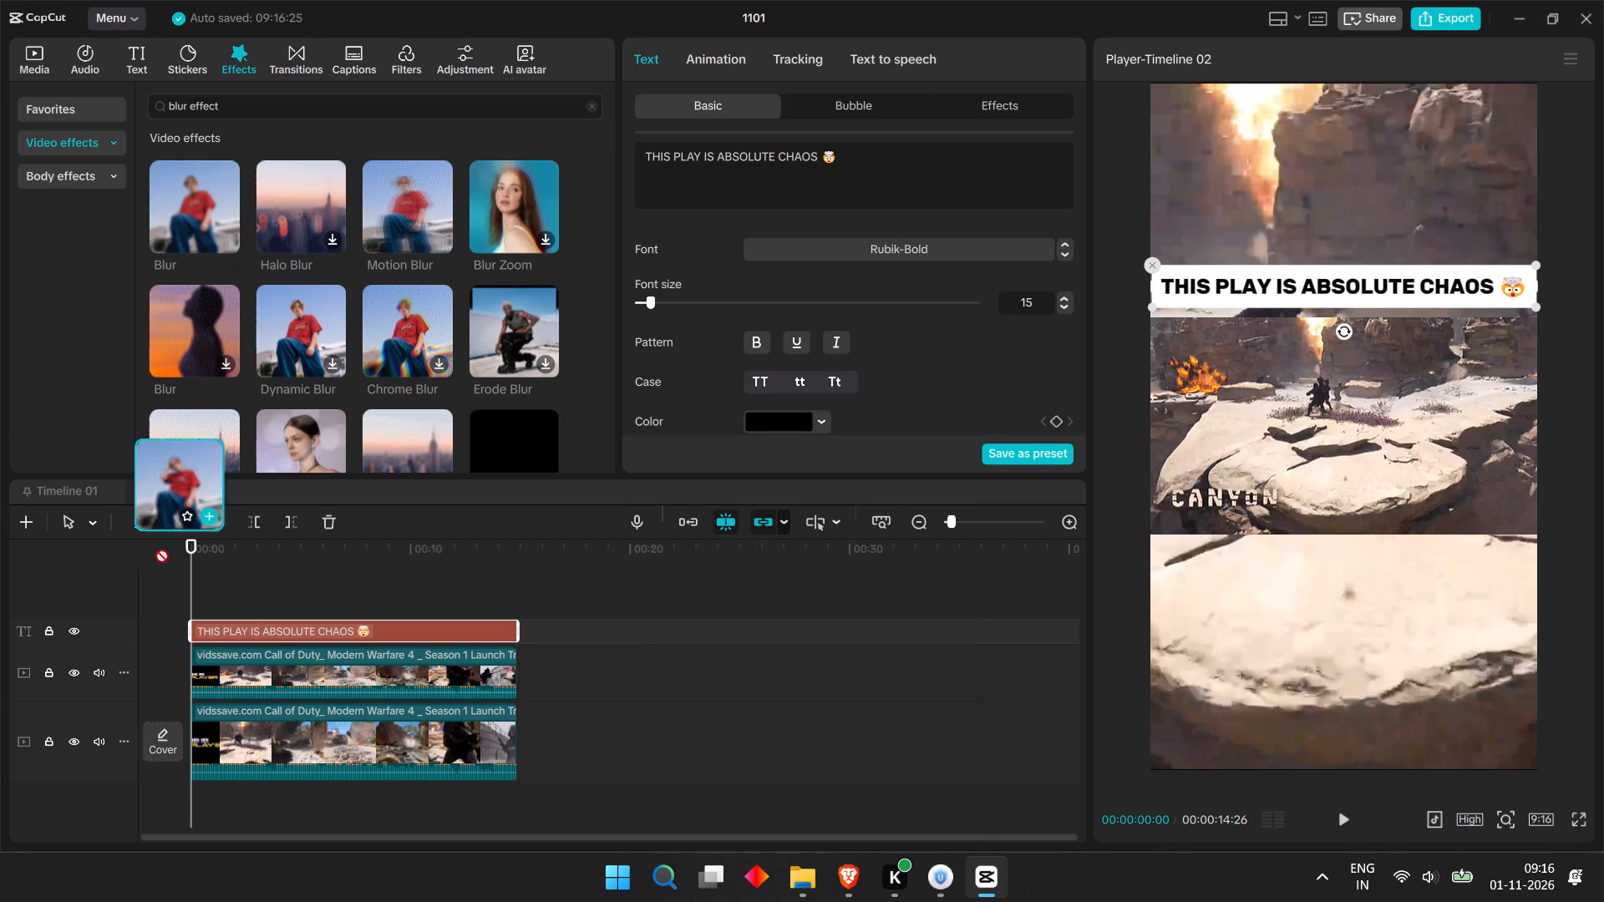
drag(155, 550, 262, 744)
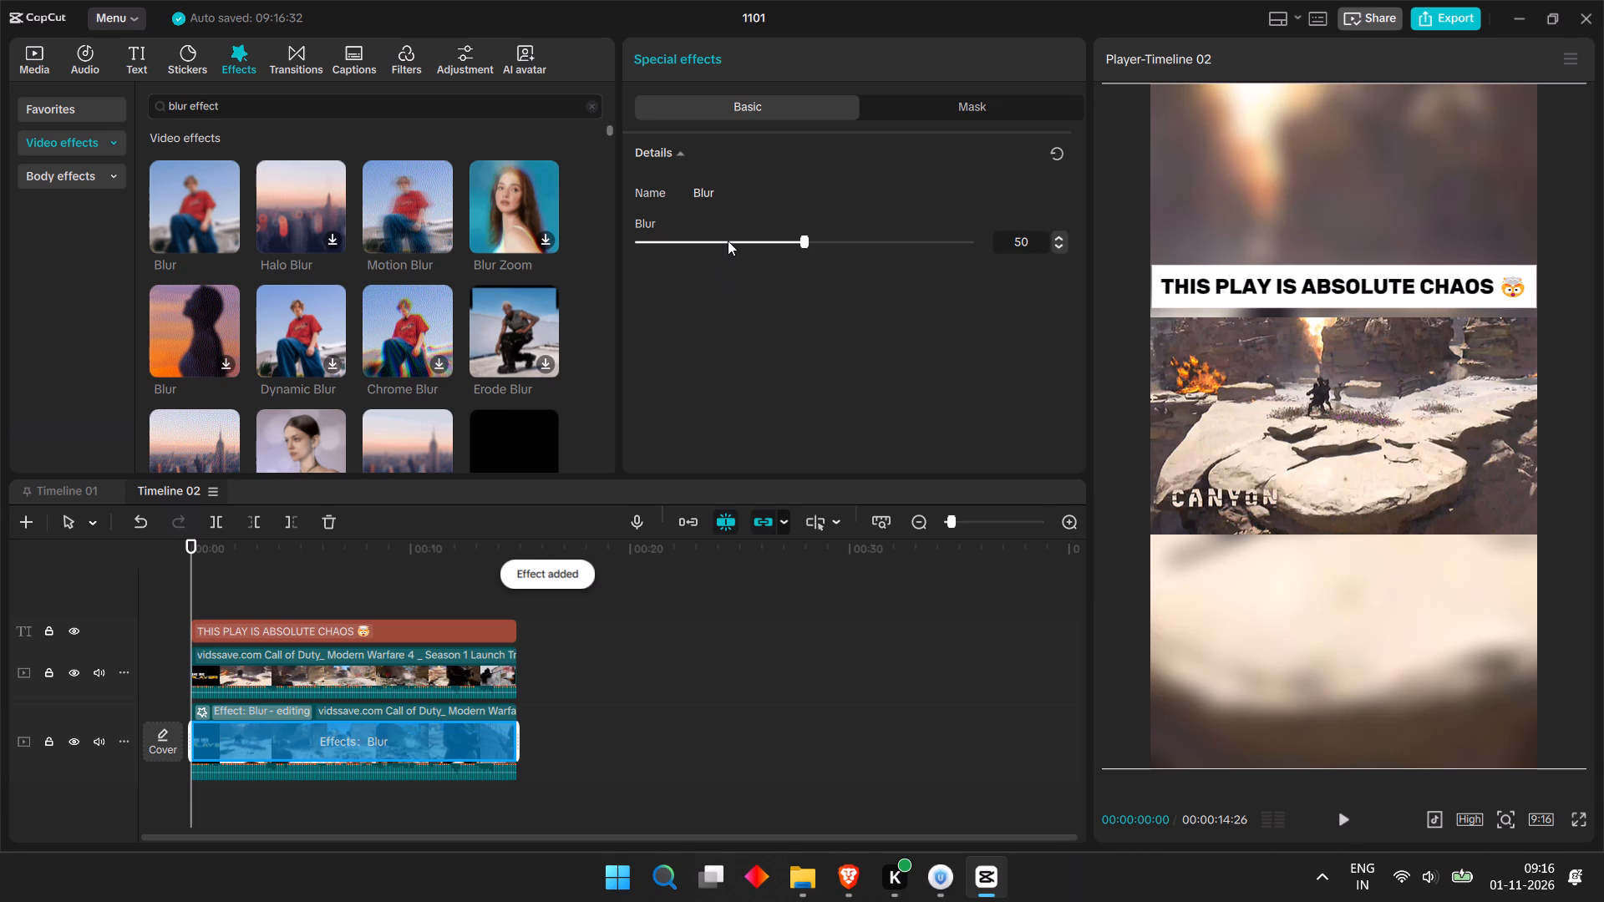
drag(728, 241, 653, 244)
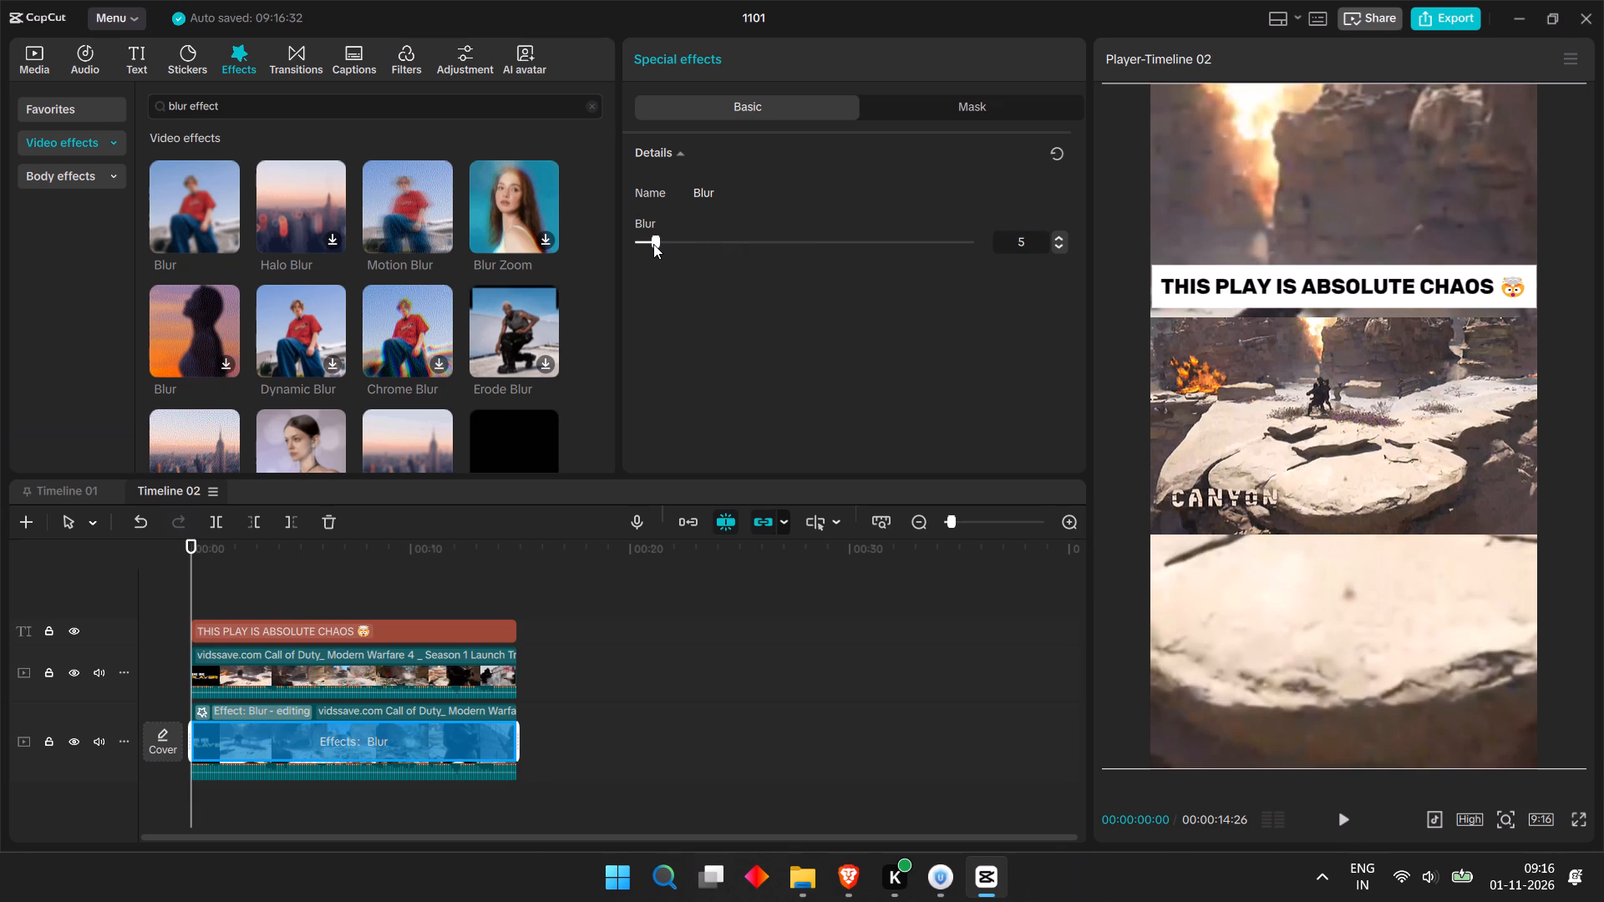
drag(653, 244, 668, 244)
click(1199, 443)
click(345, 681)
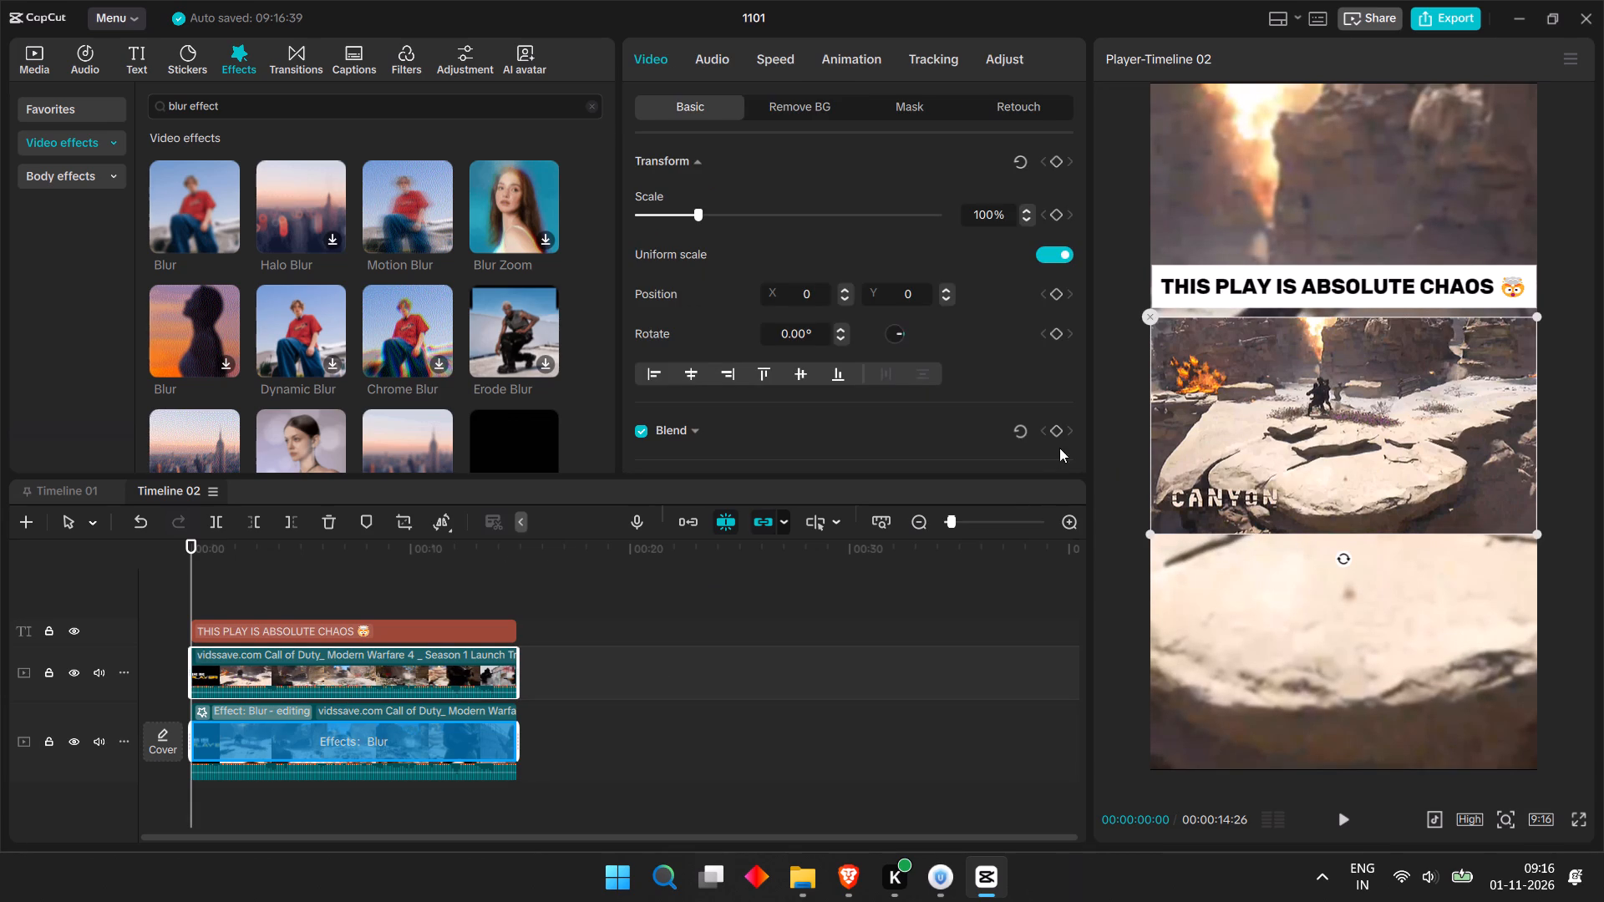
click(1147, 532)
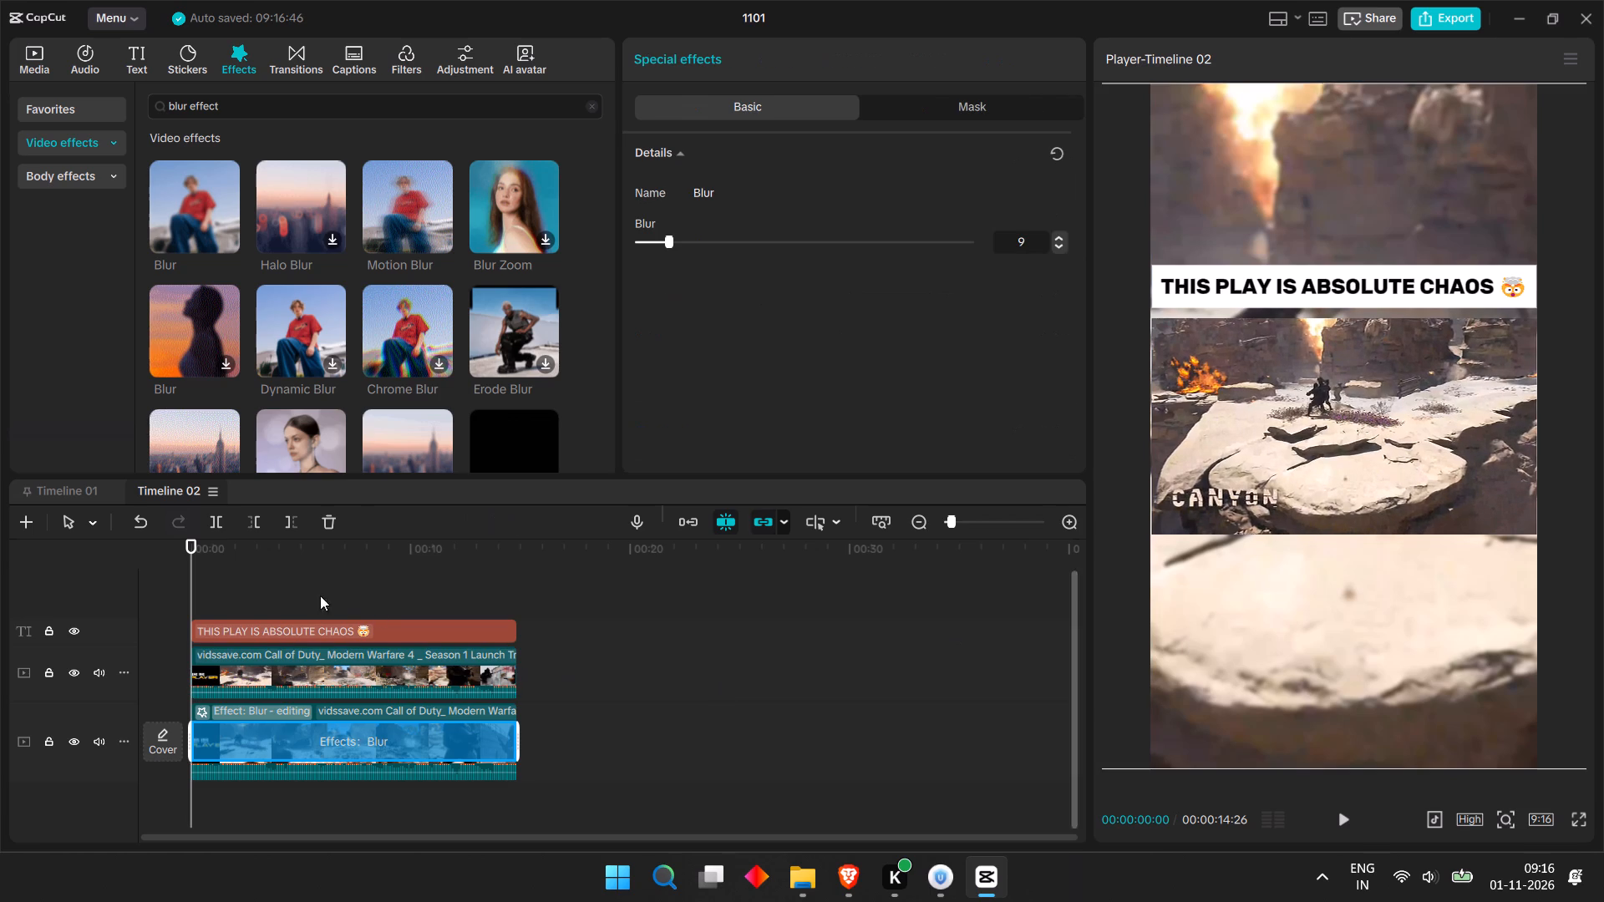
Play the composed clip through from the start and replay its last few seconds to check the ending.
key(space)
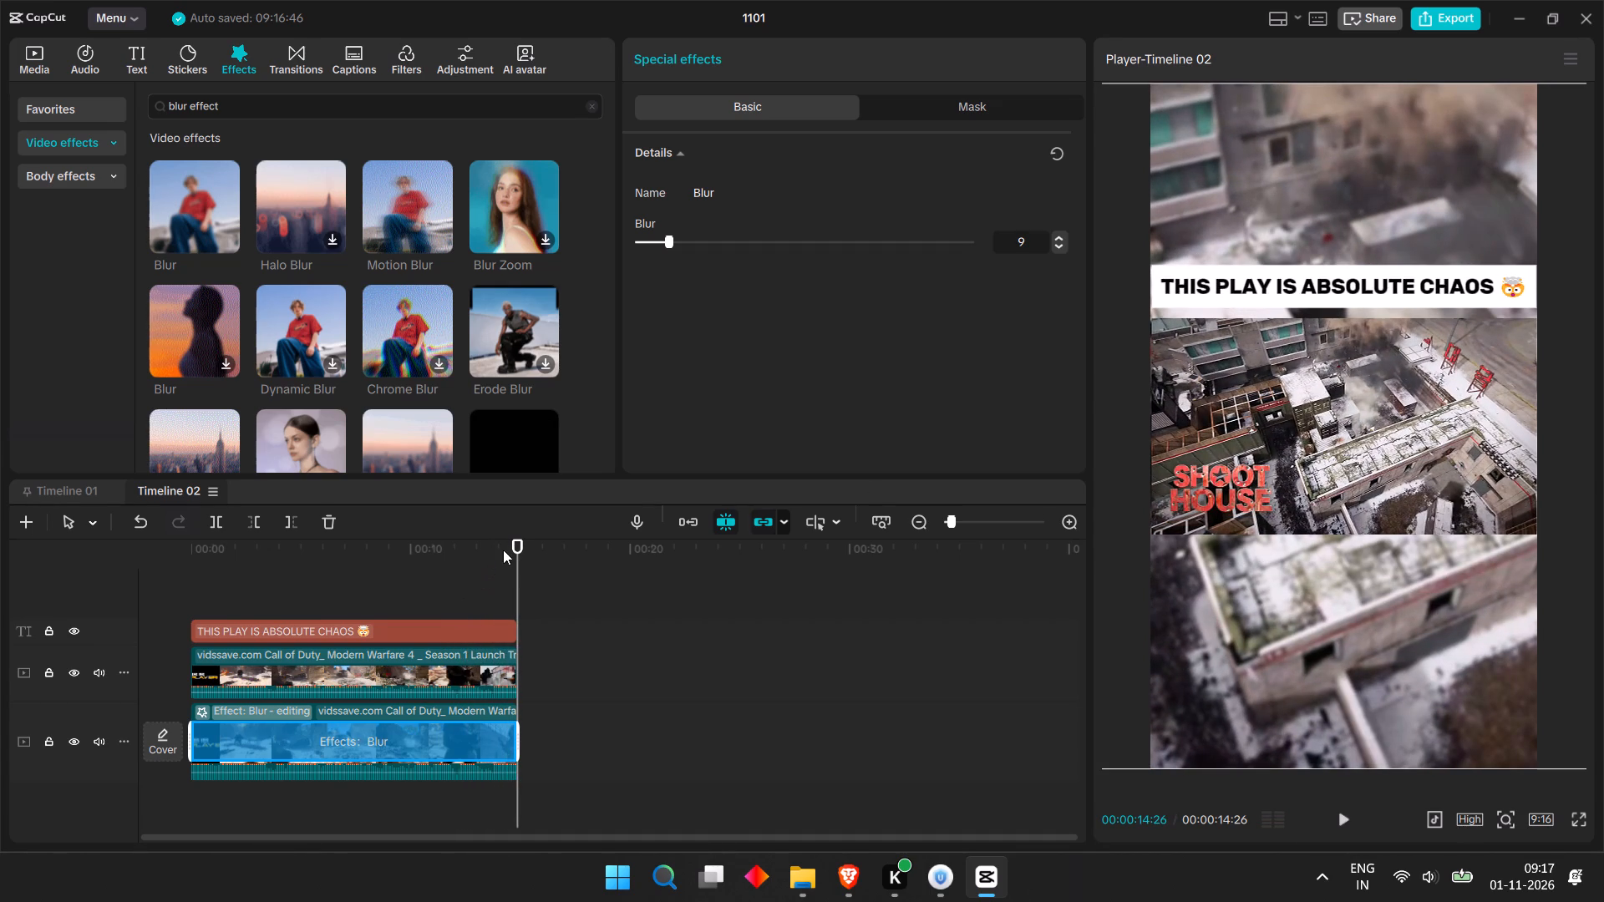
drag(510, 545, 480, 552)
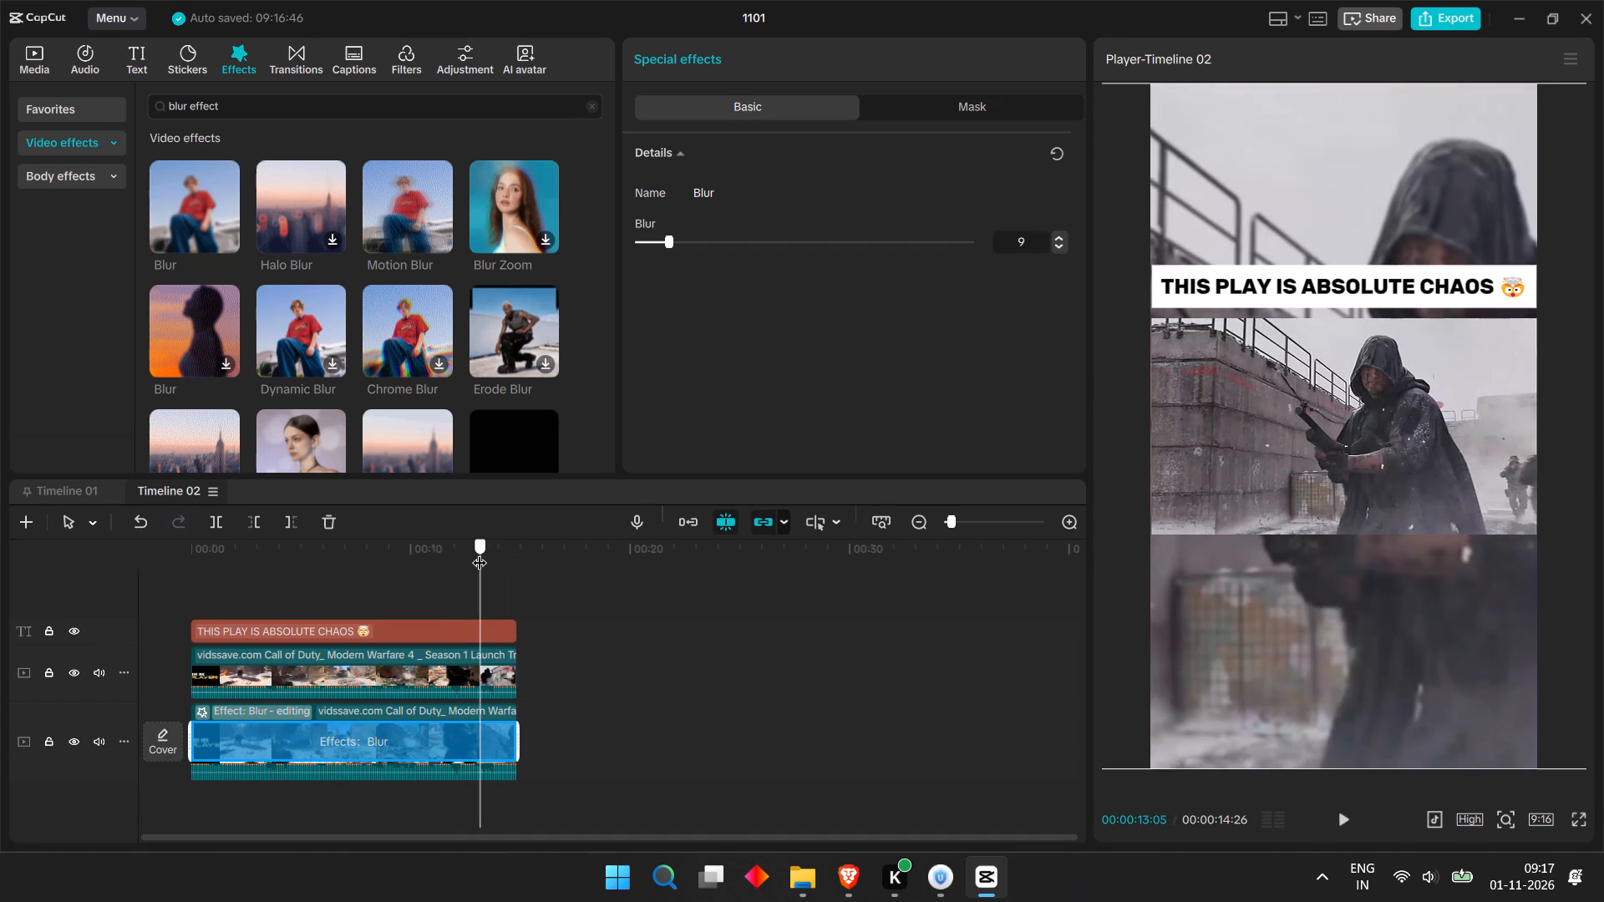
drag(480, 552, 462, 555)
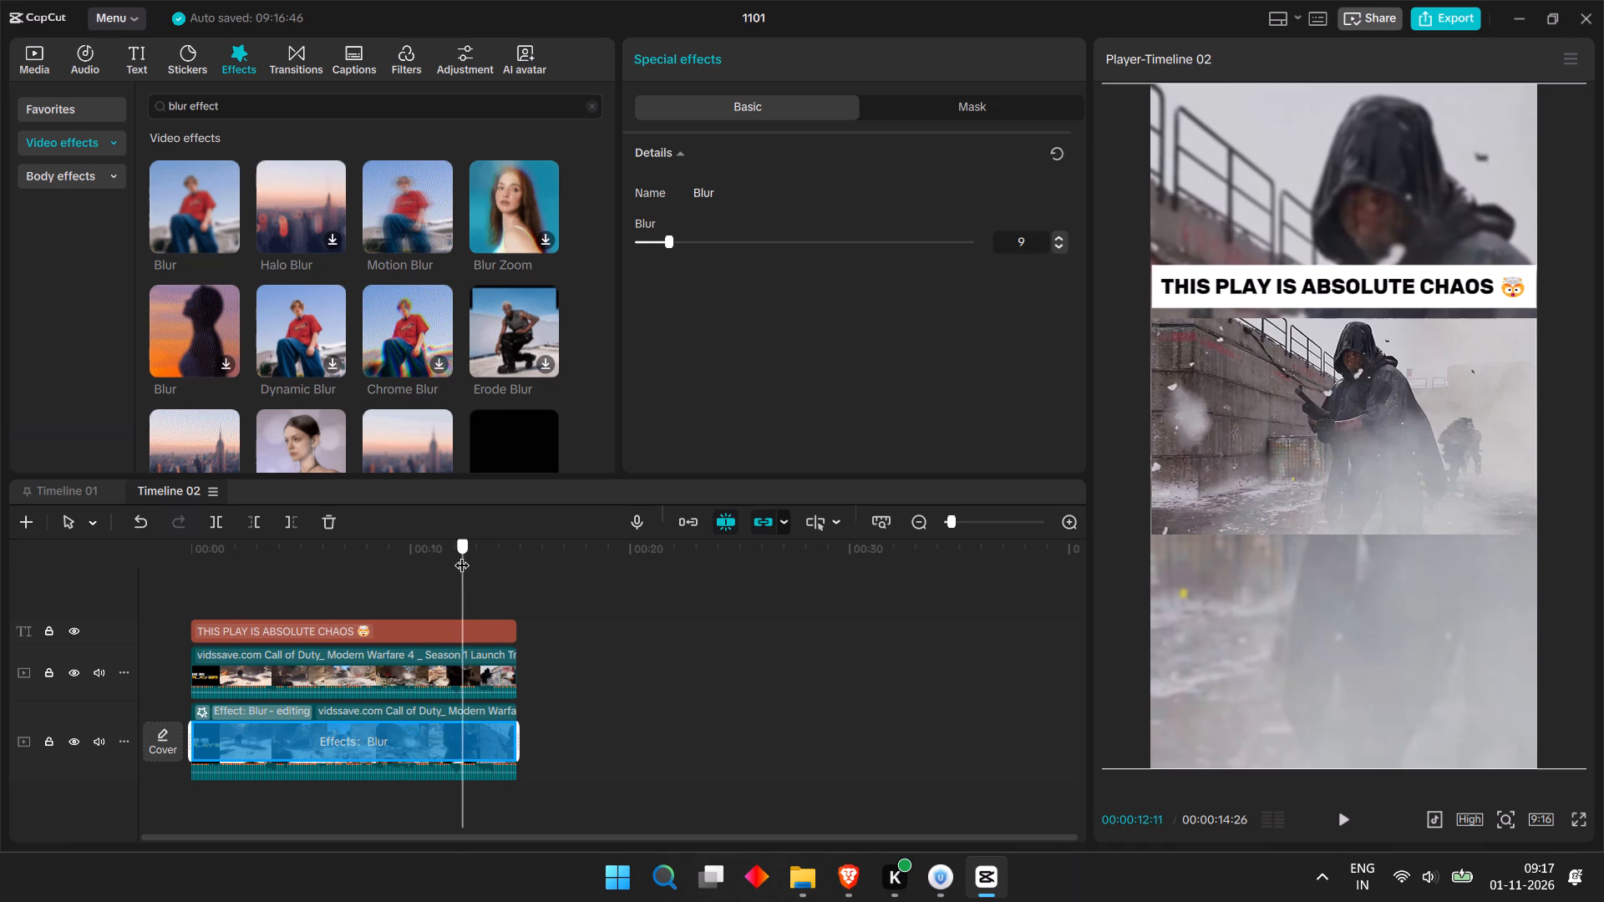
drag(462, 555, 445, 557)
key(space)
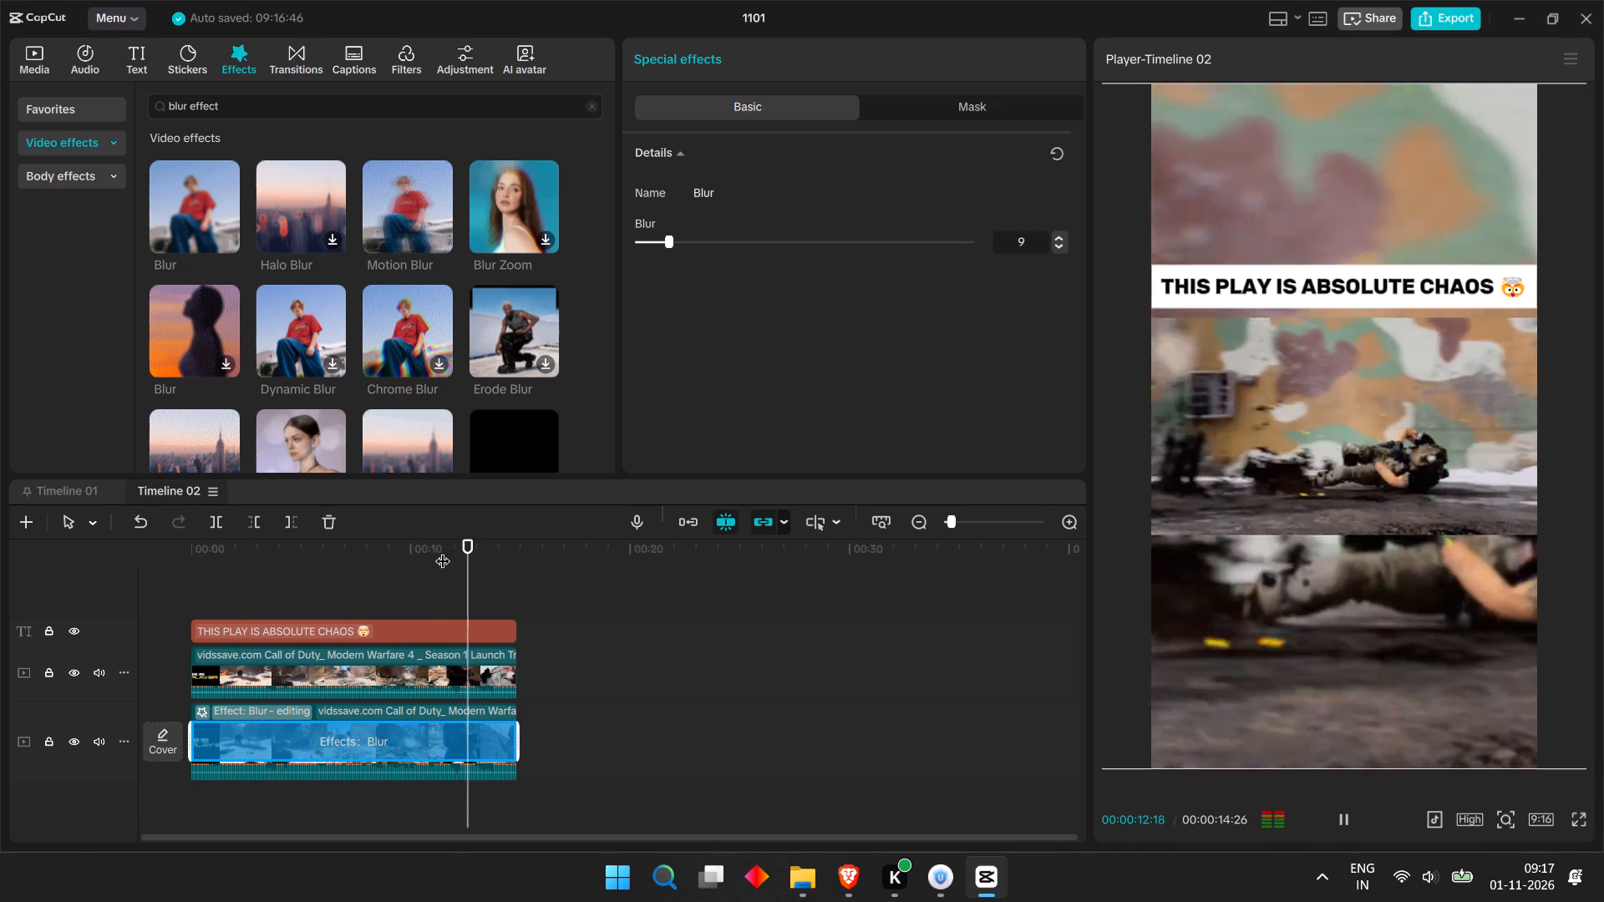
key(space)
key(space)
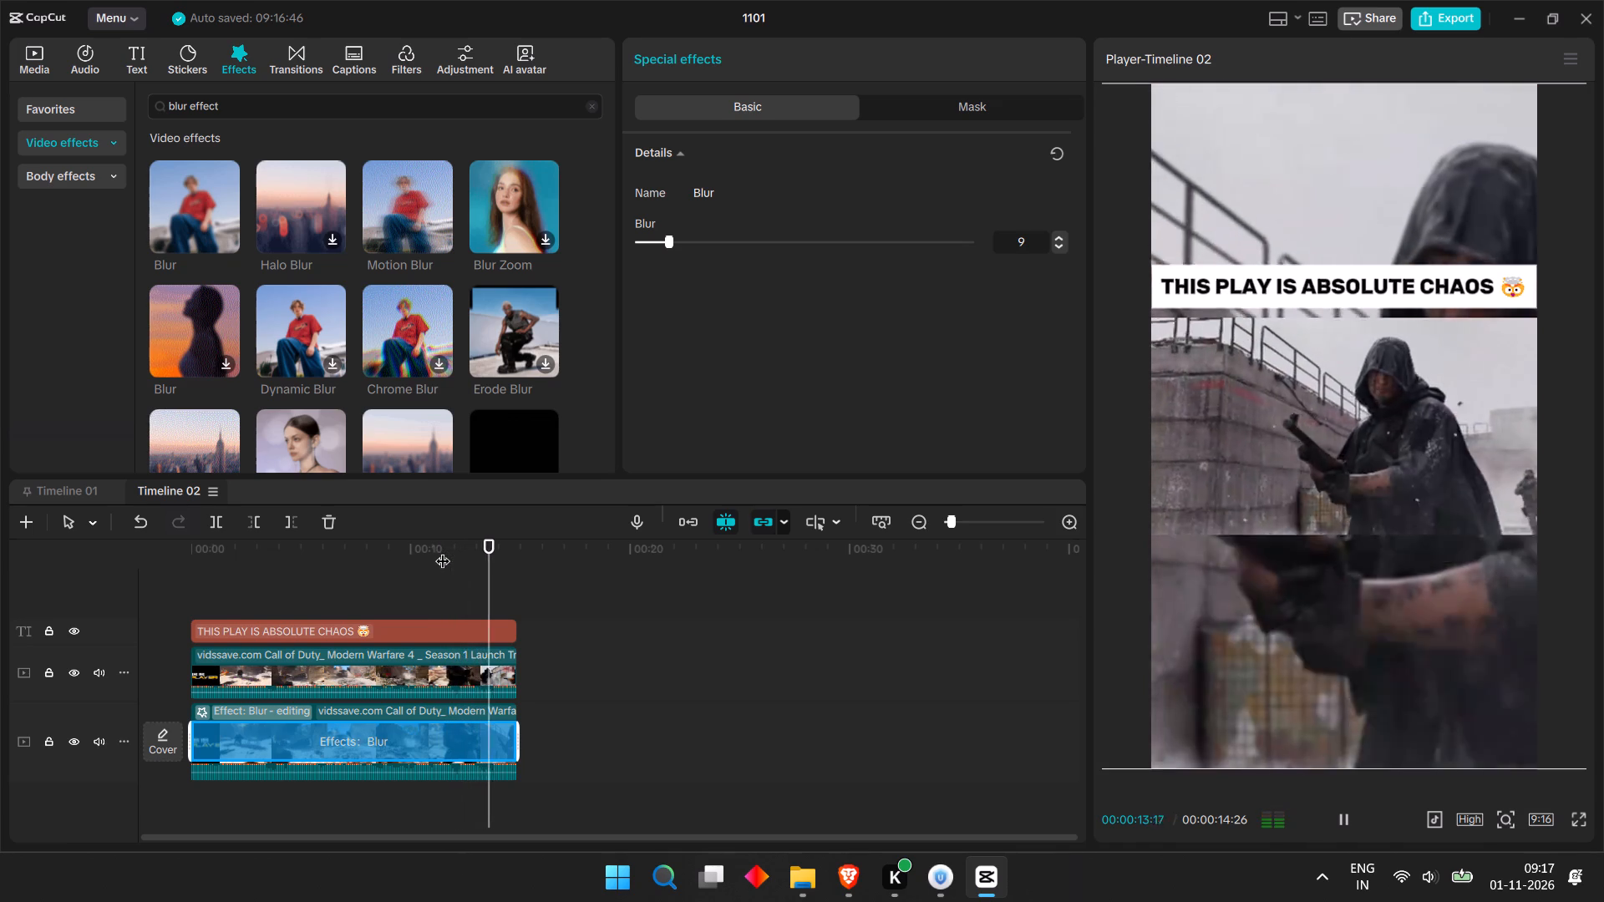
key(space)
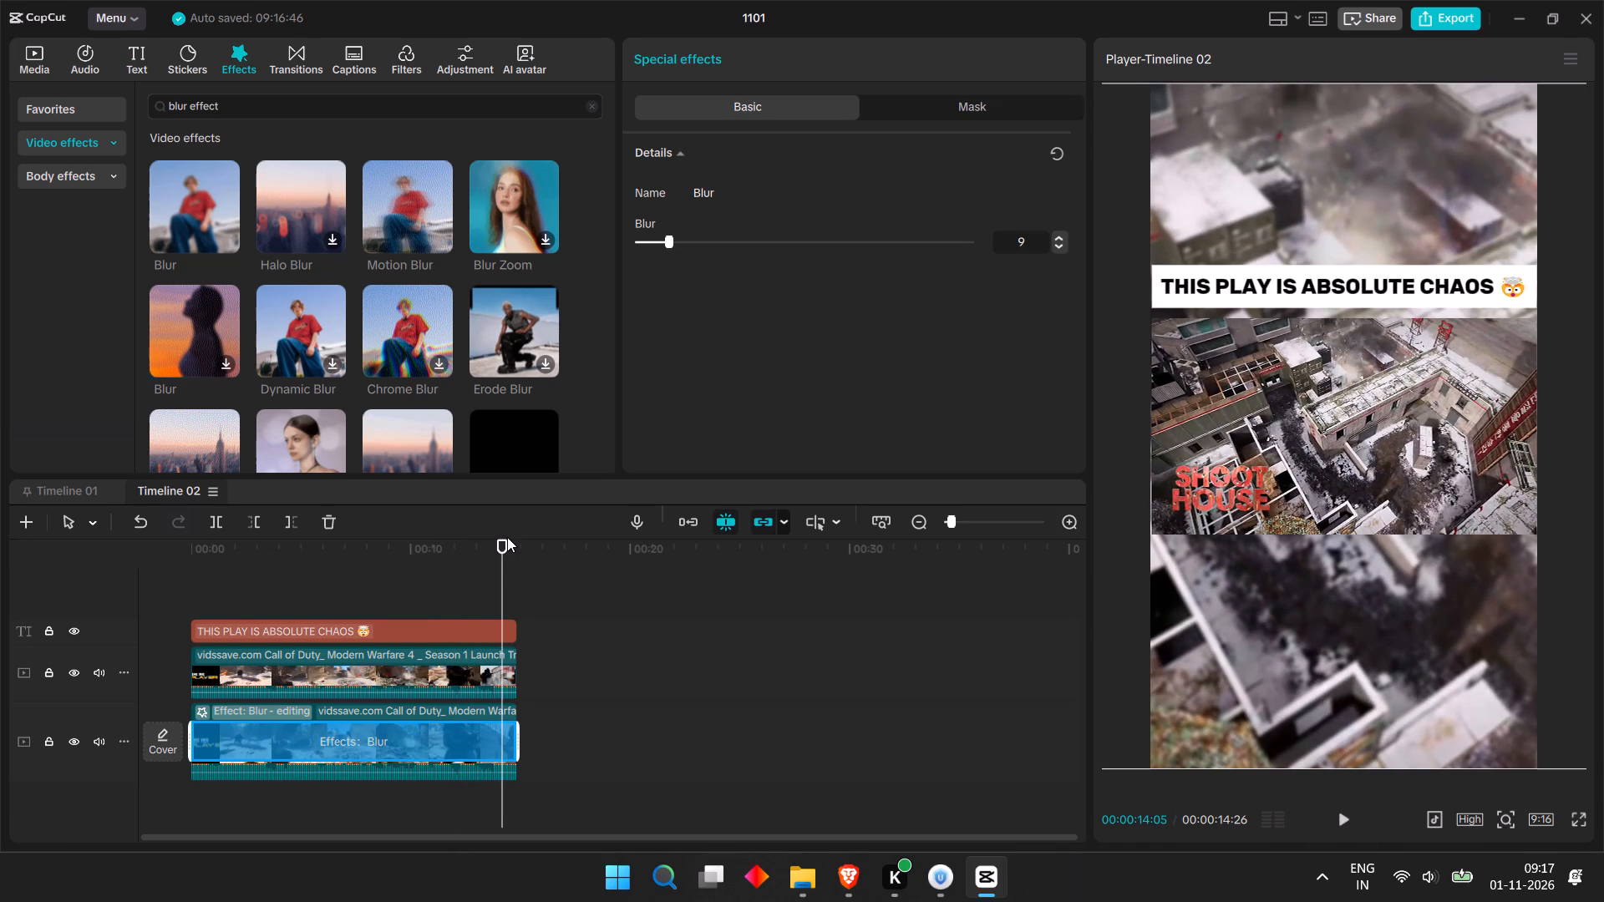
key(space)
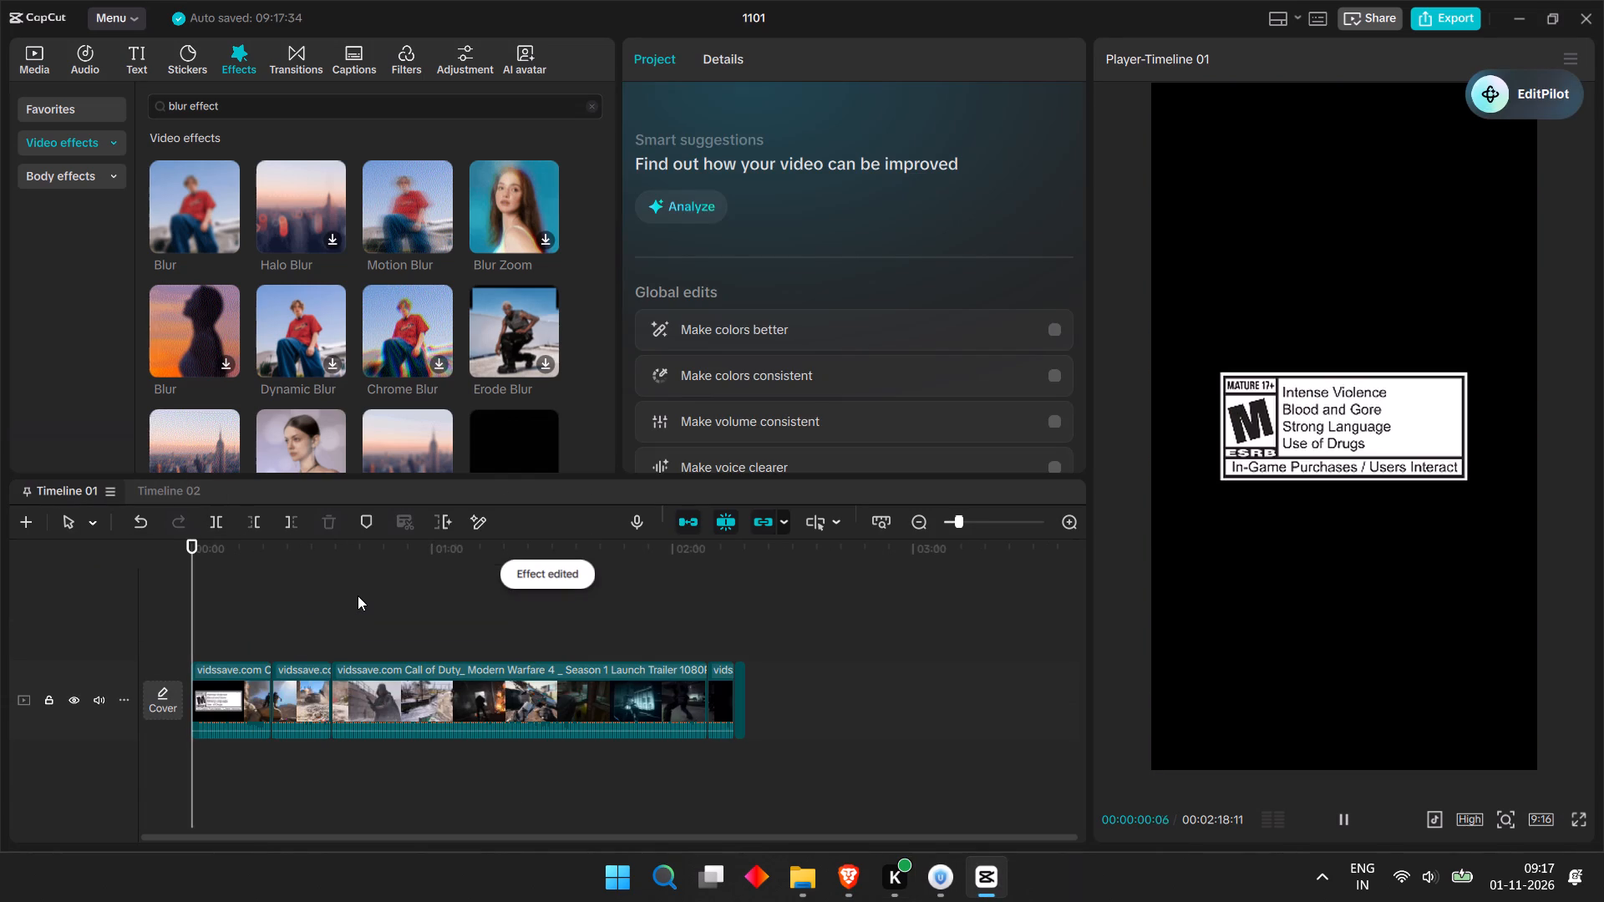
drag(383, 548, 391, 548)
drag(391, 549, 368, 569)
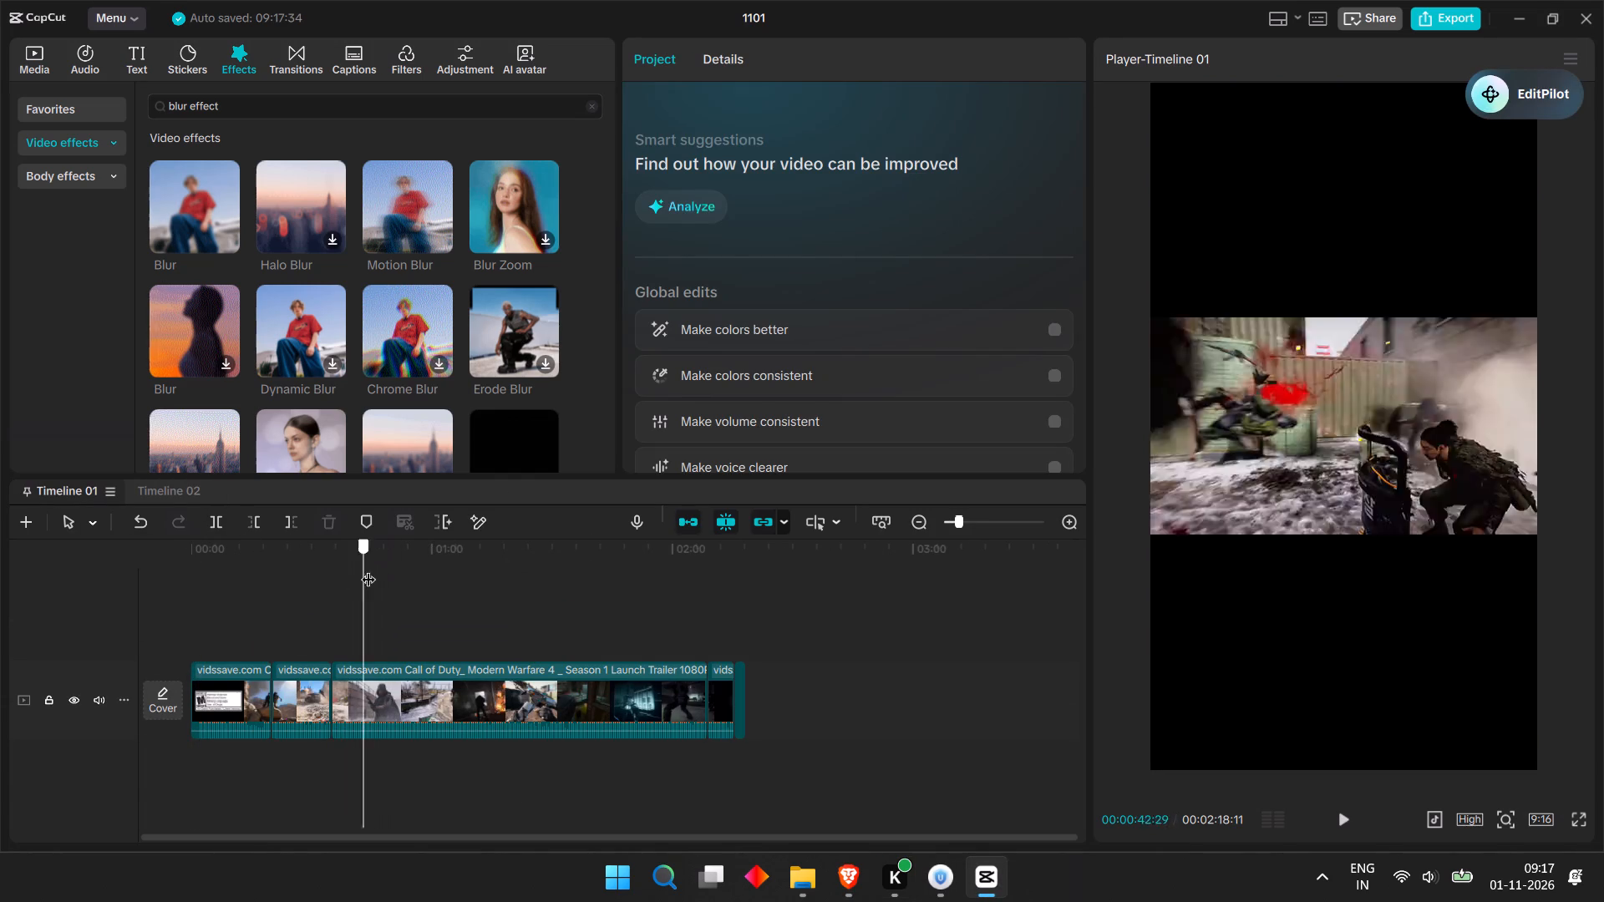
drag(368, 569, 473, 559)
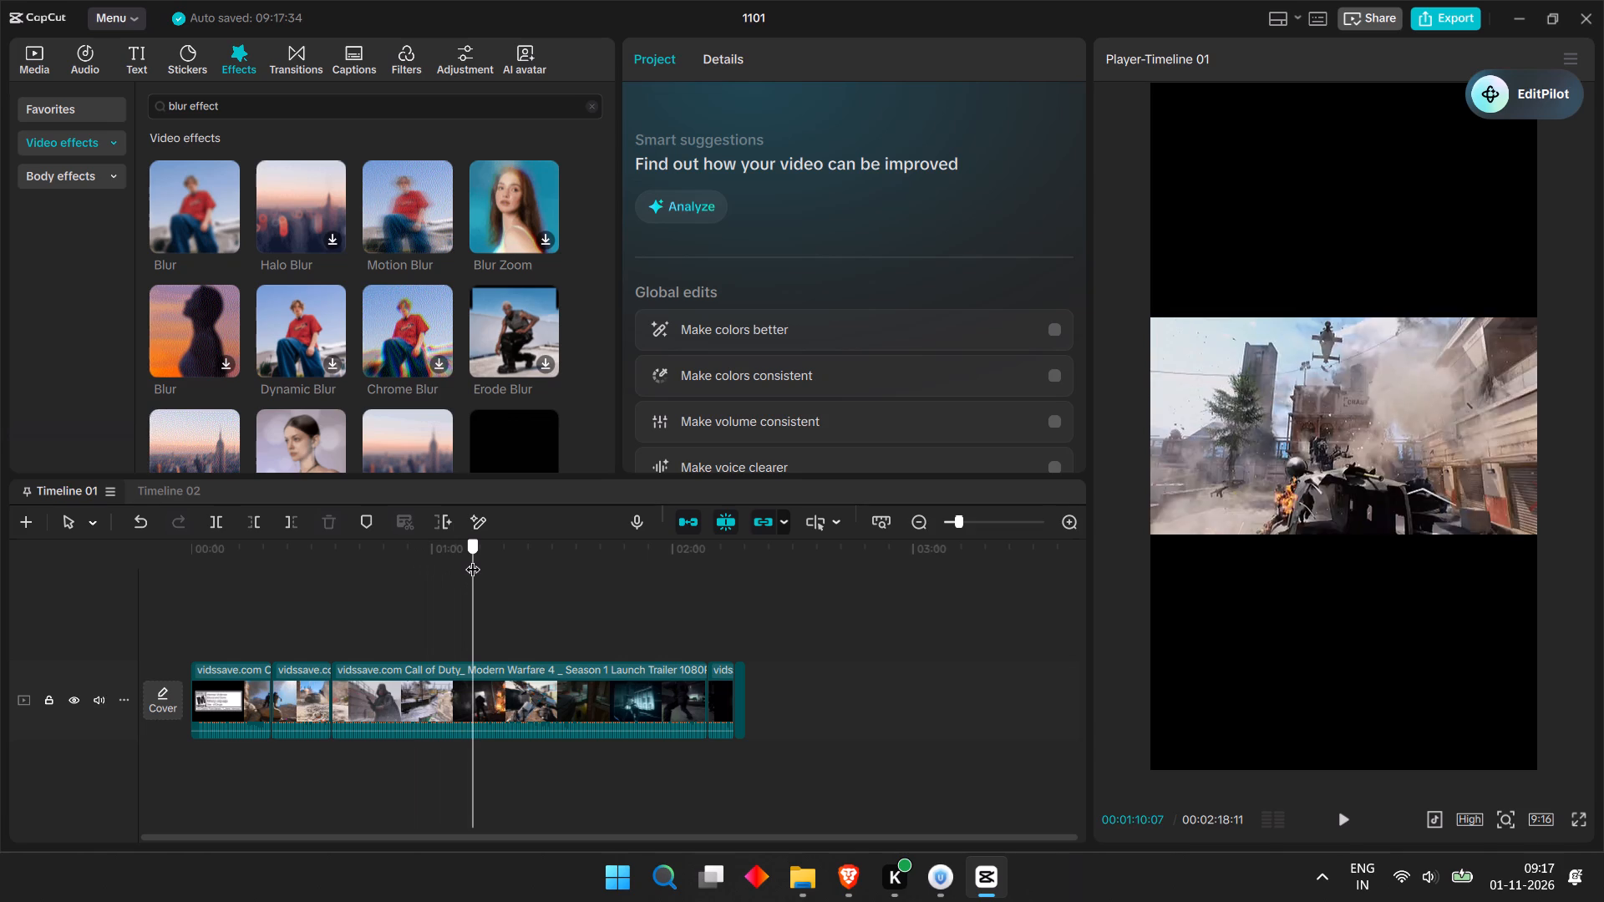
drag(473, 559, 458, 560)
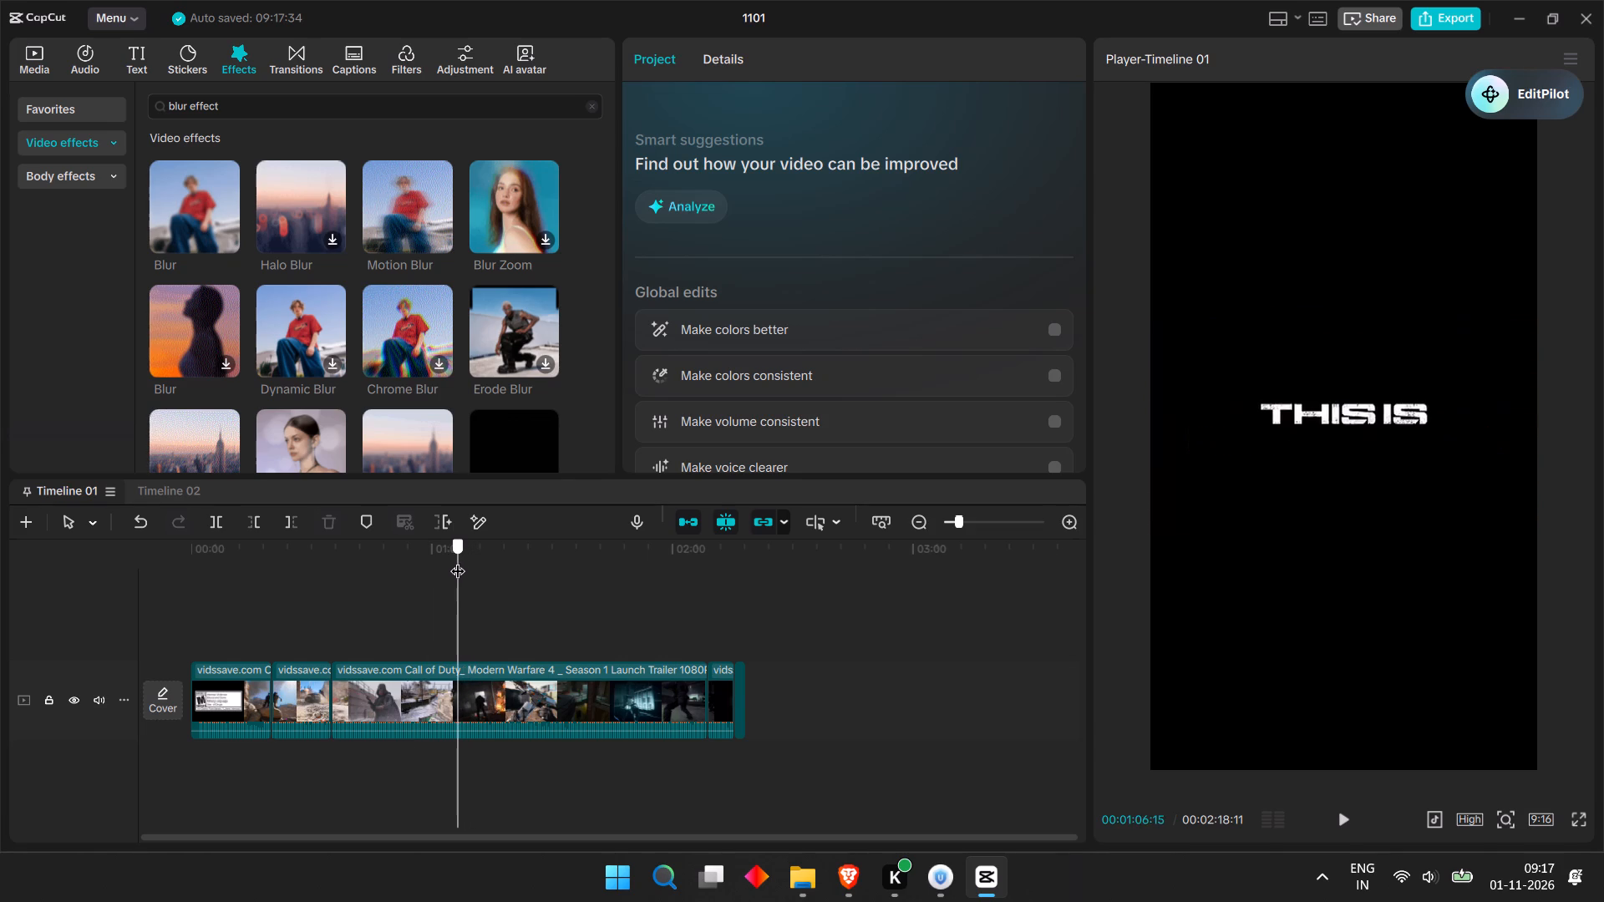
drag(458, 560, 472, 560)
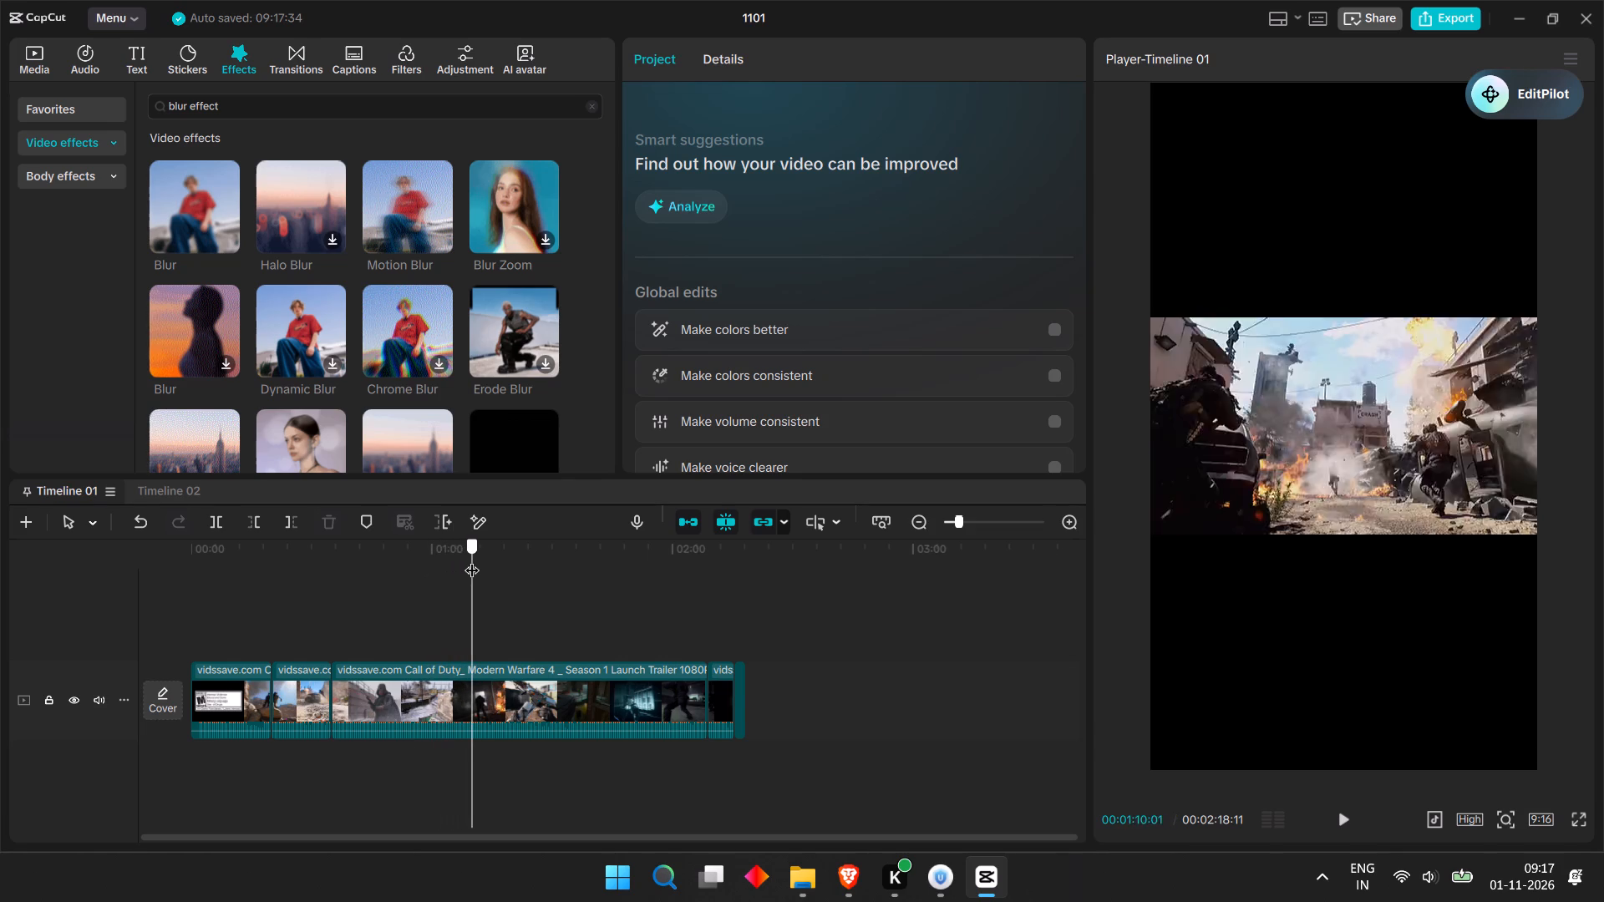
drag(472, 560, 496, 554)
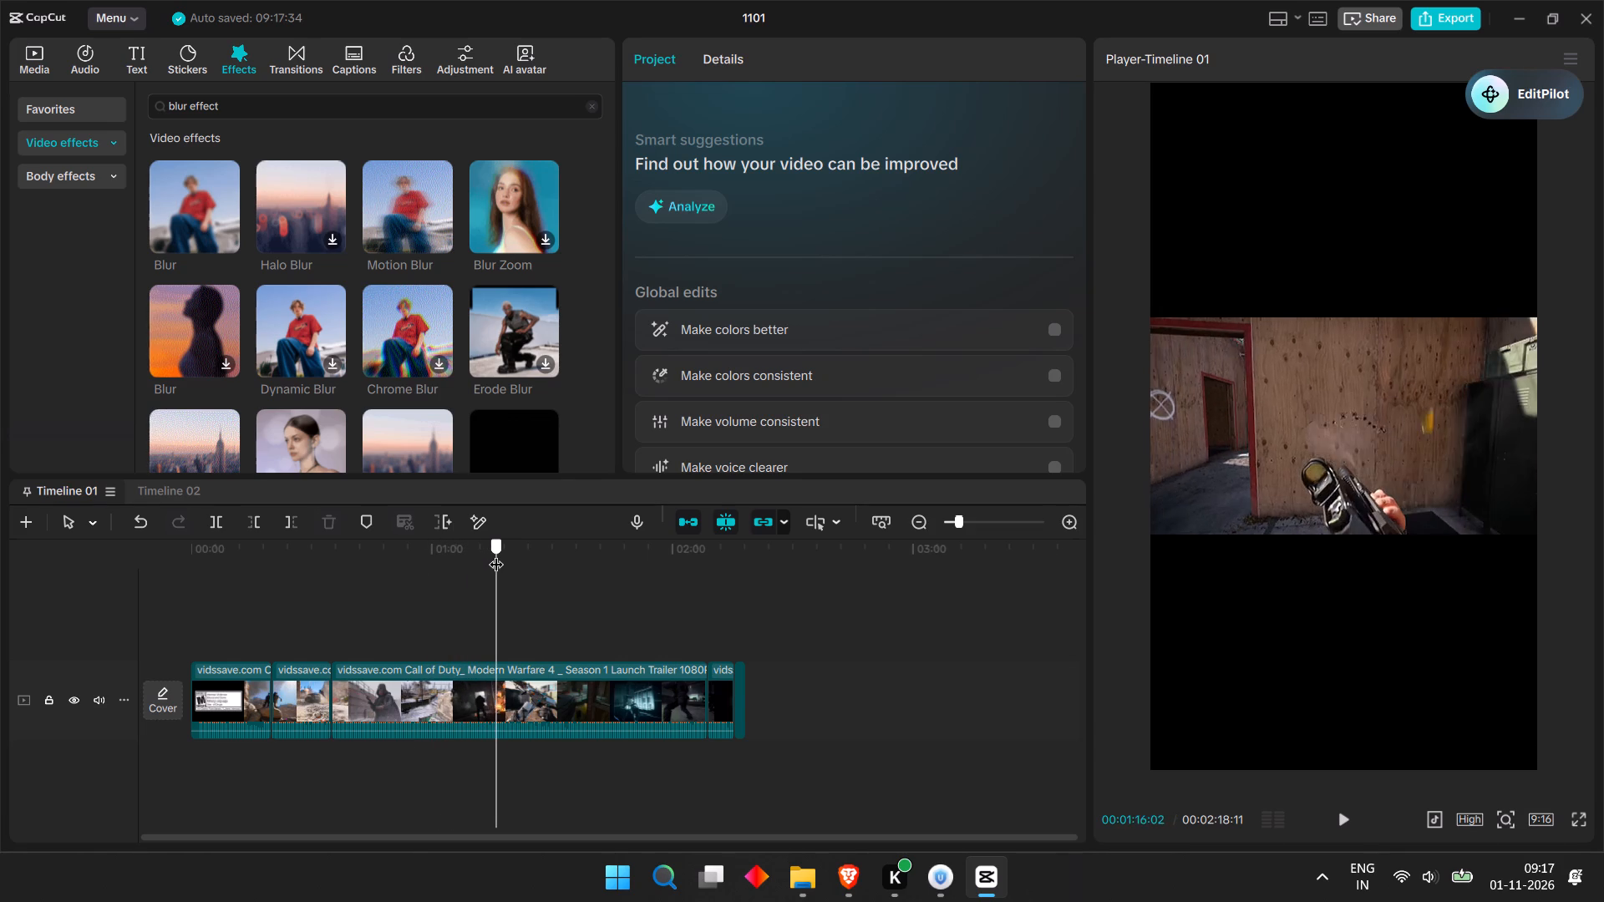
drag(496, 554, 512, 550)
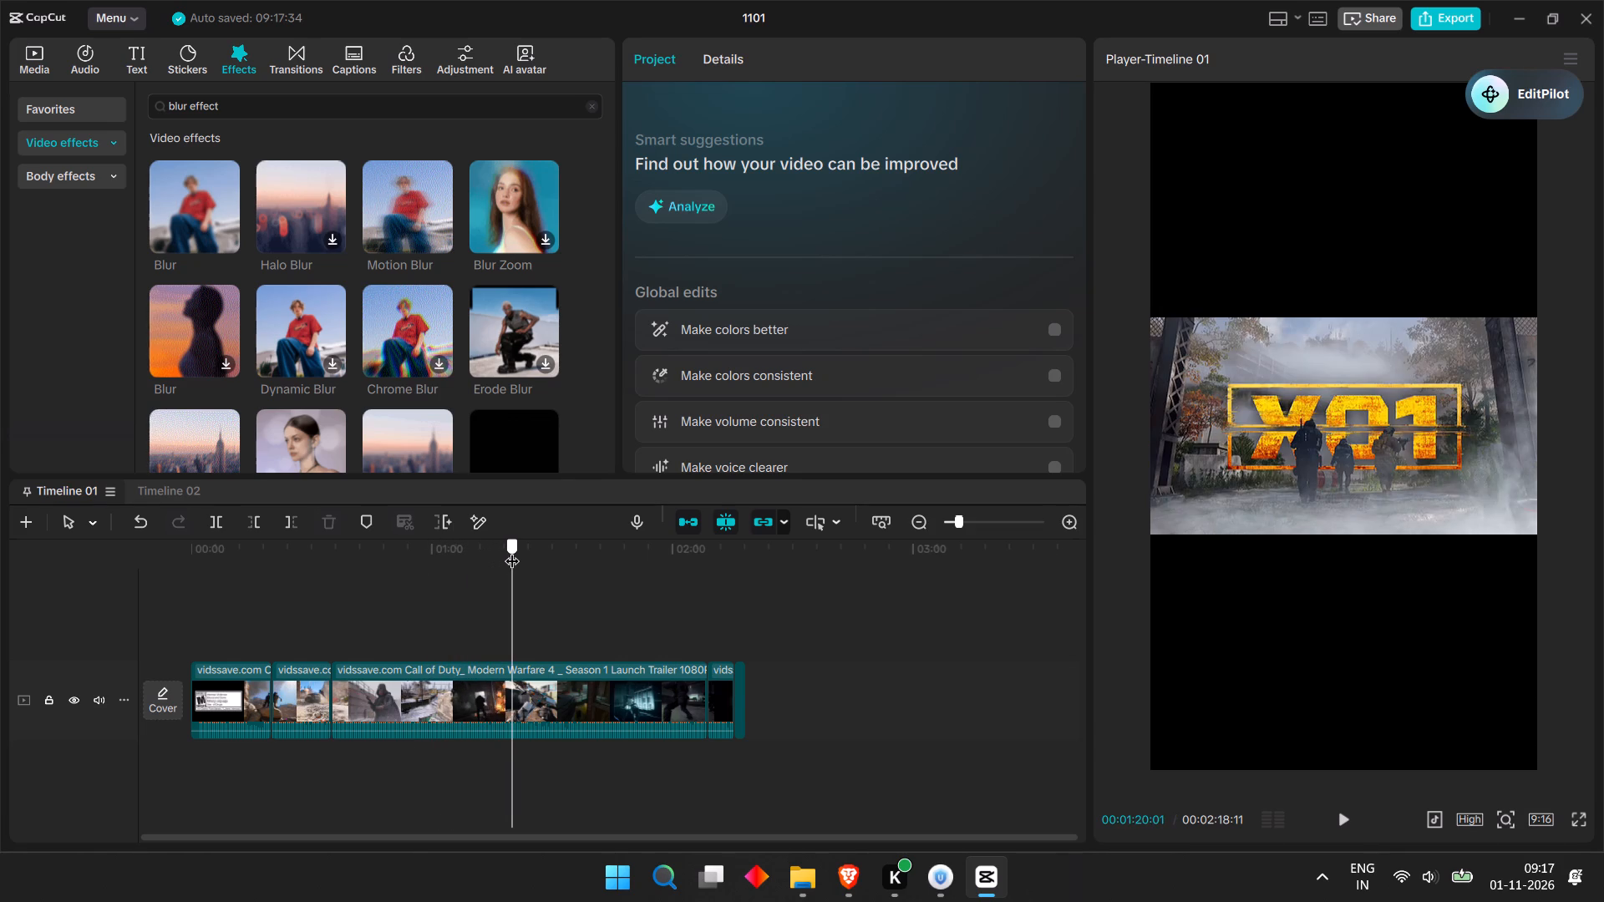
drag(512, 550, 525, 546)
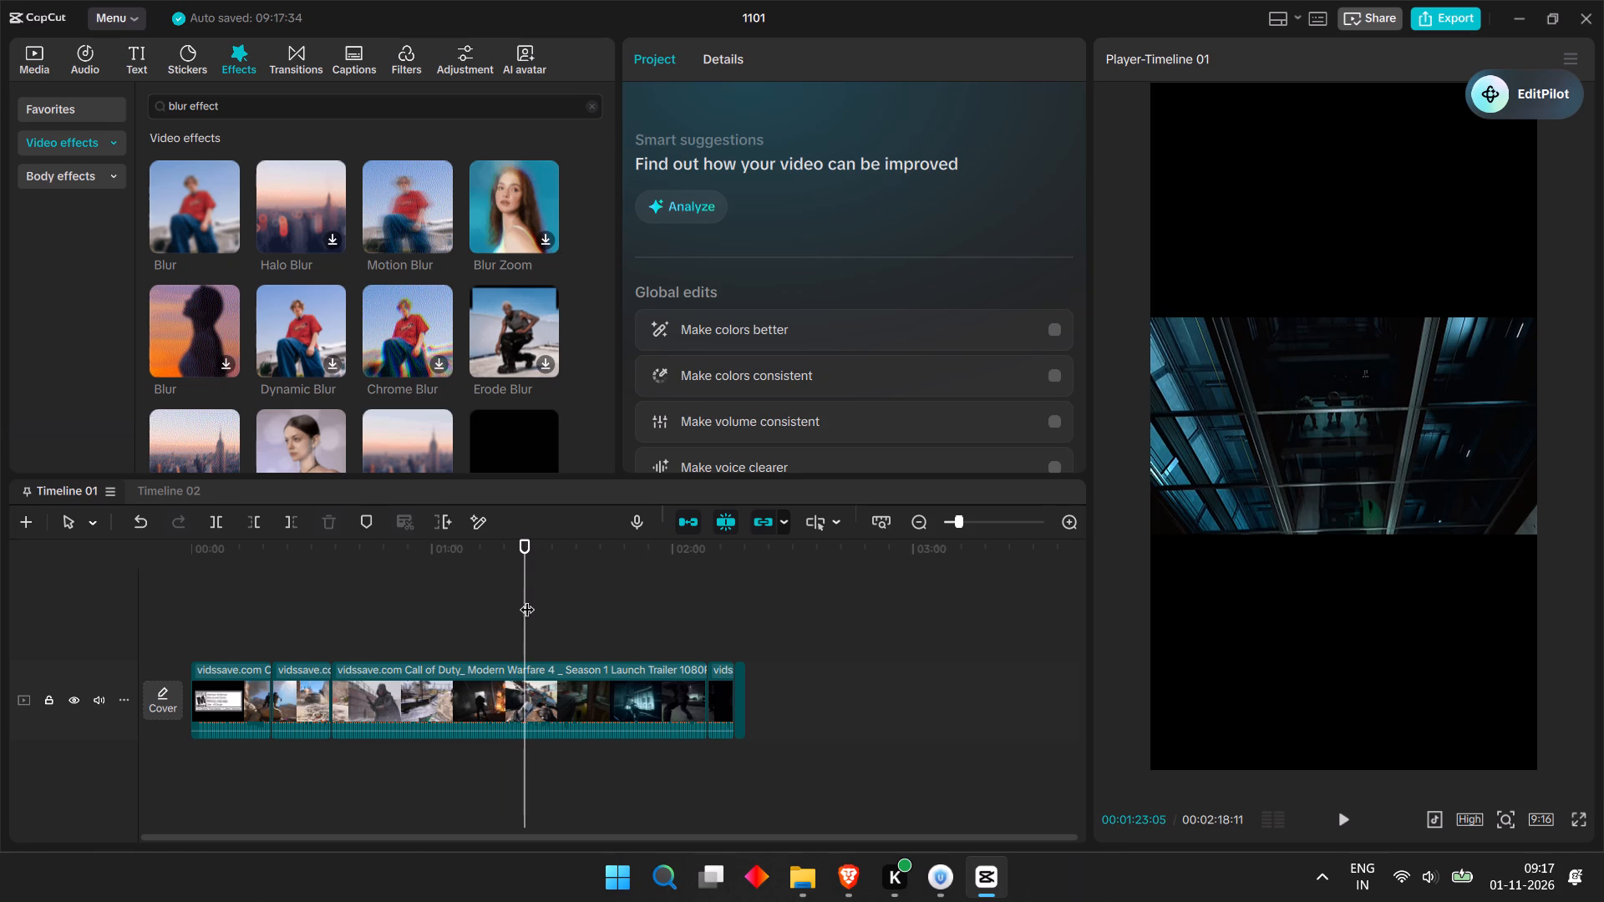
click(524, 696)
key(ctrl+b)
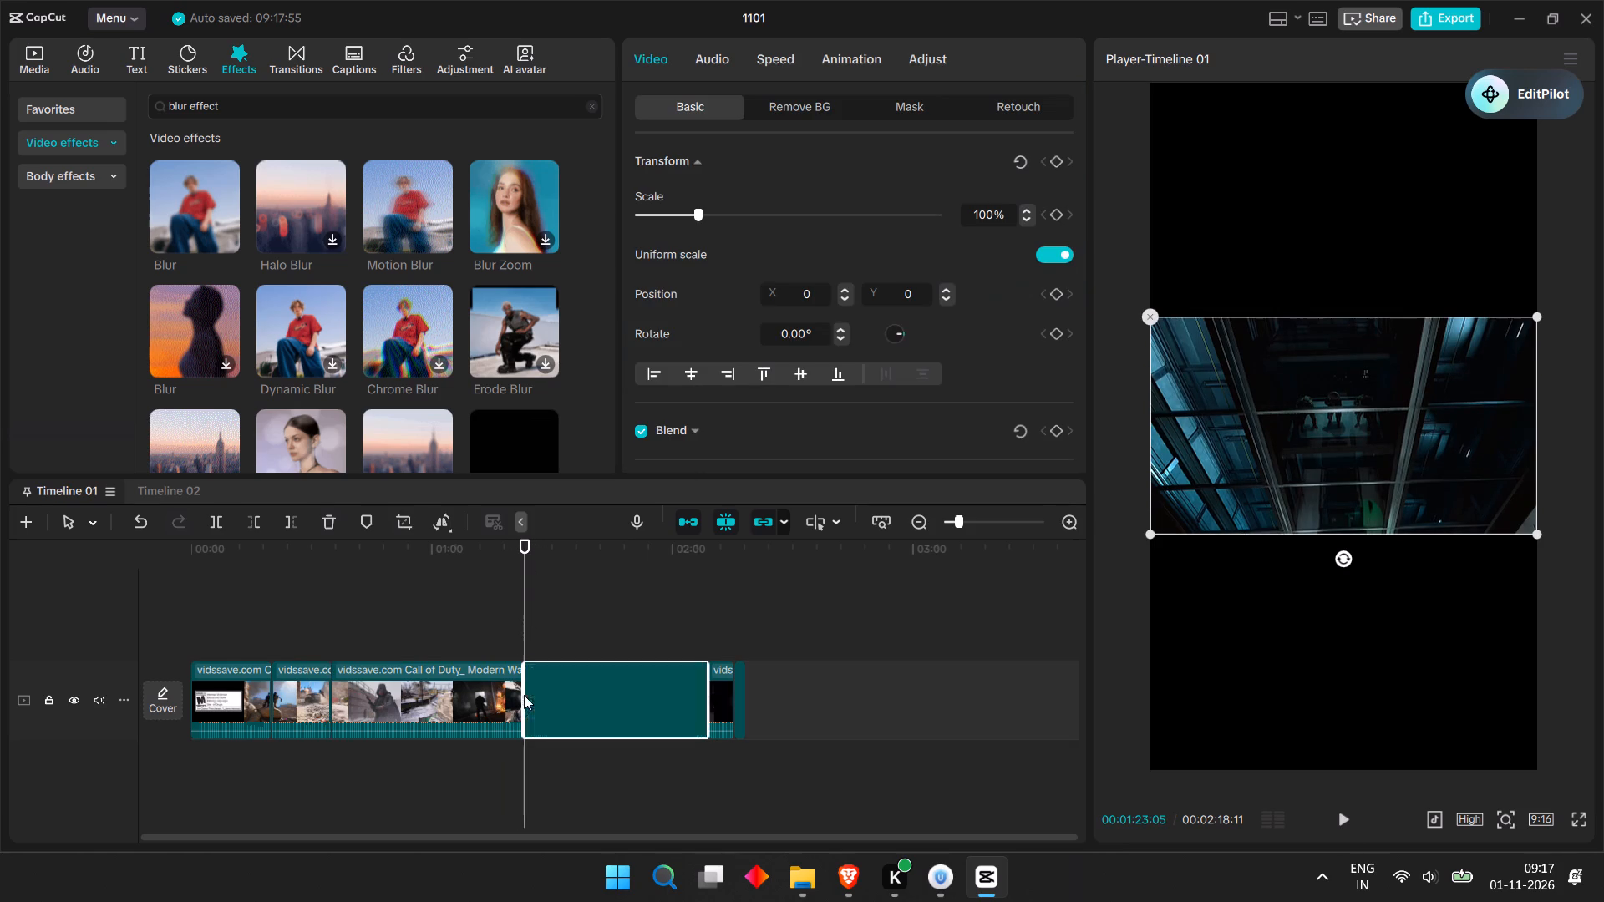
Play on from the new cut and split the trailer again at 00:01:38:05, the end of Clip 2.
key(space)
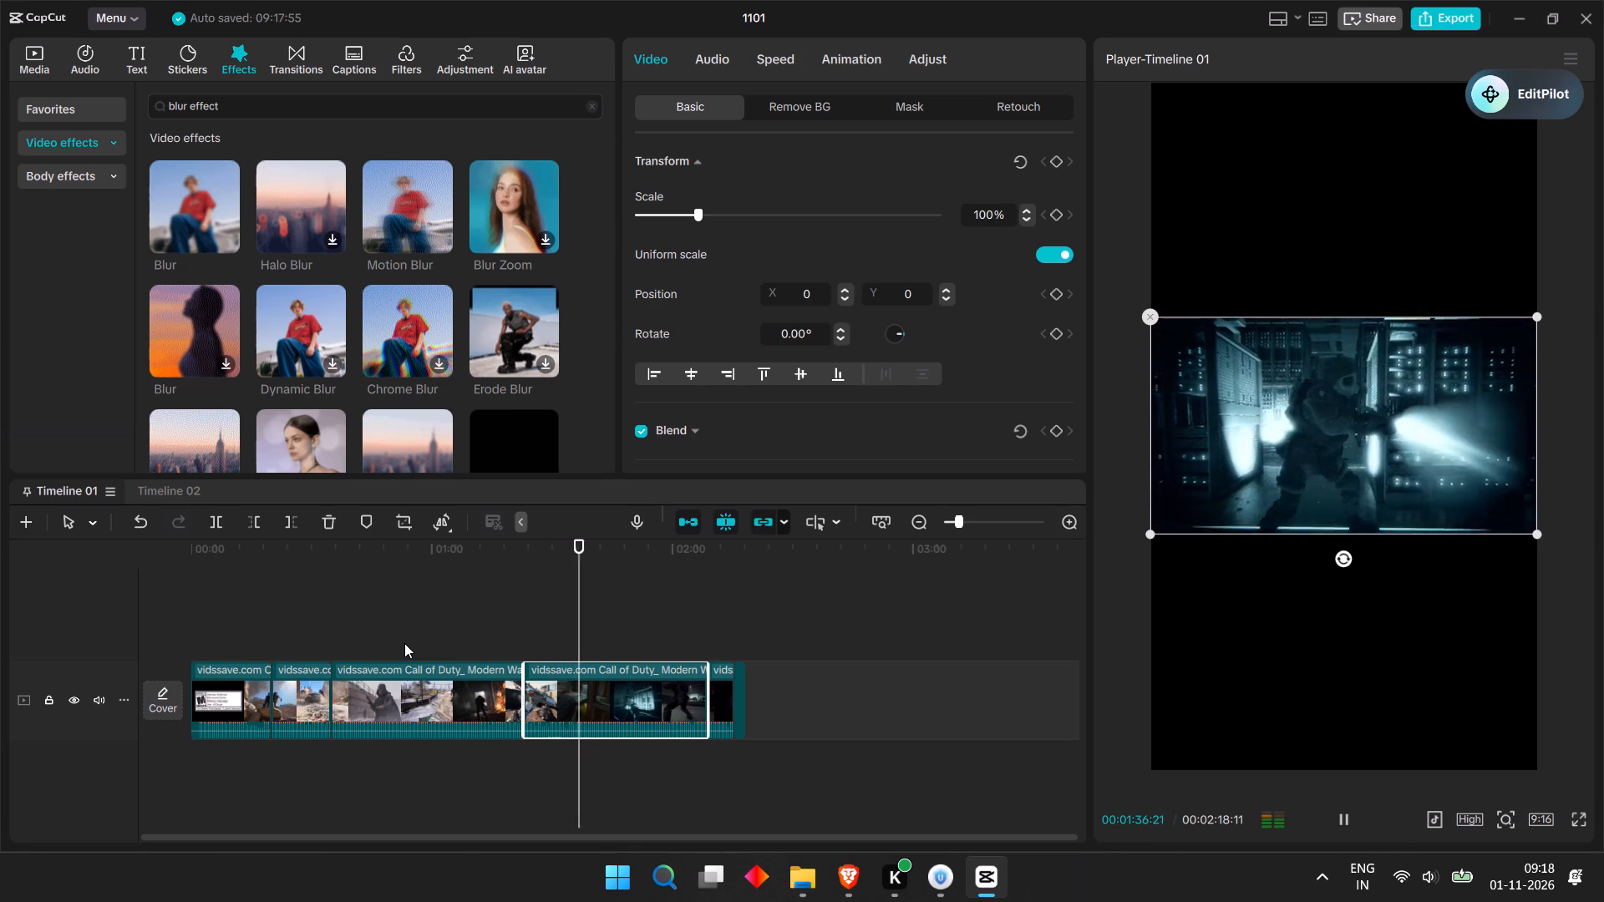
key(space)
key(space)
key(space)
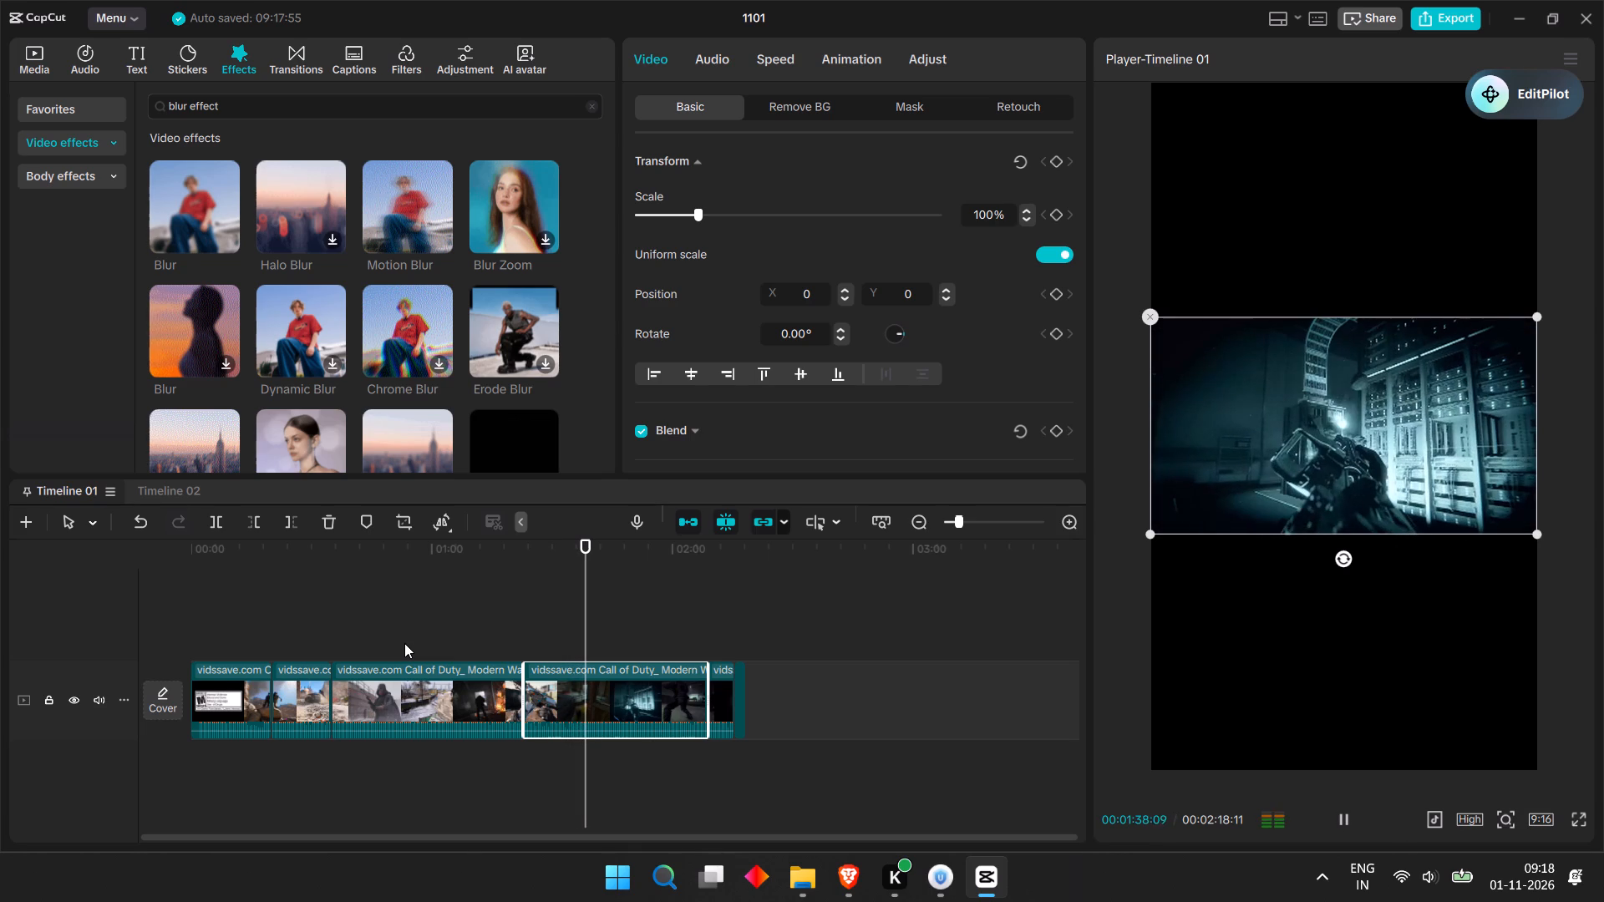
click(583, 539)
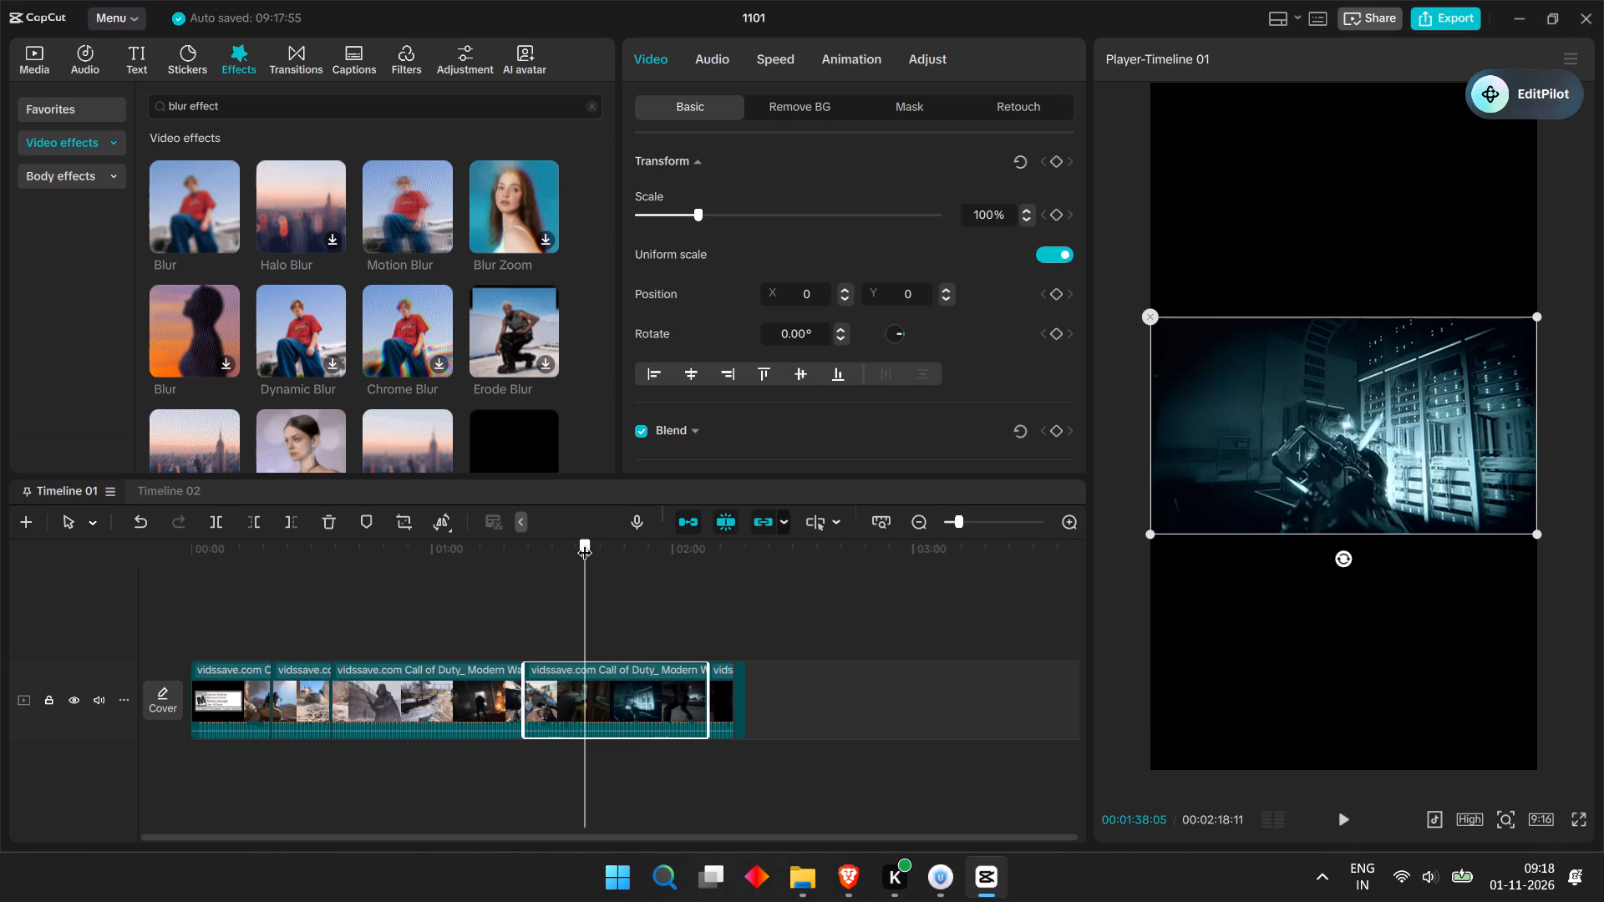
key(ctrl+b)
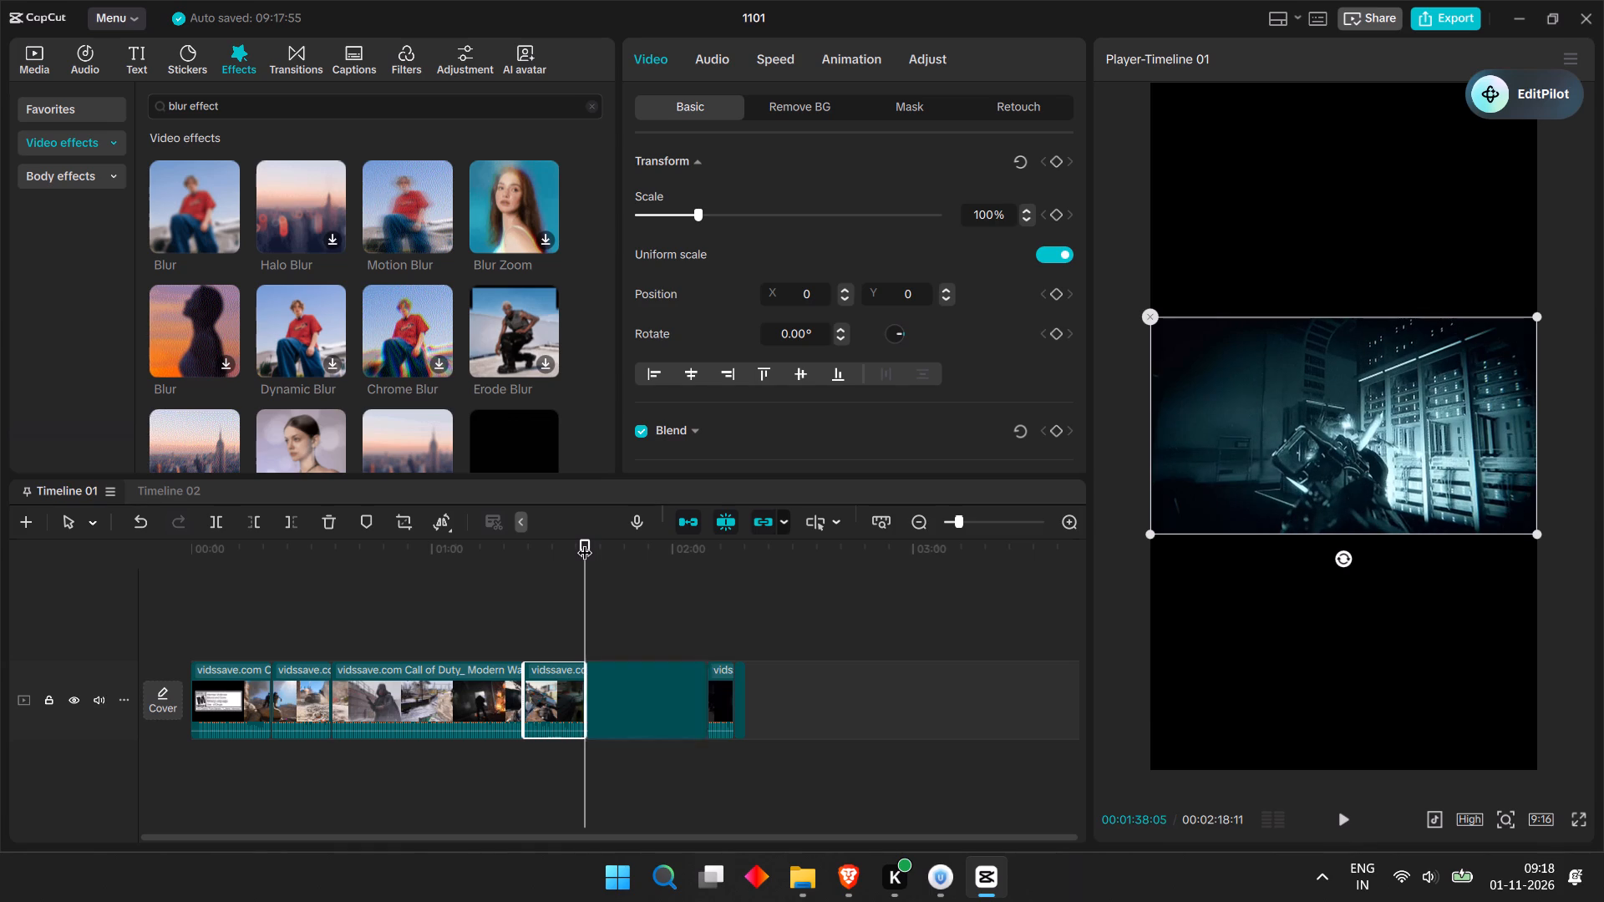
Copy the 15-second Clip 2 segment from Timeline 01 and paste it into a new timeline.
click(552, 712)
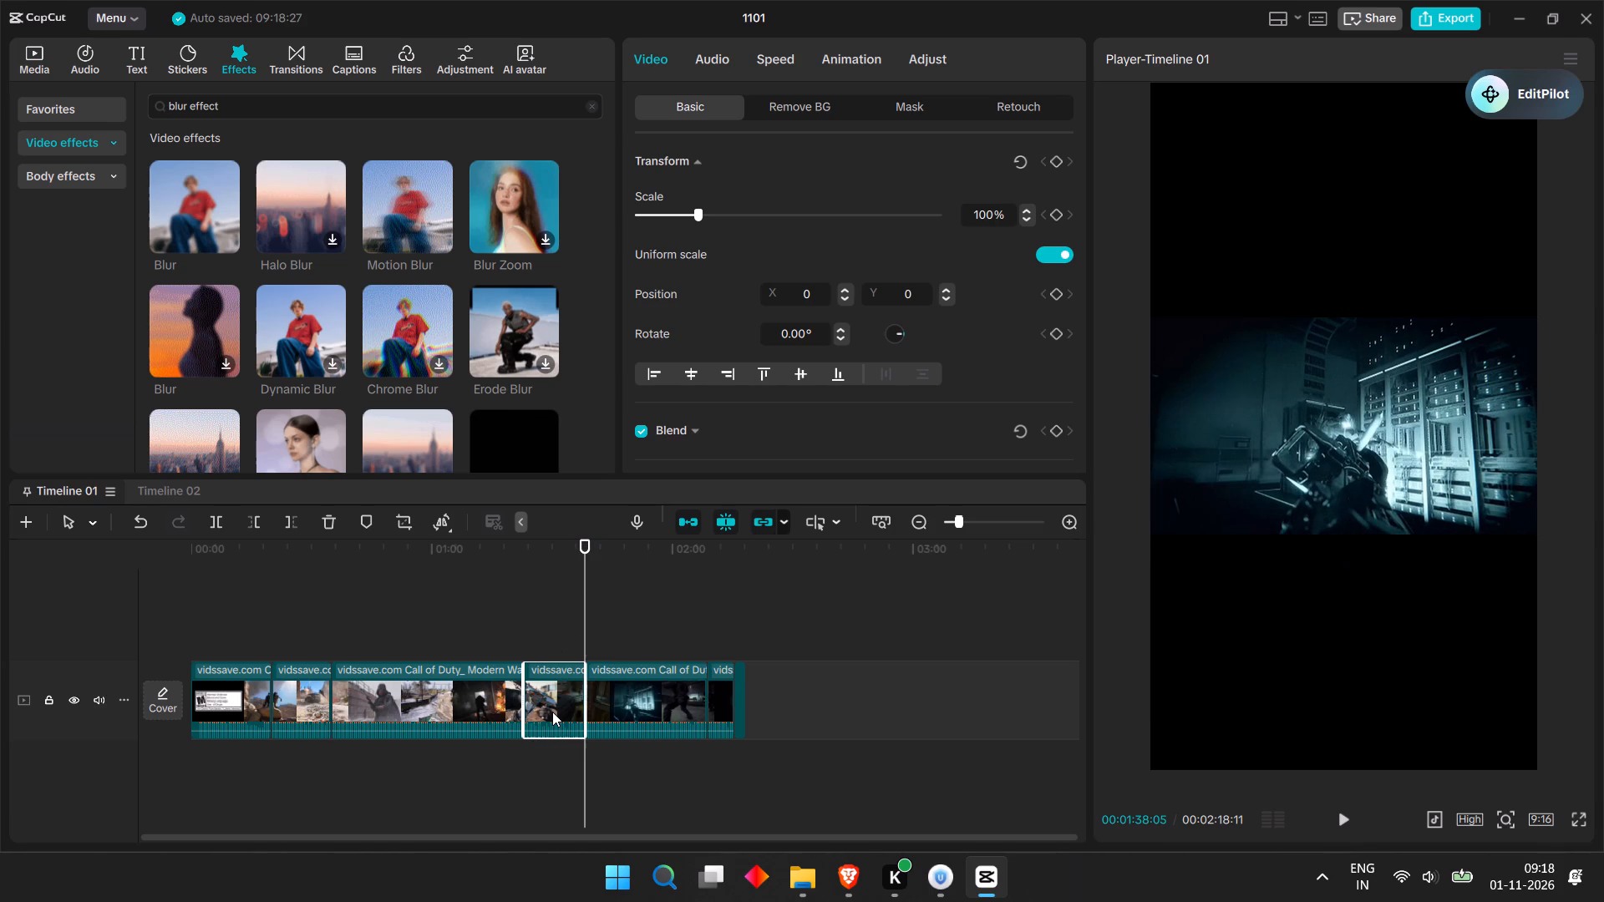
key(ctrl+c)
key(ctrl+c)
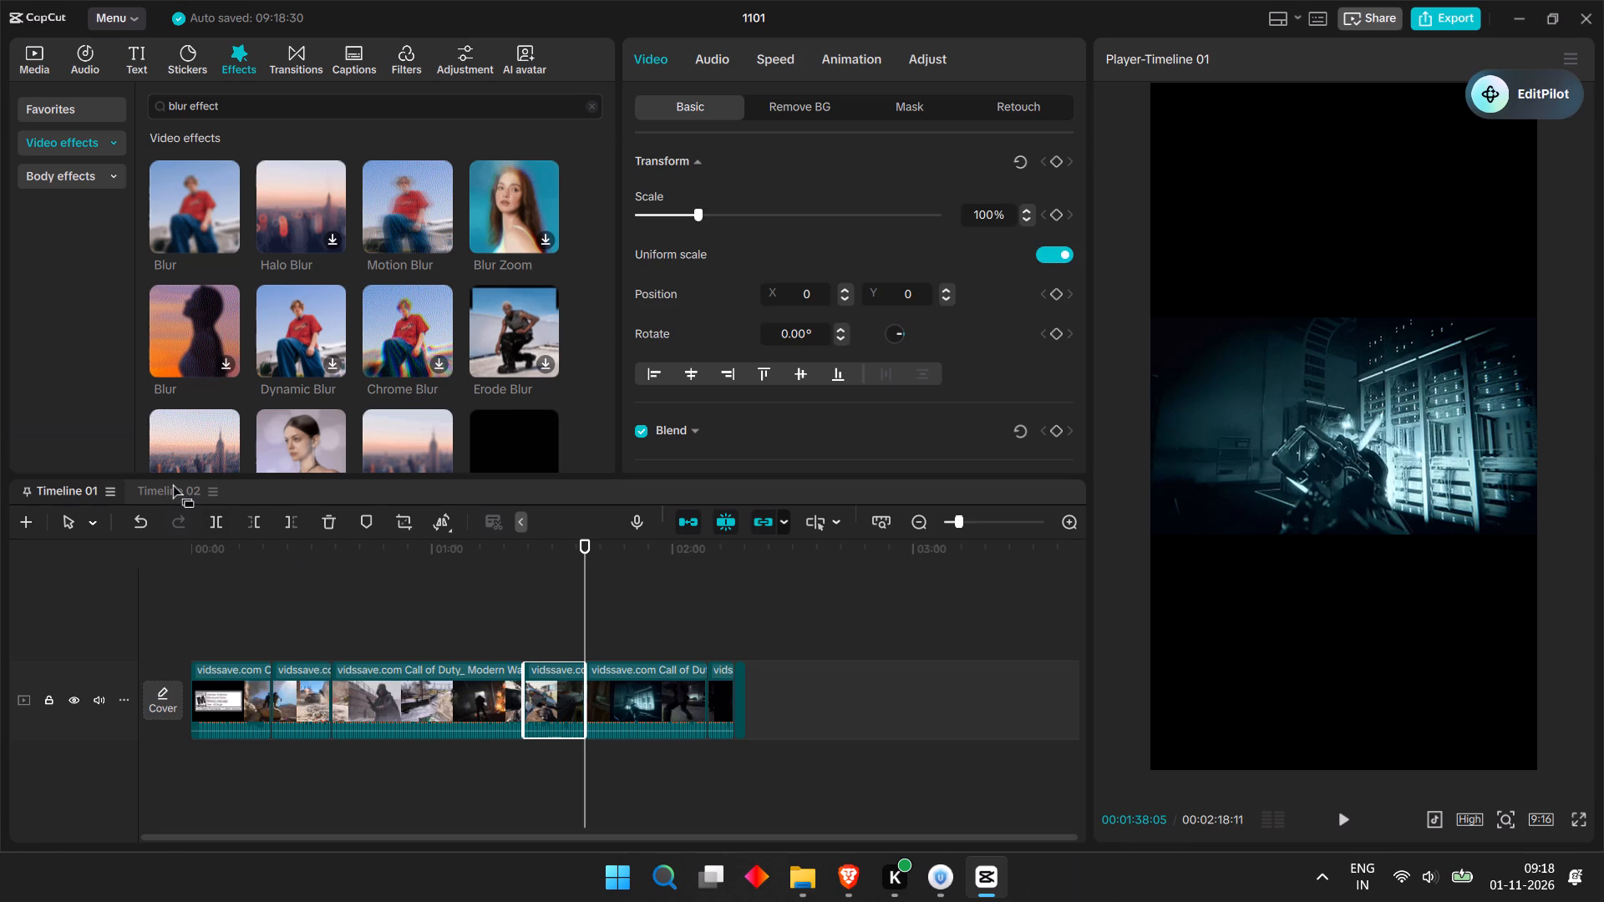
click(171, 482)
click(33, 519)
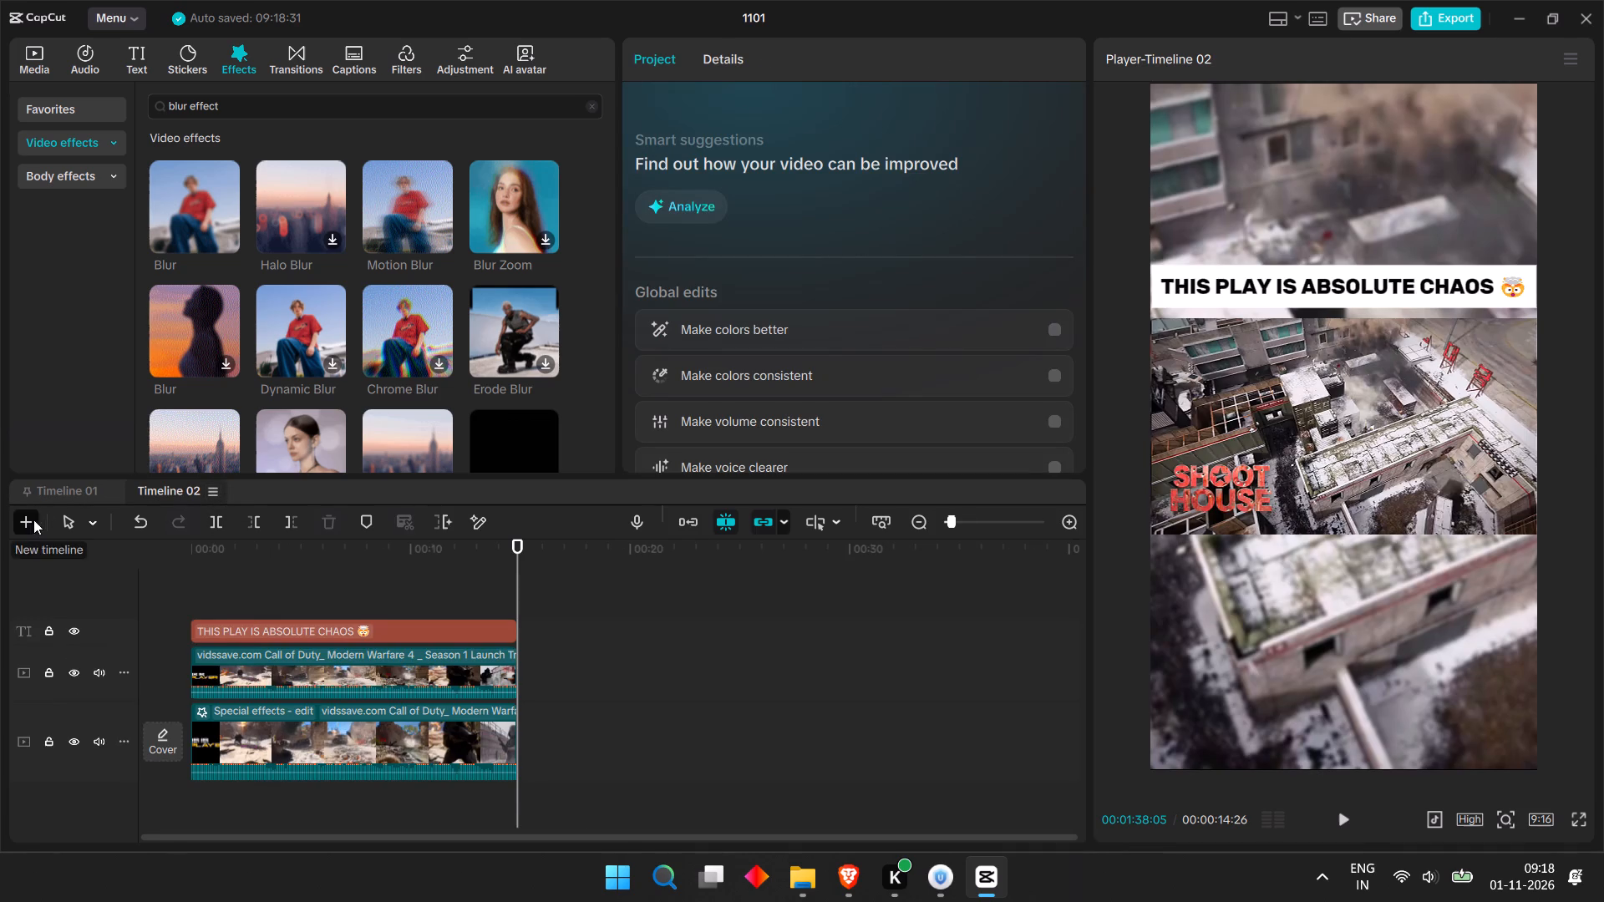
key(ctrl+v)
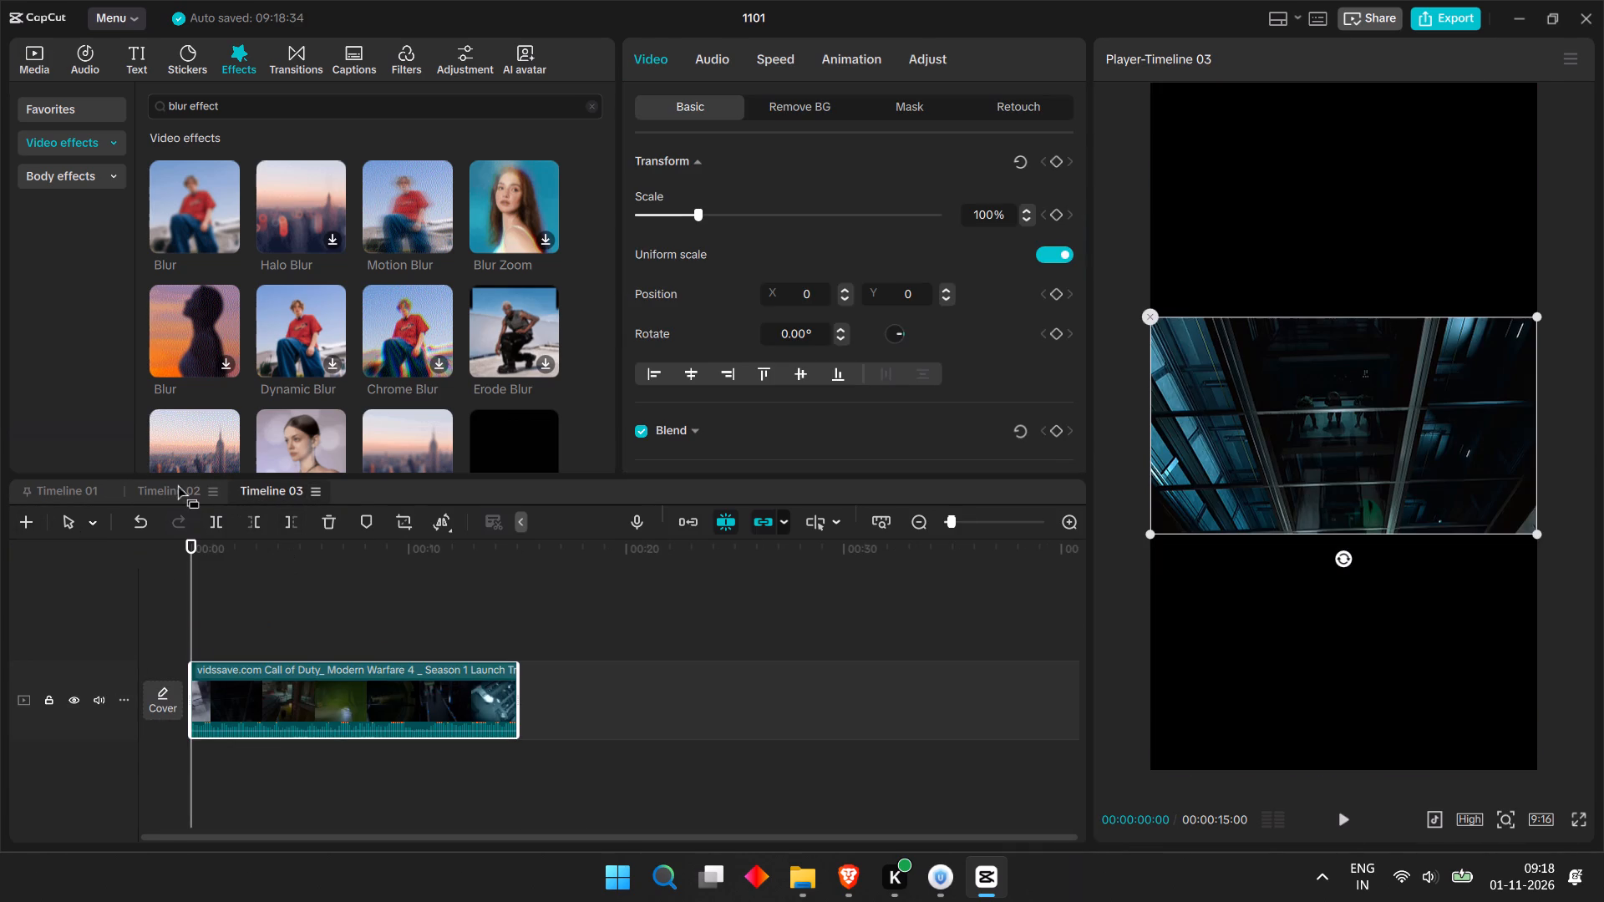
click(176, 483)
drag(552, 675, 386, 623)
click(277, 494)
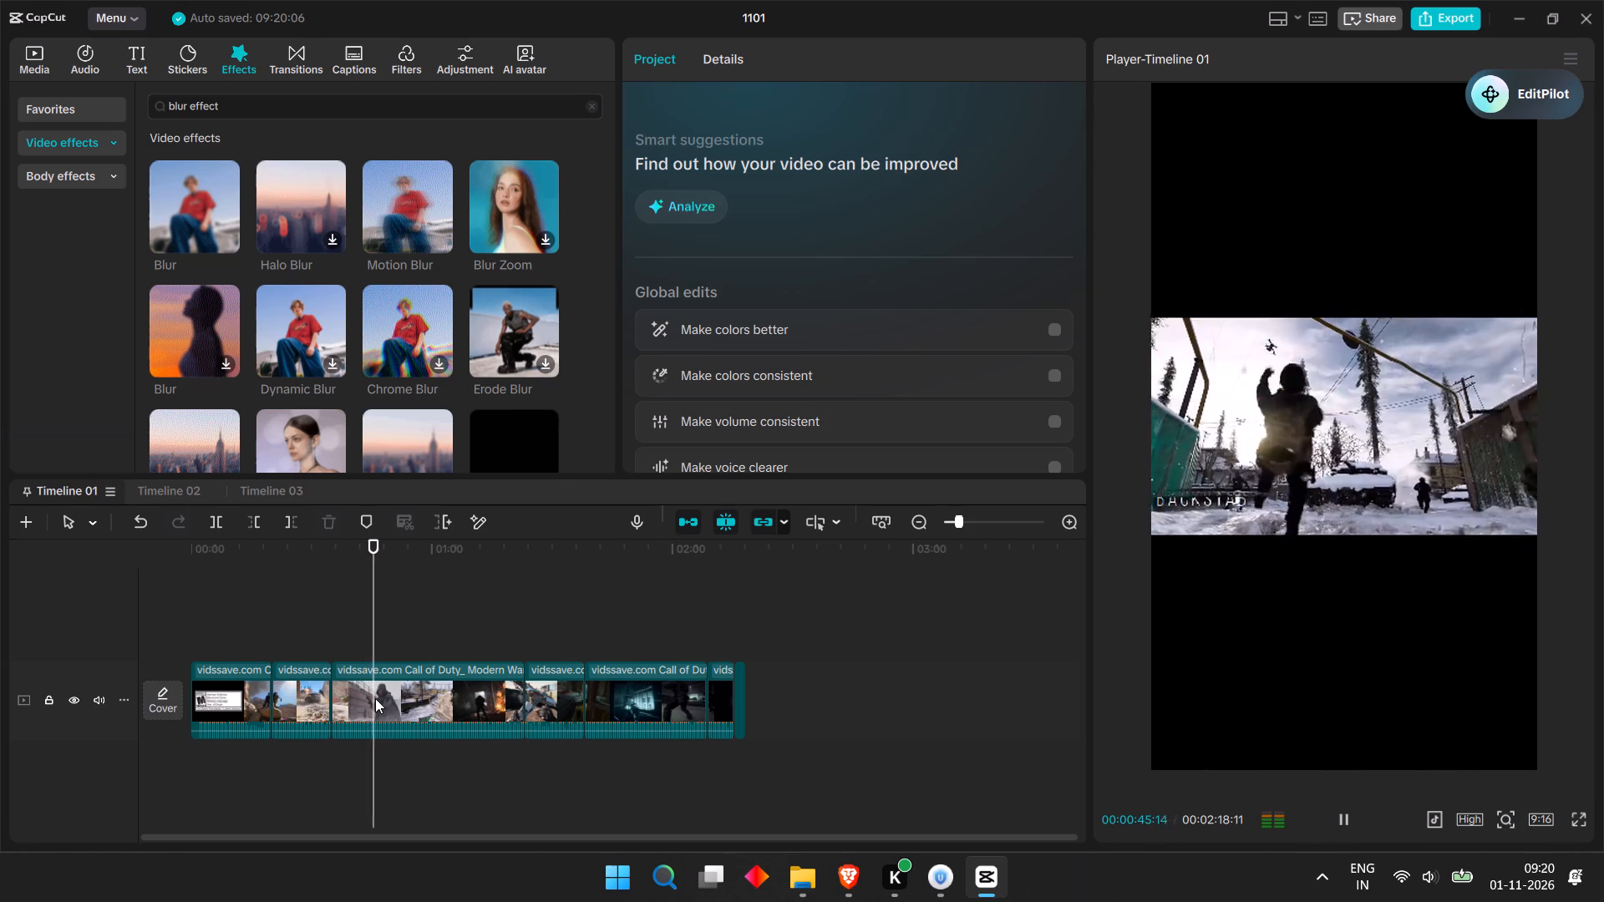
drag(386, 576, 381, 580)
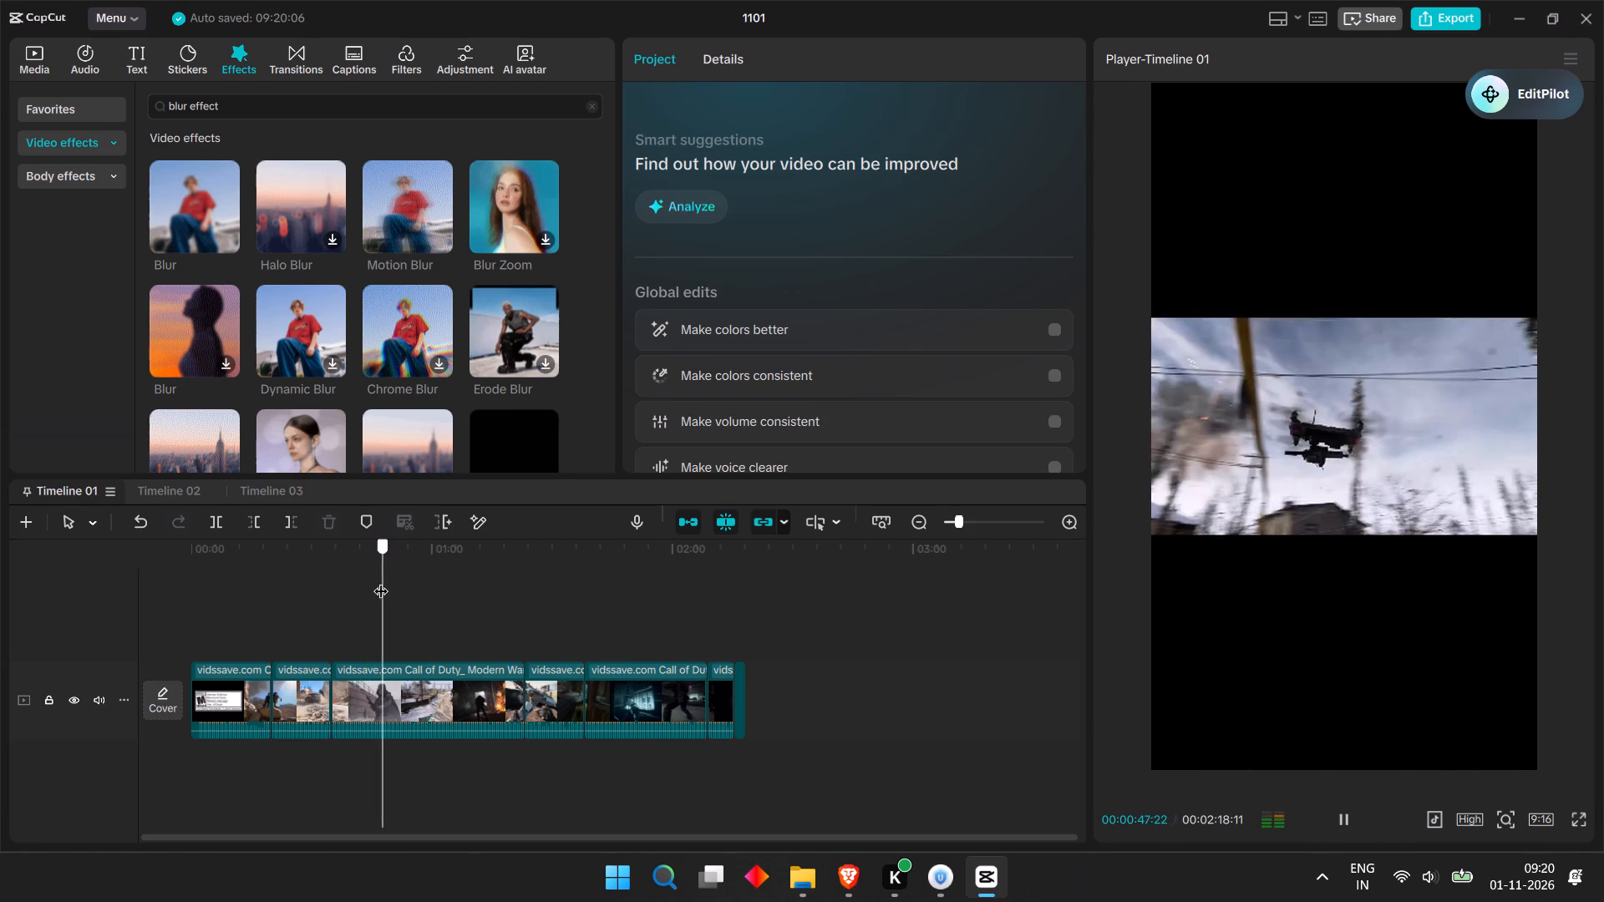
drag(381, 580, 361, 597)
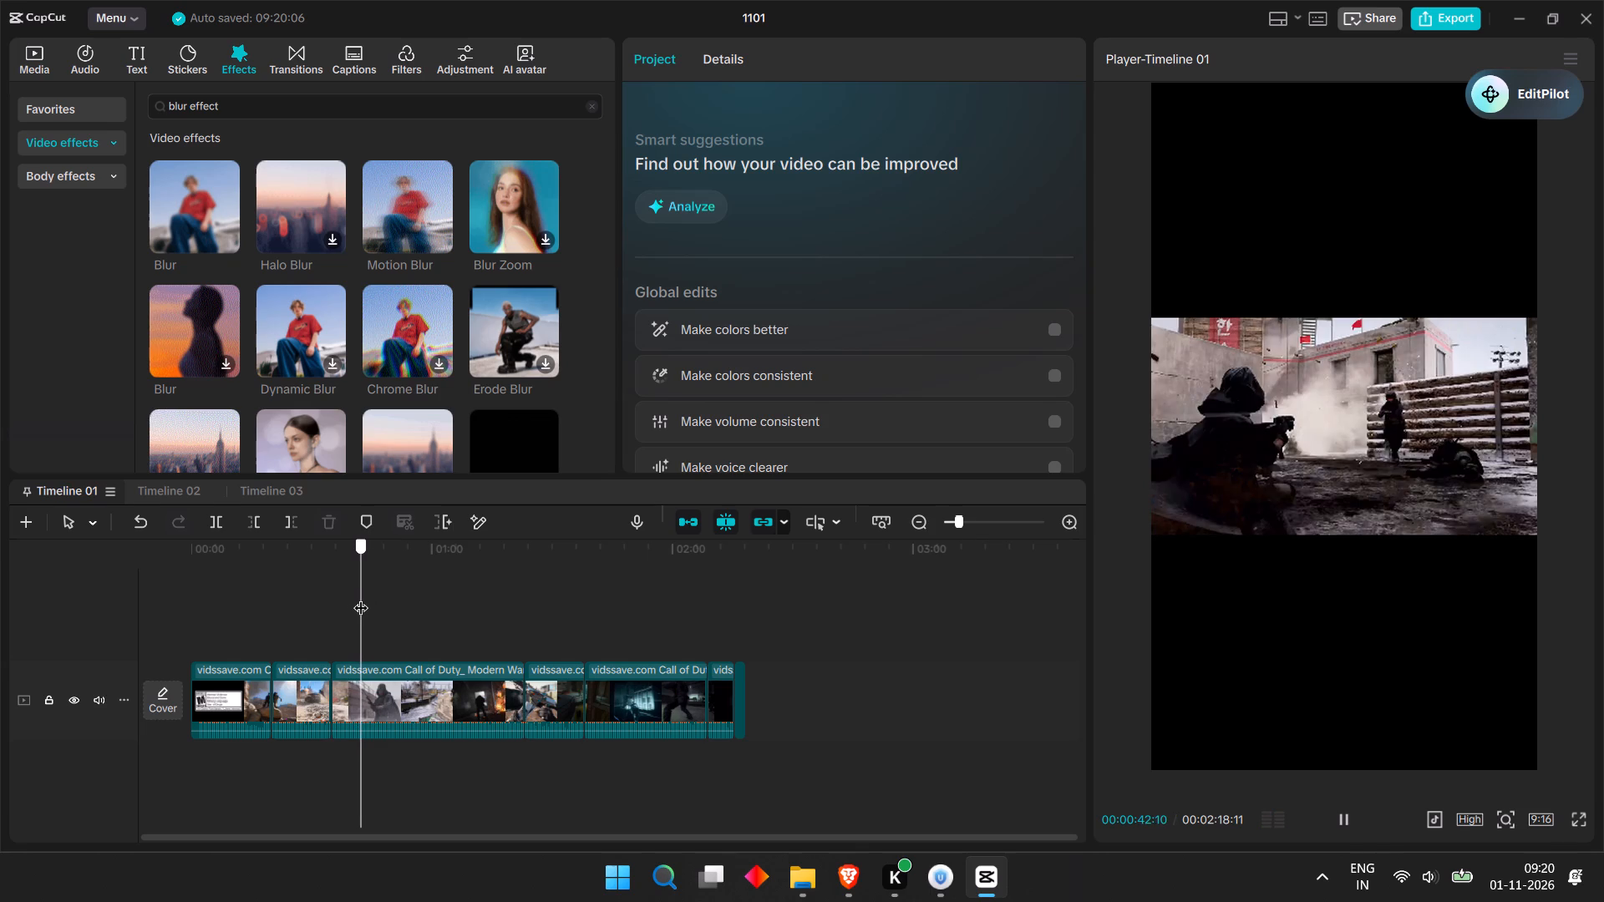
drag(361, 597, 373, 590)
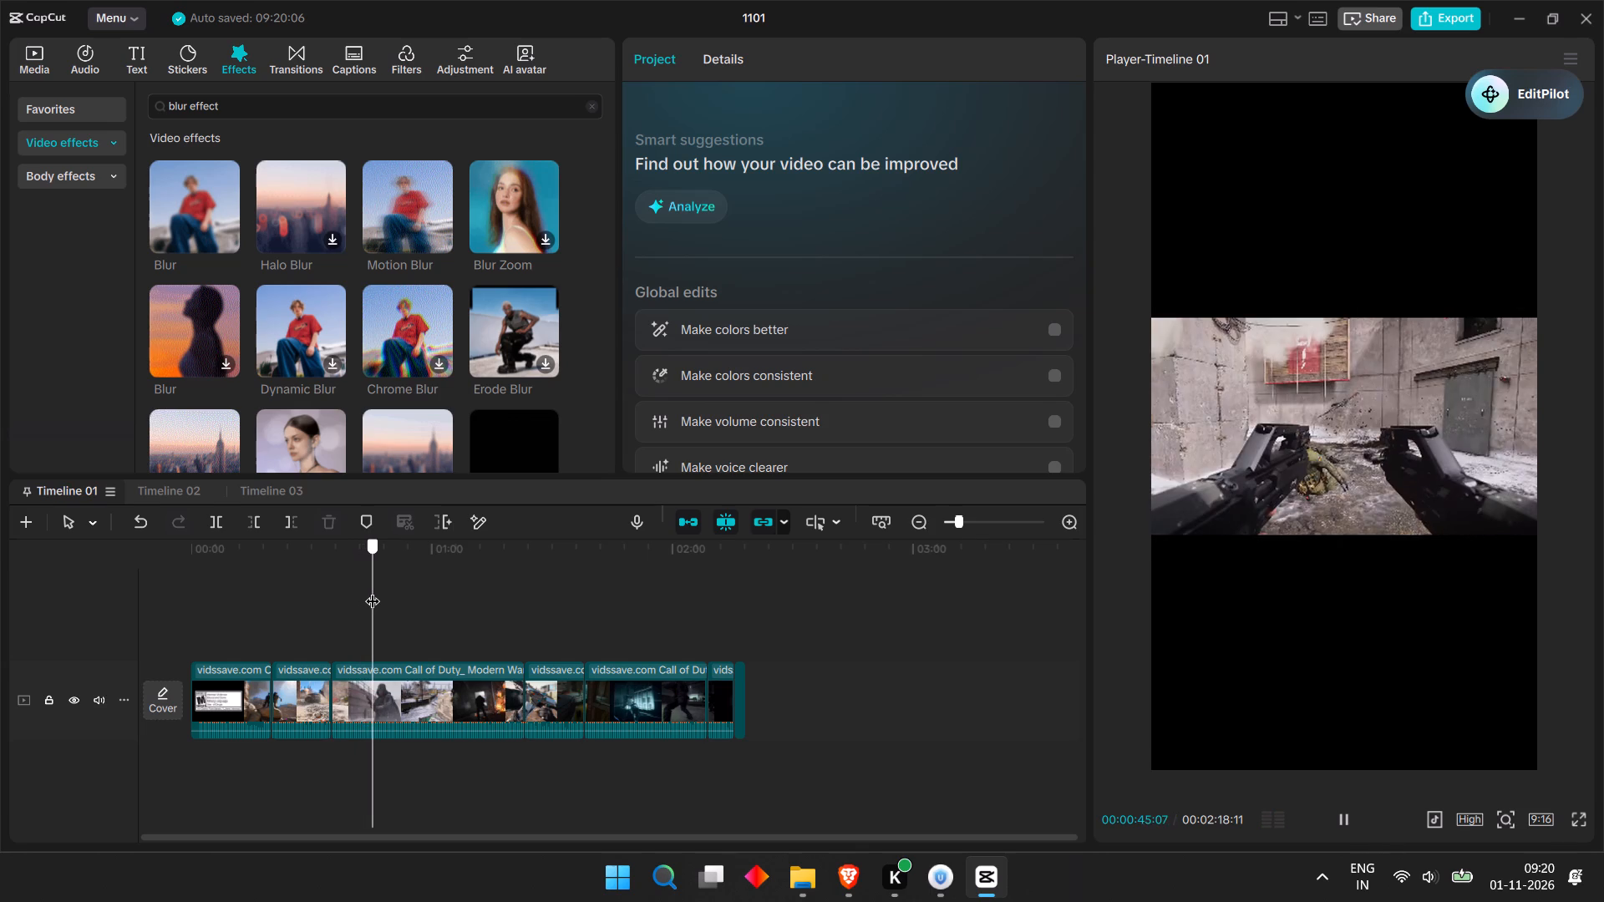
drag(373, 590, 366, 592)
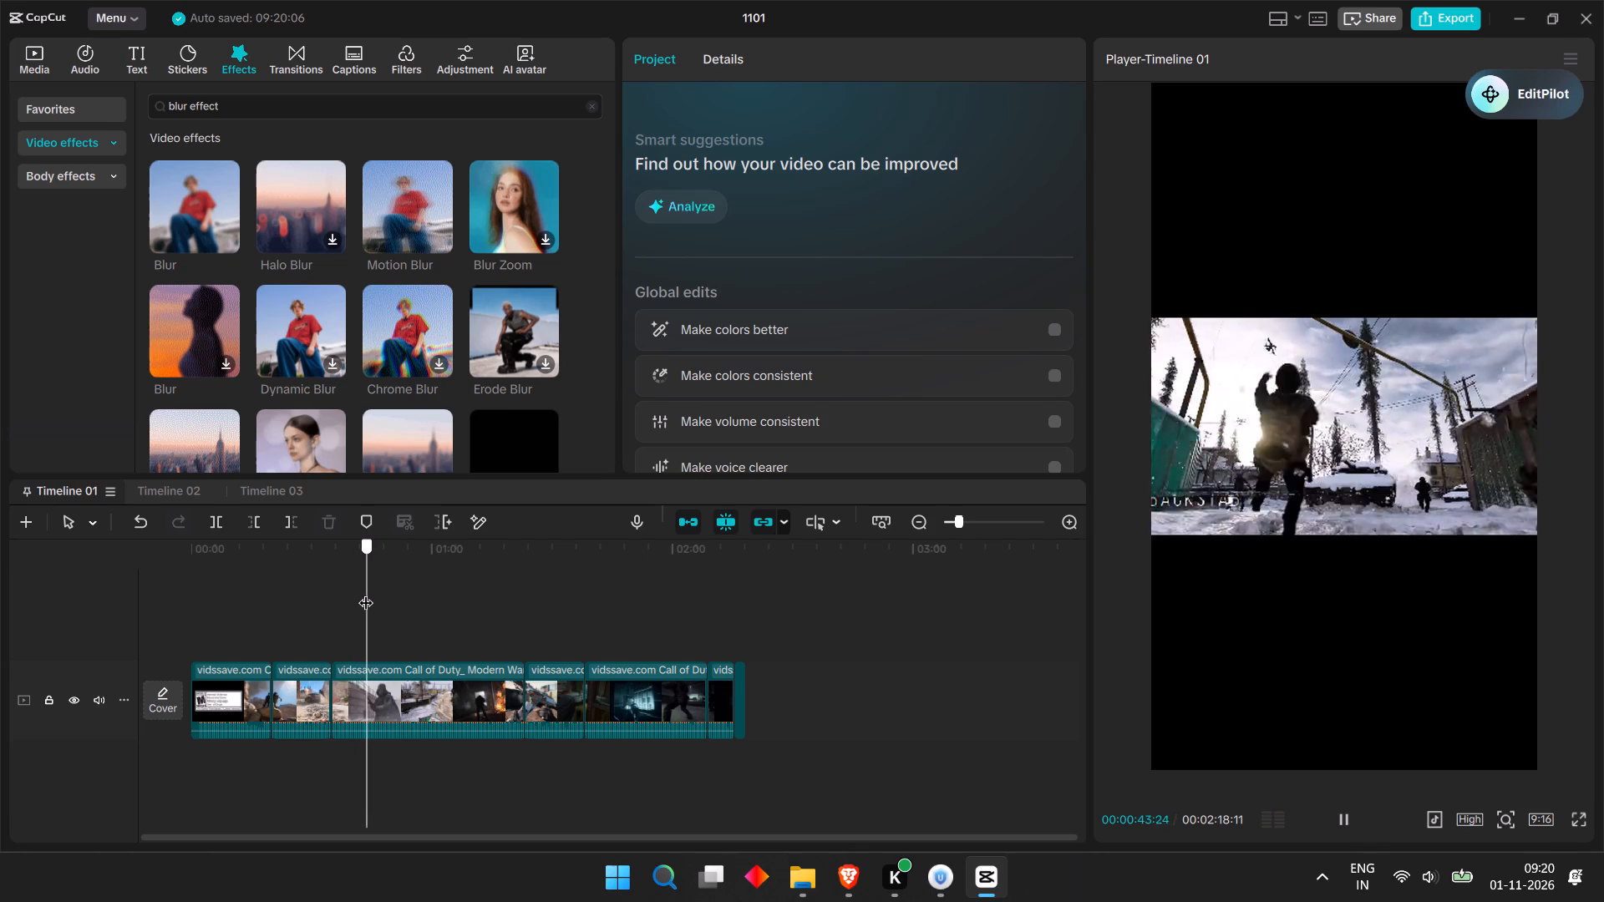
drag(366, 592, 365, 587)
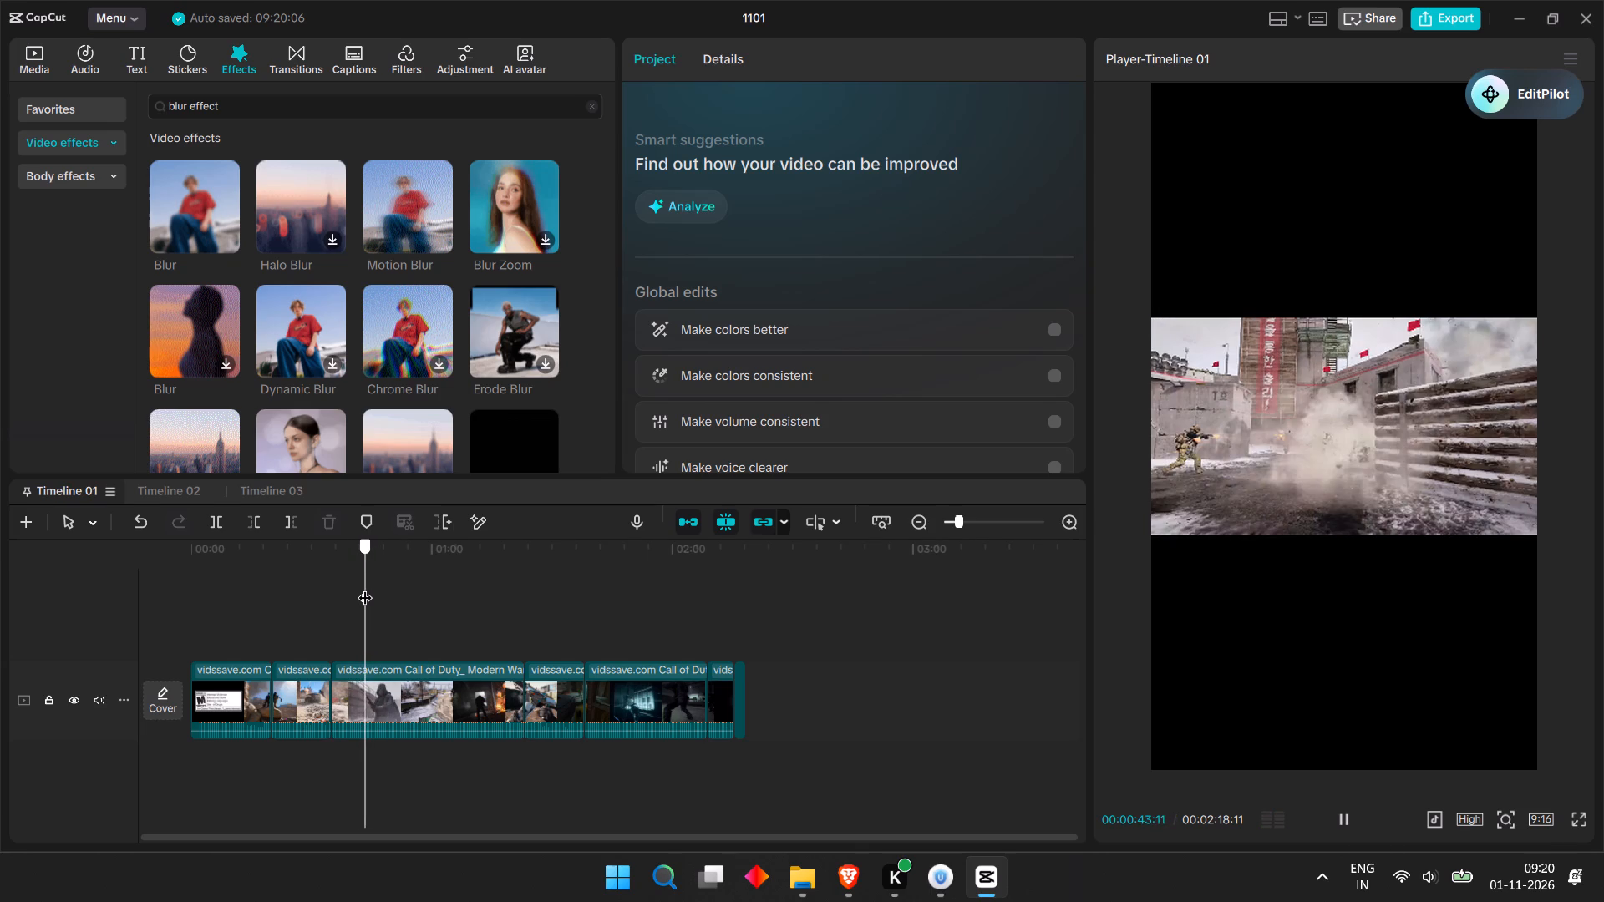
drag(365, 587, 369, 581)
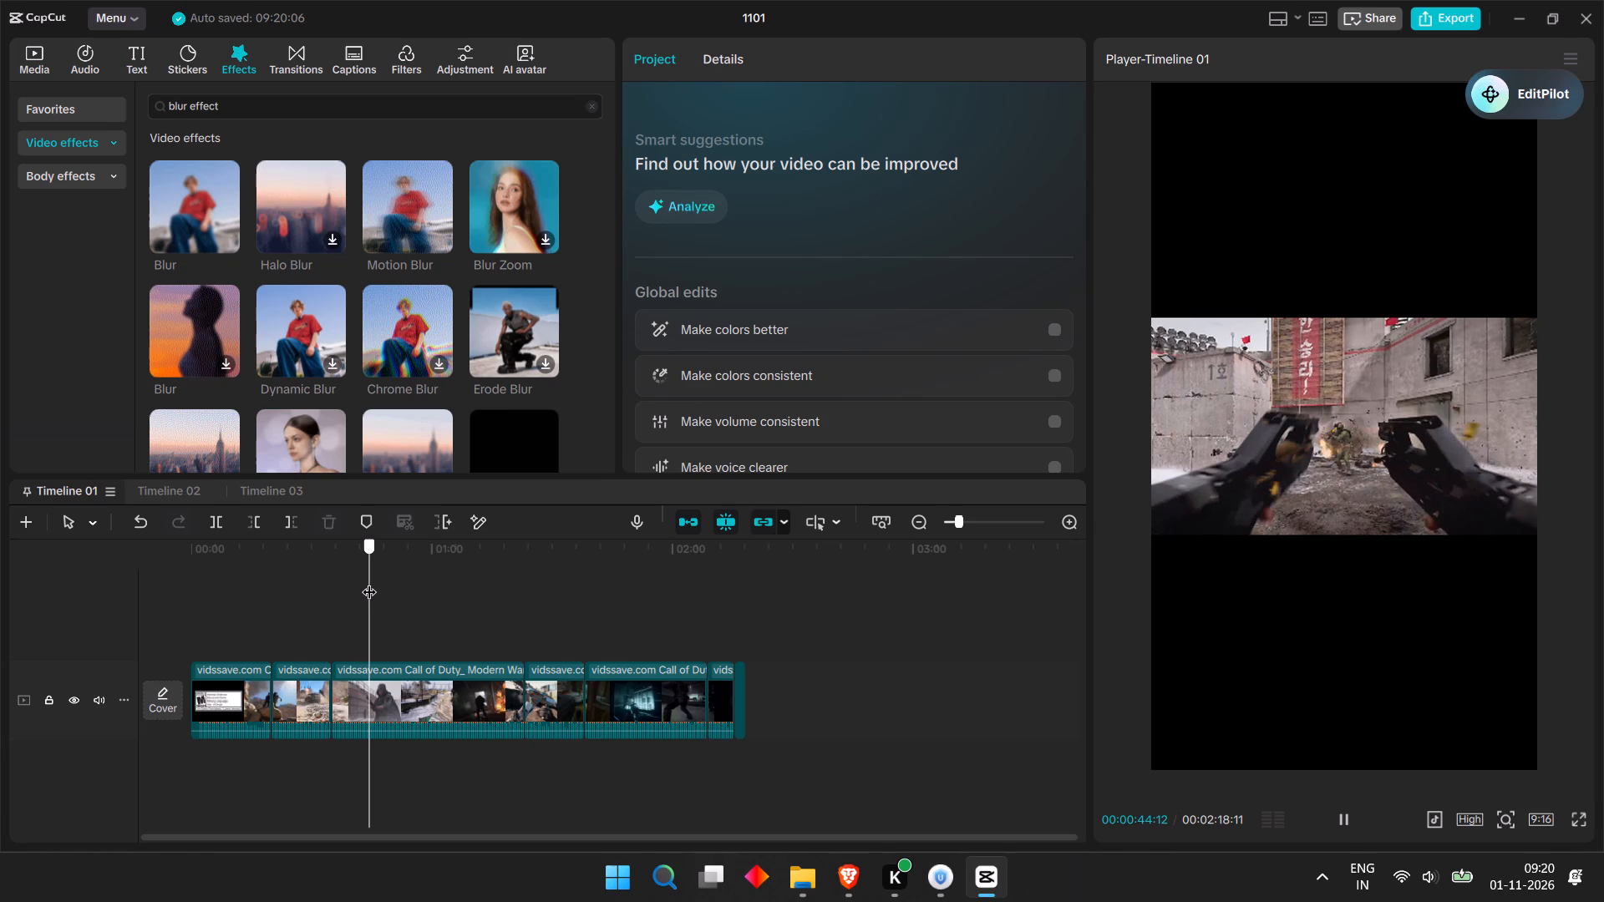
drag(369, 581, 375, 580)
click(376, 686)
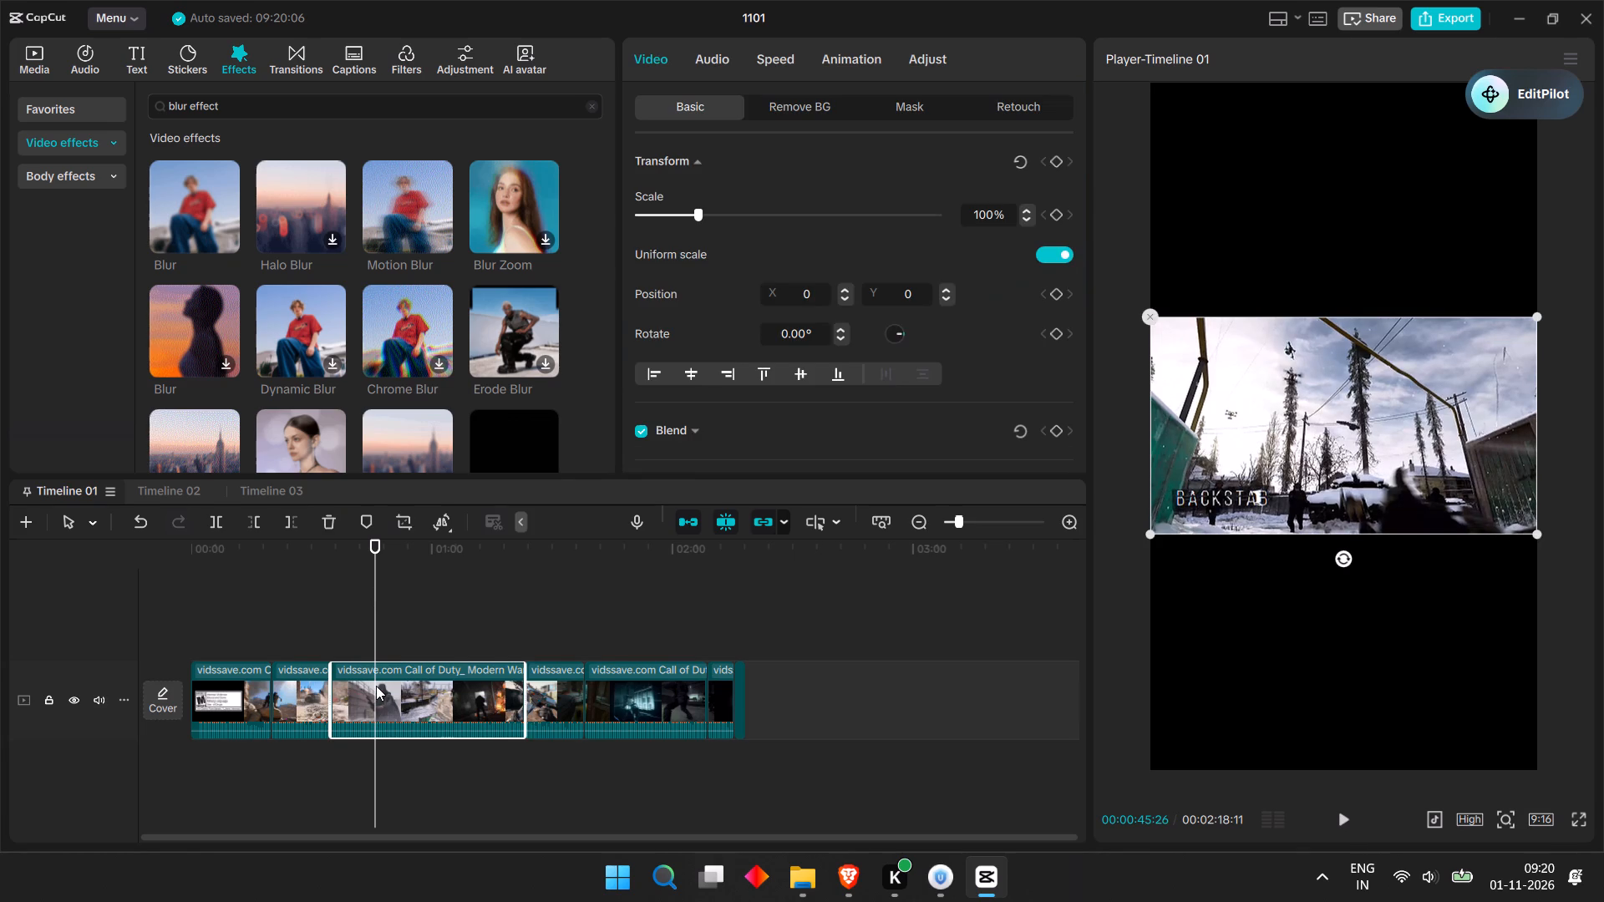
key(ctrl+b)
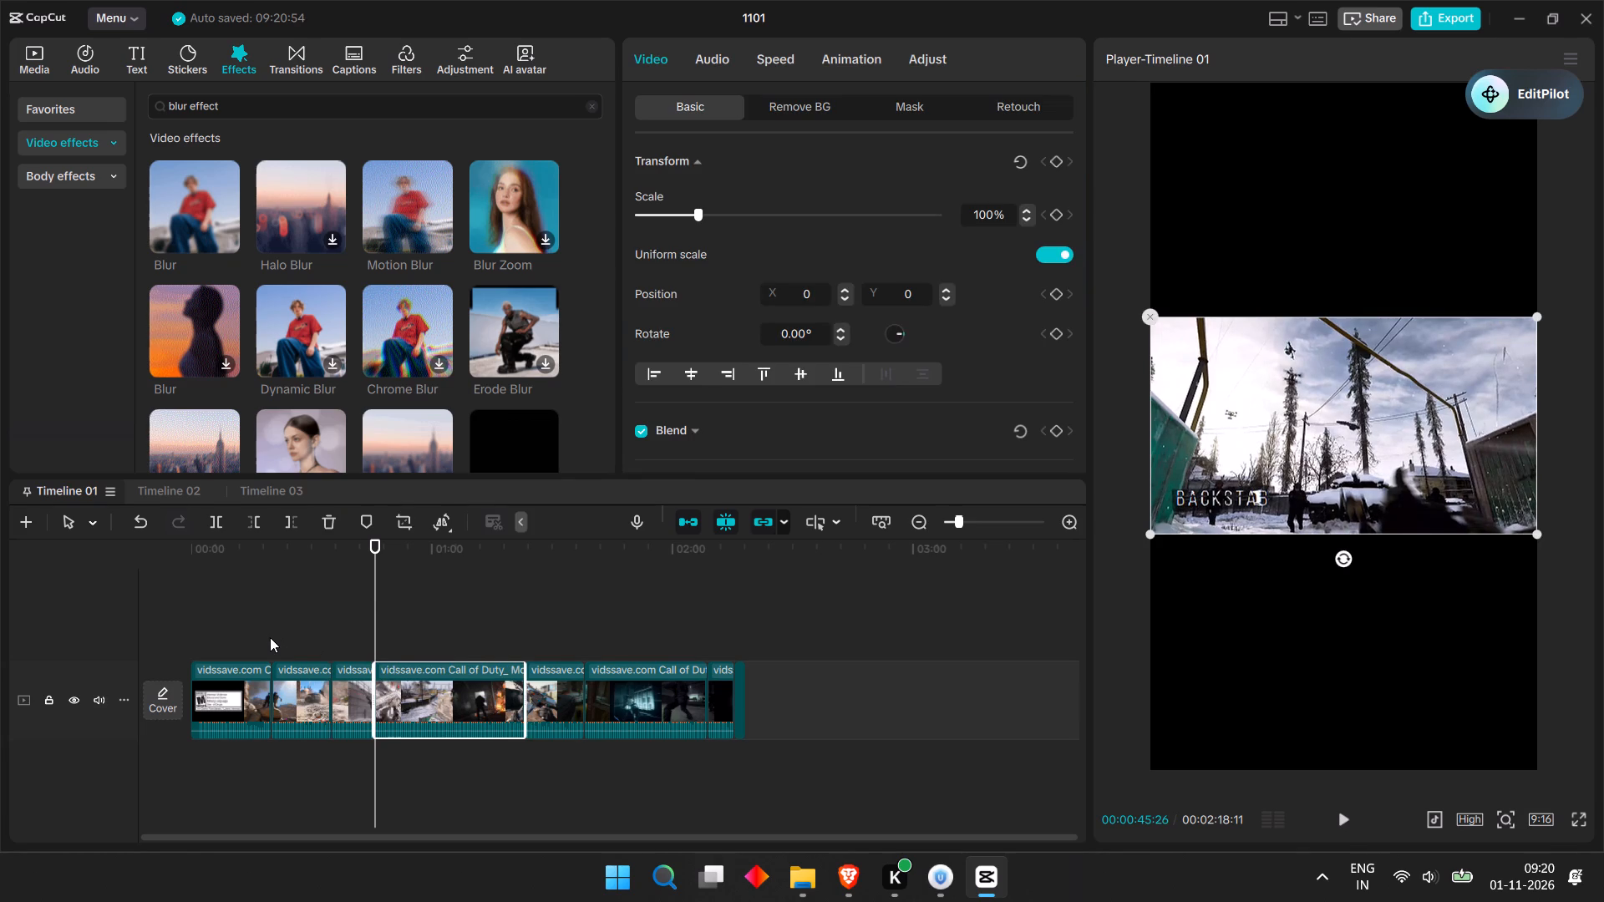
Play the snowy drone scene in Timeline 01 to find where it ends and split the trailer at 00:01:00:18.
key(space)
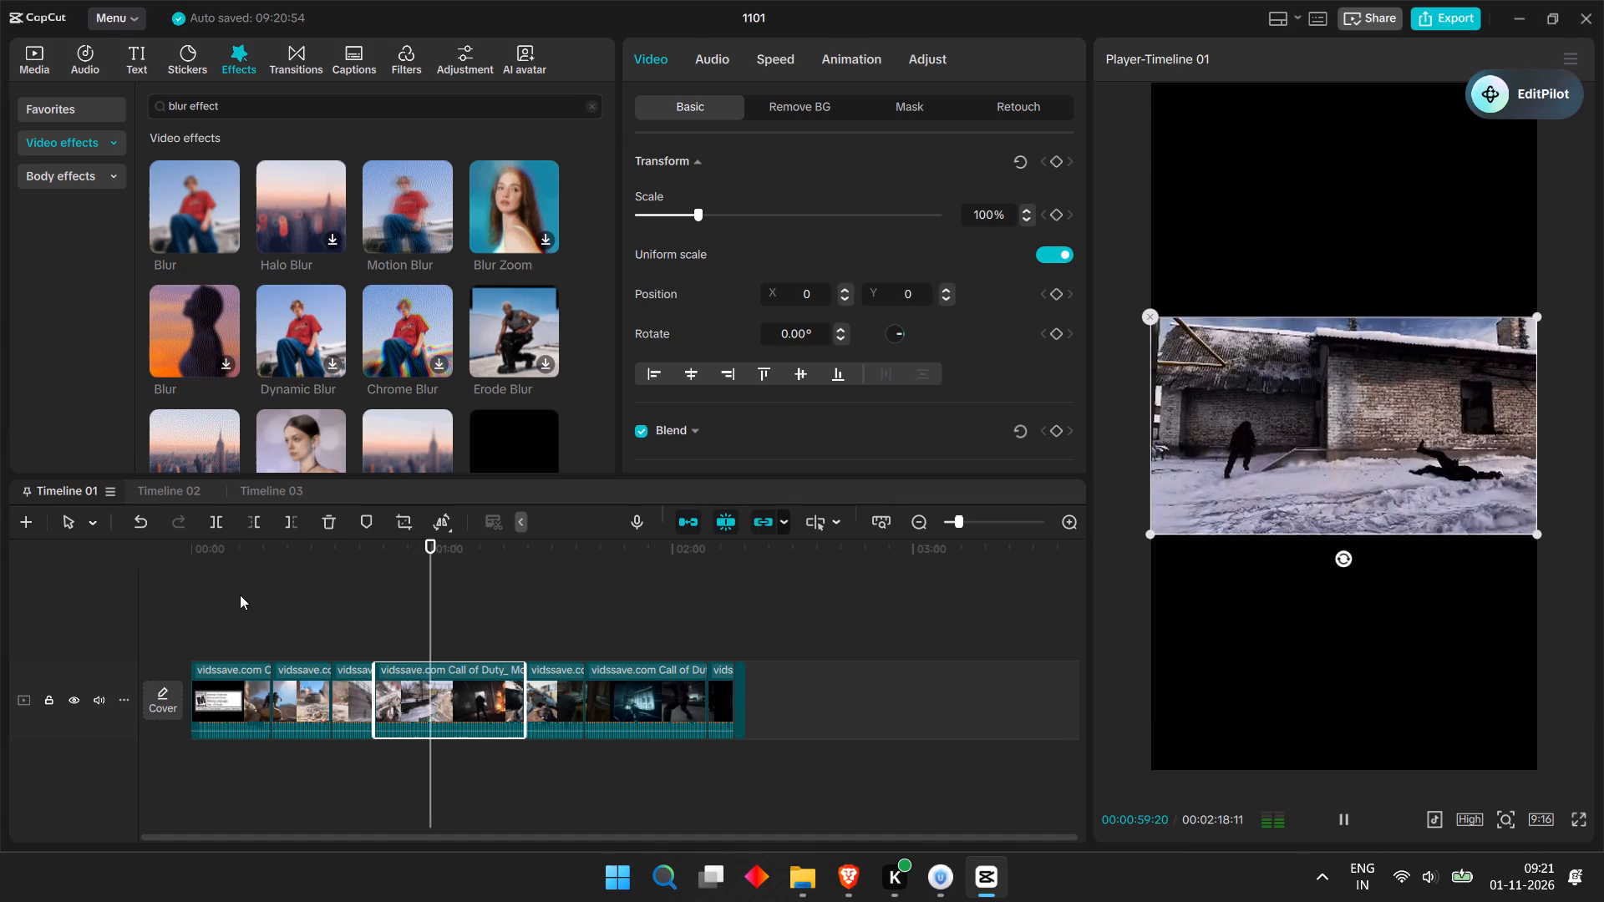
key(space)
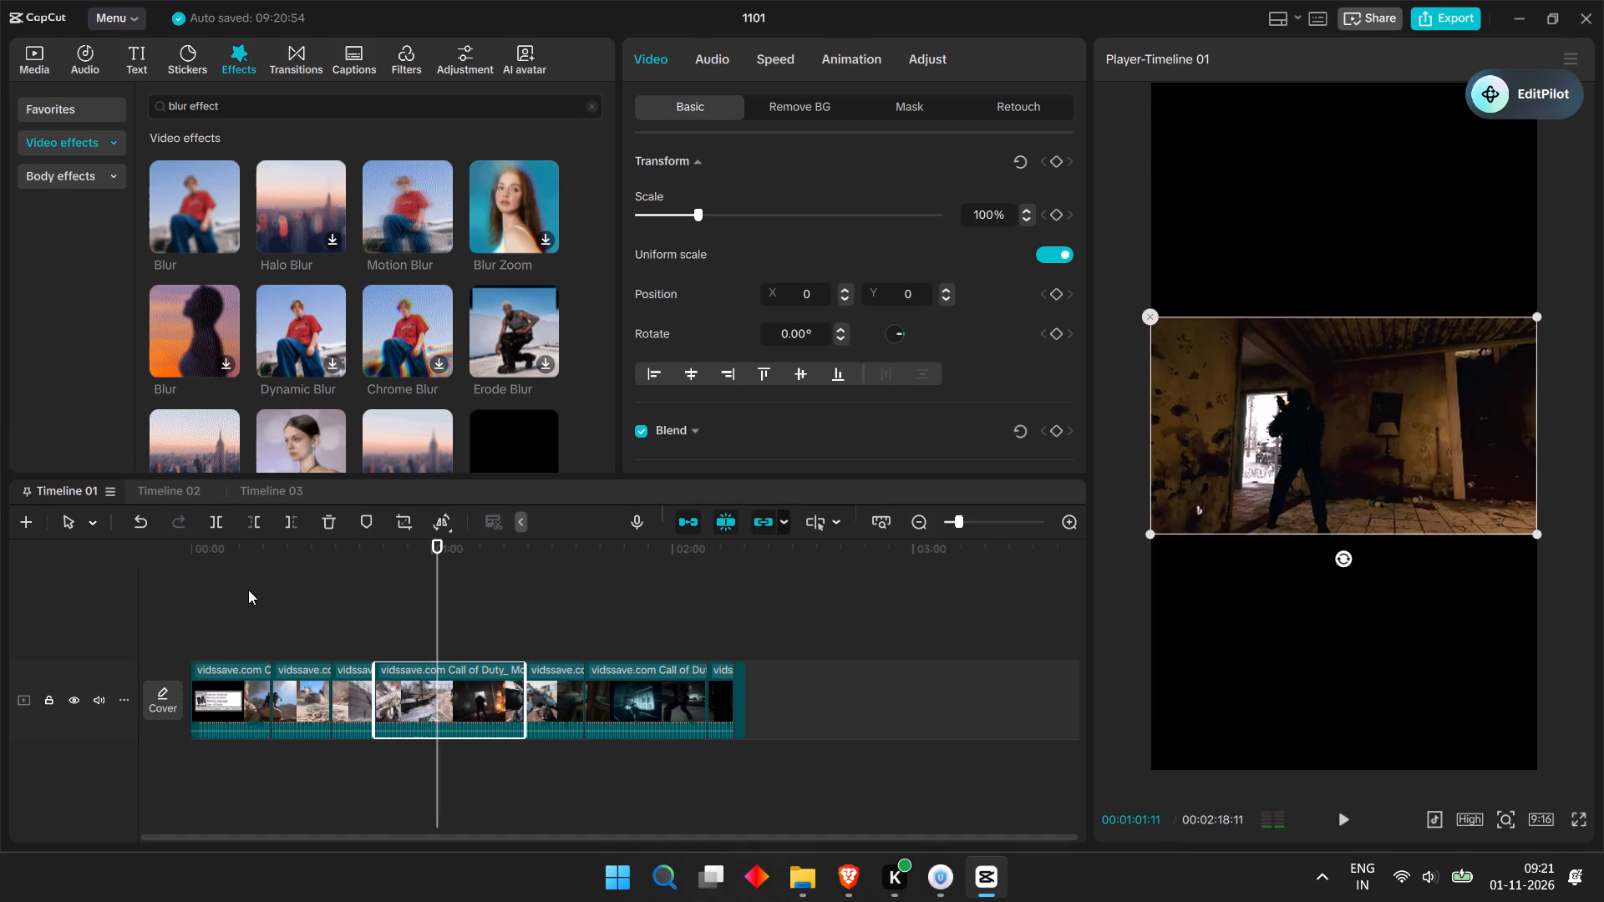
drag(442, 550, 374, 577)
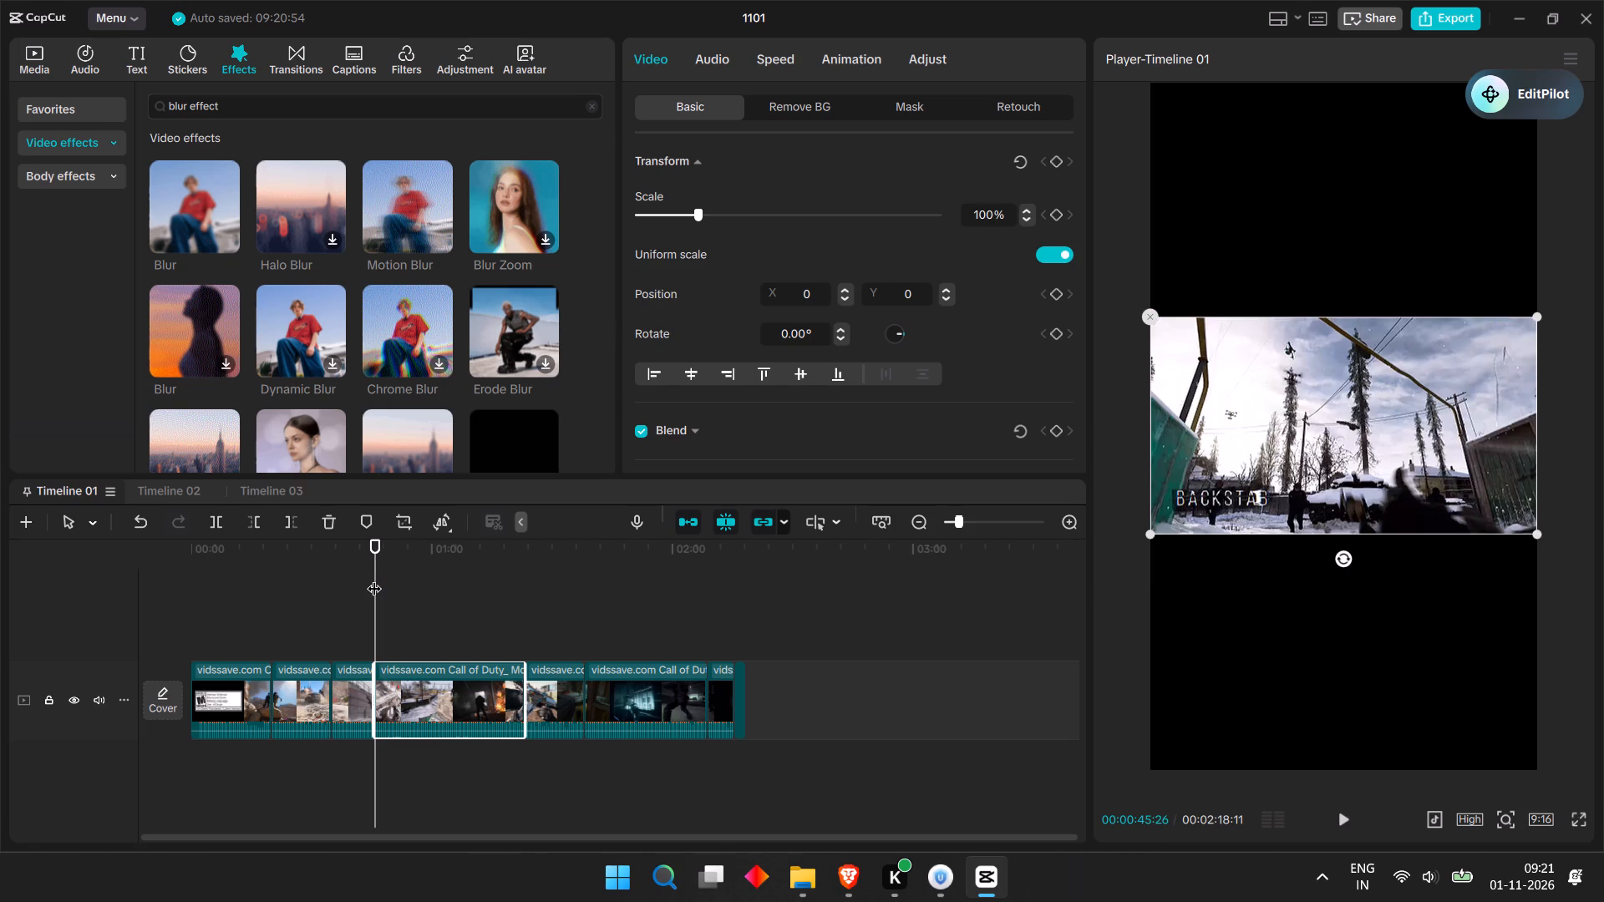
key(space)
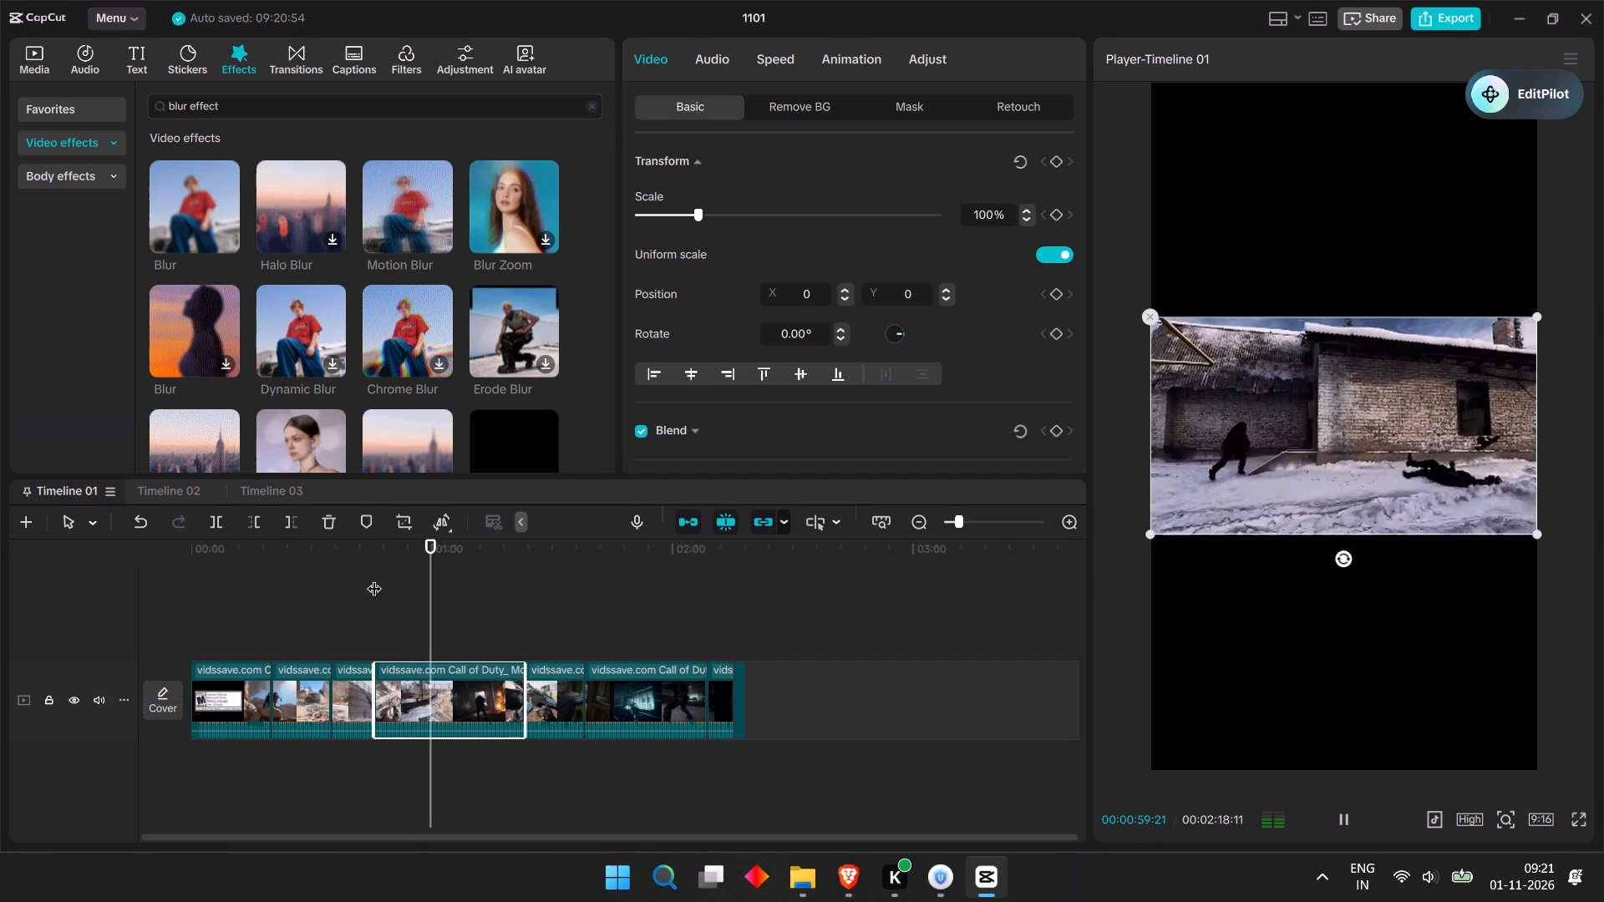
key(space)
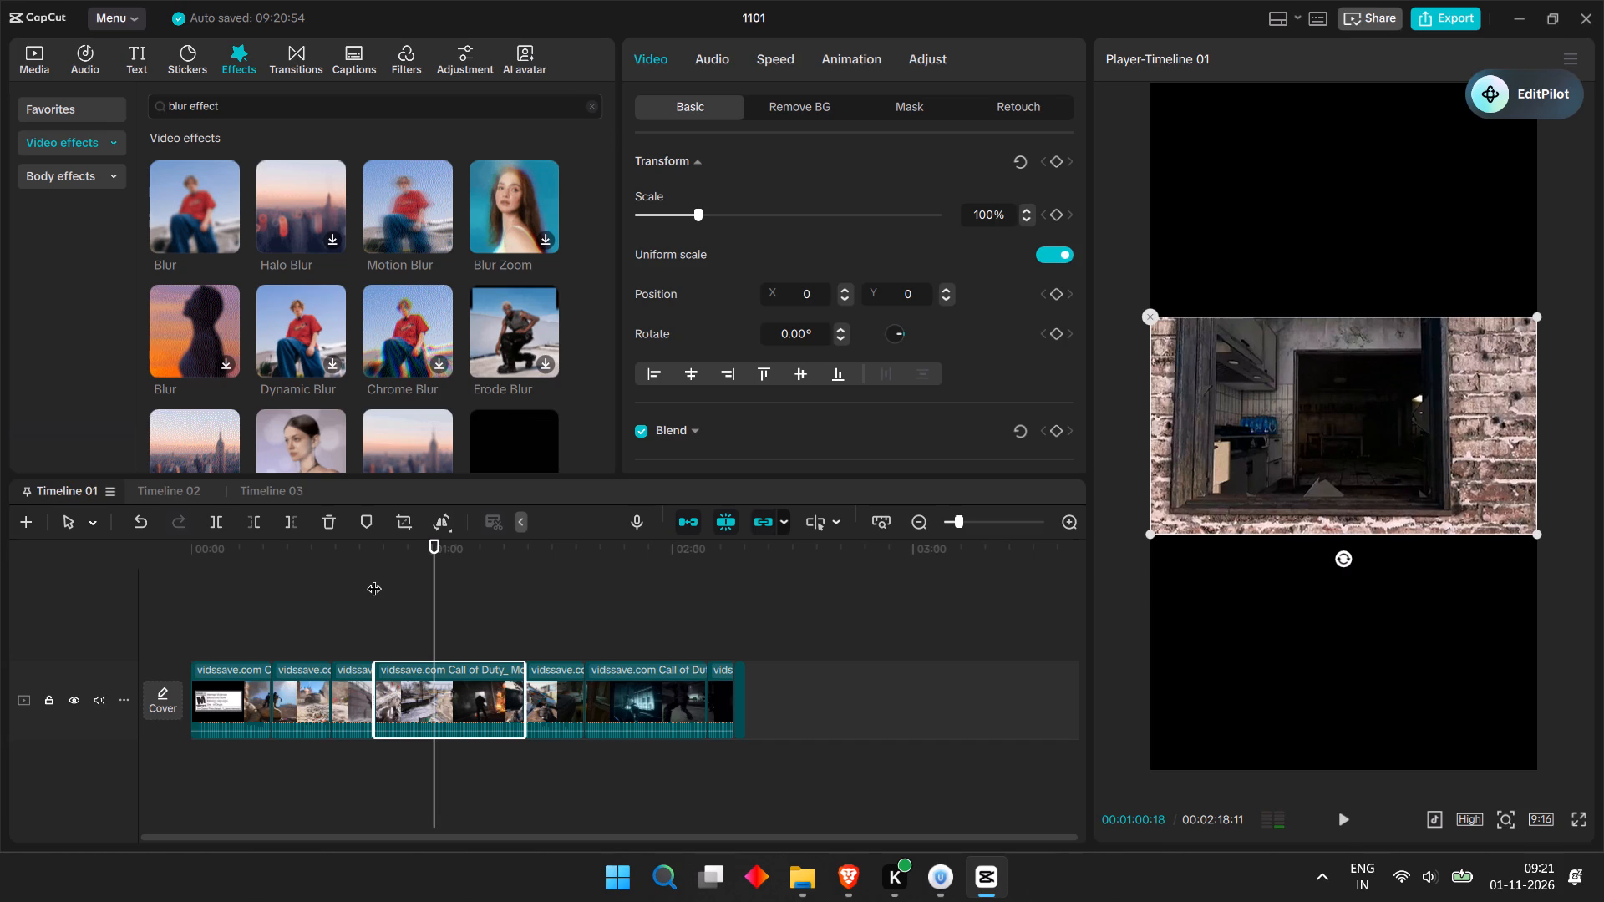
key(ctrl+b)
Add a new empty timeline to the project for the third clip.
click(16, 515)
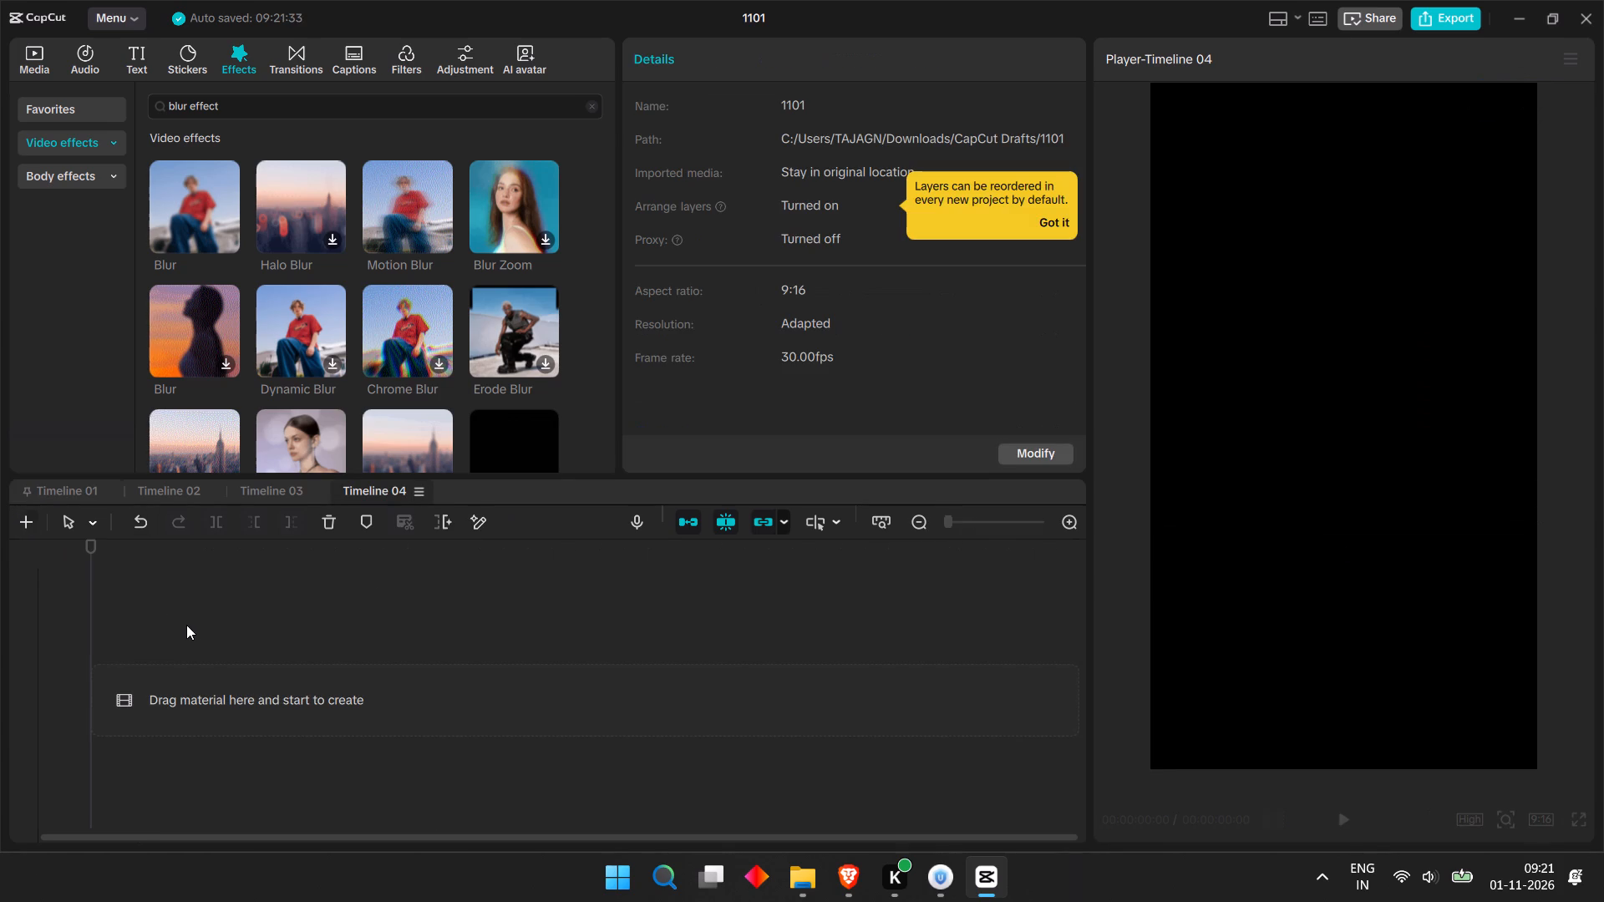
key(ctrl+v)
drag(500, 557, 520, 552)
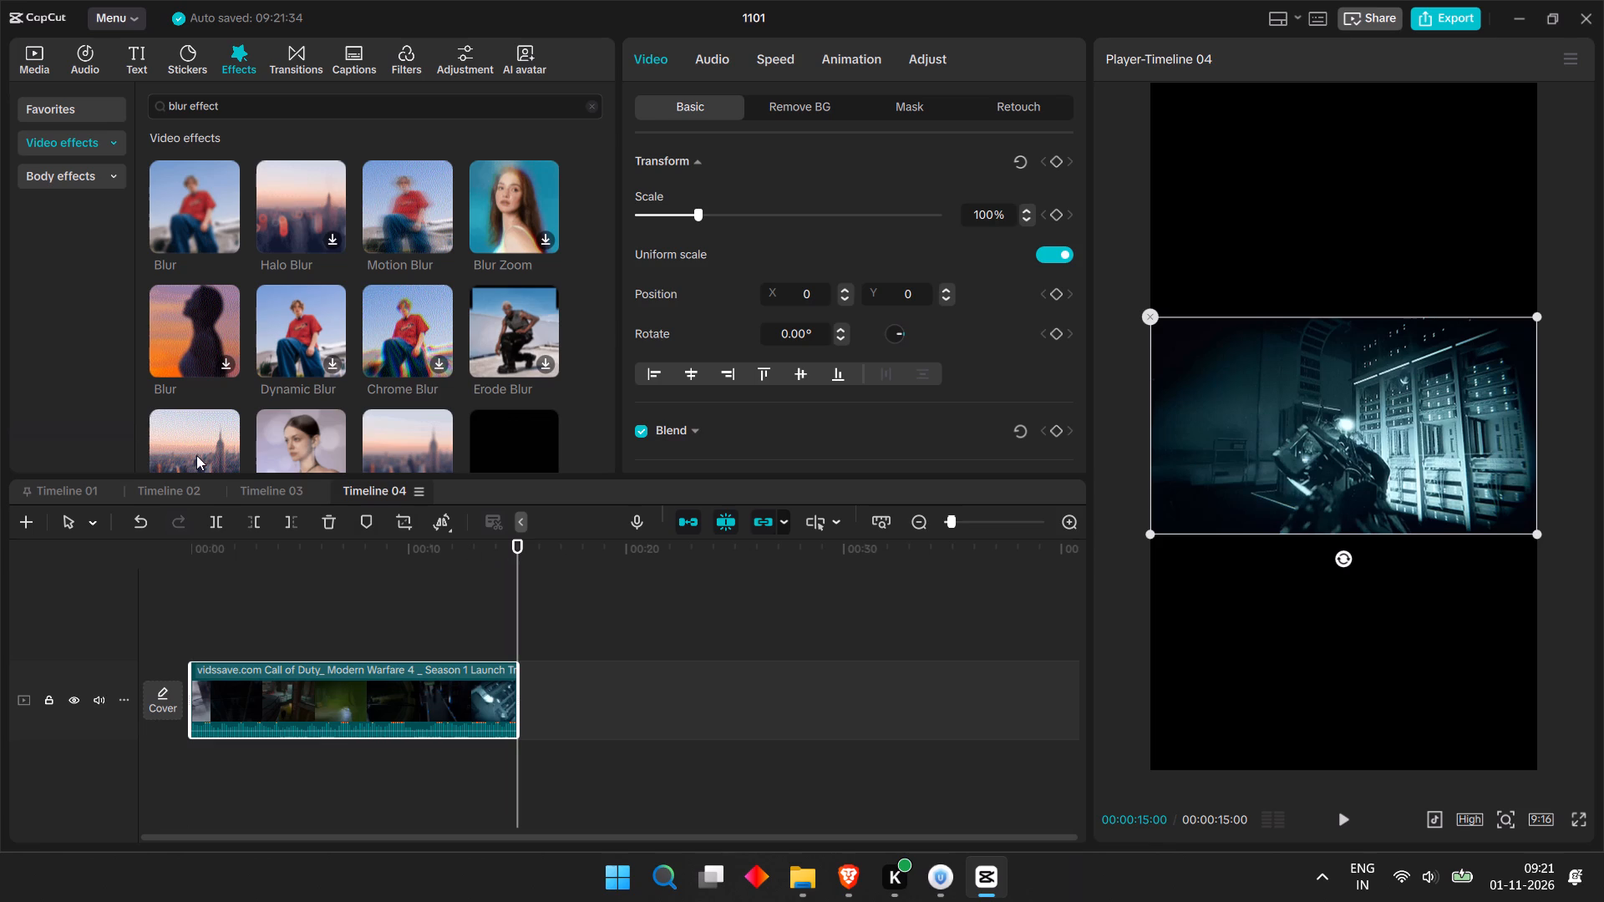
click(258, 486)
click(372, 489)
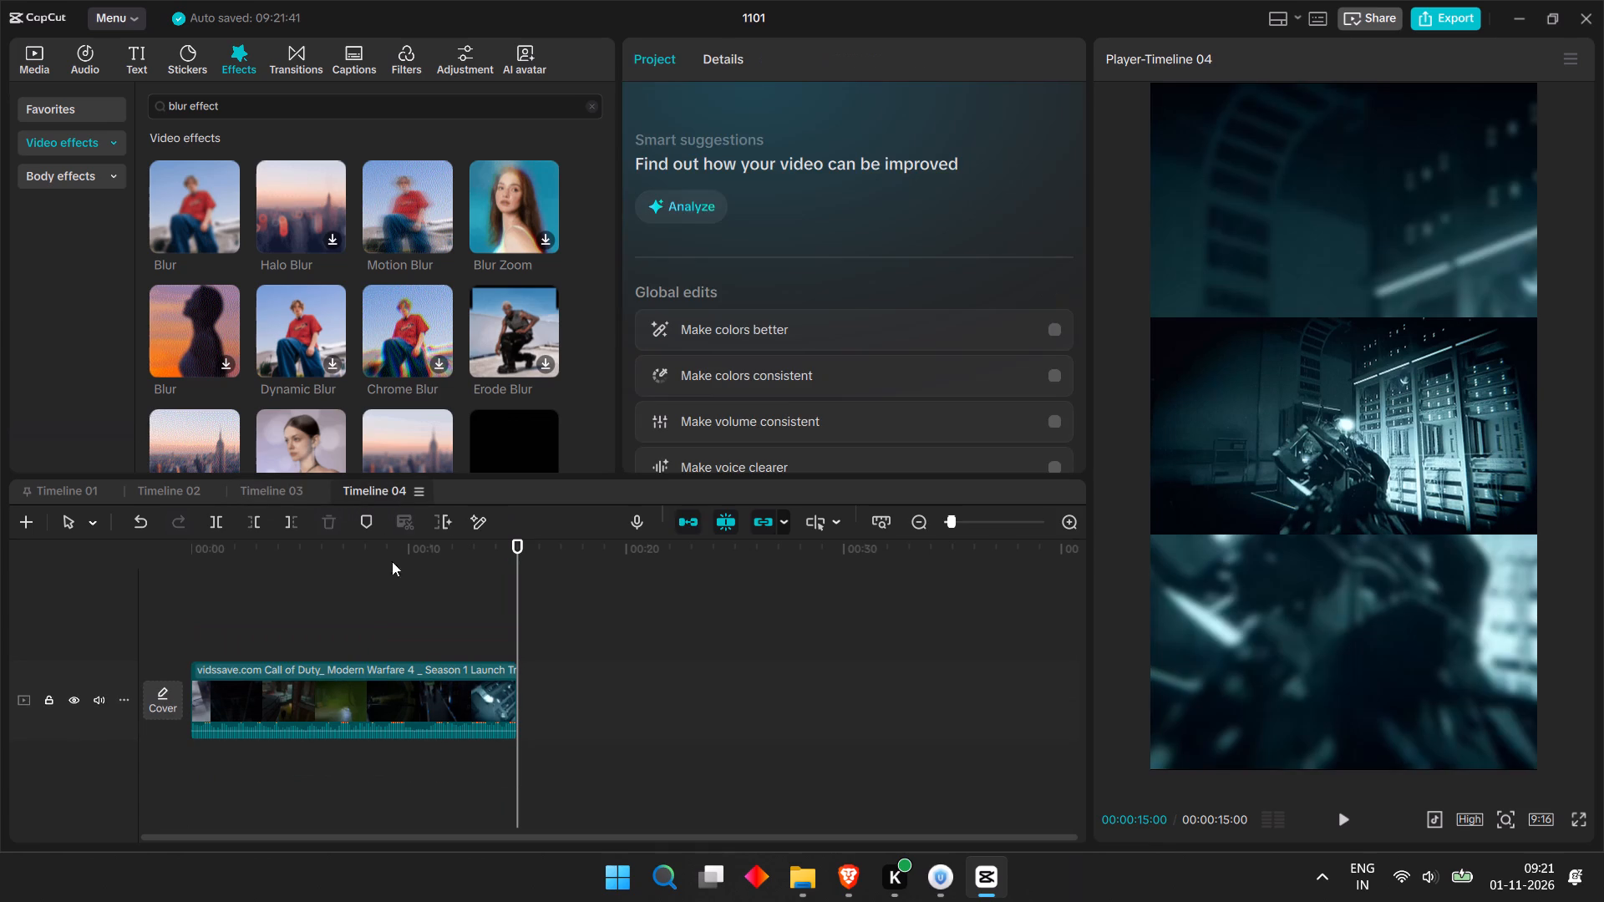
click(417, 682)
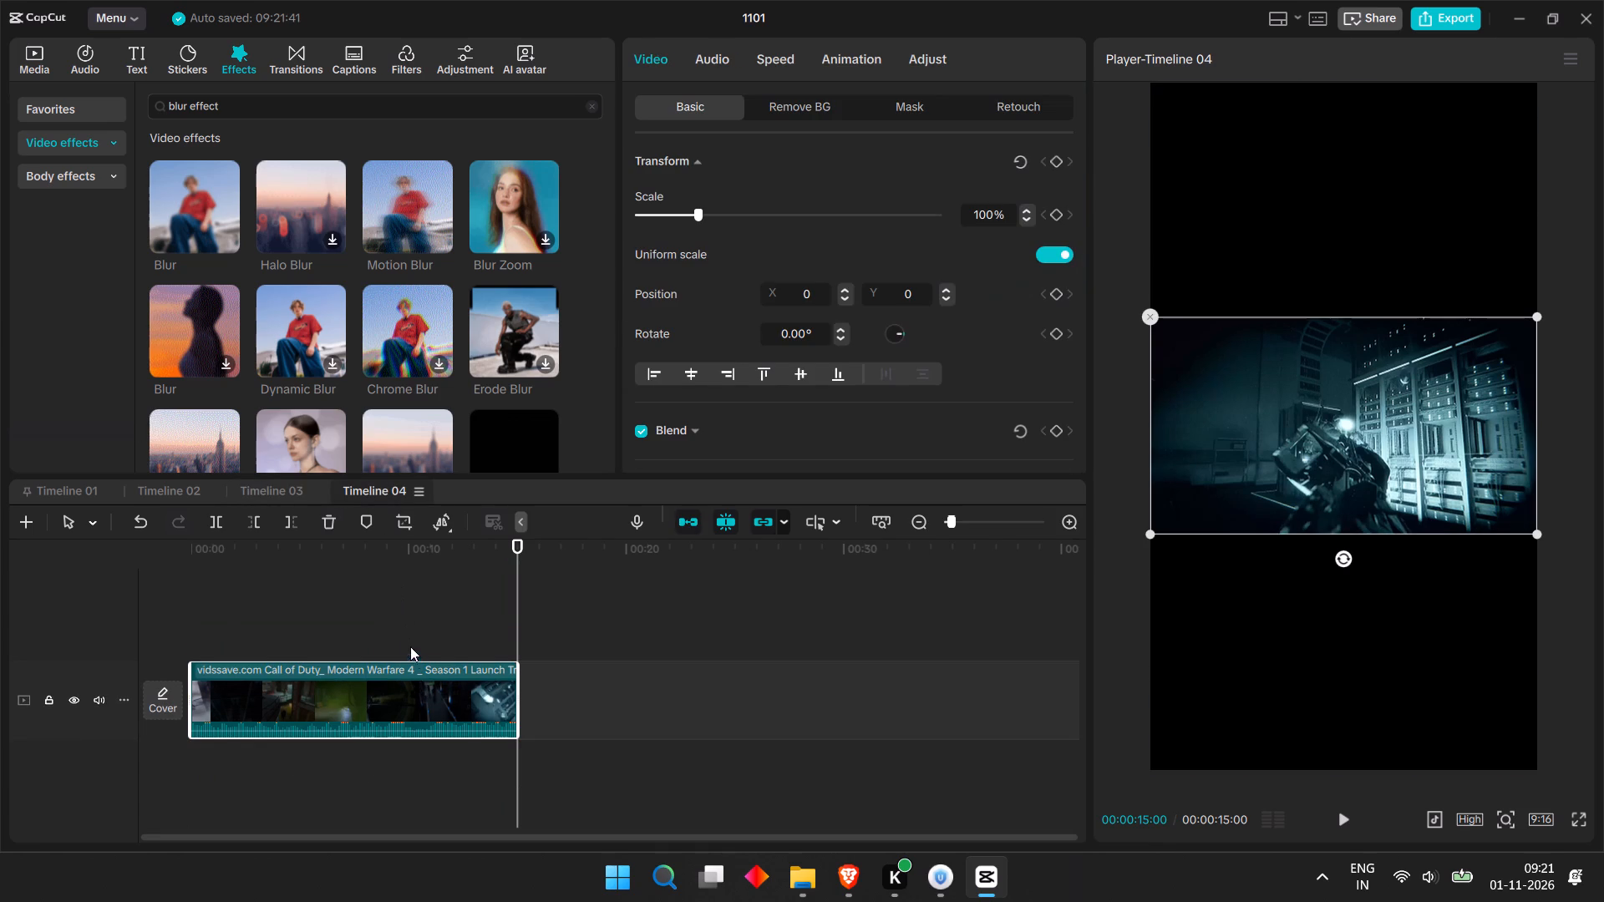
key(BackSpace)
Copy the snowy drone segment from Timeline 01 and paste it at the start of Timeline 04.
click(35, 489)
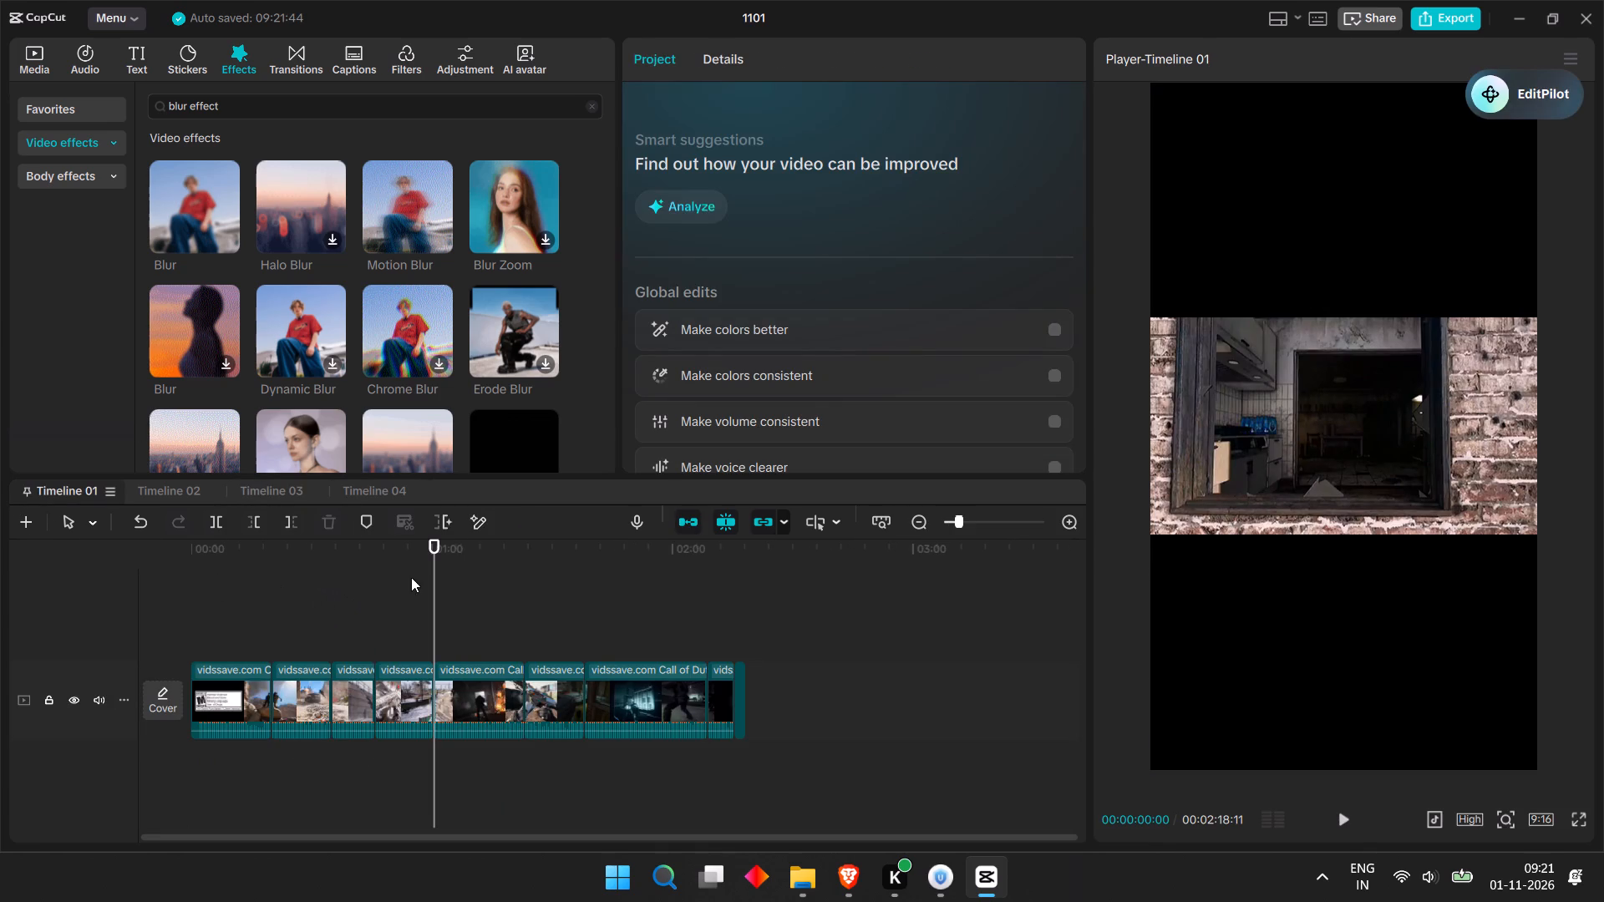
click(404, 697)
key(ctrl+c)
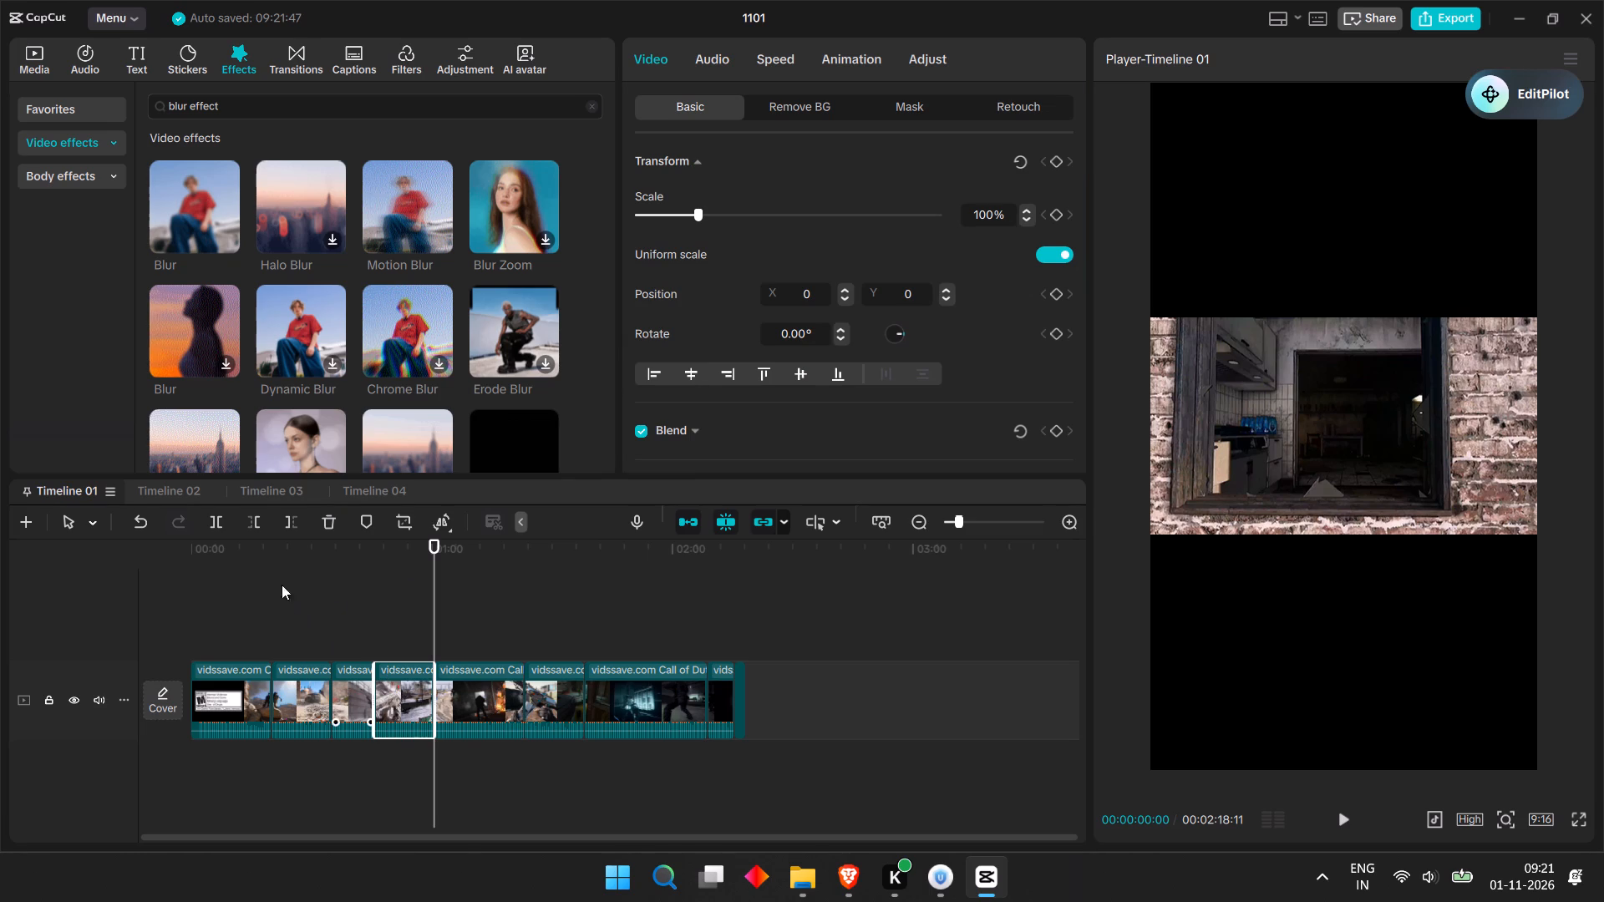
click(359, 484)
key(ctrl+v)
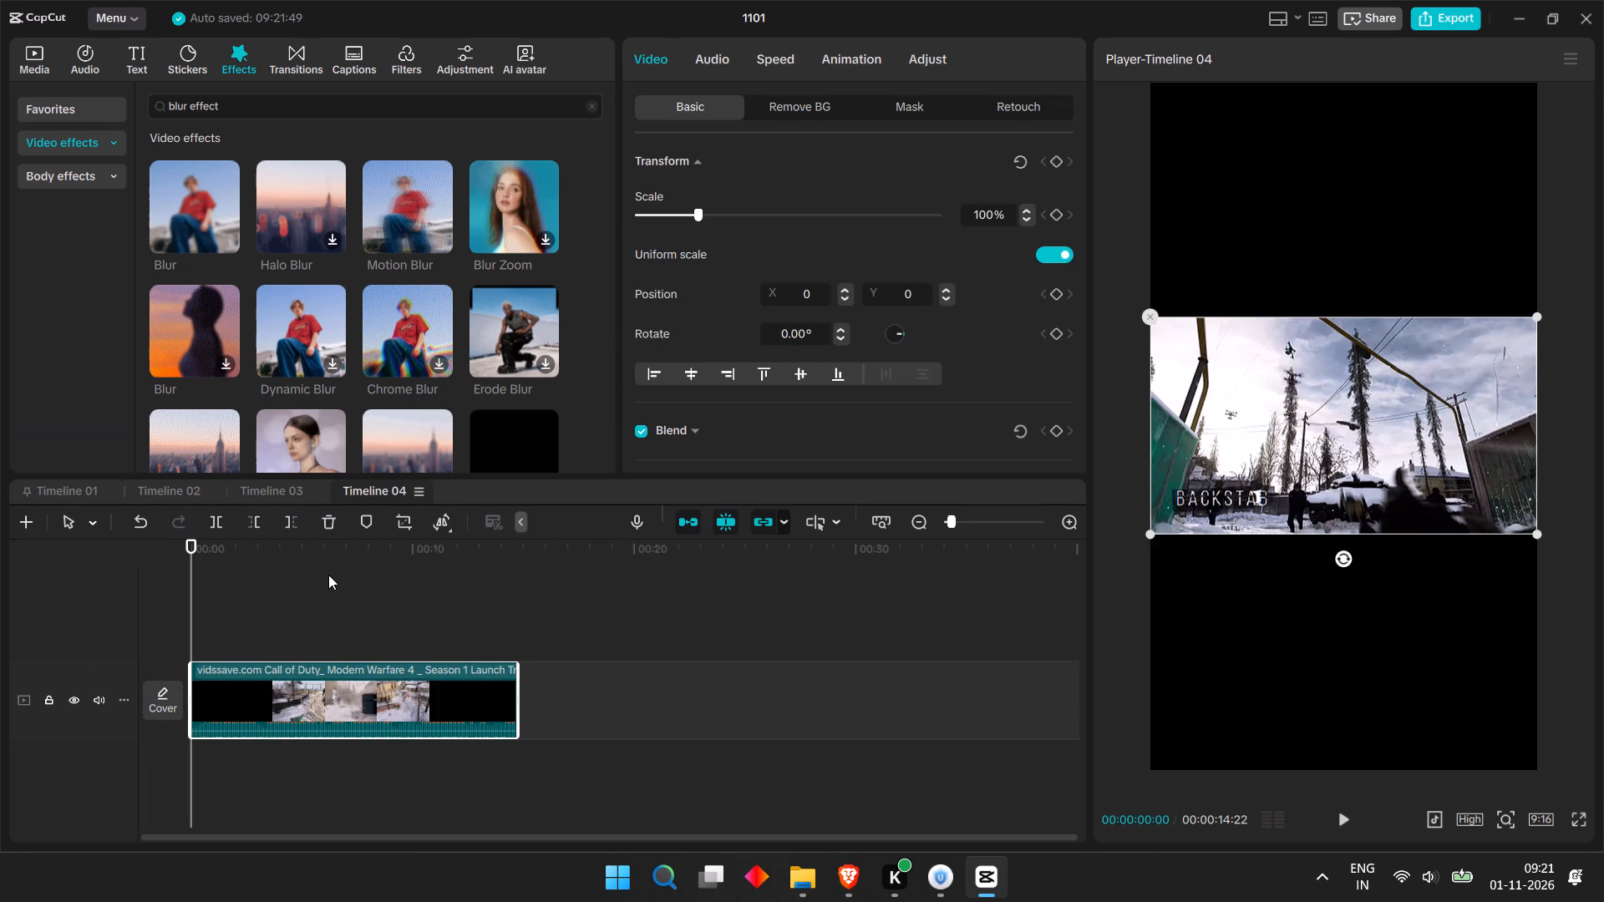
Adjust the end of the Timeline 04 clip, checking it by playback, until the clip runs 00:00:17:11.
key(space)
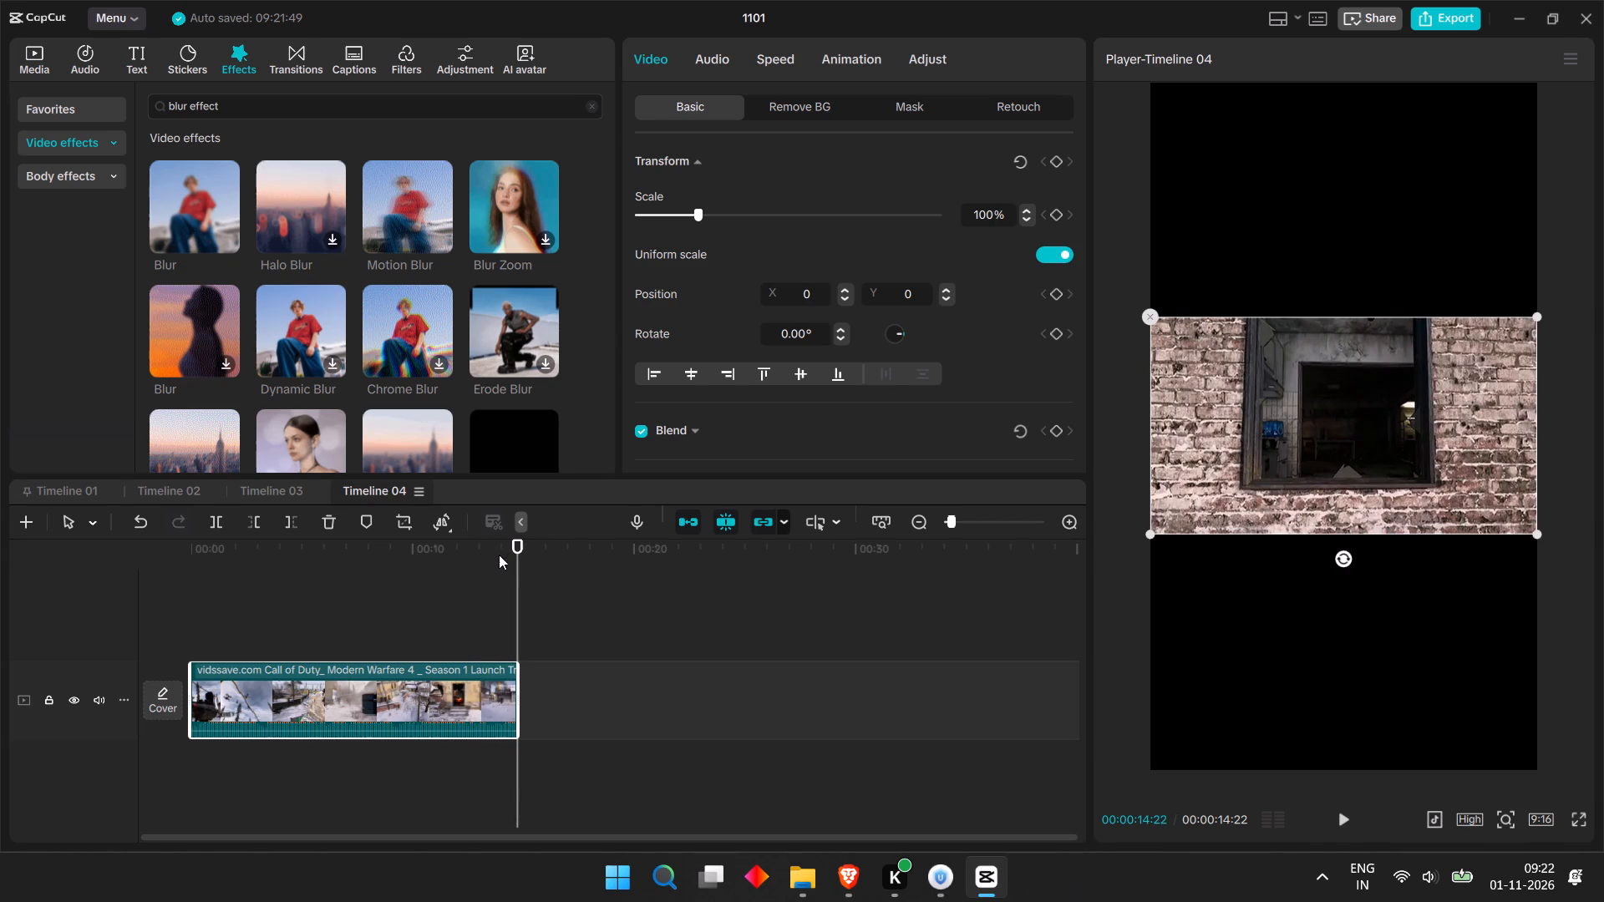
drag(515, 686, 504, 691)
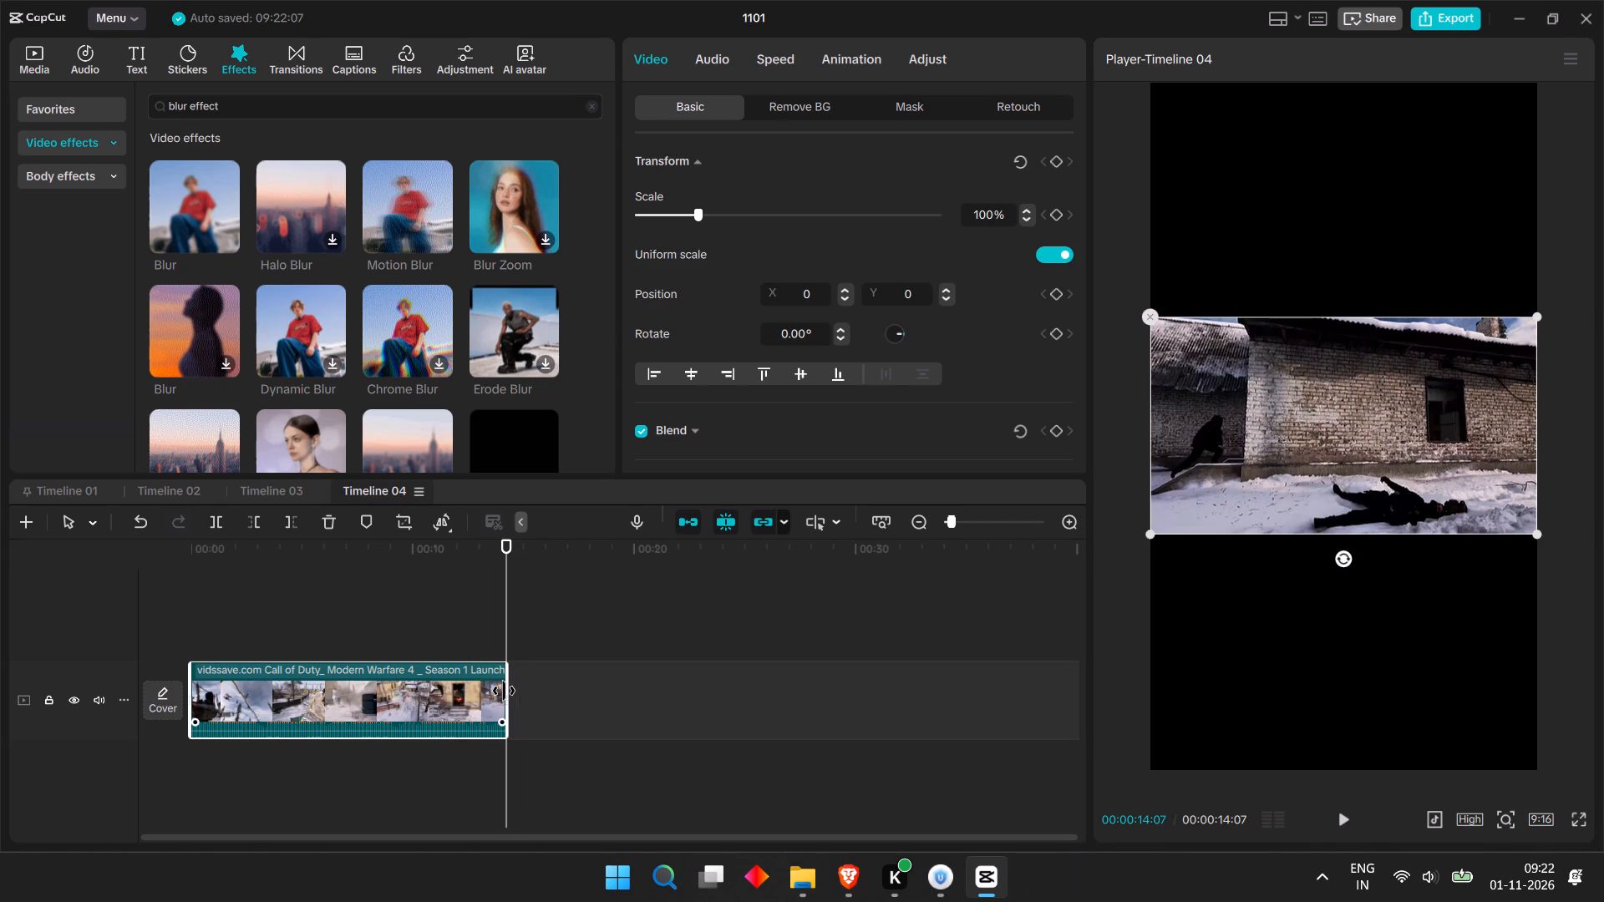
drag(505, 589, 464, 591)
key(space)
drag(510, 697, 520, 697)
key(space)
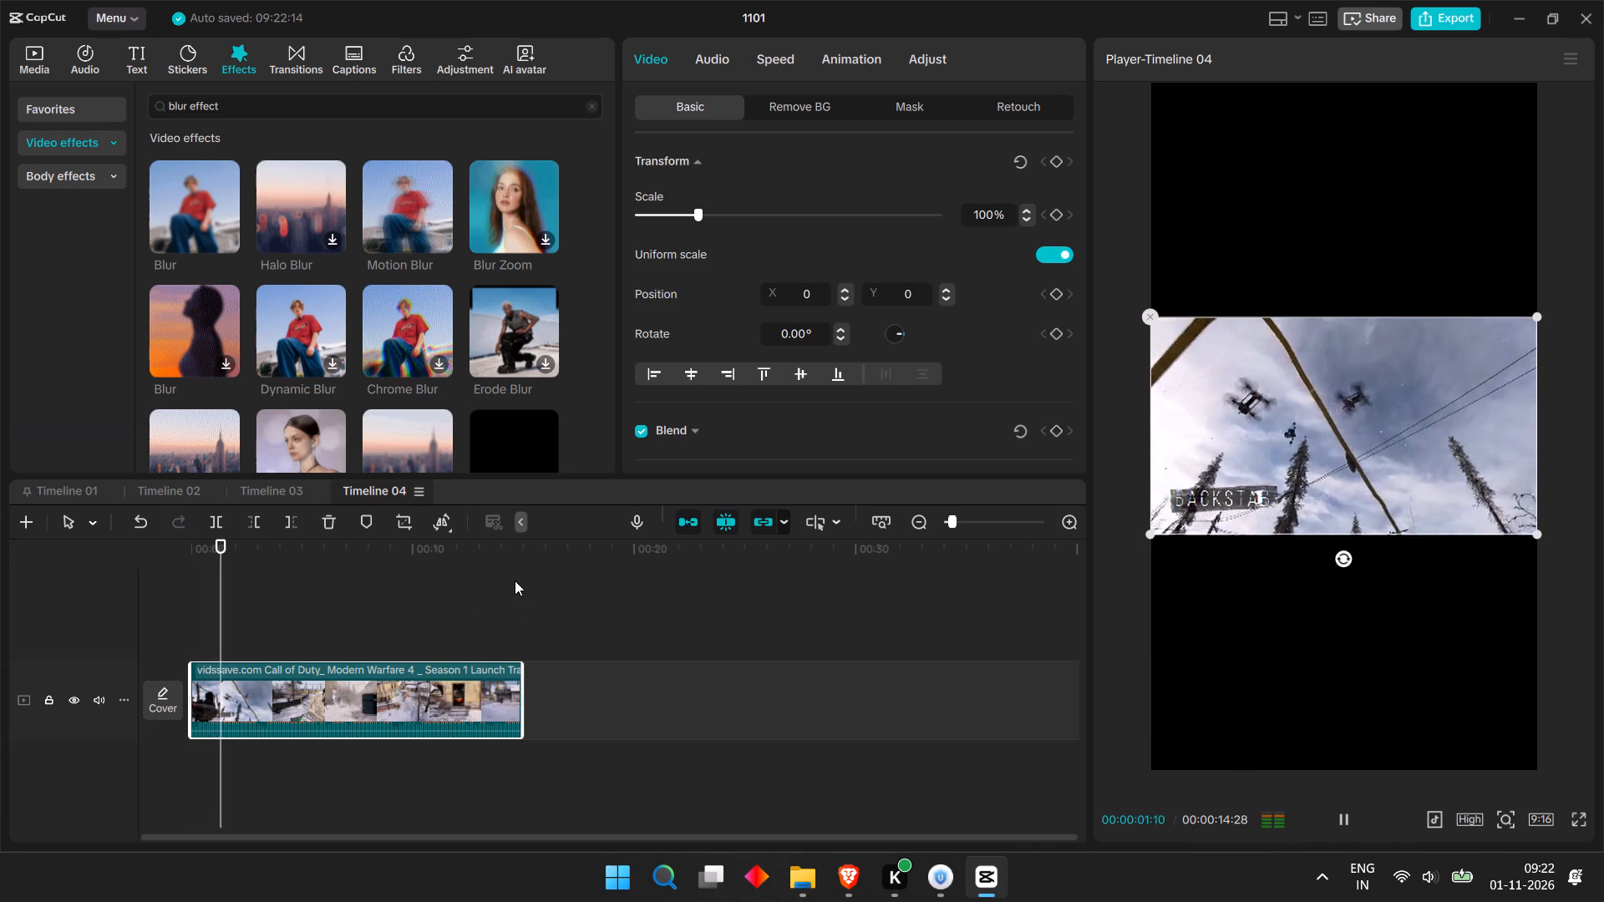
click(512, 562)
key(space)
key(space)
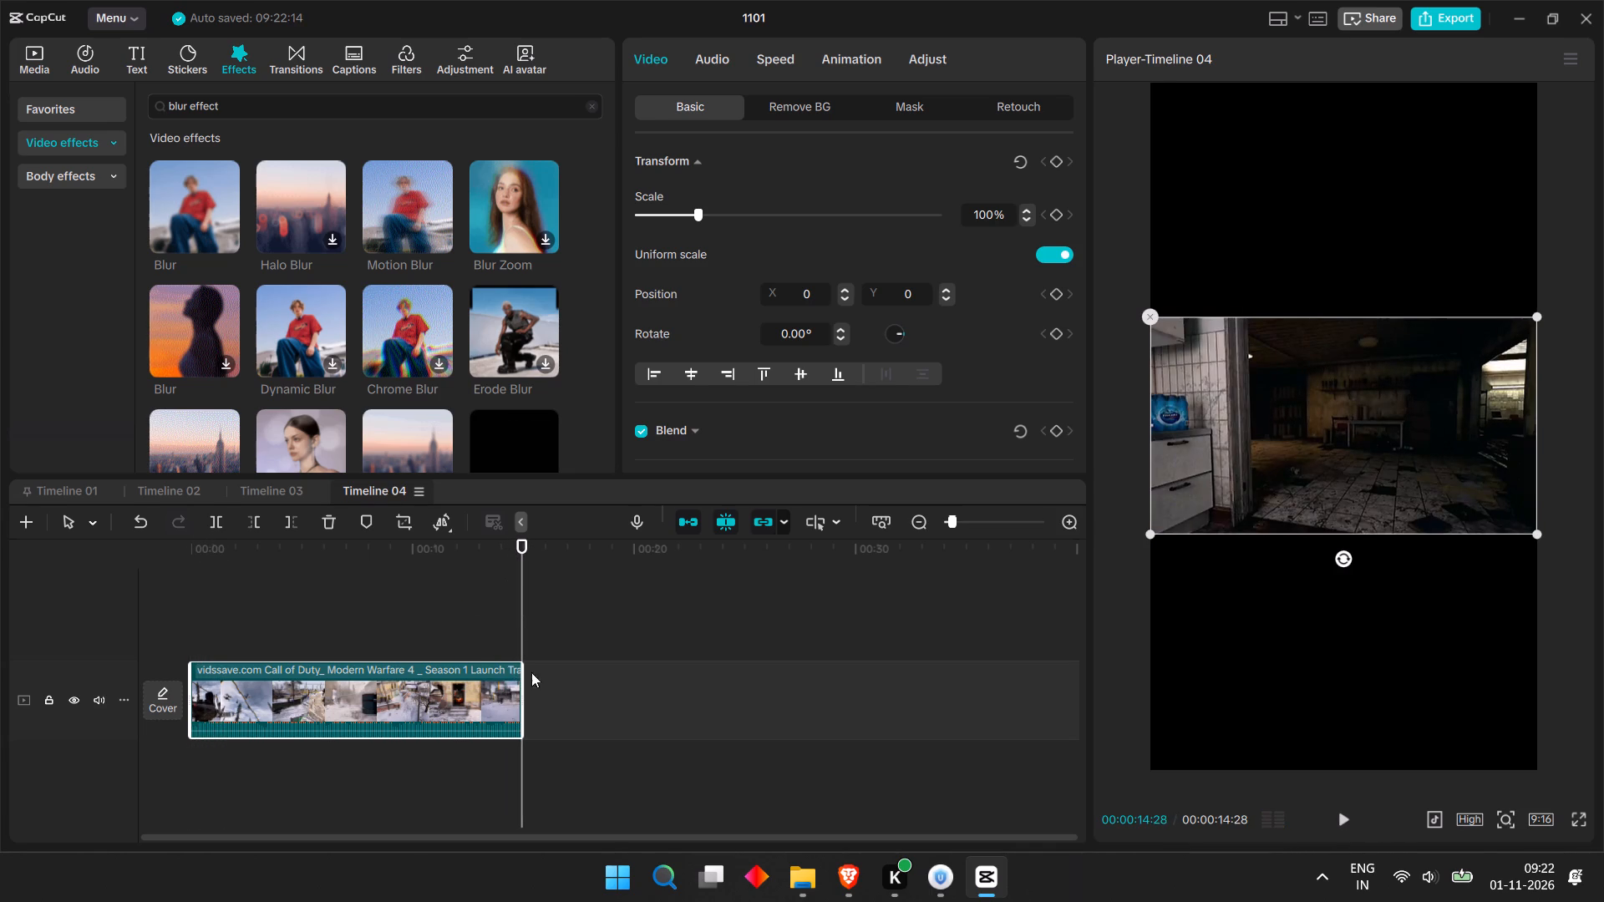
drag(525, 709, 541, 709)
key(space)
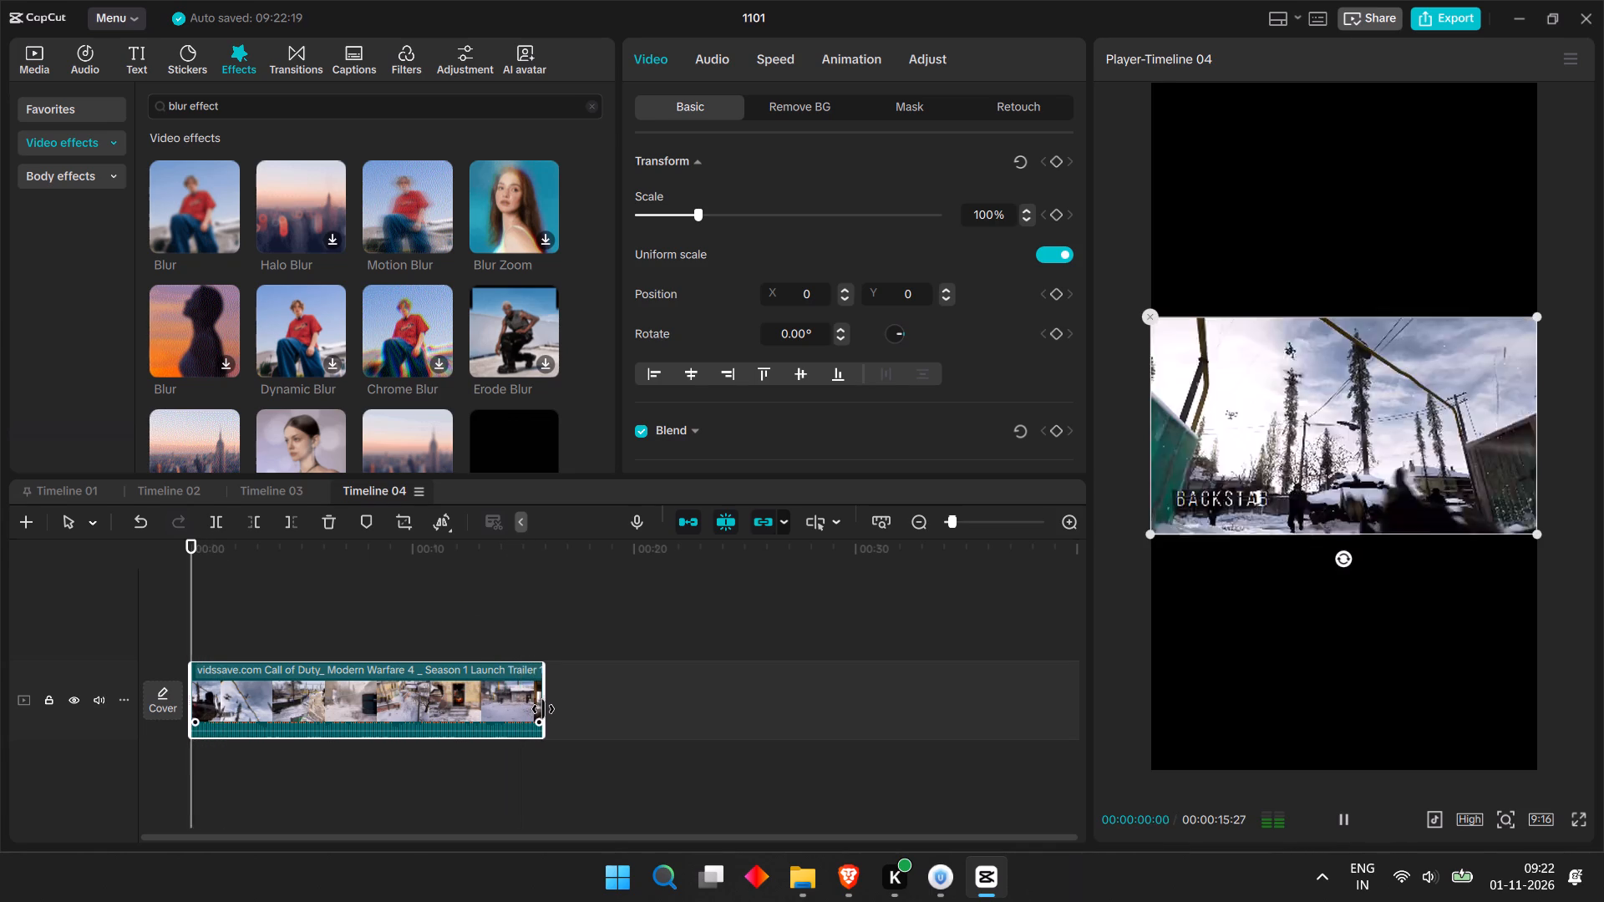
click(501, 572)
key(space)
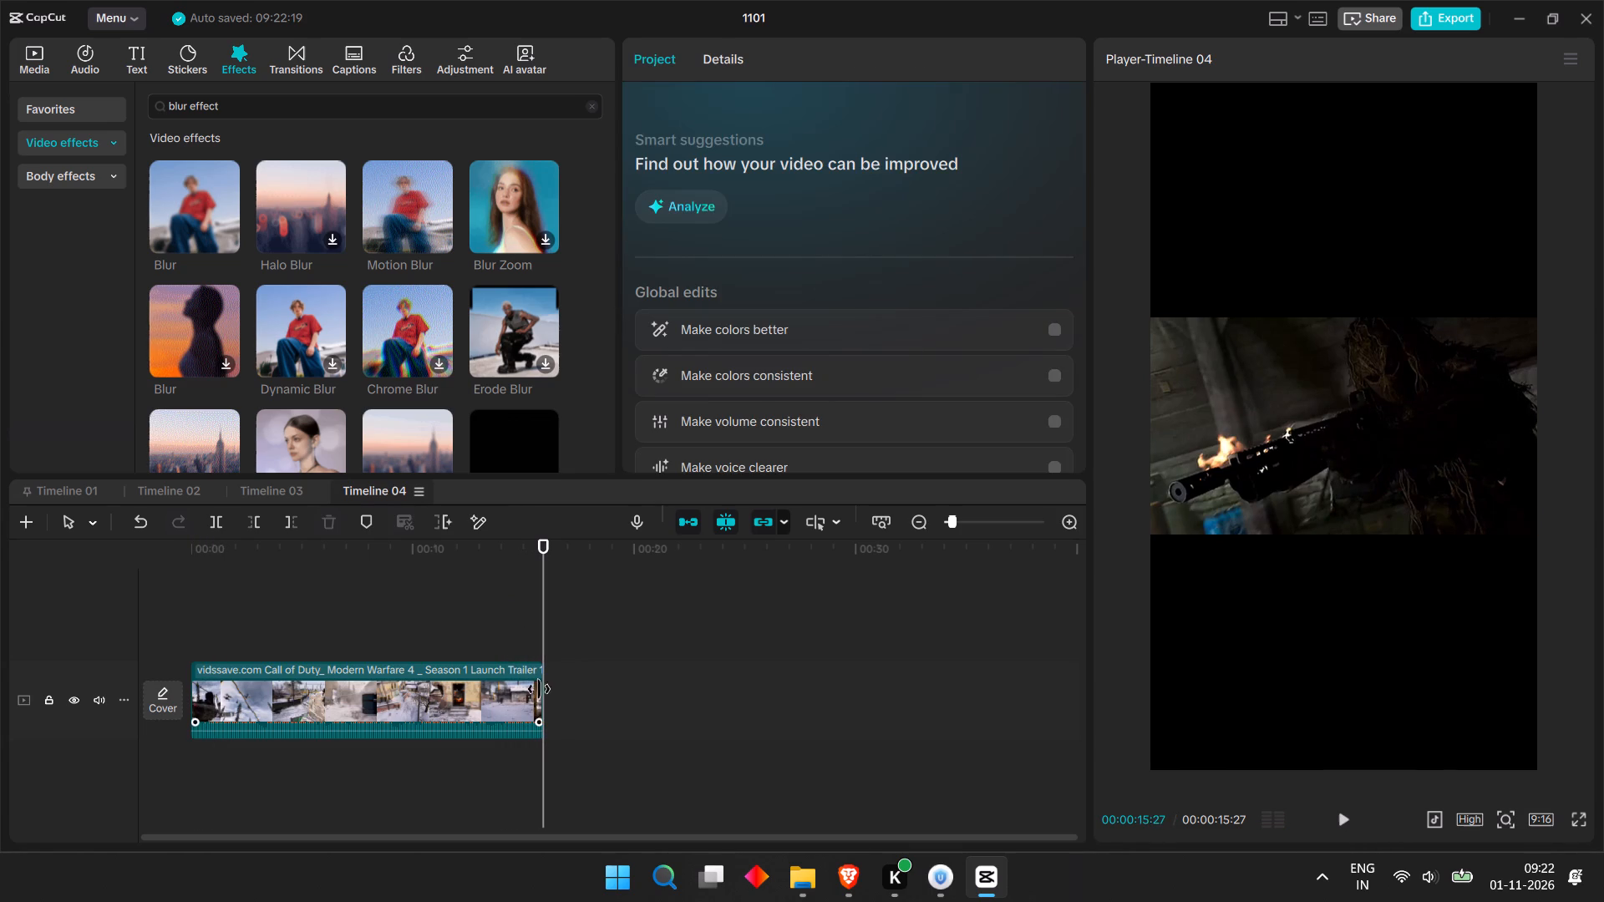
drag(542, 702, 575, 700)
Play and scrub the final seconds of the extended Timeline 04 clip to look for a suitable cut point.
key(space)
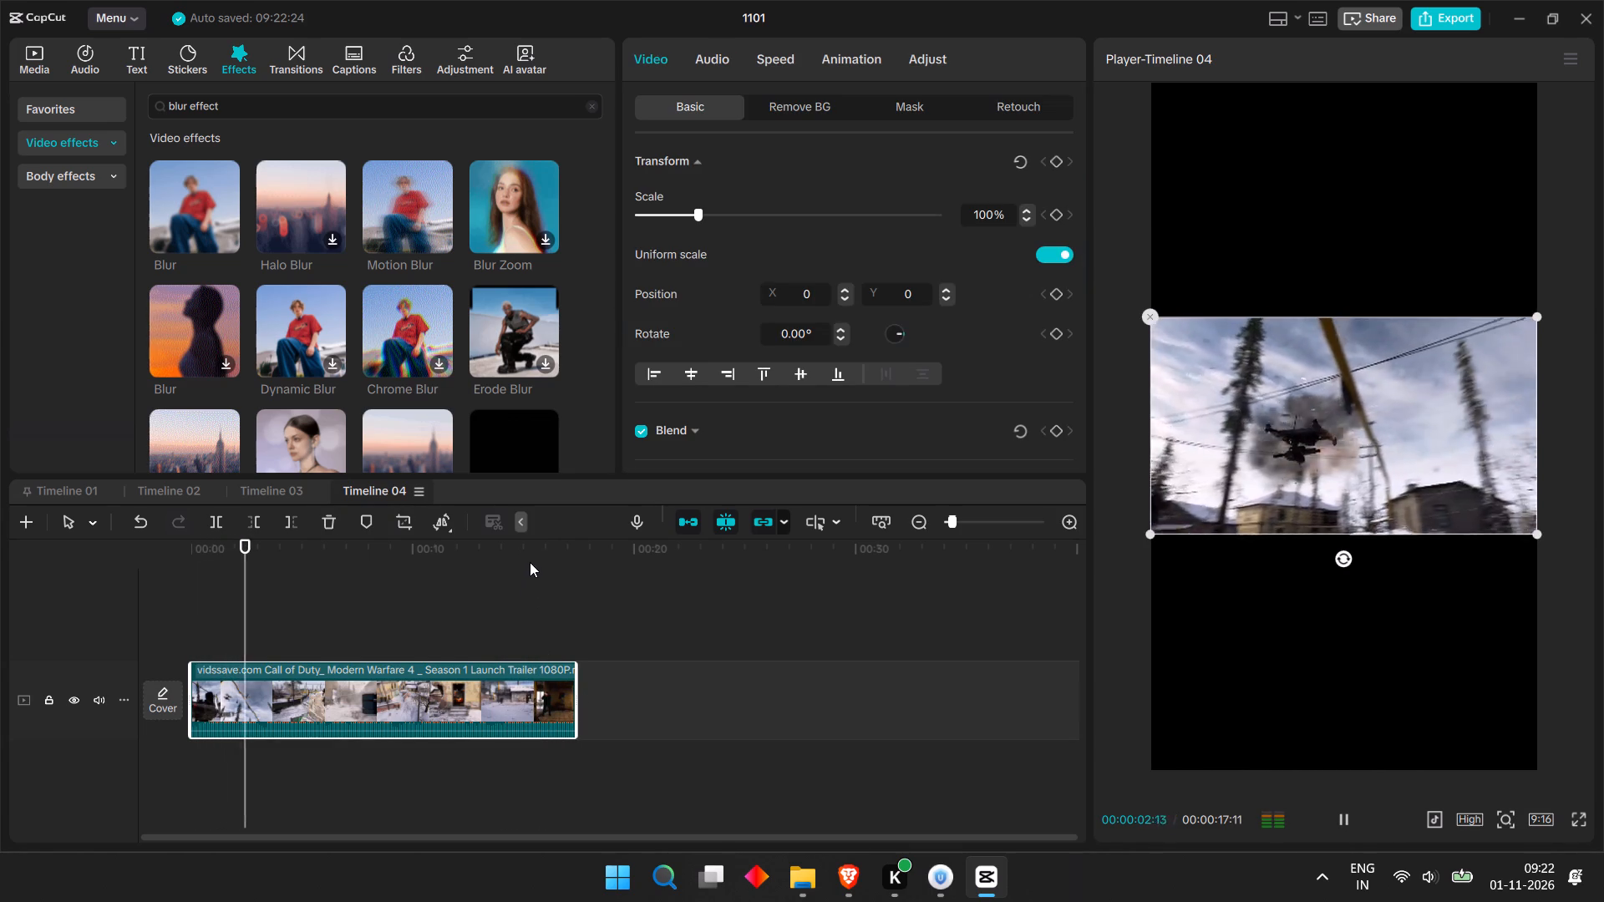
drag(530, 562, 472, 597)
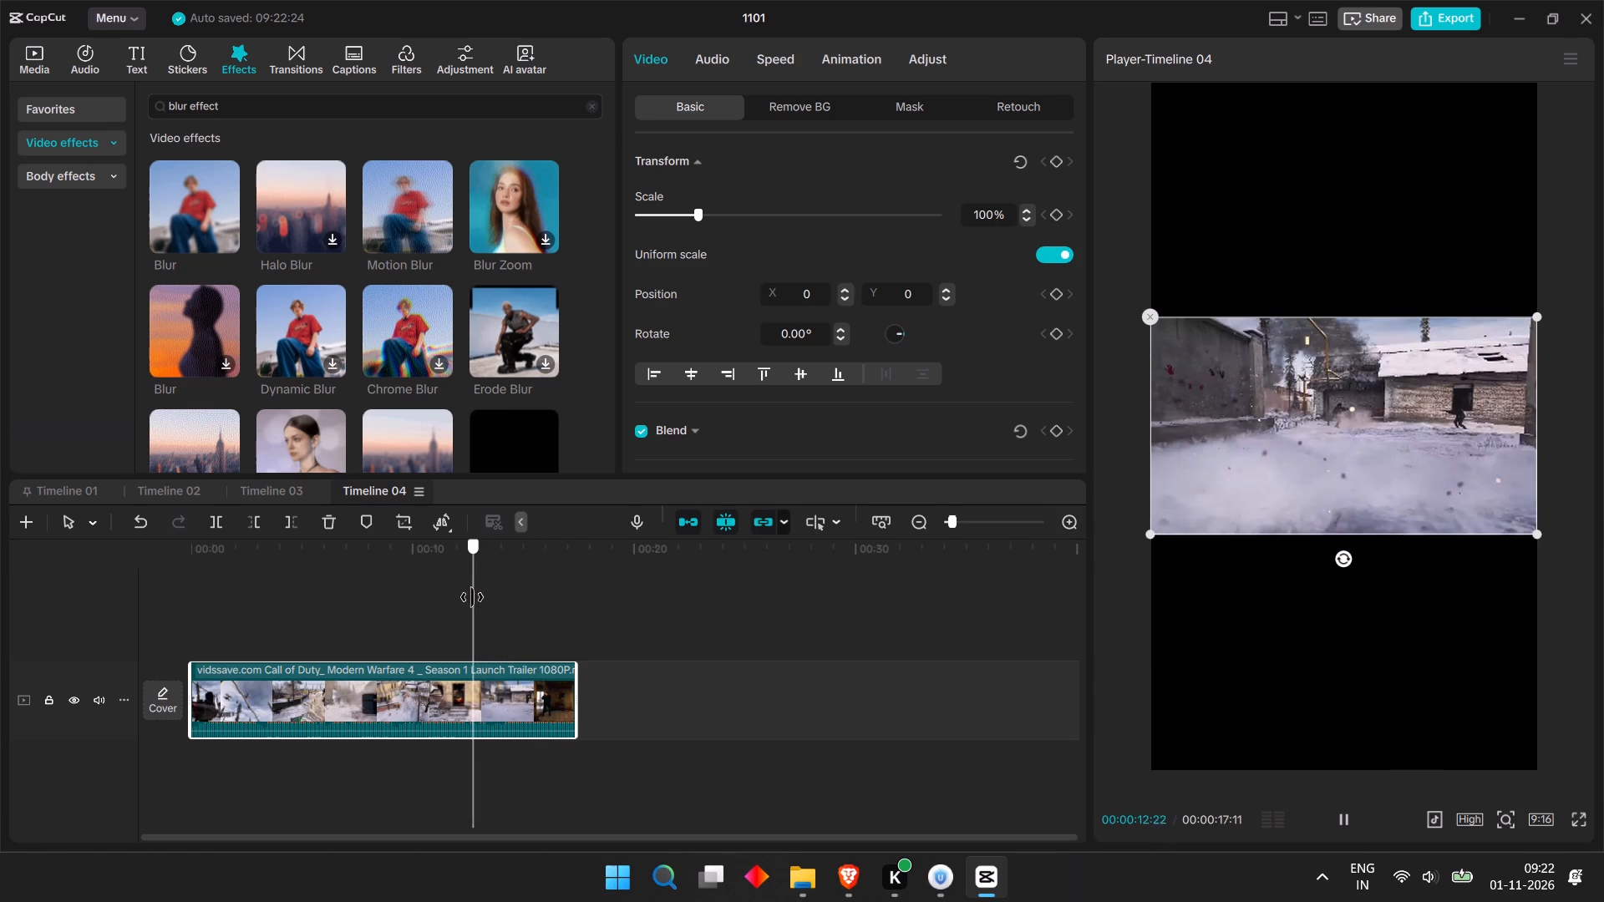
drag(472, 597, 457, 616)
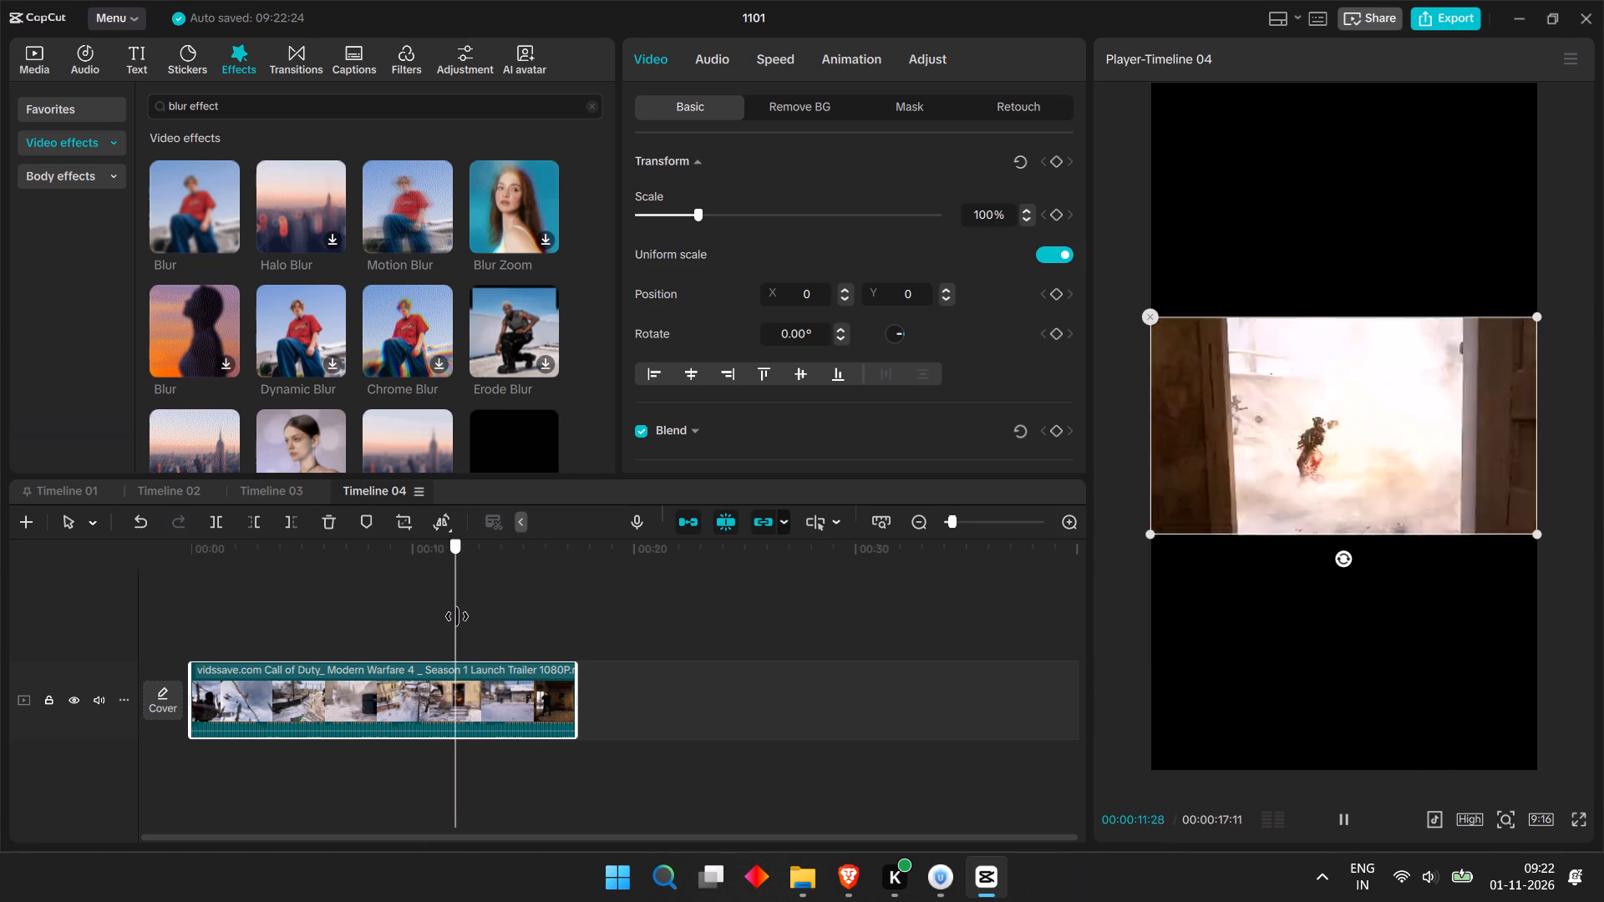
drag(457, 616, 472, 614)
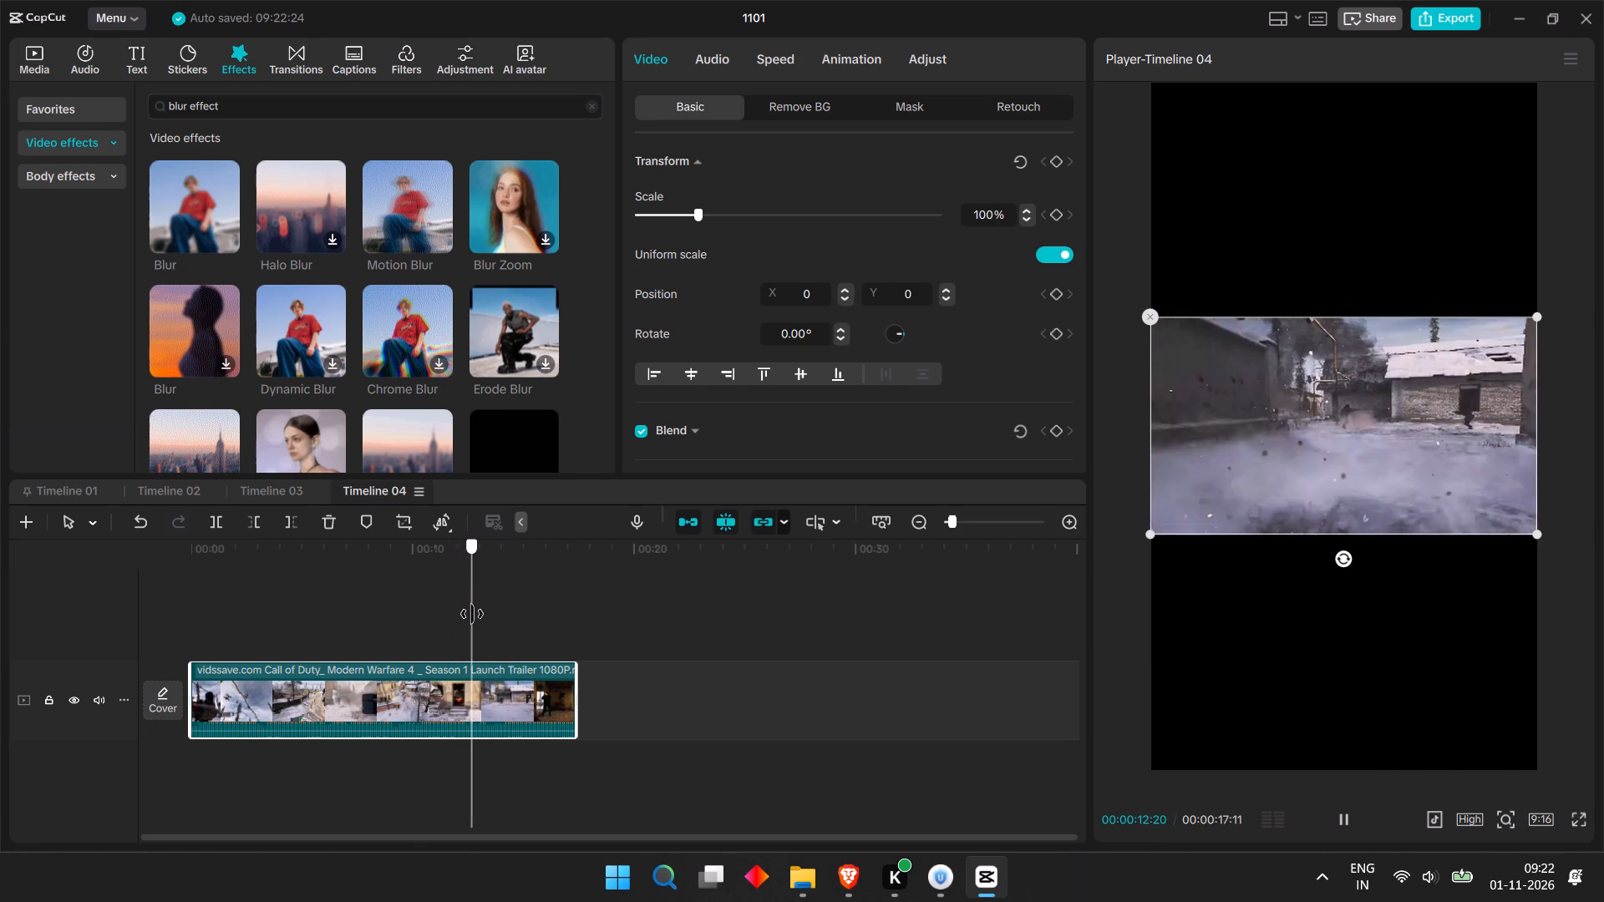
drag(472, 614, 465, 621)
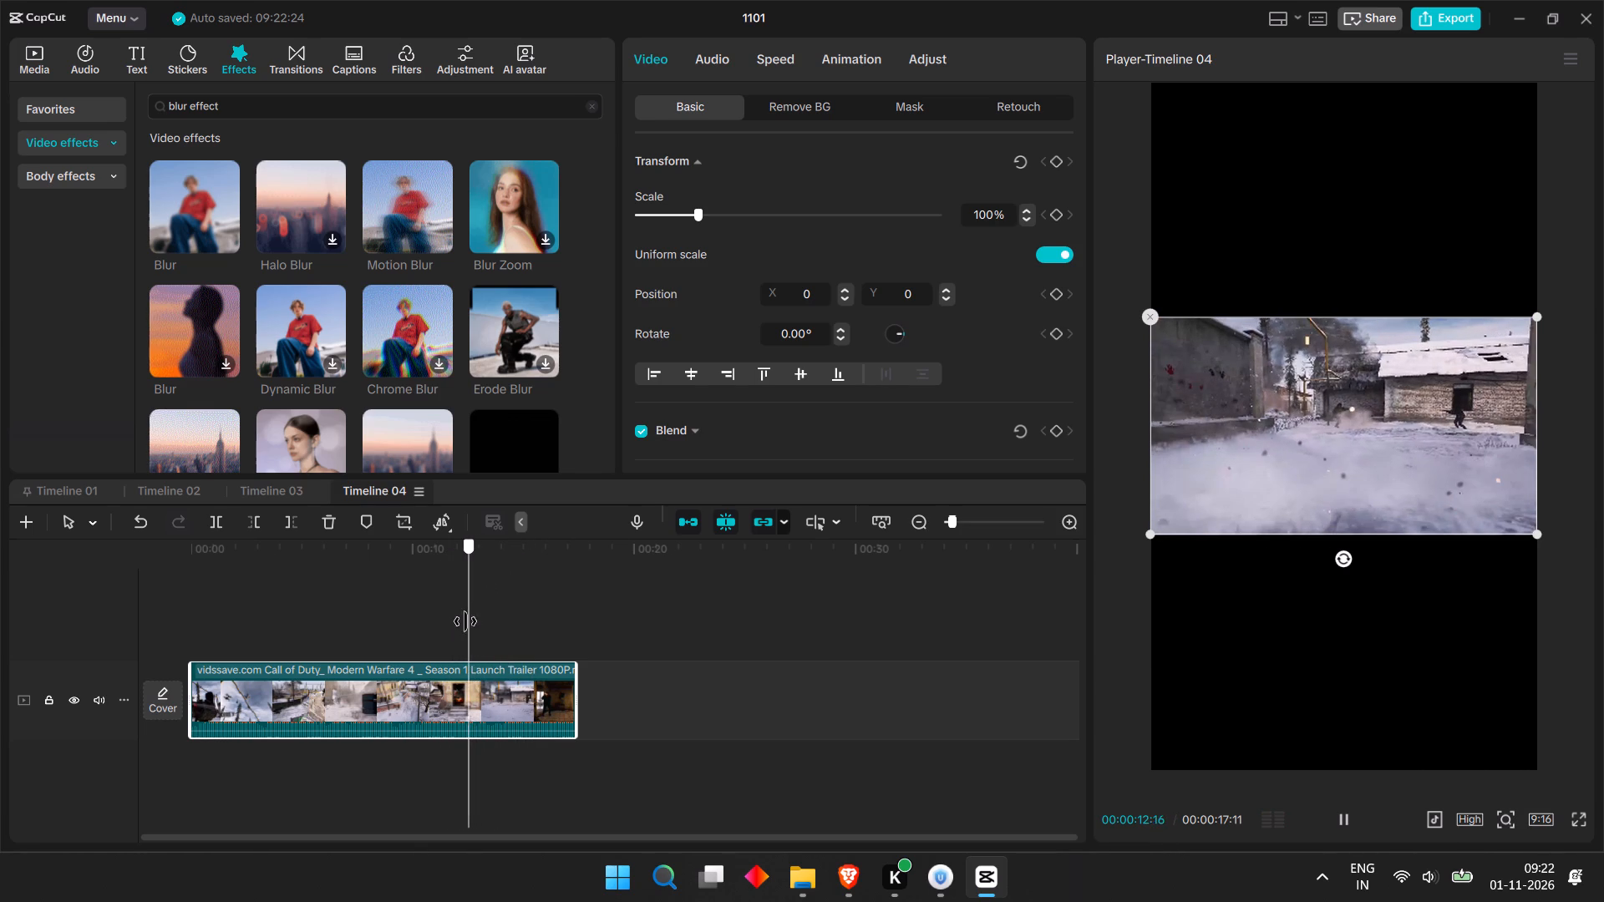
drag(465, 621, 456, 633)
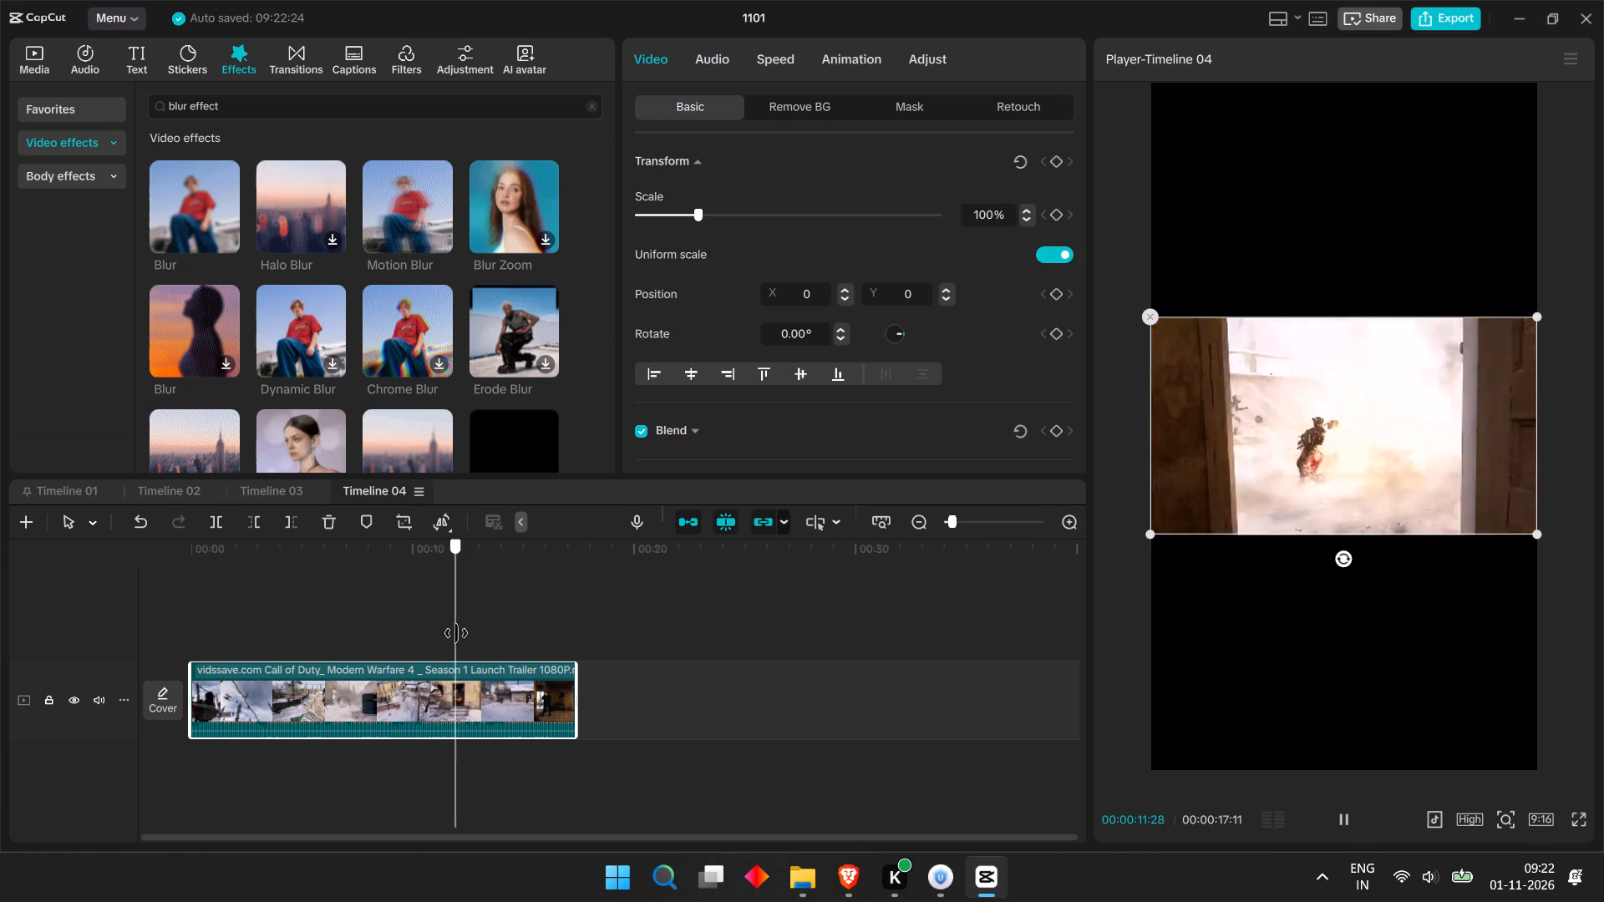
drag(456, 633, 468, 631)
key(space)
key(space)
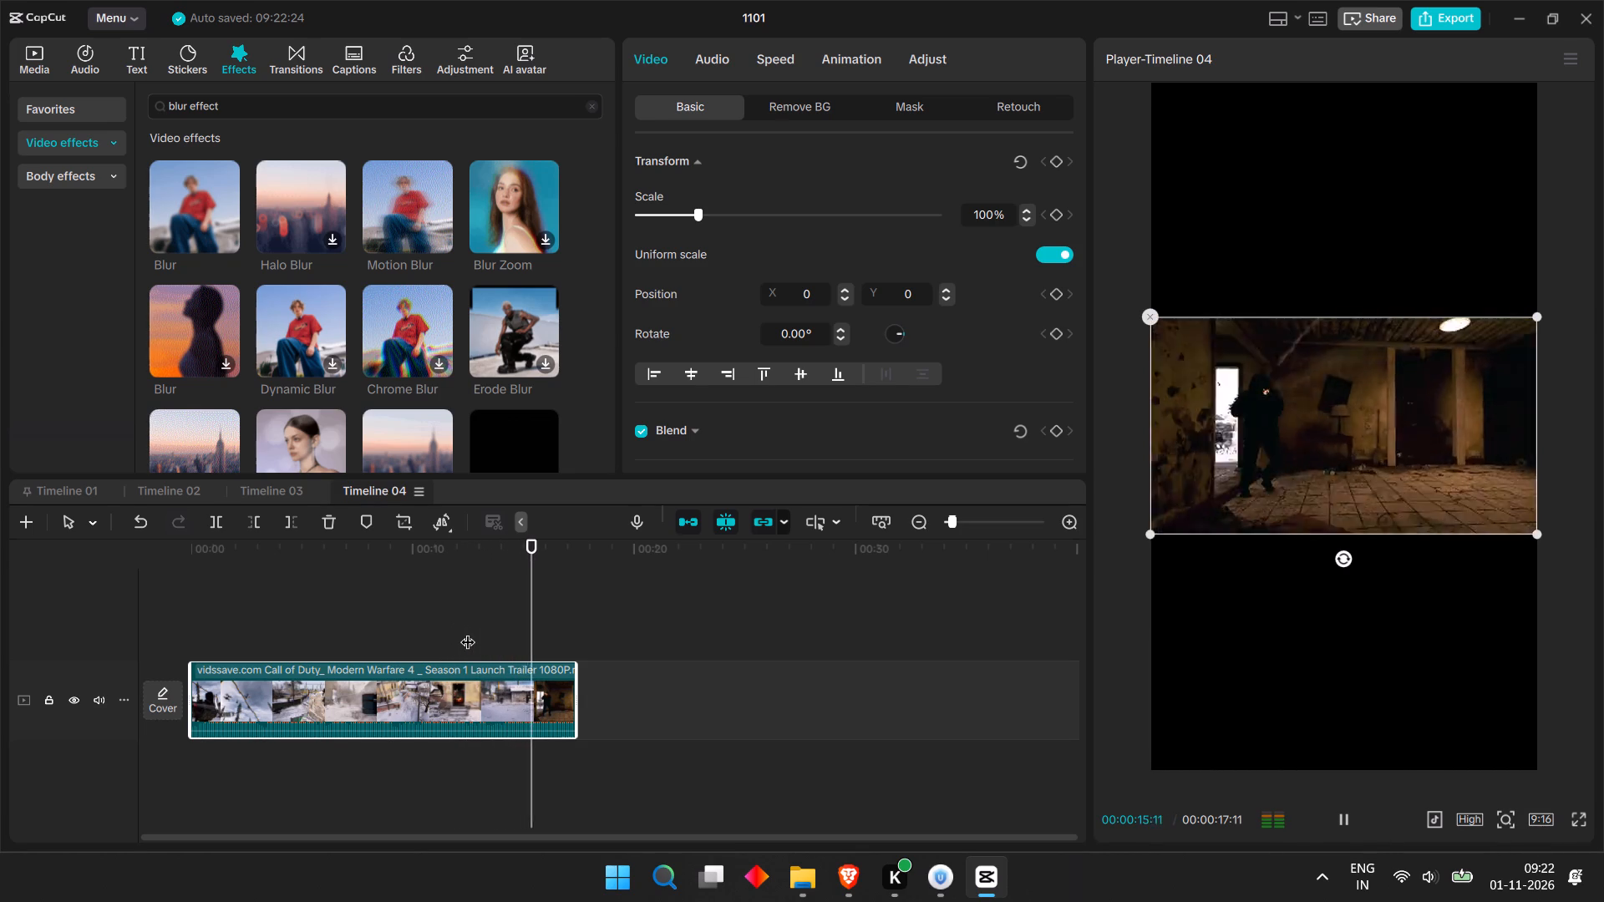
key(space)
key(space)
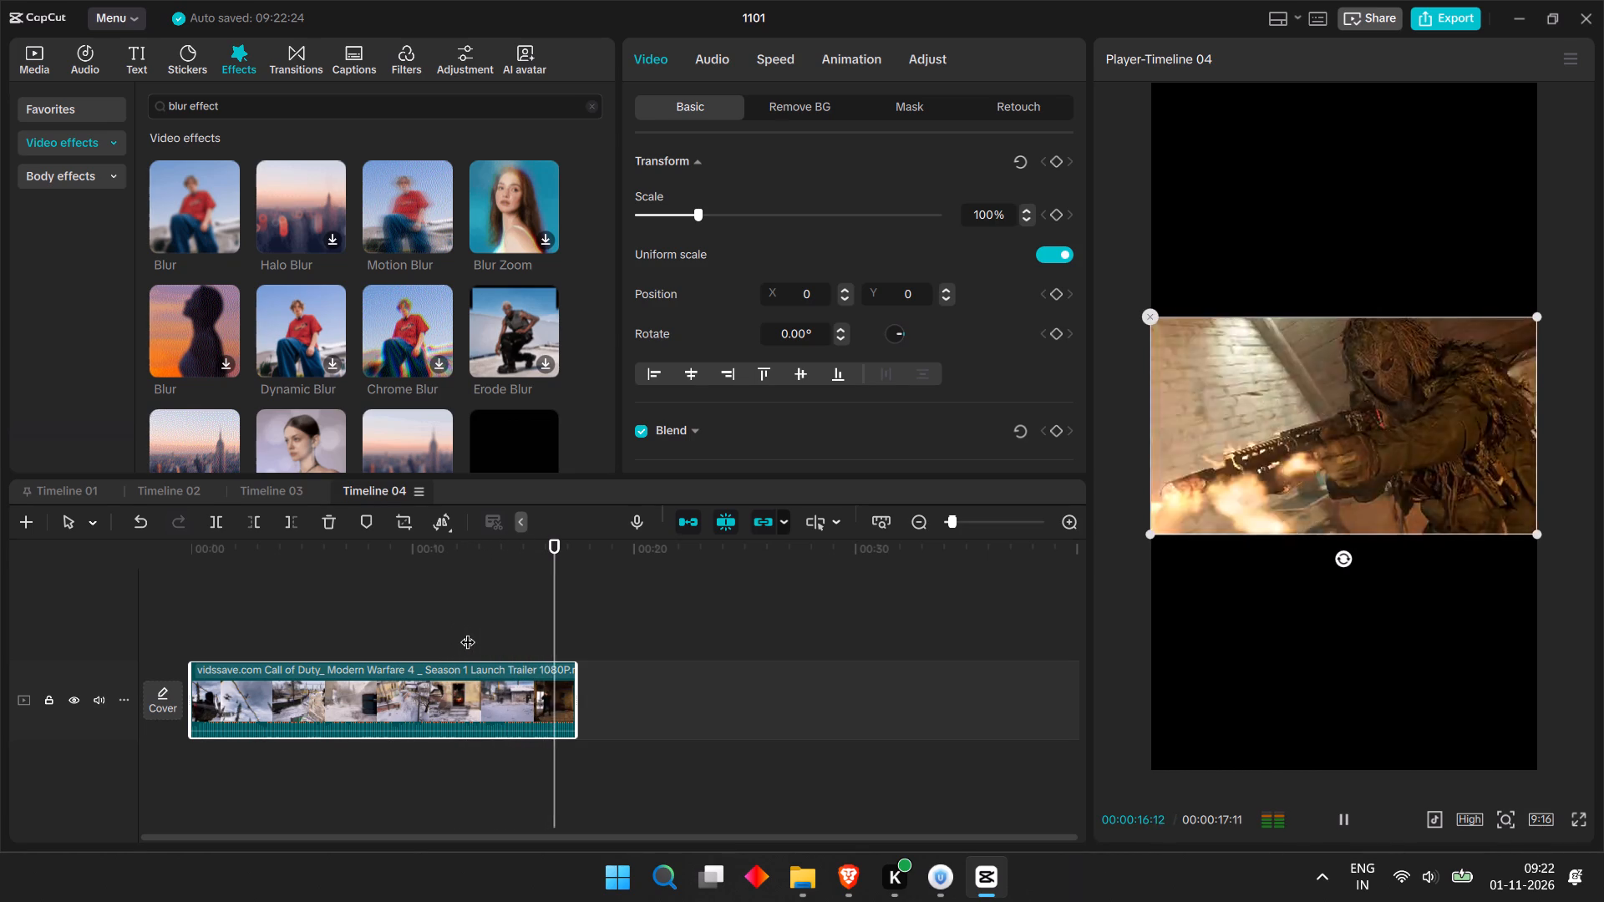
key(space)
key(space)
key(space)
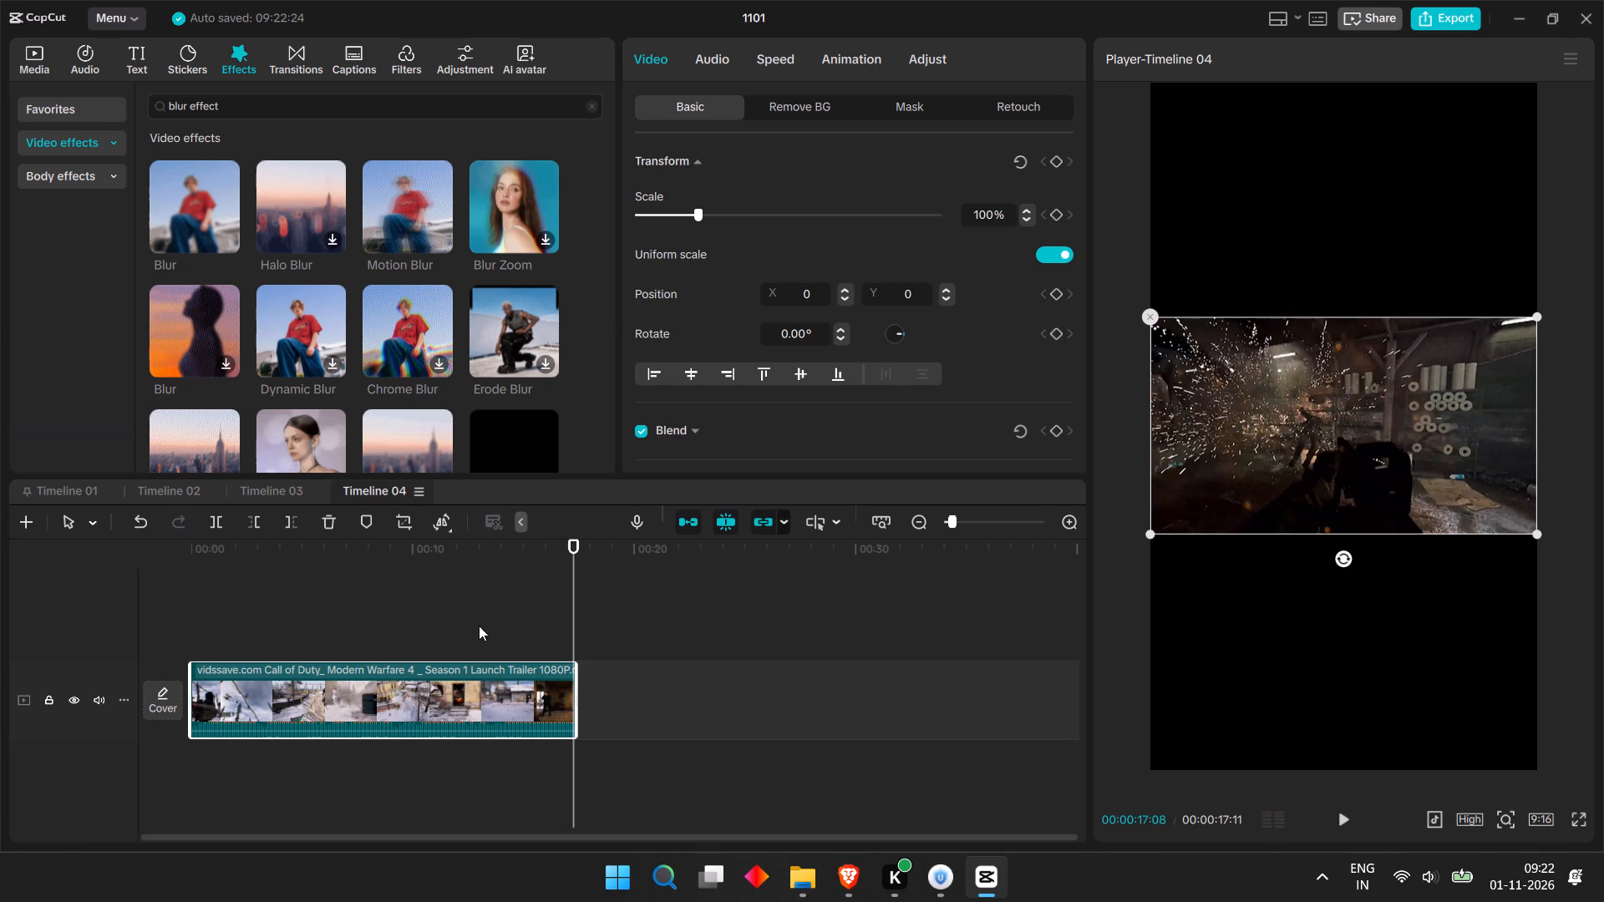
drag(583, 573, 560, 575)
drag(547, 569, 506, 588)
drag(558, 540, 457, 576)
key(space)
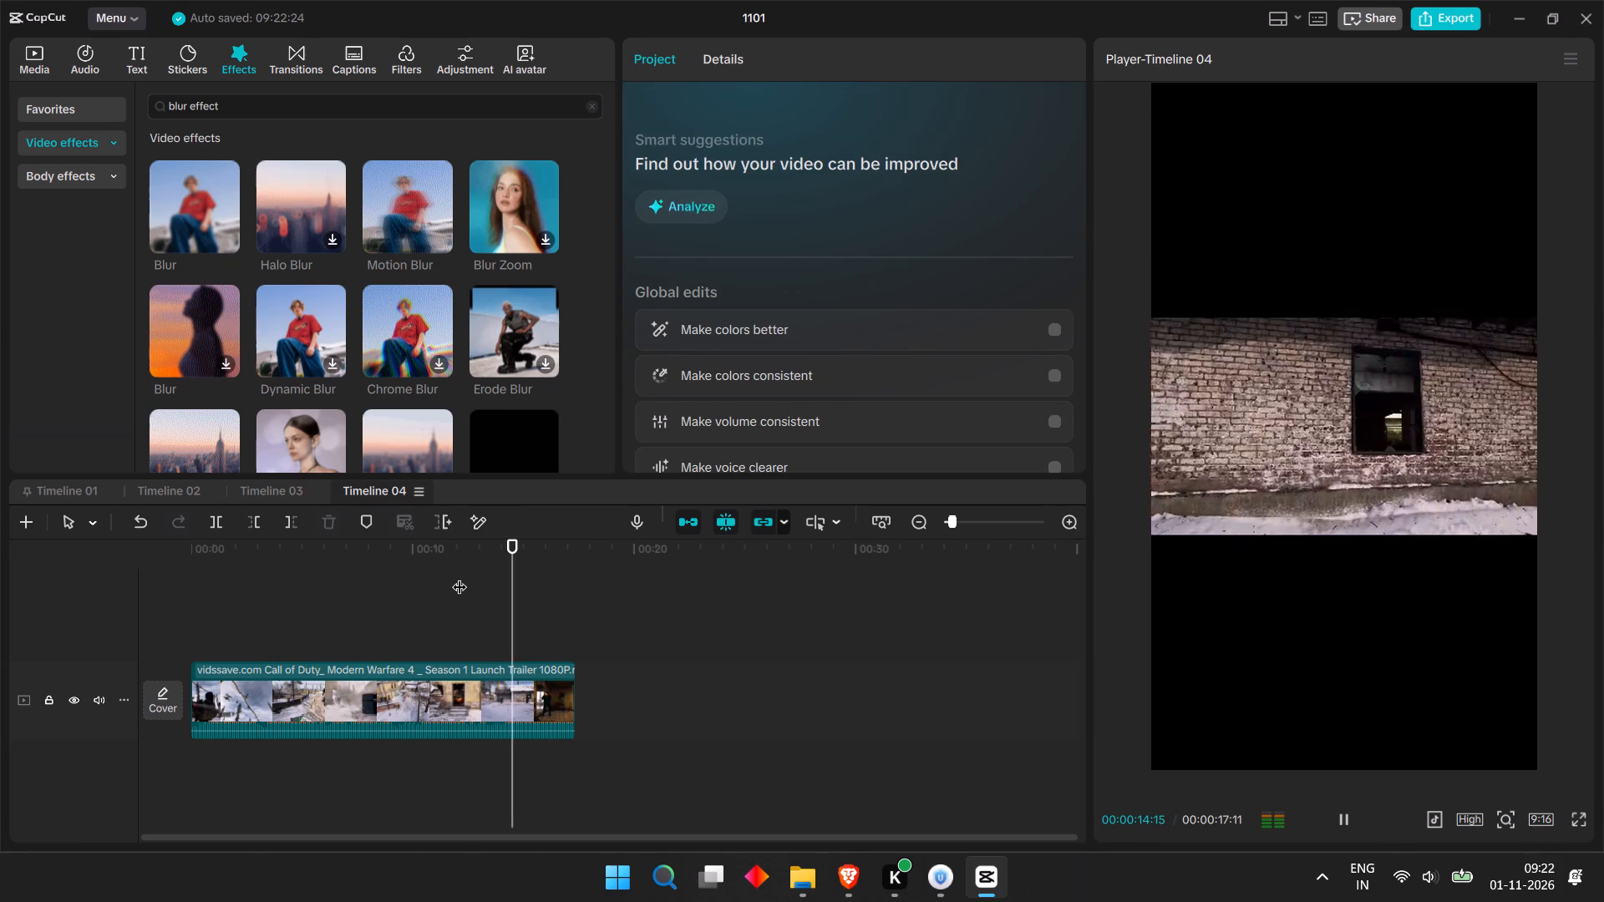
key(space)
drag(513, 547, 464, 576)
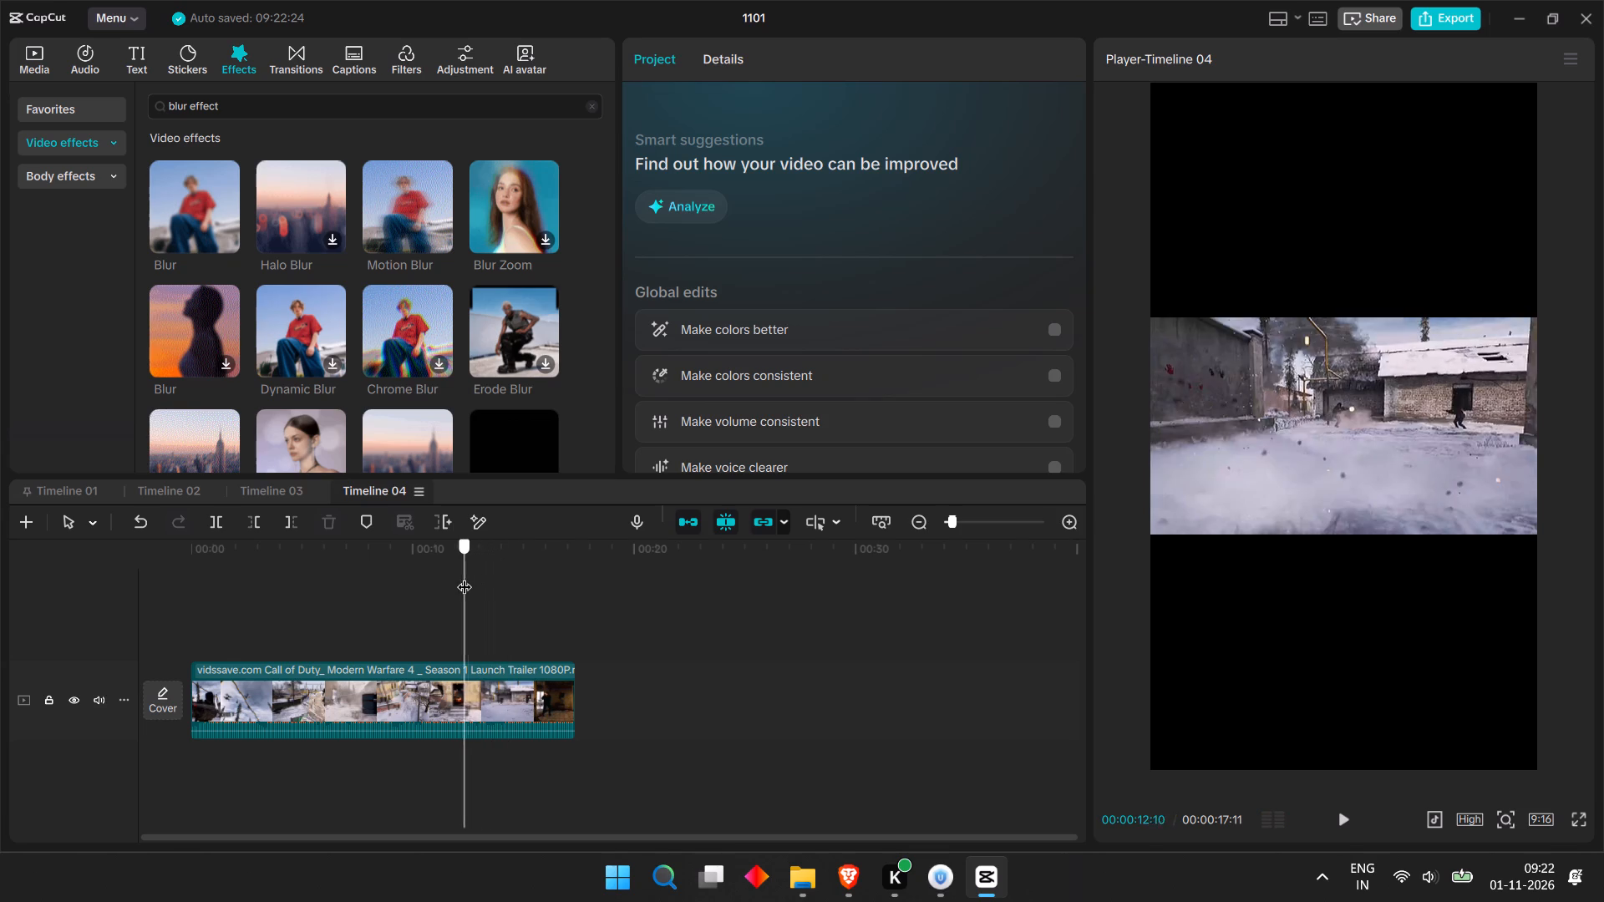
drag(464, 576, 419, 598)
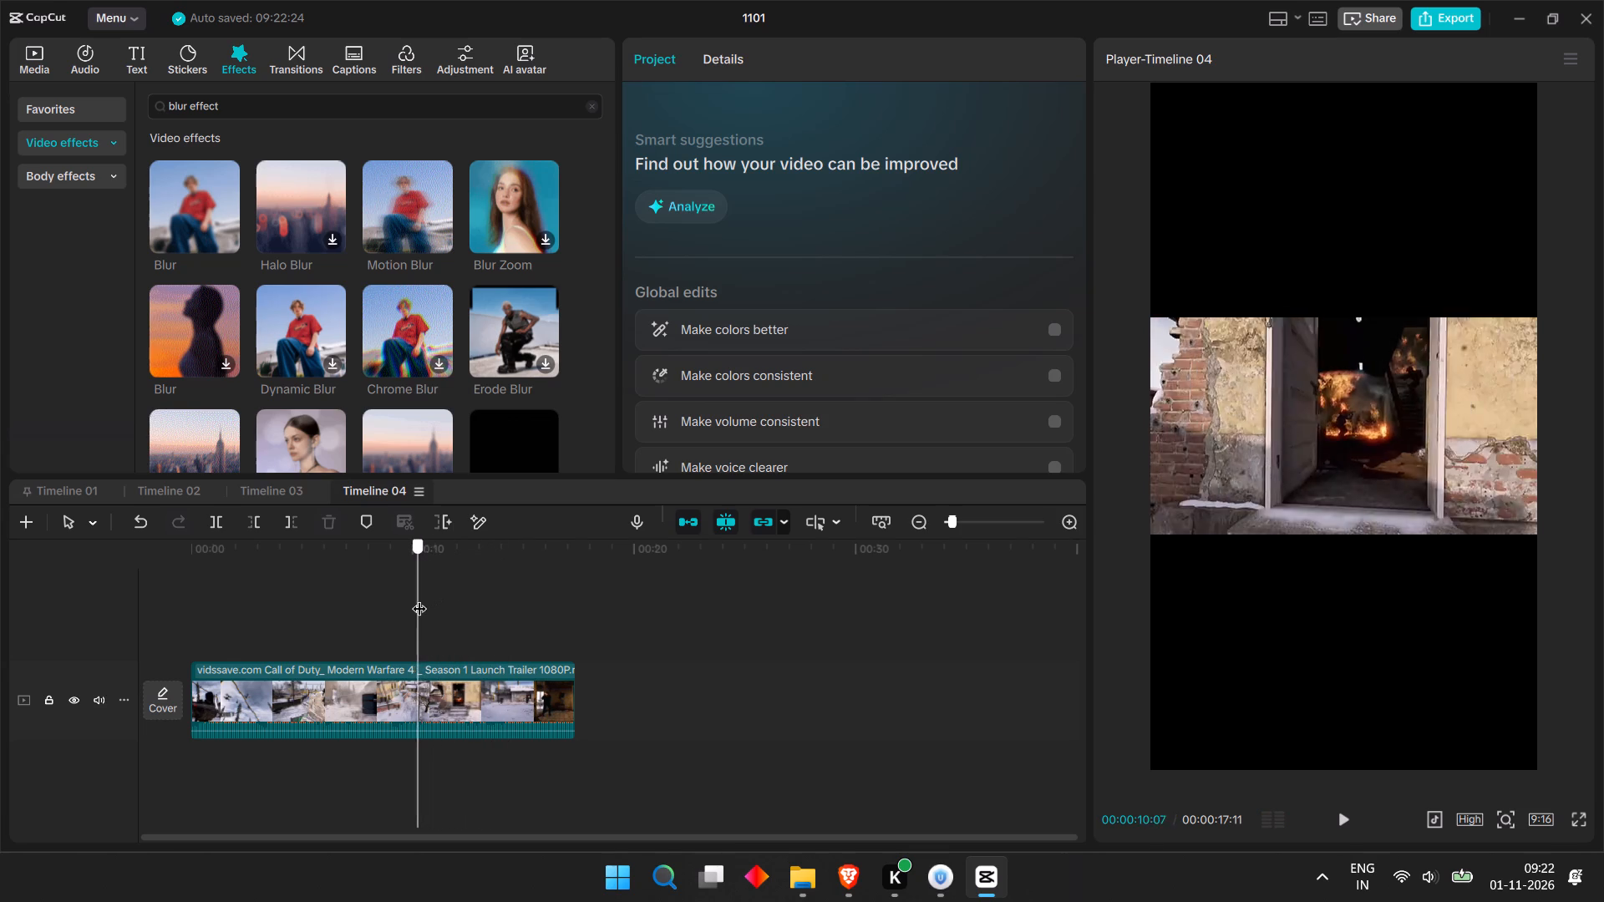
drag(419, 598, 490, 583)
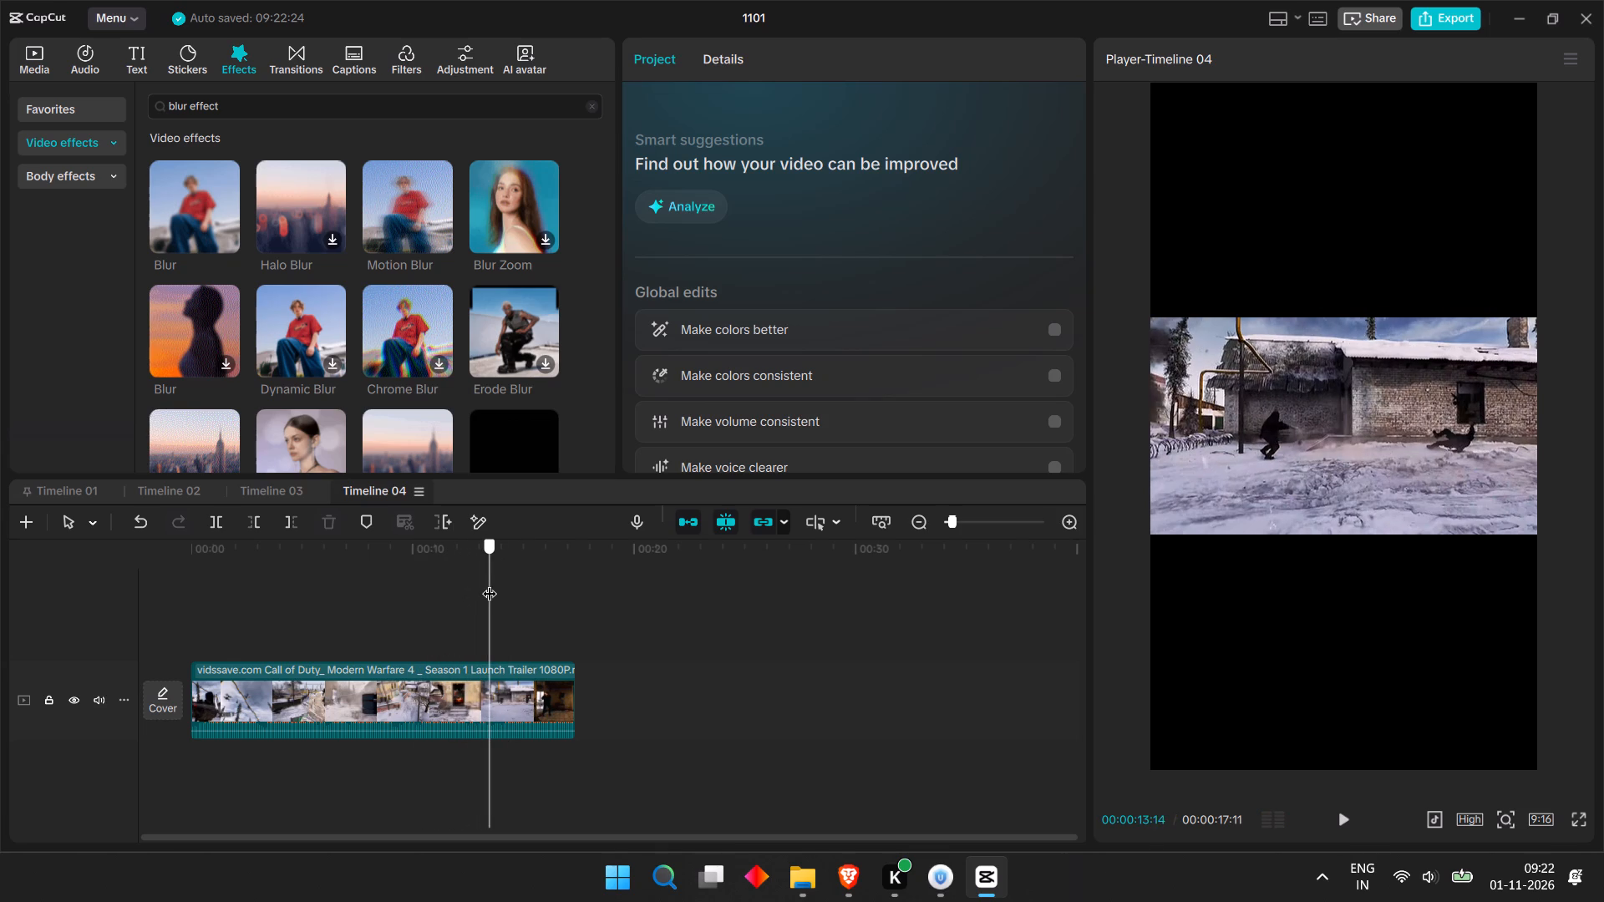
drag(490, 583, 497, 579)
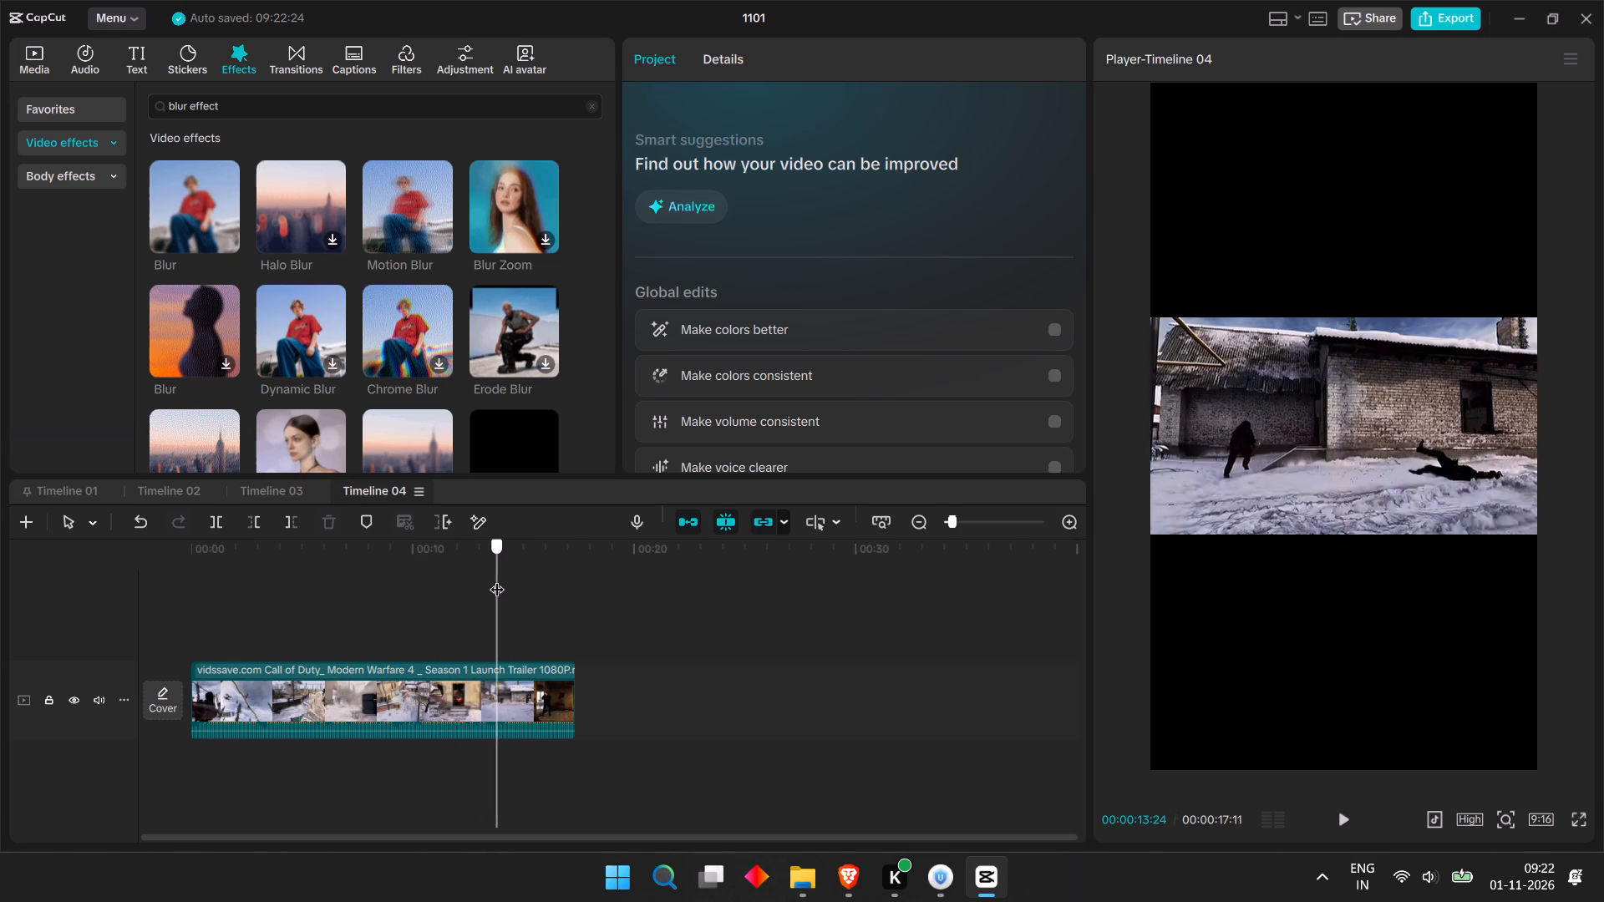
Split the Timeline 04 clip at 00:00:15:01 and delete the remainder after the cut.
drag(497, 579, 524, 566)
click(526, 676)
key(ctrl+b)
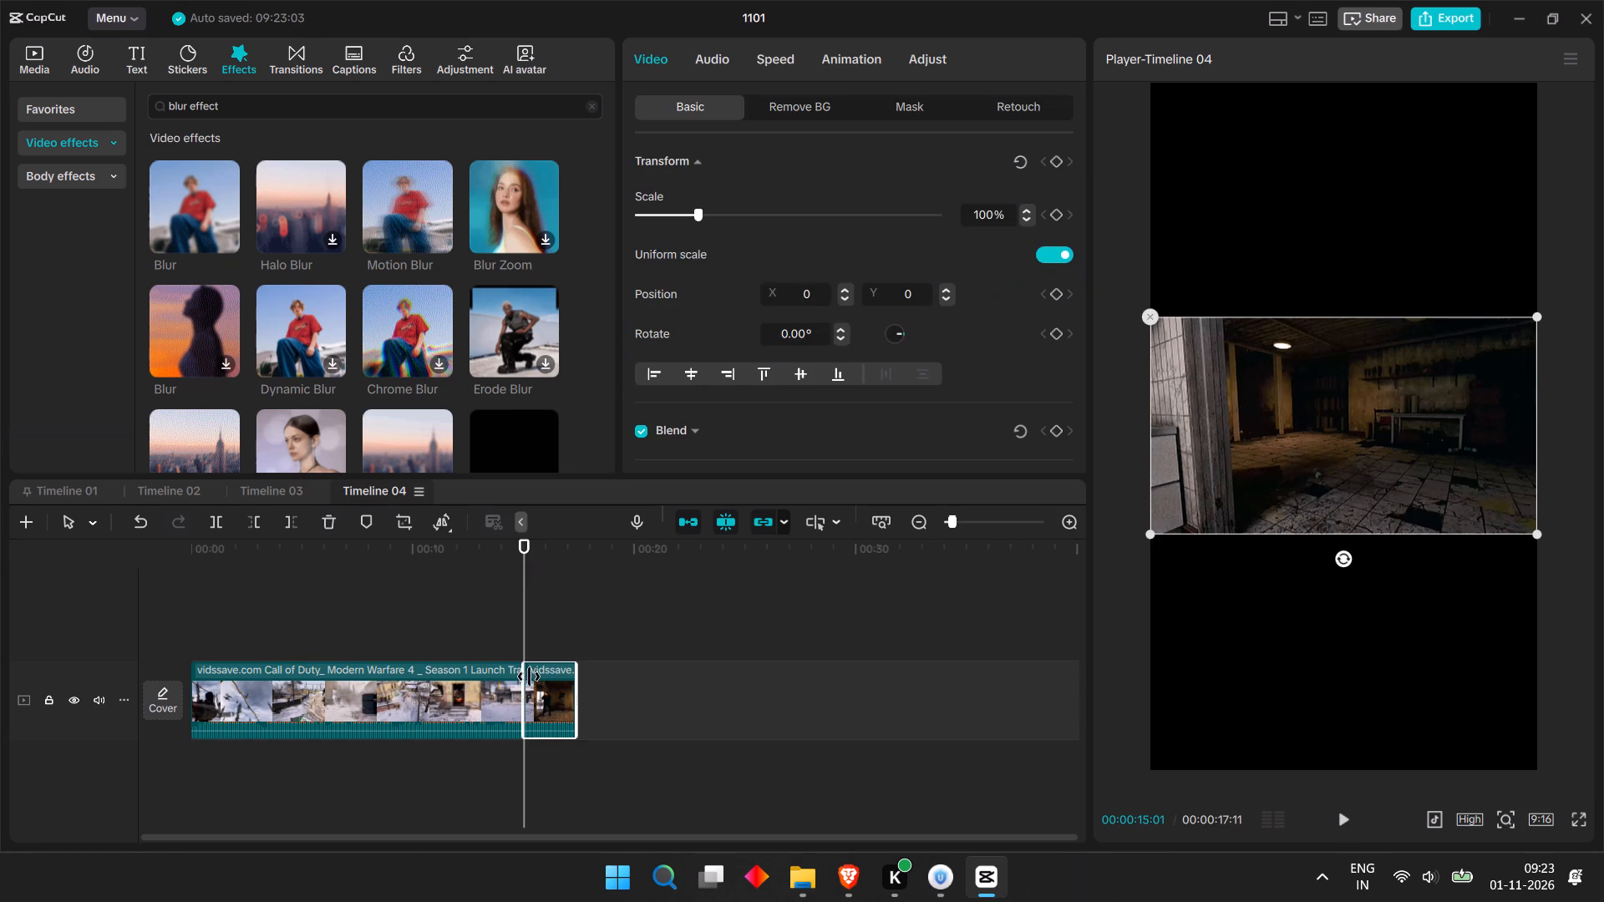
click(533, 676)
key(BackSpace)
click(528, 592)
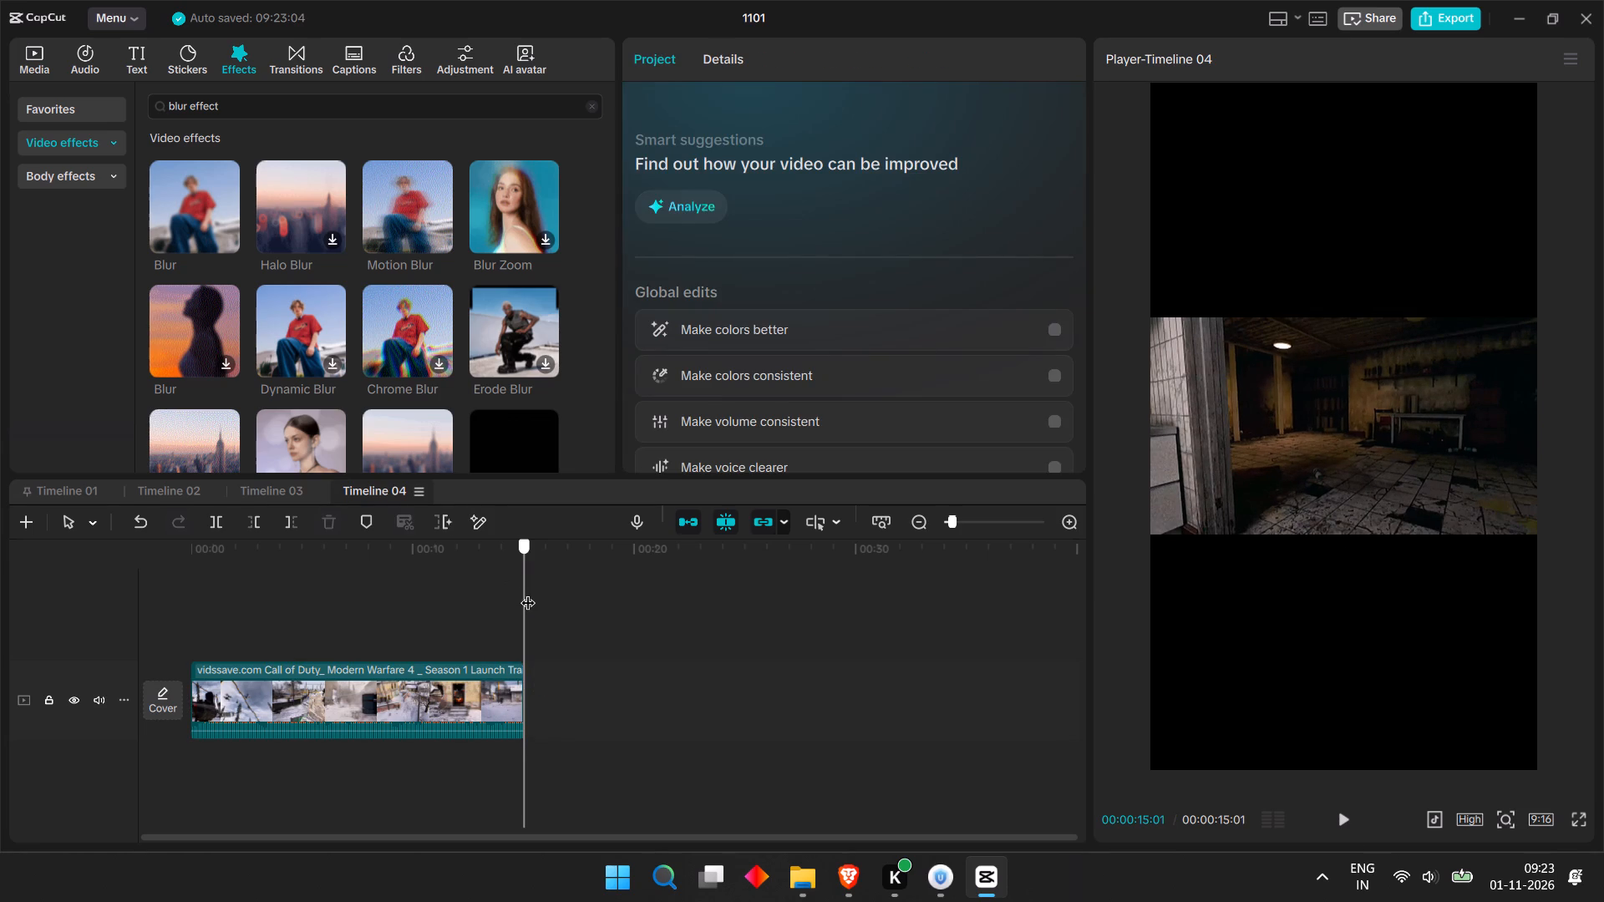
Duplicate the Timeline 04 clip and stack the copy on the track above, aligned with the start of the original.
click(442, 726)
key(ctrl+c)
key(ctrl+v)
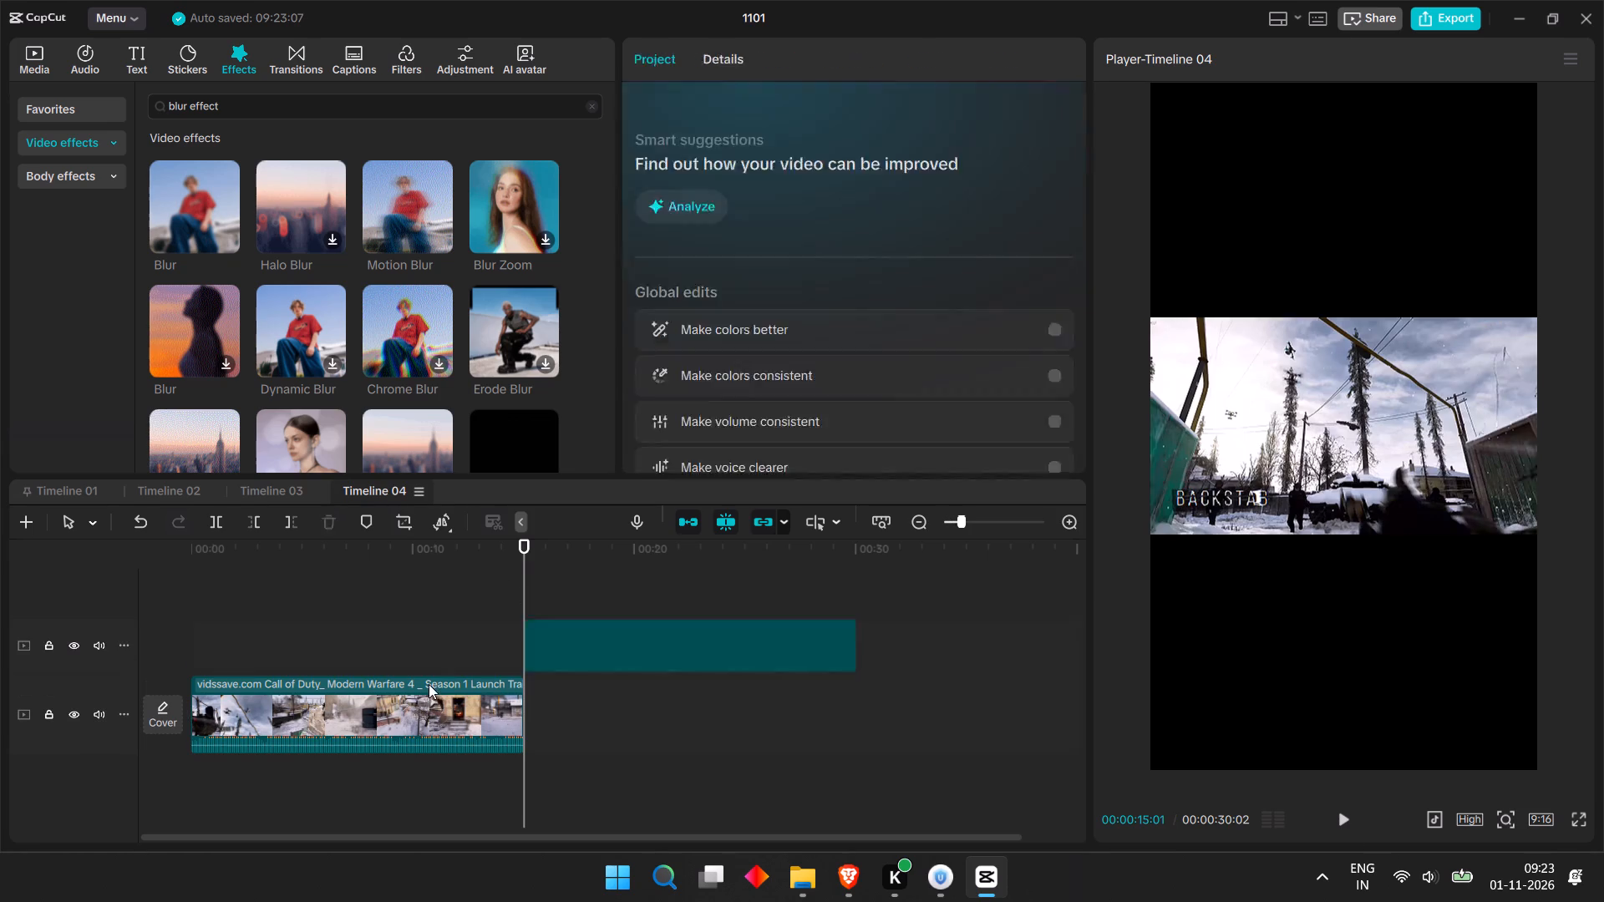
drag(569, 651, 234, 651)
Enlarge the lower clip in Timeline 04 to 334% scale so it fills the vertical frame as a background.
click(276, 740)
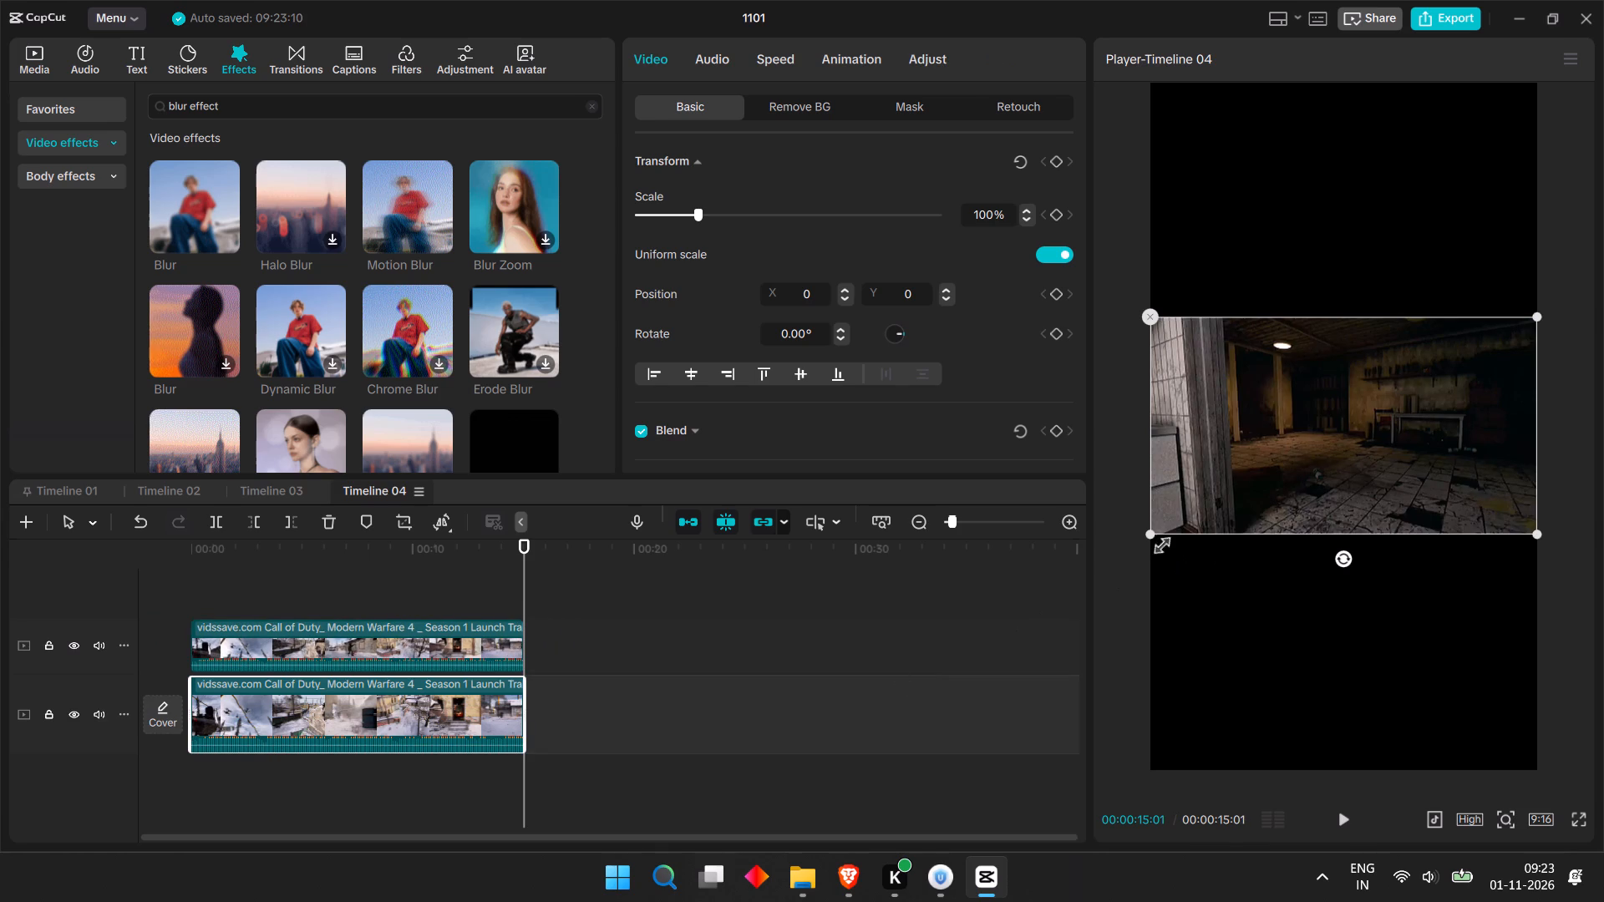
drag(1150, 540, 488, 901)
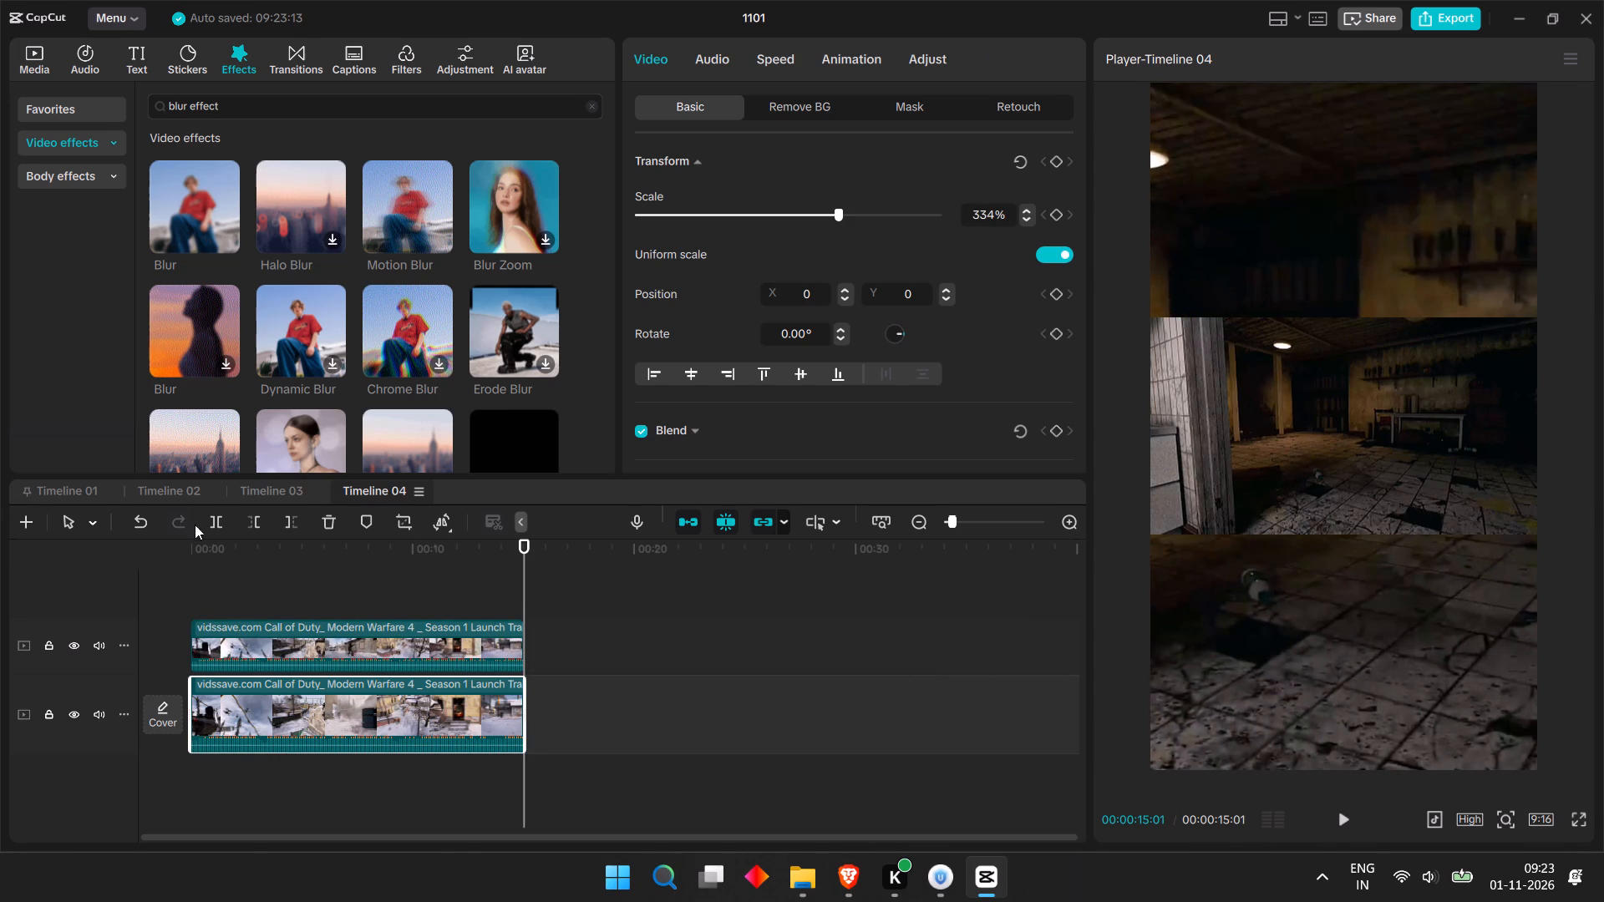
Apply Blur at 12 and Motion Blur to the enlarged background clip in Timeline 04, and check the look by playback.
drag(199, 185, 311, 714)
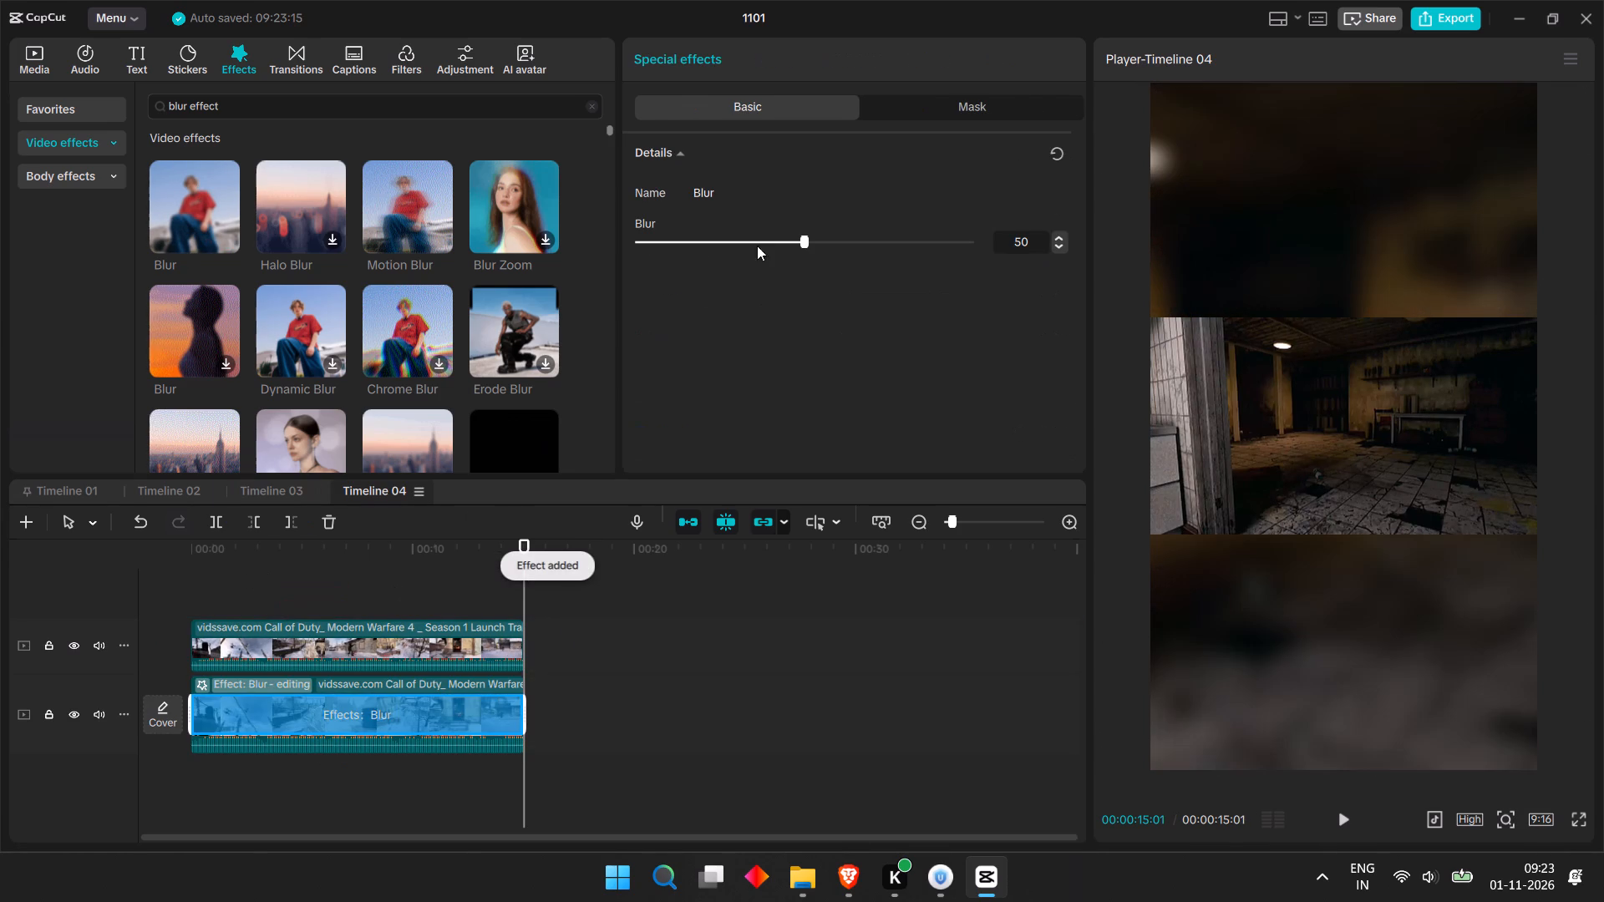
drag(754, 237, 680, 254)
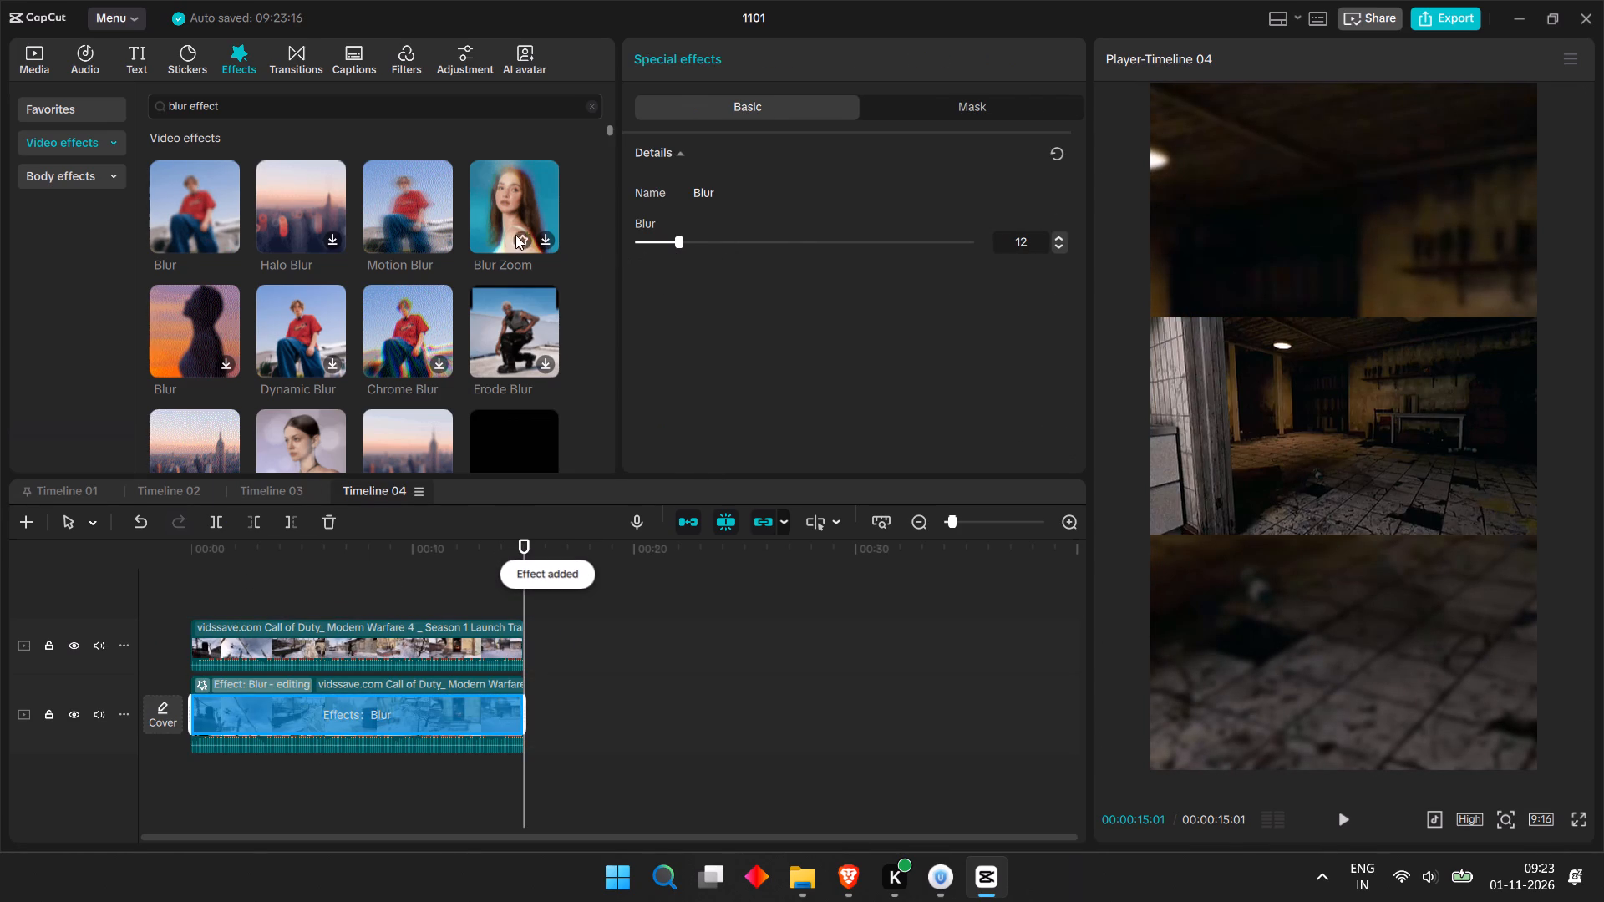
drag(400, 203, 293, 686)
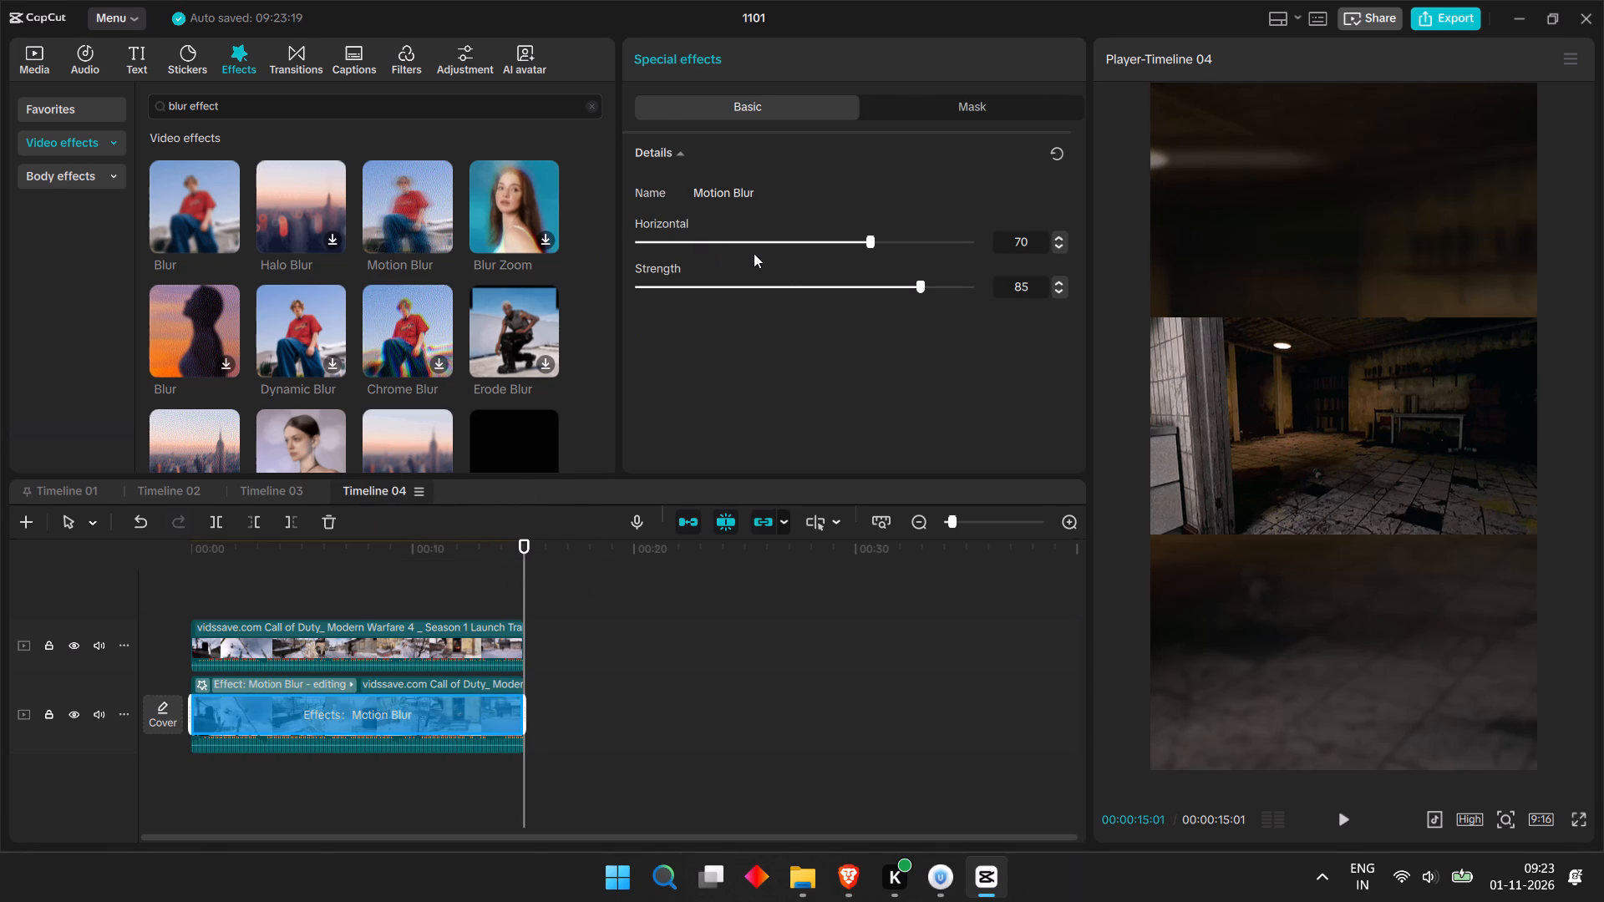
key(space)
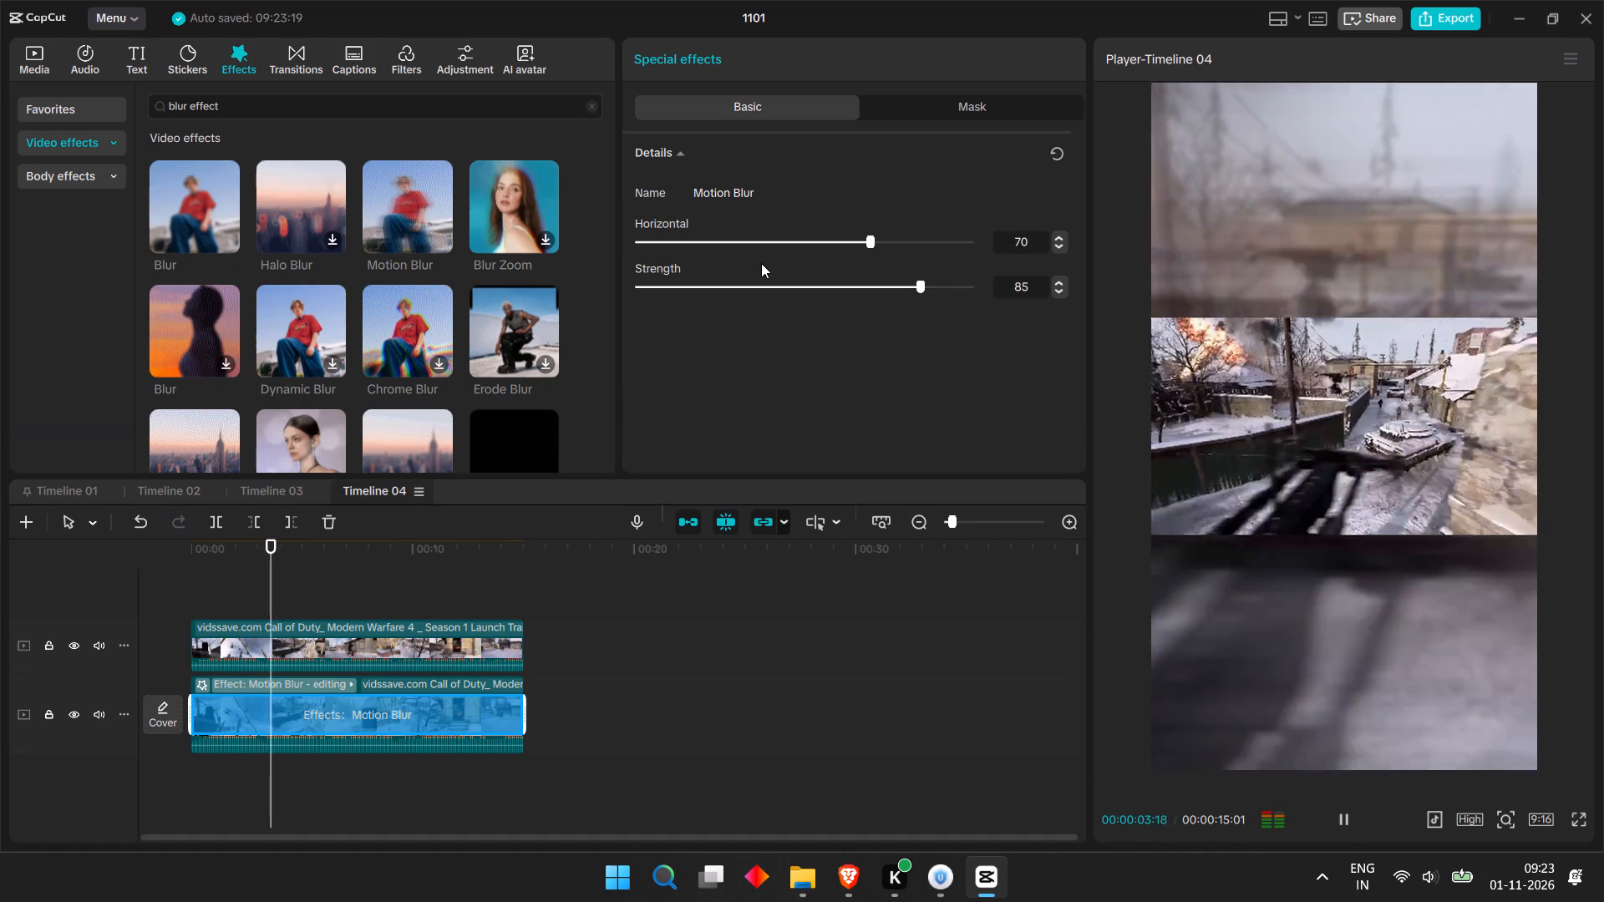
key(space)
drag(290, 547, 138, 567)
click(251, 493)
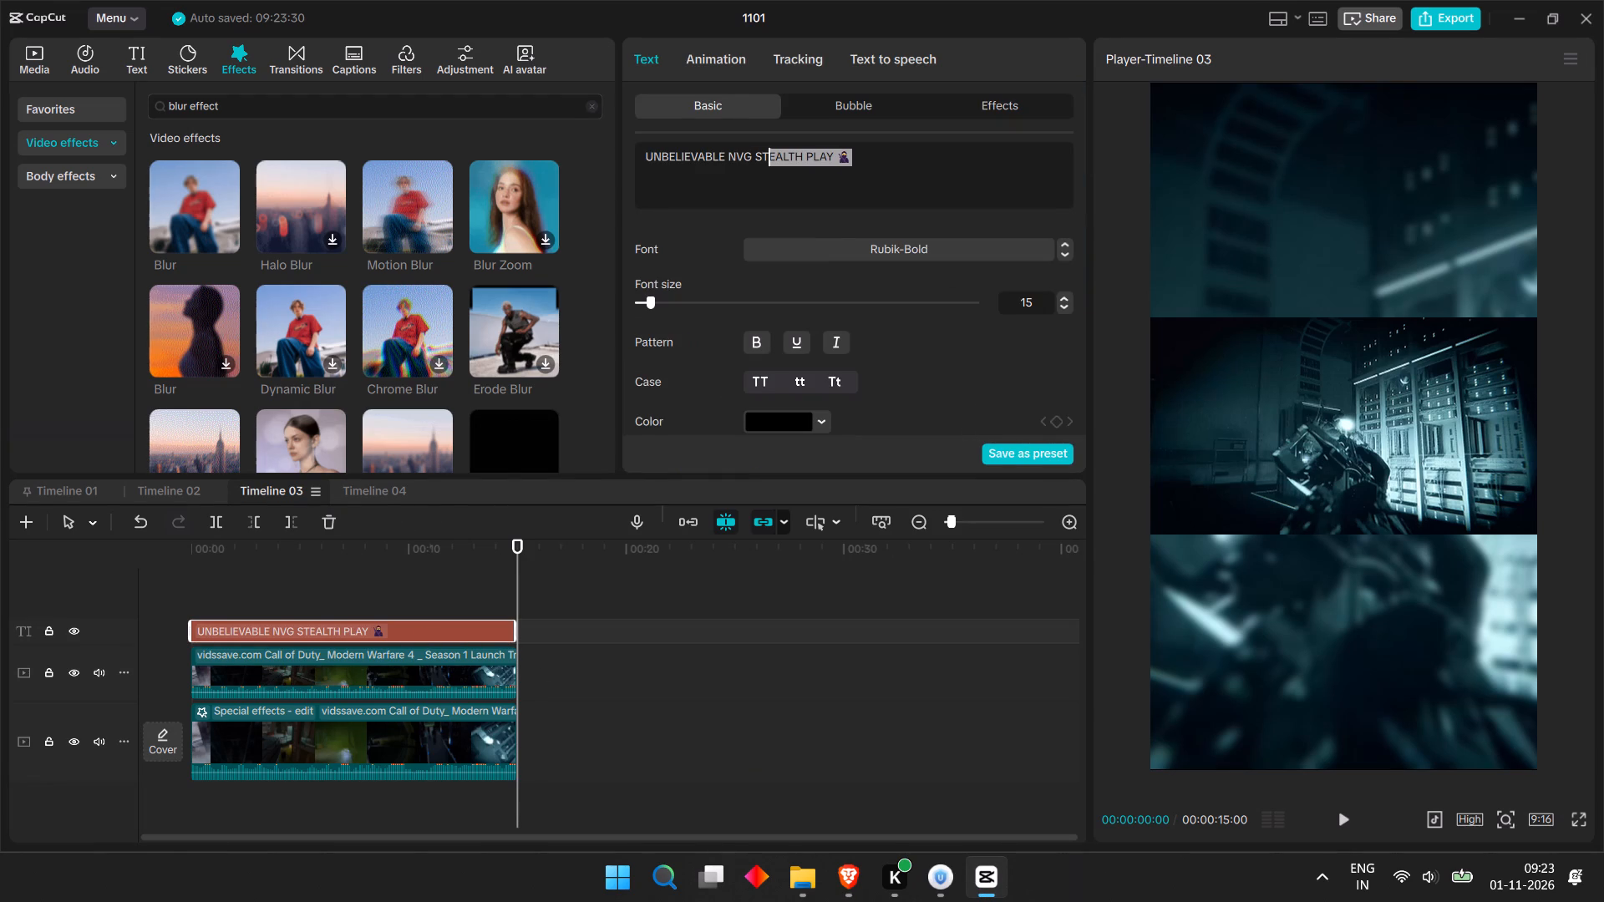
drag(759, 149, 610, 147)
key(ctrl+v)
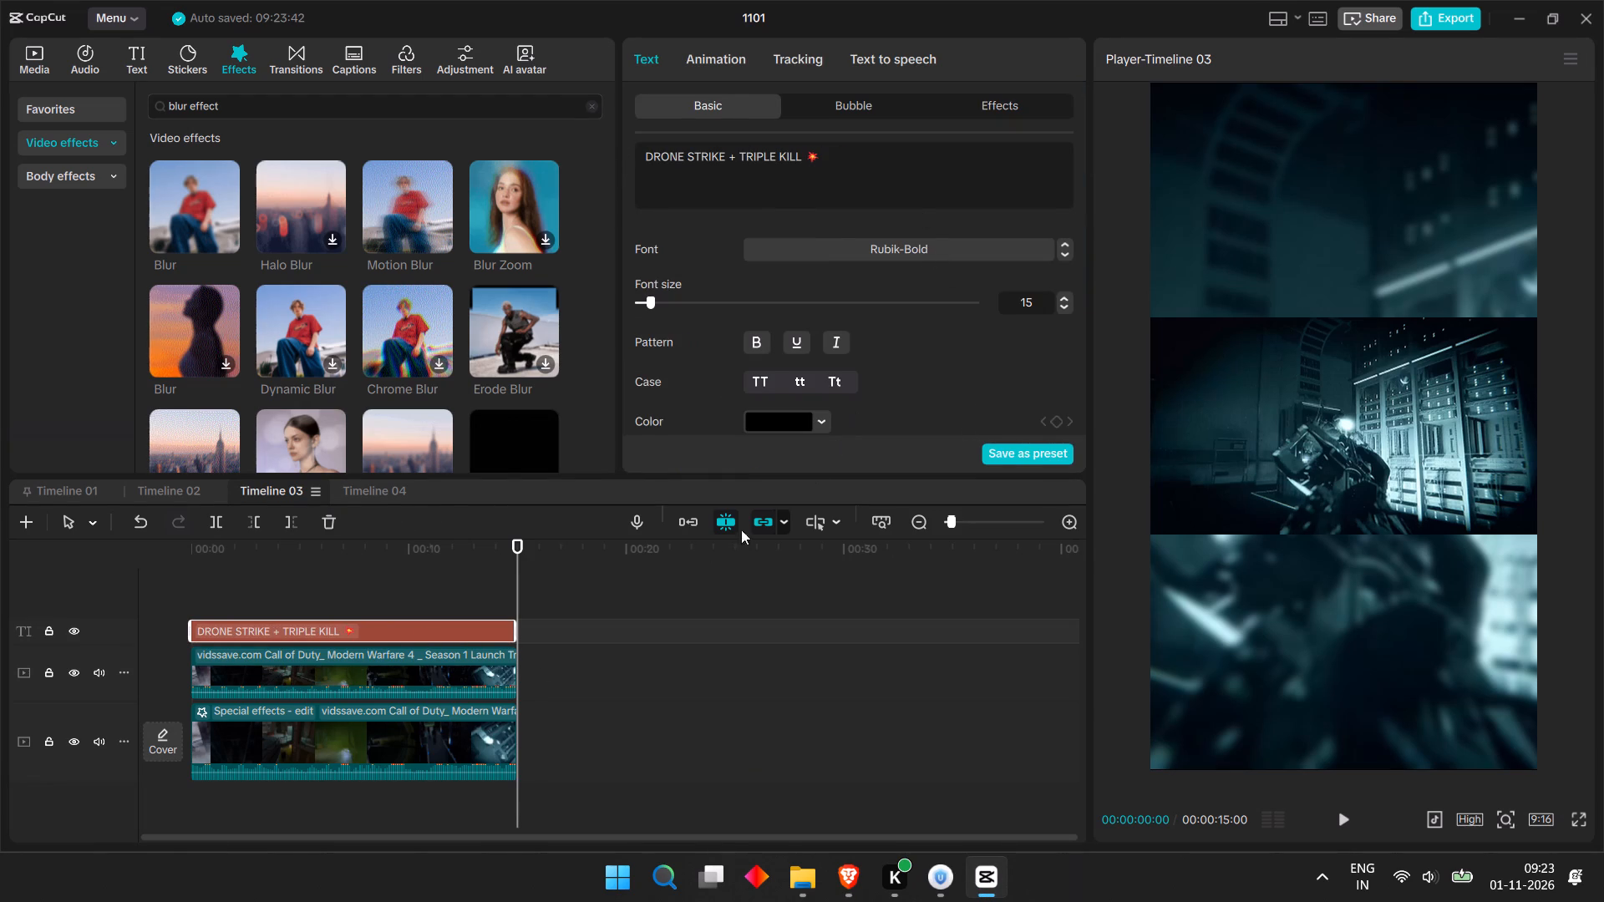
Narrow the caption box so the text wraps onto two lines, centre it just above the main video, and play from the start.
drag(520, 548, 492, 555)
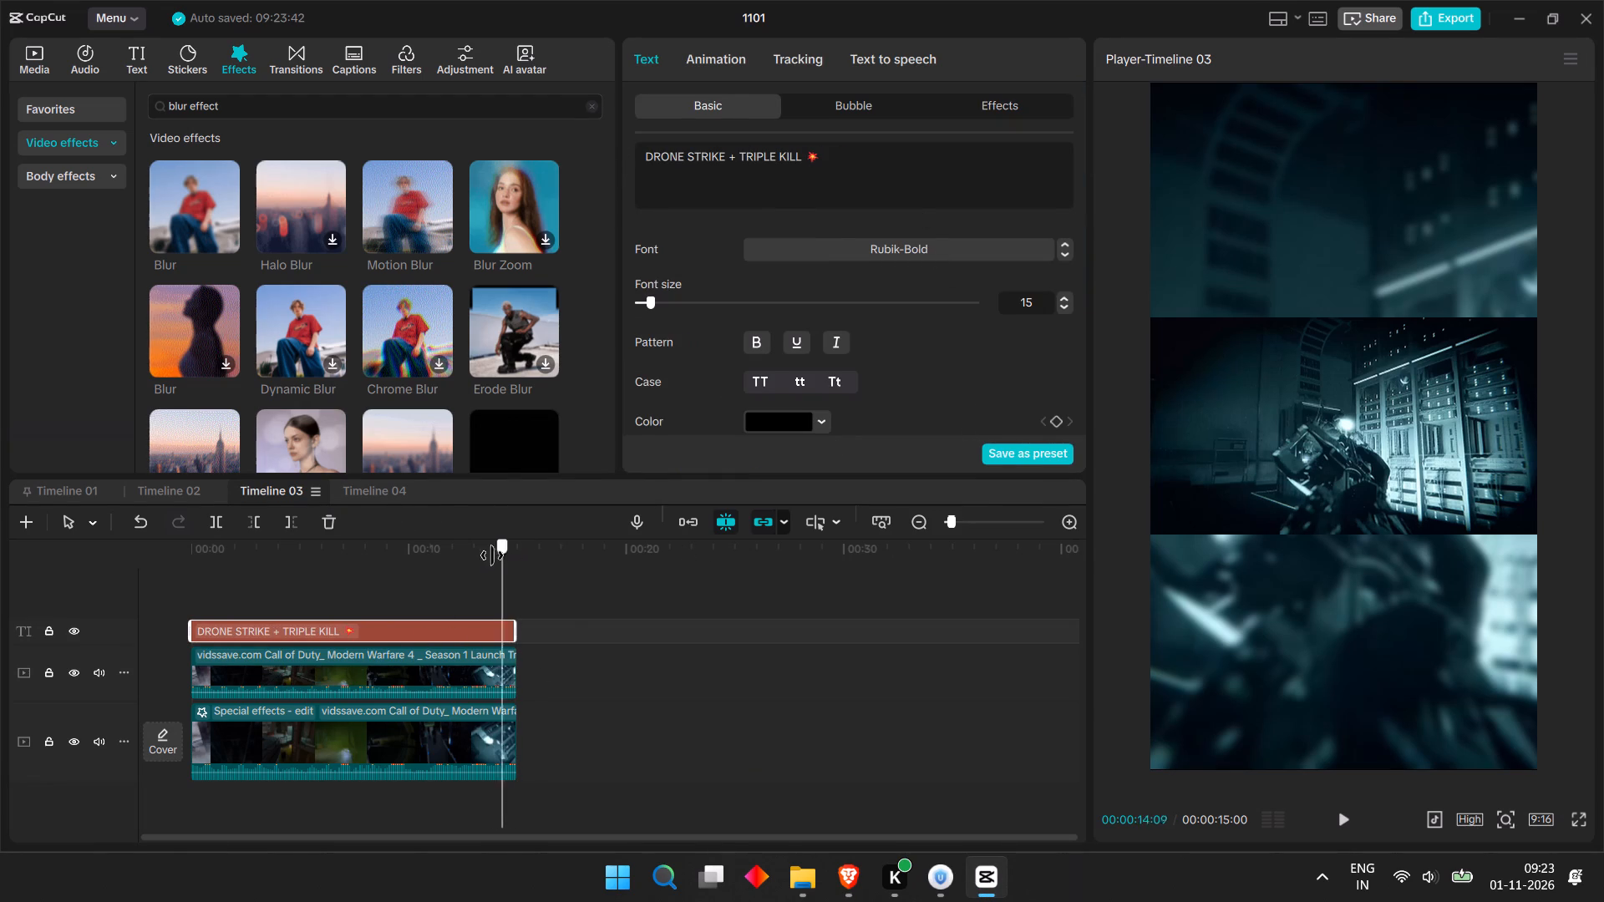
drag(492, 555, 109, 597)
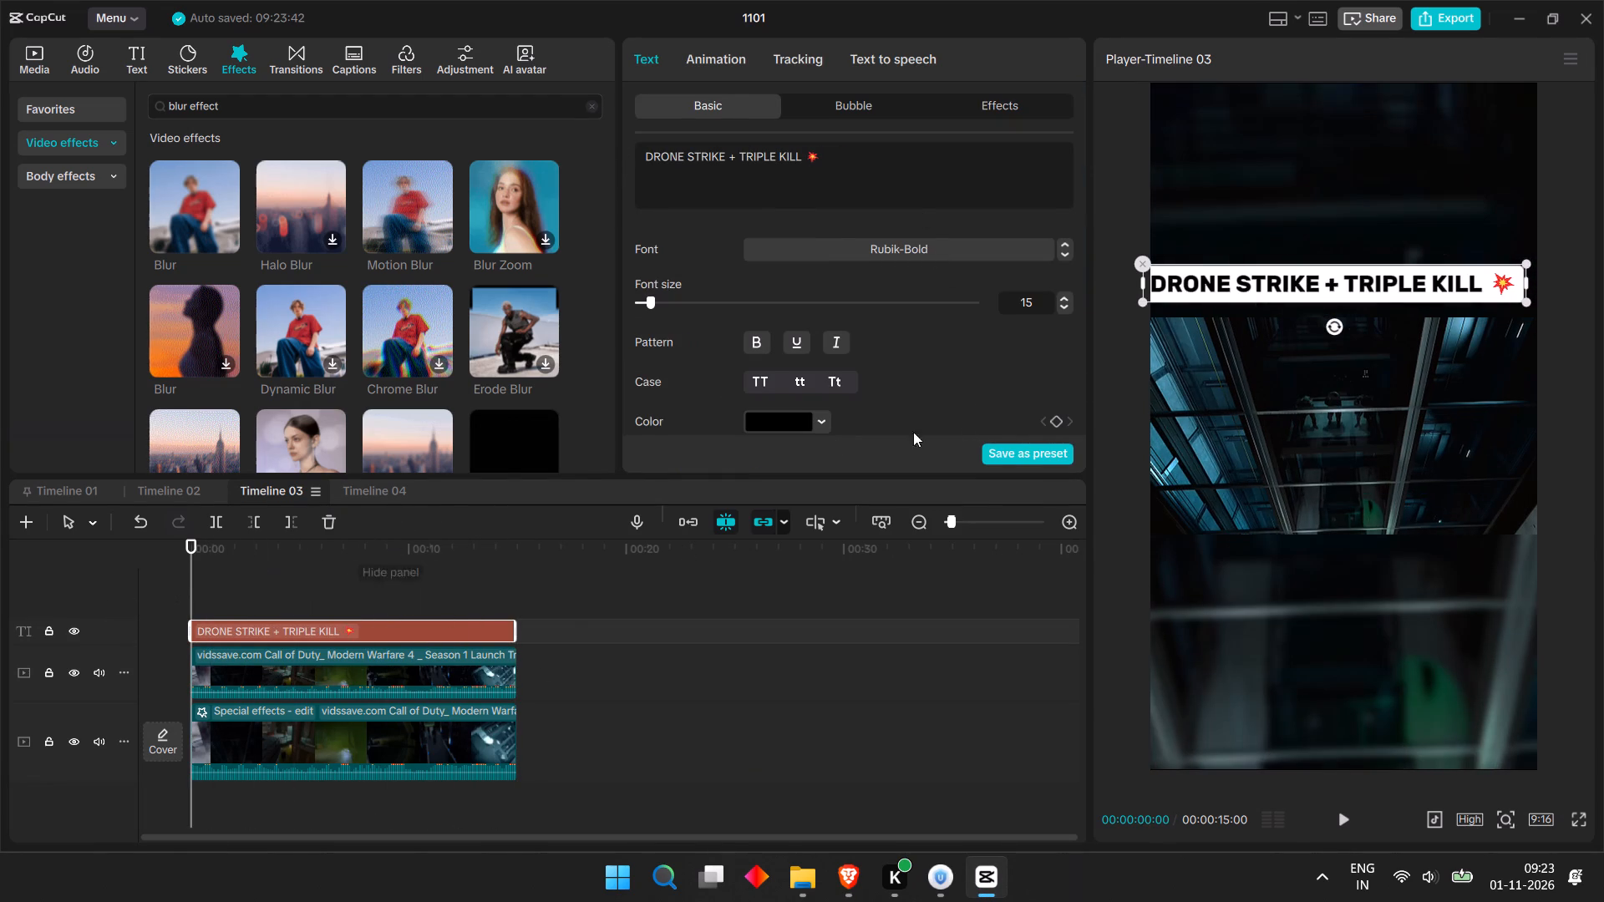
drag(1143, 285, 1255, 277)
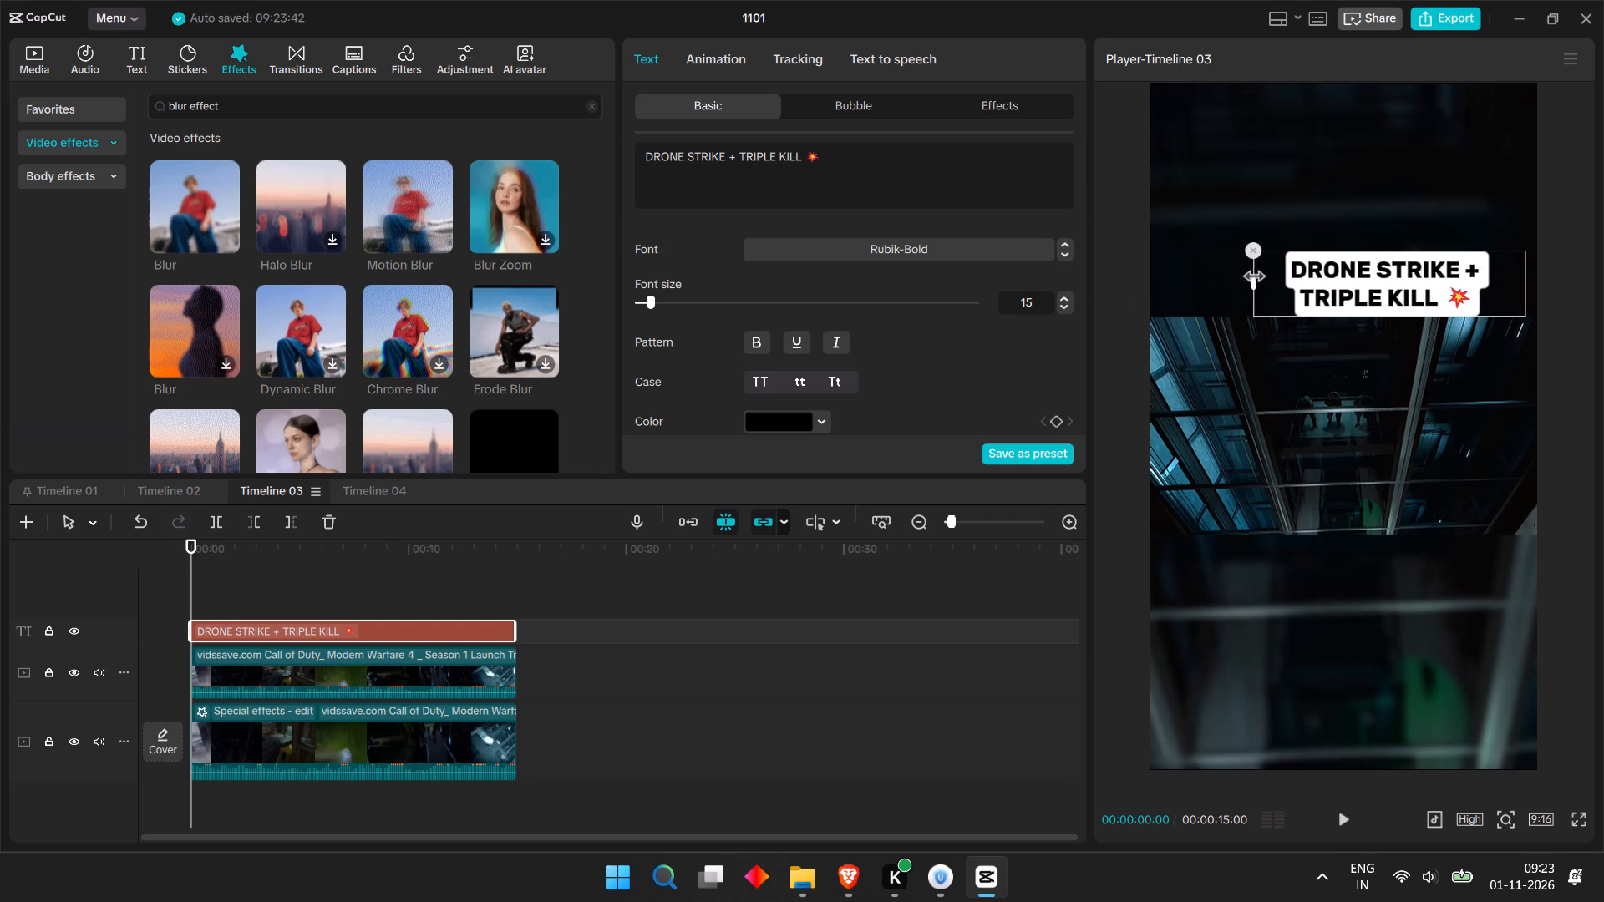
drag(1255, 277, 1222, 295)
drag(1471, 298, 1368, 297)
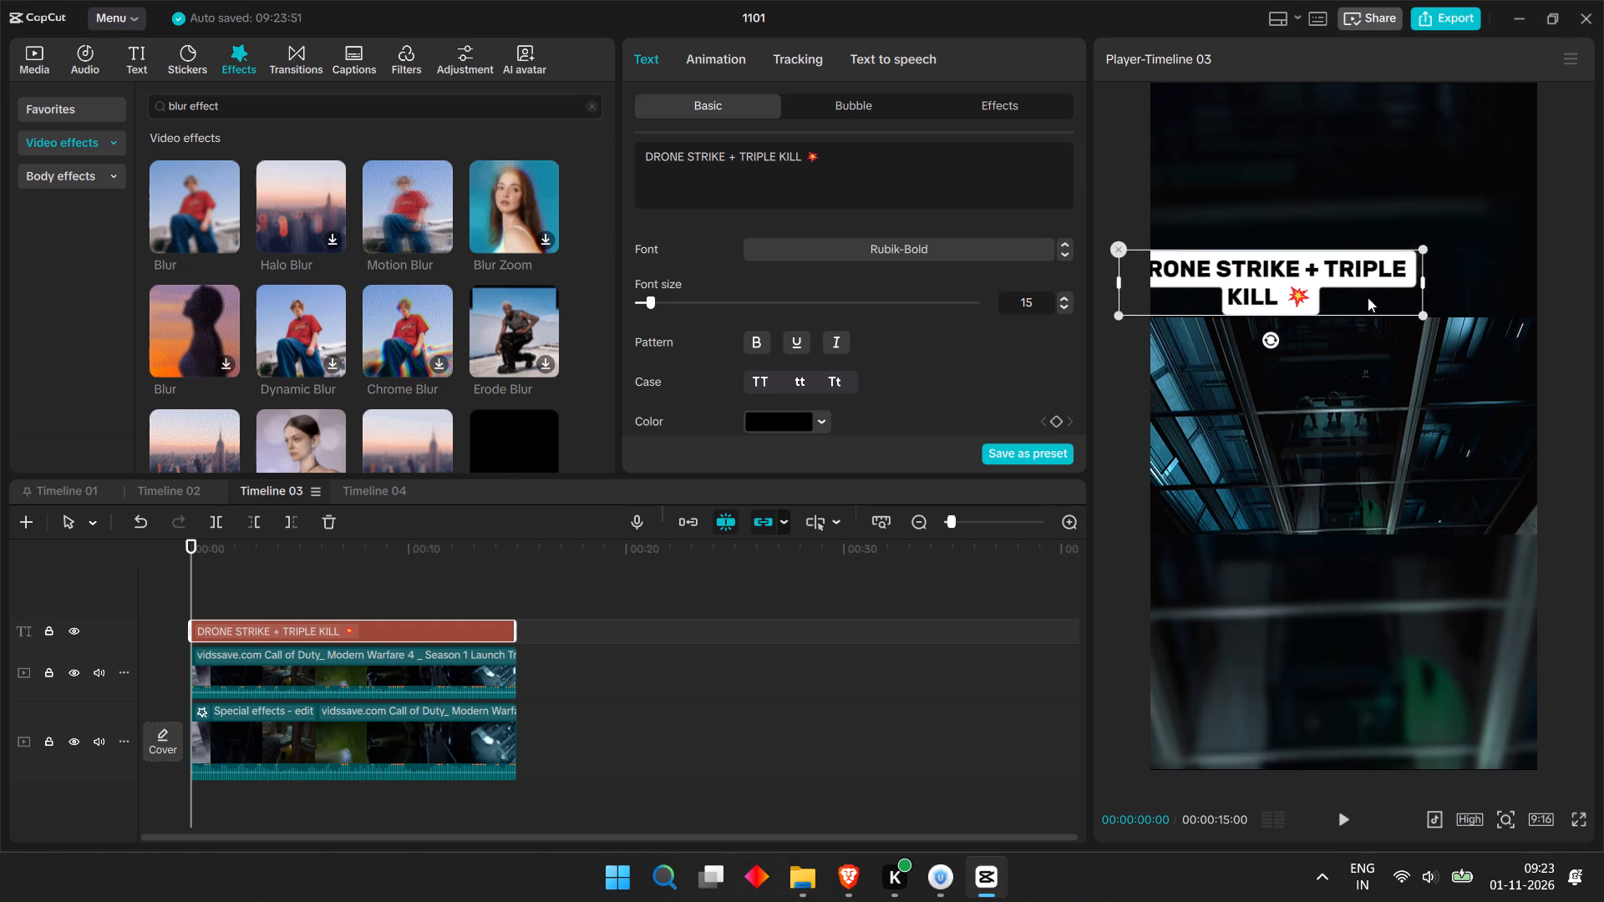
drag(1379, 290, 1443, 286)
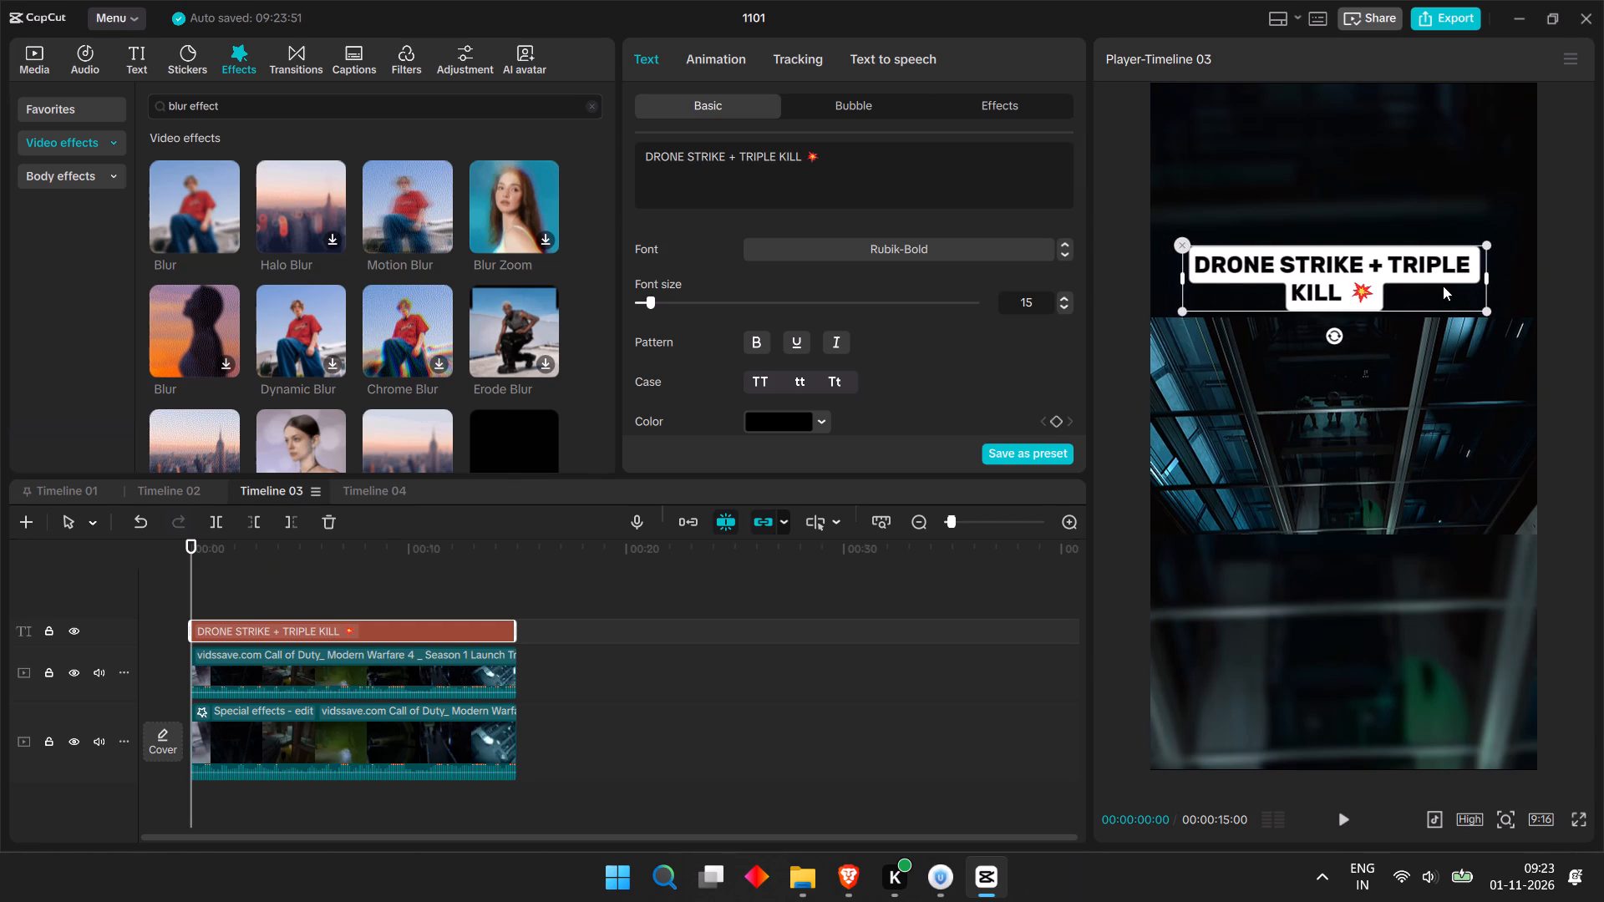
drag(1443, 286, 1444, 277)
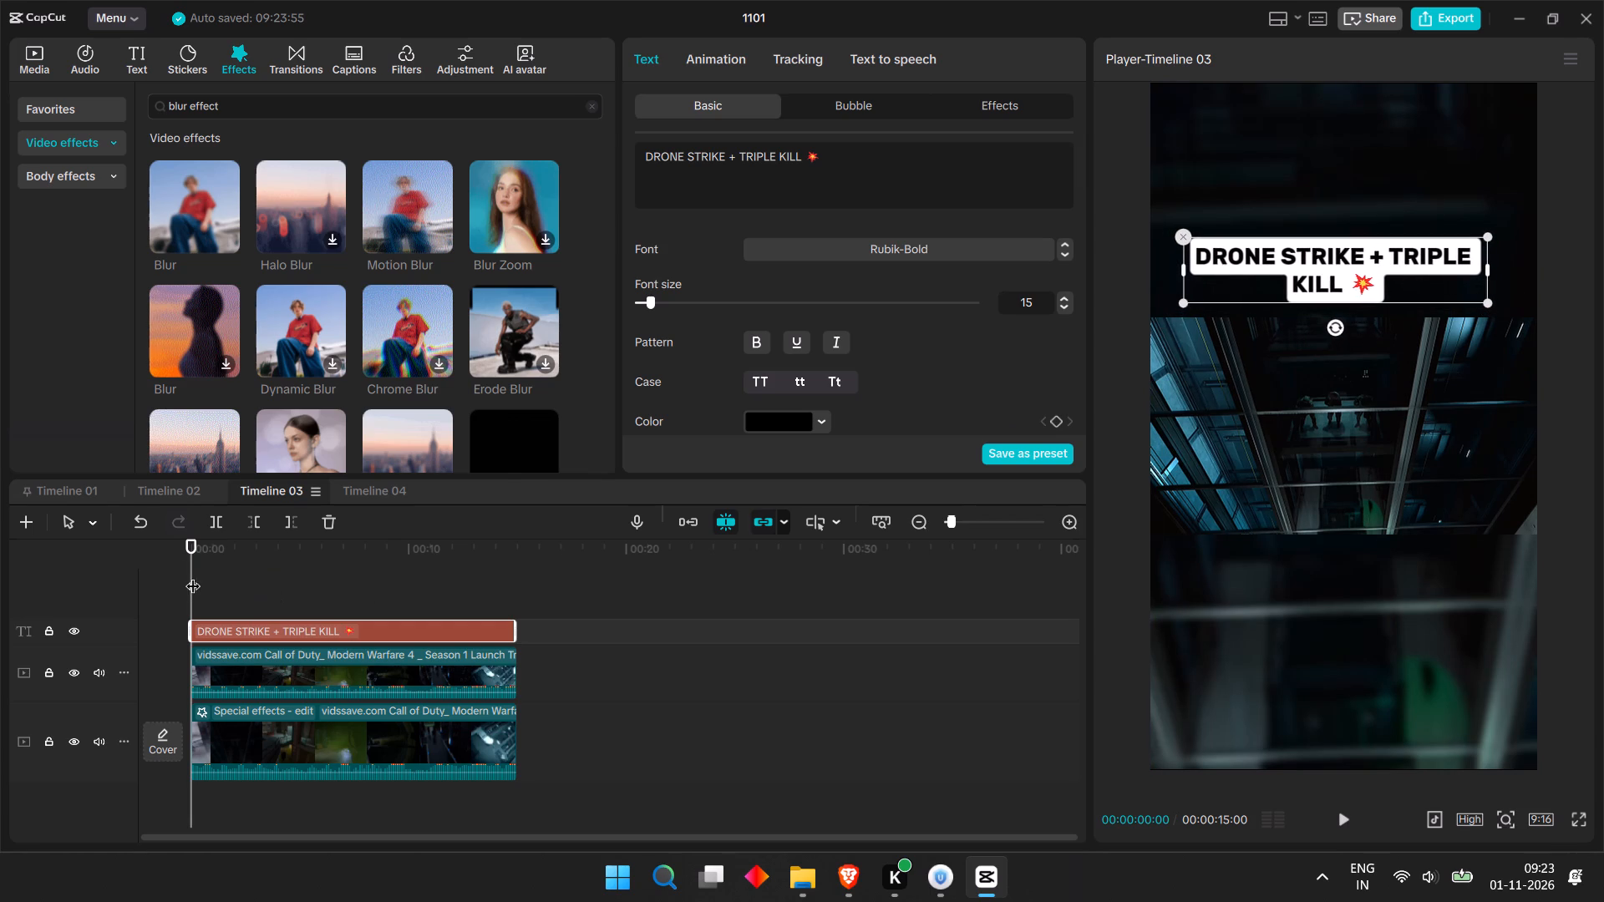
drag(195, 537, 166, 547)
key(space)
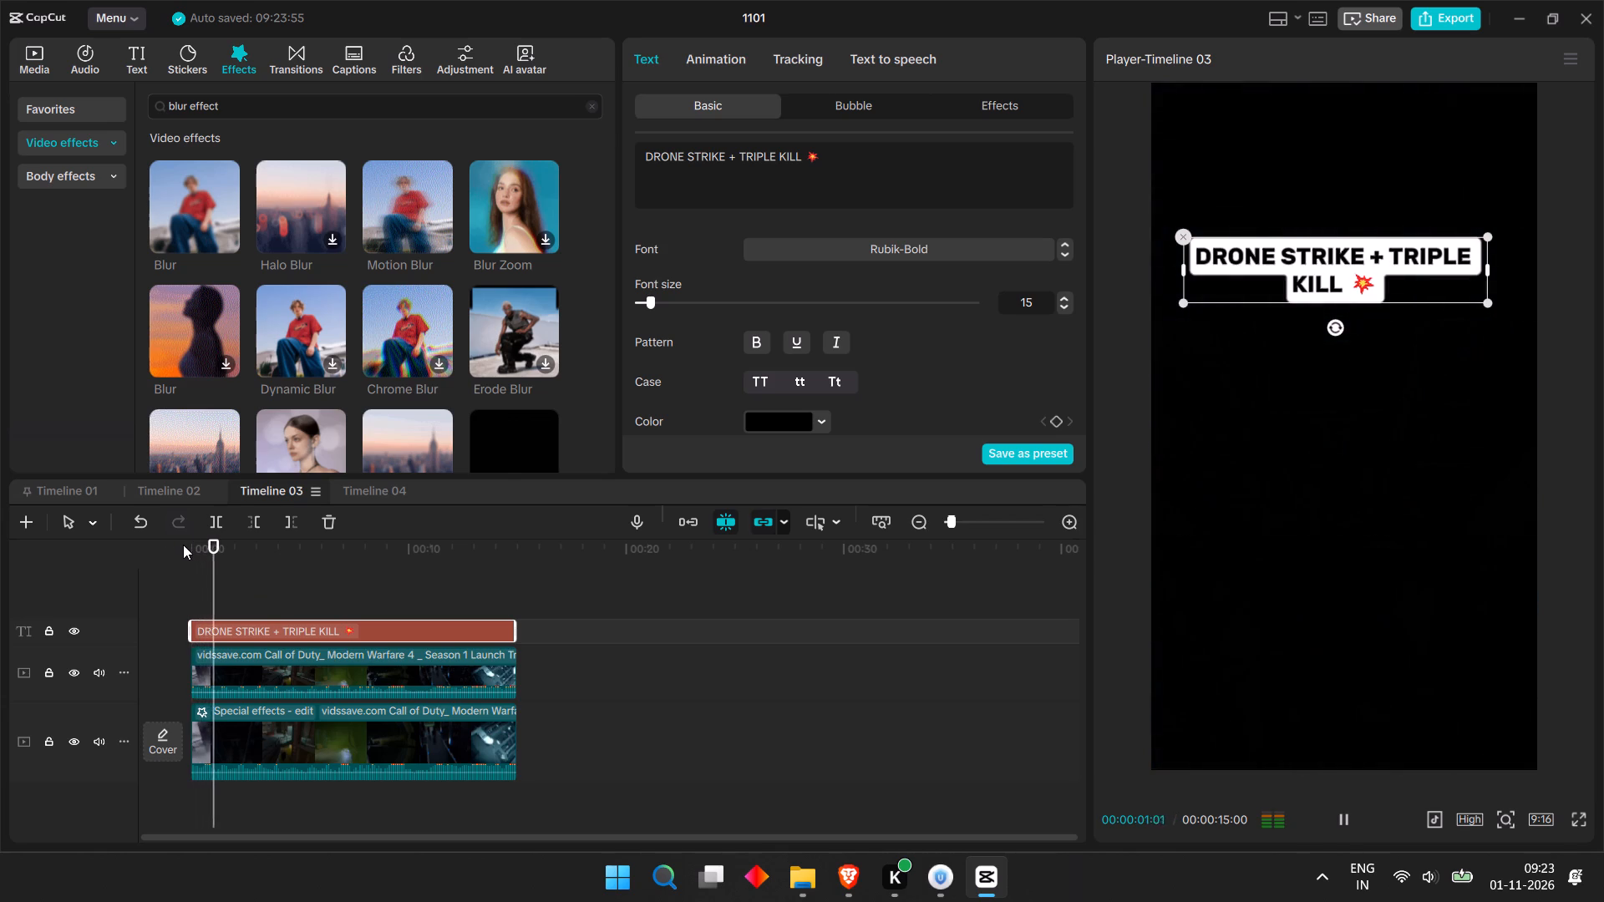
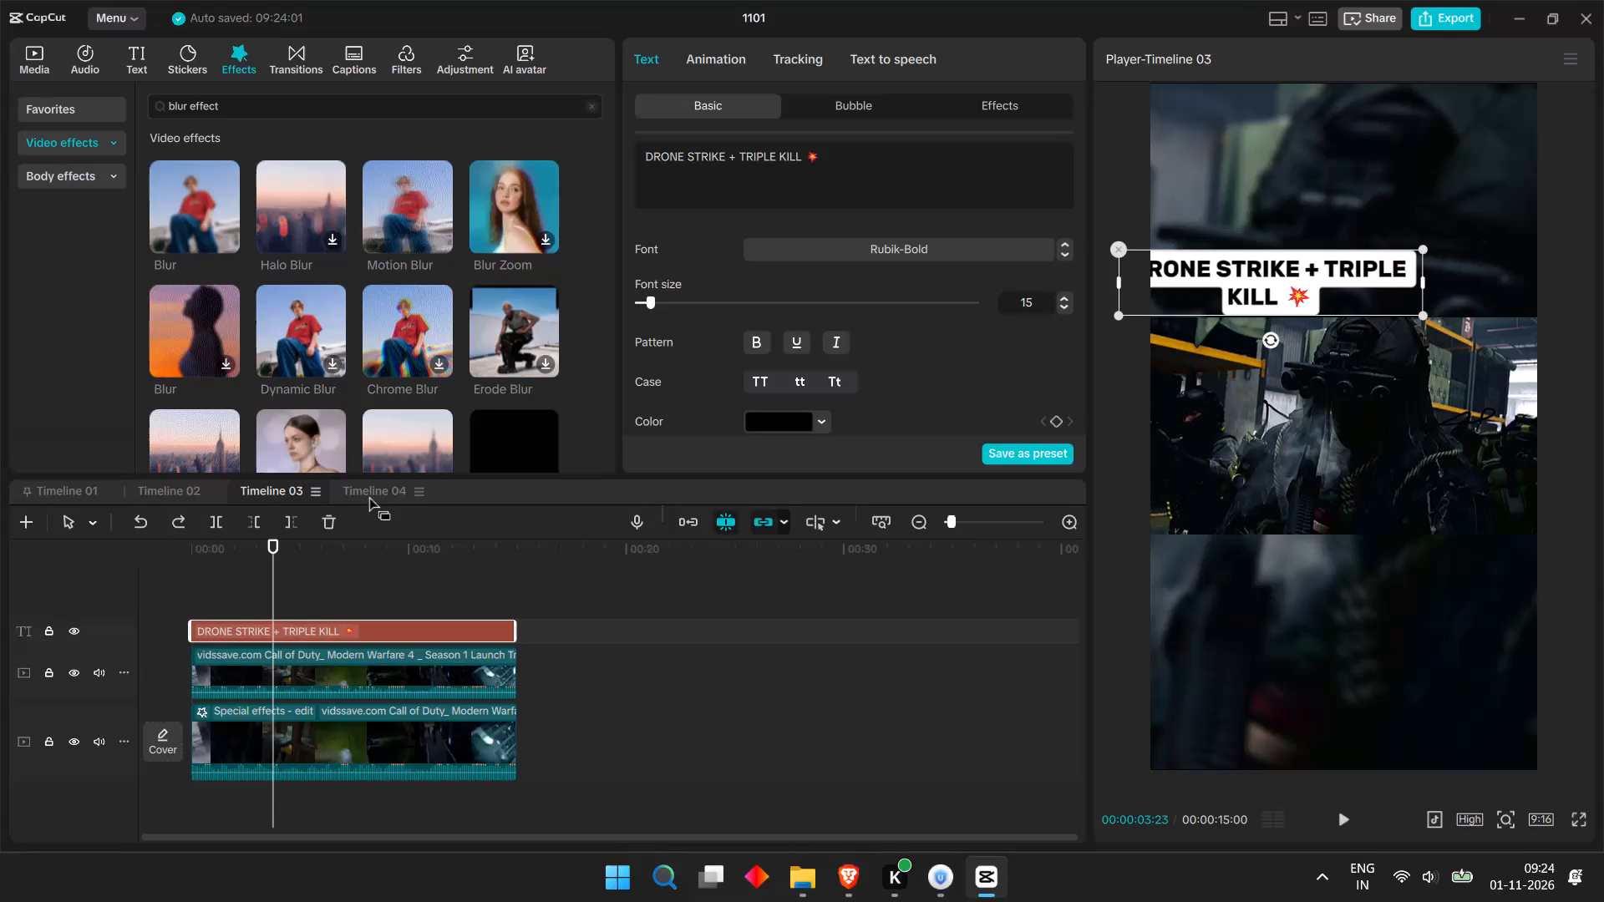
Undo the latest caption text, wrapping and position edits in Timeline 03.
key(ctrl+z)
key(ctrl+z)
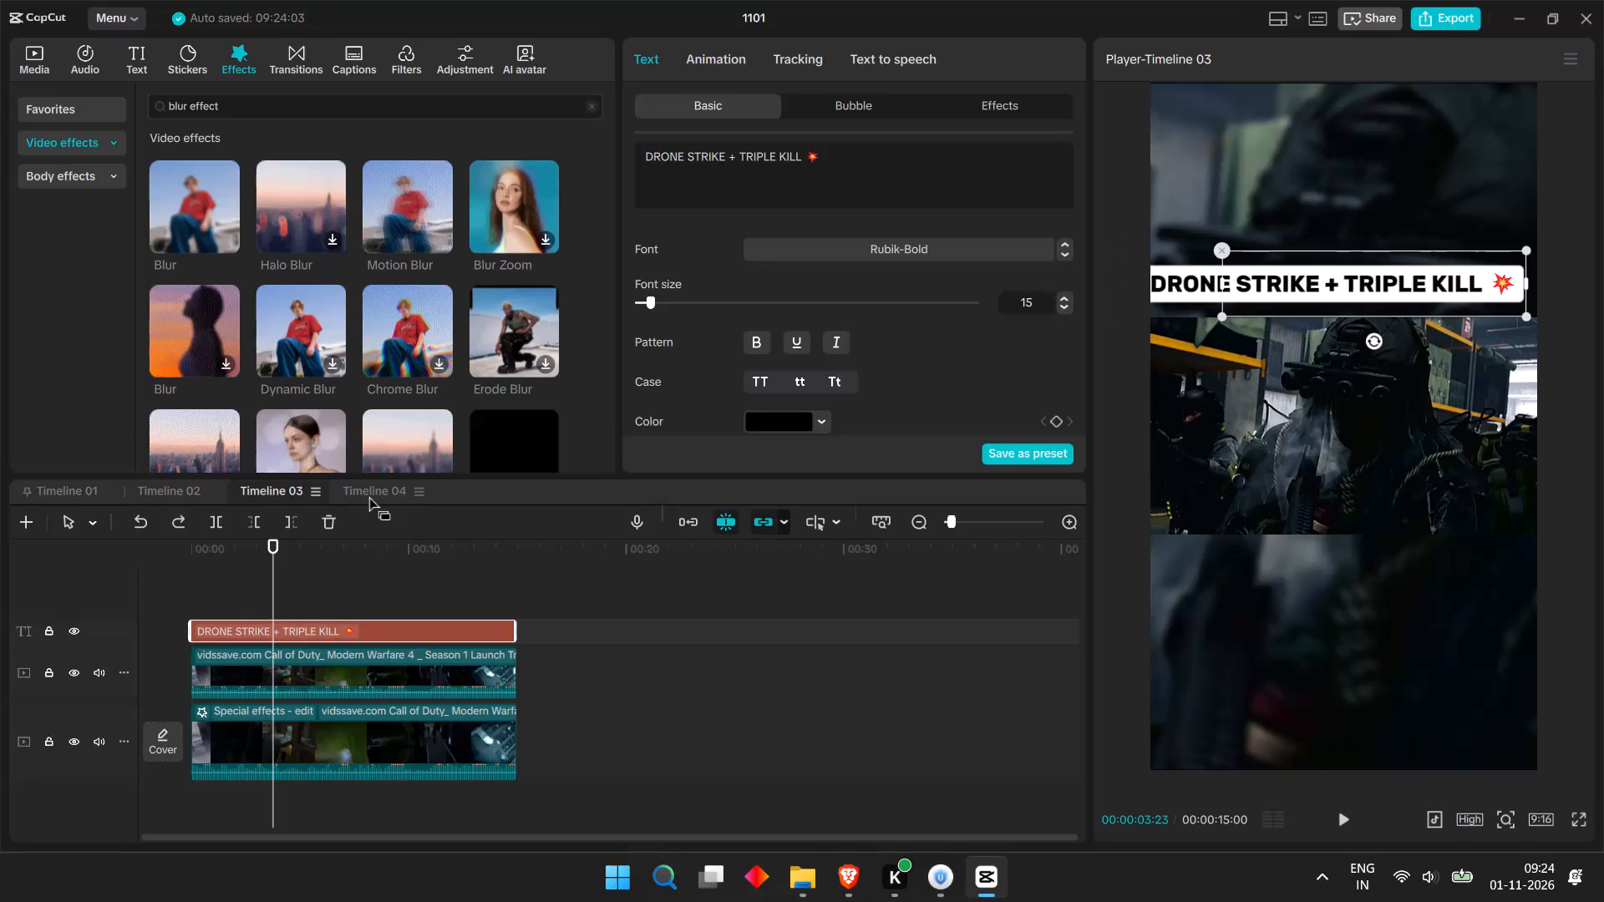
key(ctrl+z)
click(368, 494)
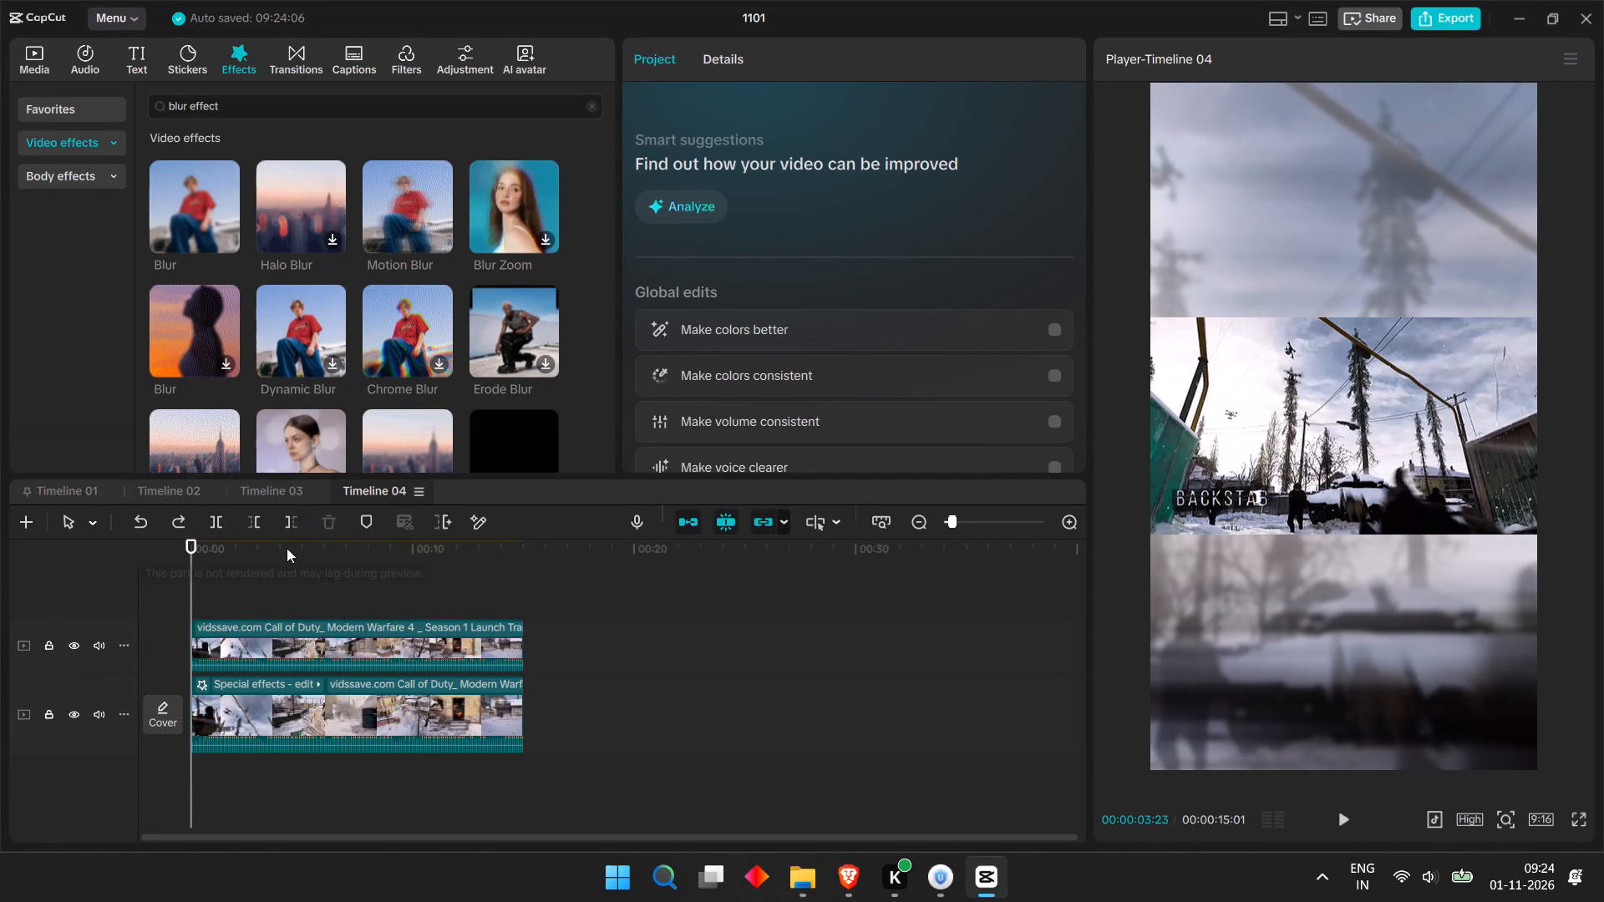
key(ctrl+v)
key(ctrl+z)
Copy the "UNBELIEVABLE NVG STEALTH PLAY" caption from Timeline 03 and paste it into Timeline 04.
click(300, 492)
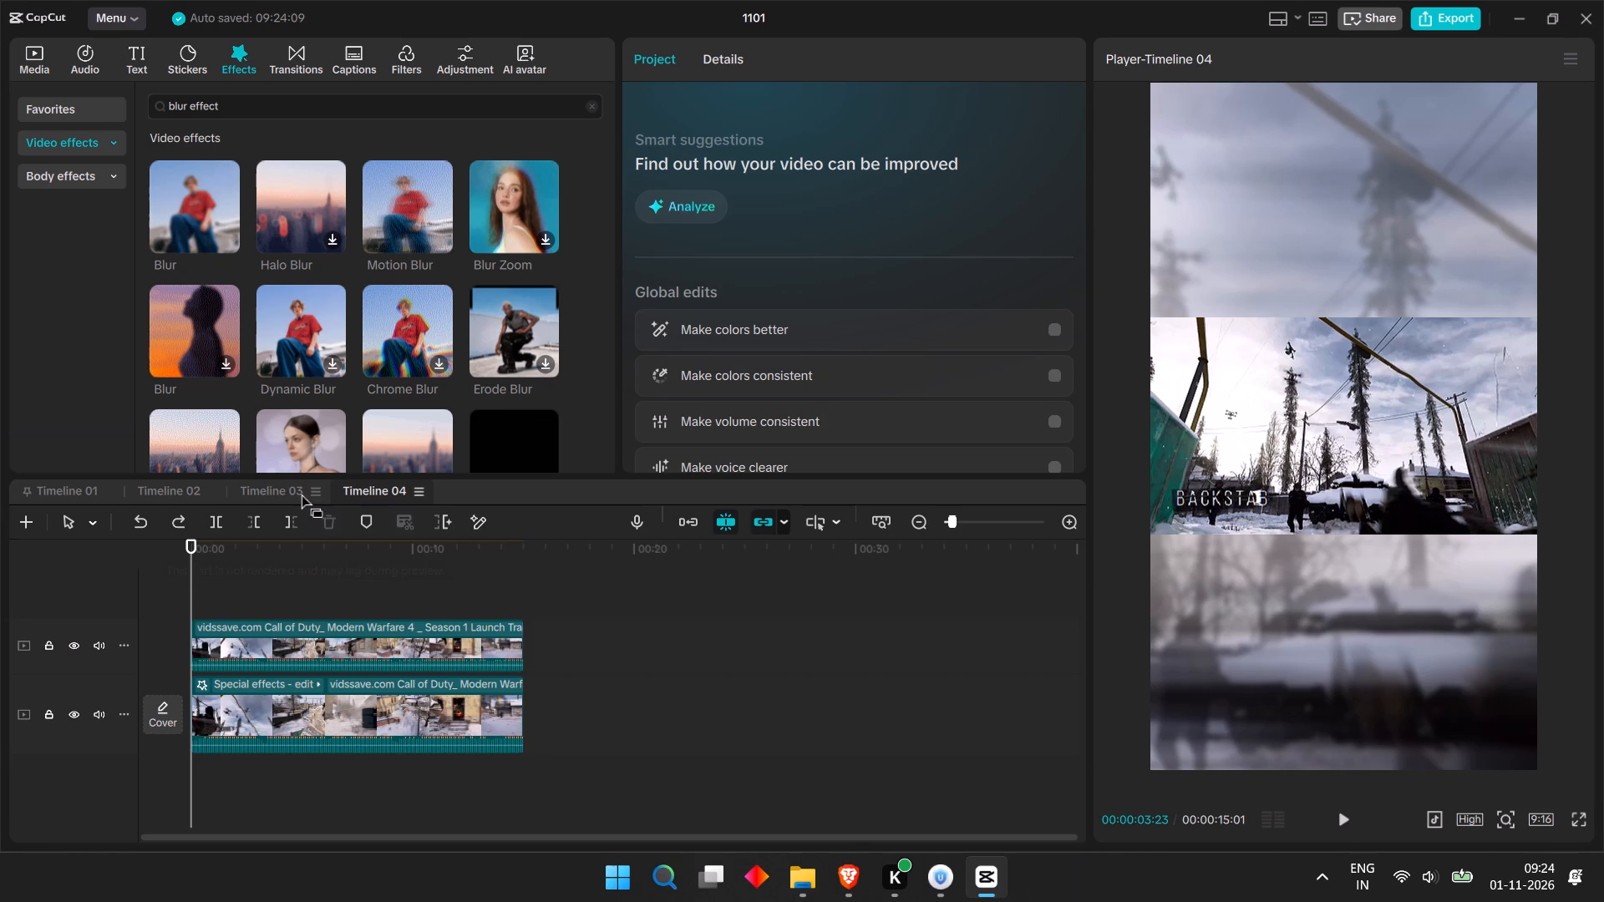
click(314, 626)
key(ctrl+c)
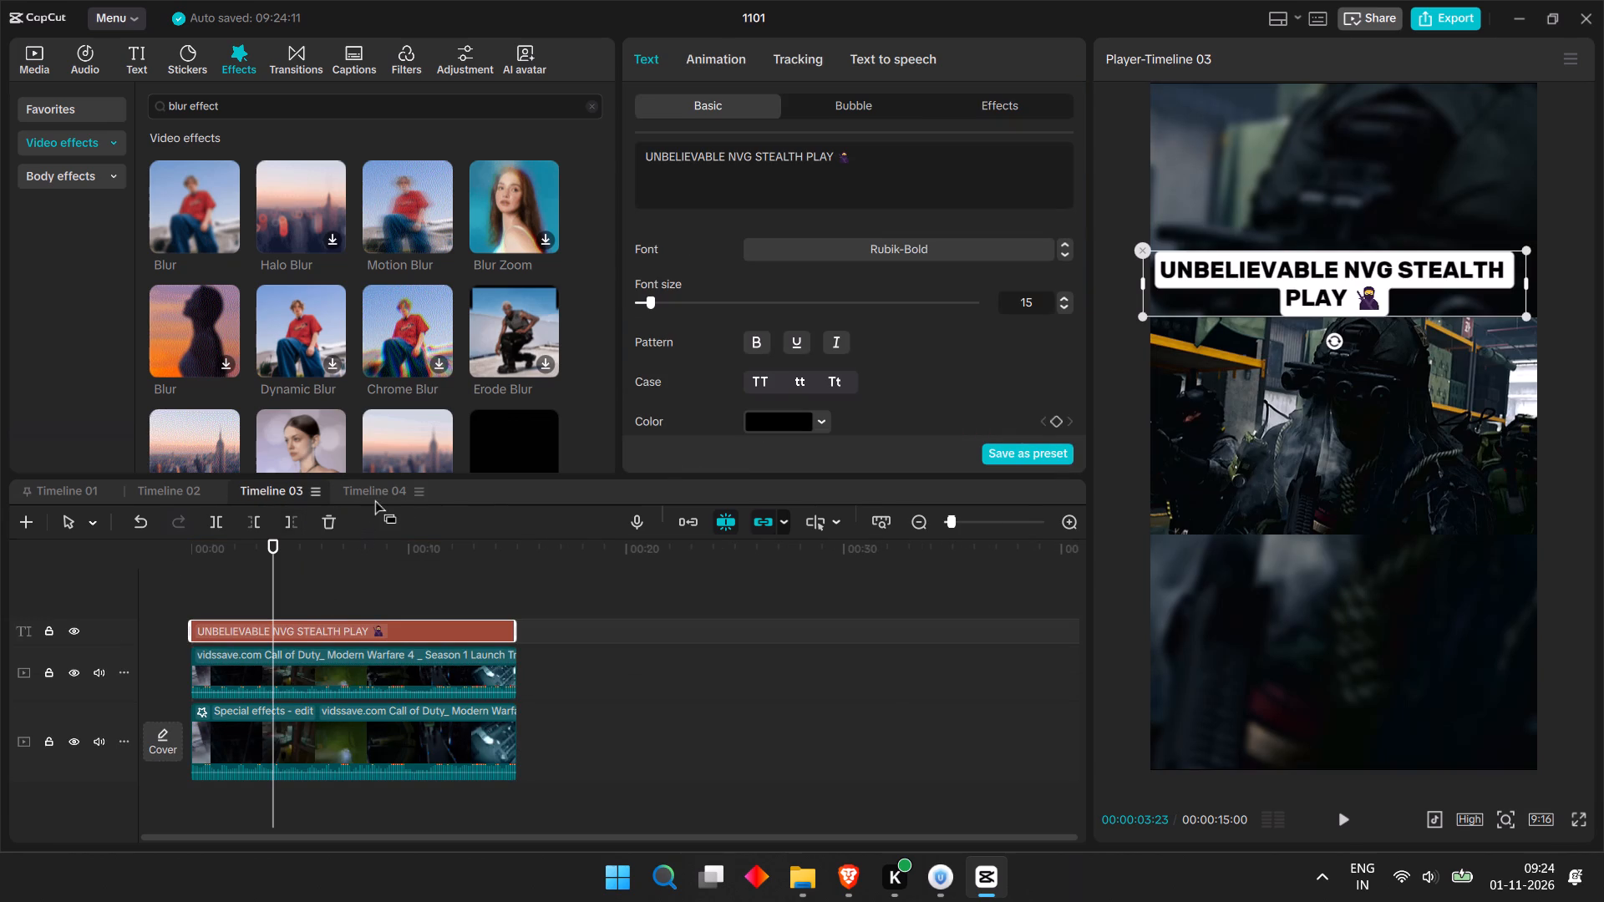
click(373, 498)
key(ctrl+v)
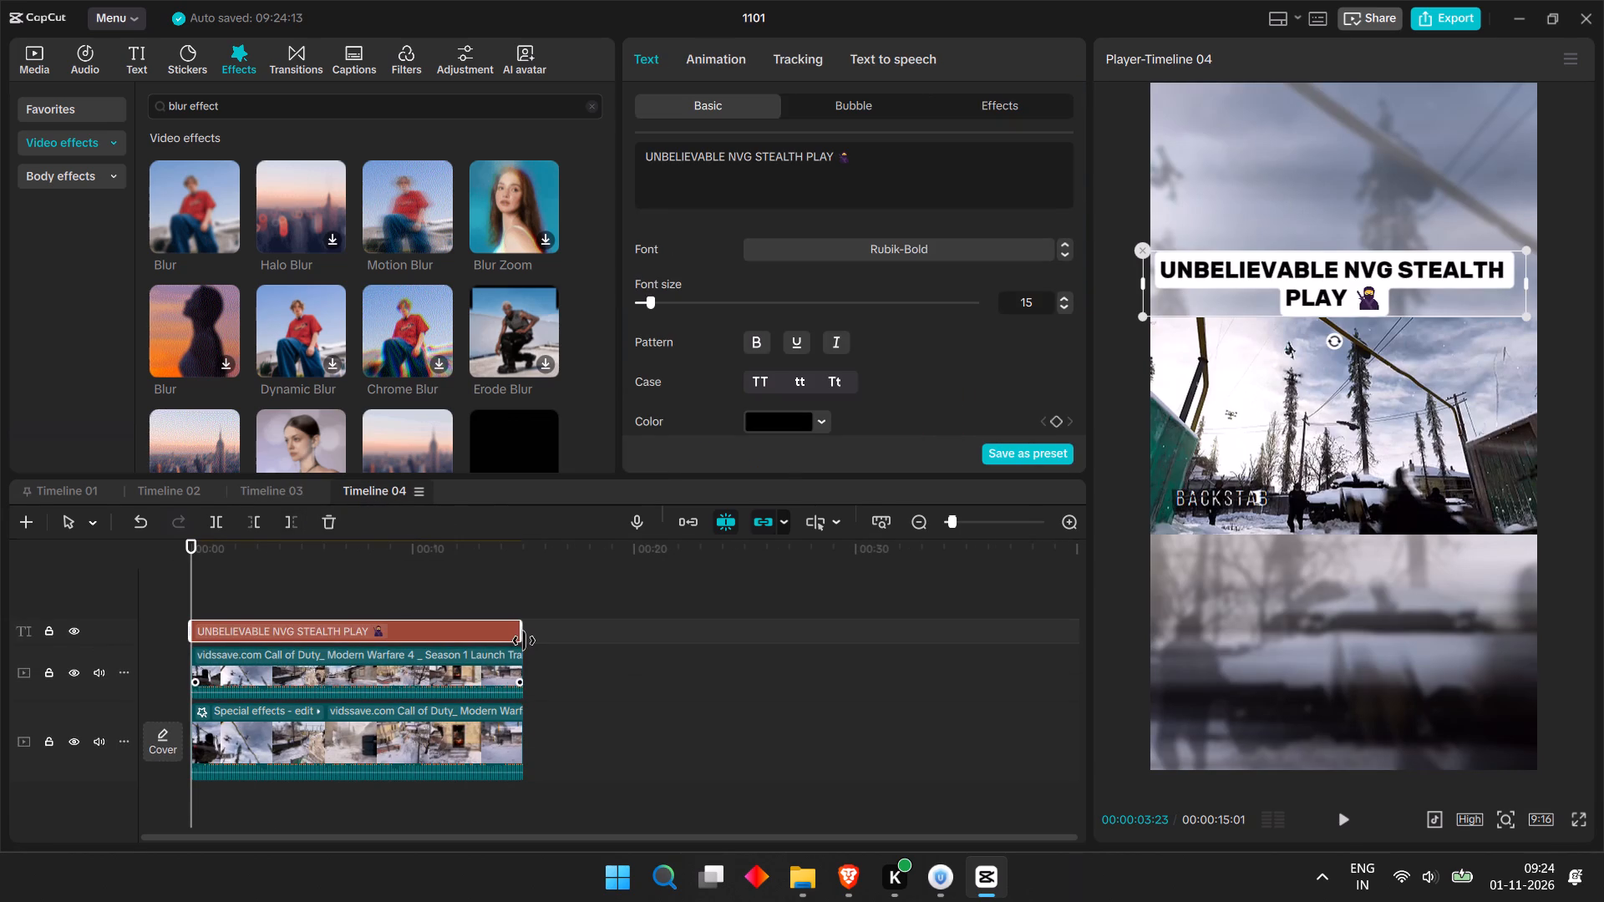
Replace the pasted caption's text in Timeline 04 with "DRONE STRIKE + TRIPLE KILL 💥".
drag(886, 150, 605, 125)
key(ctrl+v)
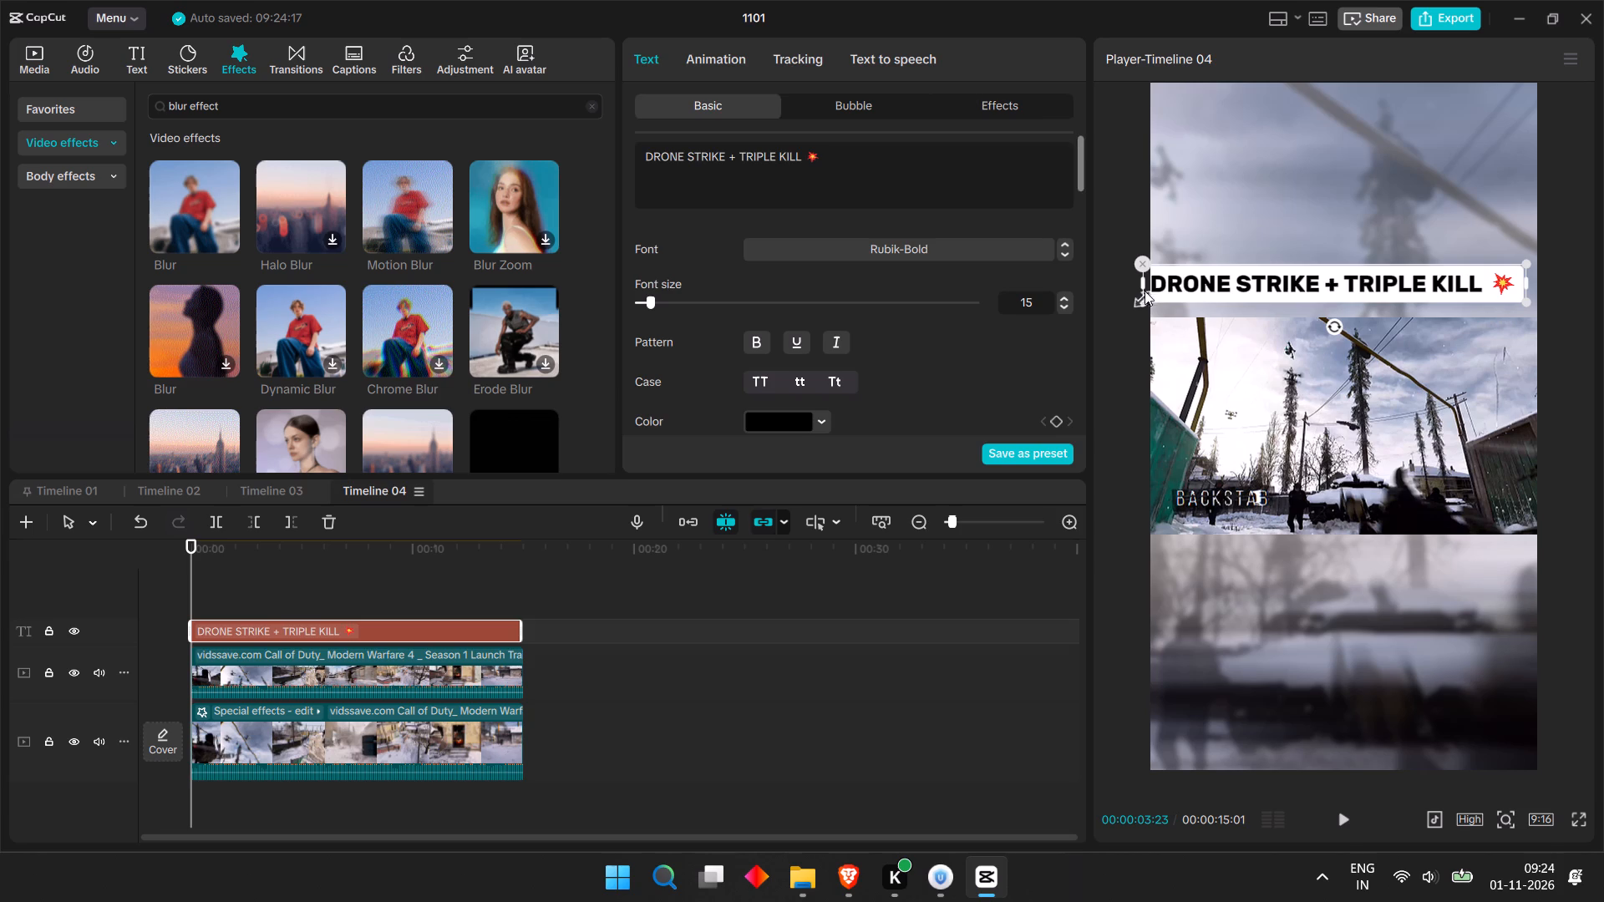
Narrow the caption box so the text wraps onto two lines, enlarge it slightly, and centre it just above the main video.
click(1140, 283)
click(1155, 283)
click(1177, 284)
drag(1142, 281, 1211, 288)
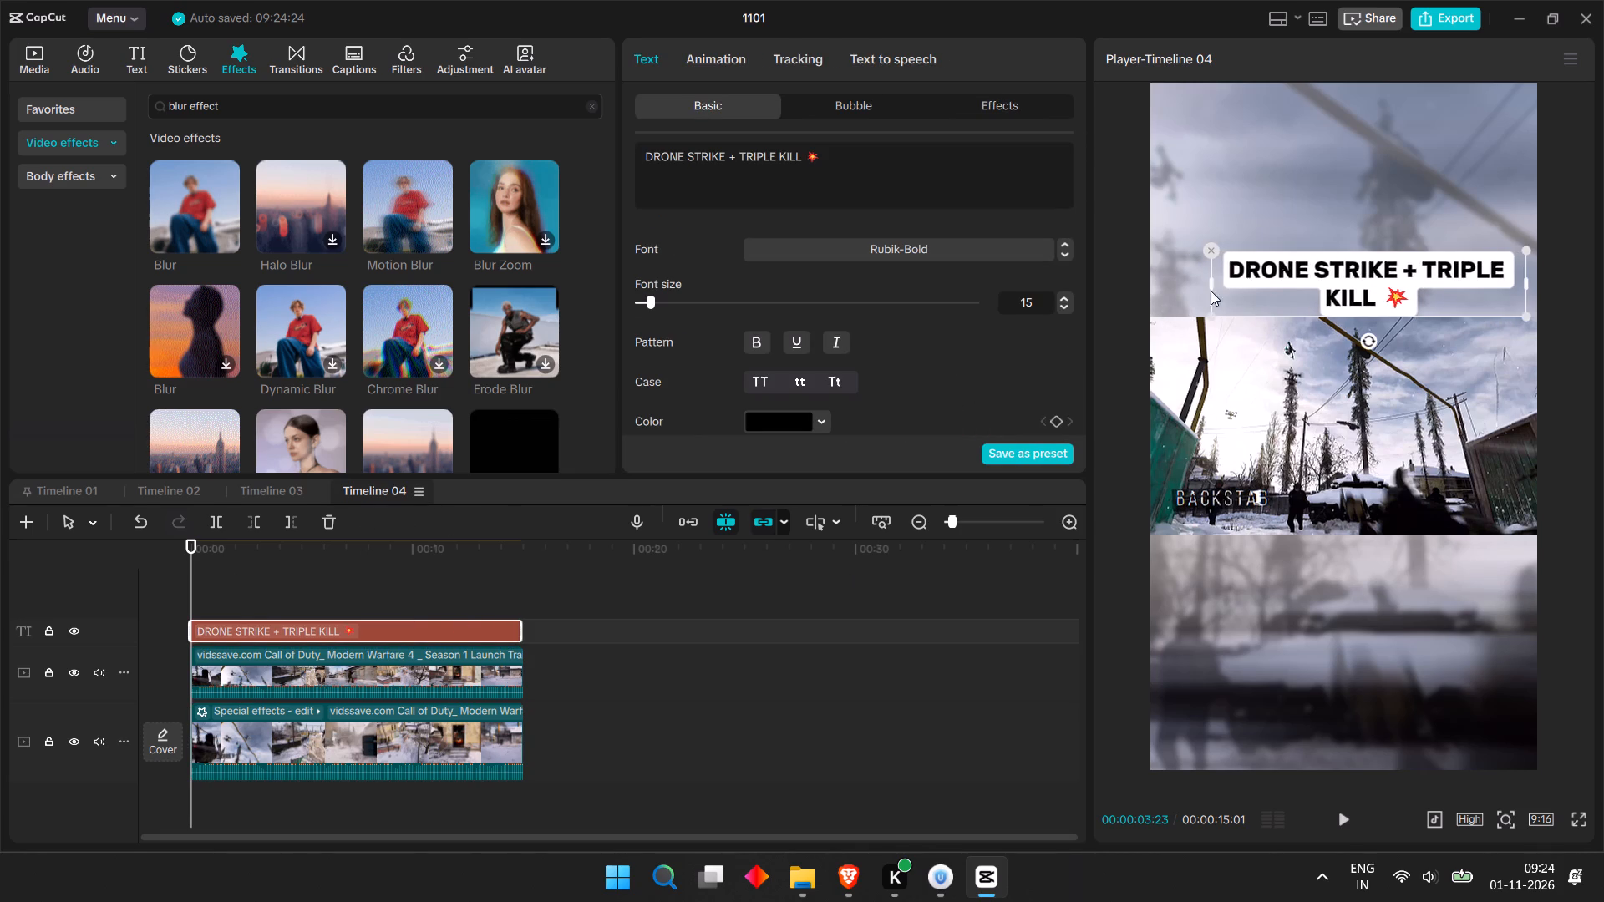
drag(1319, 291, 1280, 285)
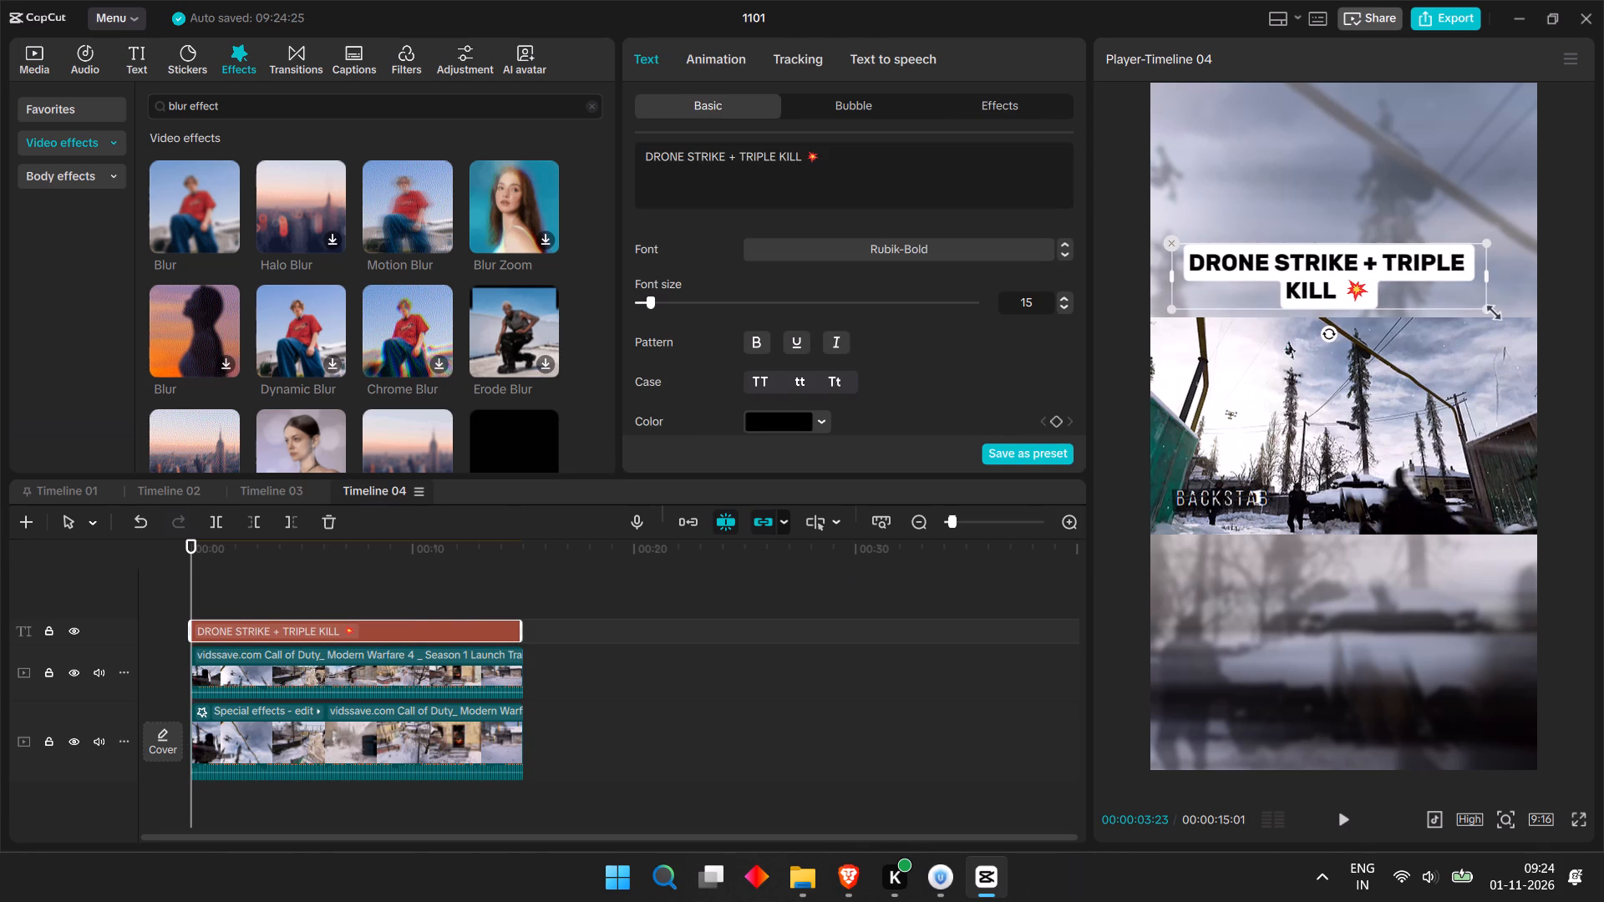
drag(1487, 309, 1530, 350)
drag(1412, 293, 1437, 282)
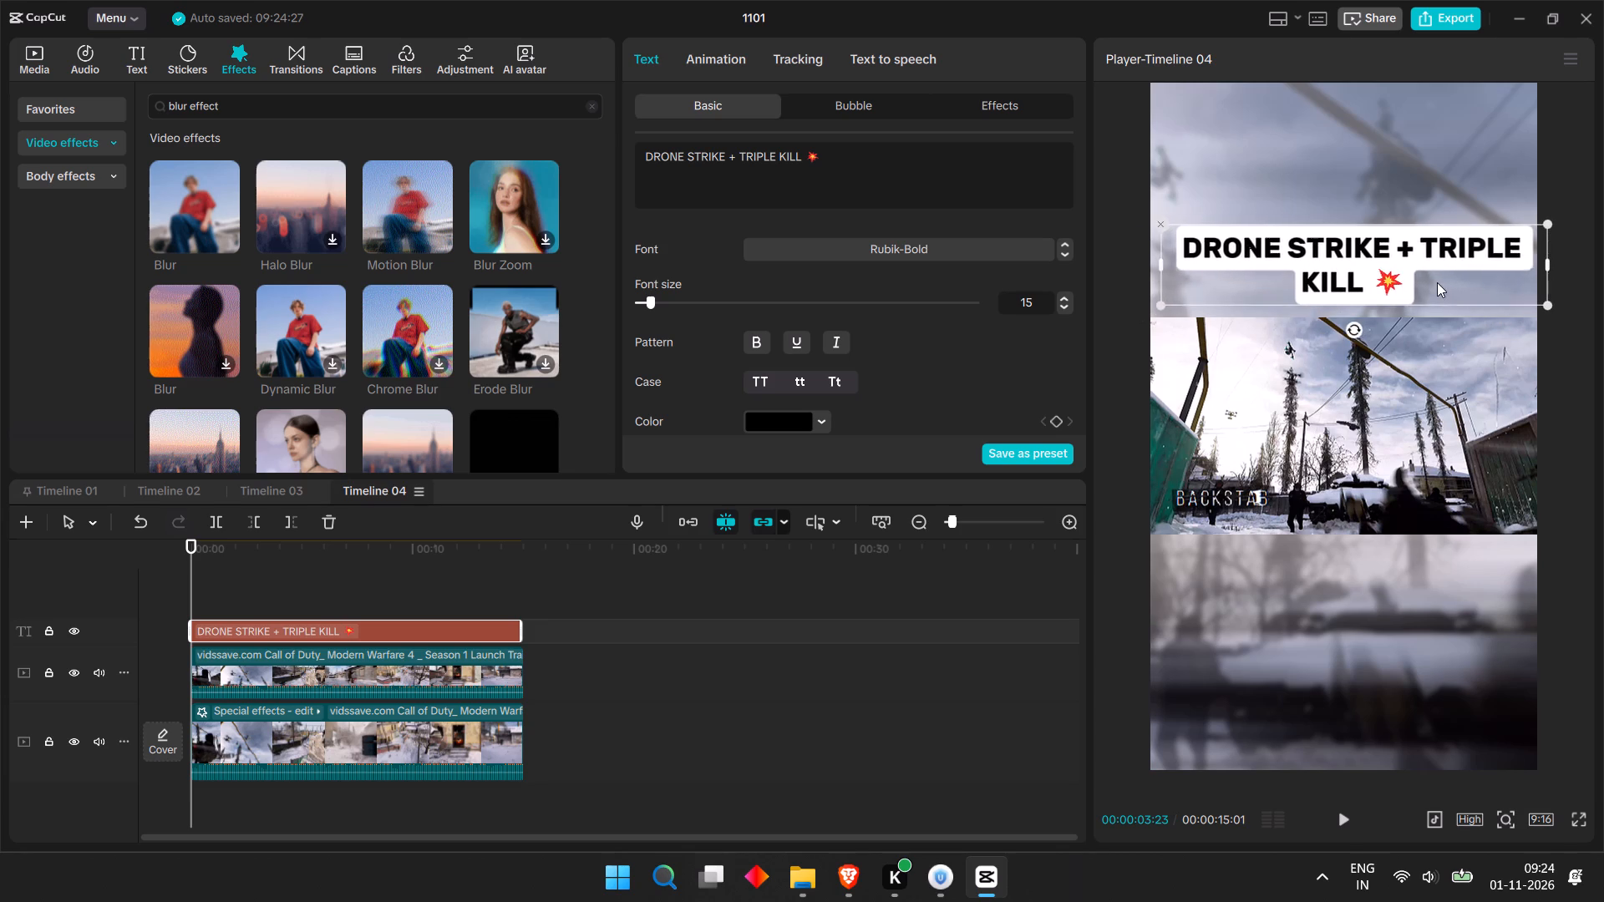
drag(1437, 282, 1433, 280)
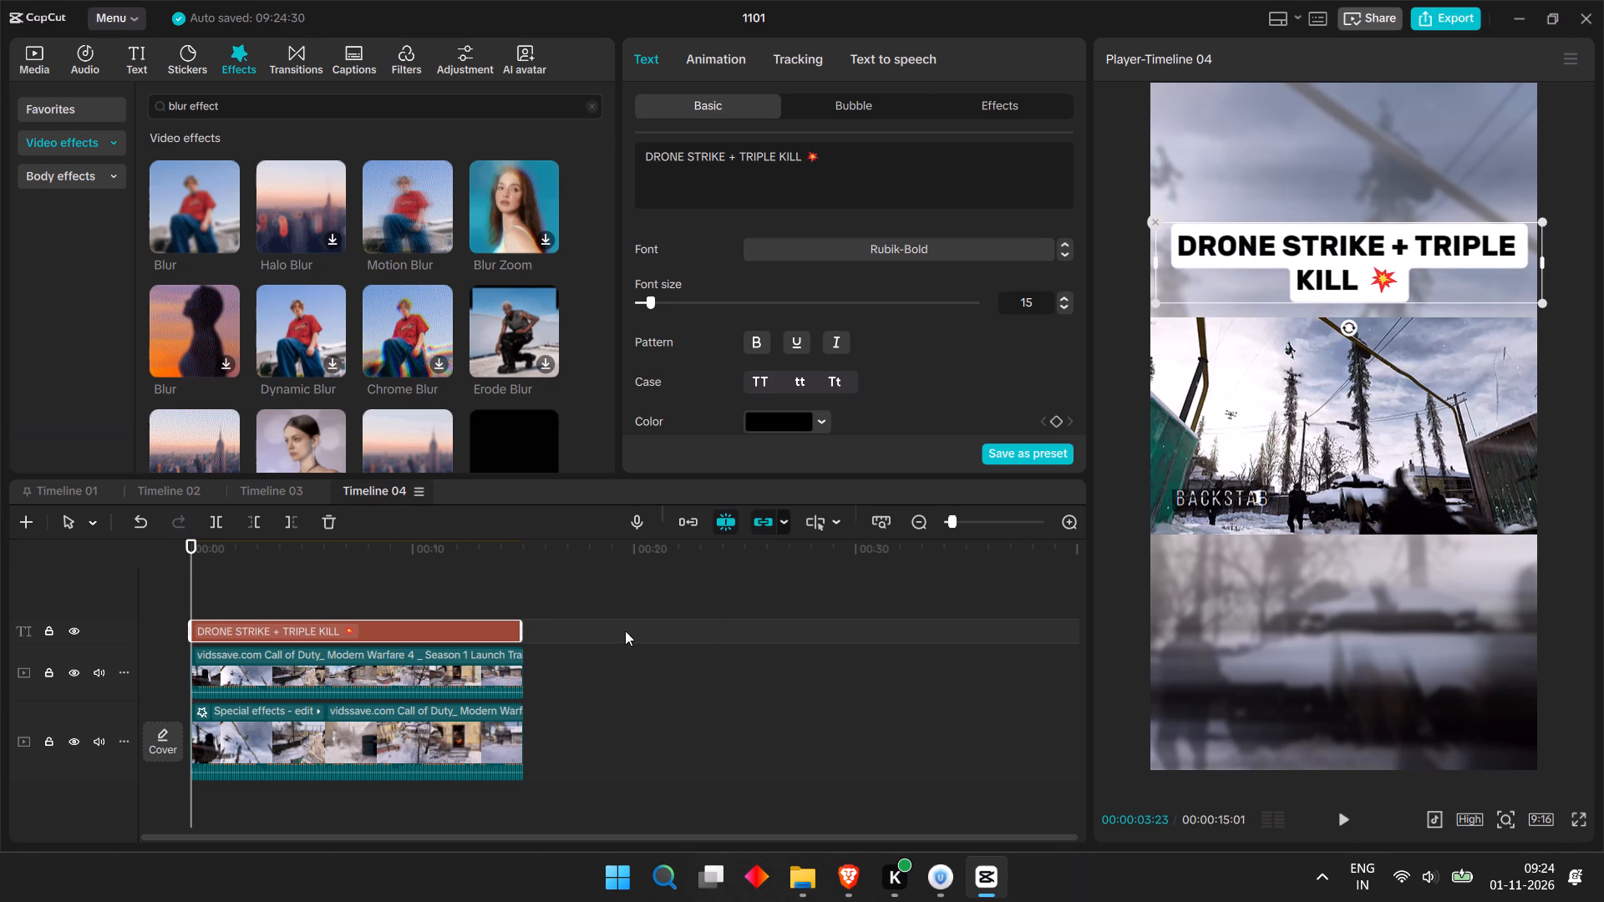
Play Timeline 04 from the start and extend the caption to the end of the video clips at 00:00:15:01.
drag(195, 548, 159, 554)
key(space)
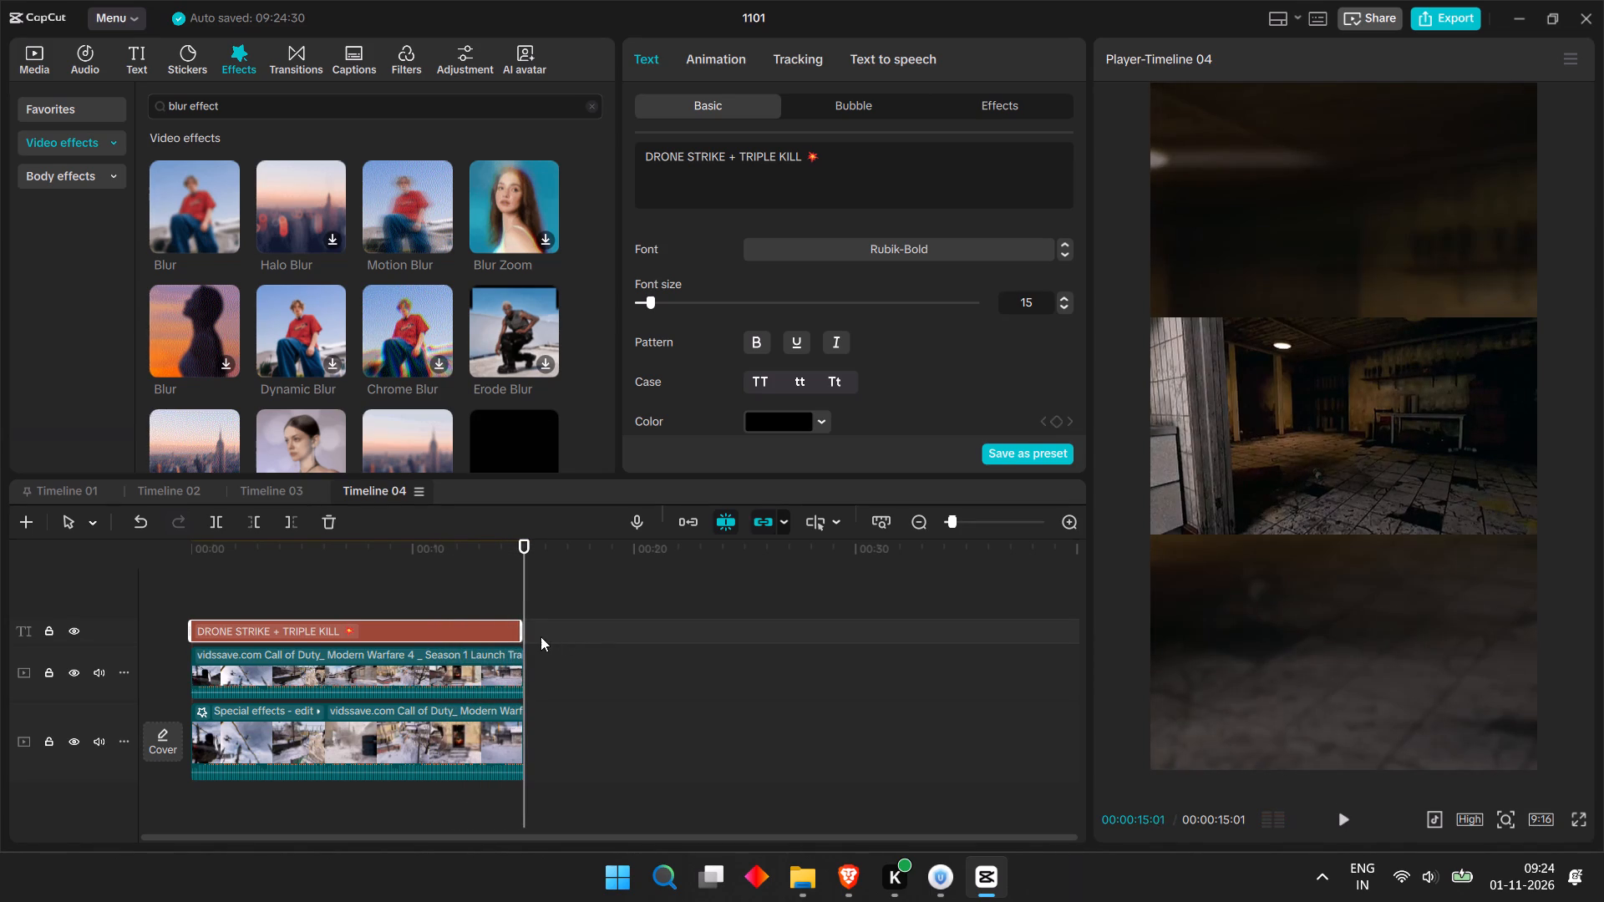
drag(520, 635, 522, 639)
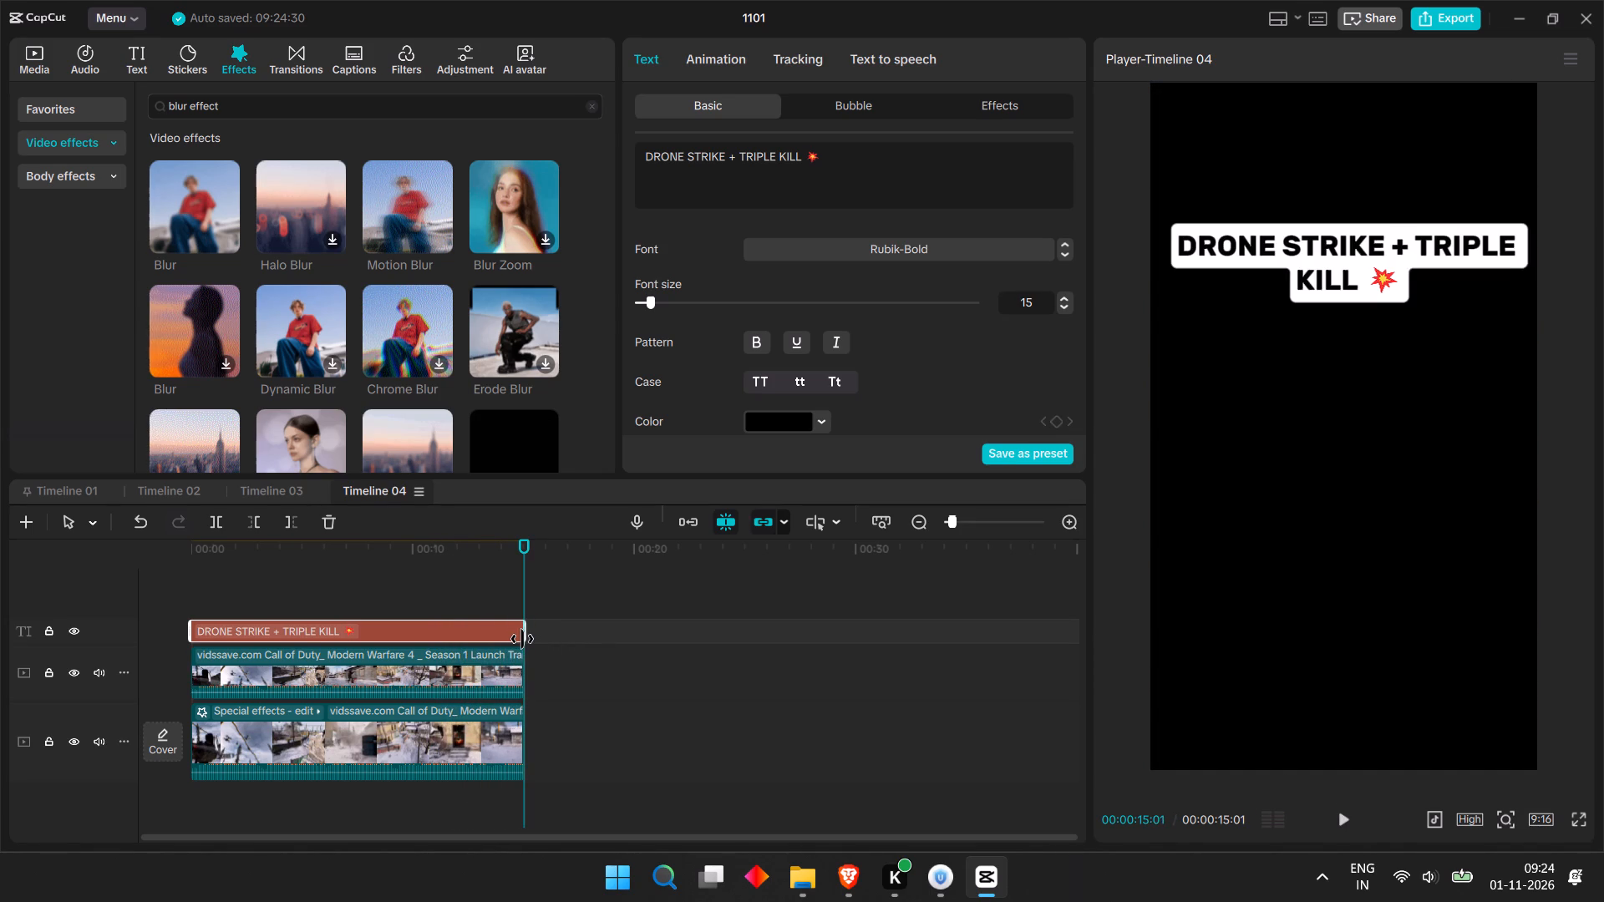
drag(522, 639, 515, 643)
drag(515, 643, 518, 648)
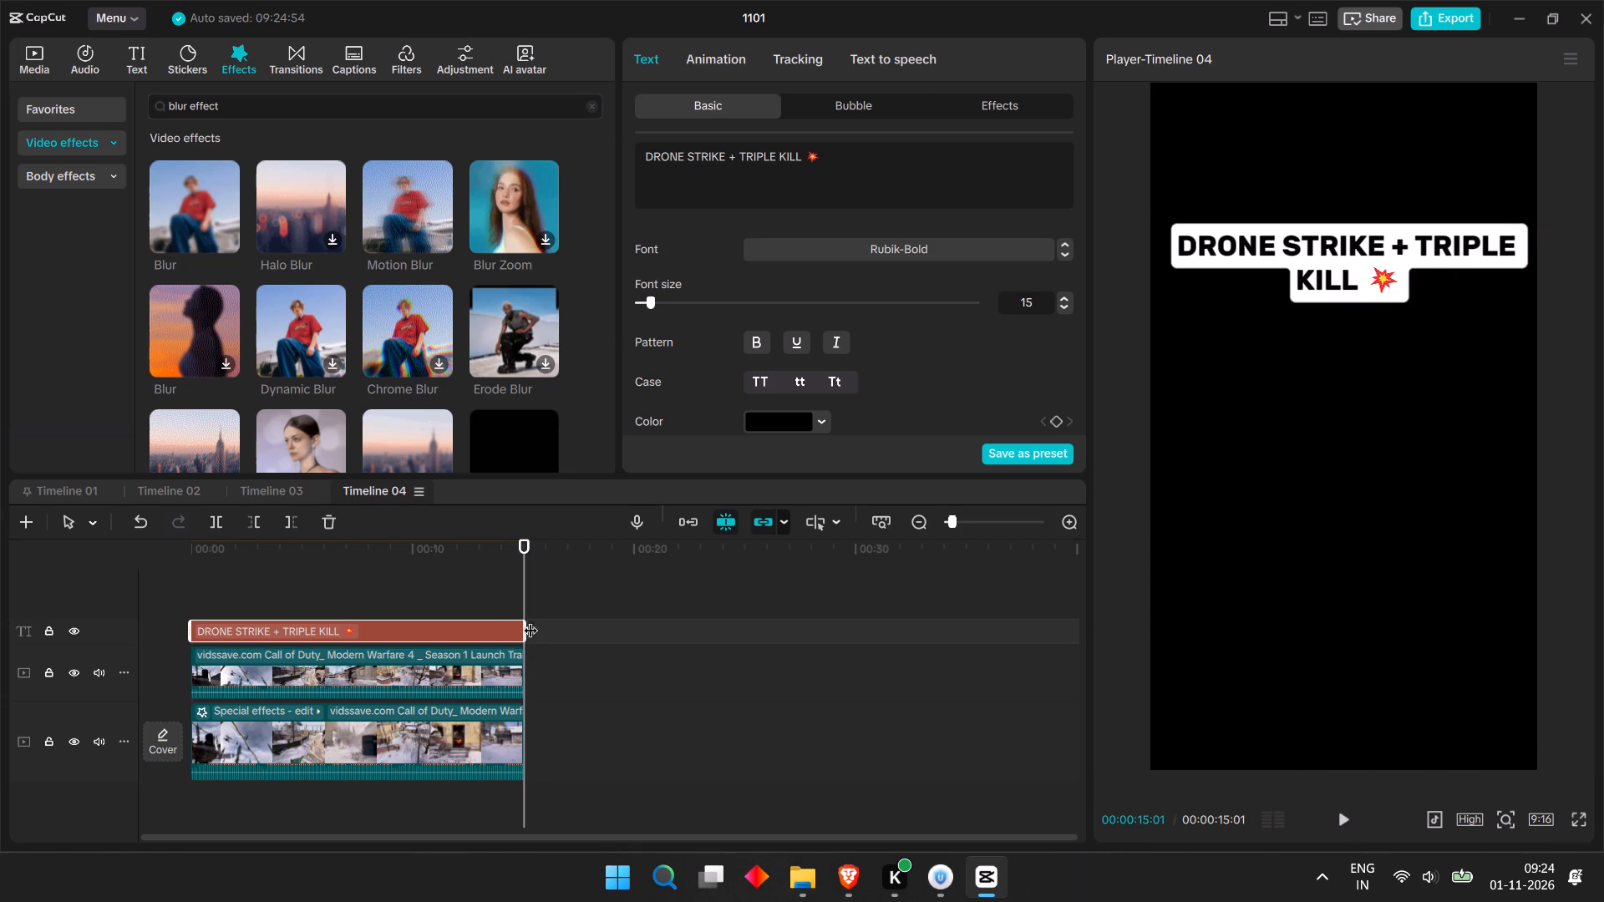
drag(521, 600, 492, 604)
key(space)
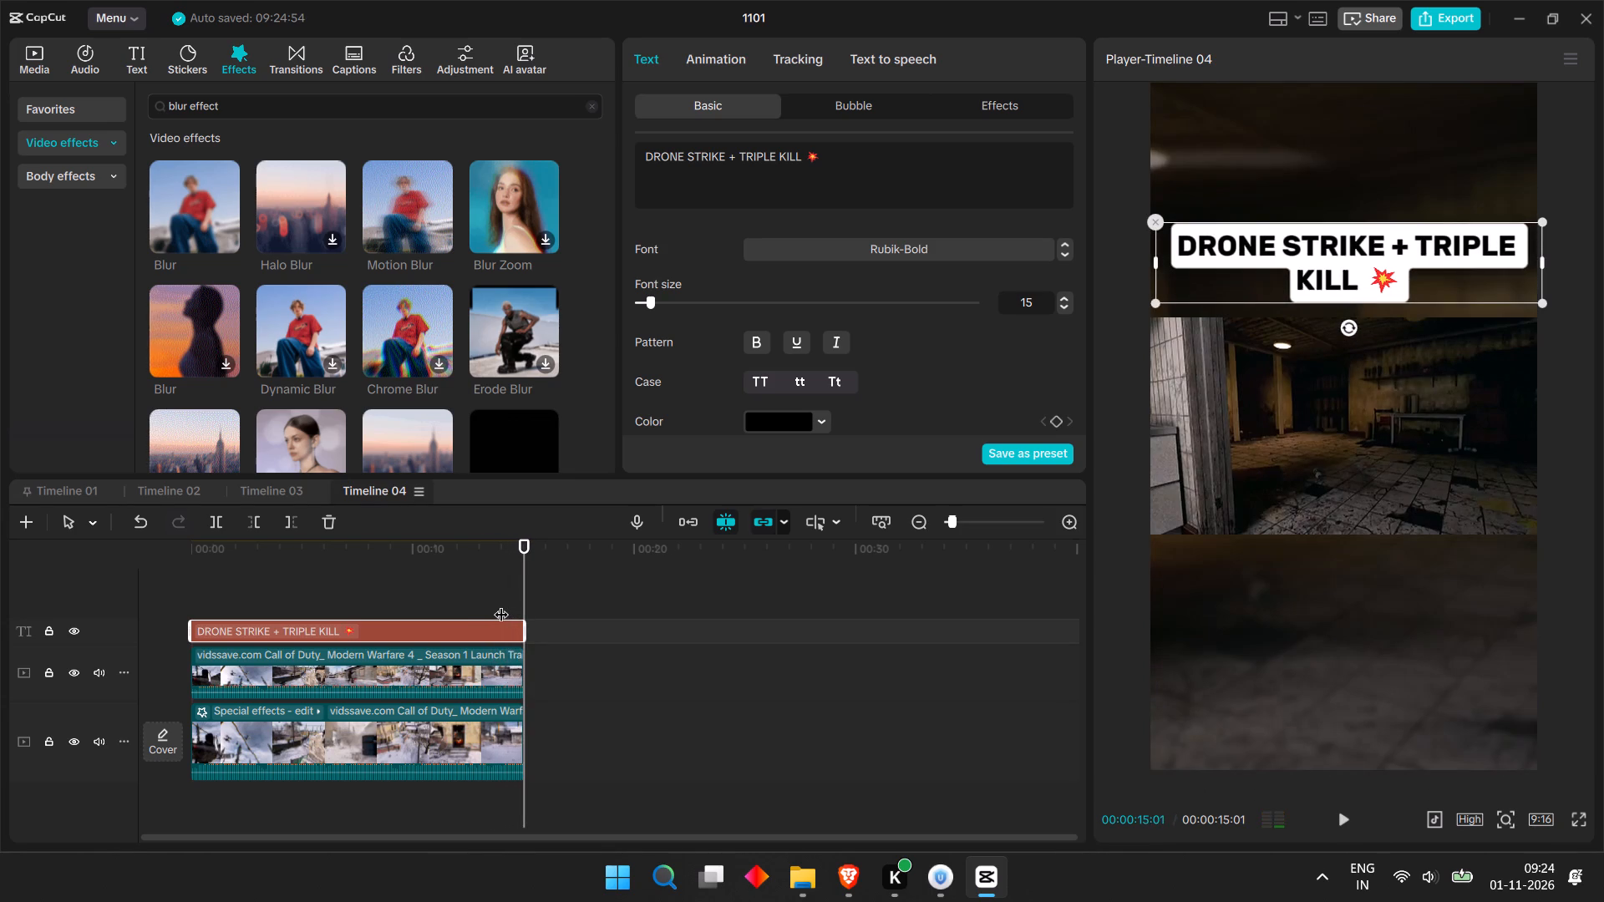
click(609, 570)
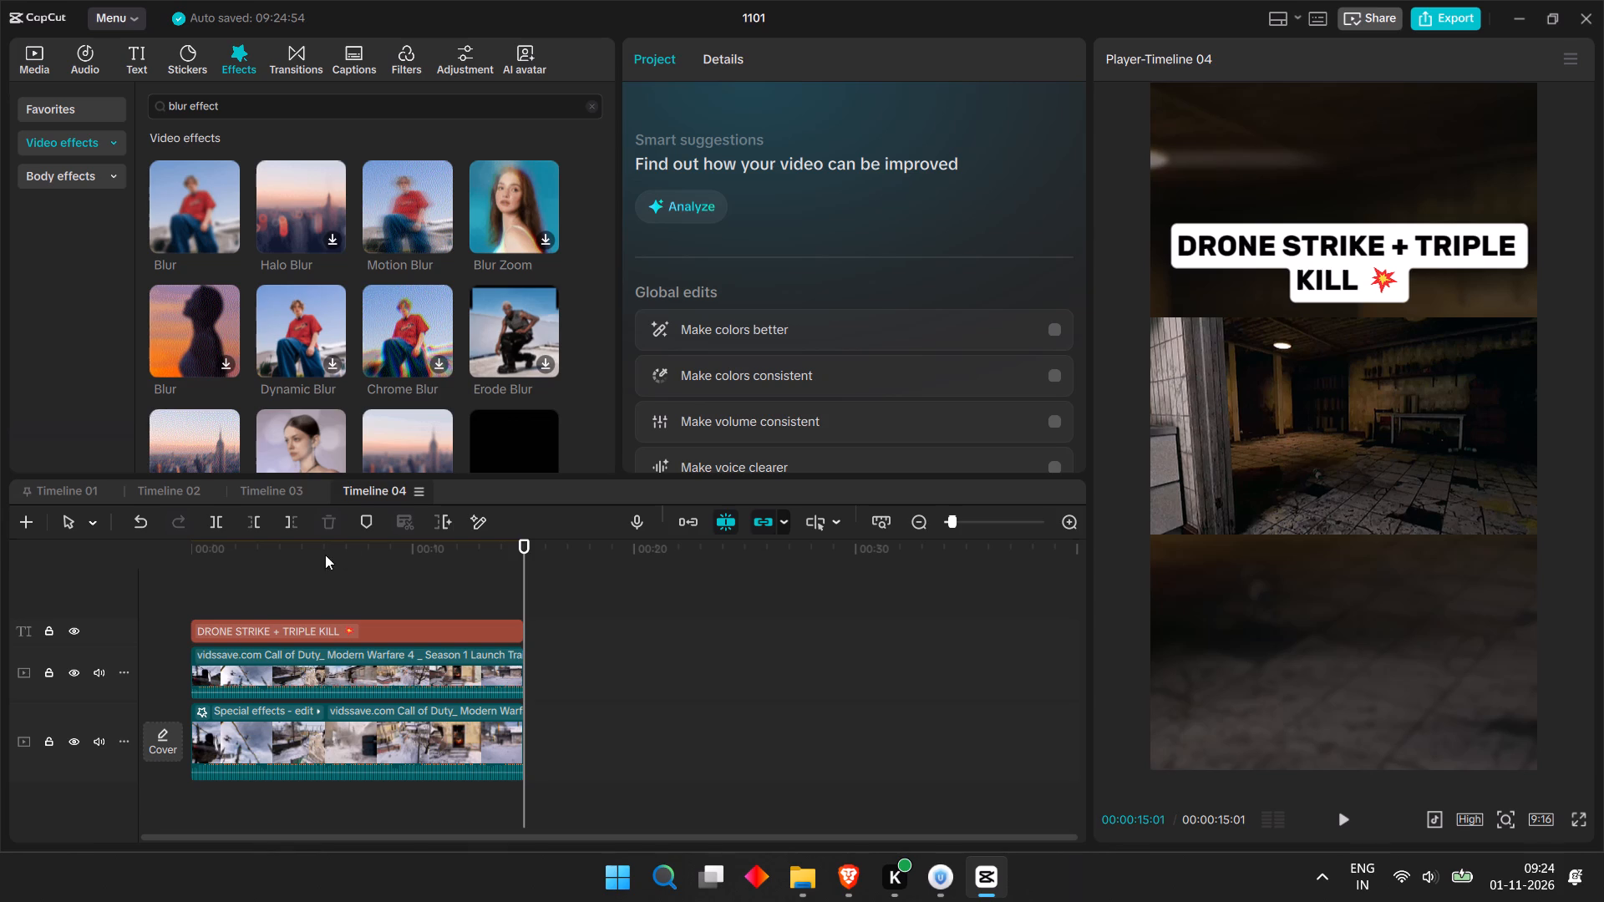
Look up Clip 4's start time on the Gemini page in Brave, and split the trailer in CapCut's Timeline 01 at 00:02:00:01.
click(857, 891)
scroll(847, 629, down, 3)
scroll(729, 565, down, 1)
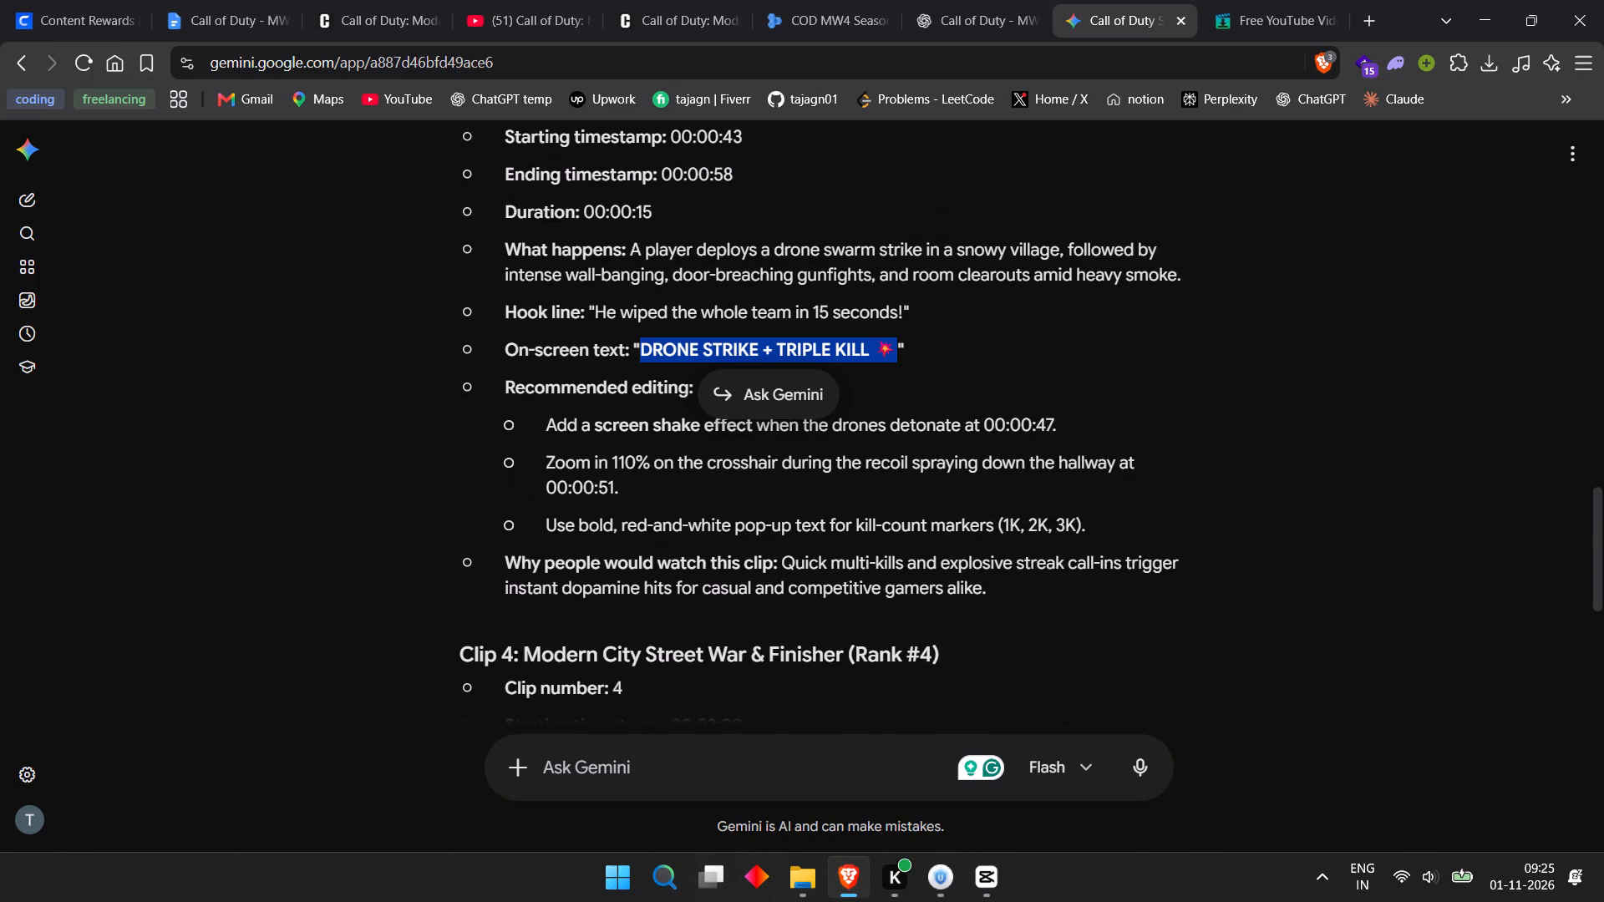
scroll(679, 588, down, 1)
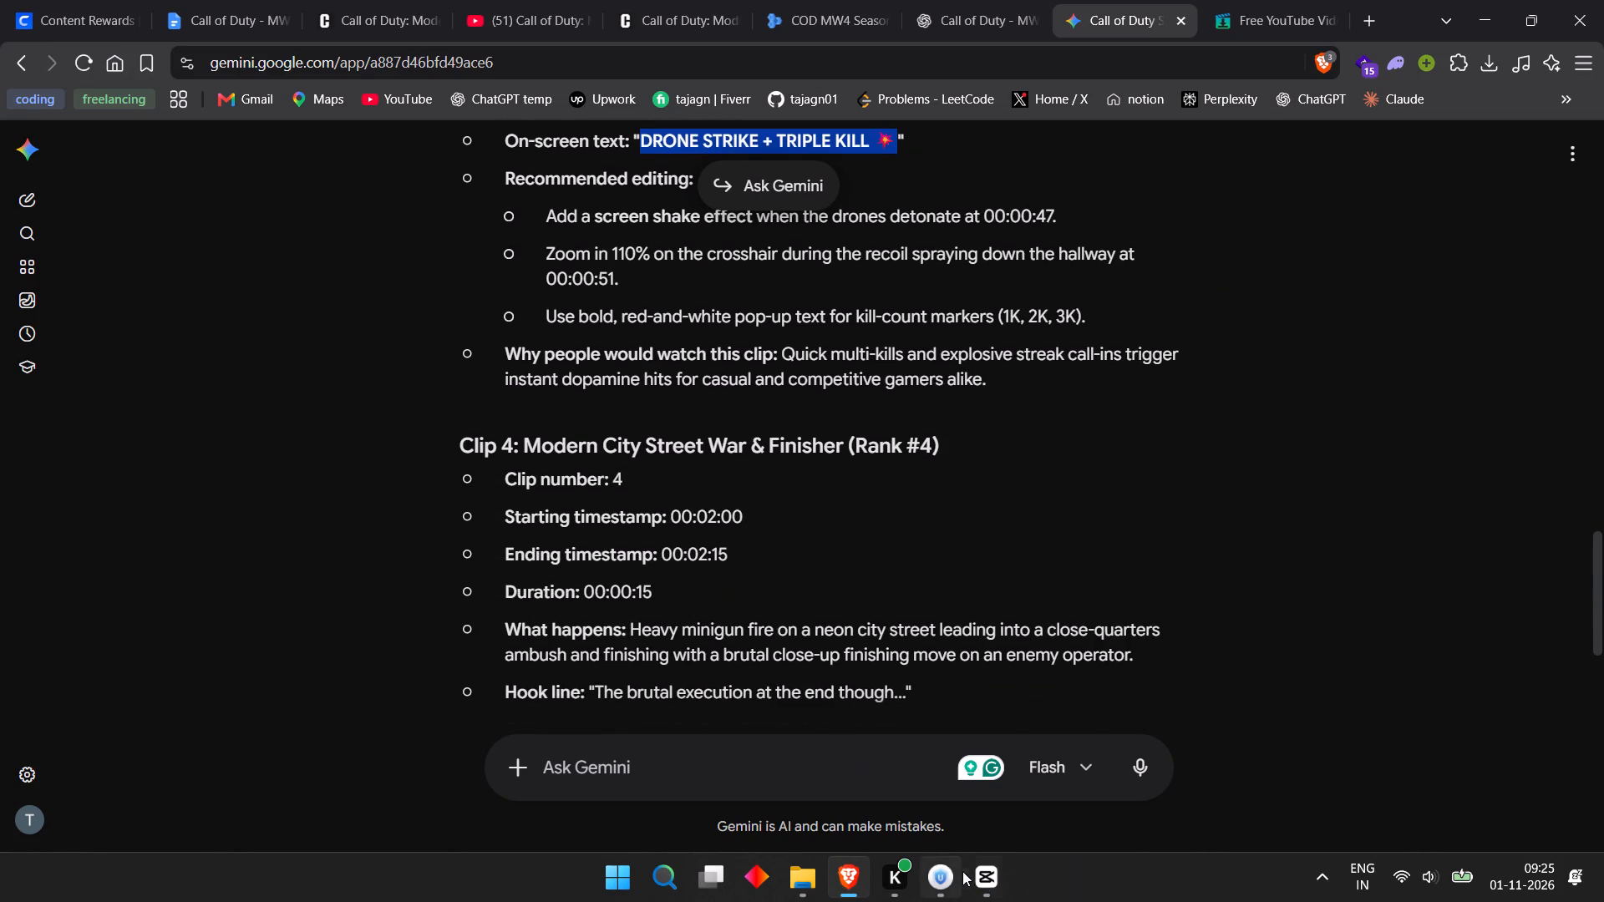
click(981, 881)
click(71, 496)
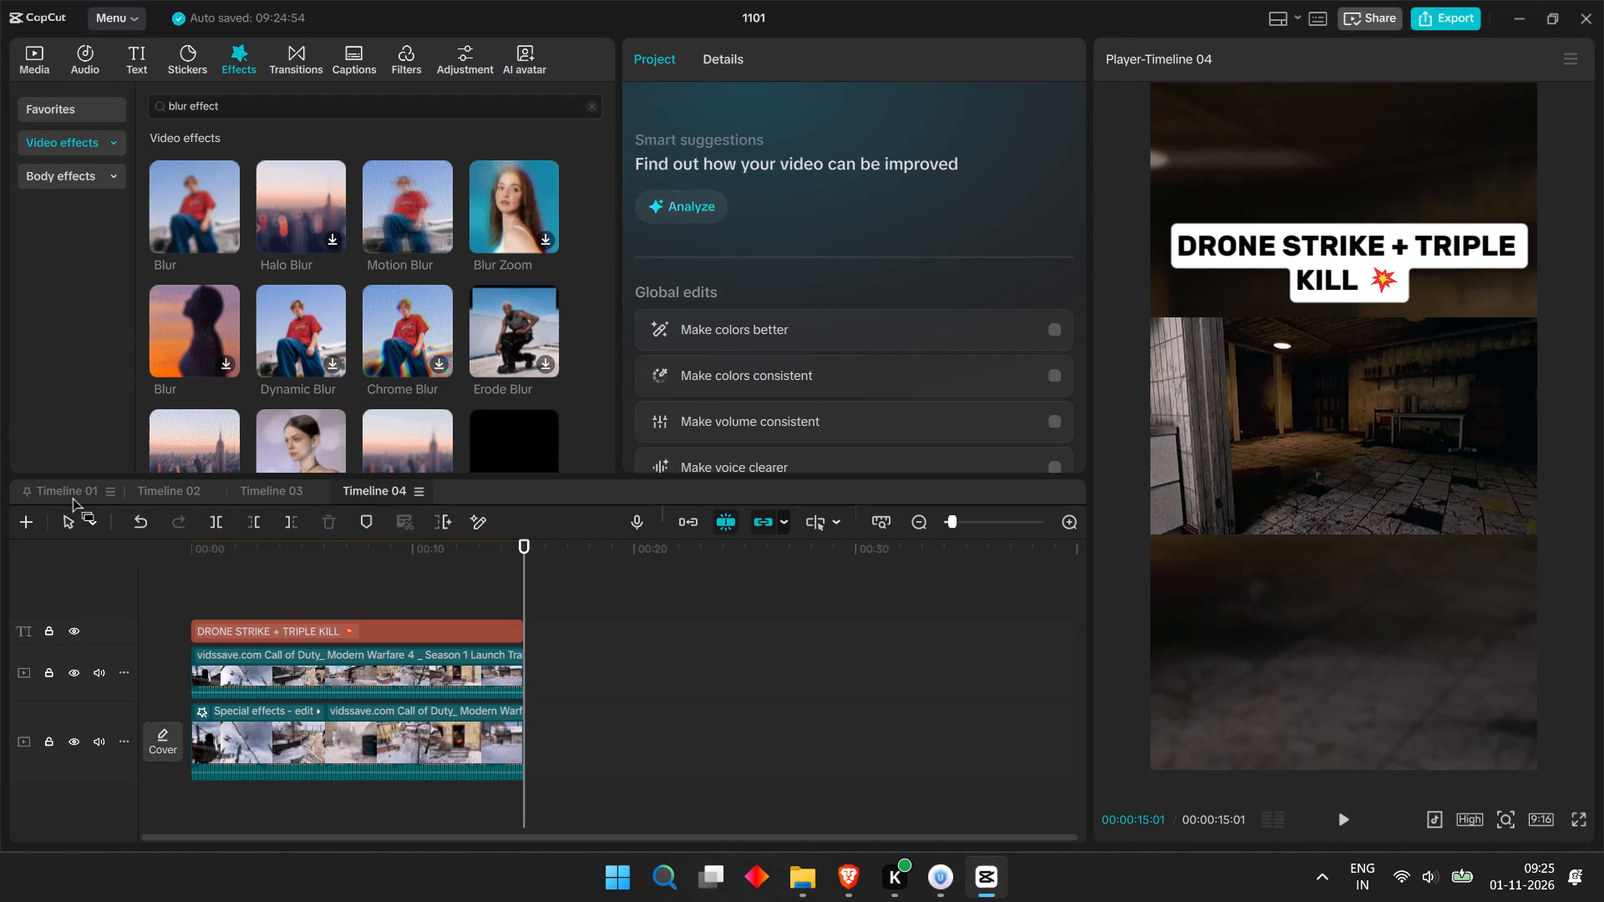
drag(524, 565, 652, 555)
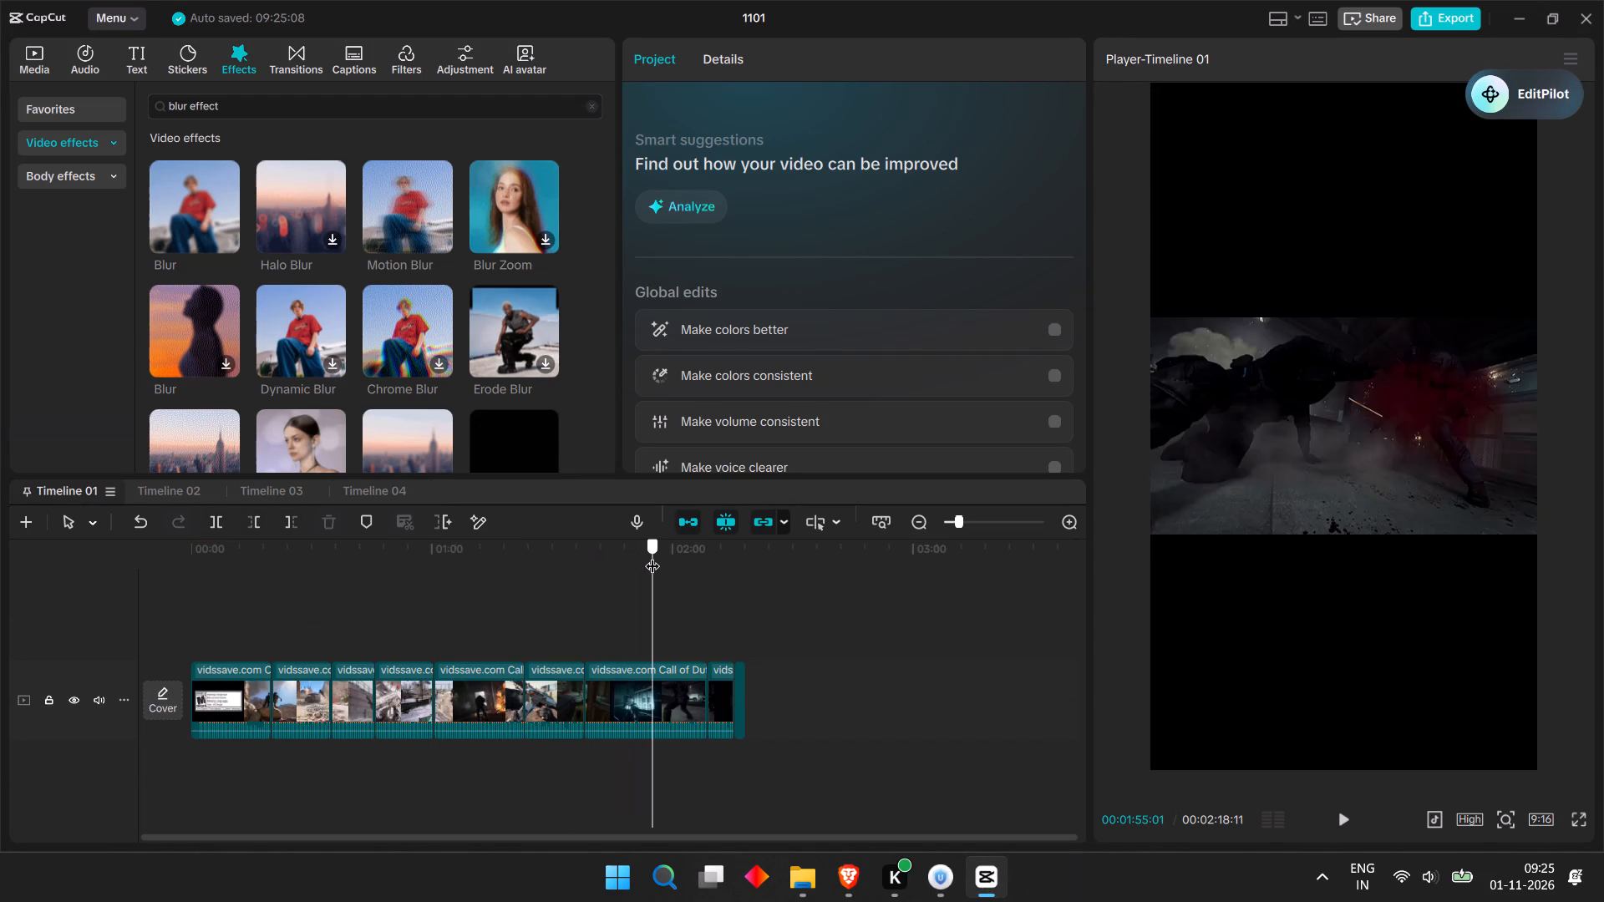
drag(652, 555, 657, 557)
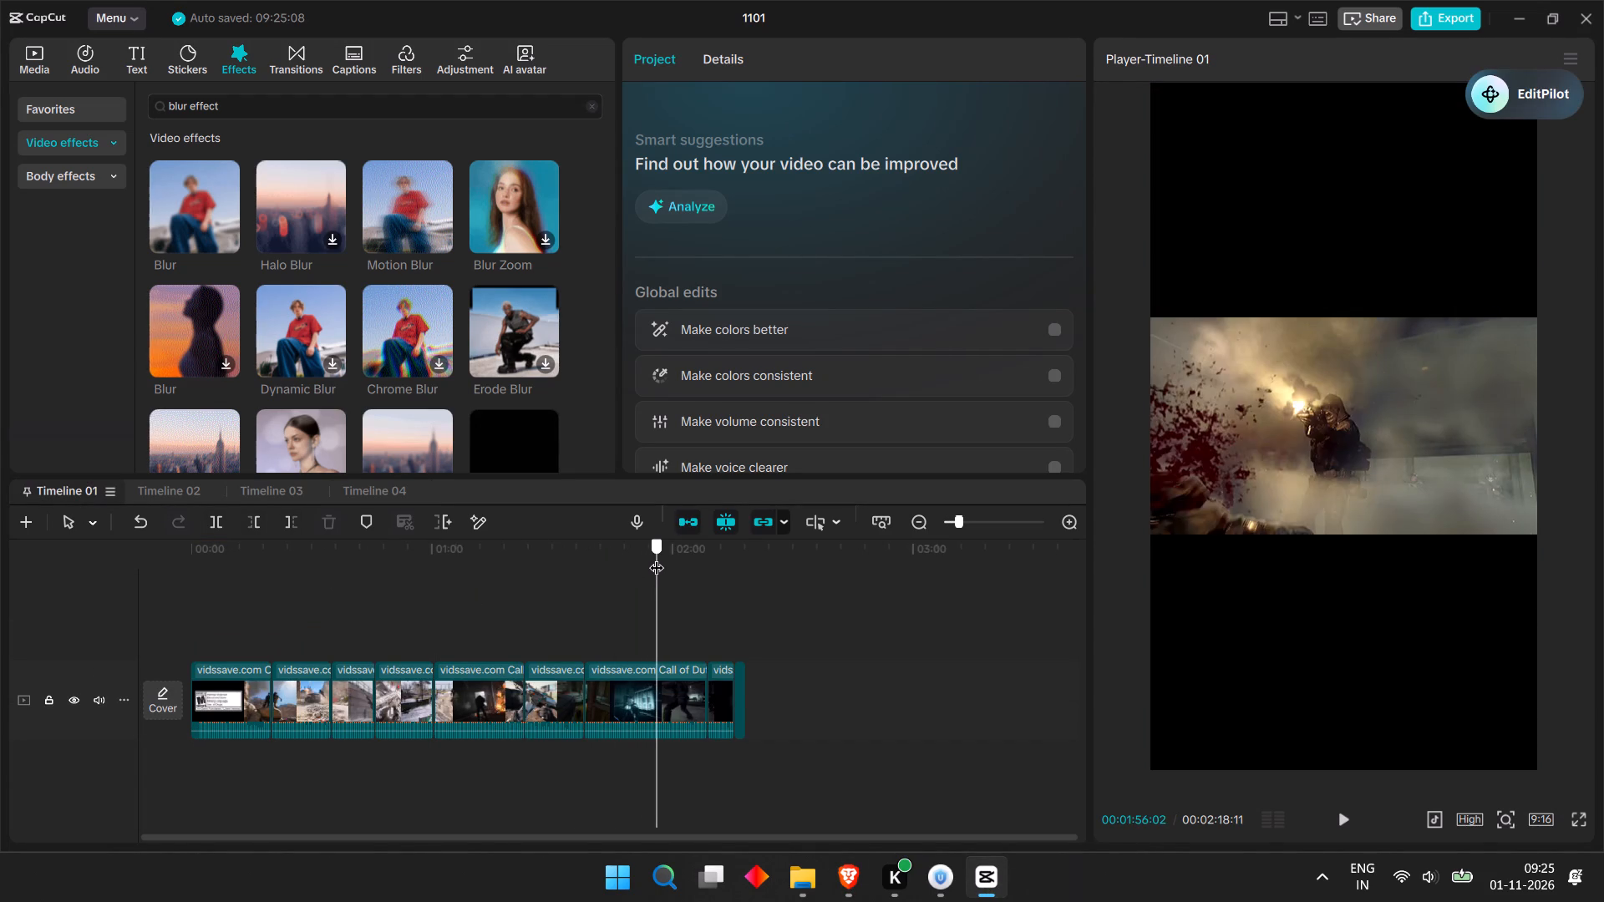
drag(657, 557, 659, 557)
key(space)
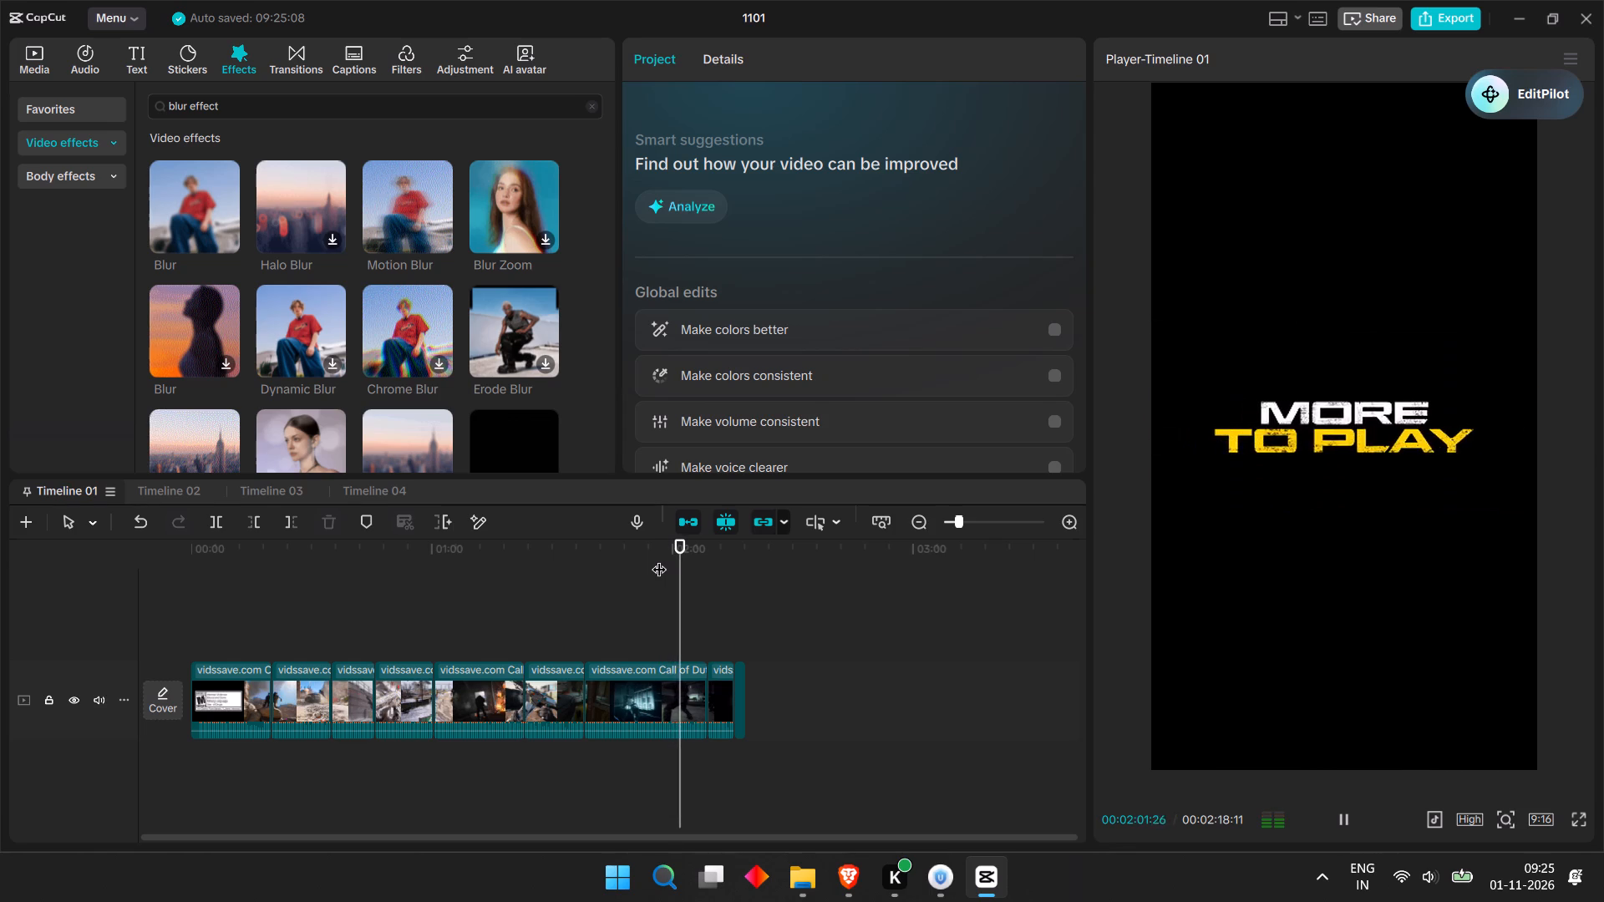
drag(659, 559, 667, 562)
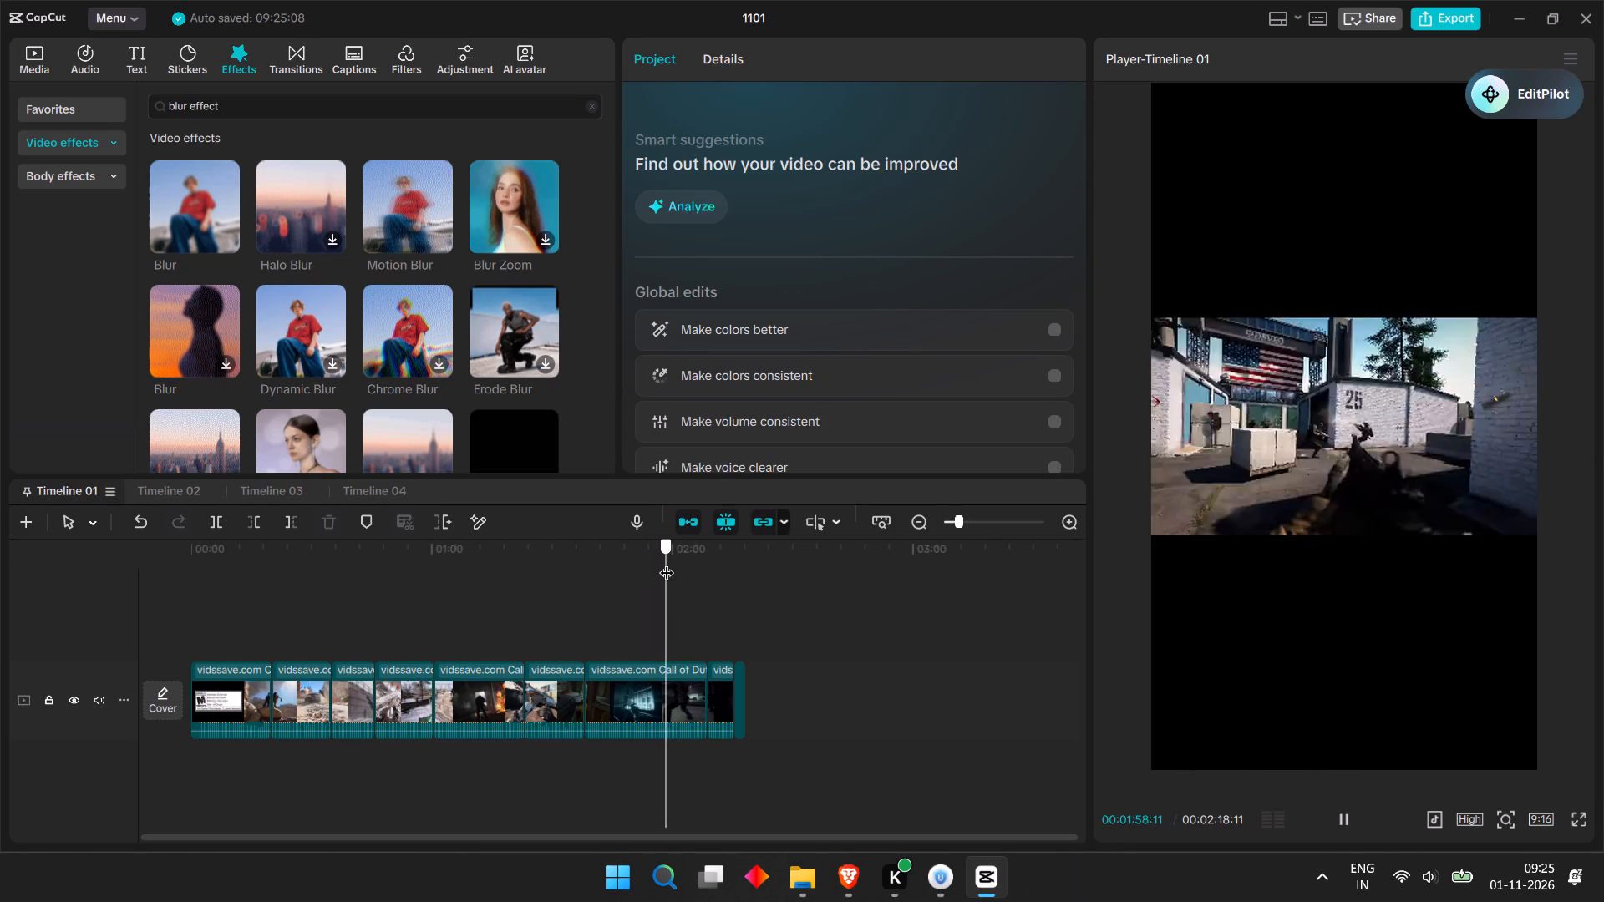
drag(667, 562, 673, 559)
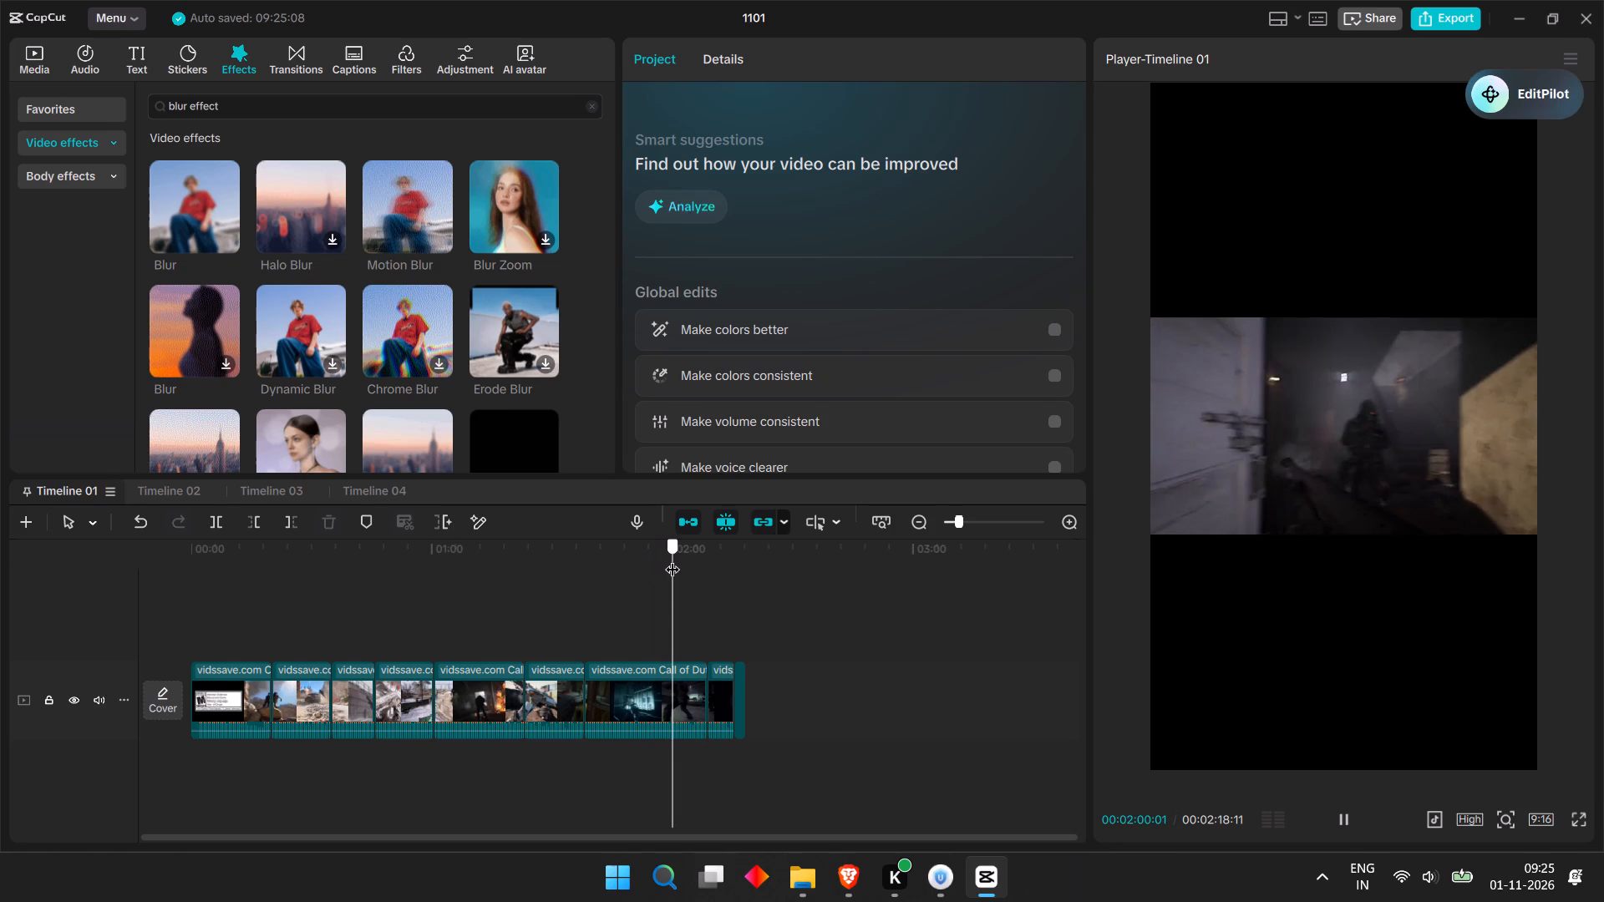
click(667, 682)
key(ctrl+b)
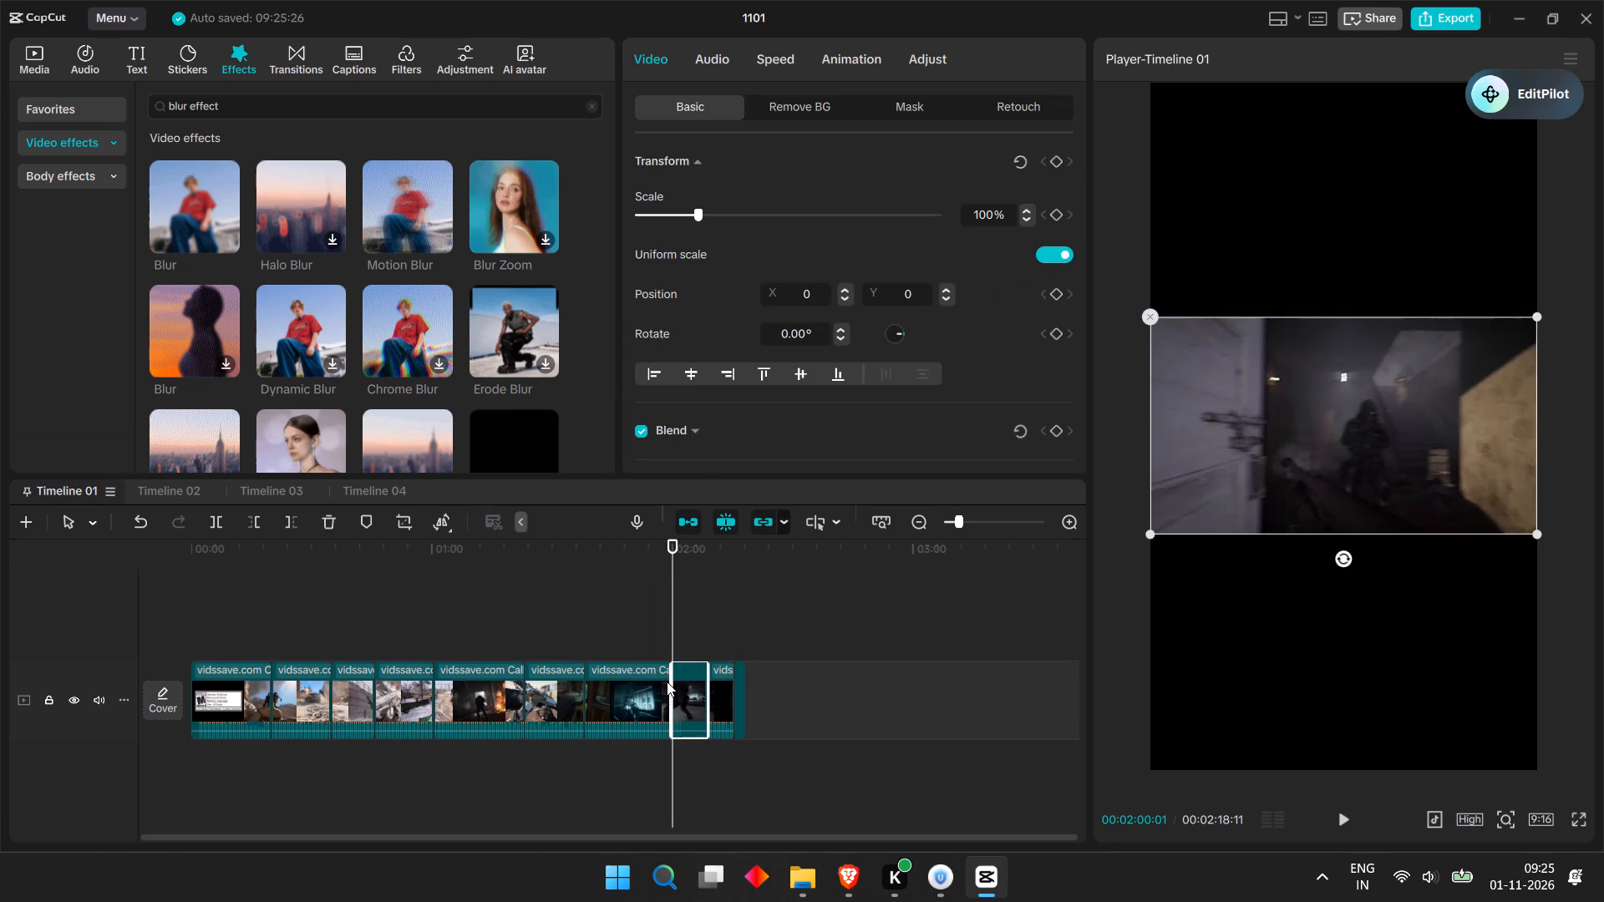
Play through the footage after the split, copy the two segments following it into a new timeline, and preview the start.
key(space)
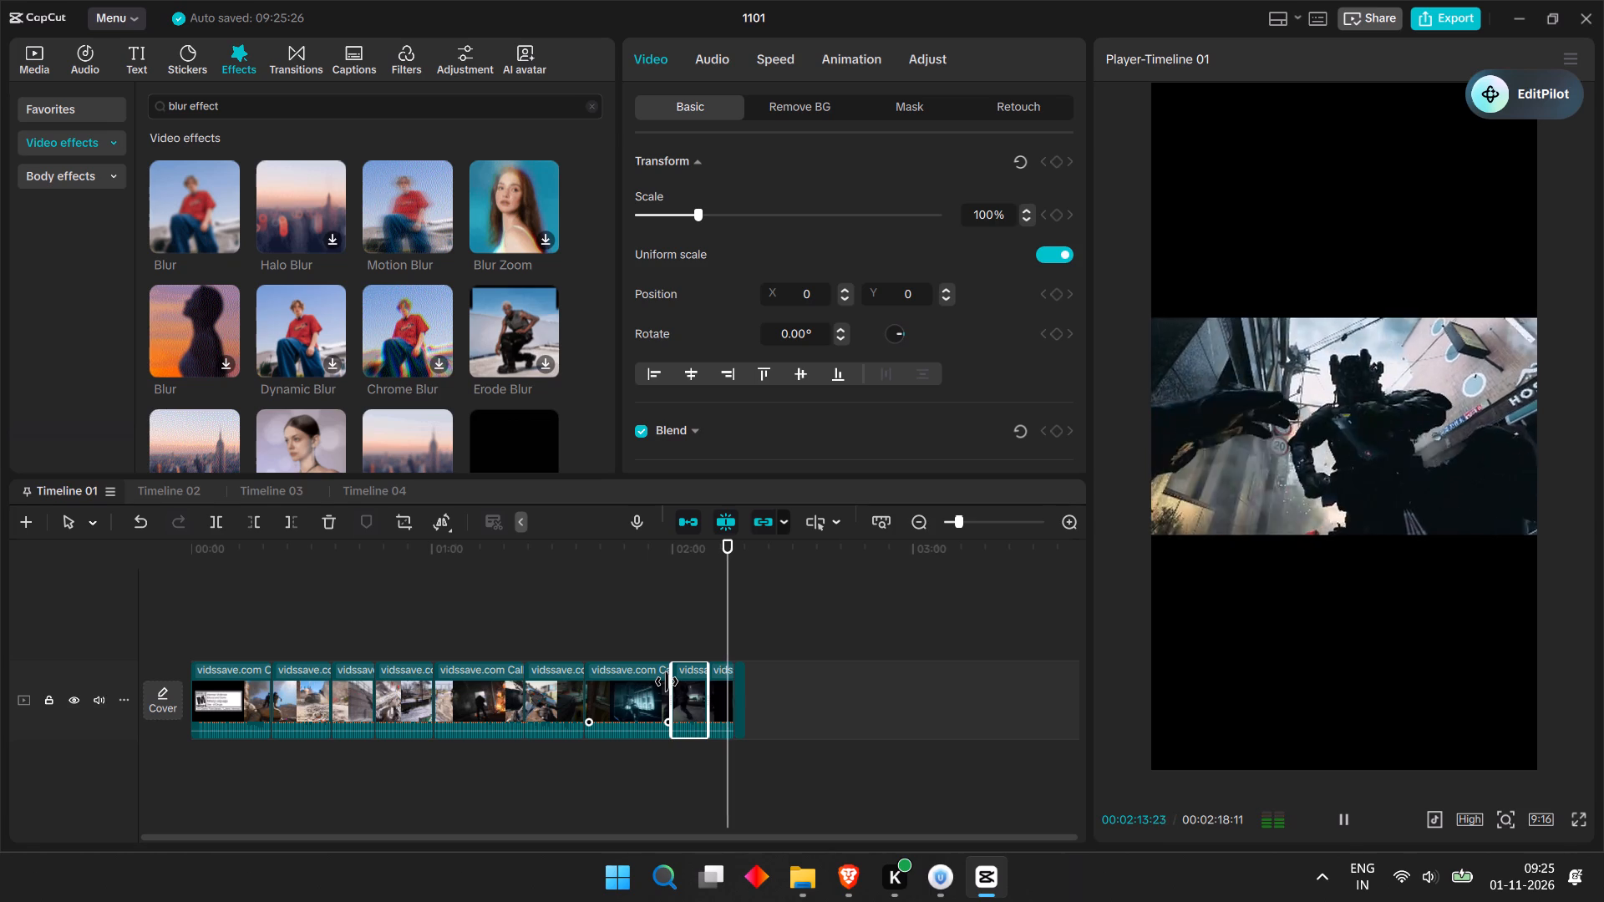
key(space)
key(space)
key(space)
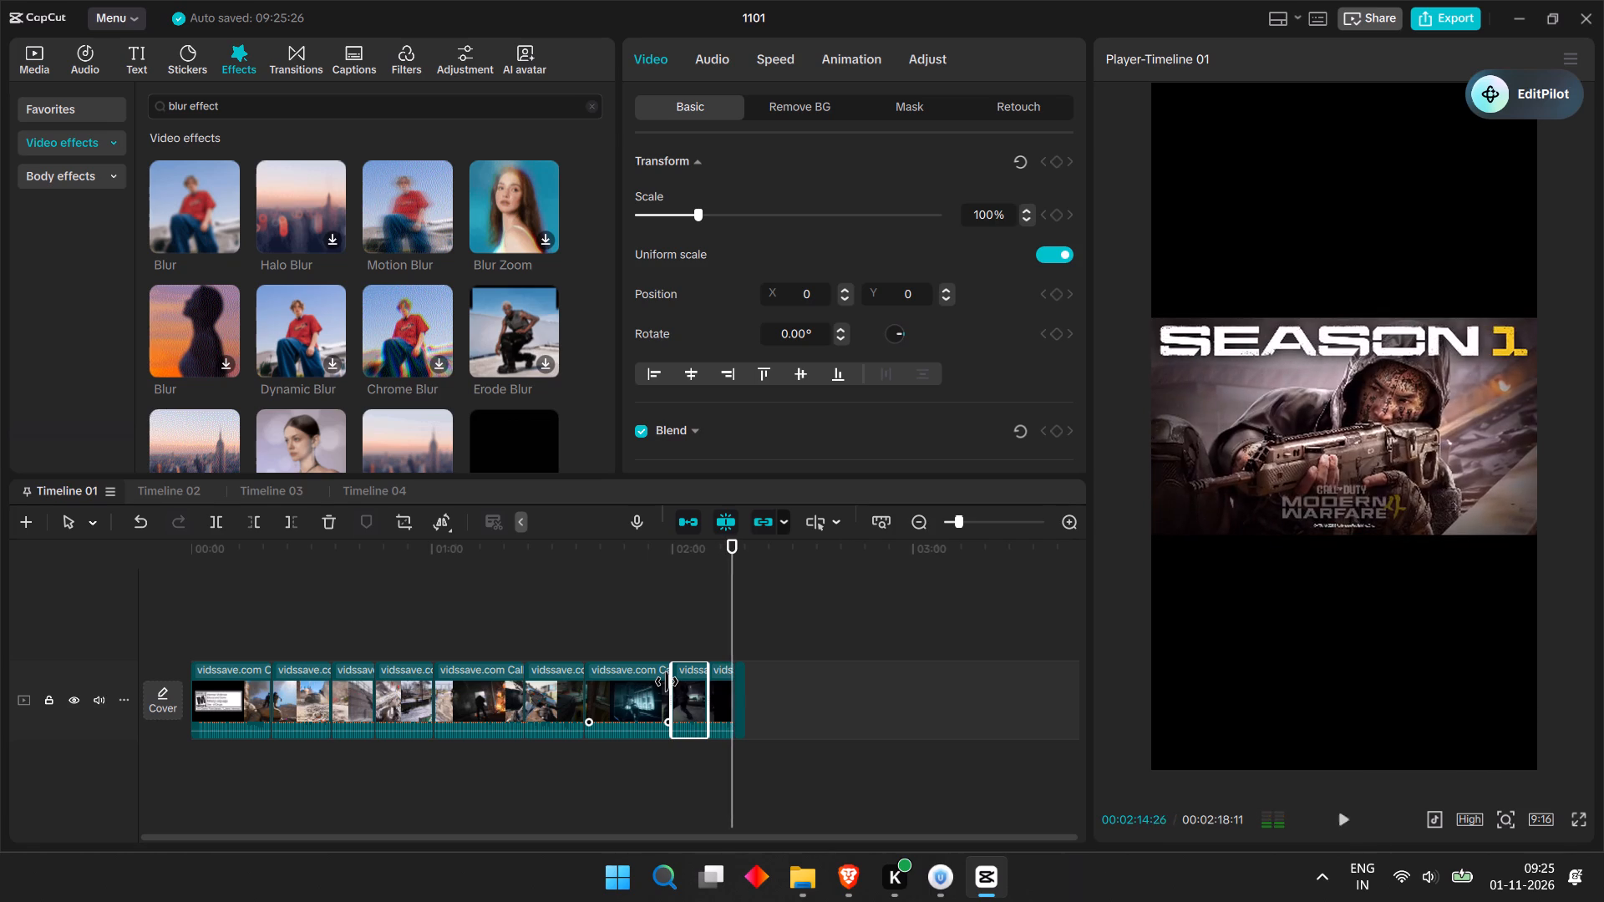
key(space)
key(space)
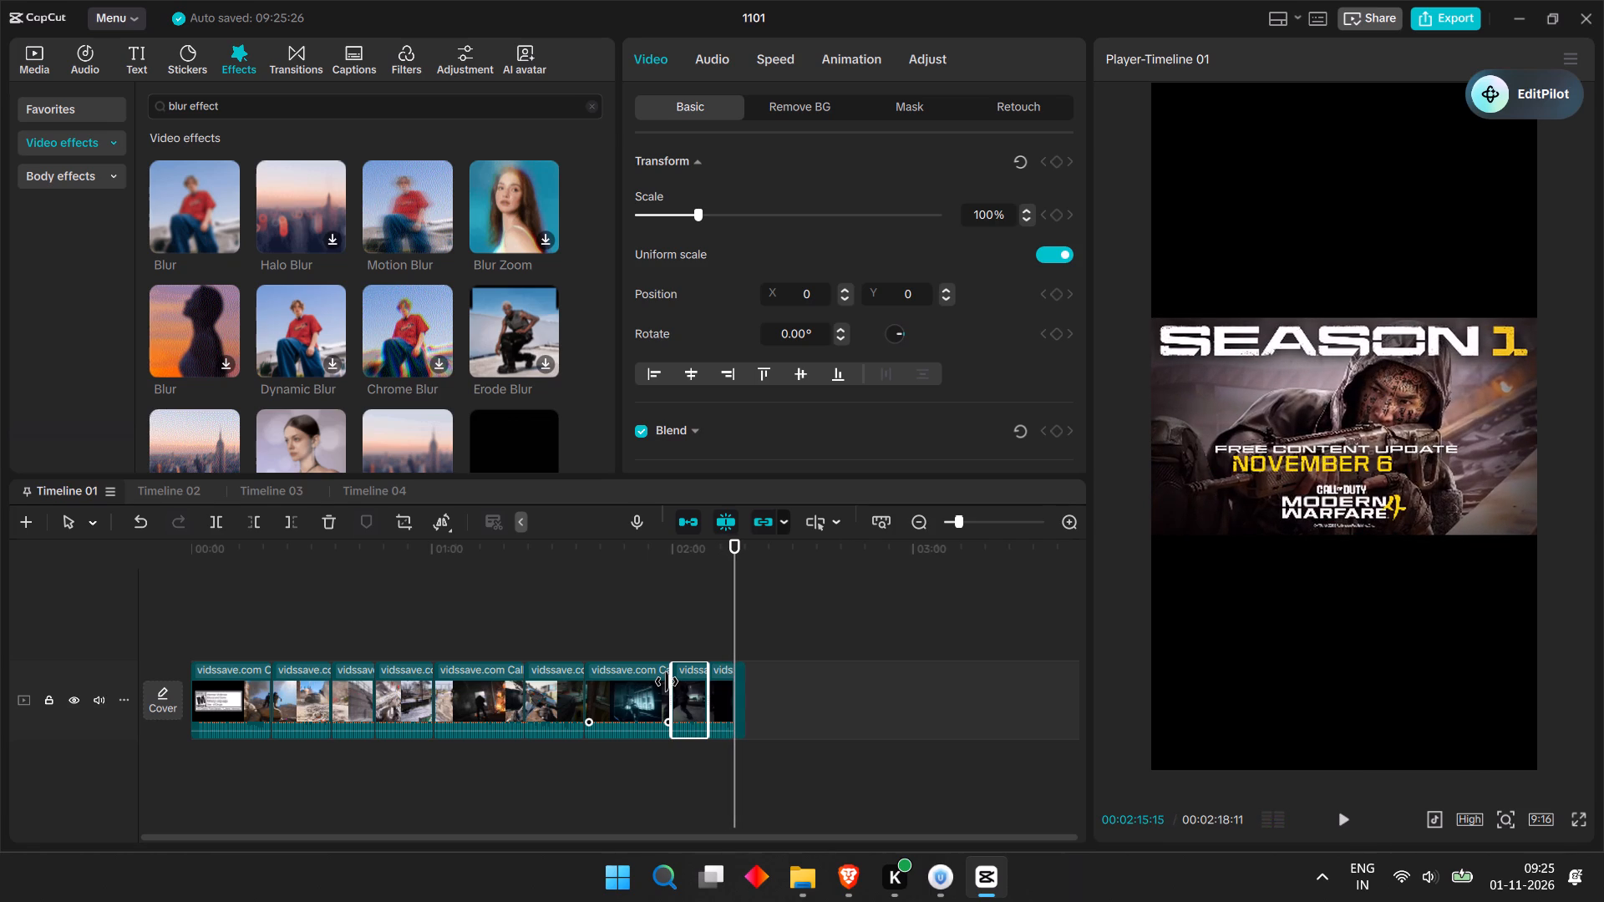
click(716, 744)
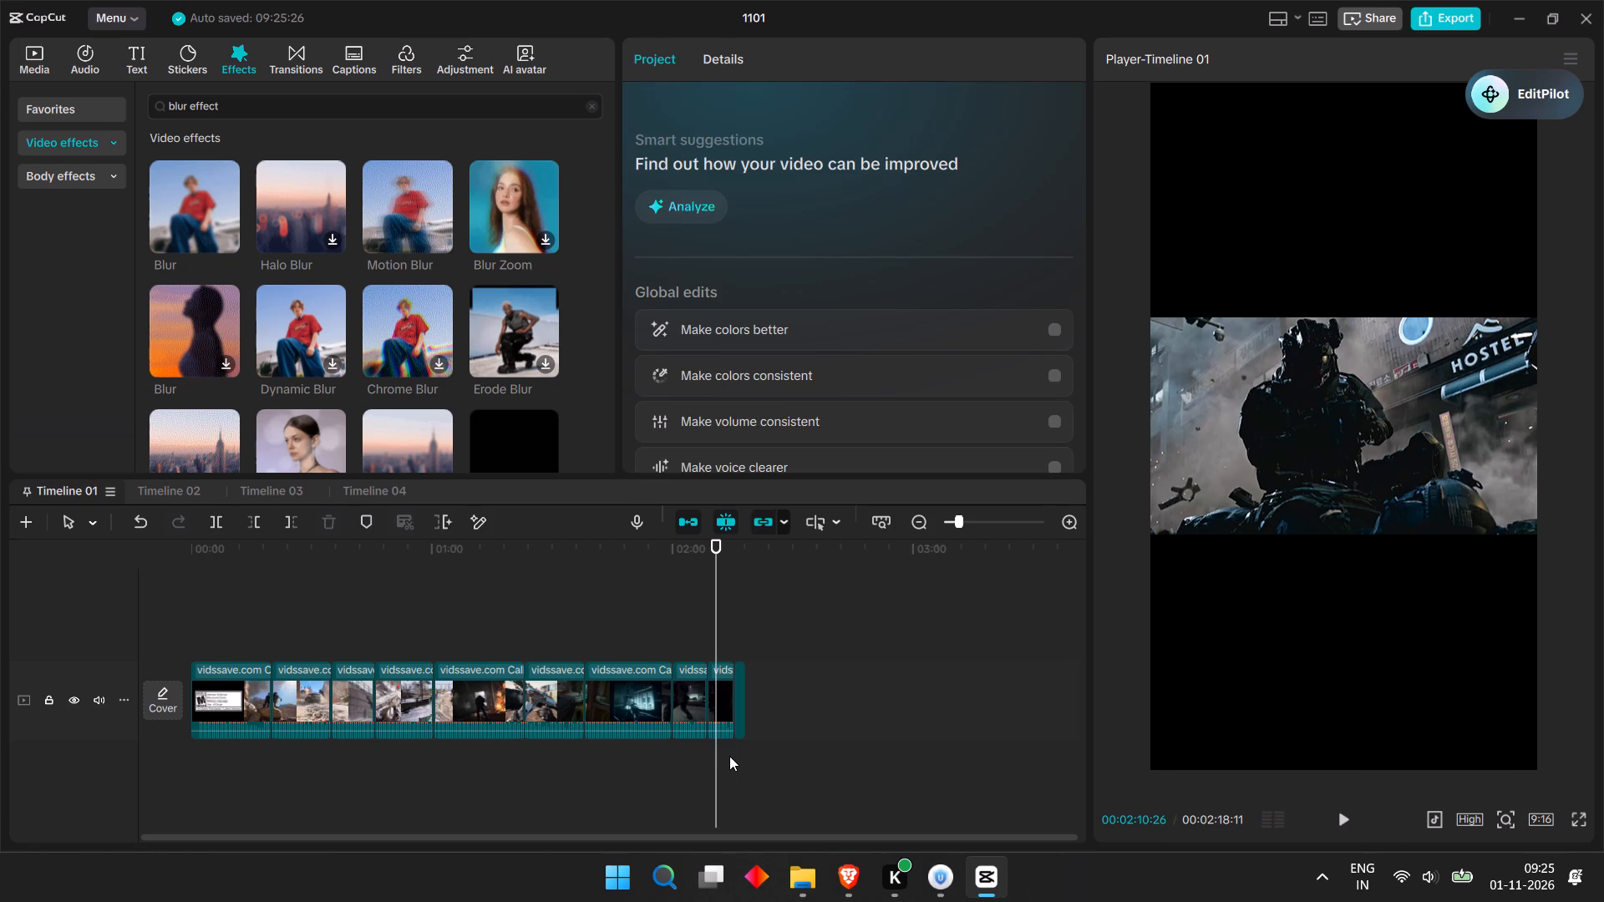
drag(729, 756, 685, 666)
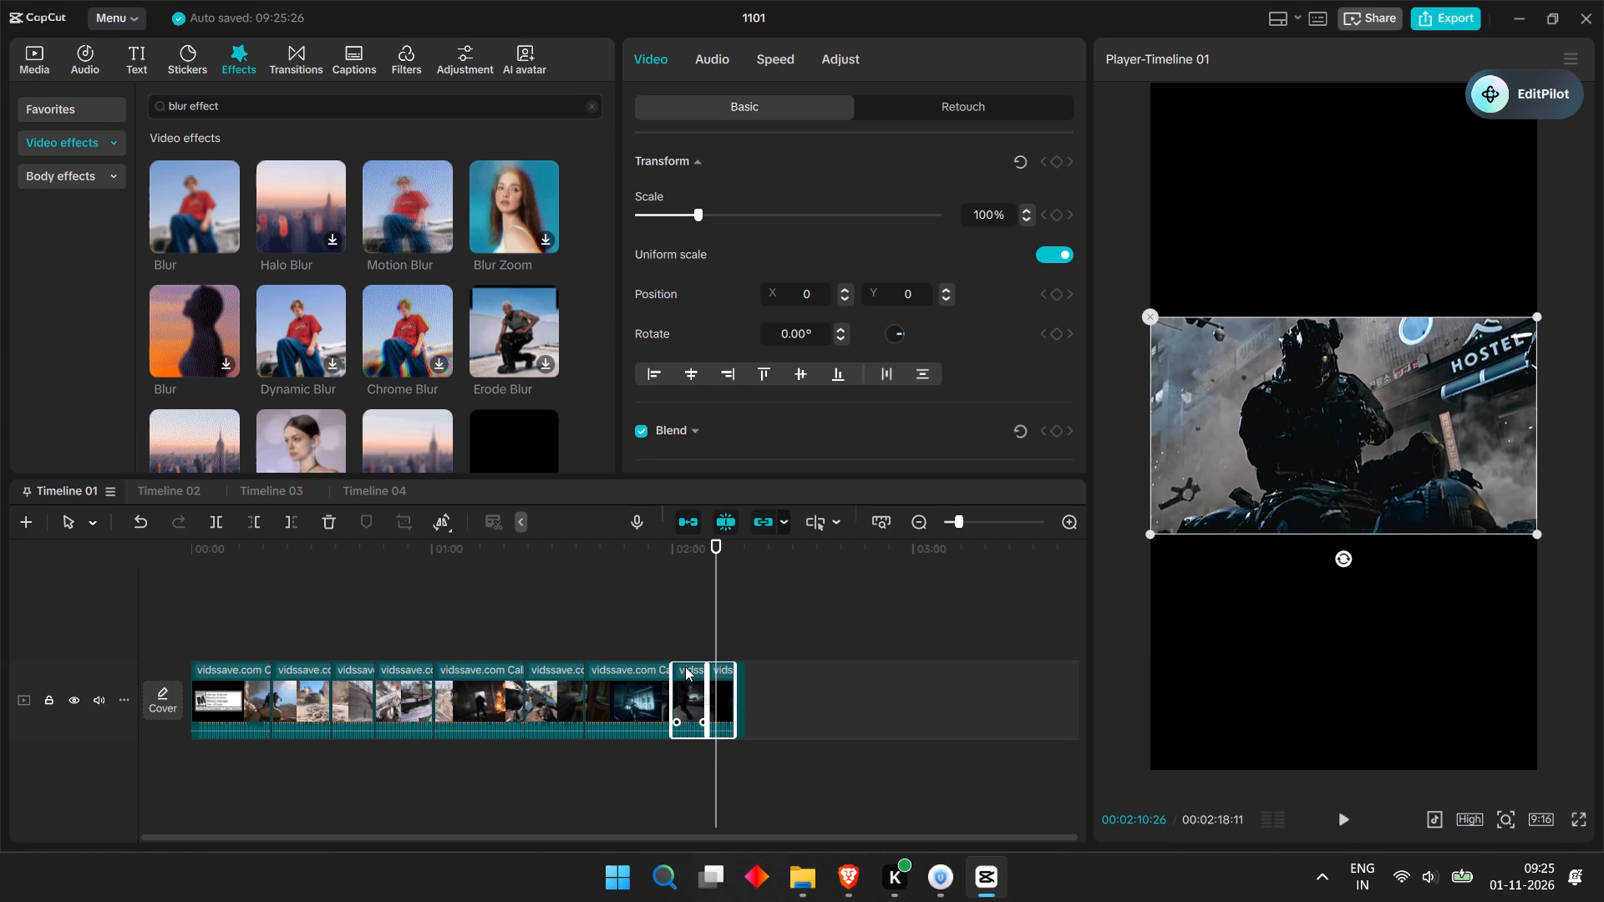
key(ctrl+c)
click(29, 522)
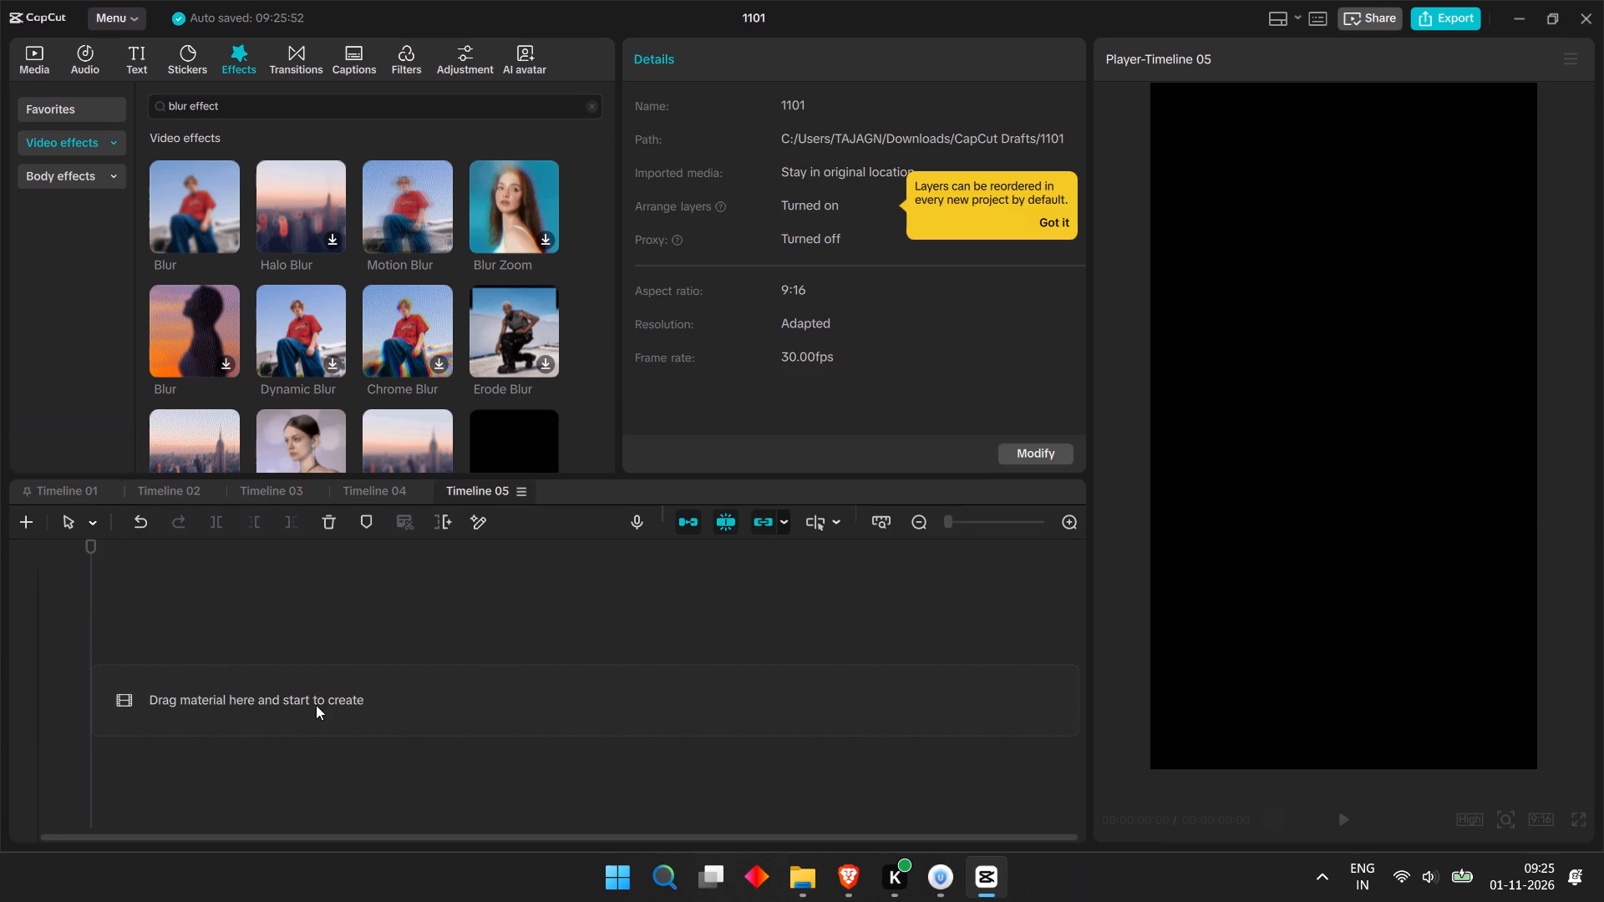
key(ctrl+v)
key(space)
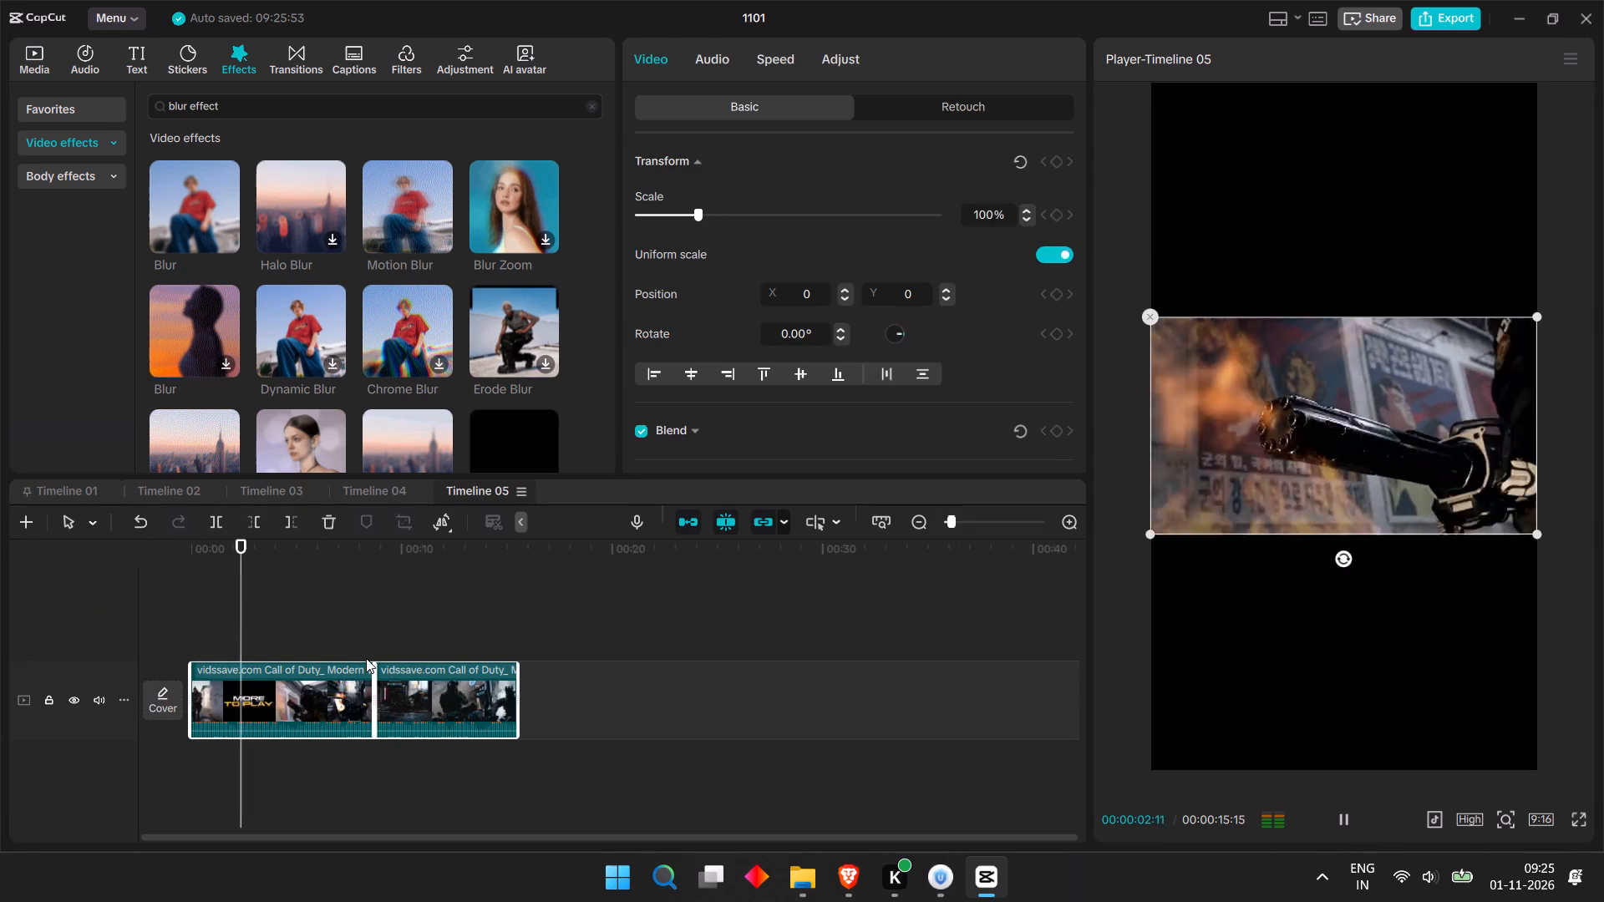
key(space)
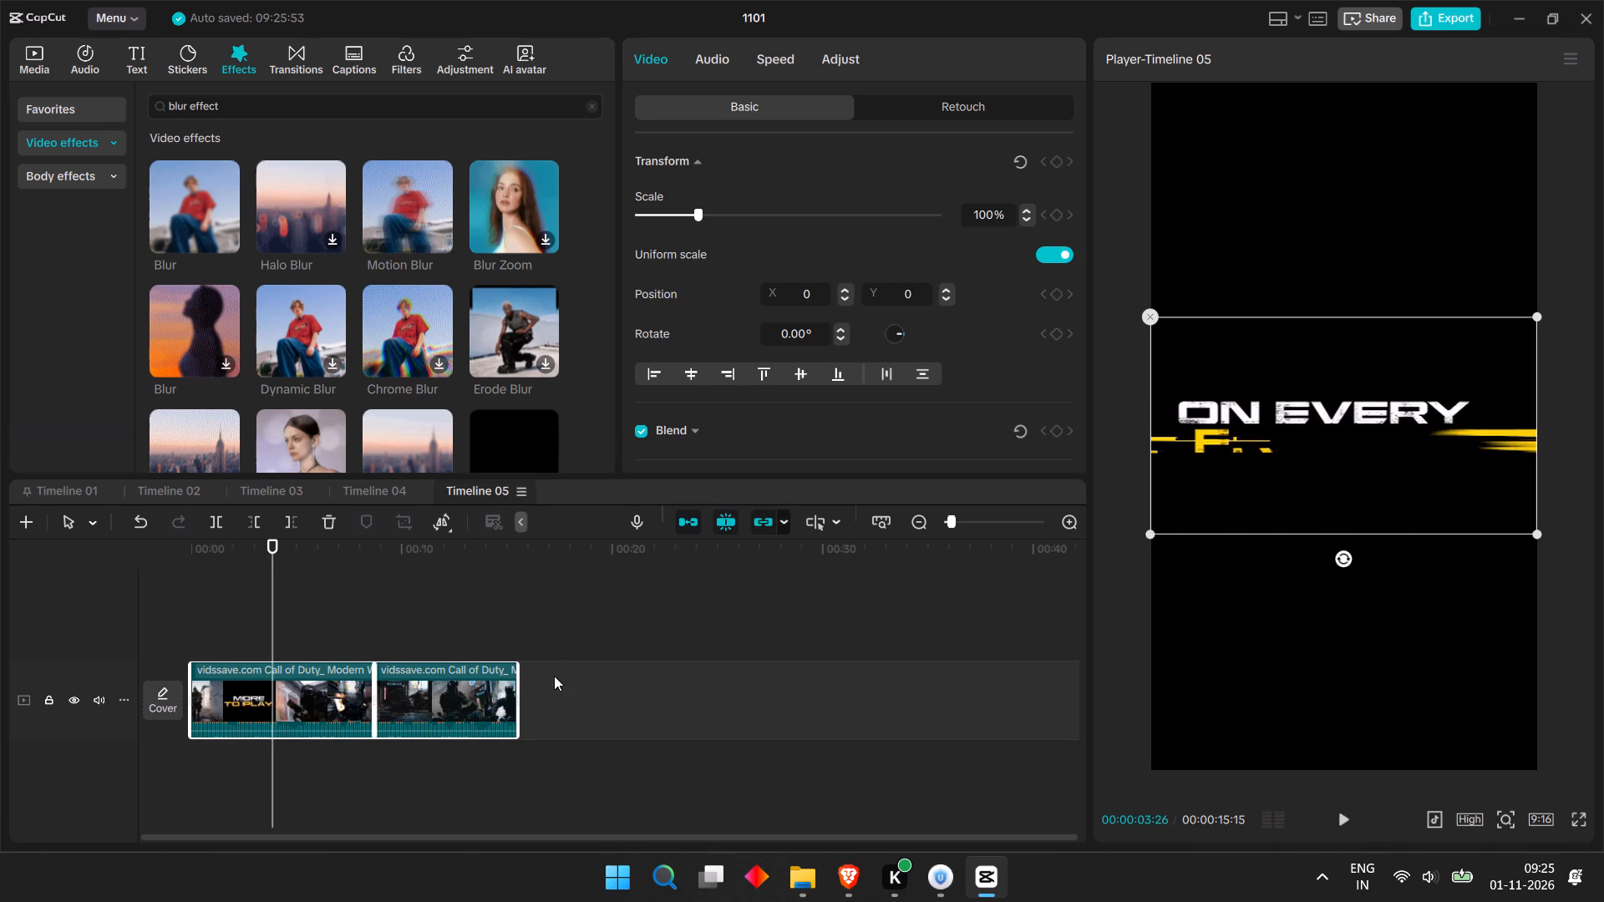
Duplicate both video clips in Timeline 05 onto an upper track starting at 00:00:00:00.
click(554, 676)
drag(566, 694, 273, 664)
key(ctrl+c)
click(237, 561)
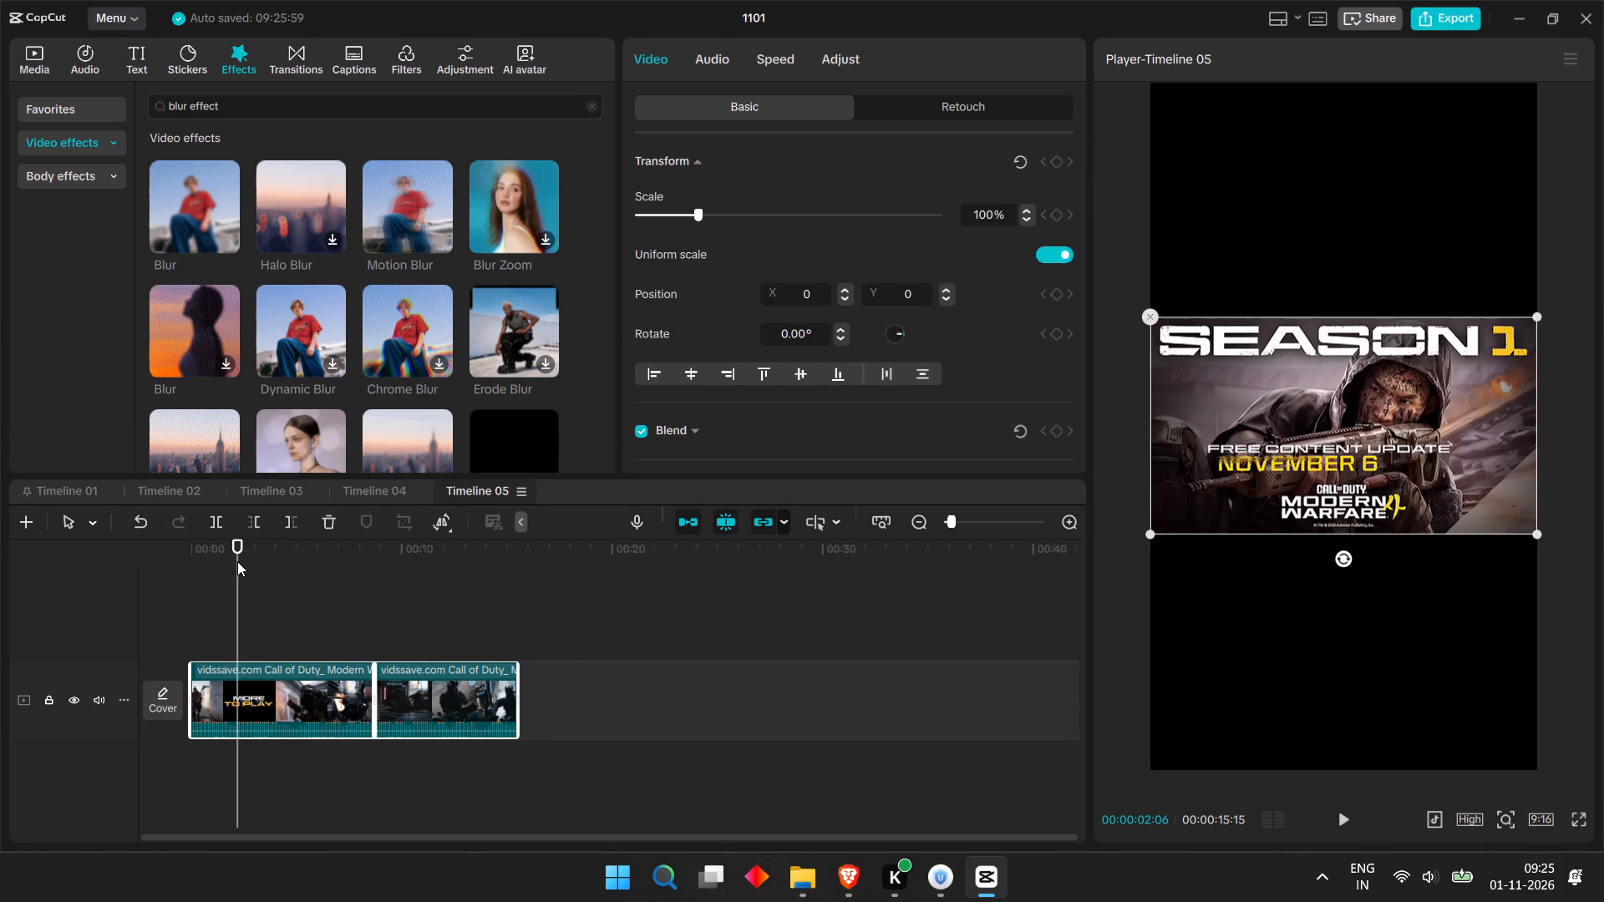
drag(236, 581, 170, 588)
key(ctrl+v)
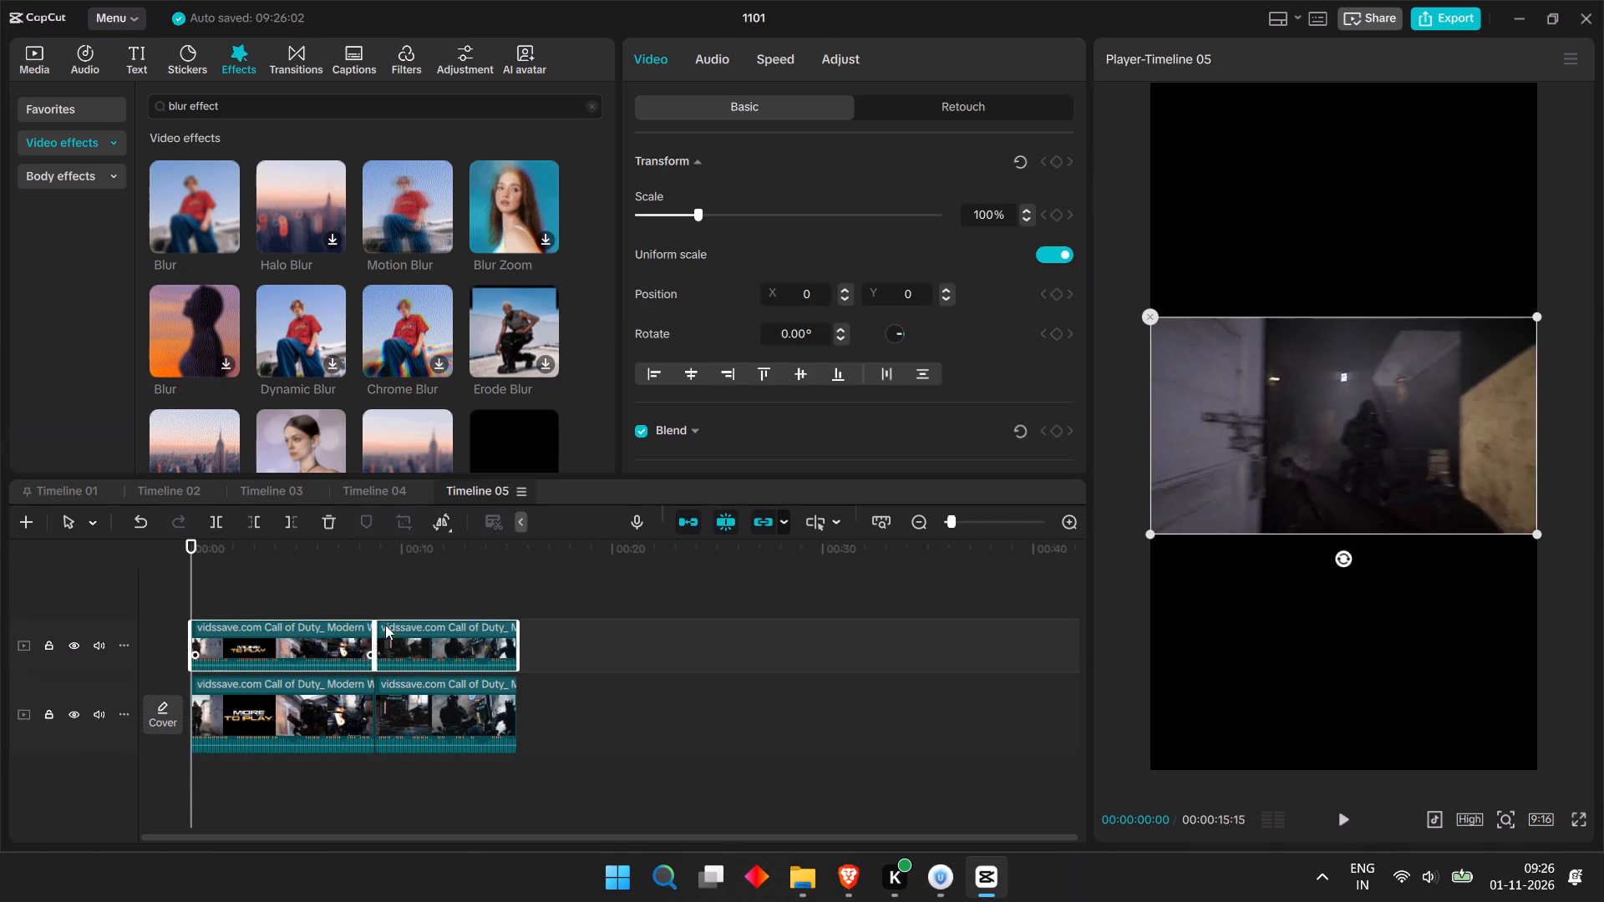
Select the lower-track clips and enlarge the background to 316% so it fills the vertical frame.
click(434, 711)
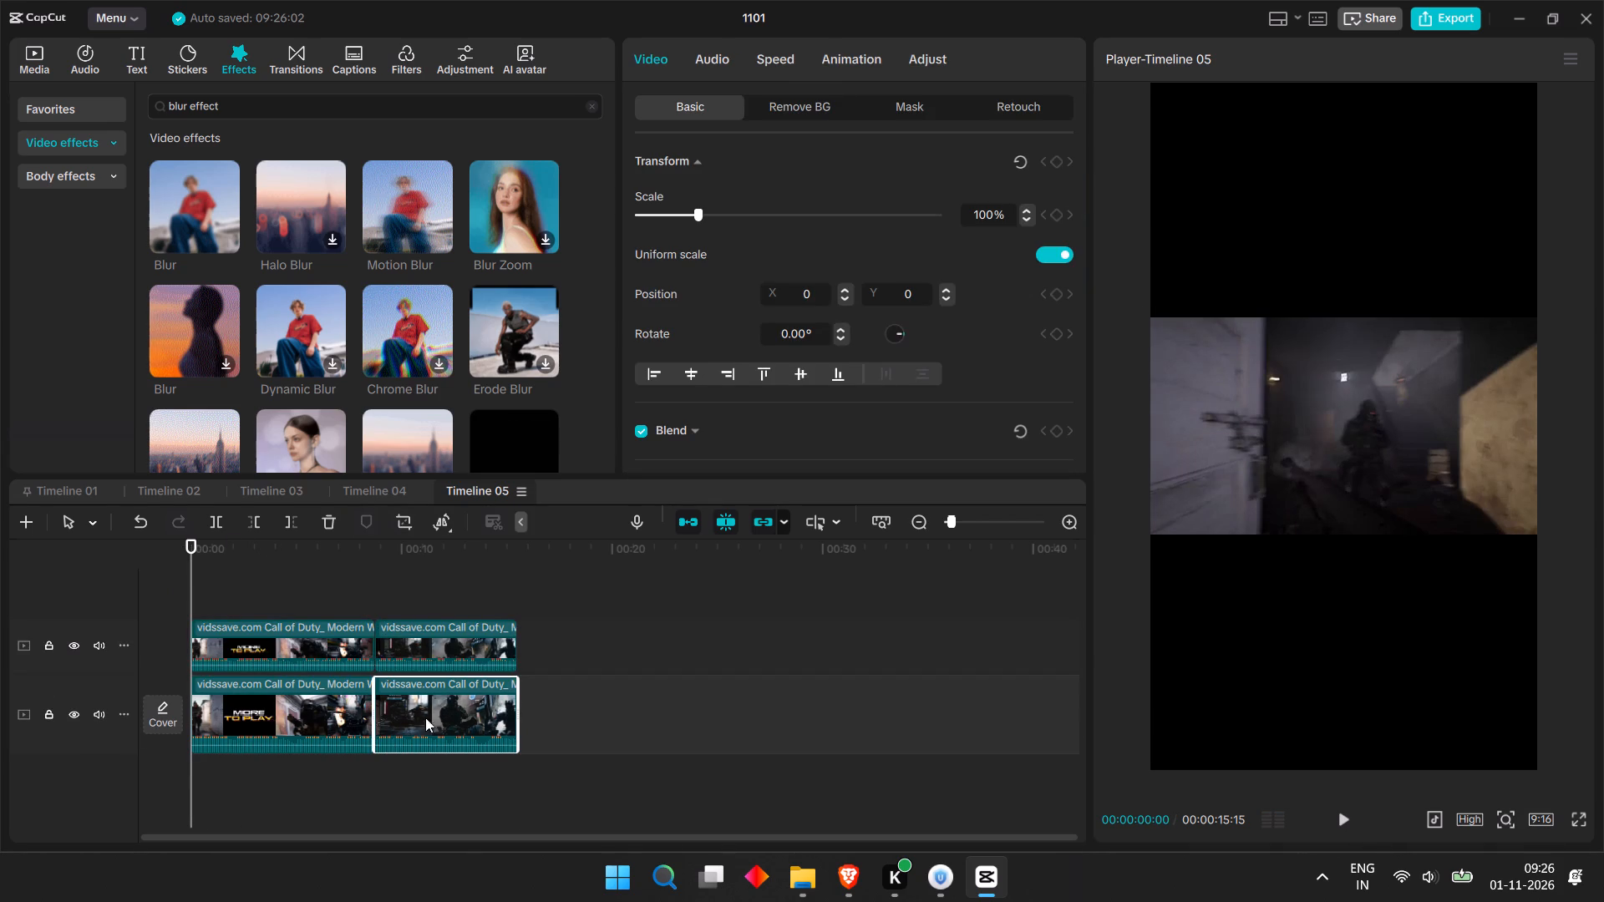
drag(550, 712, 231, 705)
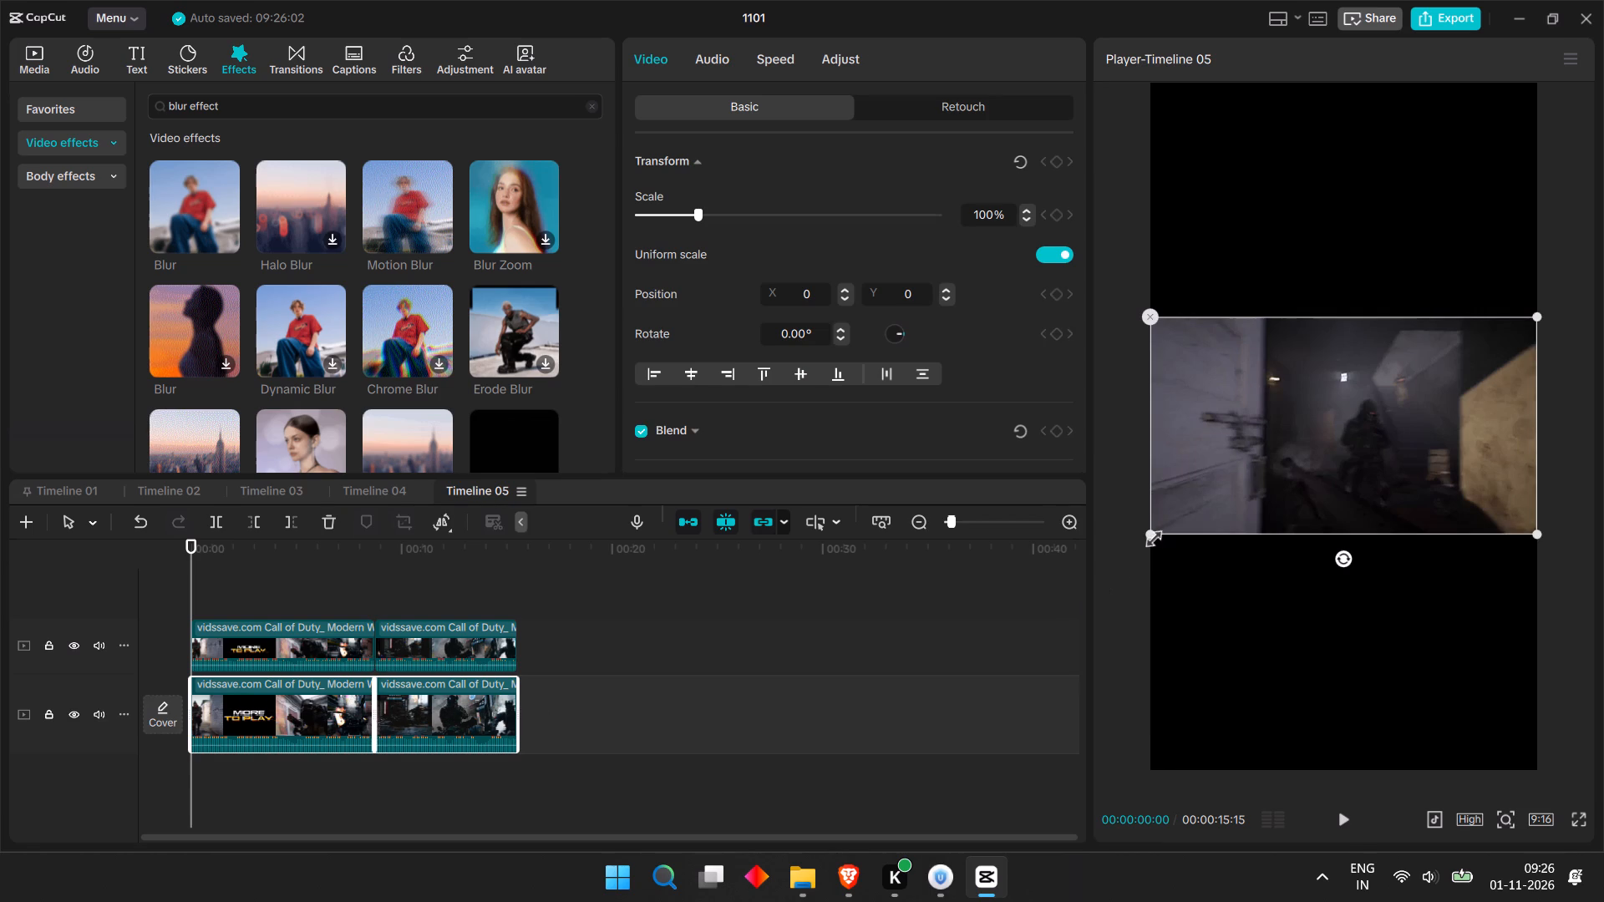
drag(1150, 535, 564, 901)
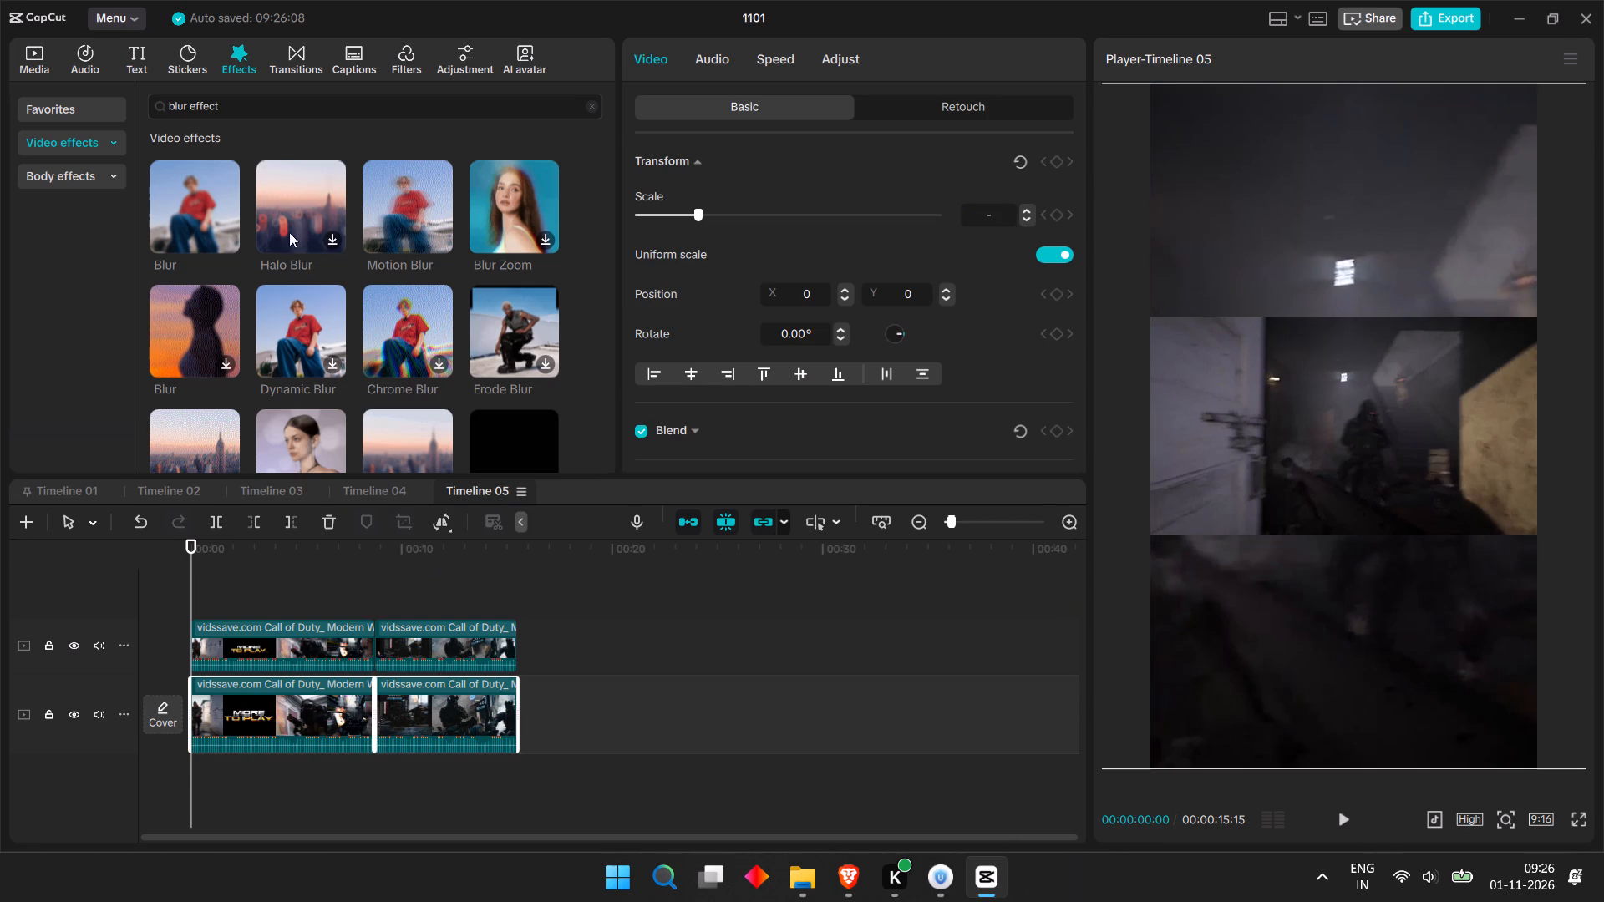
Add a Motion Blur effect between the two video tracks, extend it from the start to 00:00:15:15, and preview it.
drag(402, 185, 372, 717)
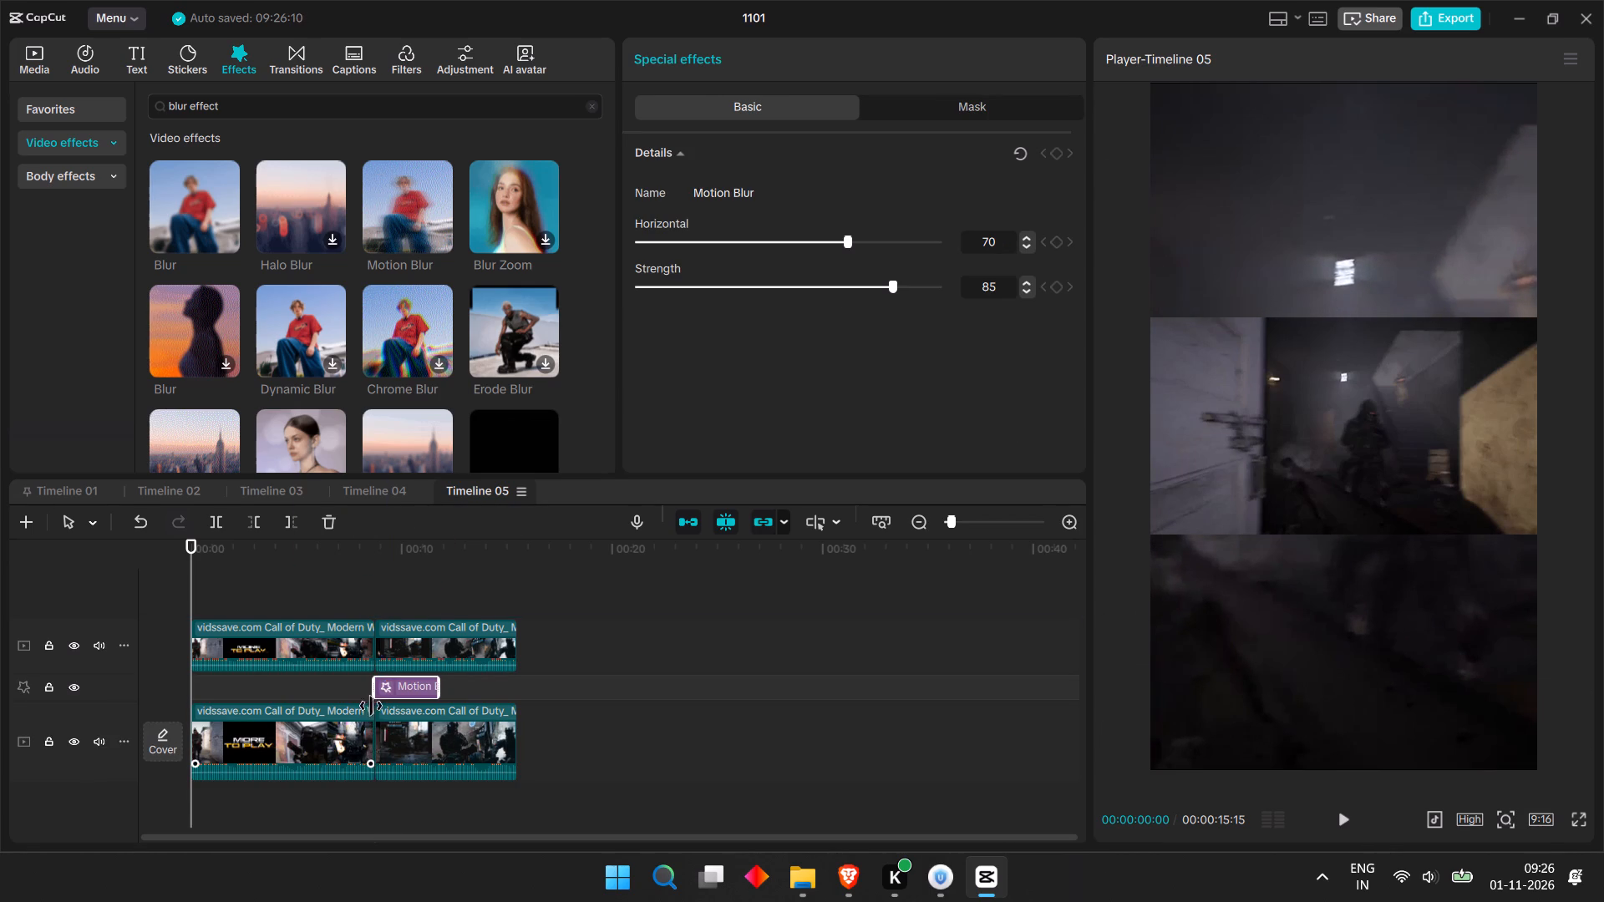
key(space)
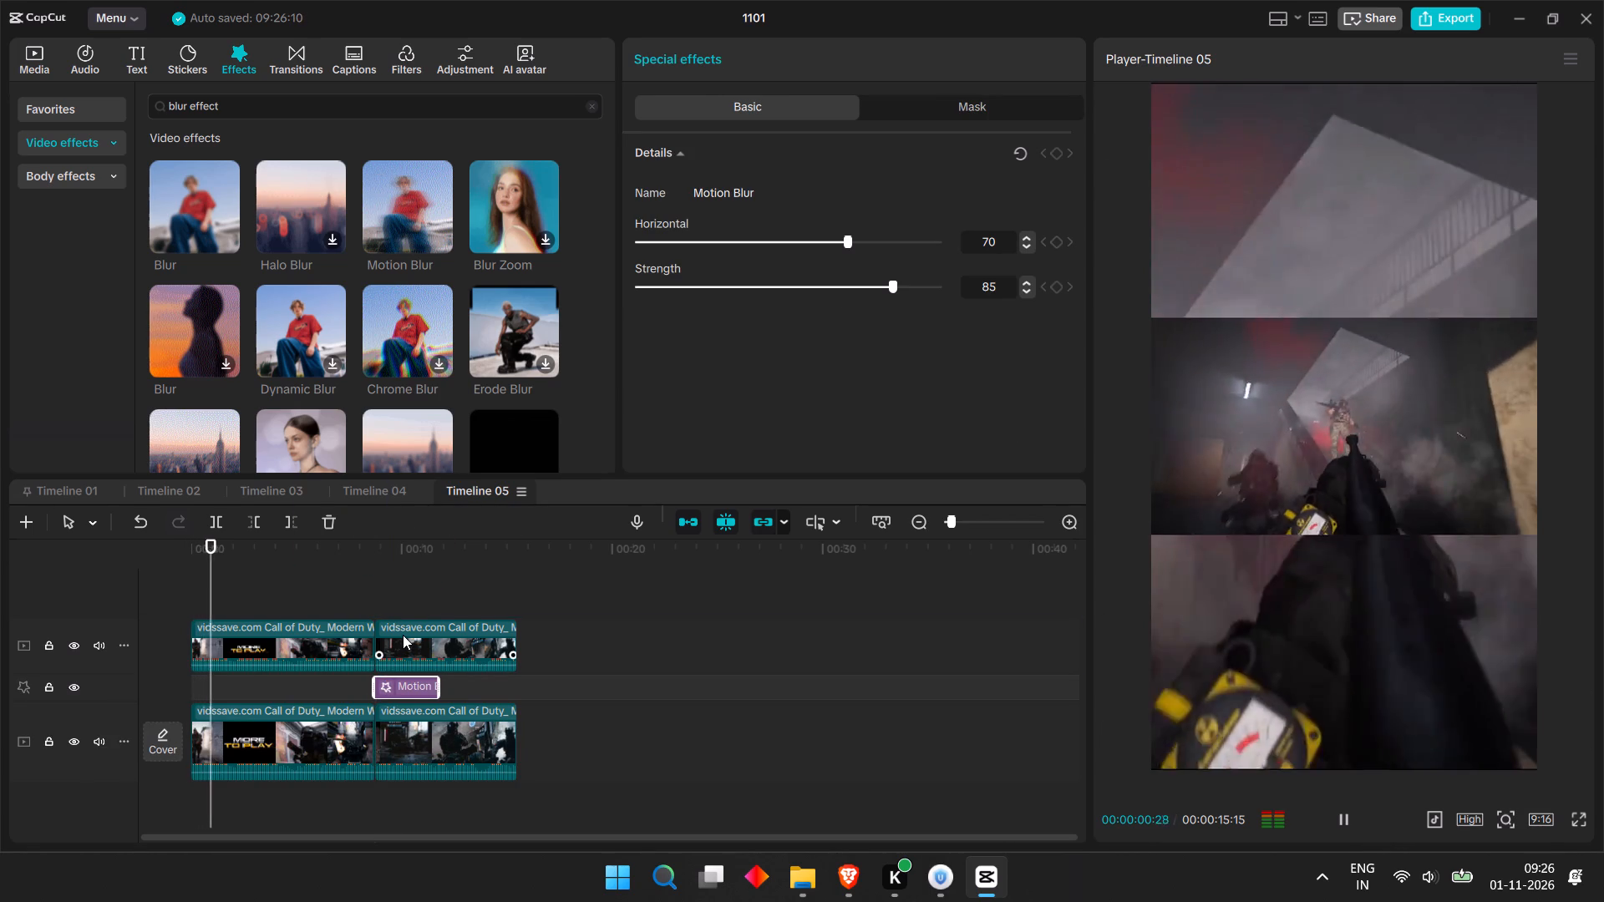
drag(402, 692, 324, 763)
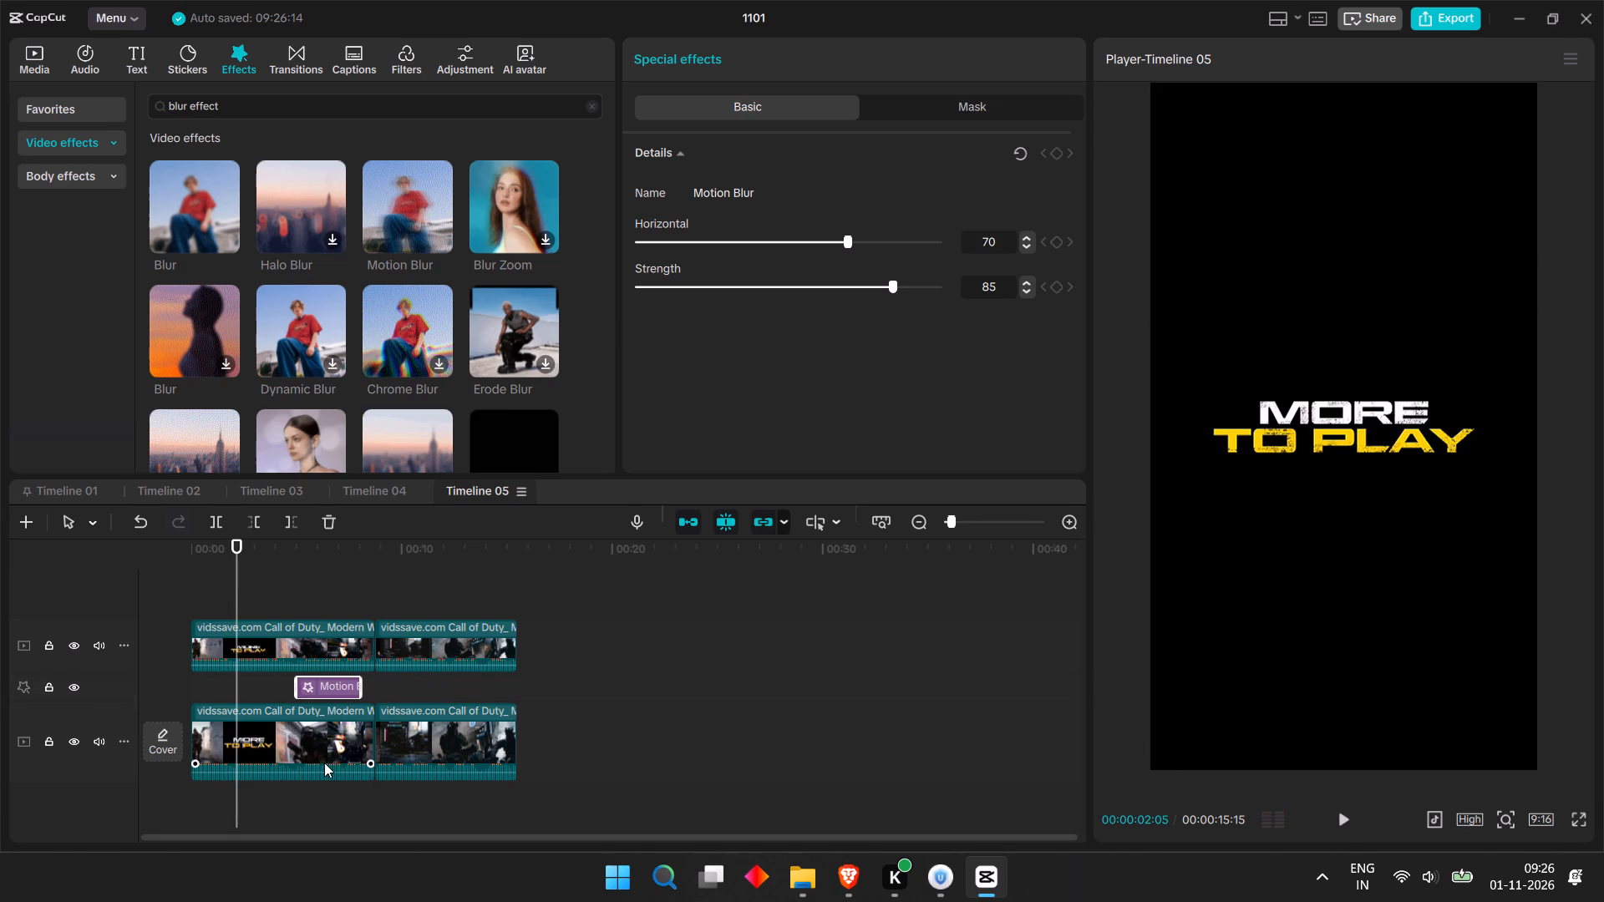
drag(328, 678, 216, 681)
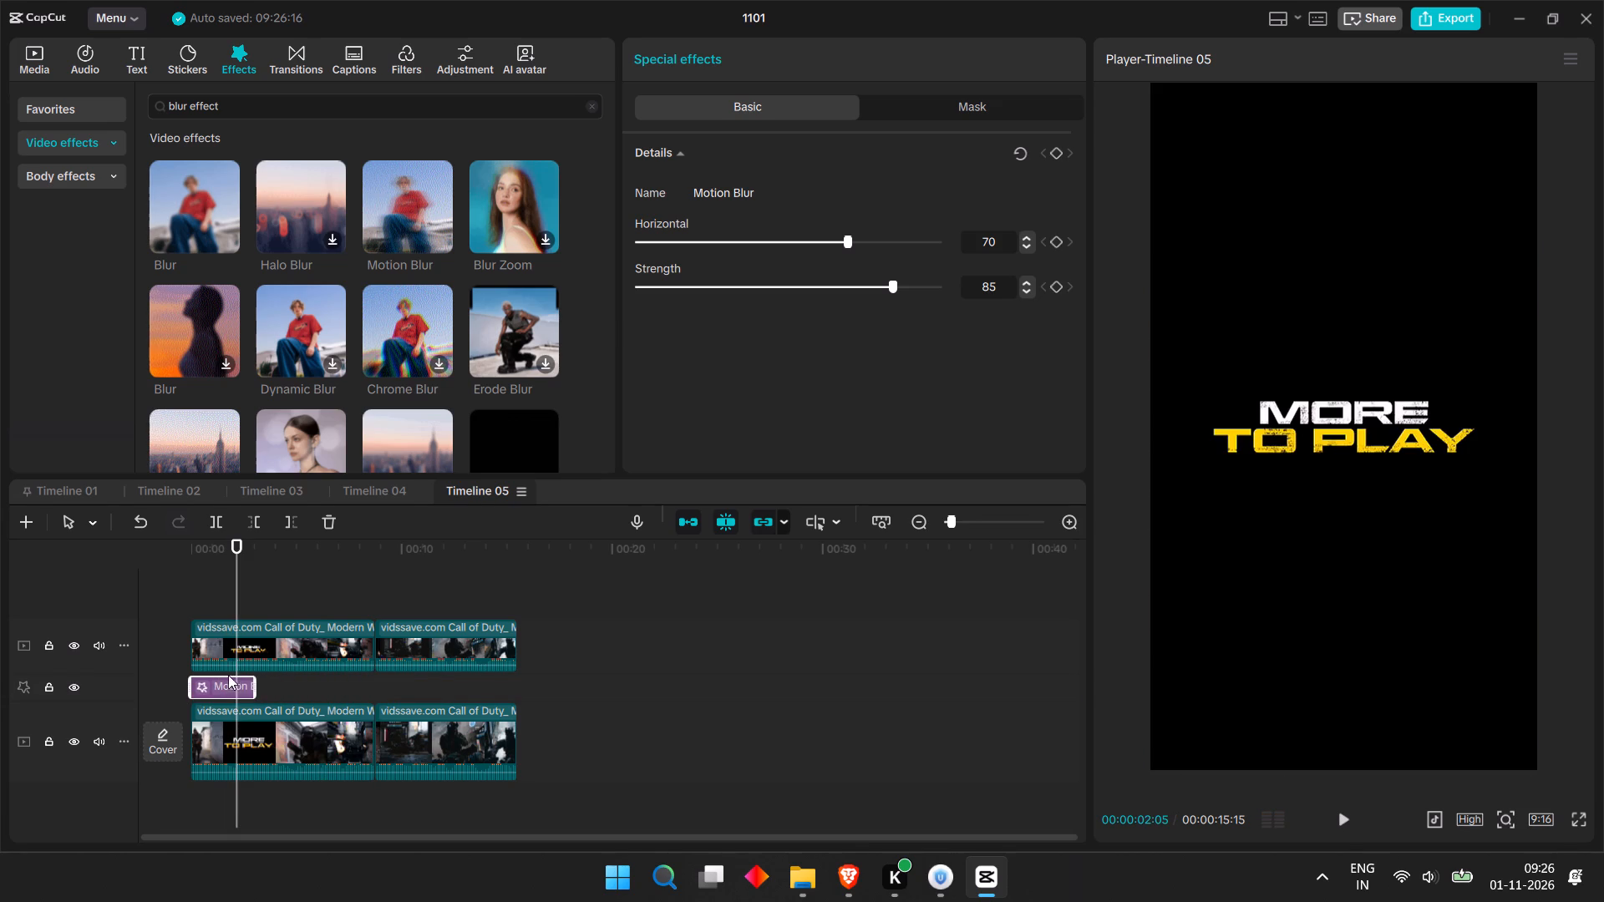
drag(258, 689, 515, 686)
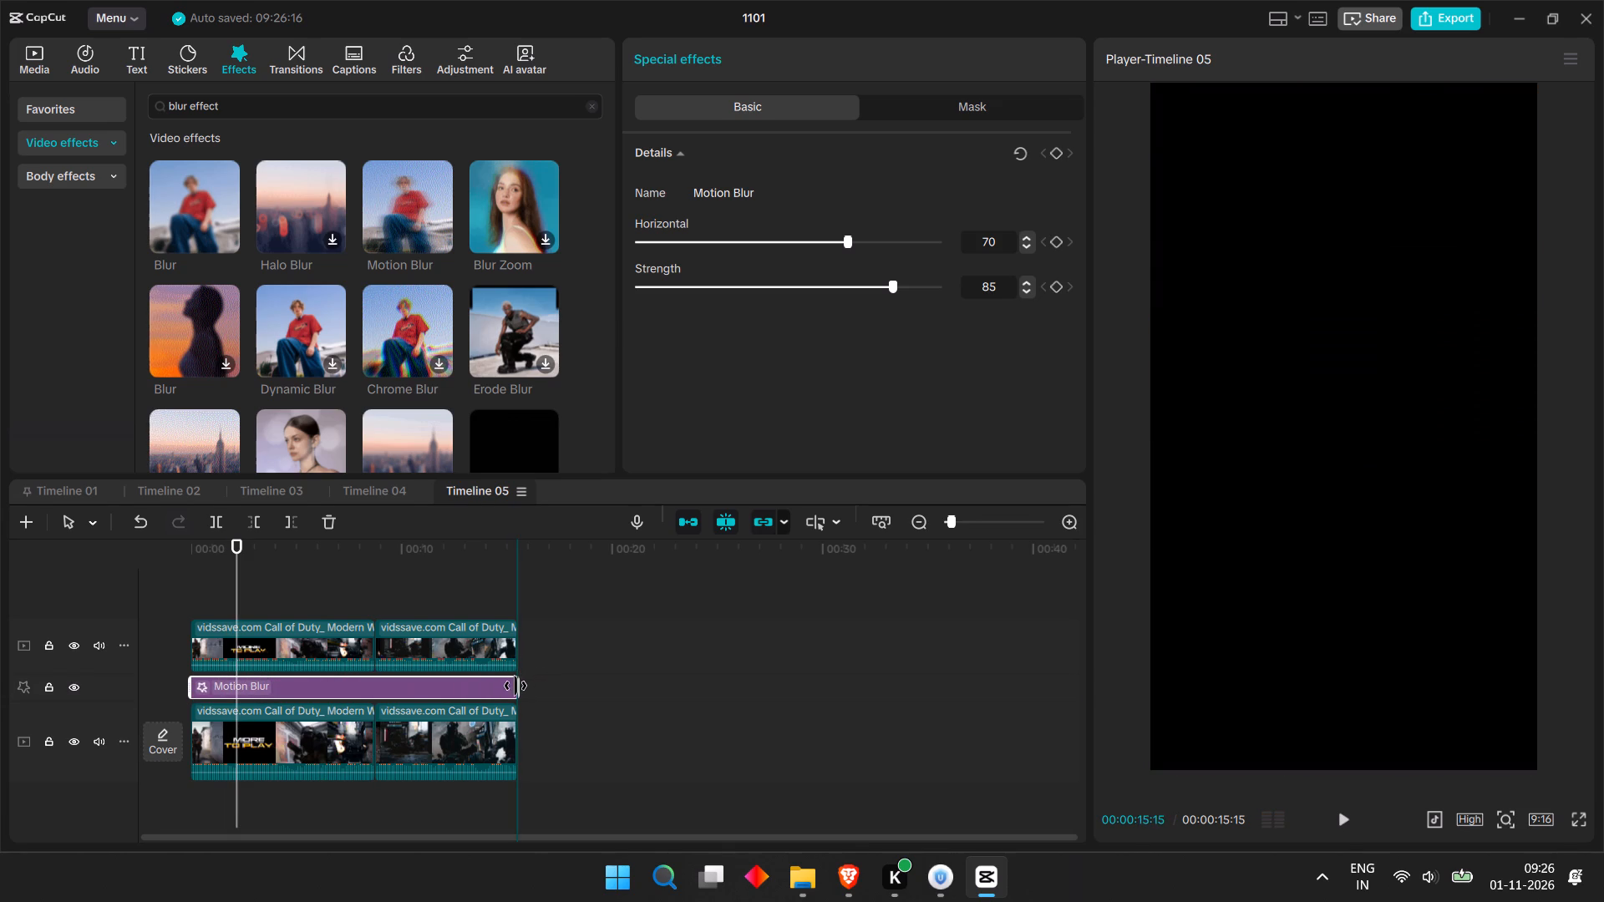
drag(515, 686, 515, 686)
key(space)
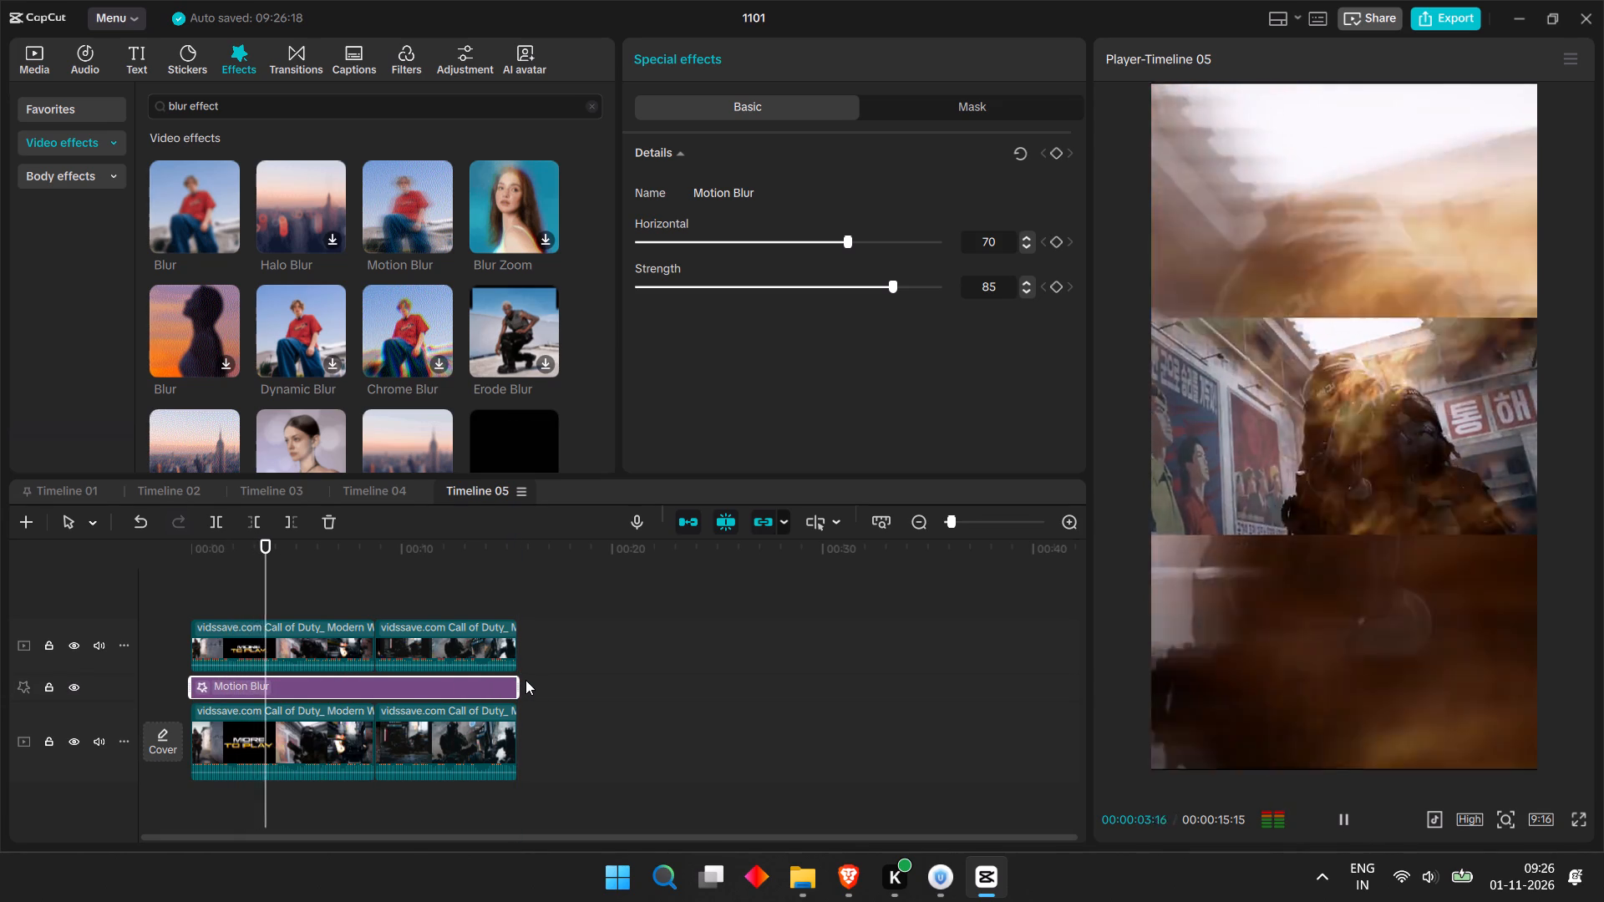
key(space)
Apply the Halo Blur effect directly to both lower-track background clips.
drag(313, 204, 237, 736)
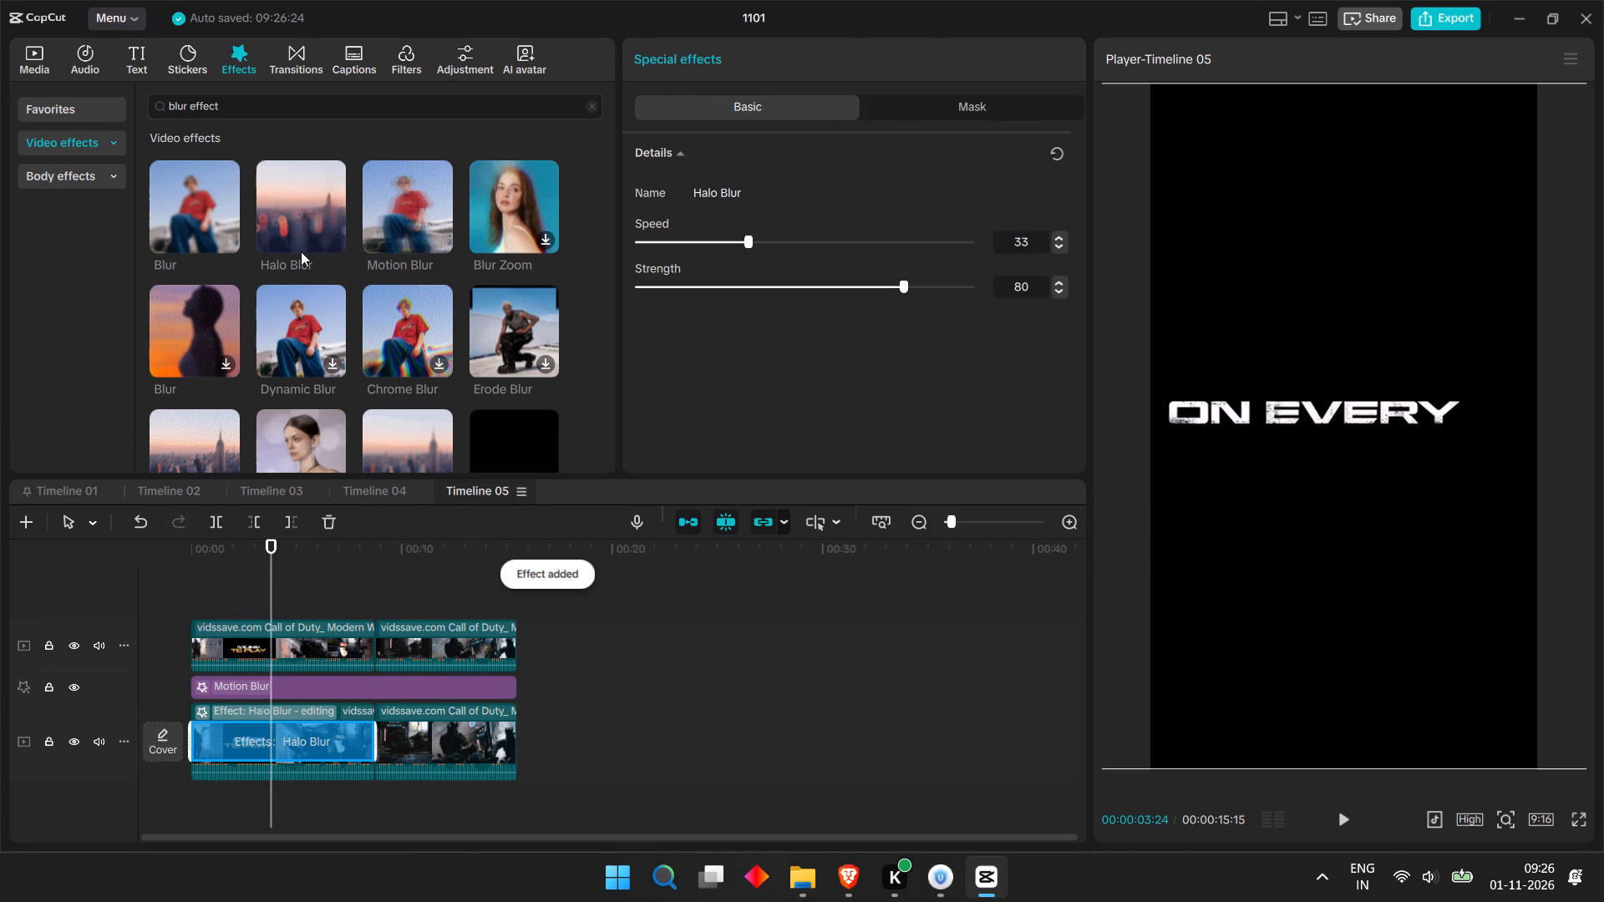
drag(301, 203, 437, 727)
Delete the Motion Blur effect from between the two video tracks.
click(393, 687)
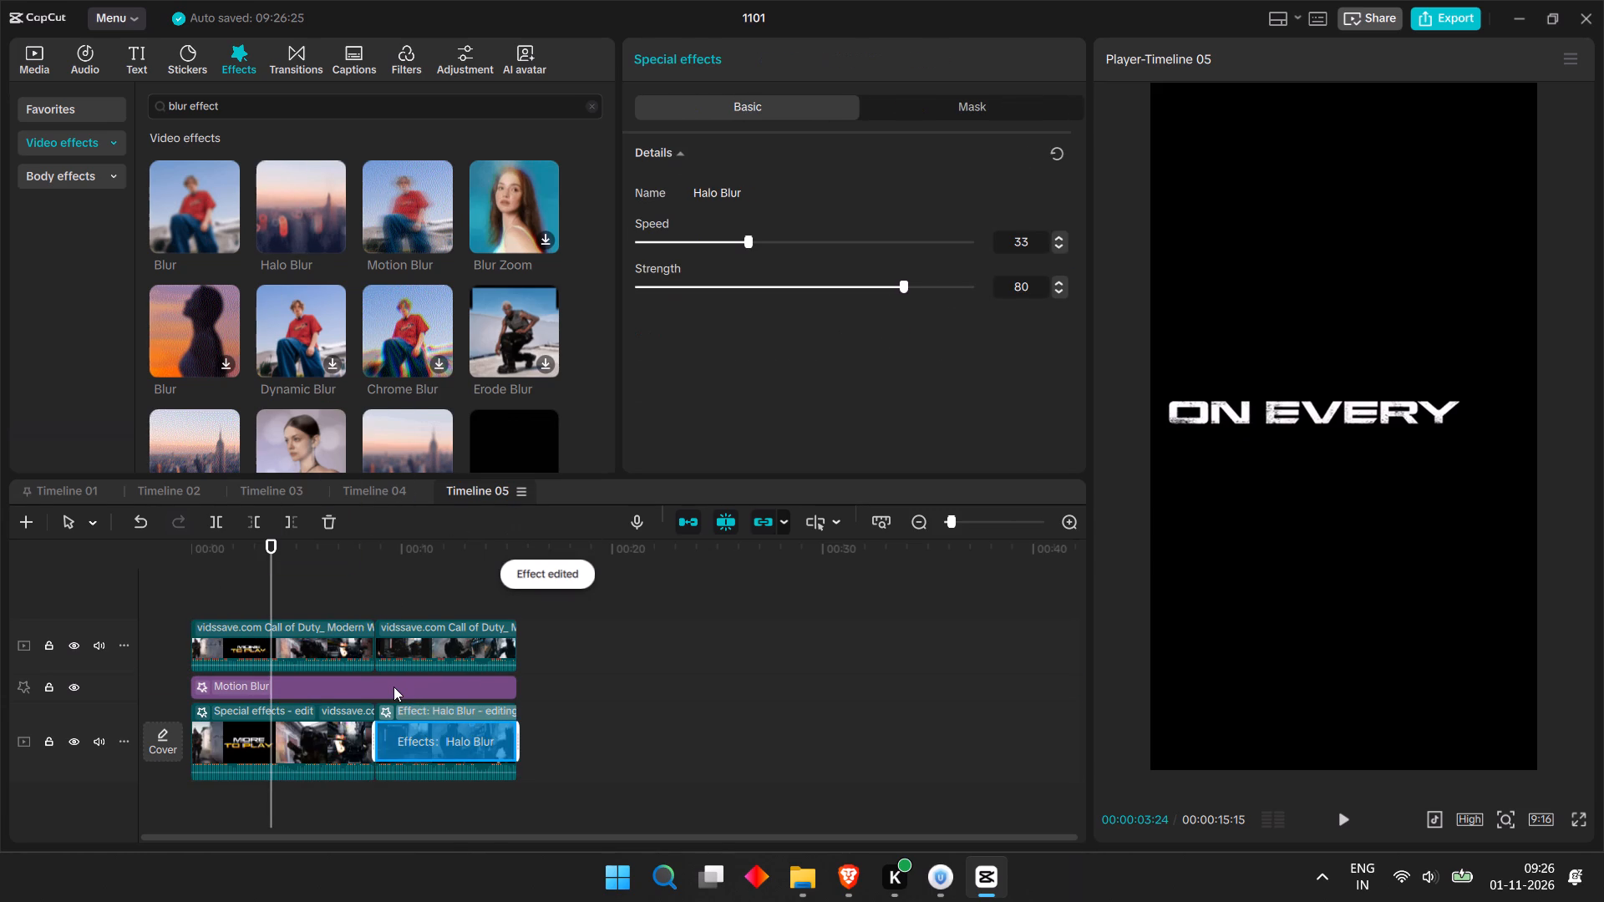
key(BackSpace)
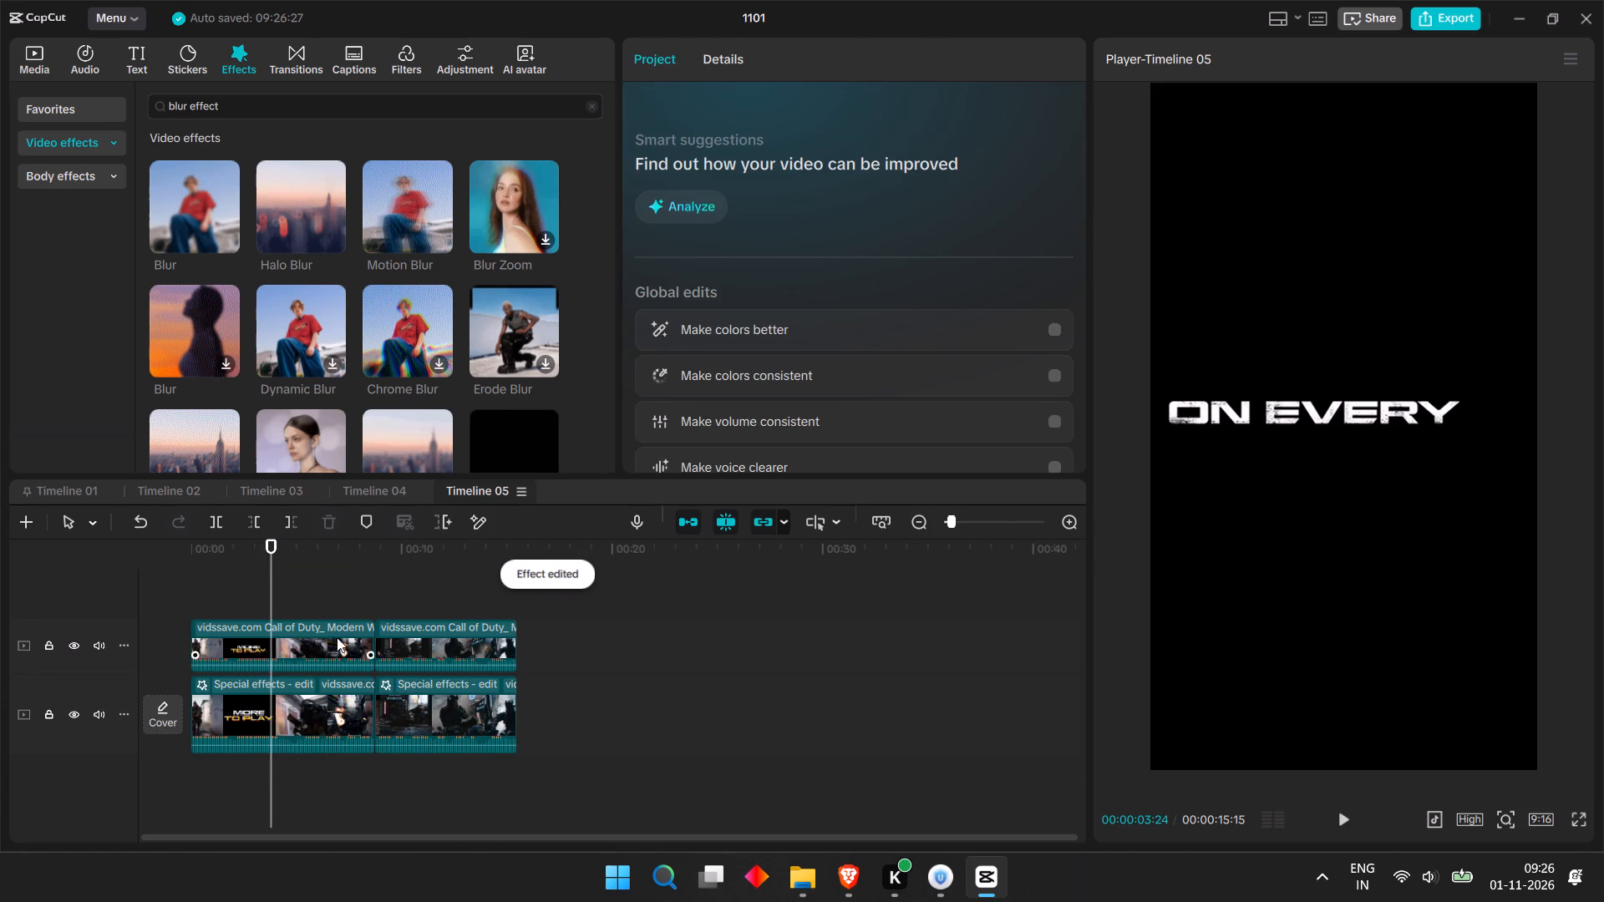
Preview Timeline 05 from the start and enlarge the first upper-track clip to 111%.
click(274, 727)
drag(269, 556, 165, 572)
key(space)
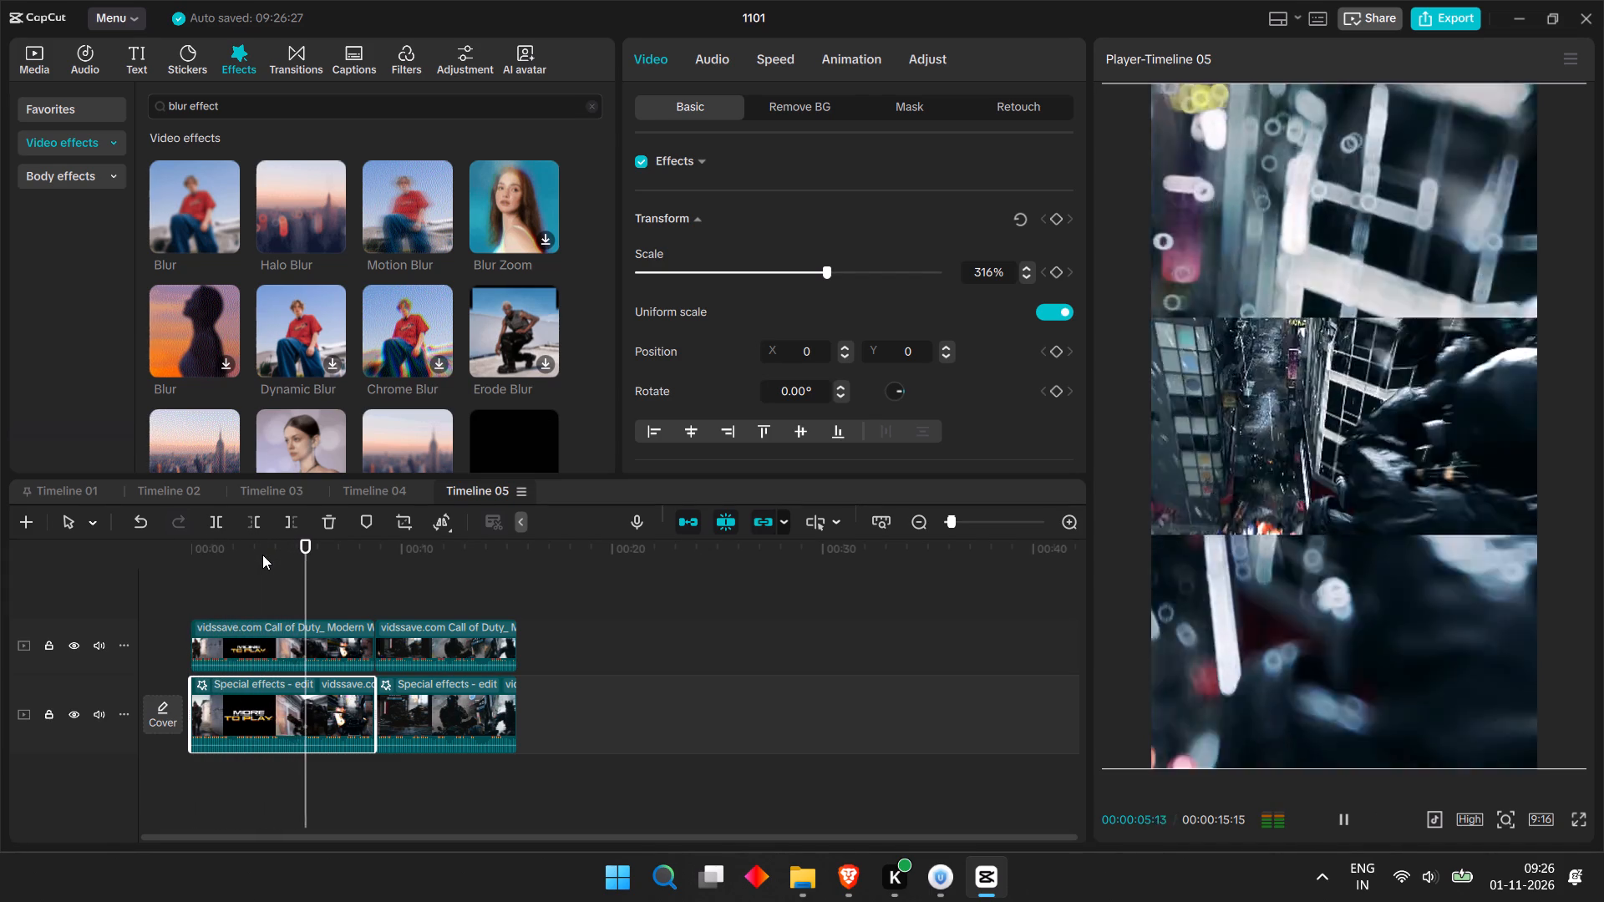
key(space)
click(350, 649)
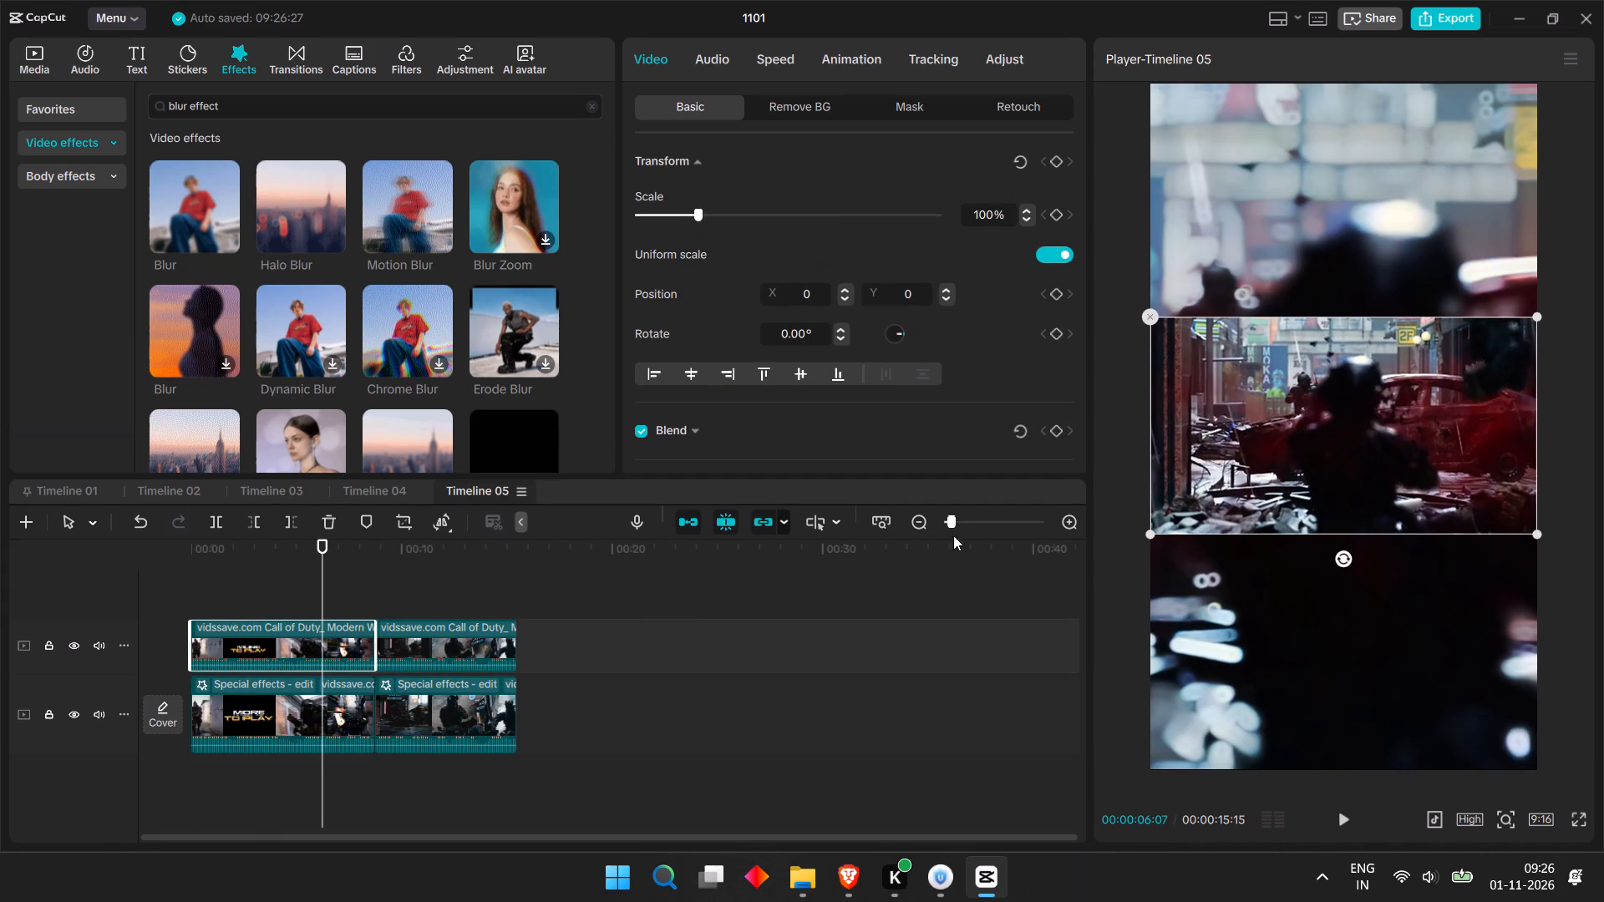
drag(1147, 534, 1102, 640)
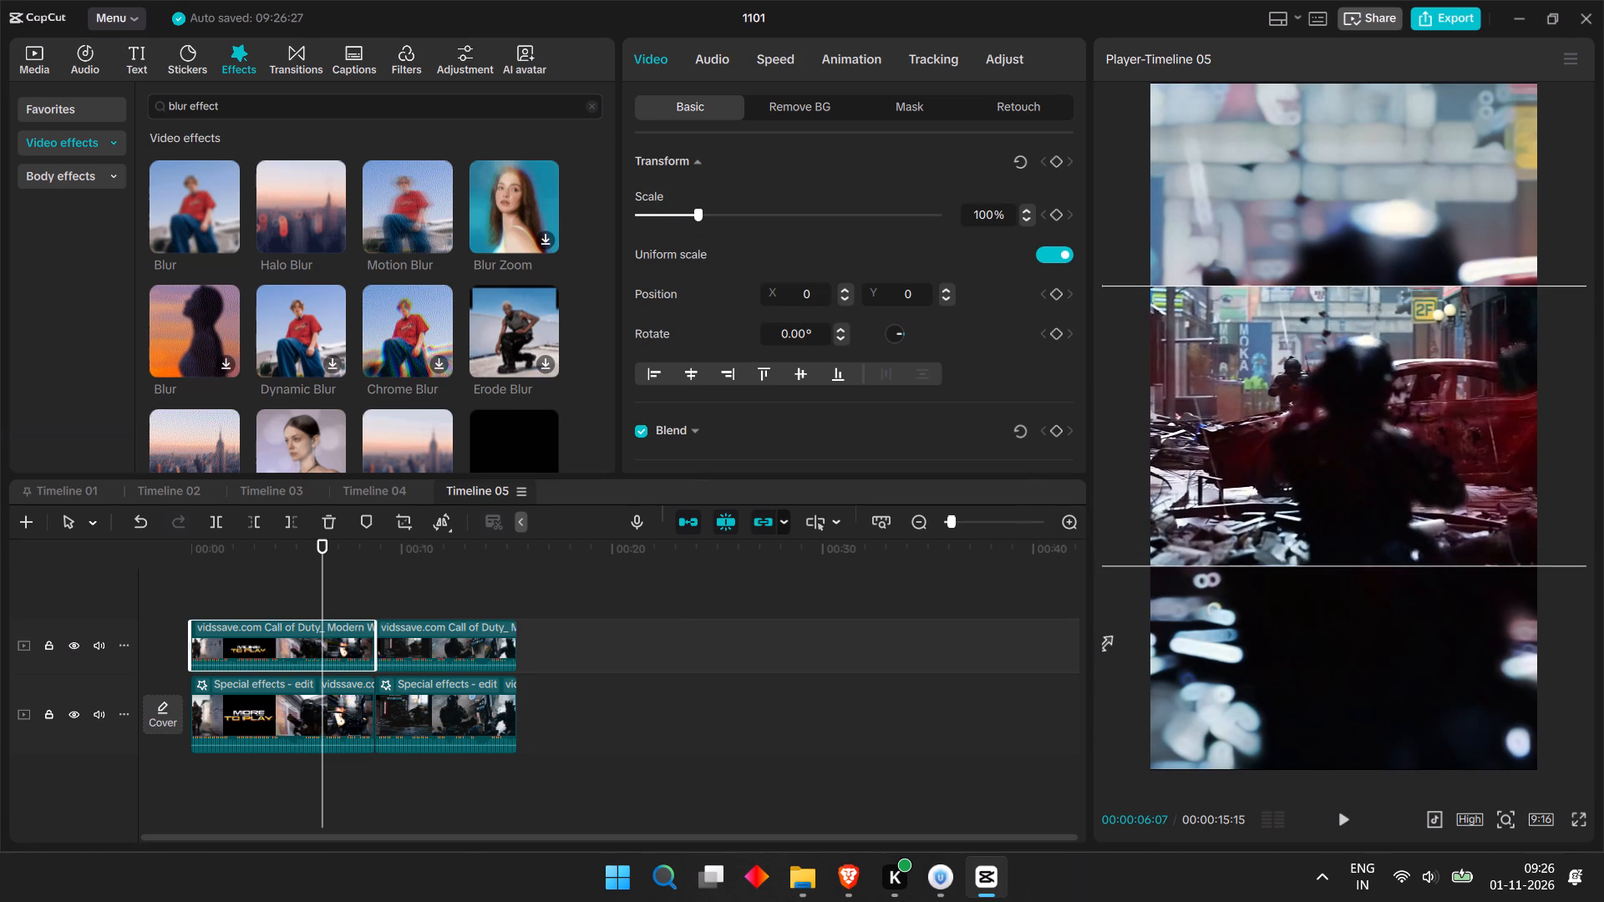
drag(1102, 640, 1148, 593)
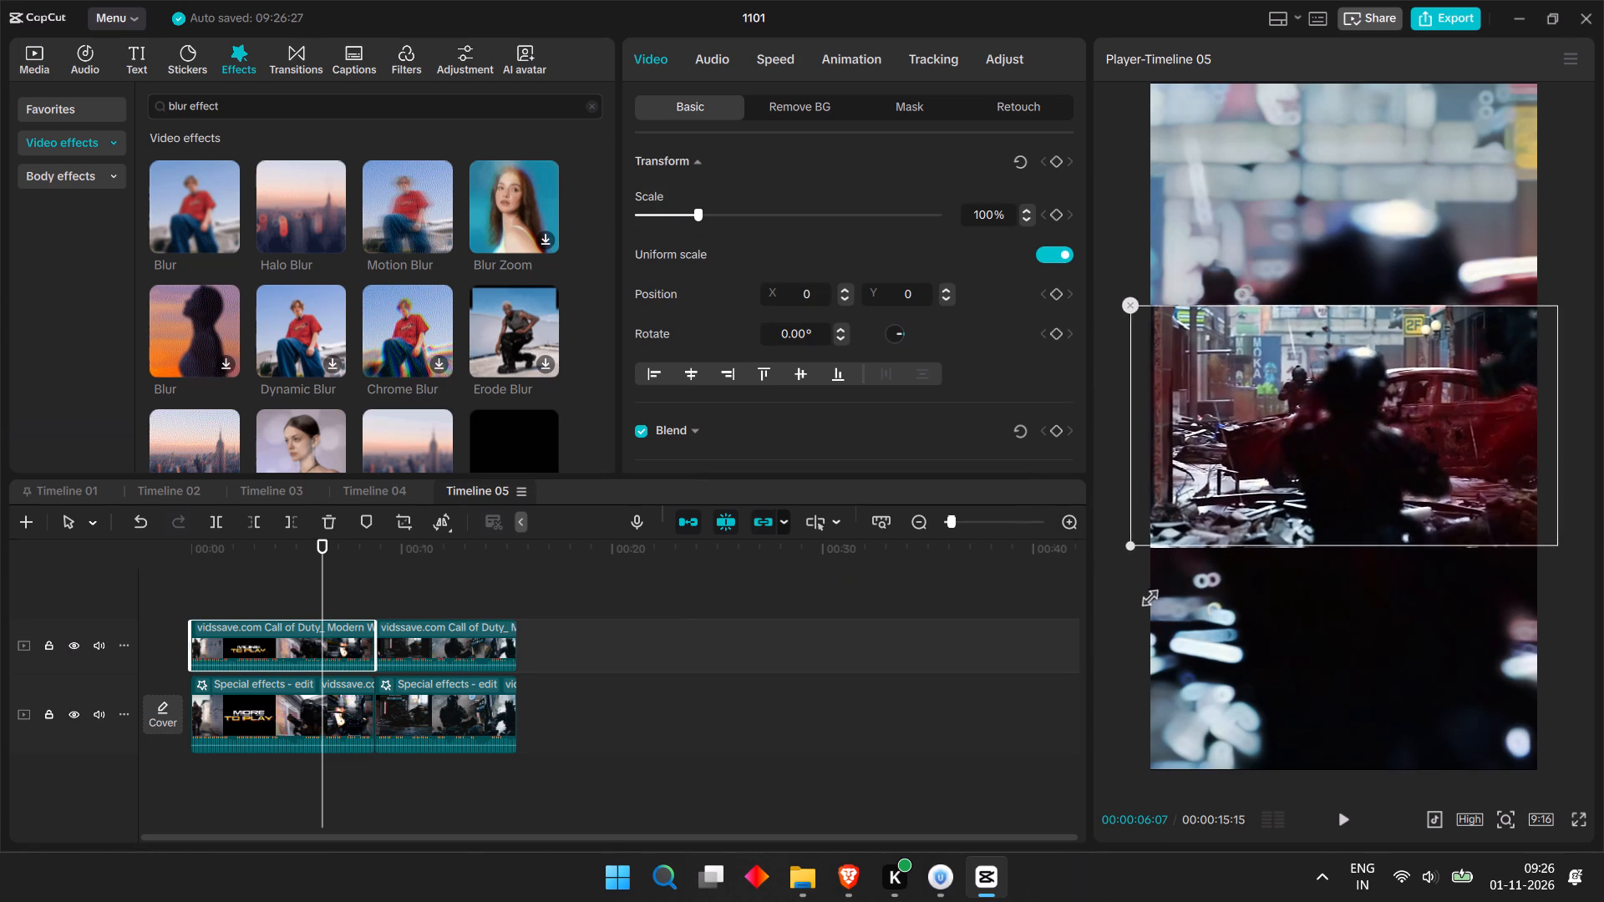
drag(1148, 593, 1146, 602)
Enlarge the second upper-track clip to 117% so it is slightly wider than the vertical frame.
click(473, 651)
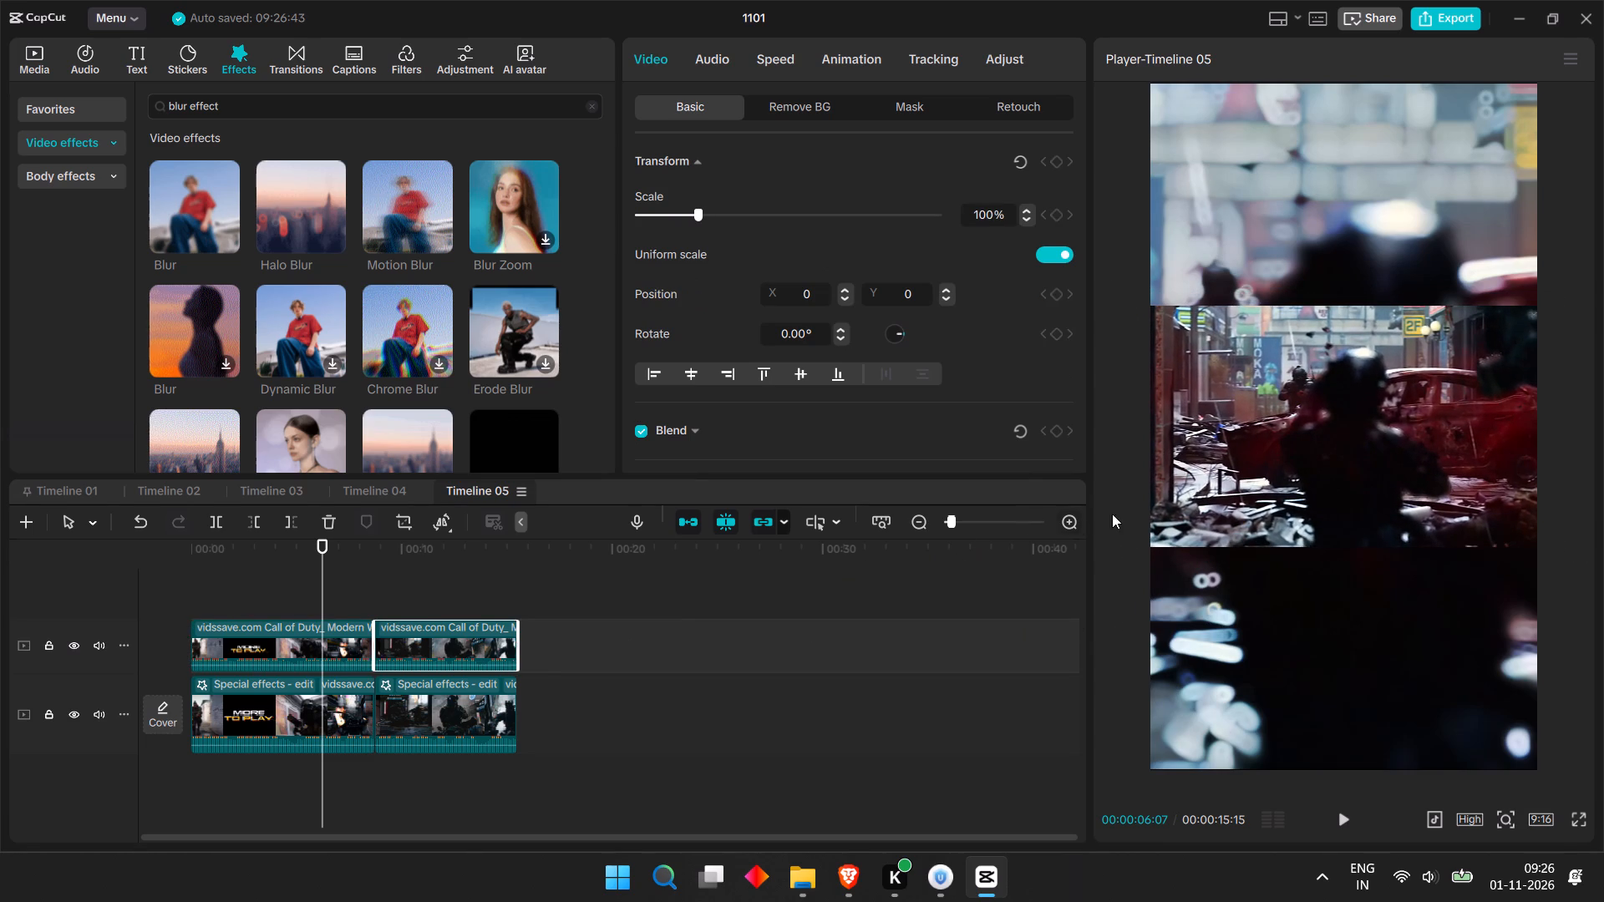
click(1209, 509)
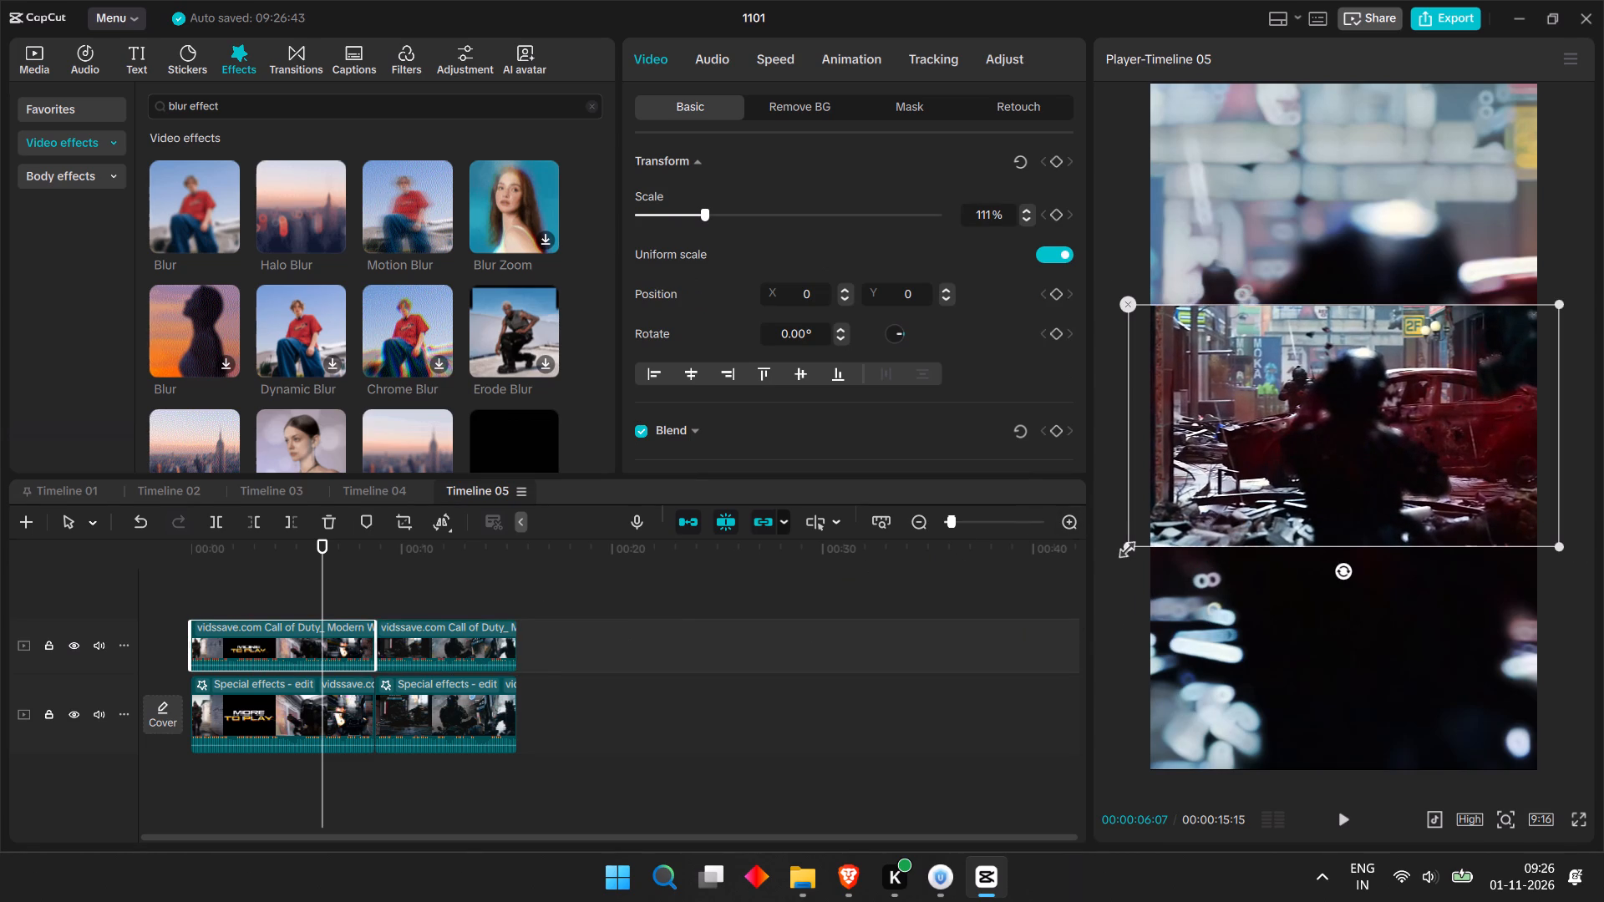
click(461, 633)
click(1173, 531)
click(446, 633)
click(444, 548)
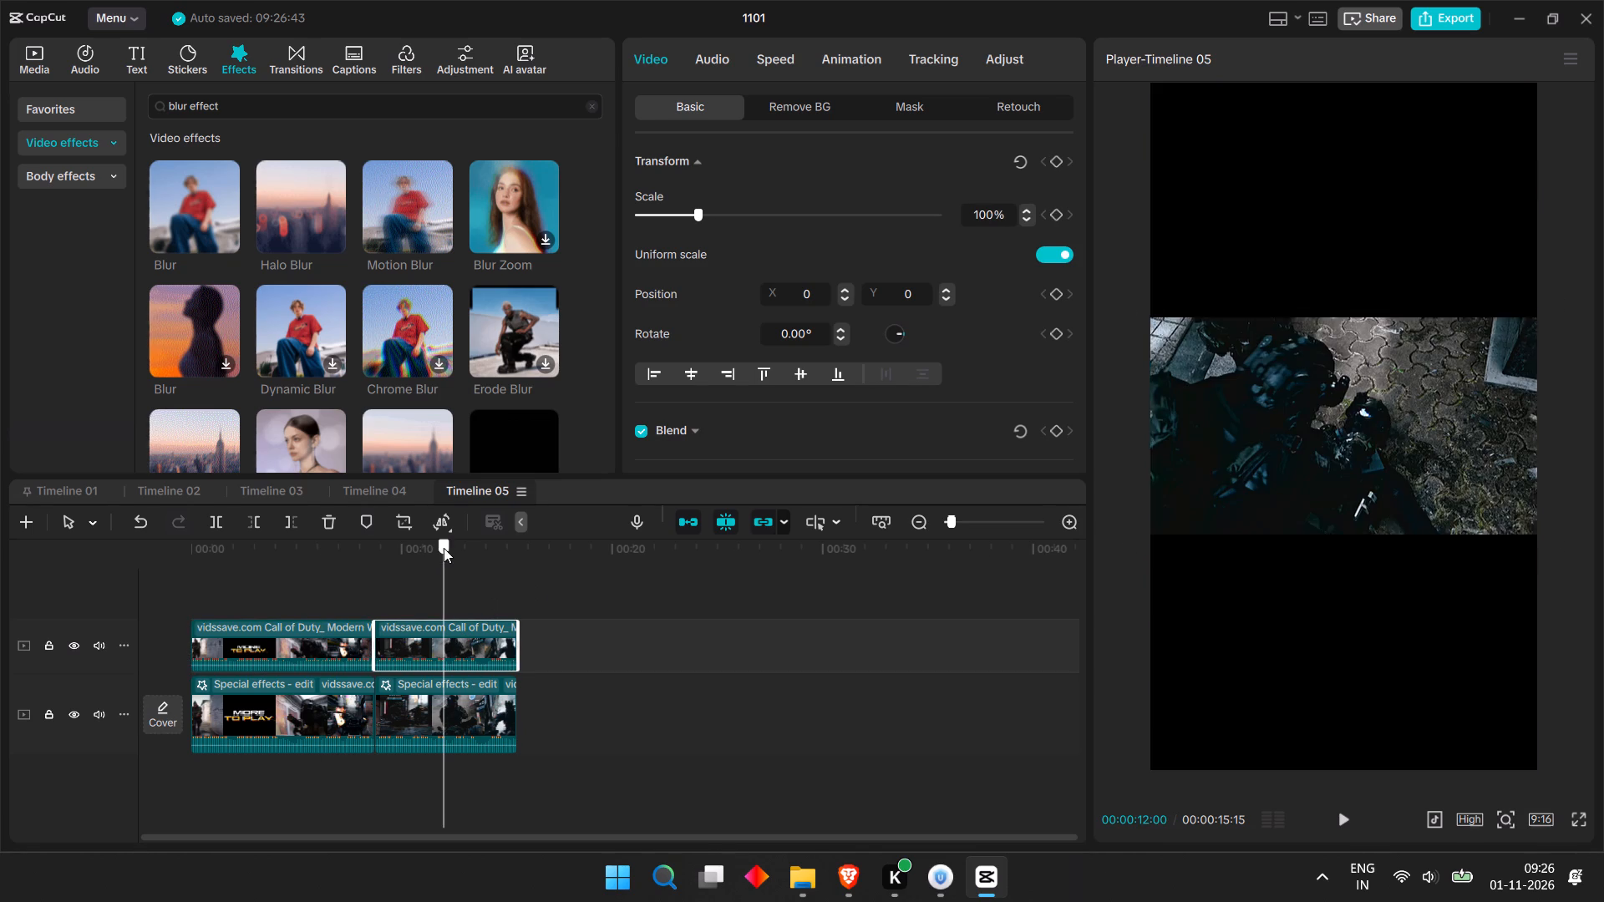
drag(1152, 530, 1121, 585)
Check the second background clip's Halo Blur and enlarge that clip to 332% so it fills the vertical frame.
key(space)
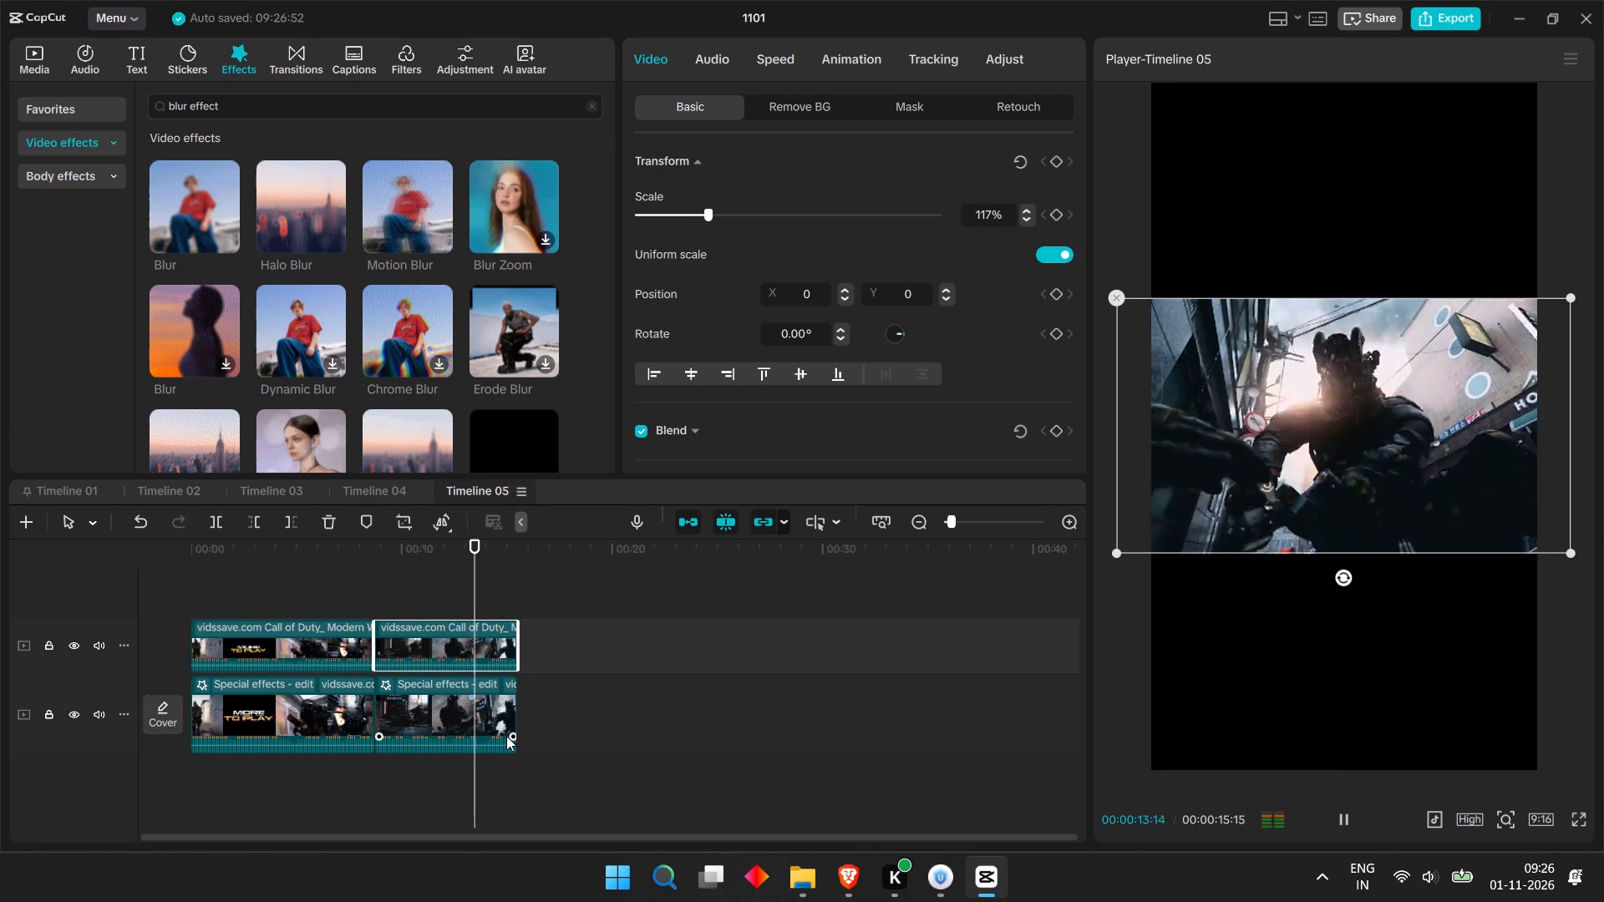
click(450, 708)
key(space)
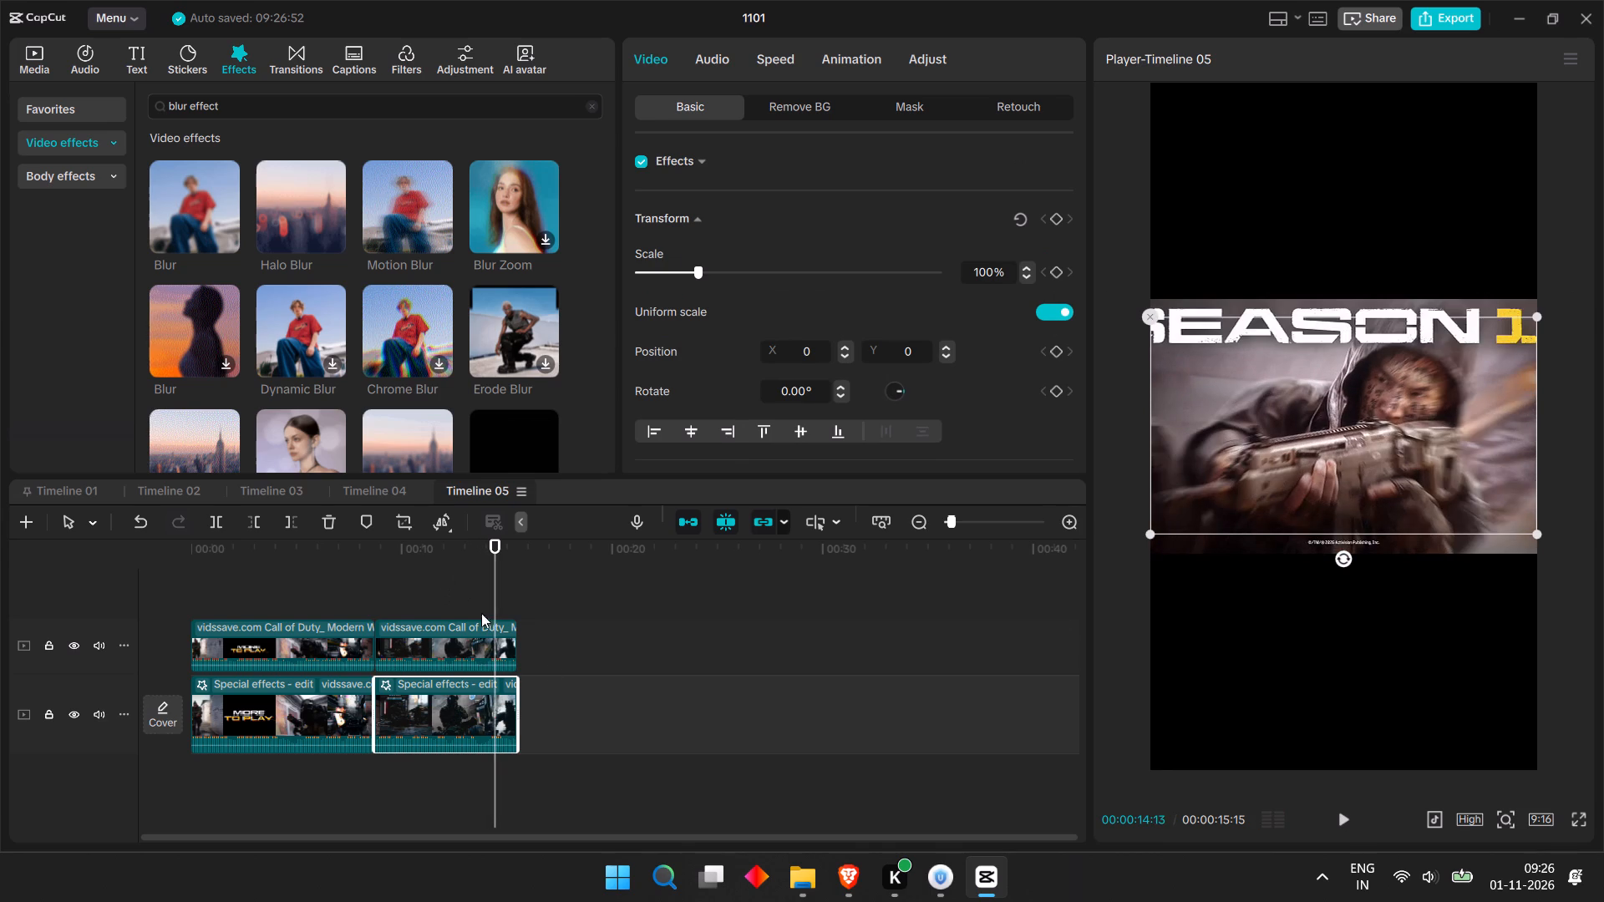
click(429, 682)
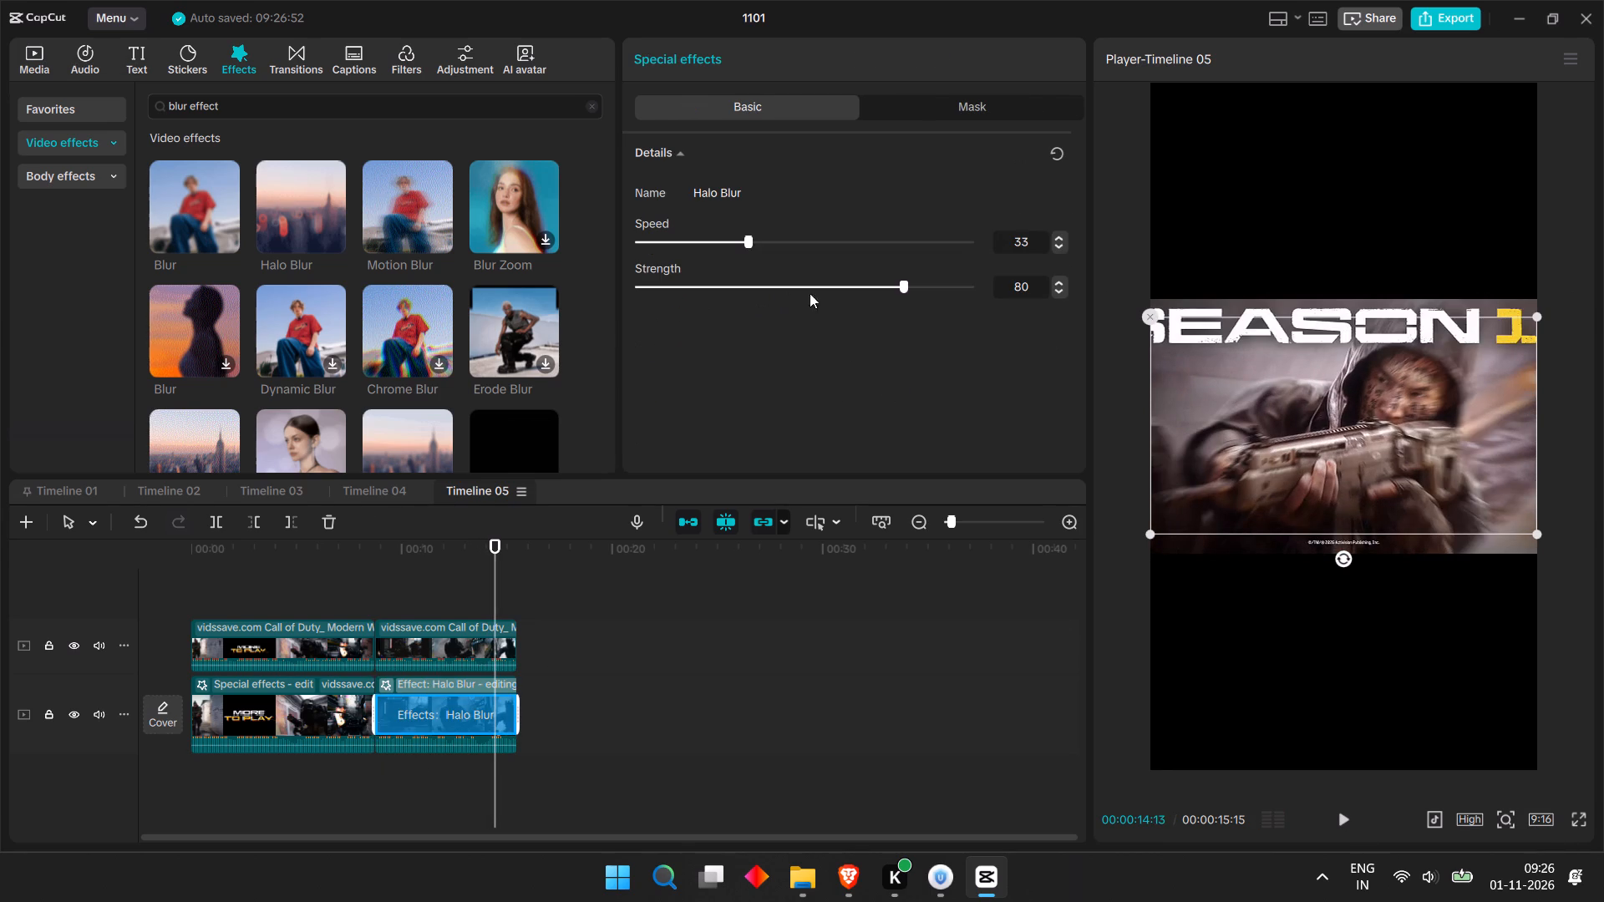
click(450, 646)
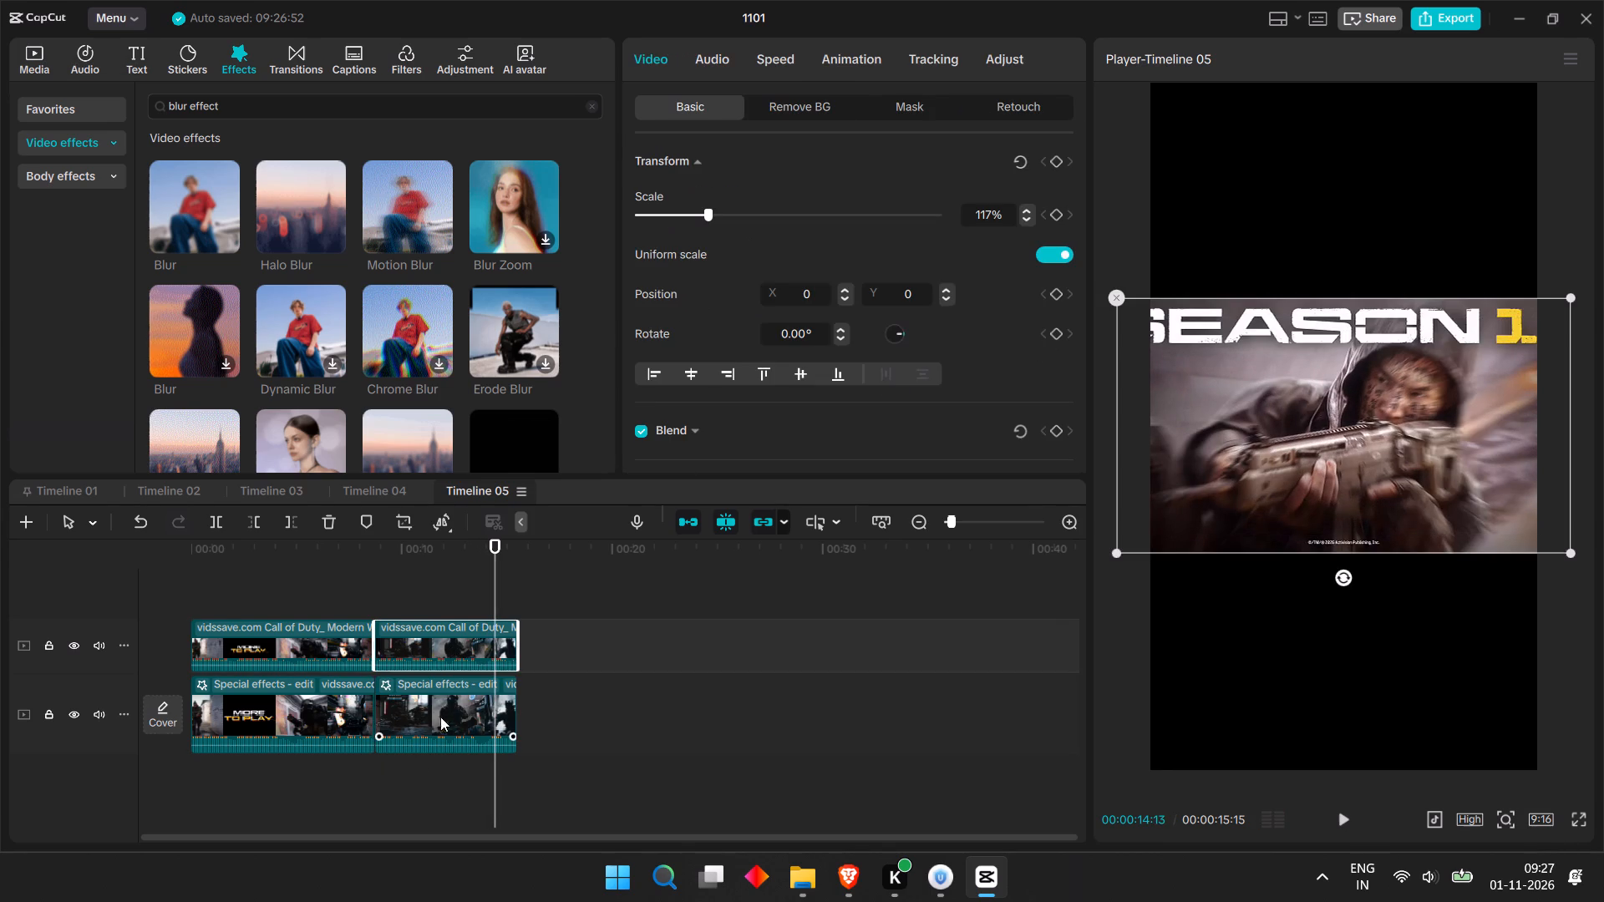
click(438, 727)
drag(1144, 530, 1092, 727)
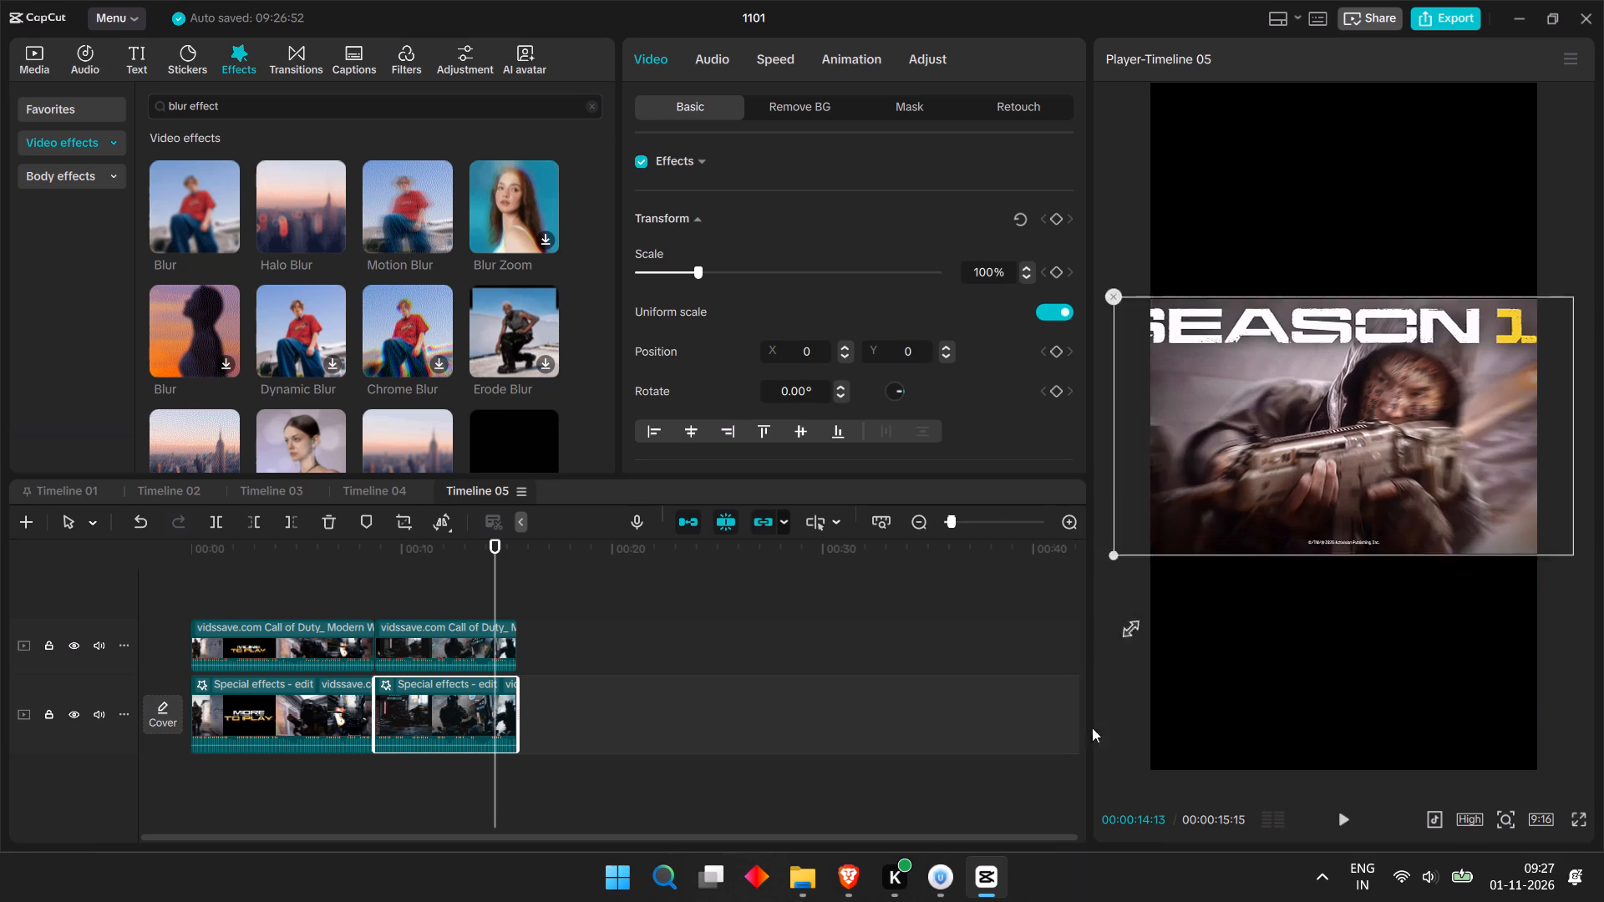
drag(1092, 727, 361, 697)
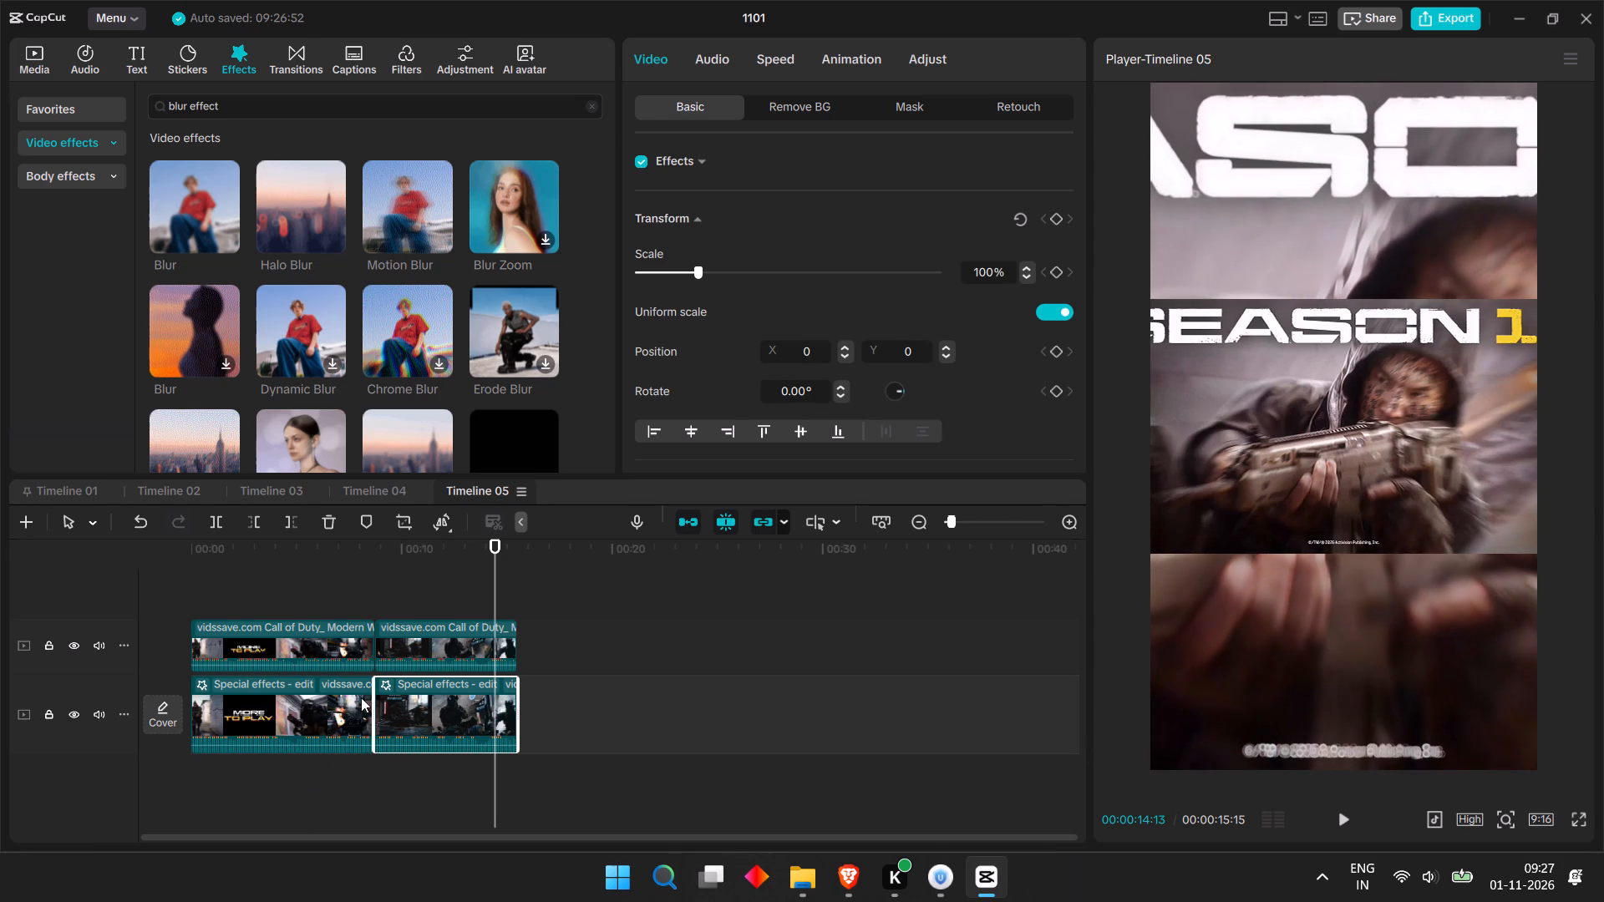
drag(361, 697, 357, 717)
Play Timeline 05 through from the start, and rescale the second background clip to 312% with its horizontal position at X 309.
drag(497, 555, 484, 561)
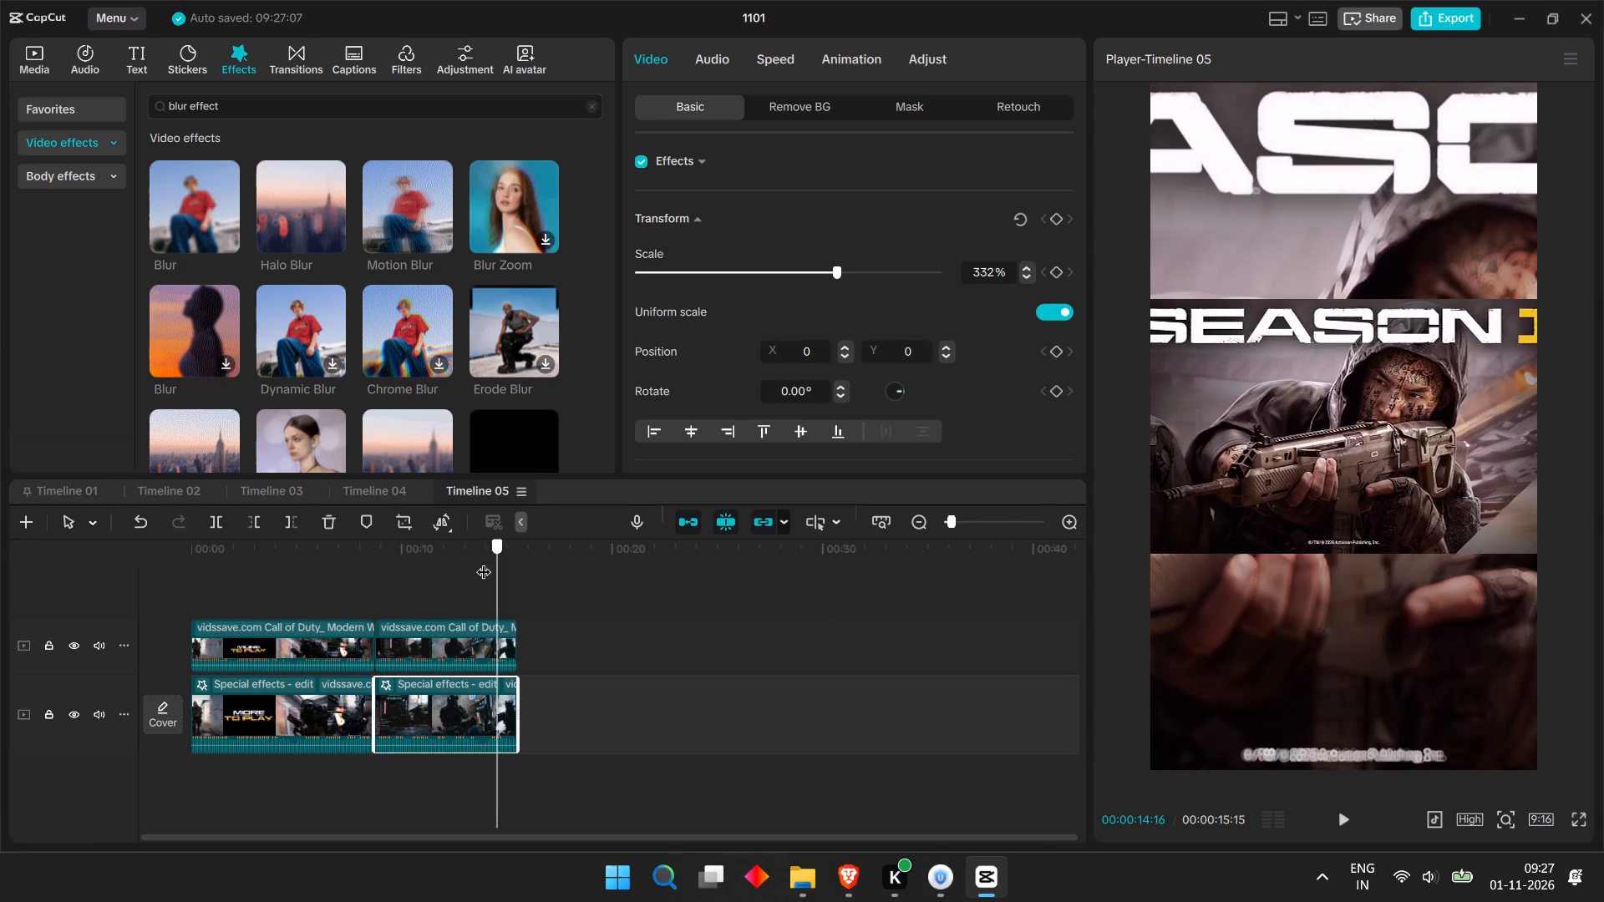
drag(484, 561, 182, 611)
key(space)
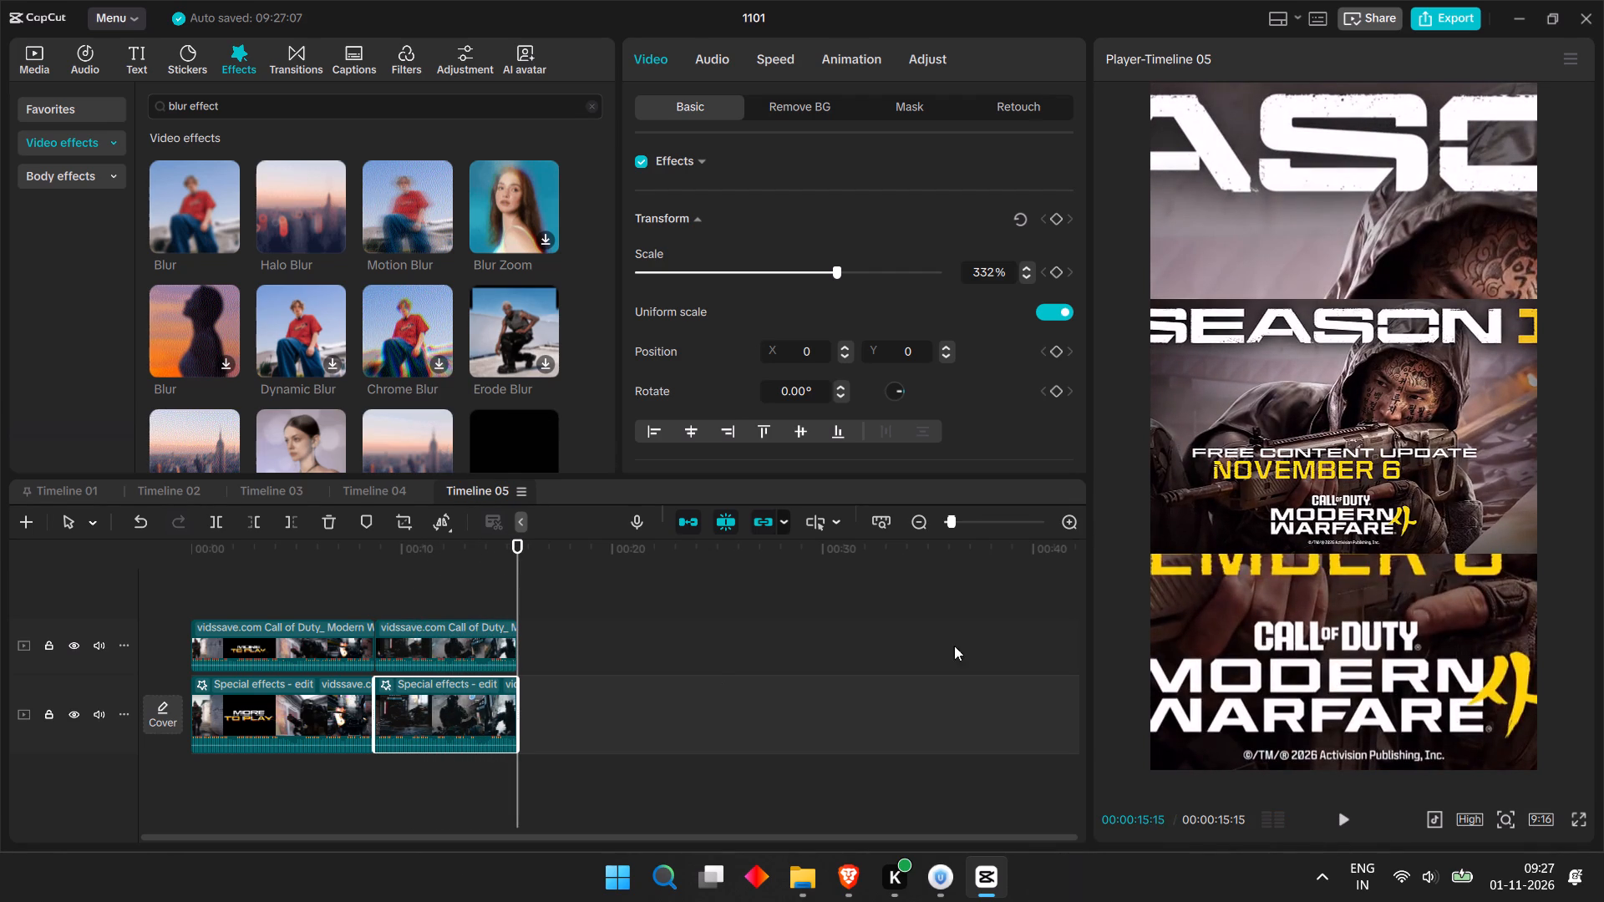
click(1266, 661)
drag(1455, 604, 1434, 609)
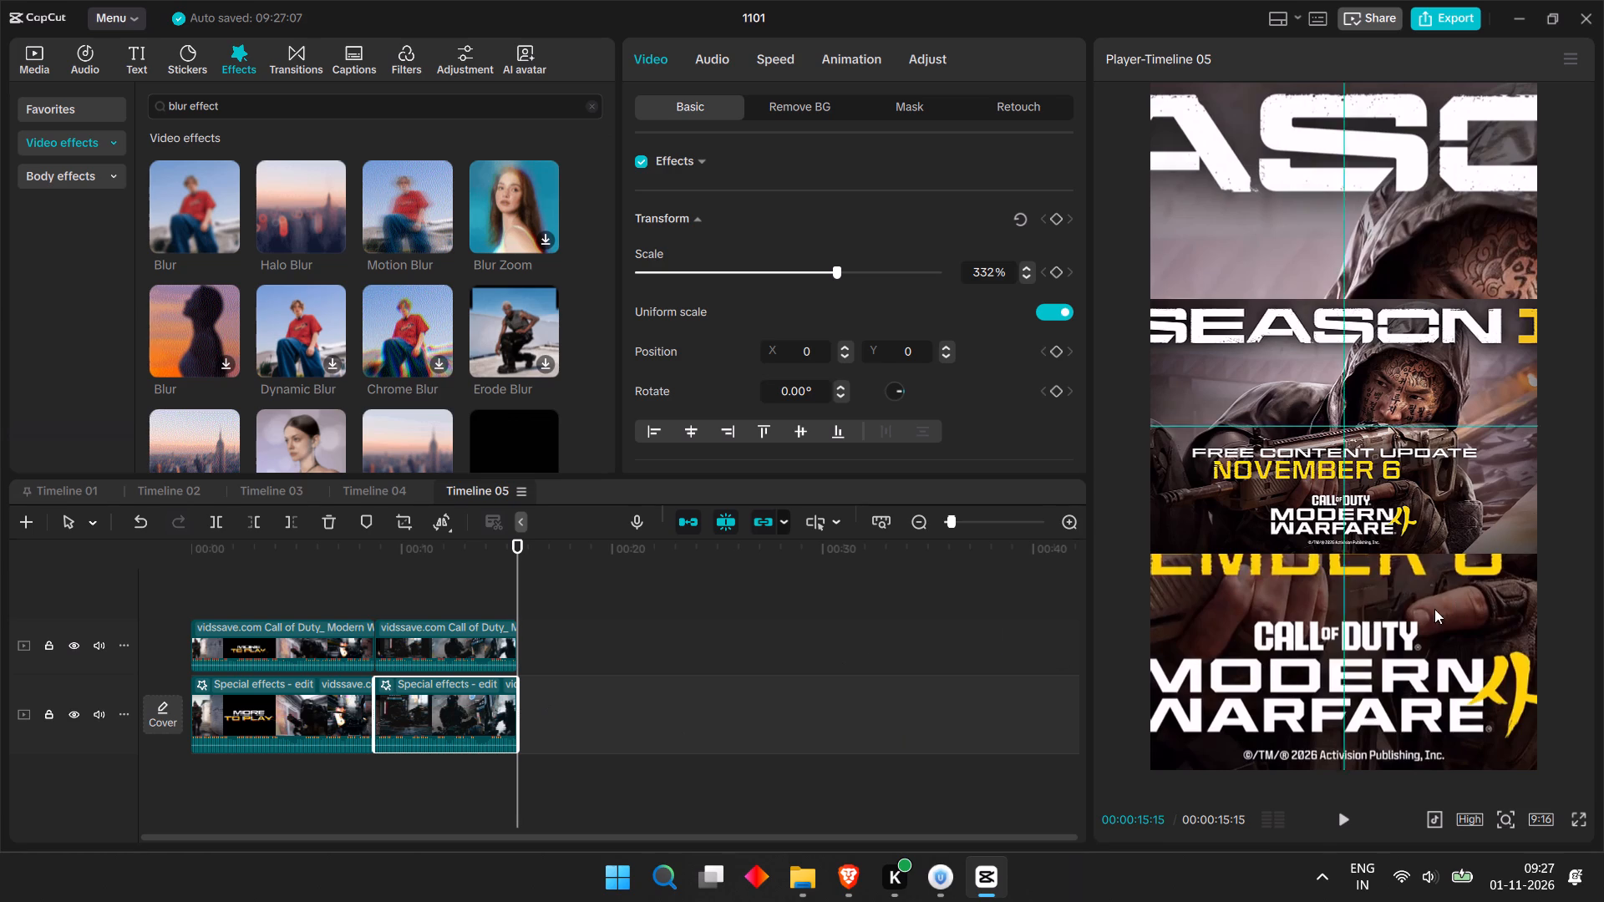
drag(1434, 609, 1319, 610)
drag(839, 276, 814, 275)
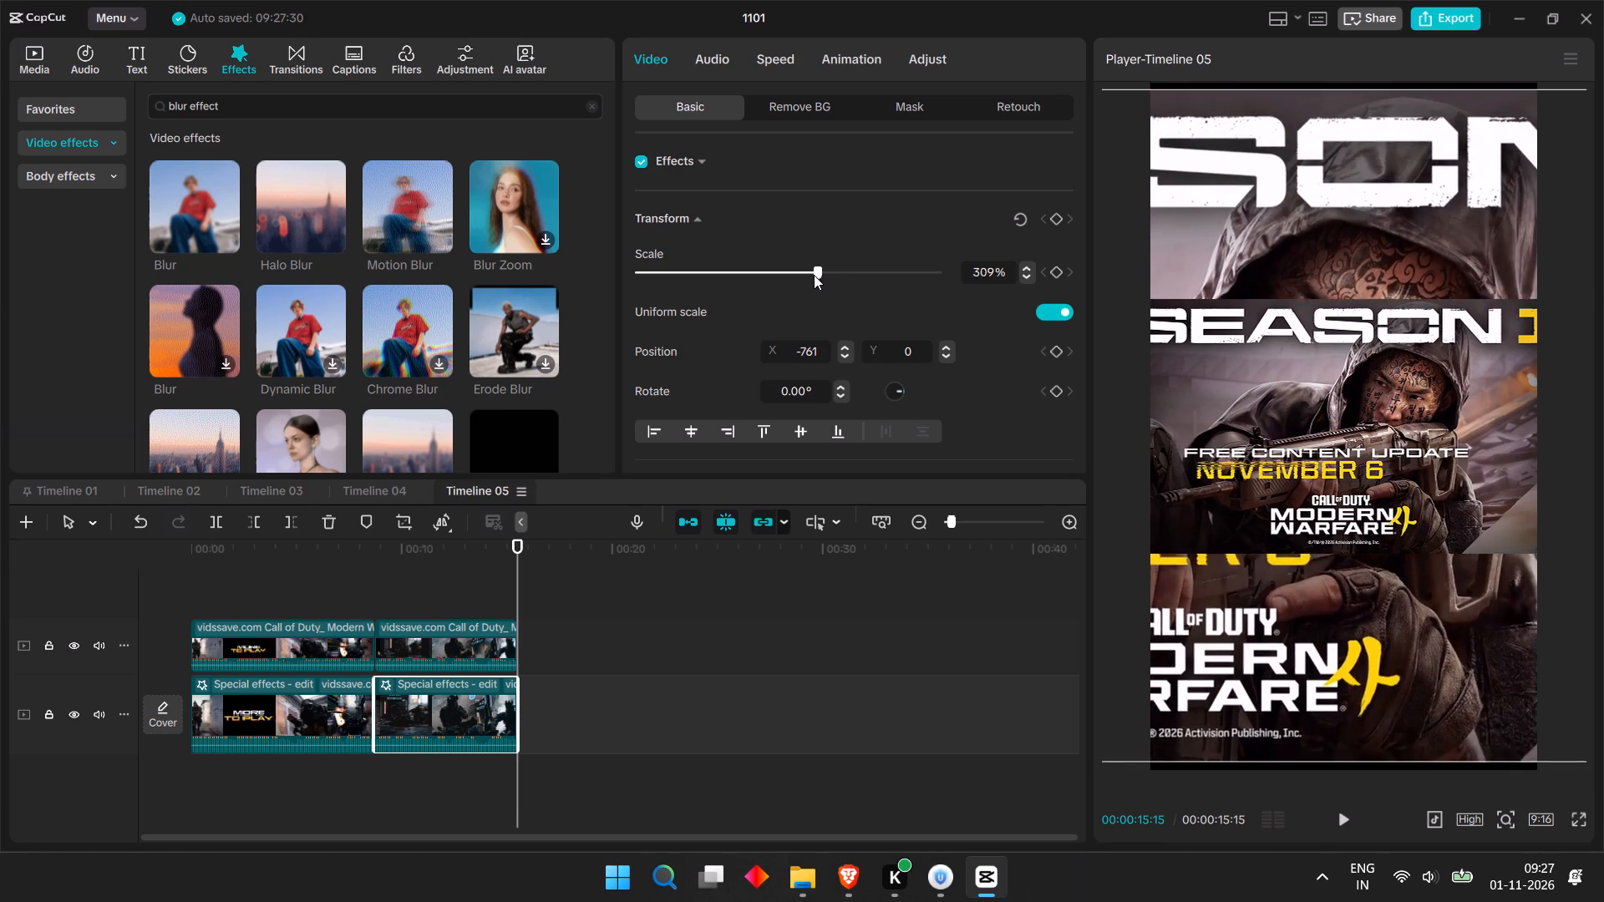
drag(814, 275, 827, 266)
drag(1353, 623, 1462, 630)
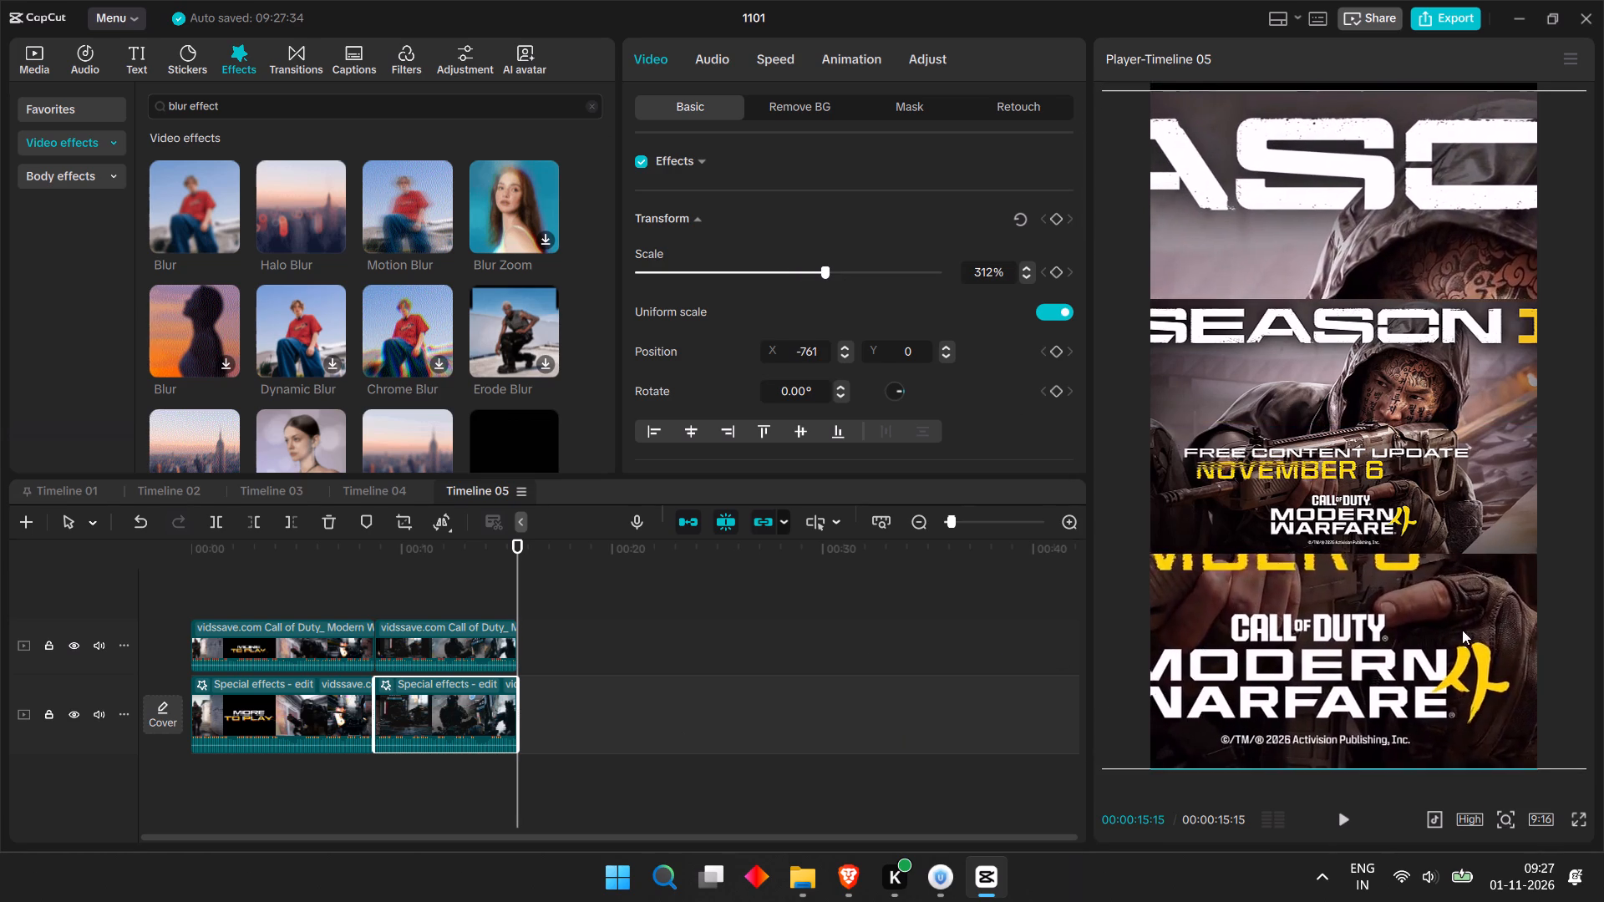
drag(1462, 630, 1546, 628)
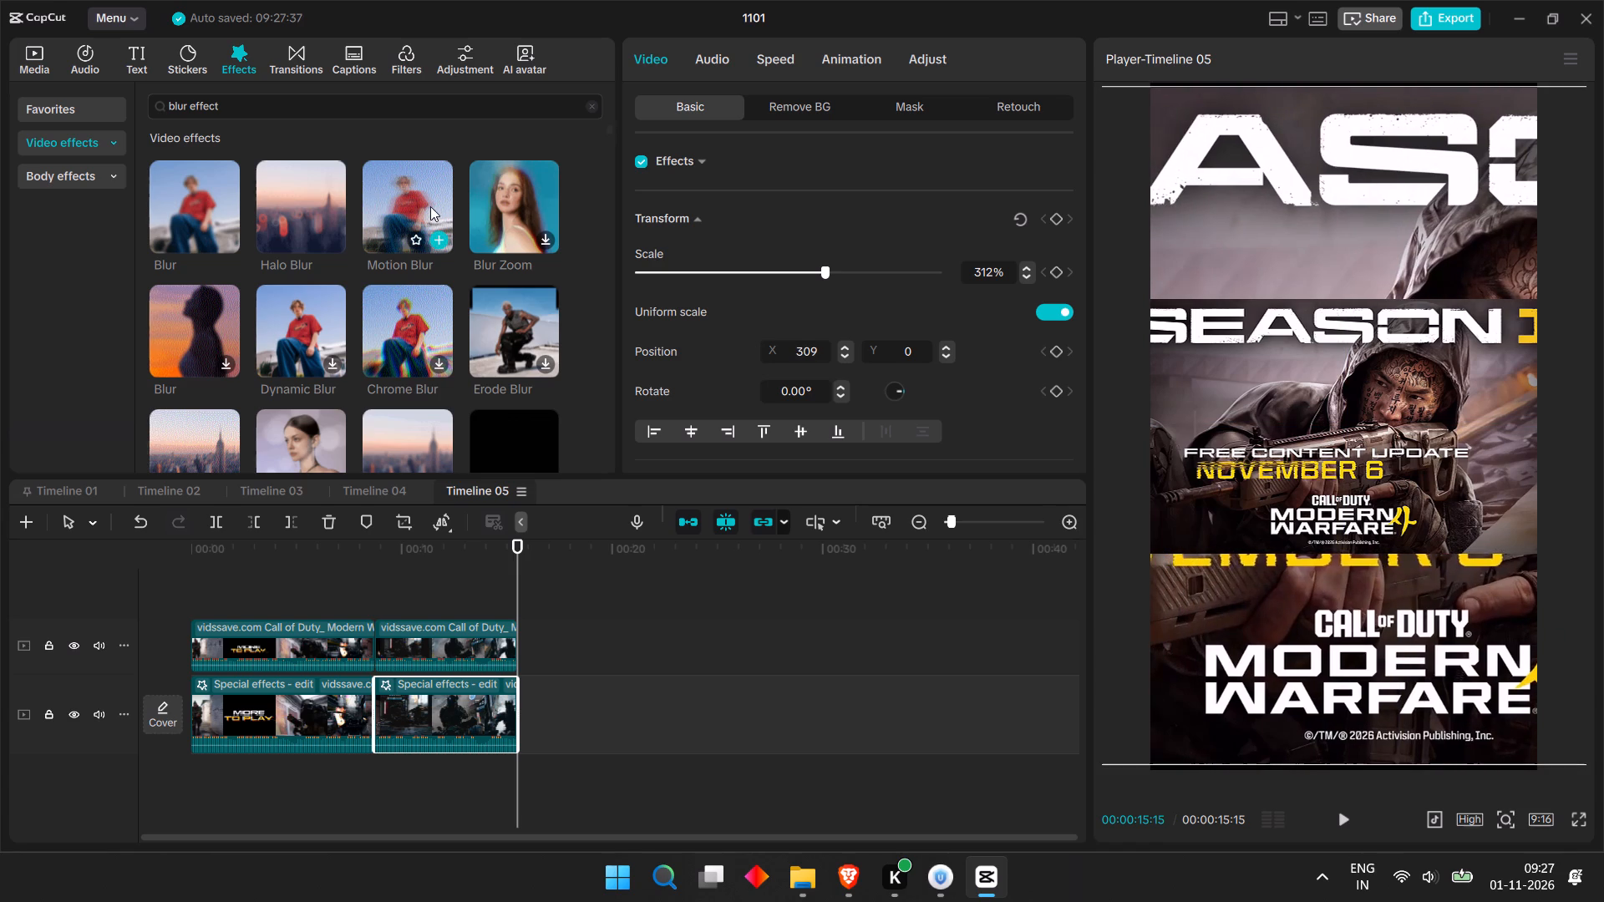
Apply the Motion Blur effect directly to the second background clip.
drag(430, 206, 414, 692)
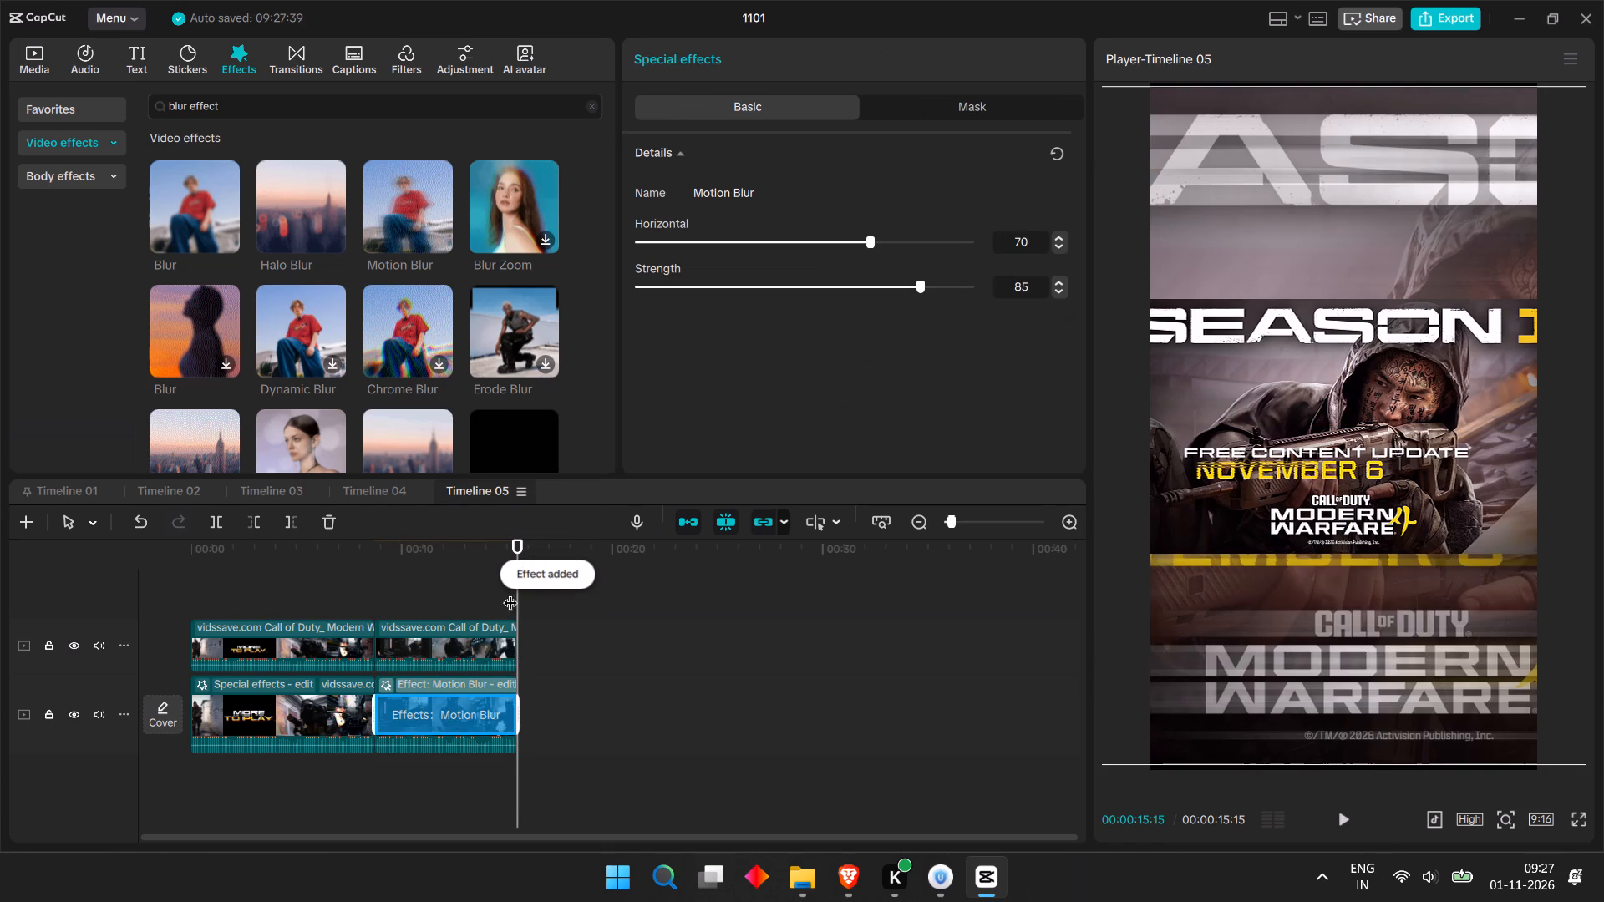
Apply the plain Blur effect to both the first and the second background clips in Timeline 05.
drag(516, 554, 409, 567)
key(space)
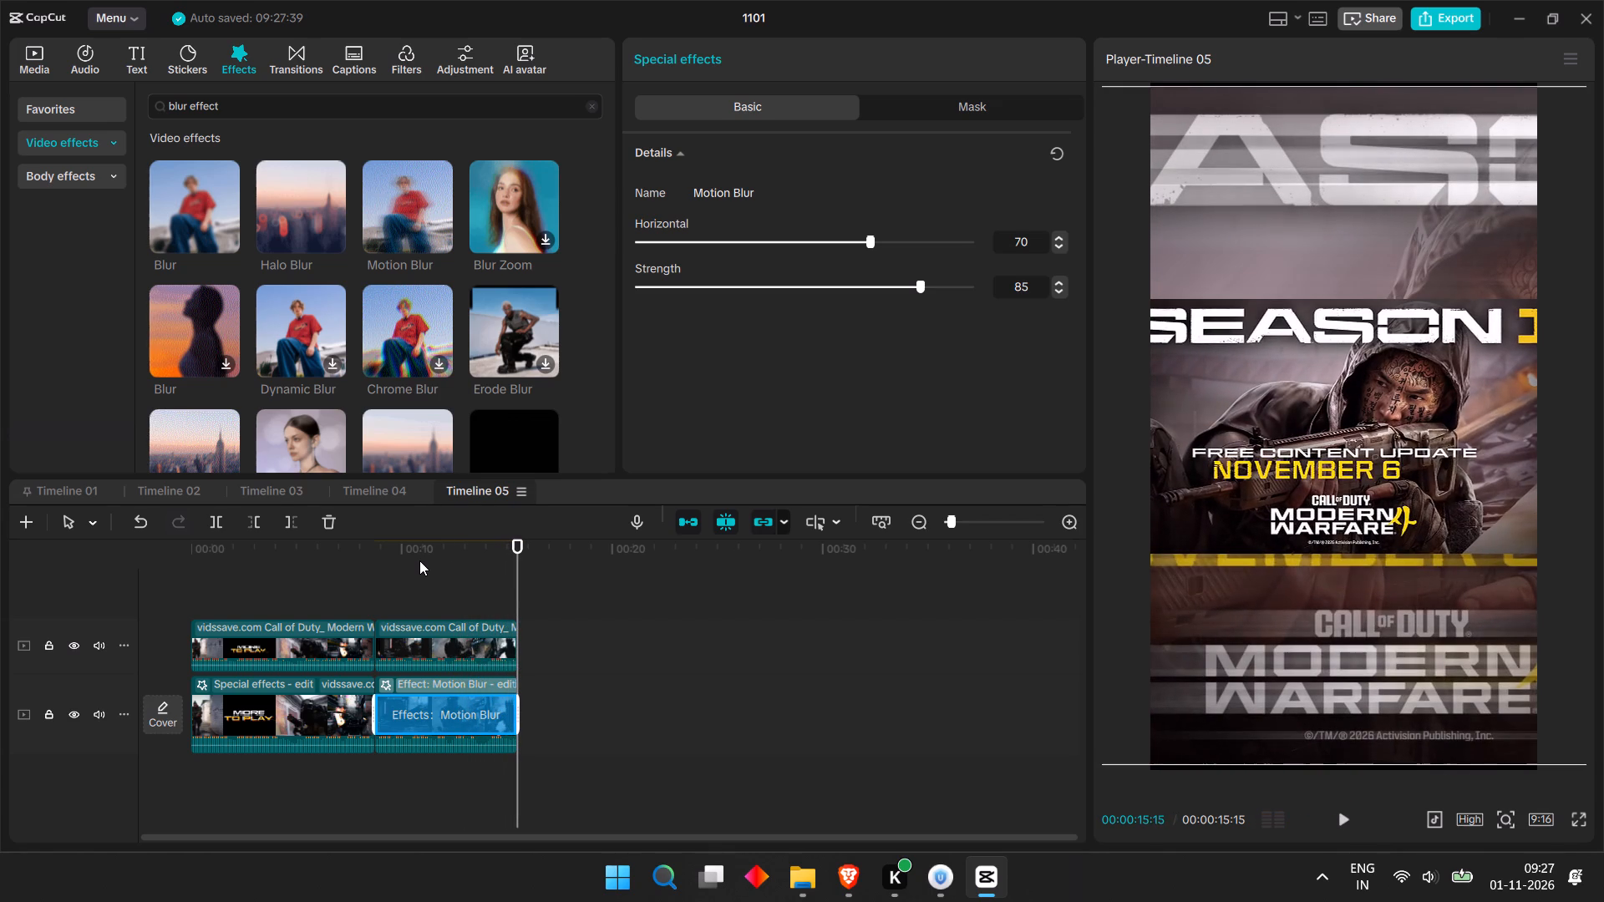
click(292, 715)
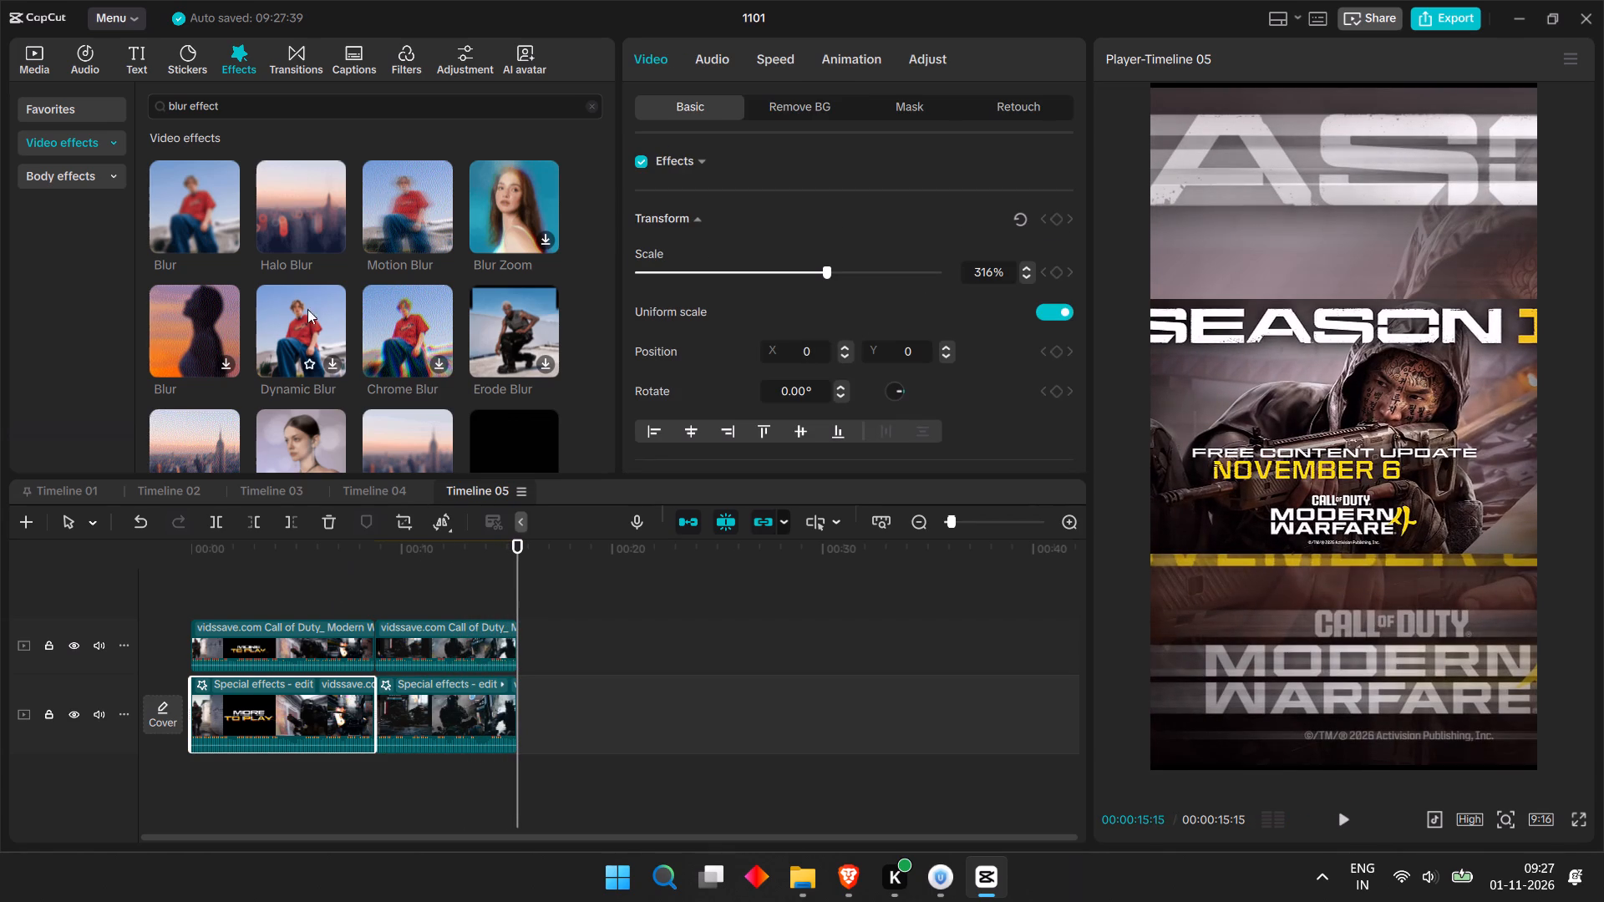
drag(198, 196, 274, 712)
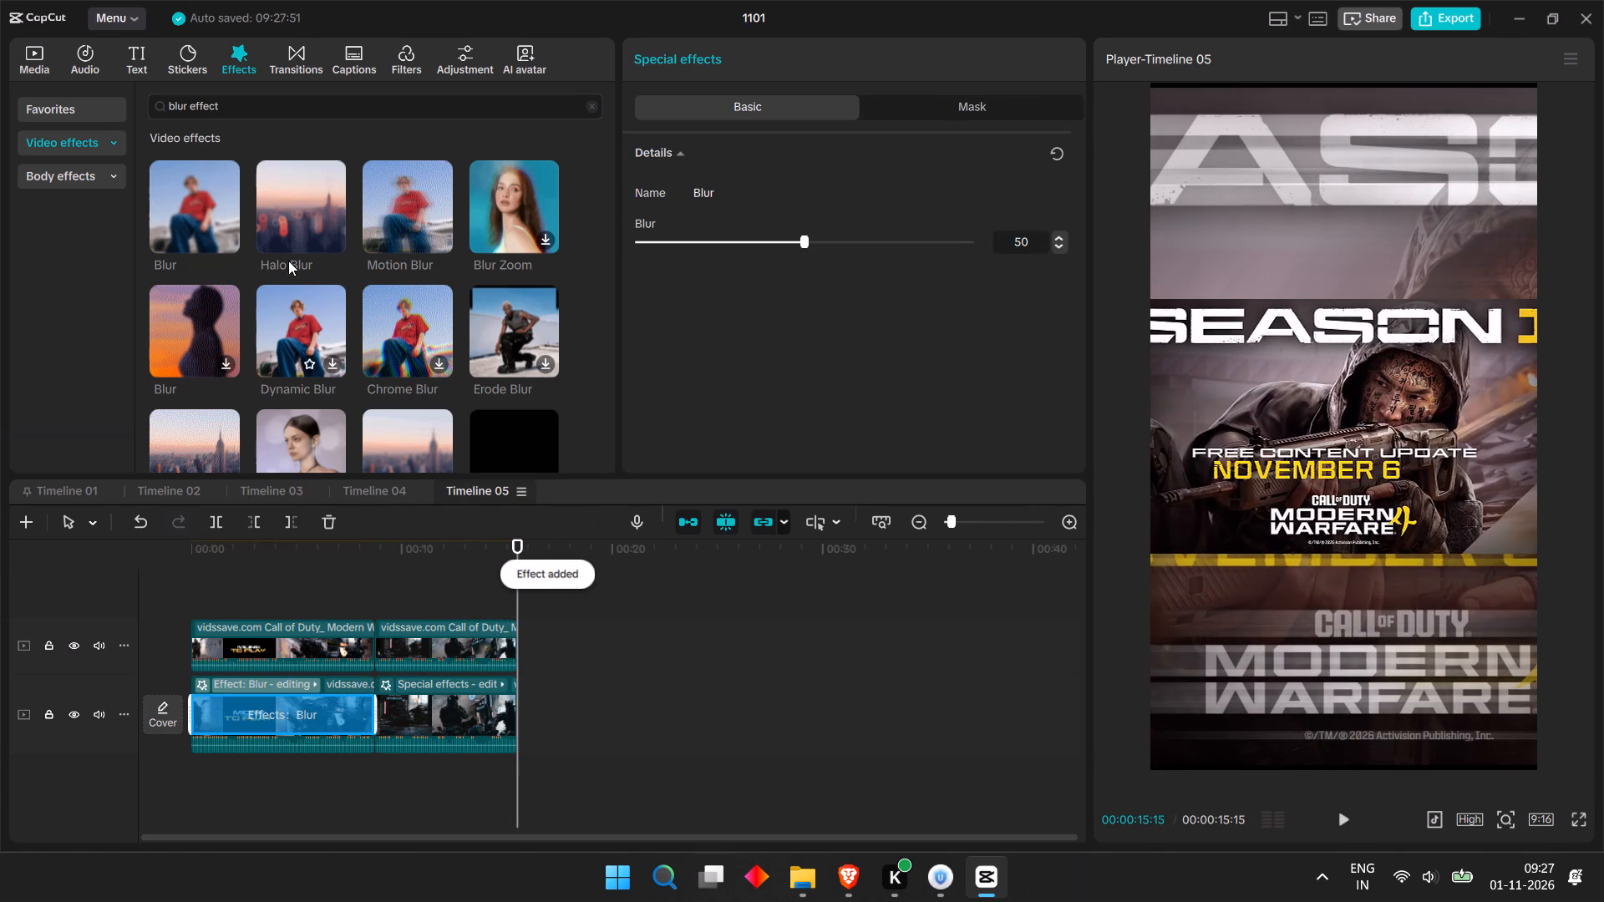
drag(205, 200, 443, 710)
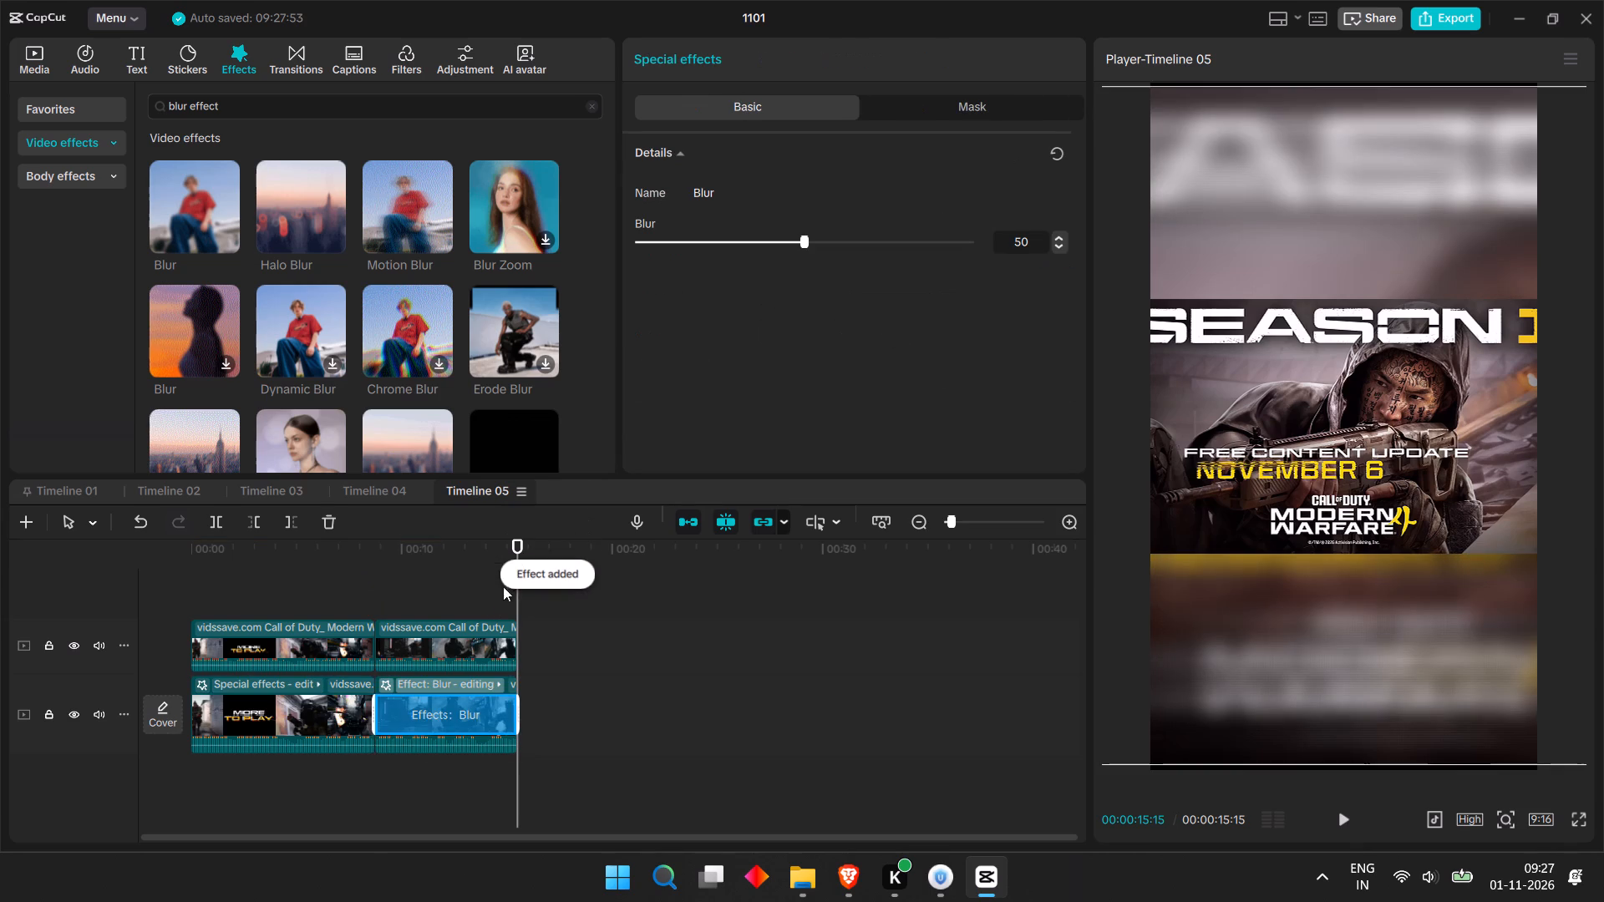
Set the Blur strength on the second background clip to 24.
drag(515, 557, 347, 575)
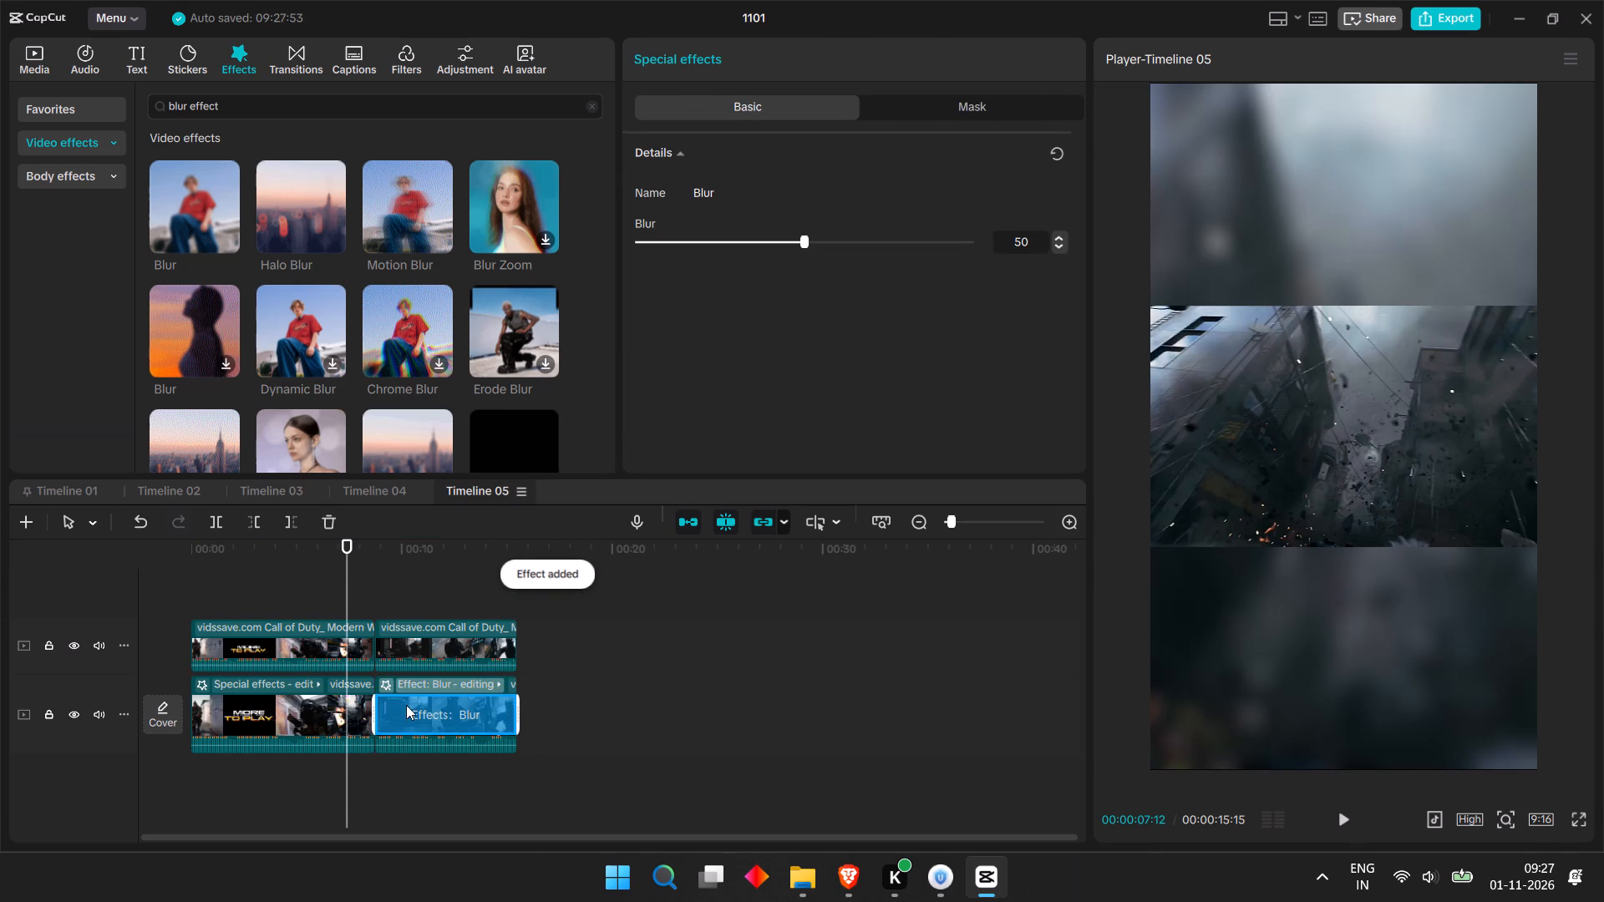
click(457, 701)
click(719, 232)
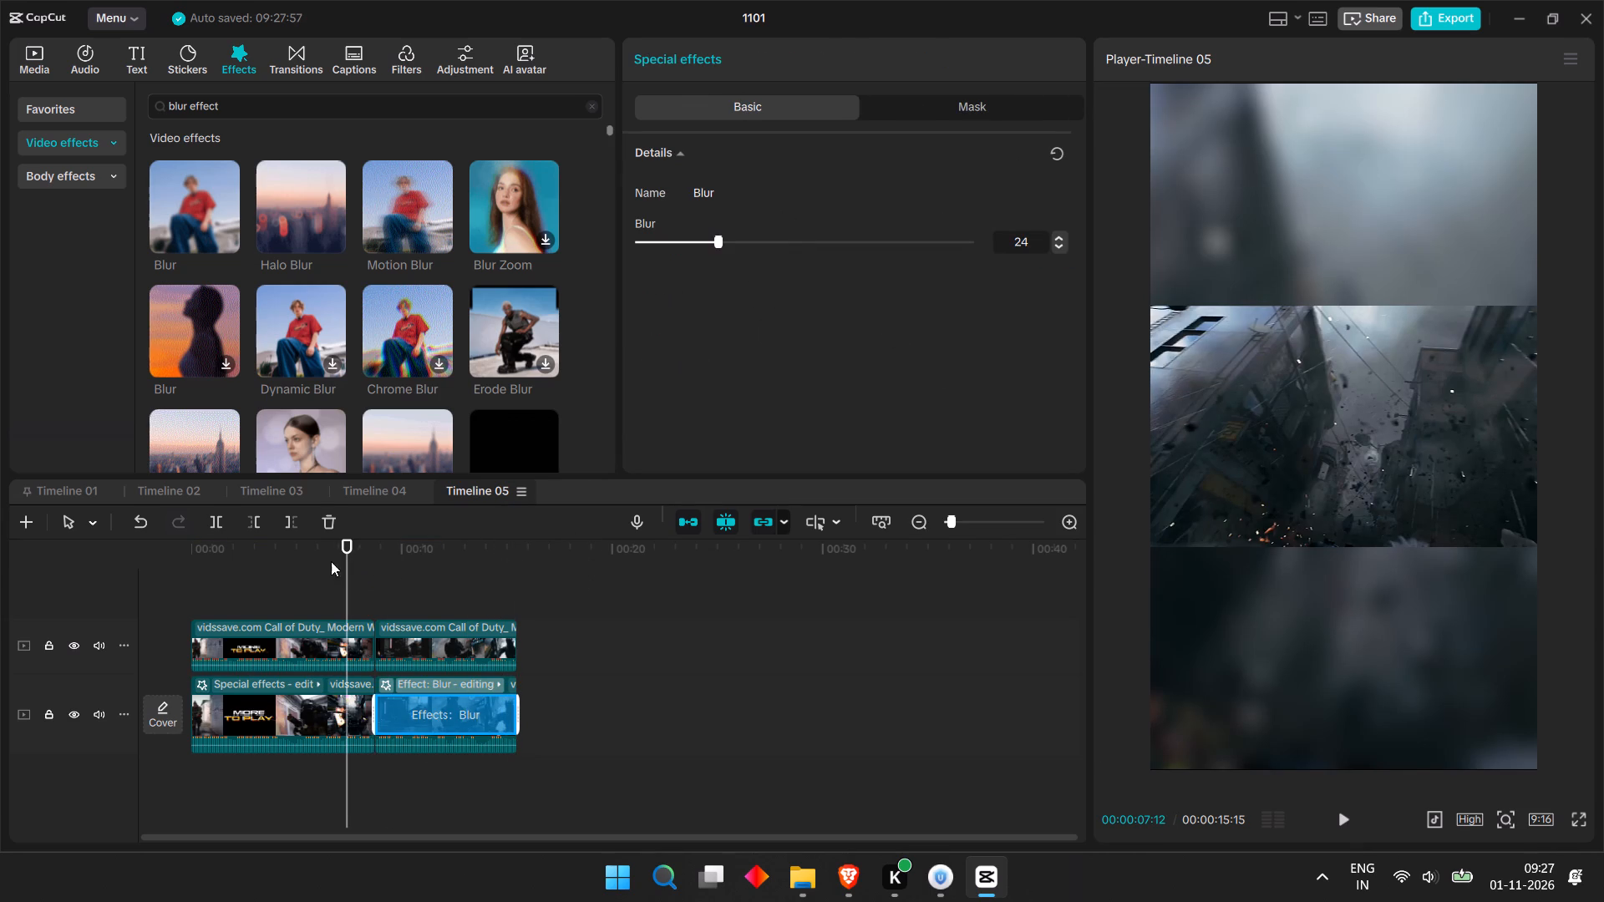
Delete the Halo Blur effect from the first background clip.
click(253, 690)
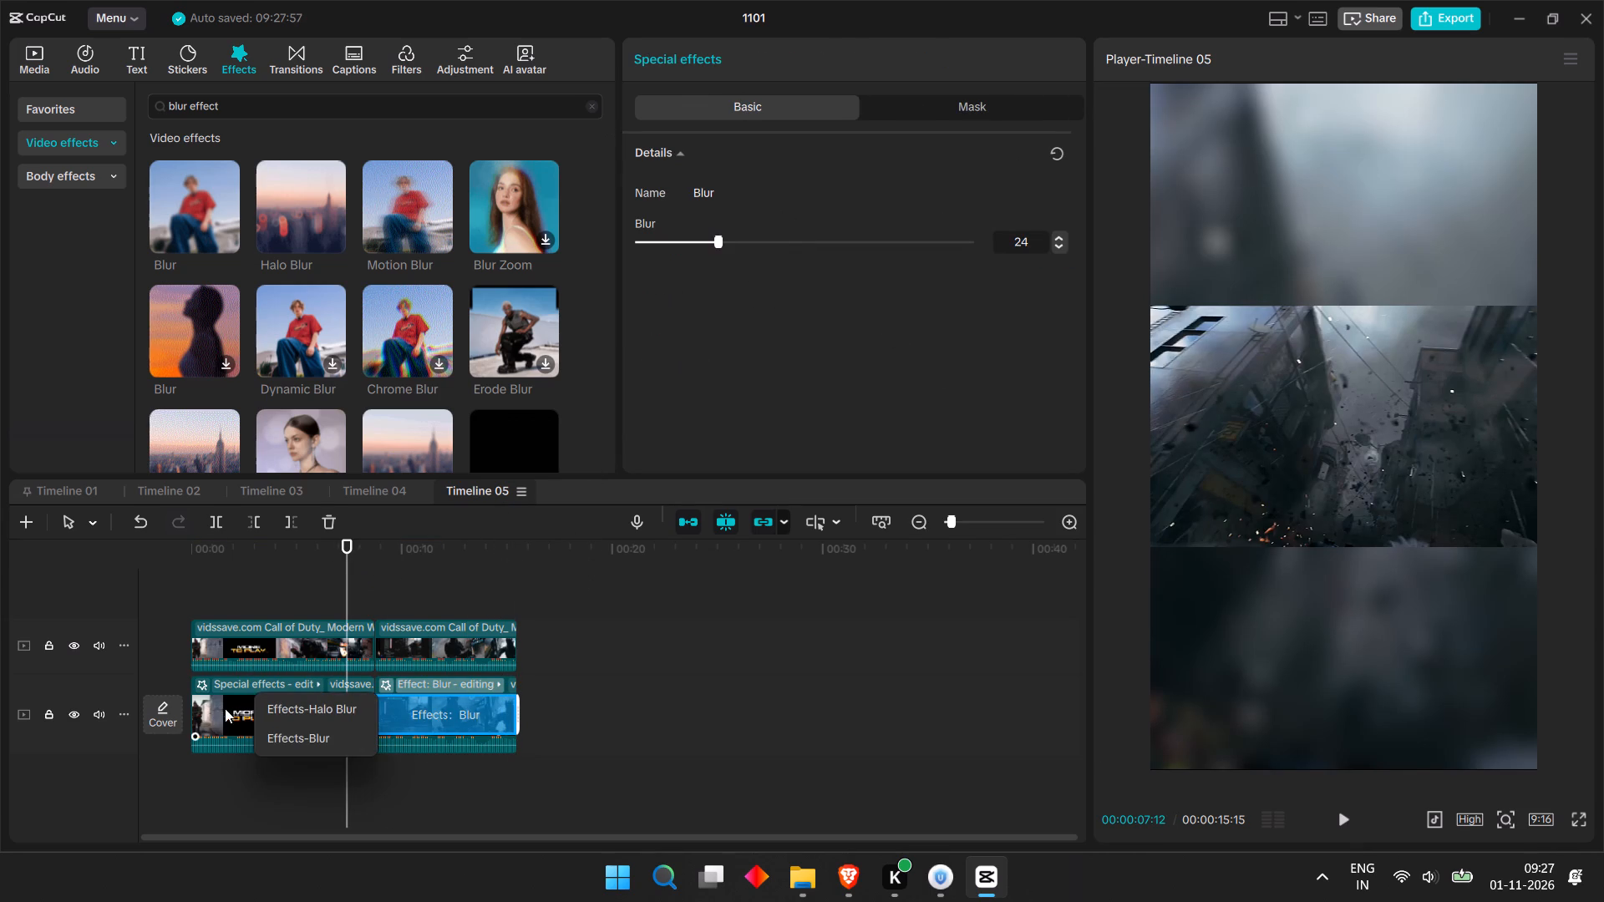
right_click(337, 707)
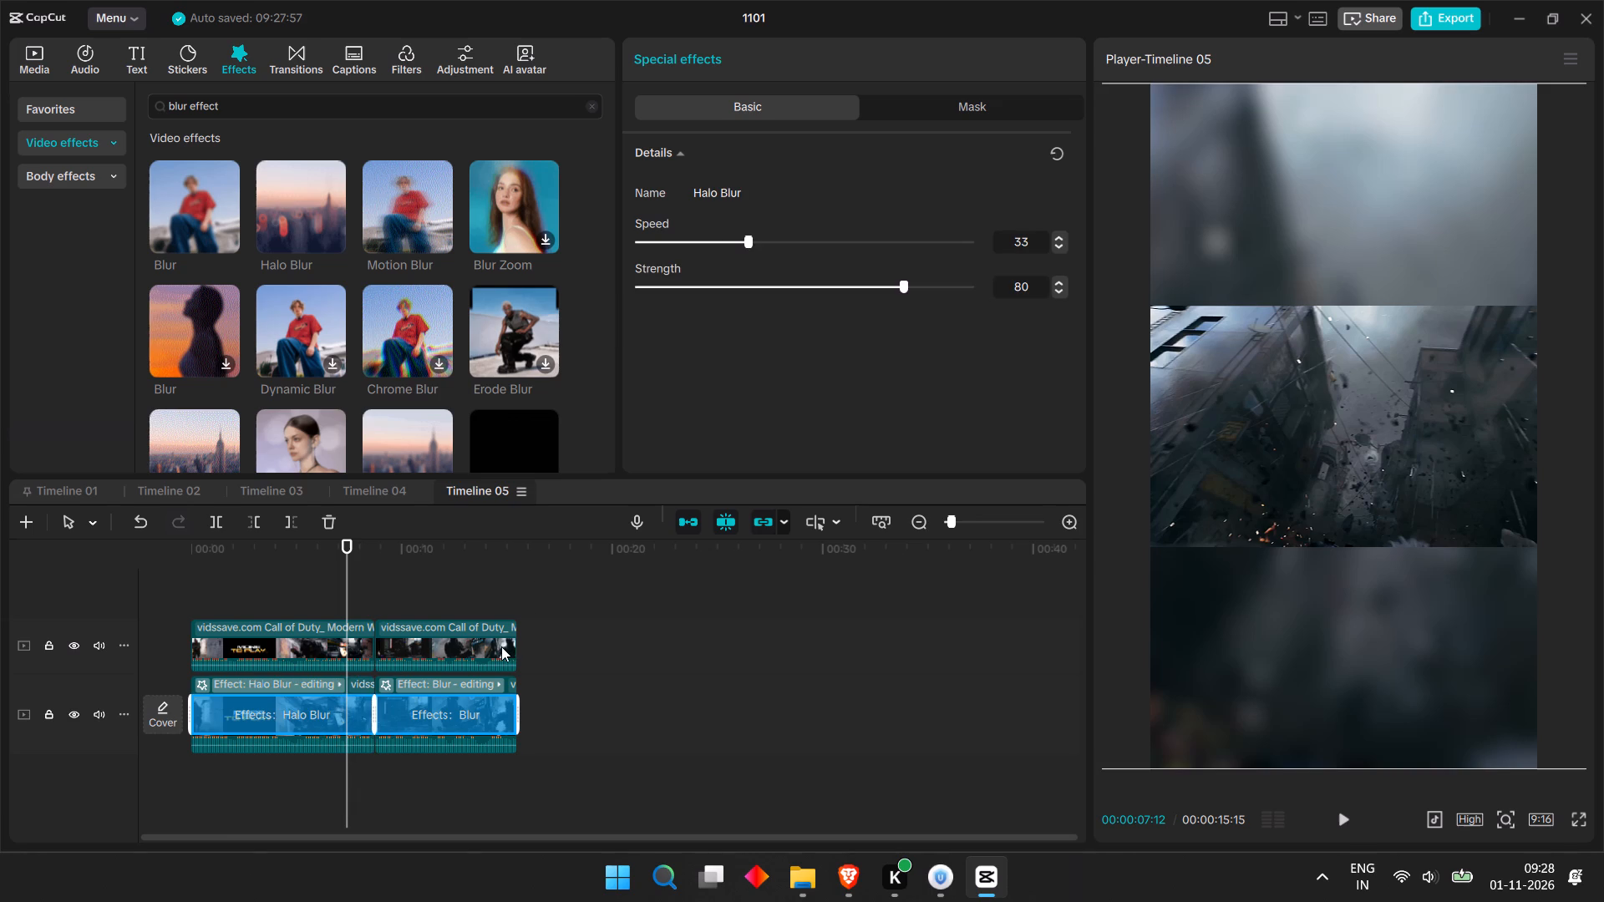
right_click(281, 718)
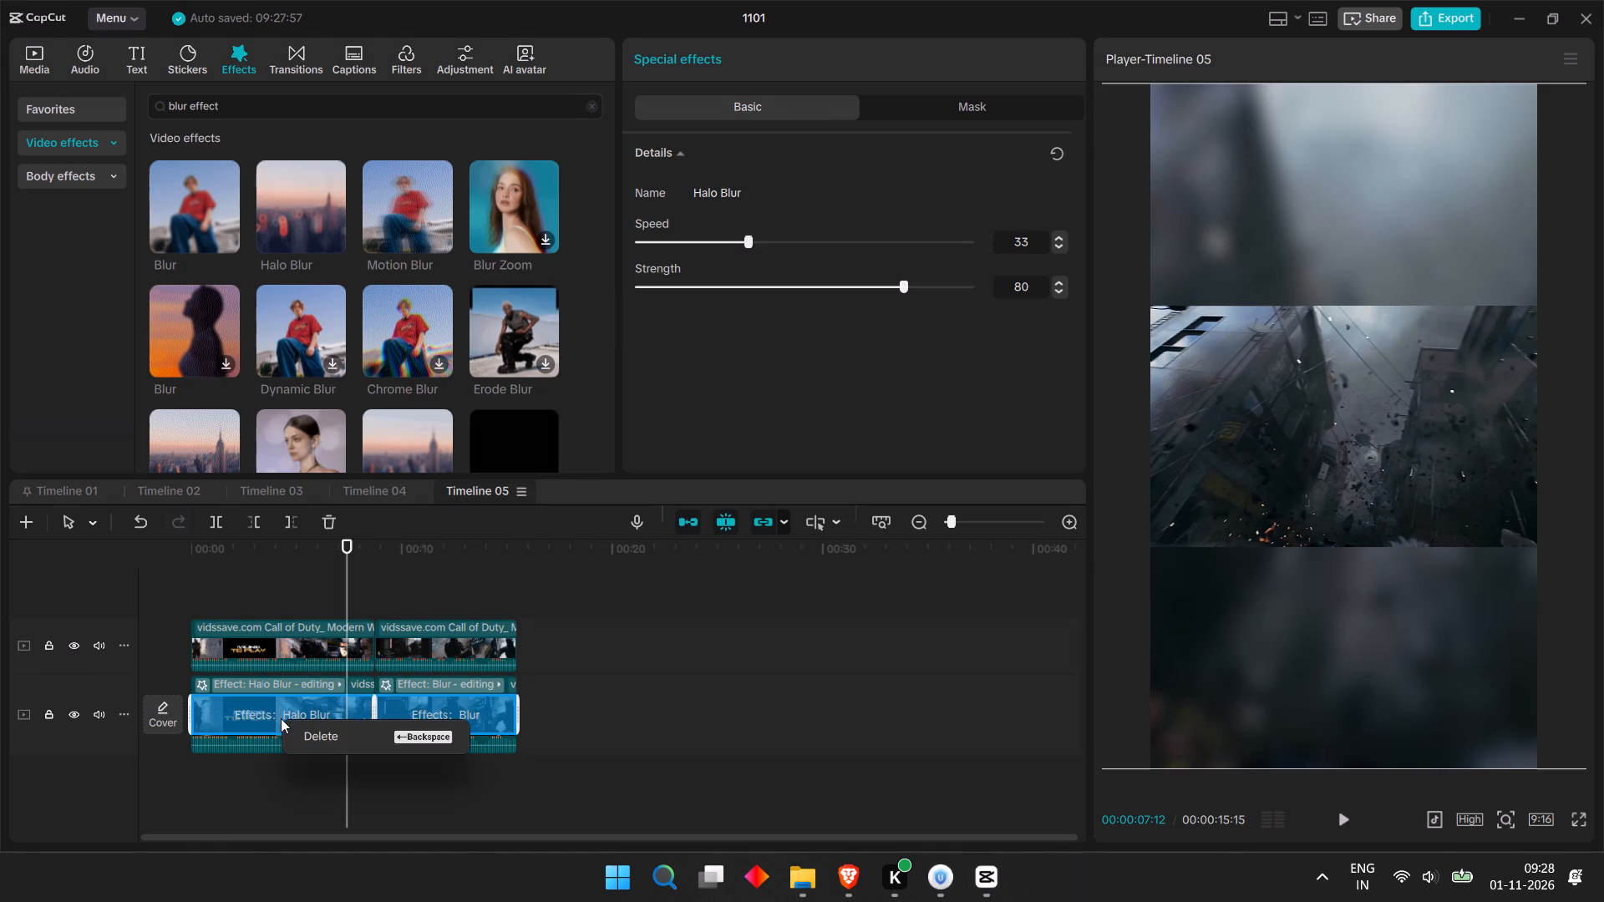
click(407, 732)
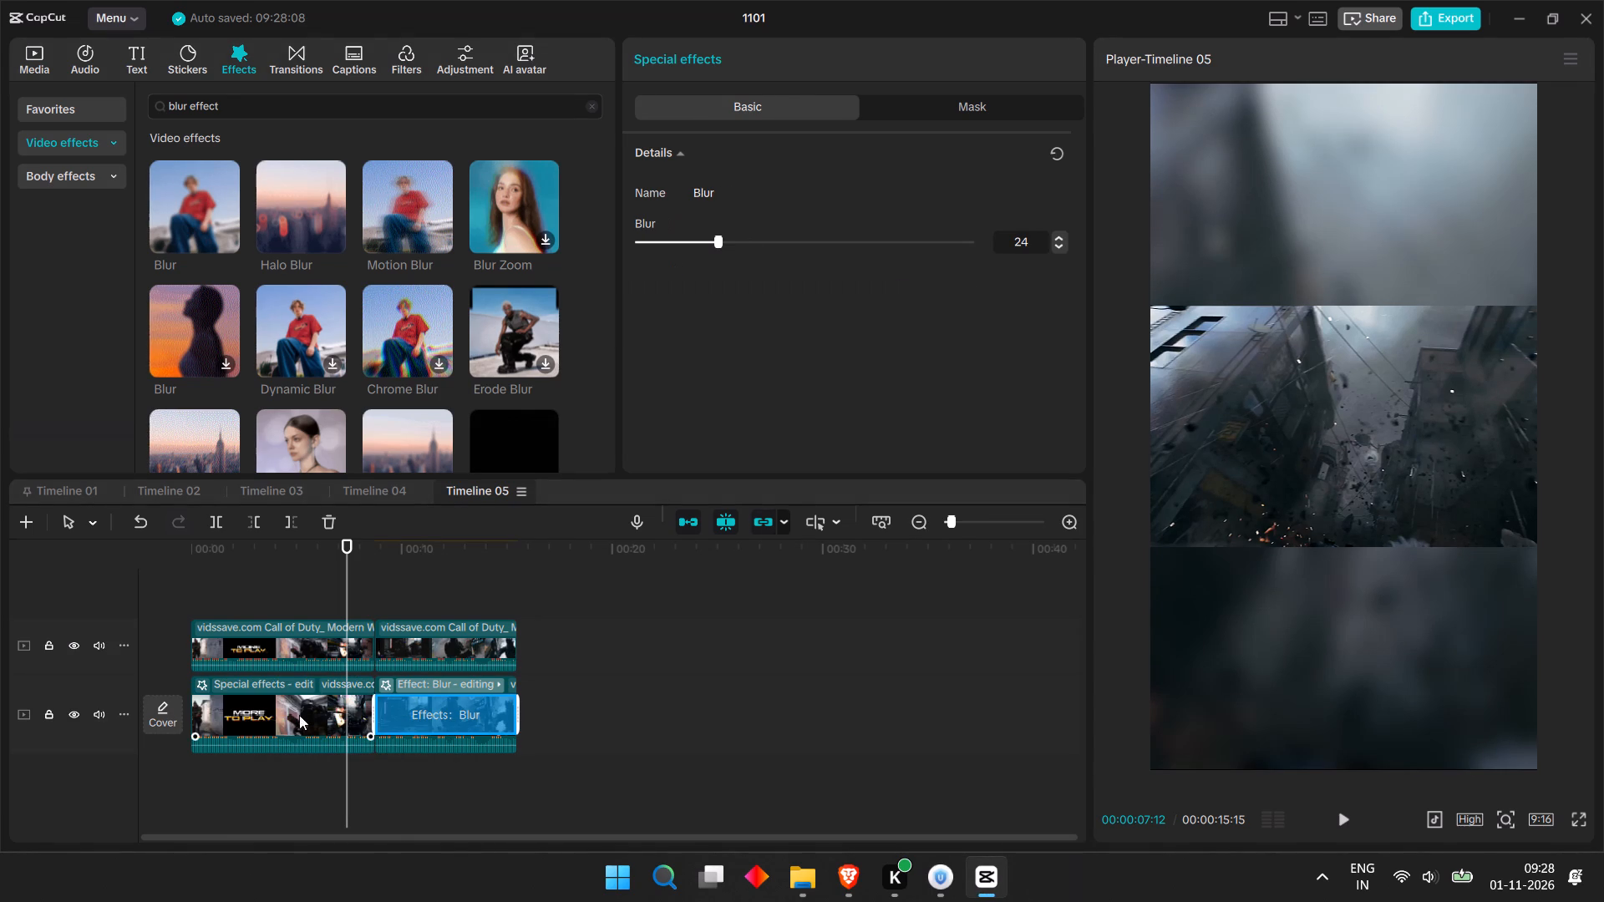
Set the Blur strength on the first background clip to 21.
click(253, 678)
drag(348, 569, 310, 569)
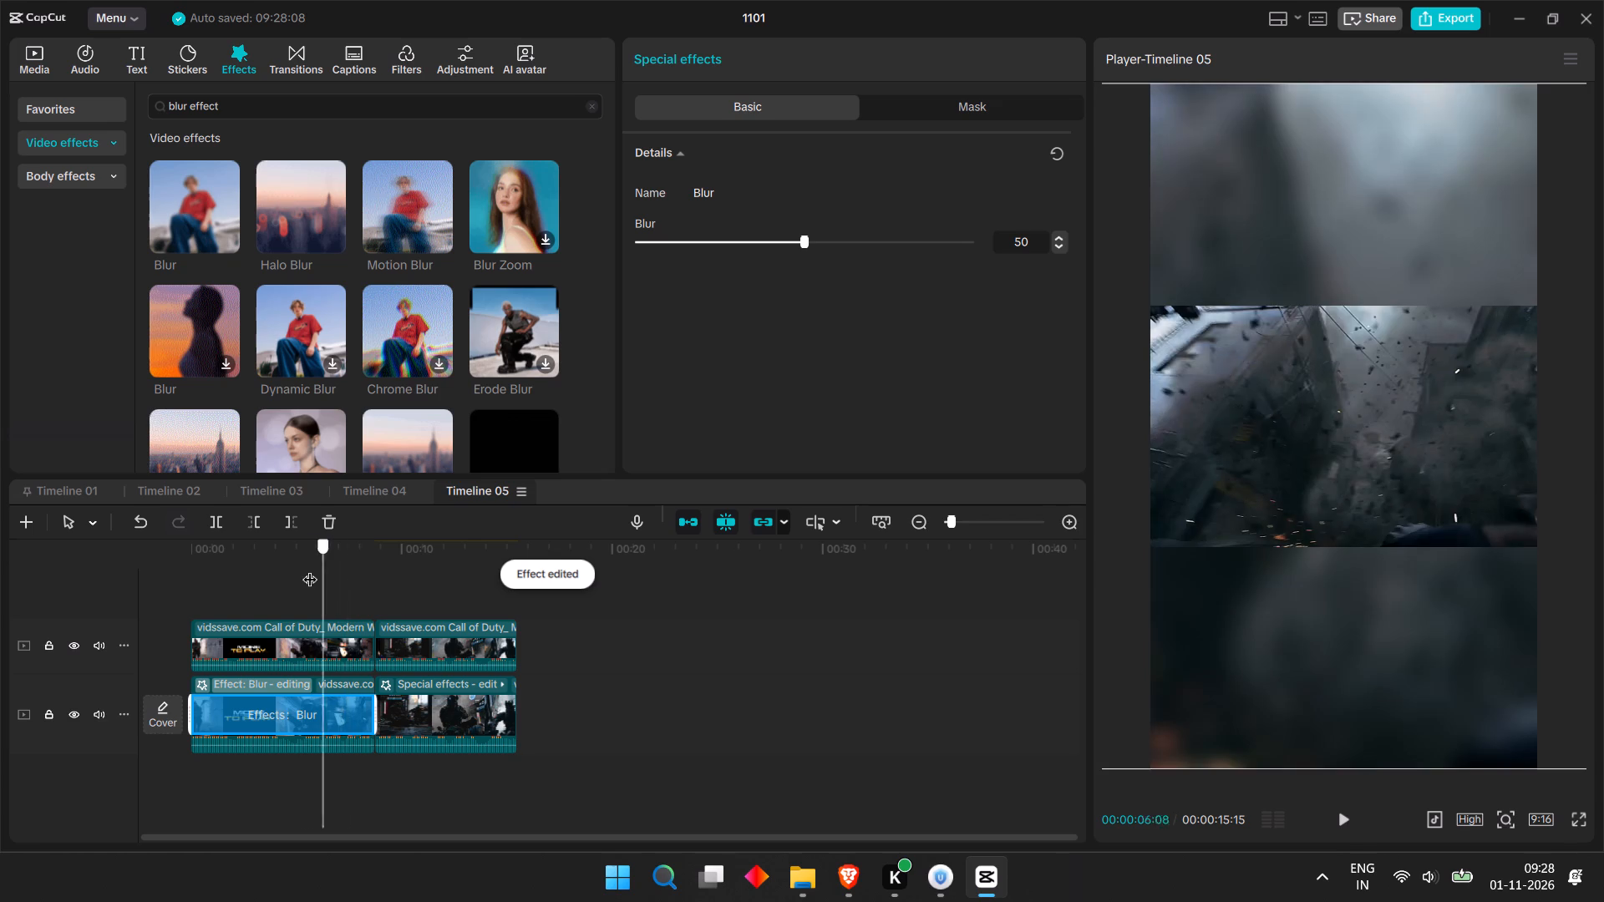
drag(310, 569, 297, 575)
click(709, 238)
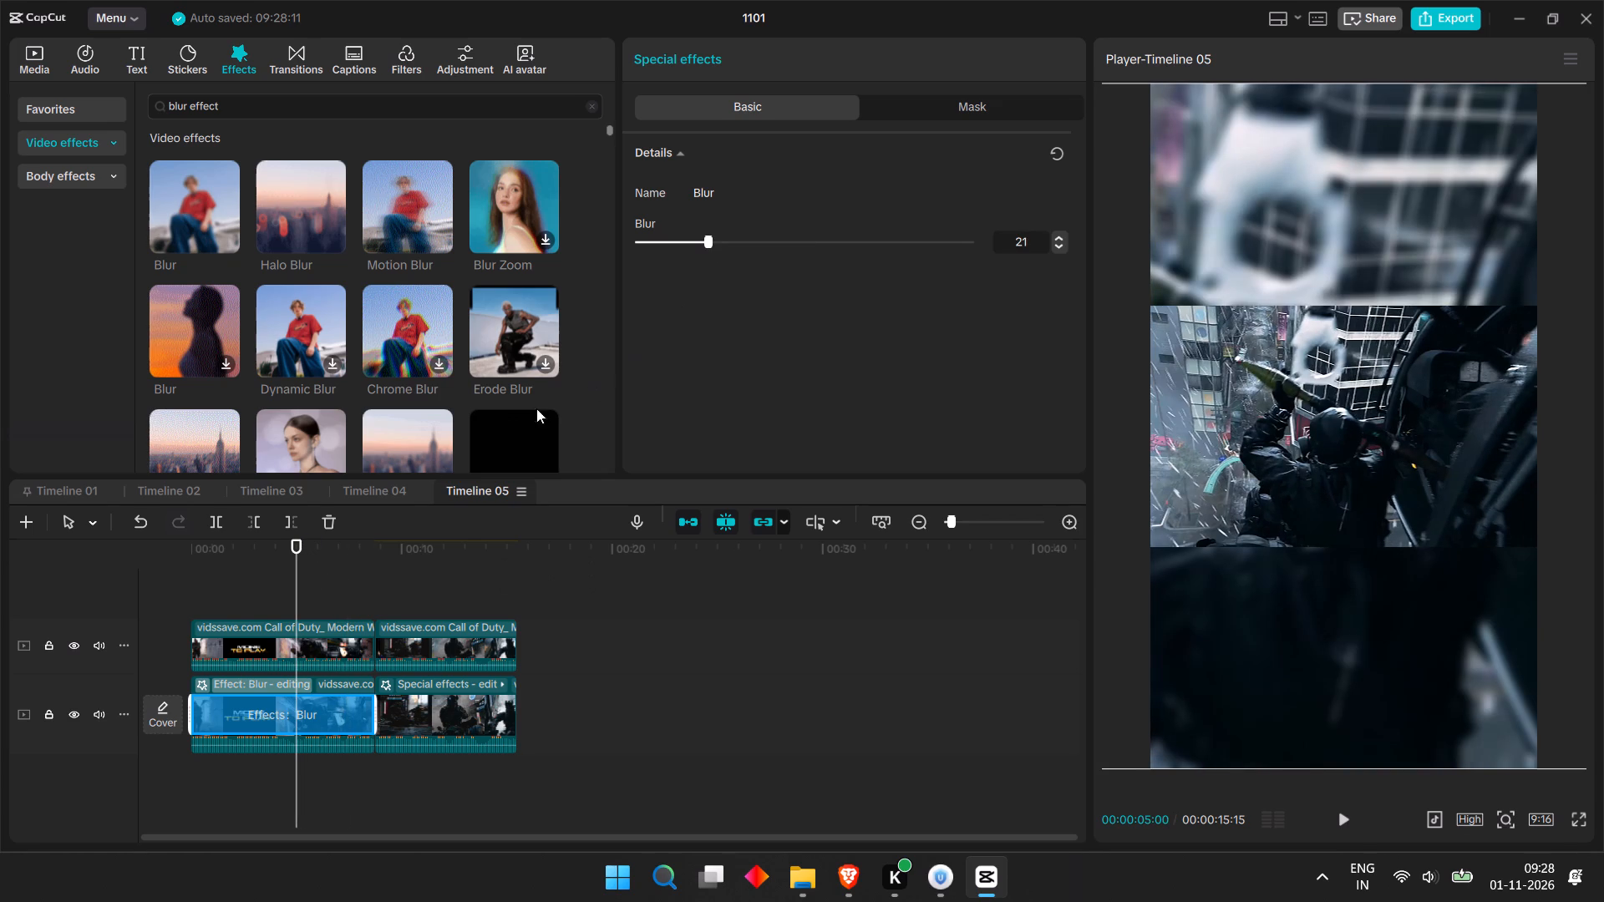
Play Timeline 05 through from the start, and shrink the second upper-track clip to the width of the vertical frame.
drag(290, 555, 177, 566)
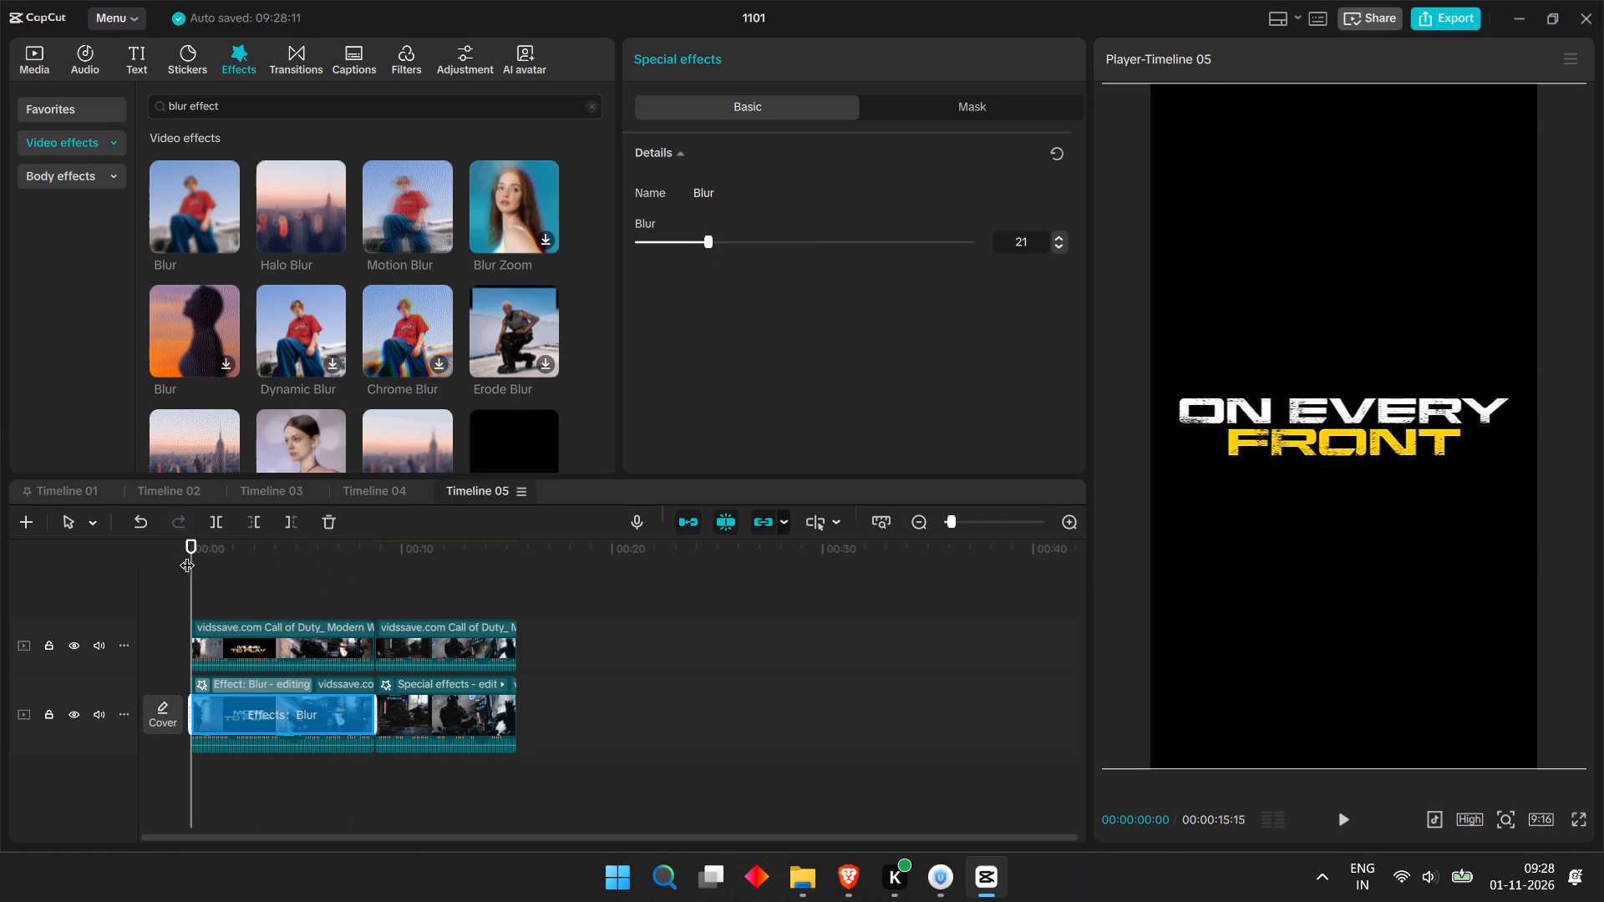
key(space)
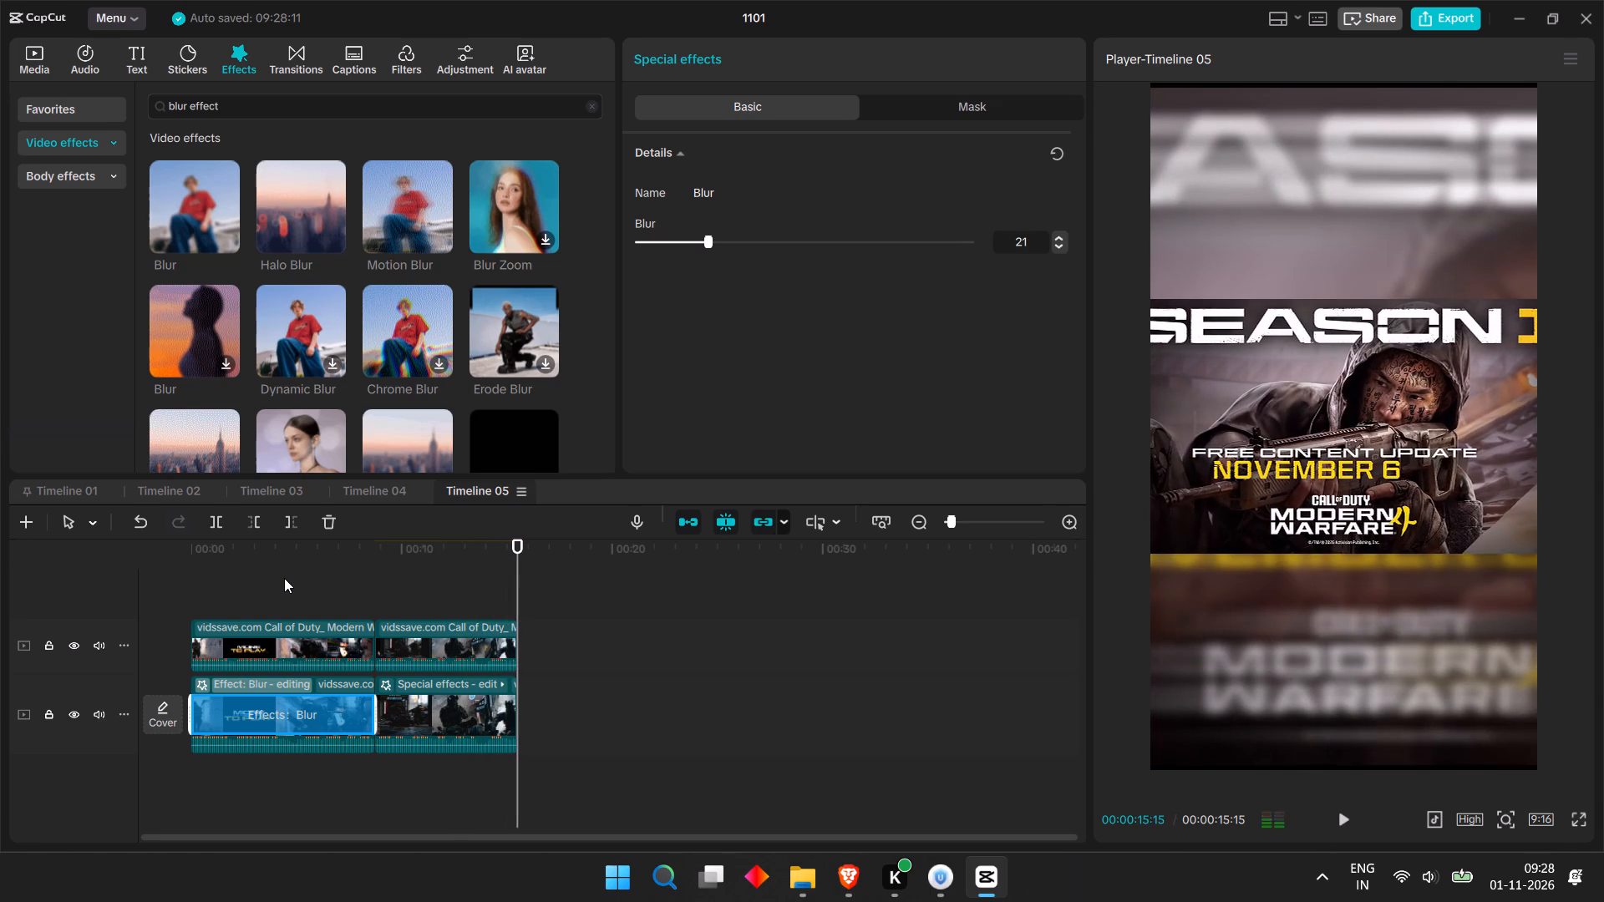
click(1201, 497)
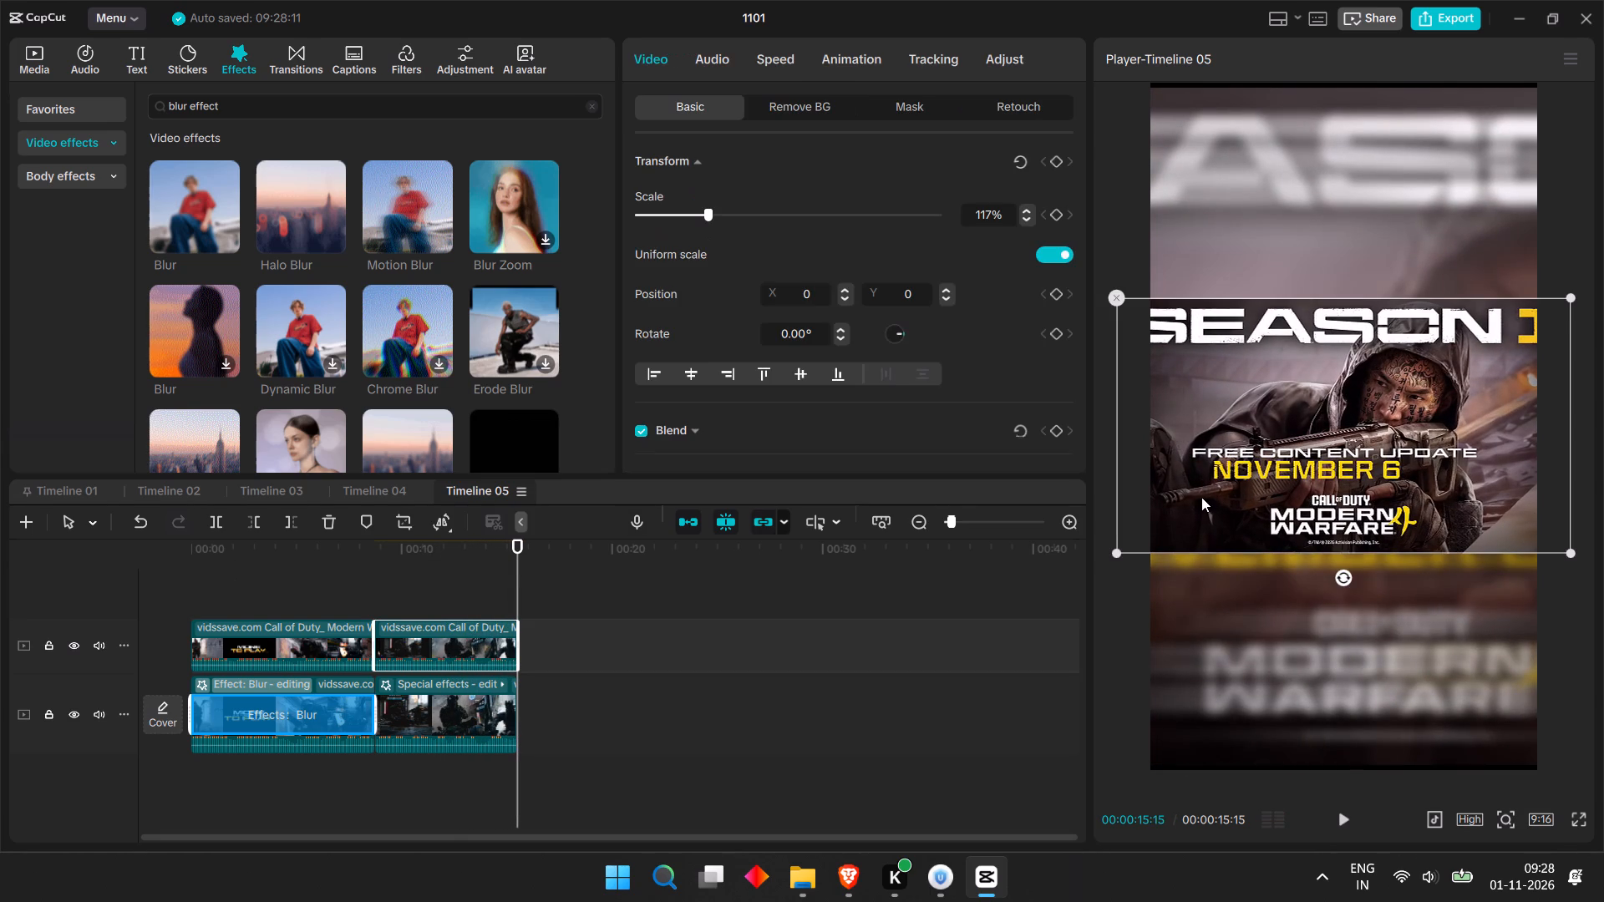
drag(1115, 548, 1155, 516)
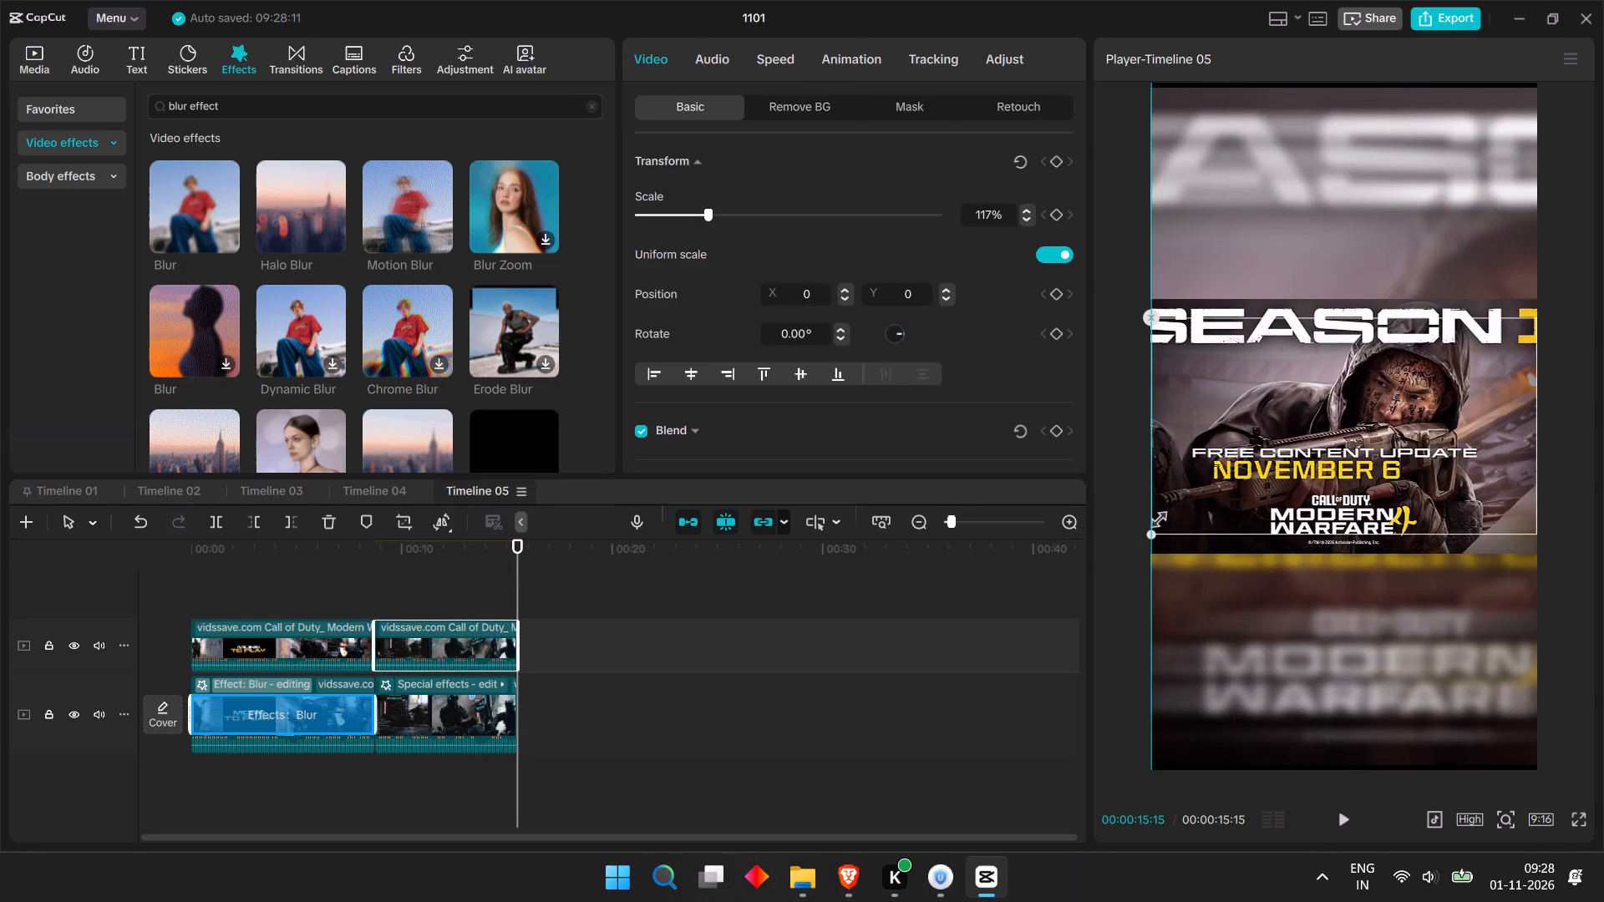
drag(1155, 516, 1155, 517)
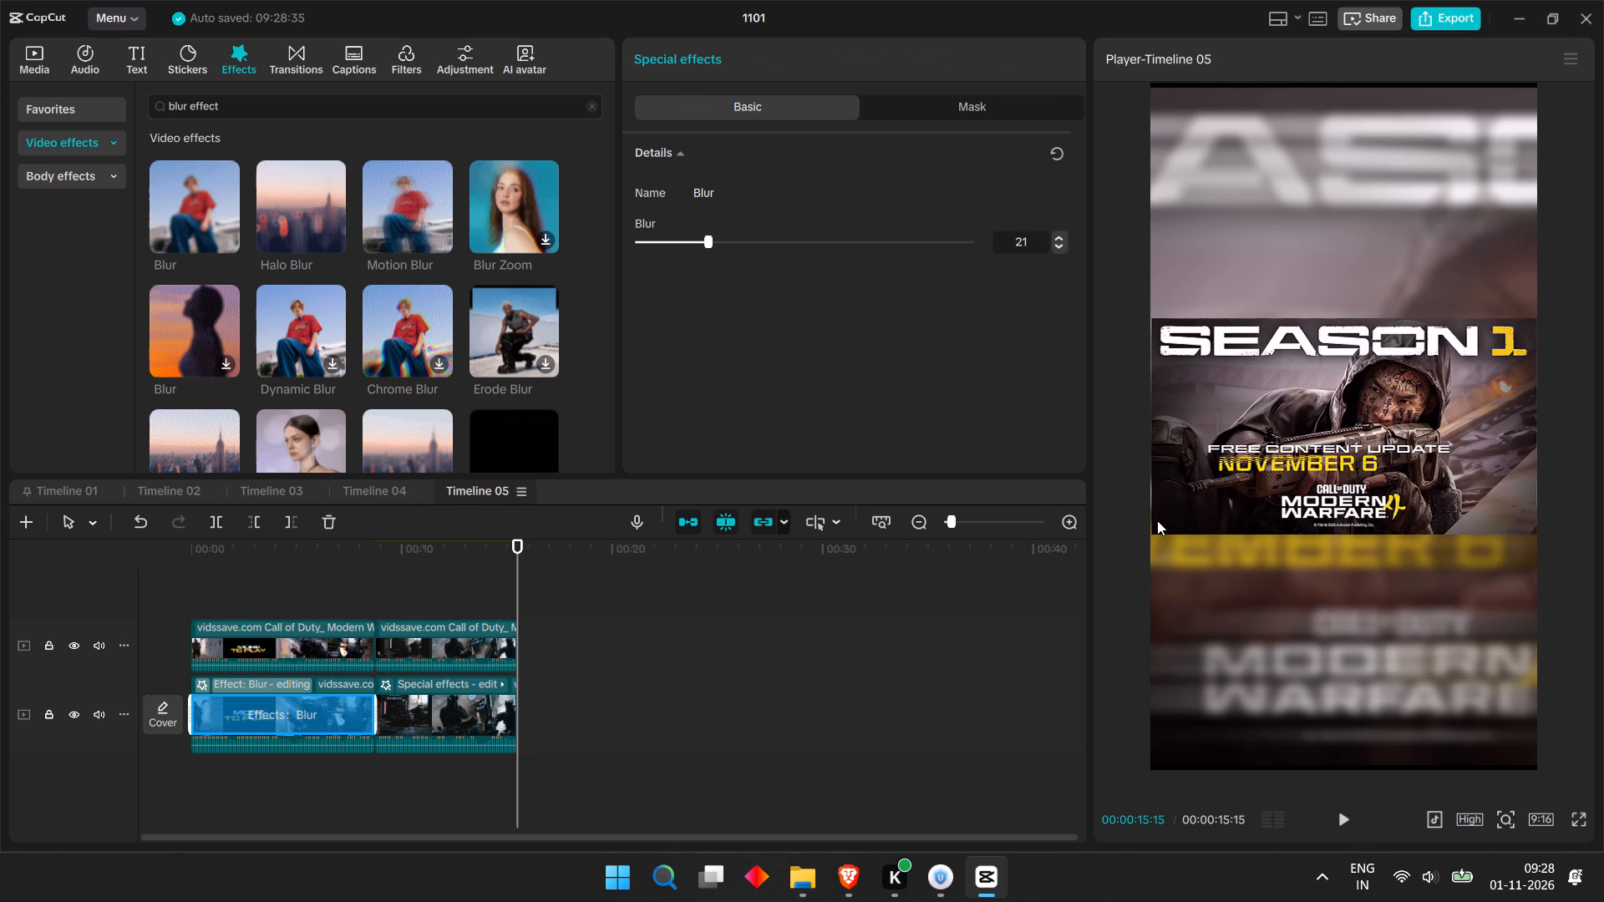
click(840, 877)
scroll(762, 658, down, 1)
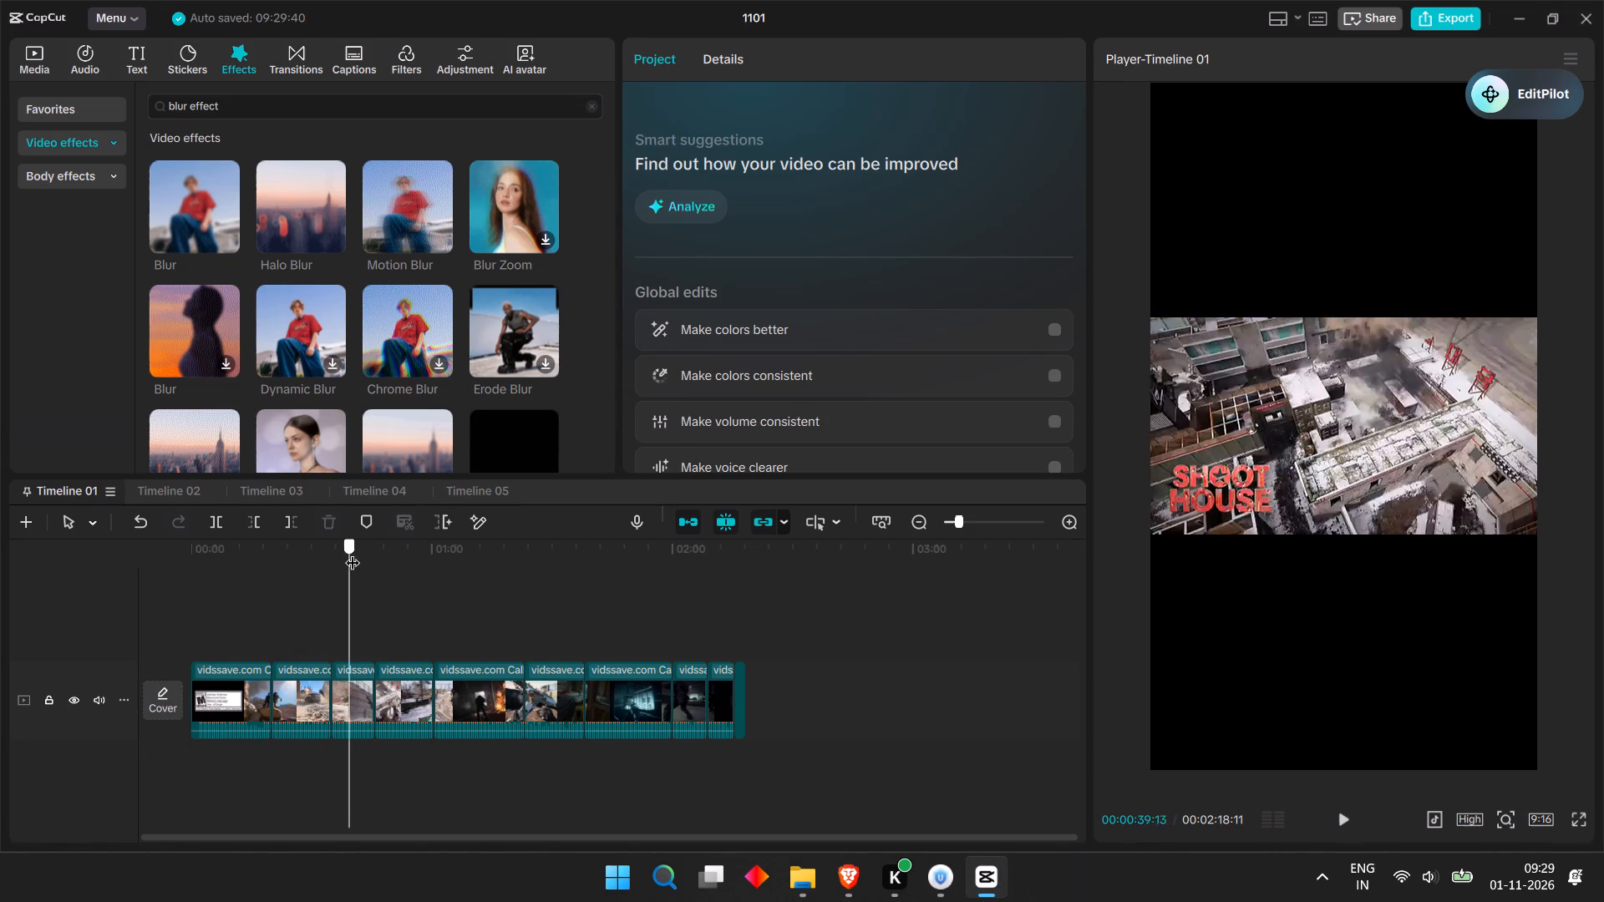
drag(353, 552, 447, 551)
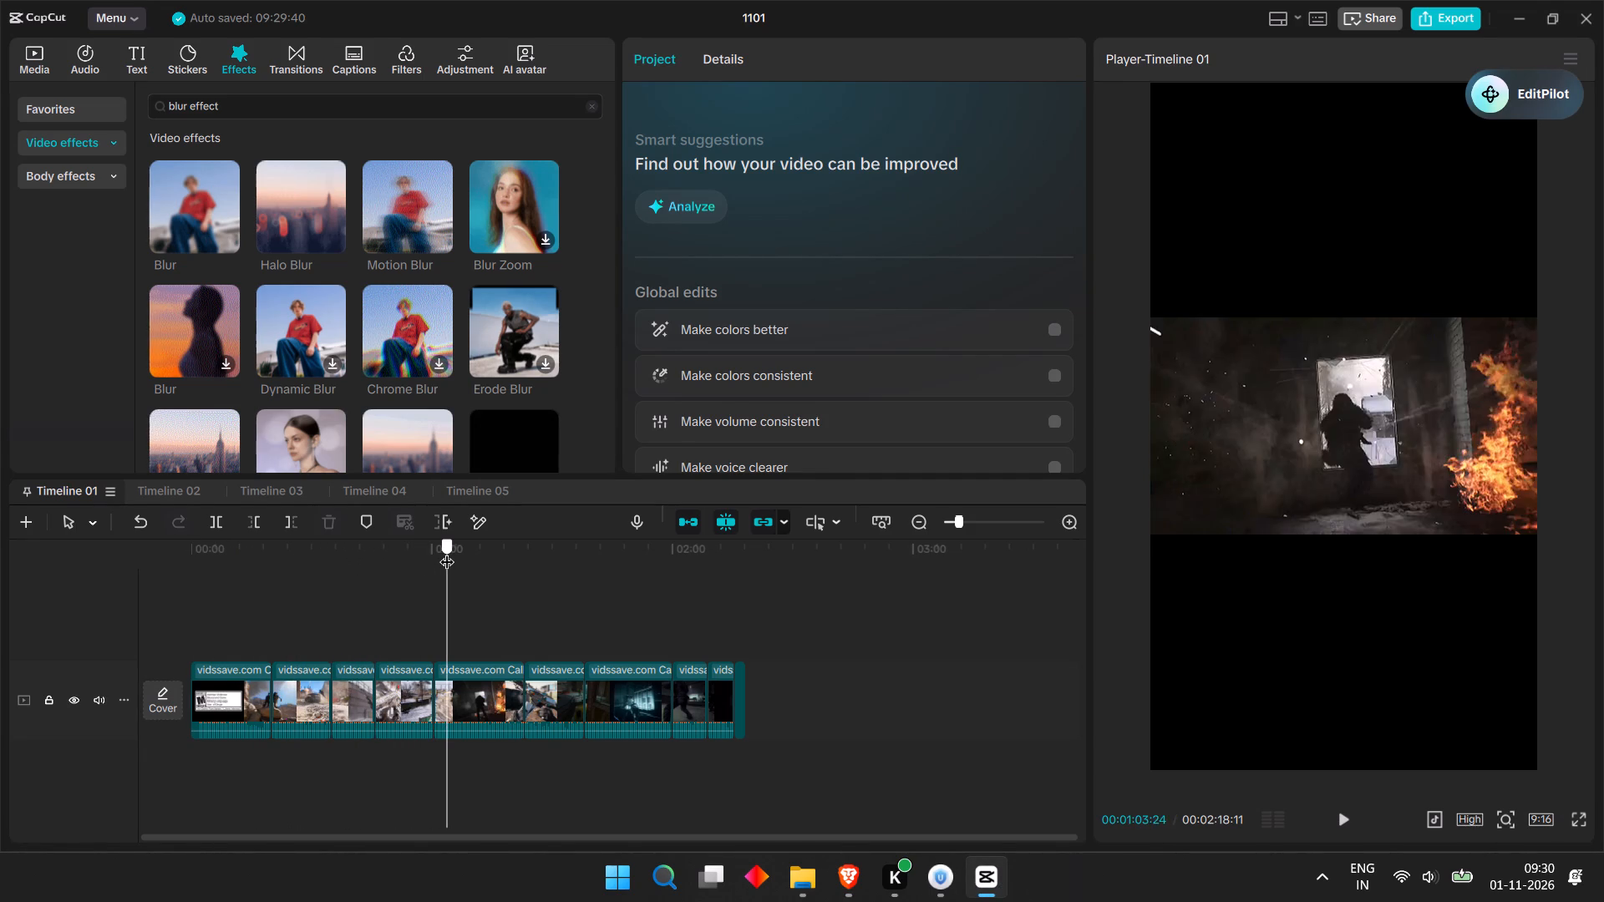
drag(447, 551, 448, 551)
click(487, 692)
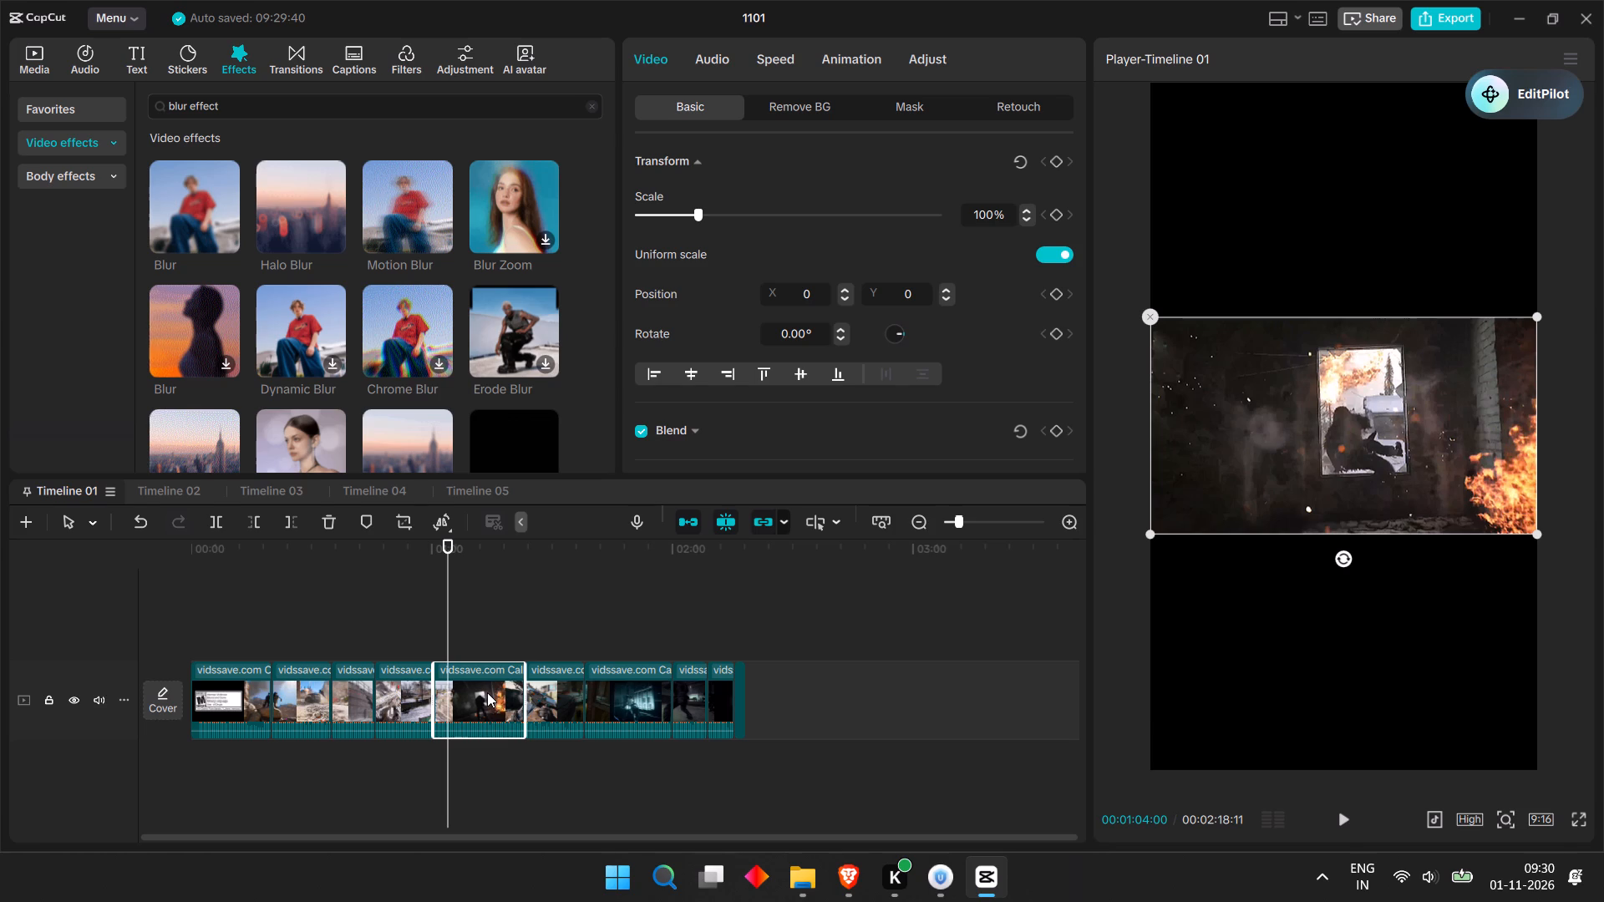
key(ctrl+b)
Play through the new segment and split it at 00:01:20:00 to mark the end of Clip 5.
key(space)
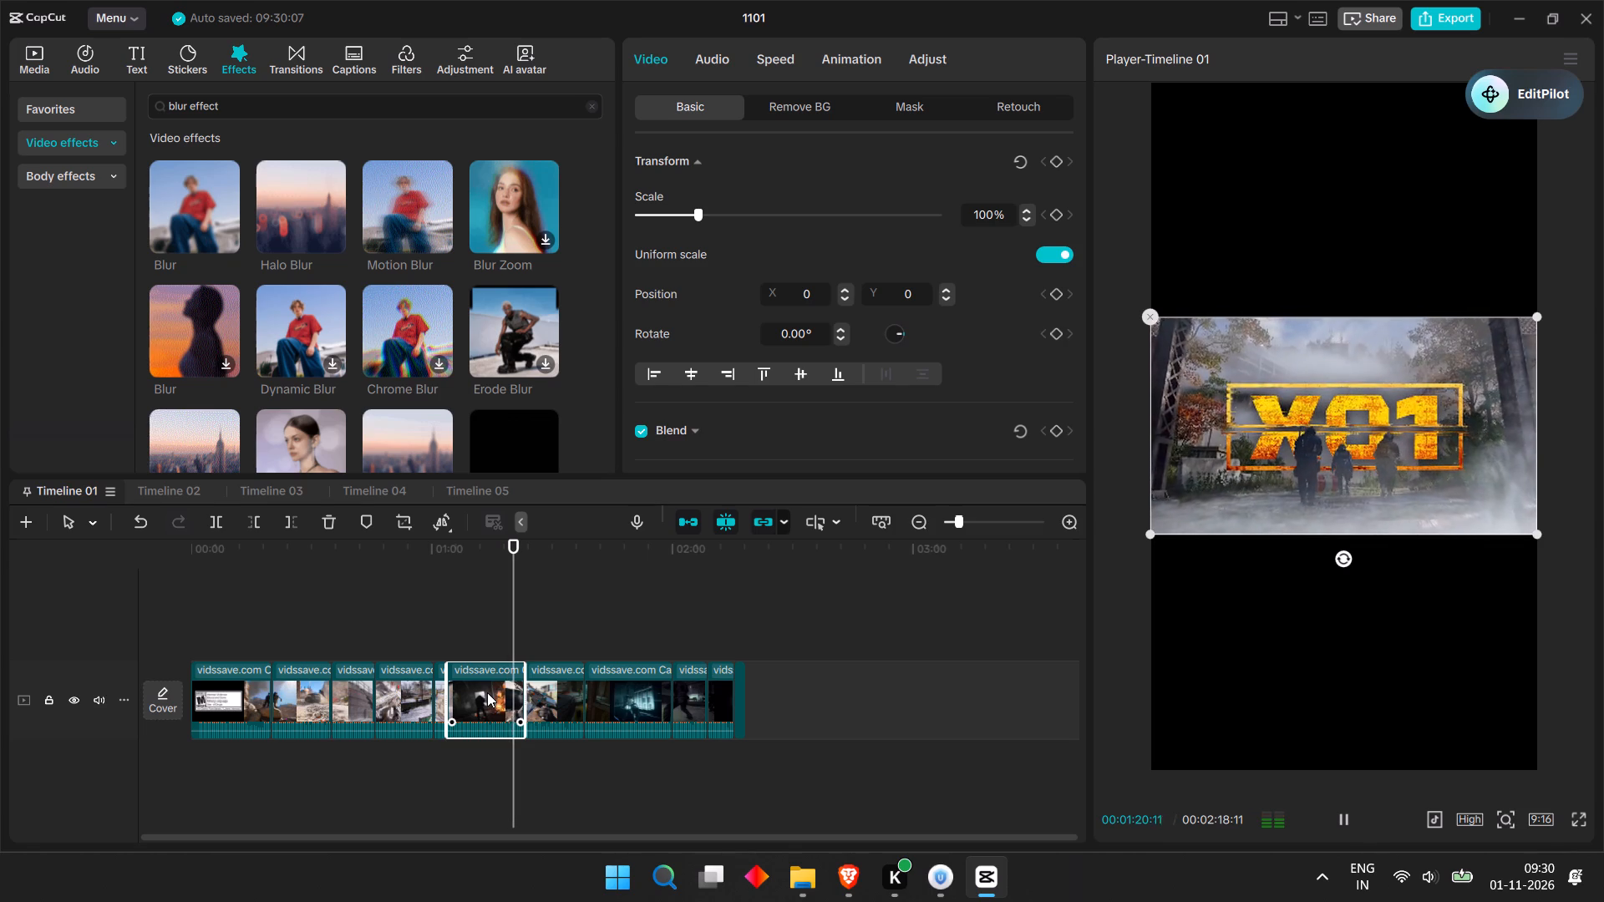
key(space)
key(space)
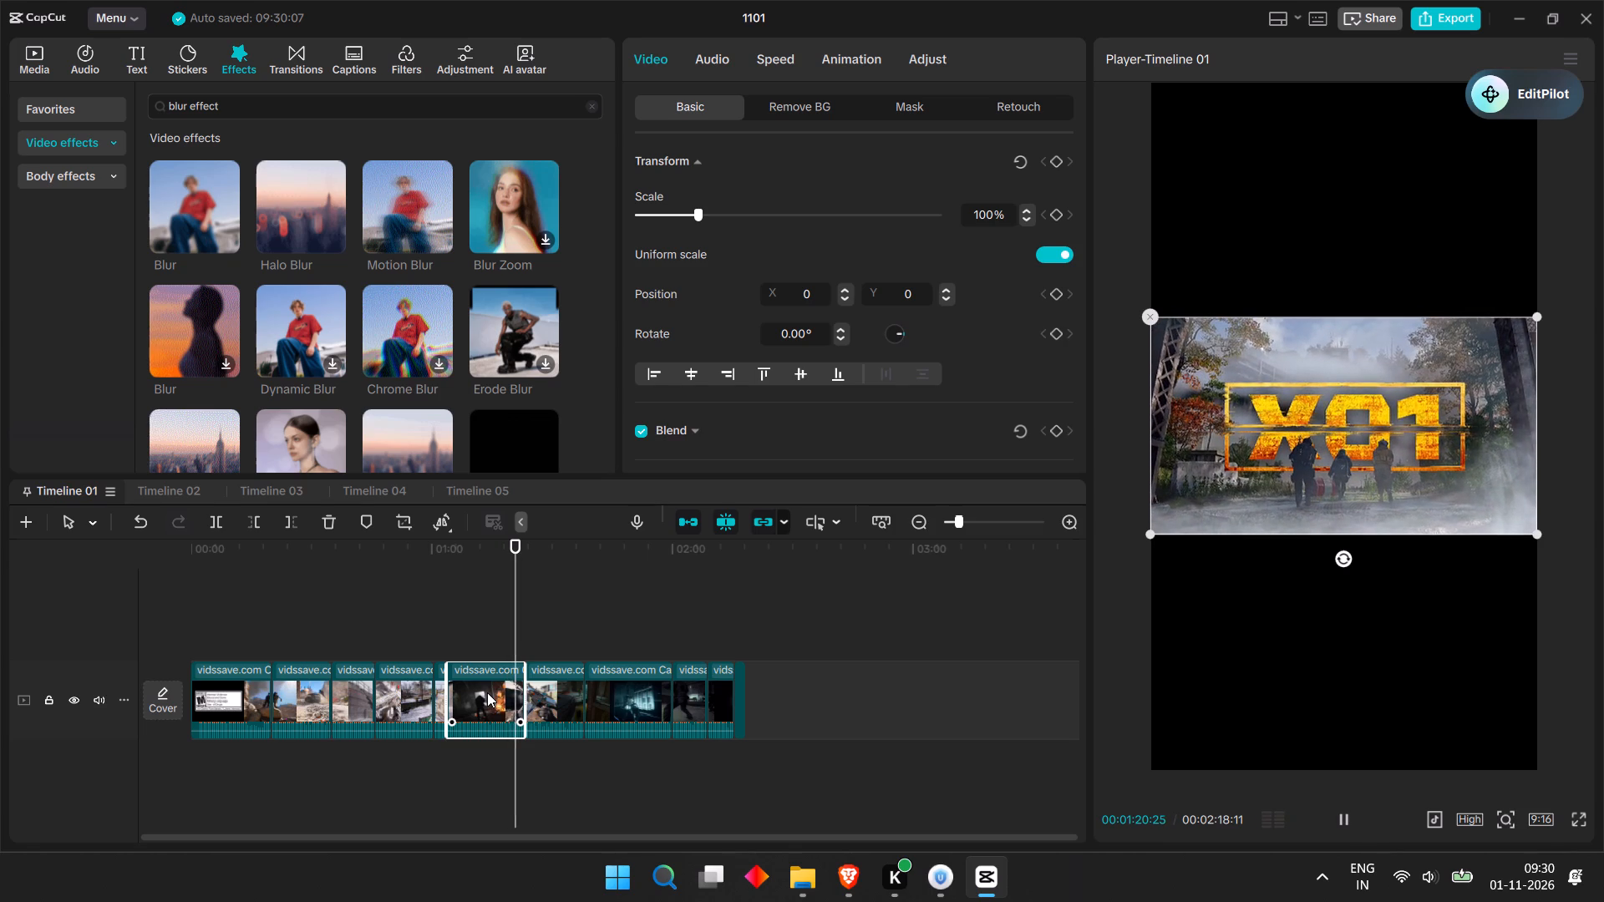
key(space)
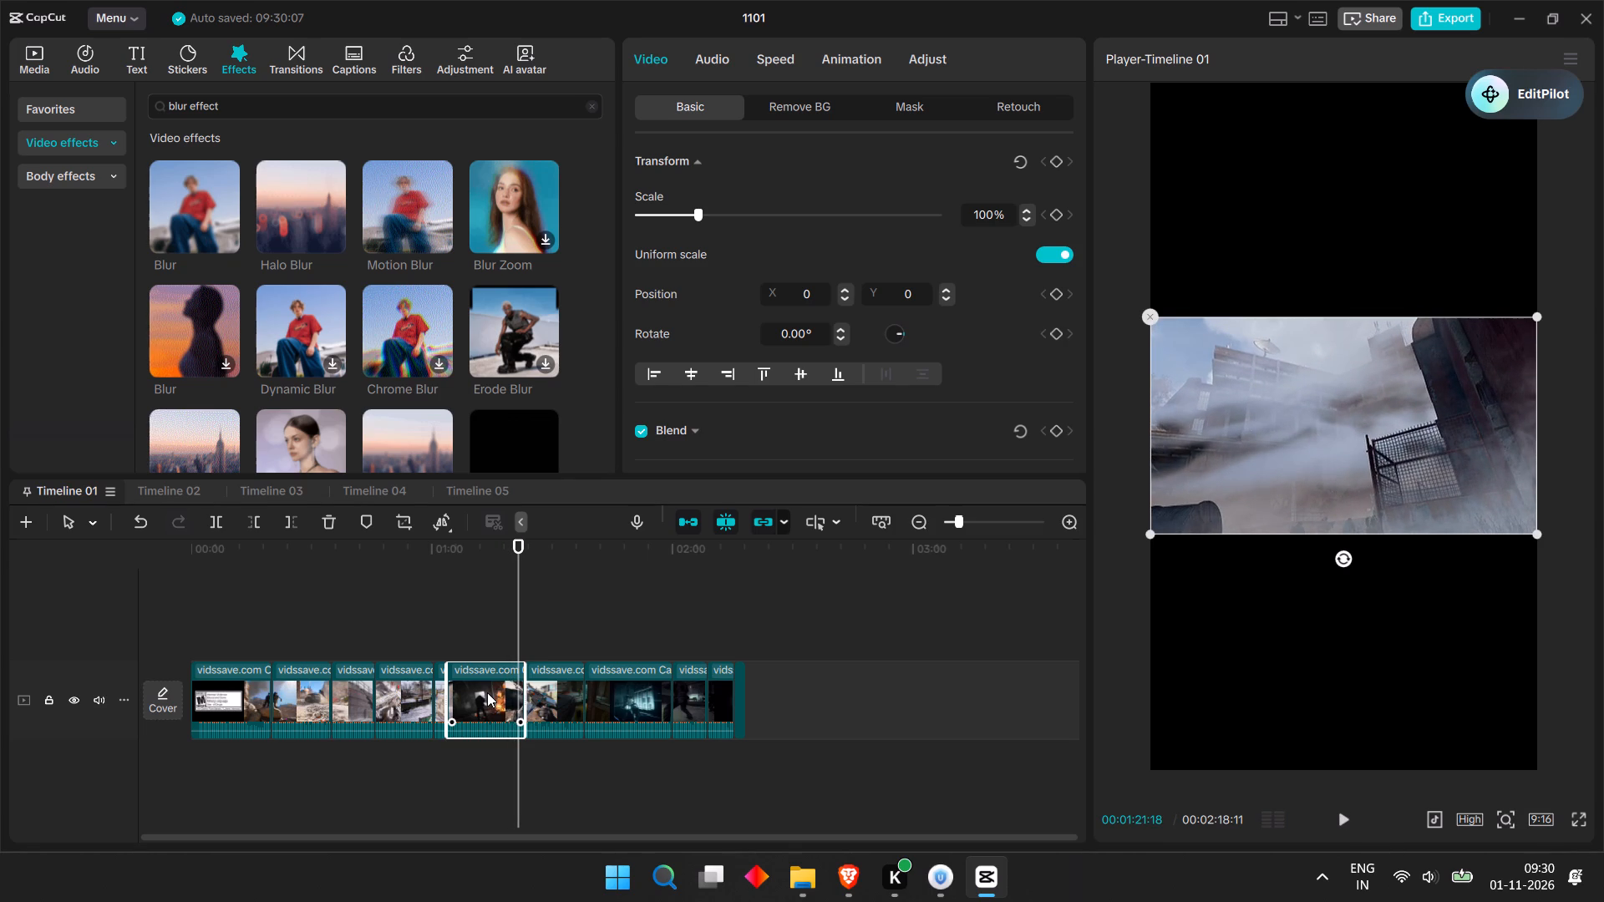
key(Left)
key(Left)
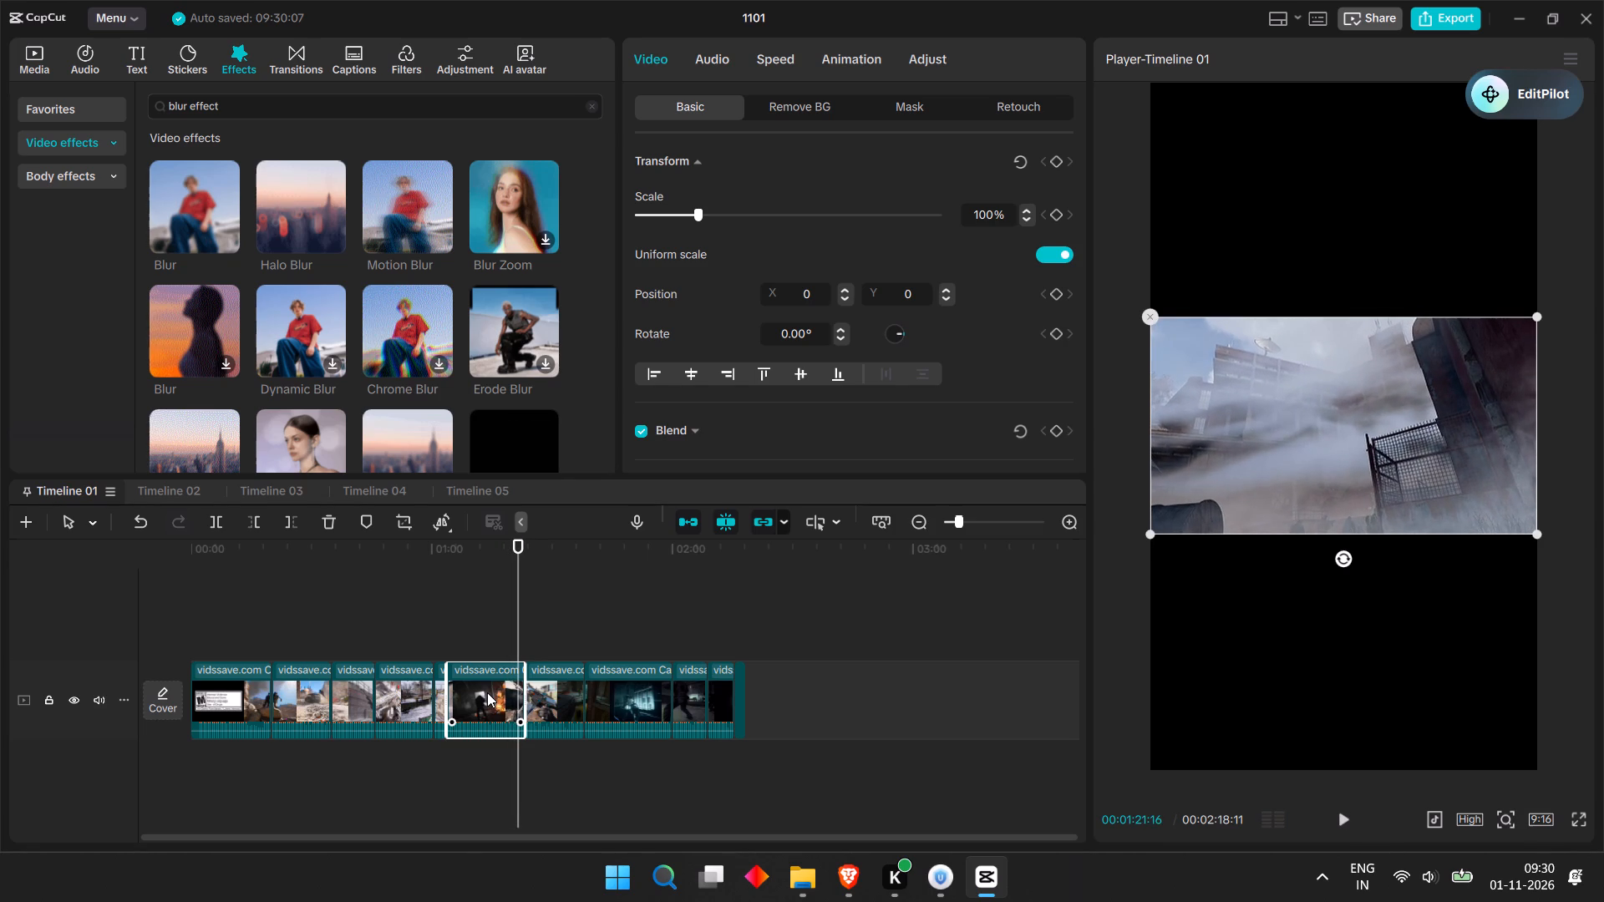
key(Left)
key(Left)
key(Left)
key(Left)
key(Left)
key(Left)
key(Left)
key(Left)
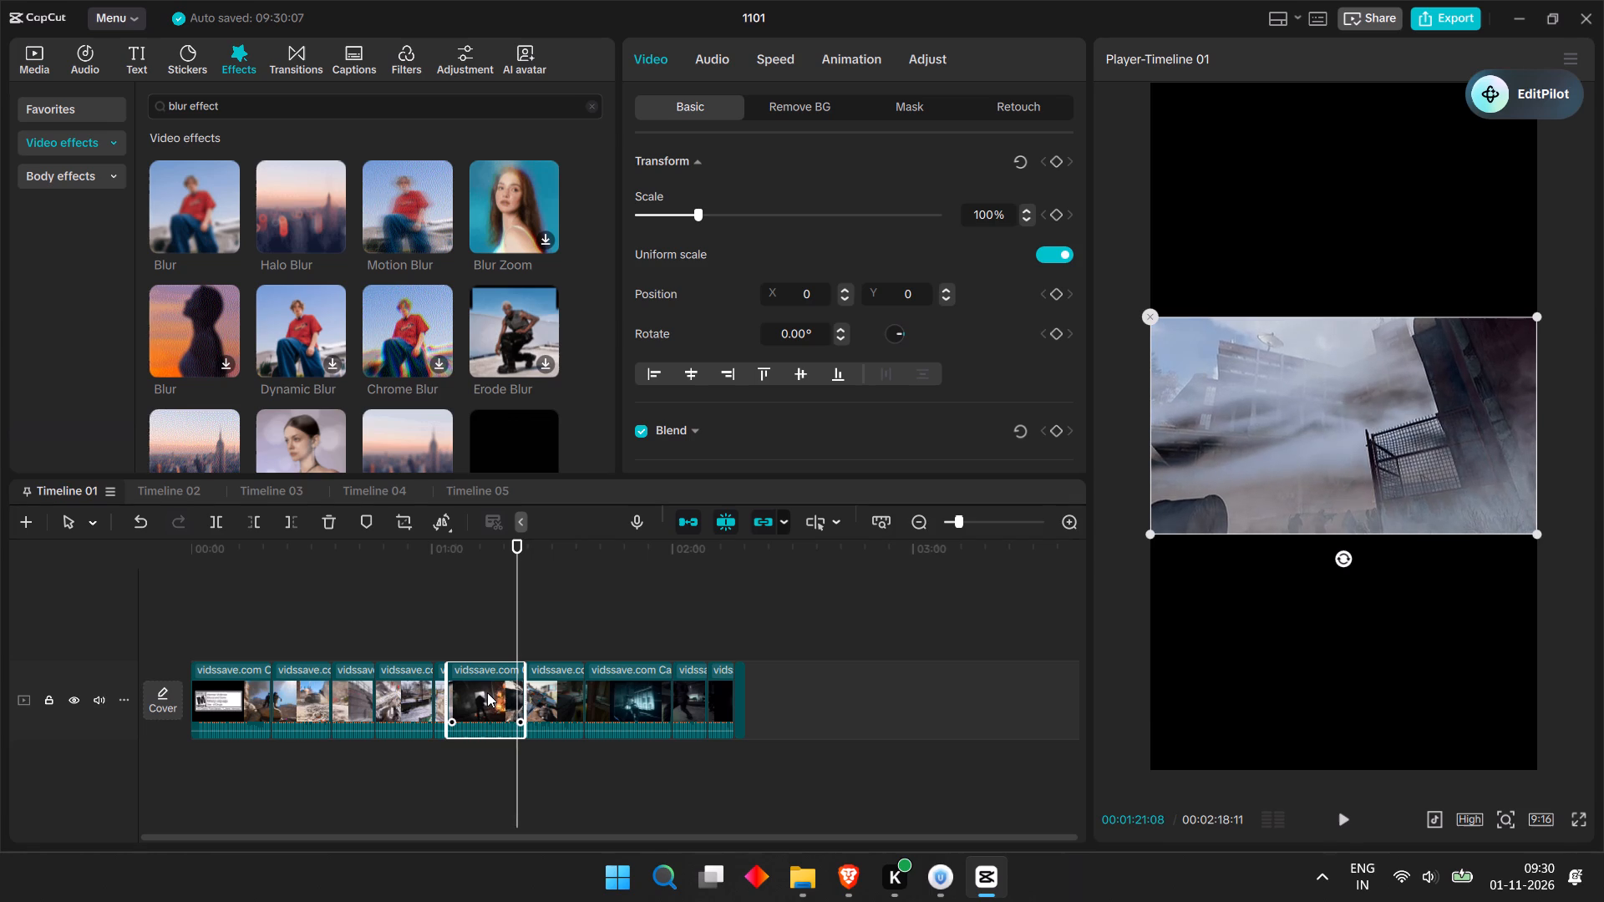
key(Left)
key(Left)
key(Left)
key(Left)
key(Left)
key(Left)
key(Left)
key(Left)
key(Left)
key(Left)
key(Left)
key(Left)
key(Left)
key(Left)
key(Left)
key(Left)
key(Left)
key(Left)
key(Left)
key(Left)
key(Left)
key(Left)
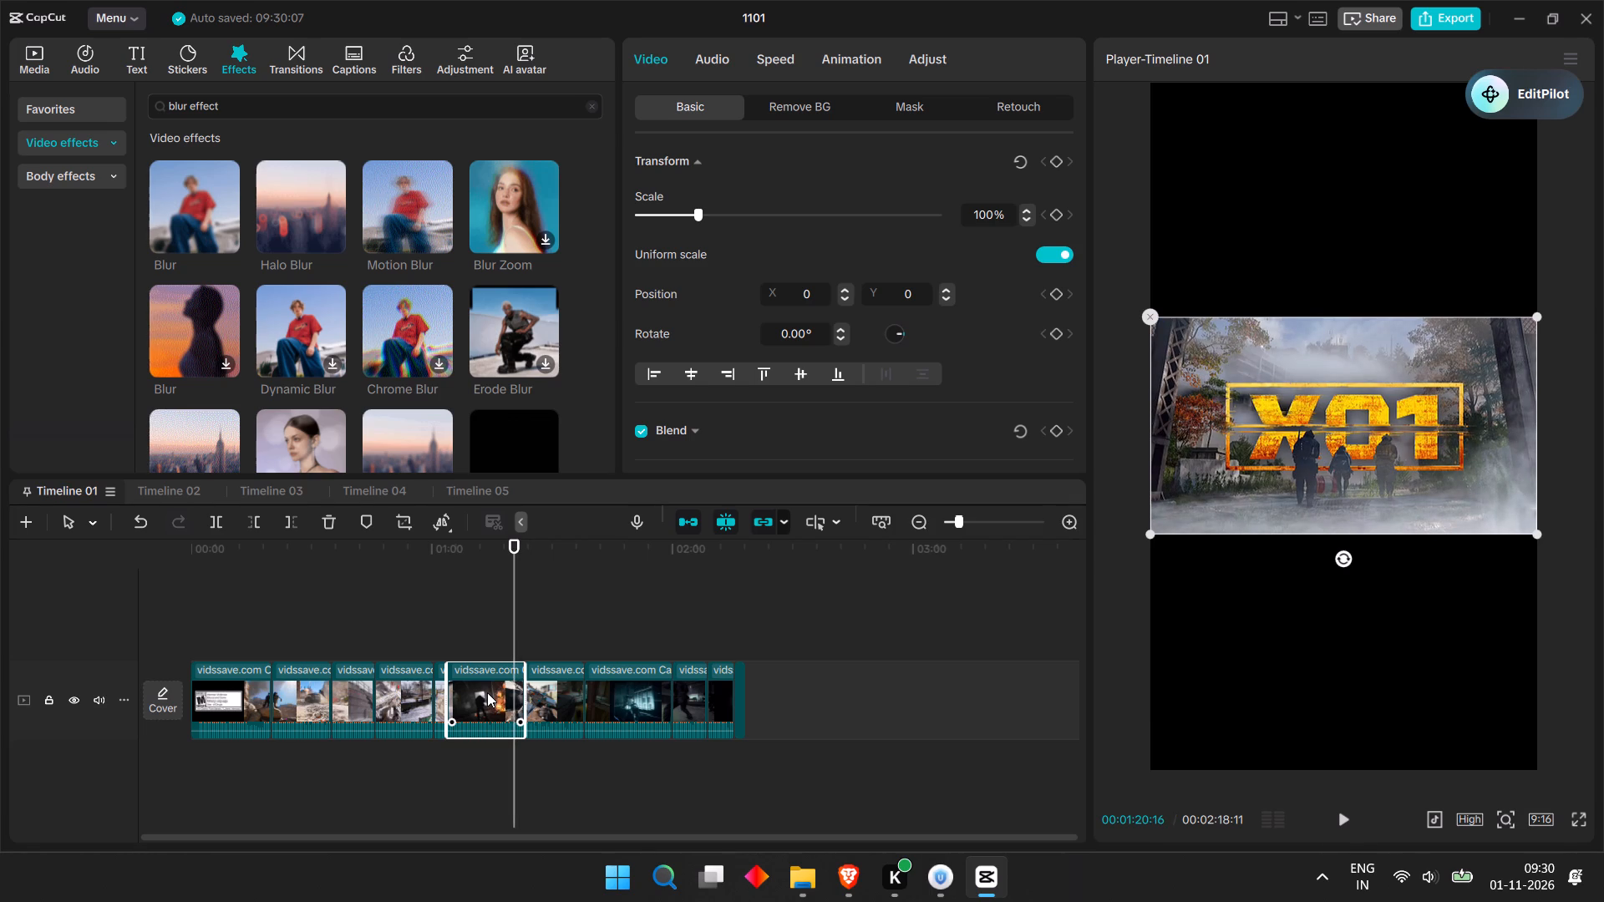
key(Left)
key(Left)
key(Left)
key(Left)
key(Left)
key(Left)
key(Left)
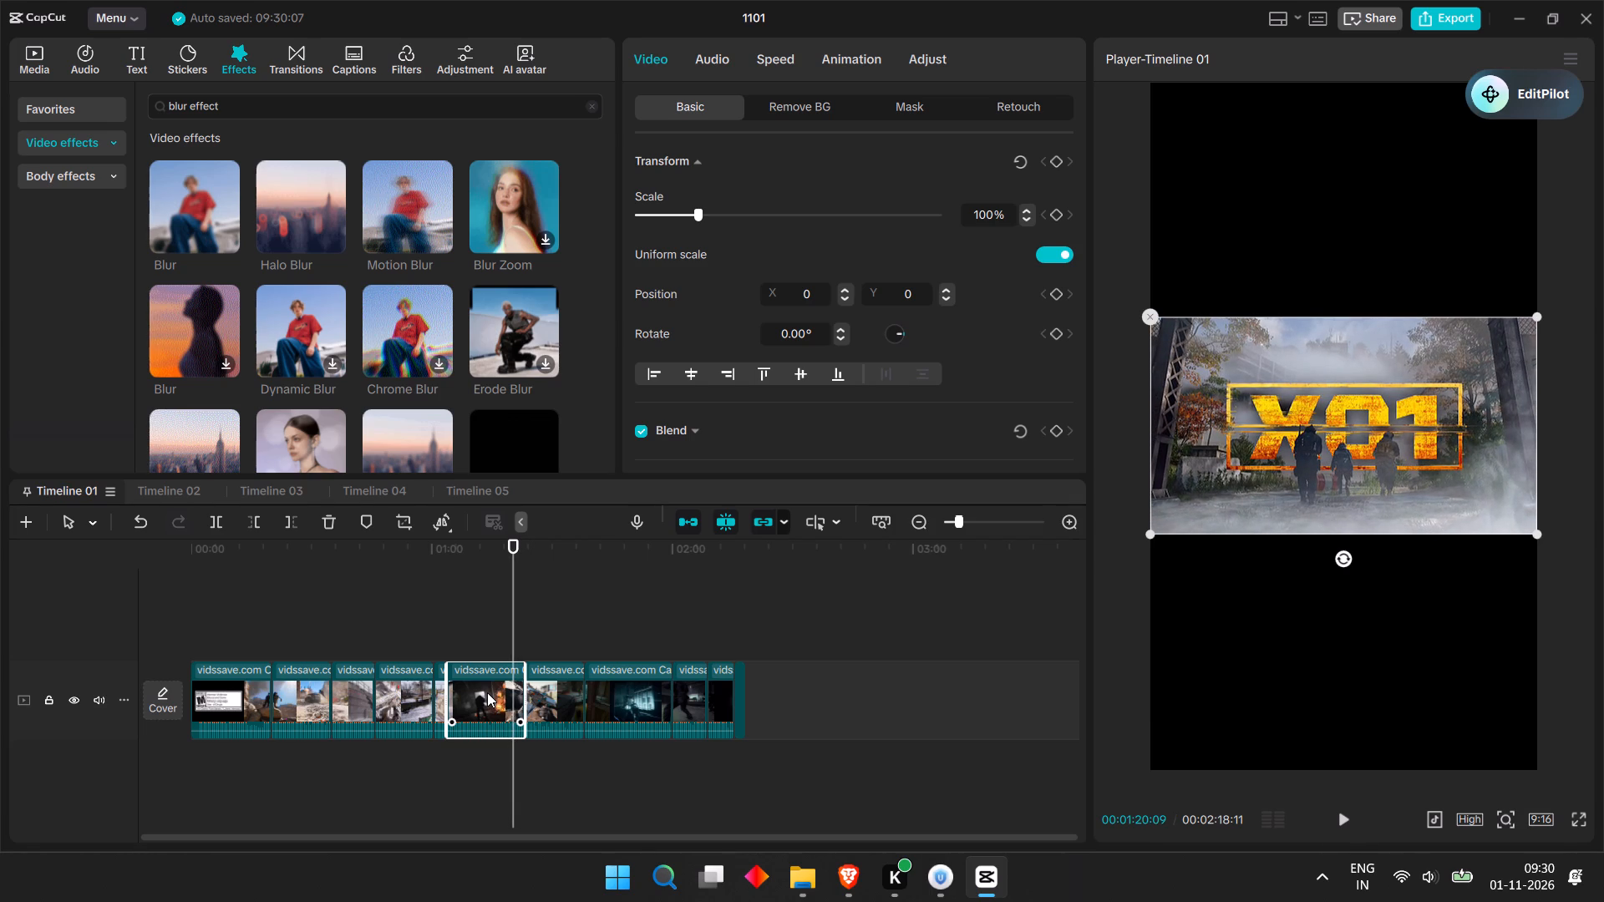
key(Left)
key(Left)
key(Left)
key(Left)
key(Left)
key(Left)
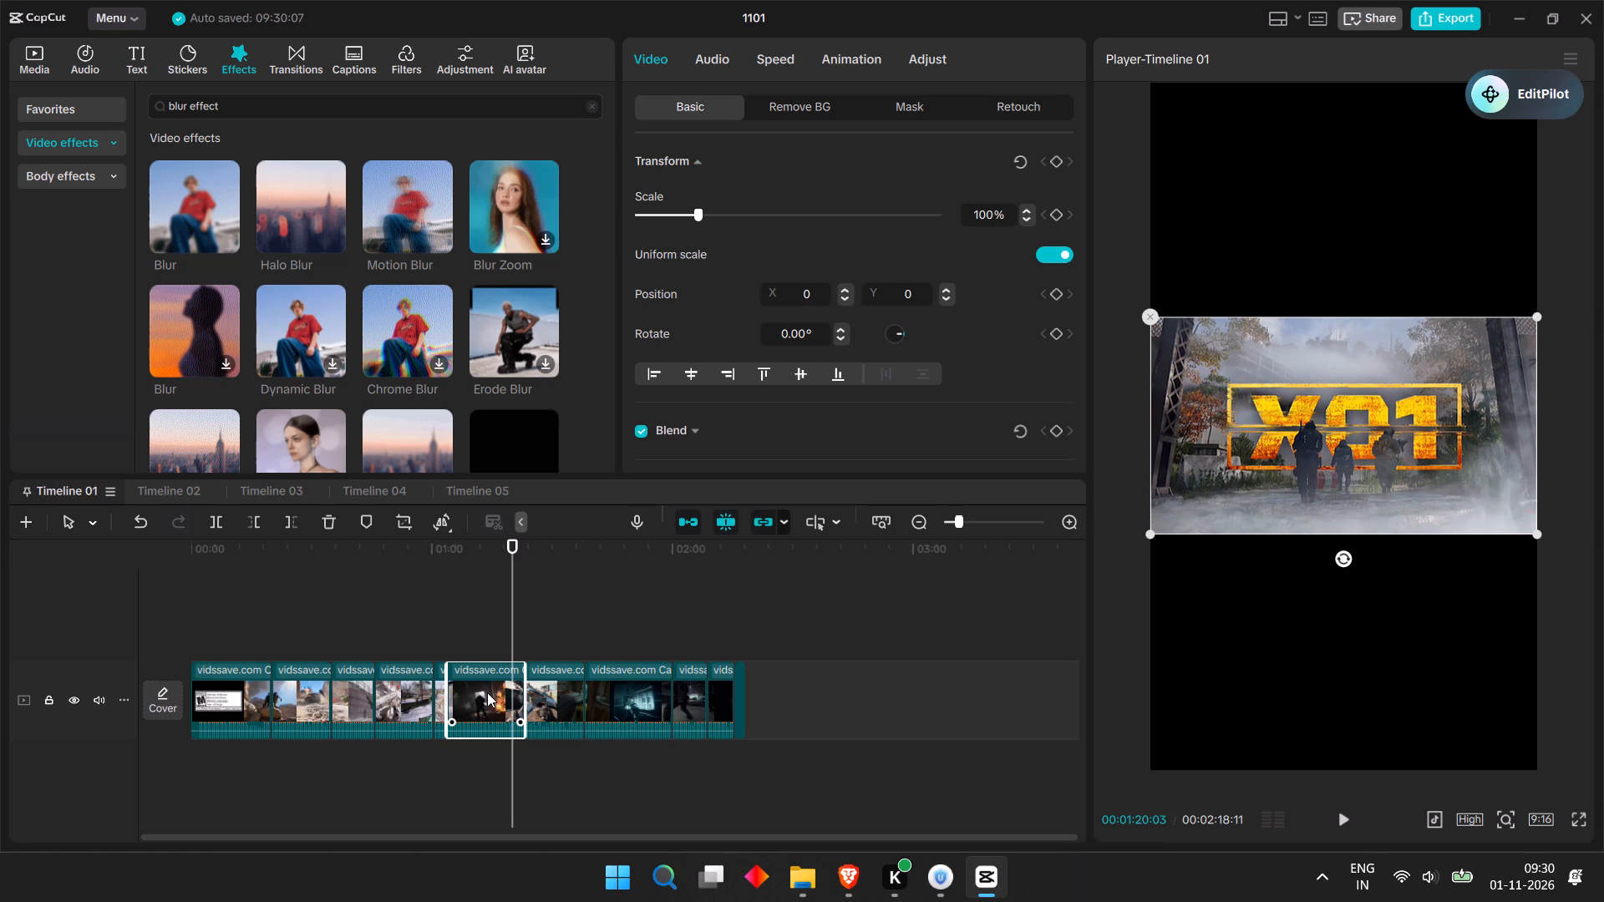
key(Left)
key(Left)
key(Left)
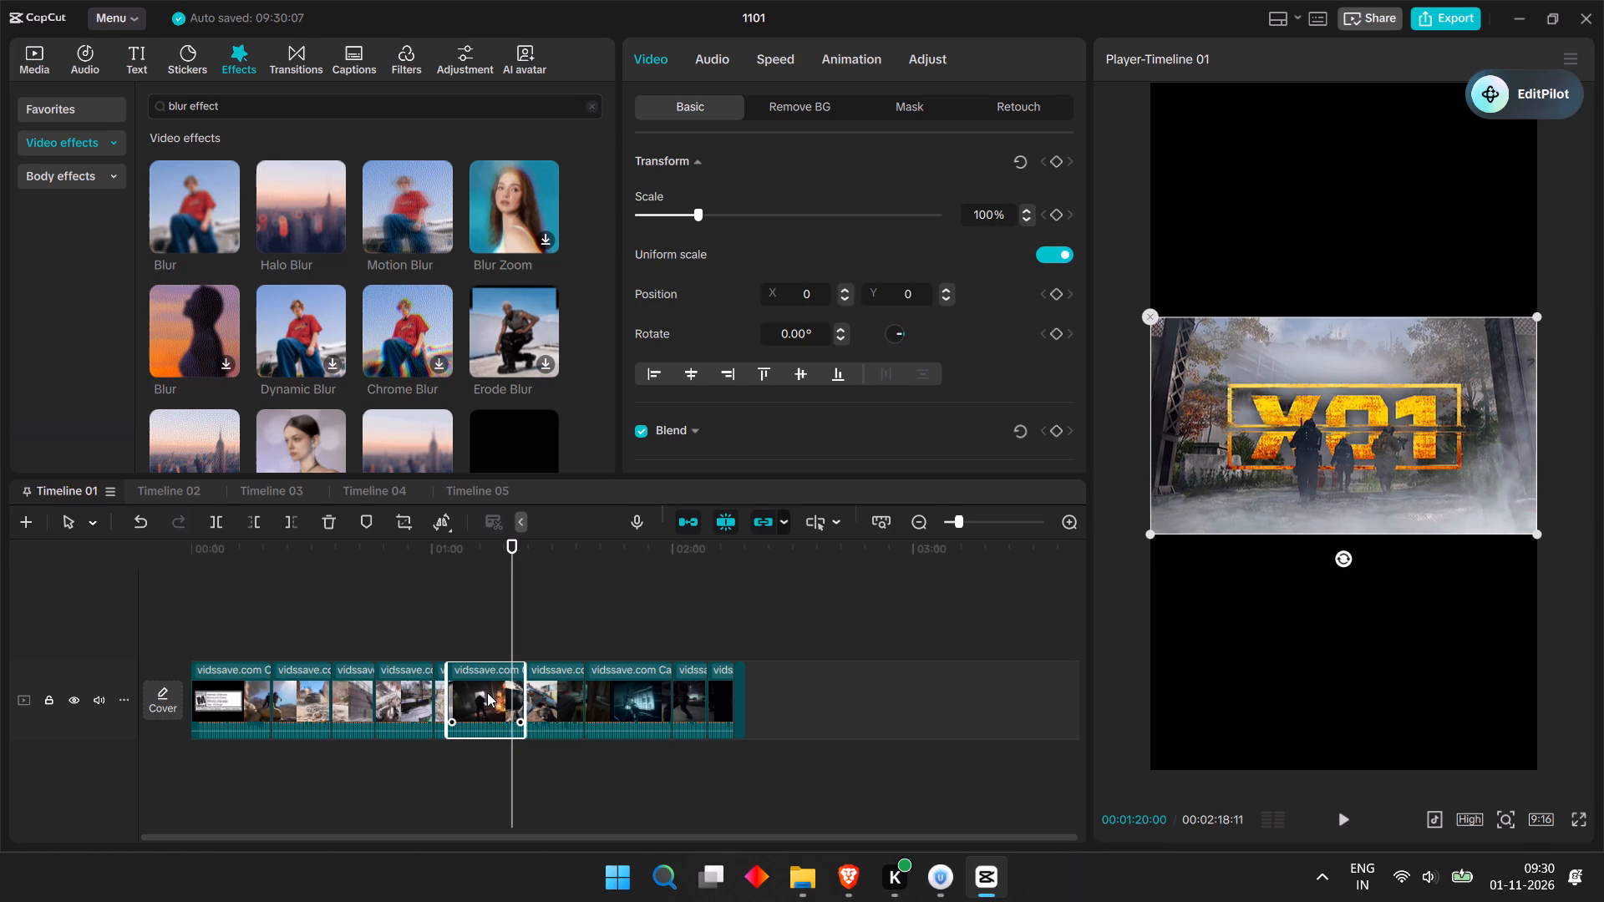
key(ctrl+b)
Copy the segment between the two cuts and paste it into a new Timeline 06.
click(487, 692)
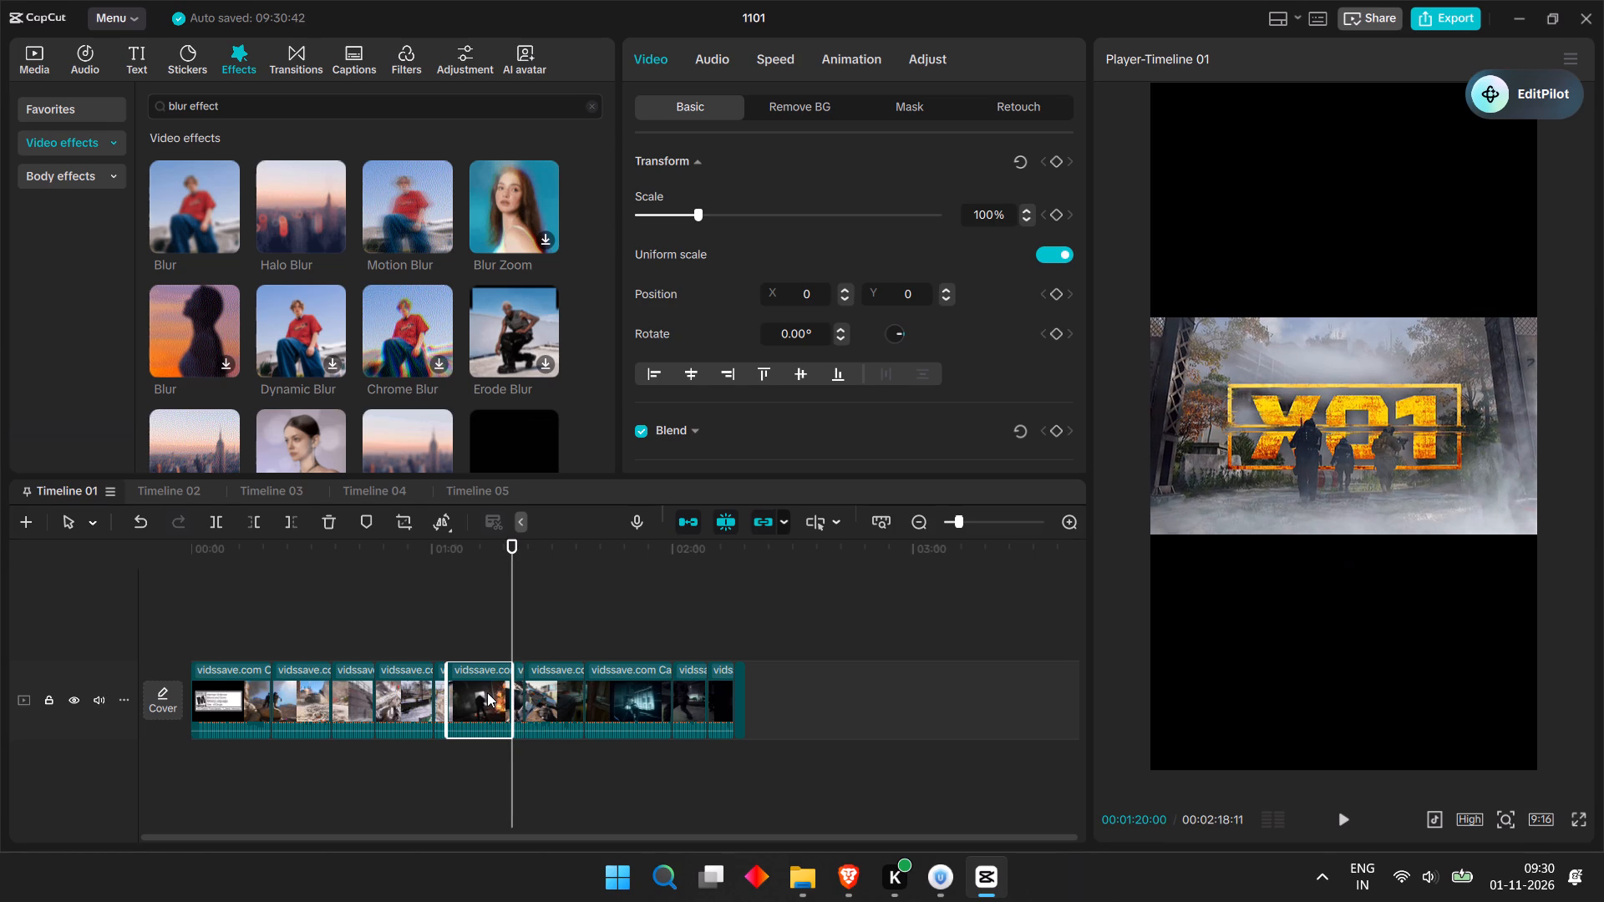
key(ctrl+c)
click(21, 524)
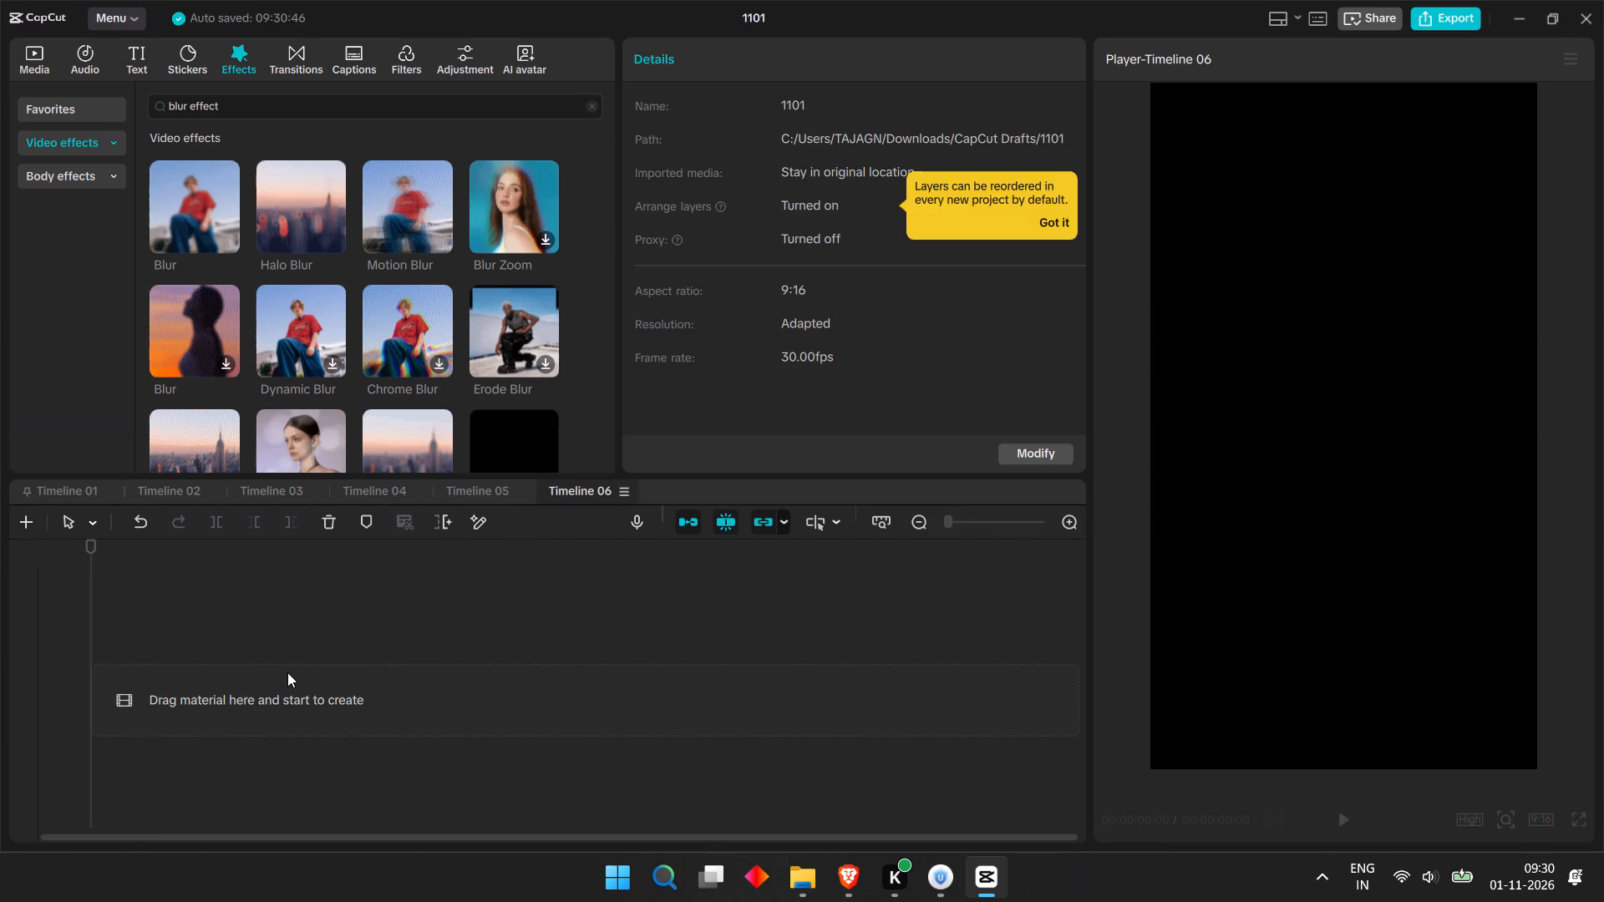
key(ctrl+v)
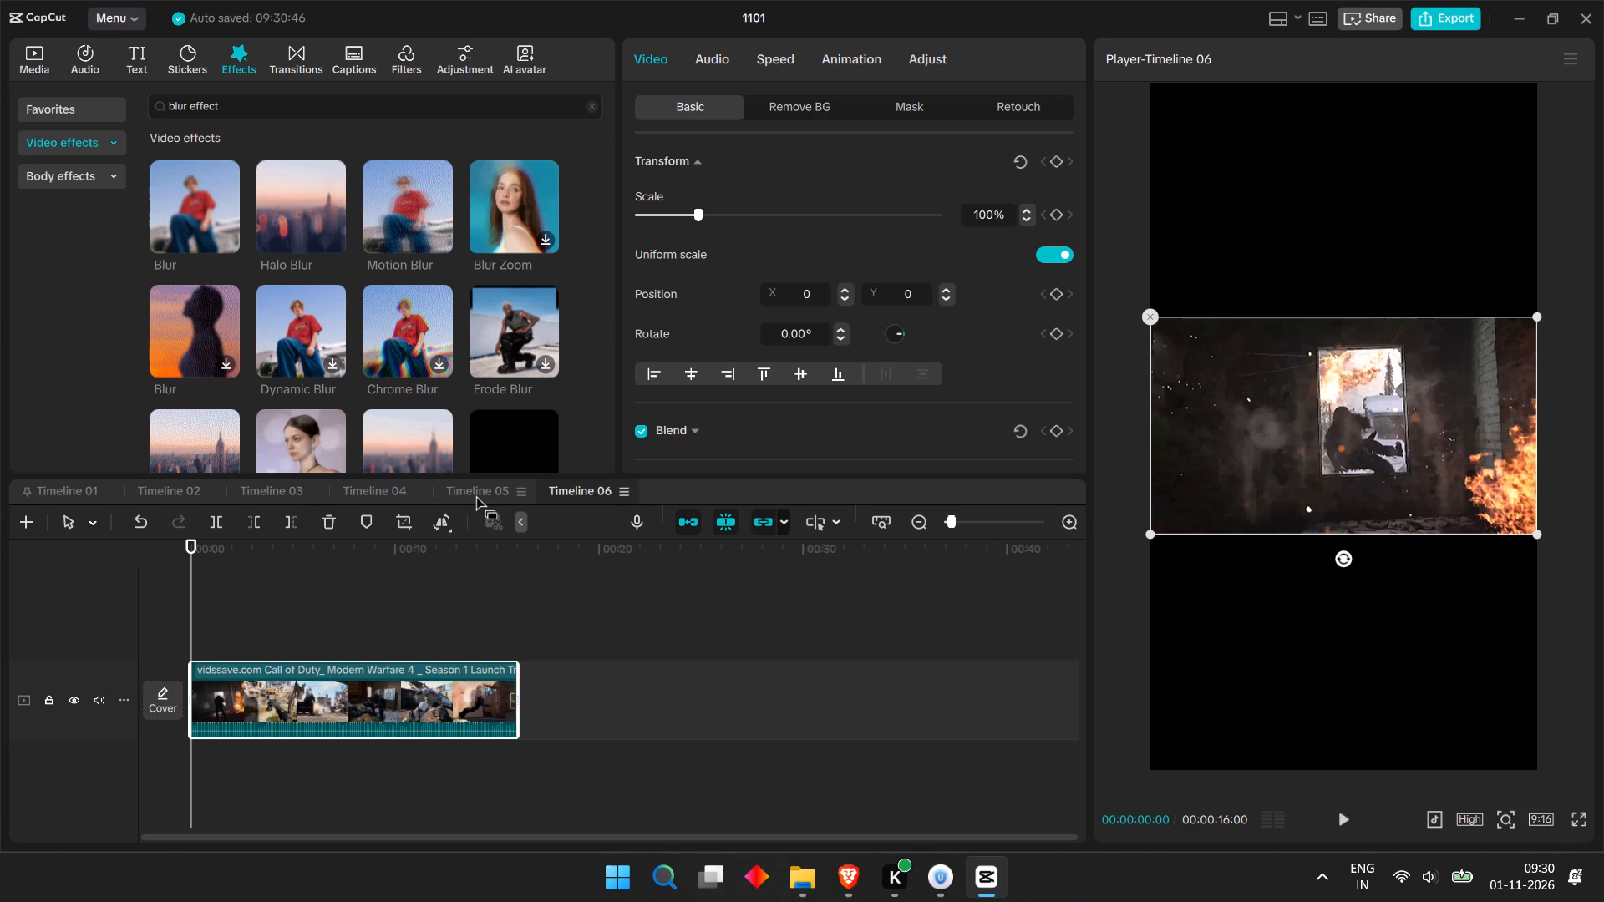
Check Timeline 05's layer layout, then duplicate the clip on Timeline 06 onto a track above the original.
click(475, 494)
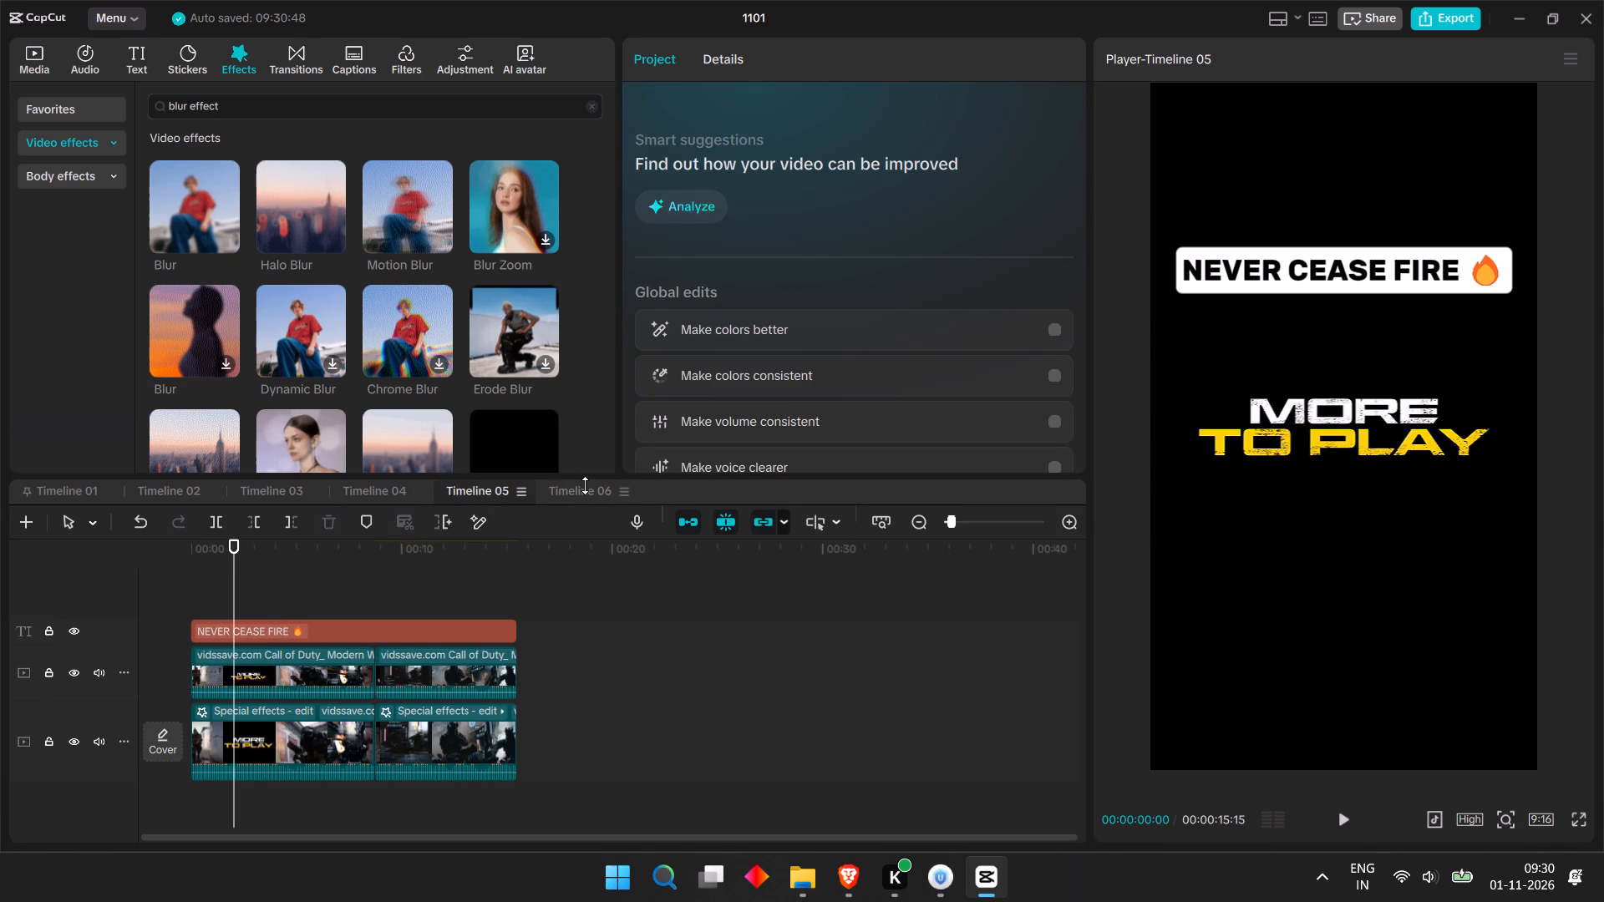
click(585, 485)
click(388, 698)
key(ctrl+c)
key(ctrl+v)
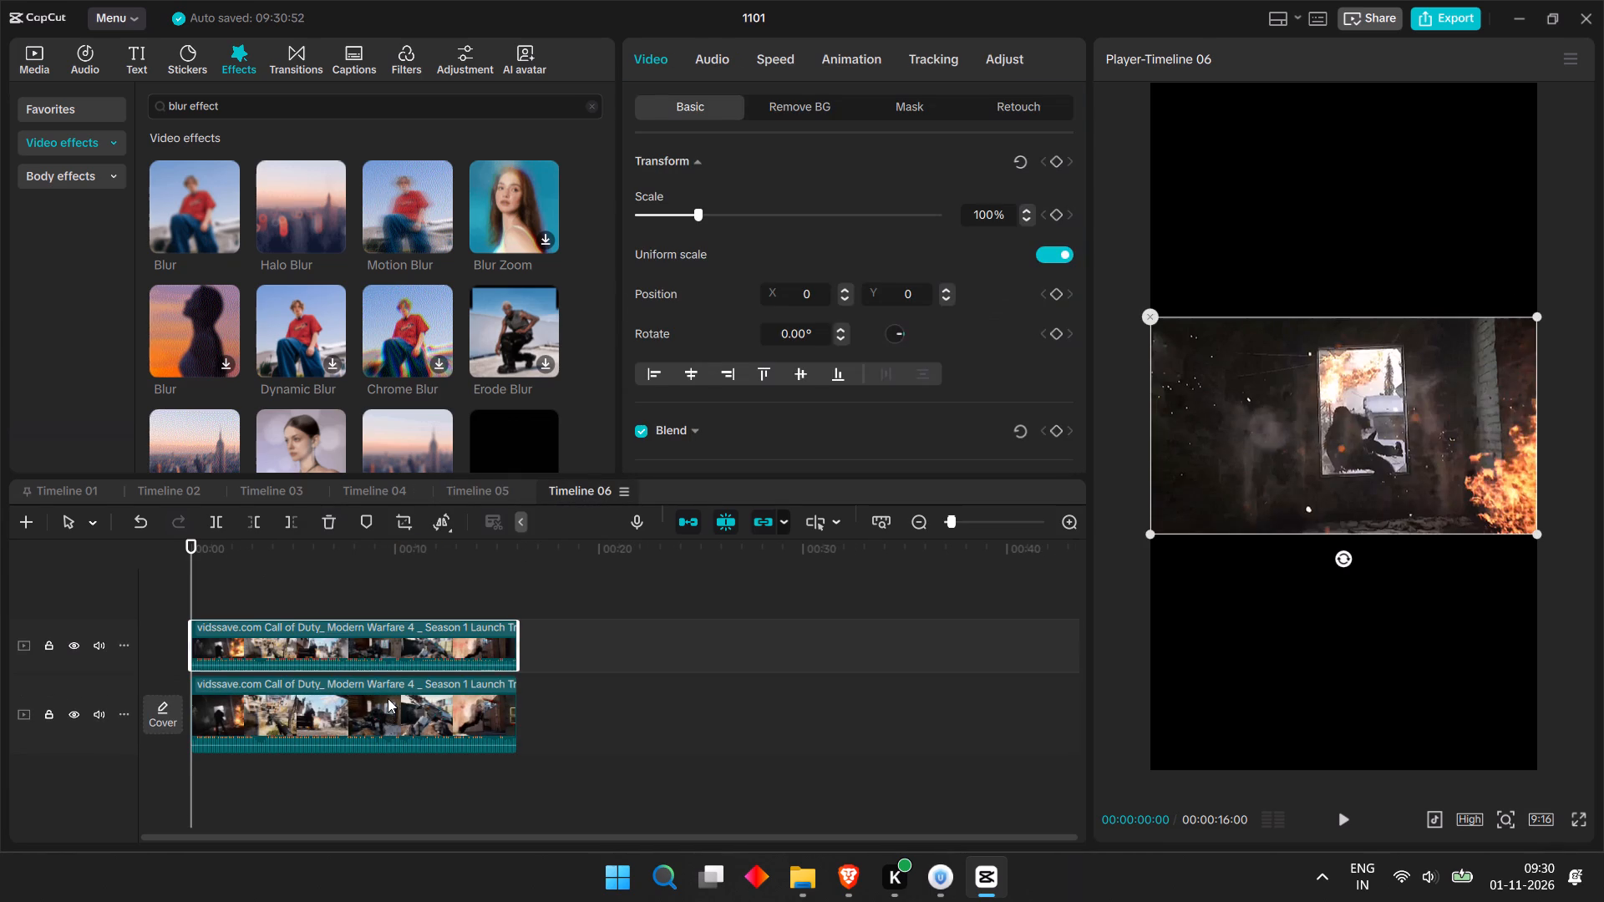
Enlarge the lower copy of the clip to 316% so it fills the vertical frame as the background.
click(358, 732)
drag(1153, 533, 587, 901)
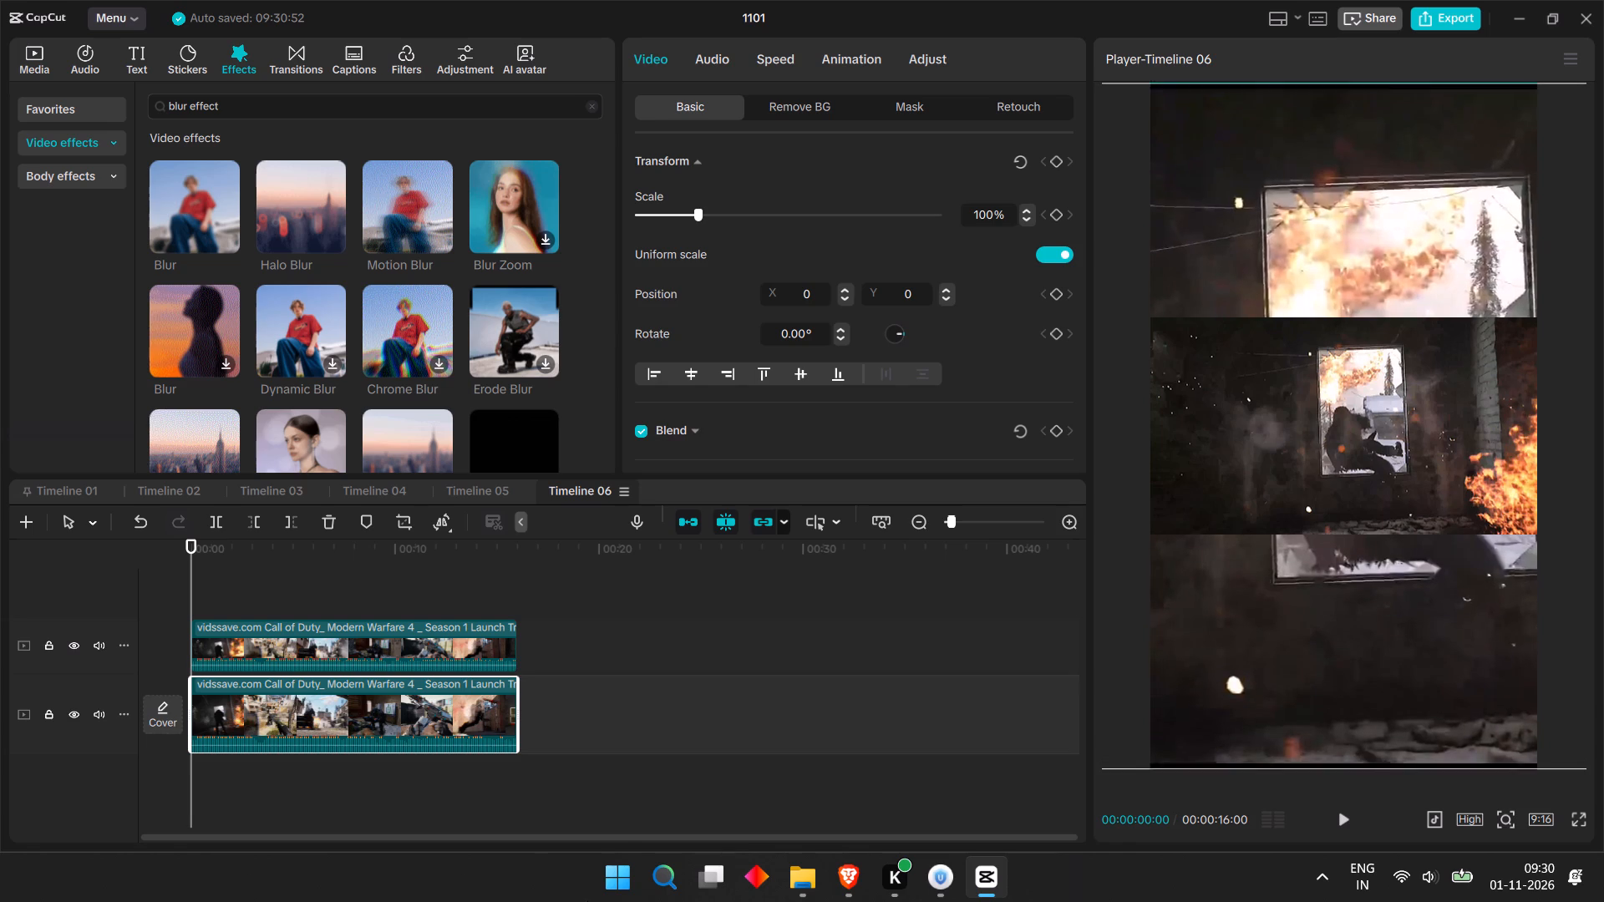
drag(587, 901, 571, 901)
Apply the Blur video effect to the lower background clip and set its blur strength to 27.
drag(185, 210, 308, 727)
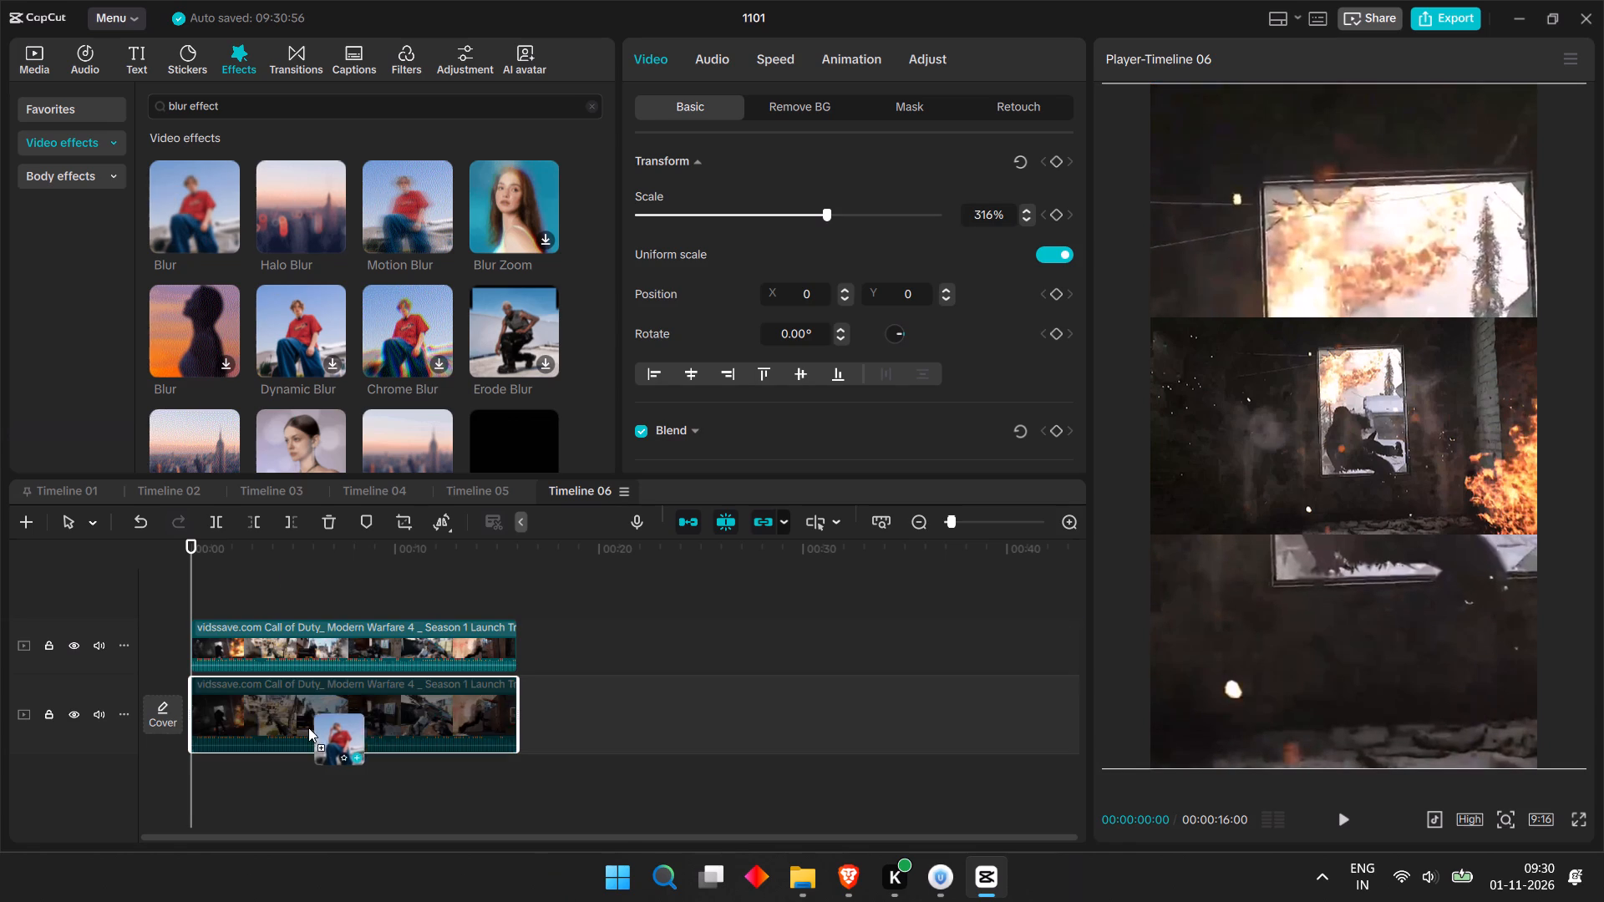
drag(308, 727, 308, 704)
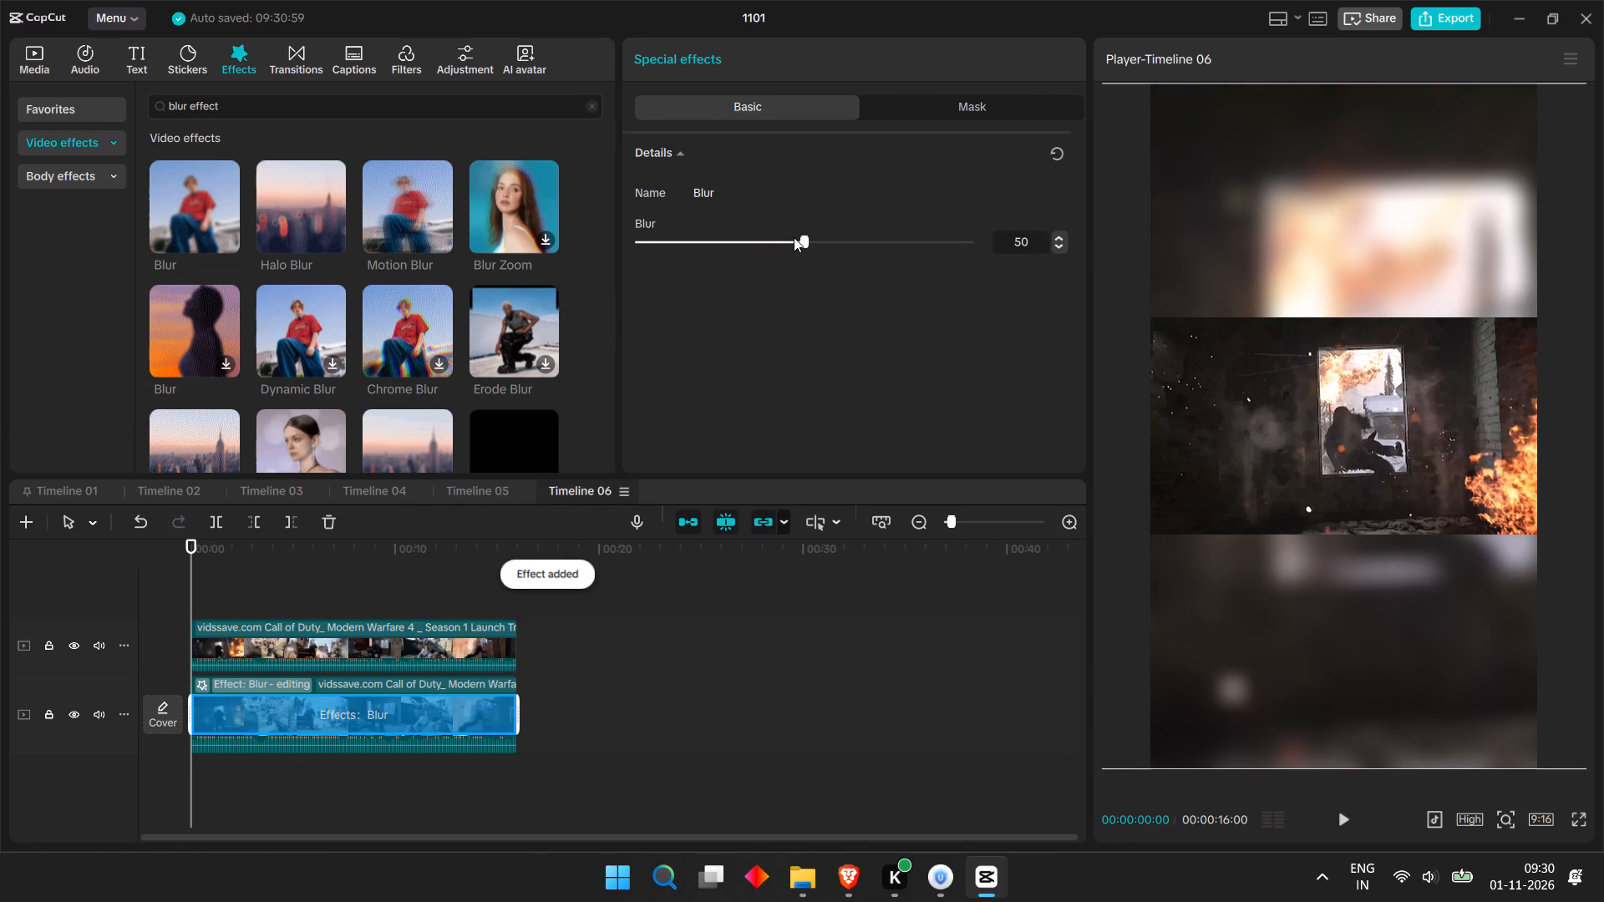
drag(796, 237, 791, 241)
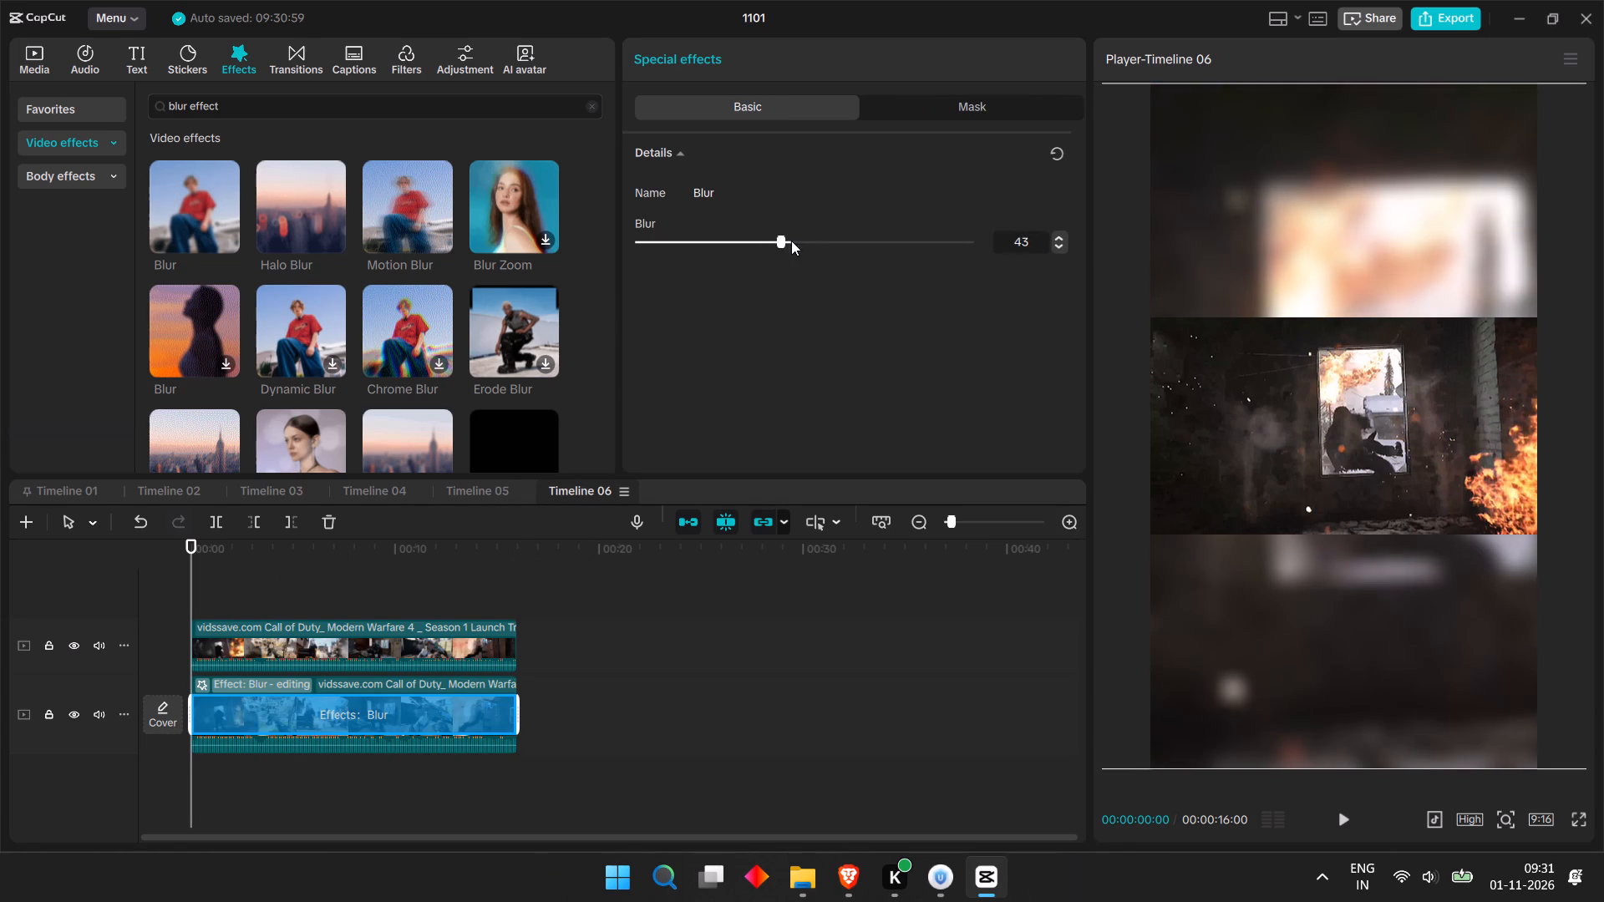
drag(791, 241, 729, 245)
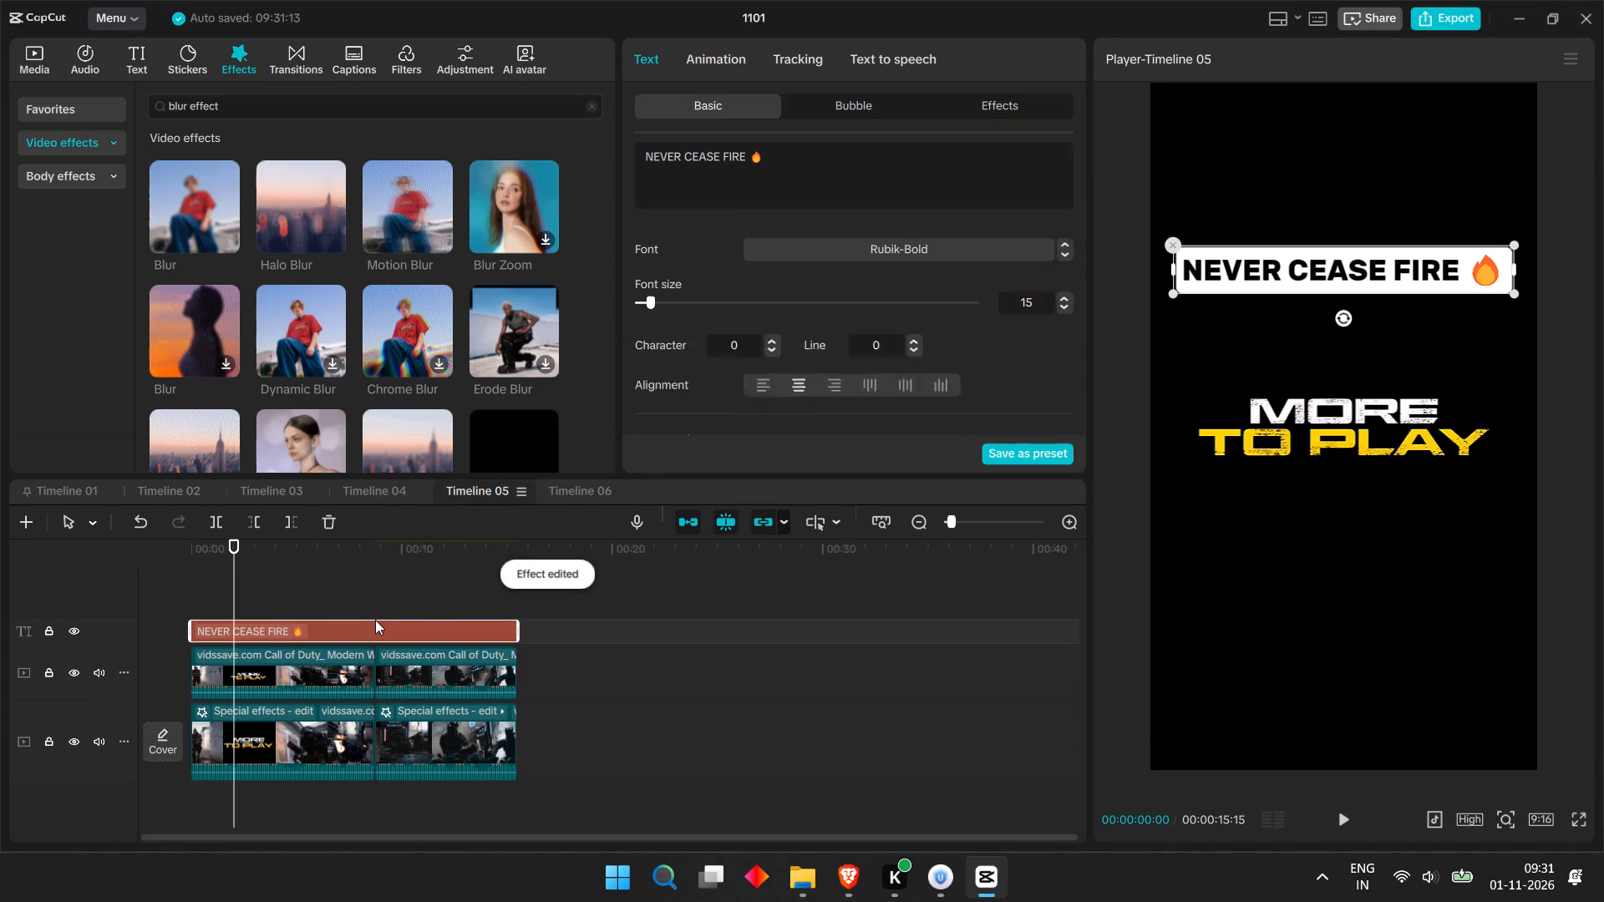
key(ctrl+c)
click(575, 486)
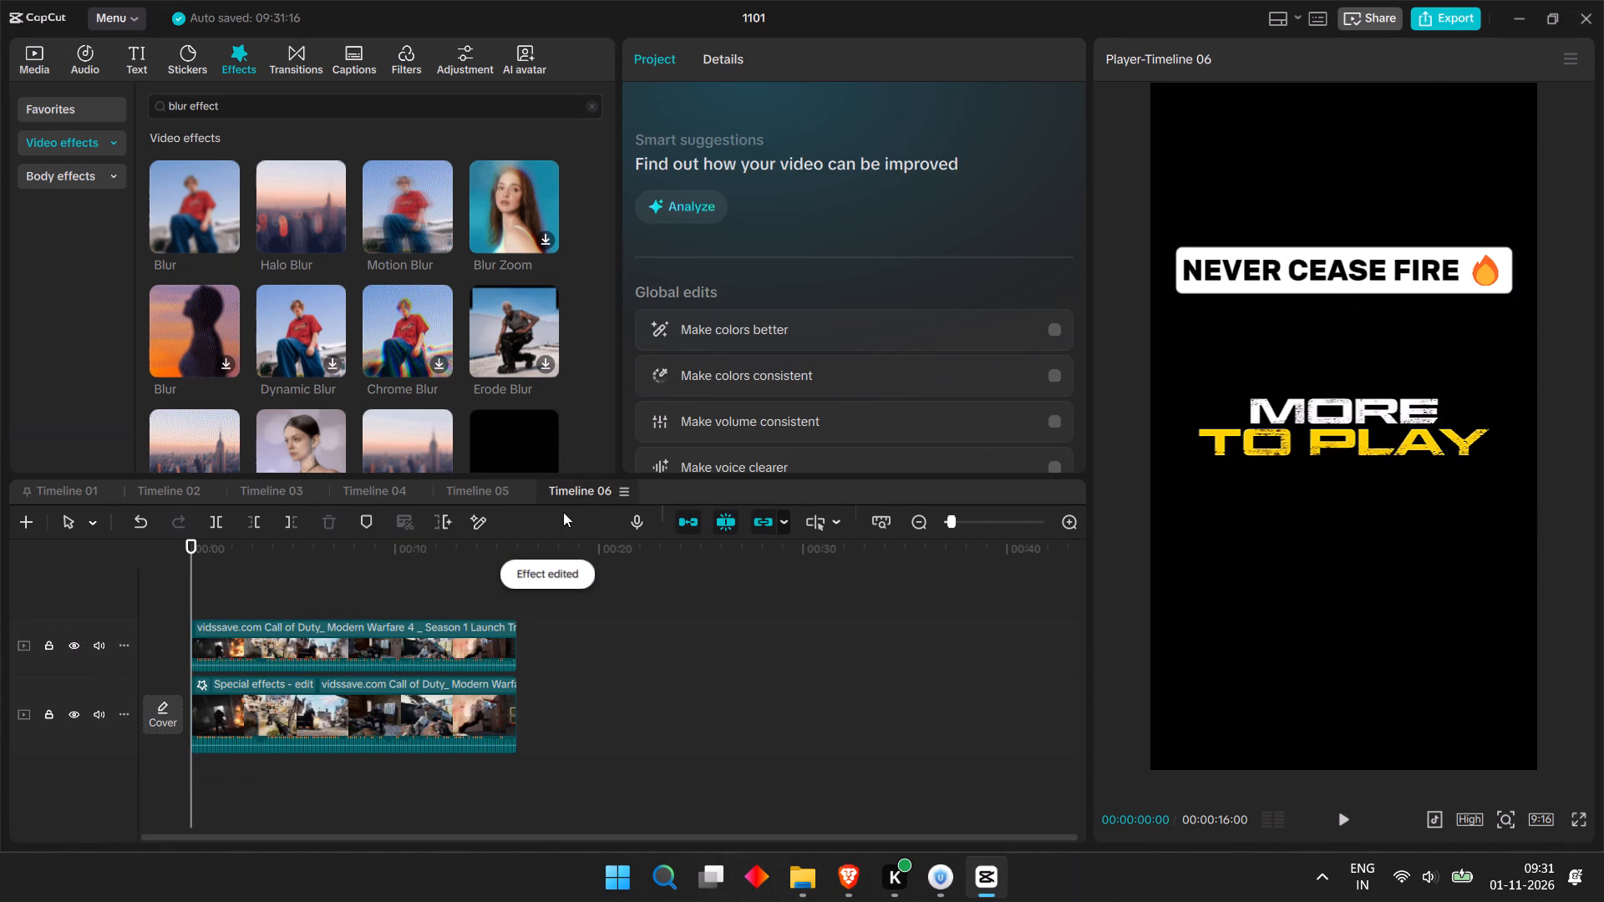
key(ctrl+v)
Replace the pasted caption's wording with "SLIDE + BREAKTHROUGH PLAY ⚡".
click(405, 634)
drag(845, 173, 835, 171)
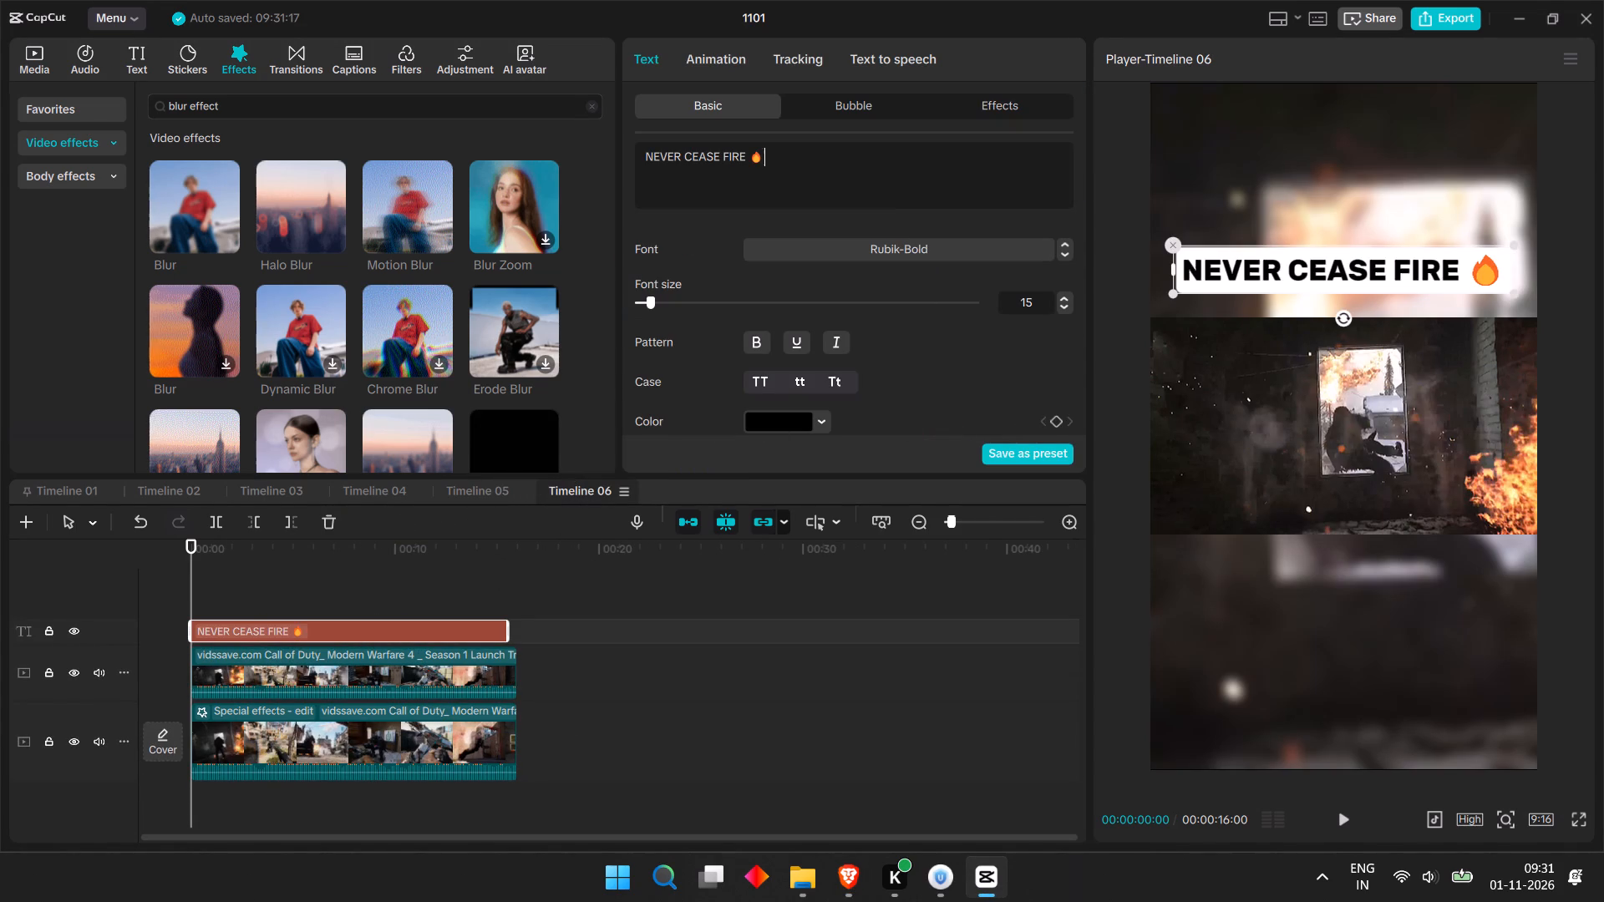
drag(835, 171, 553, 141)
key(ctrl+v)
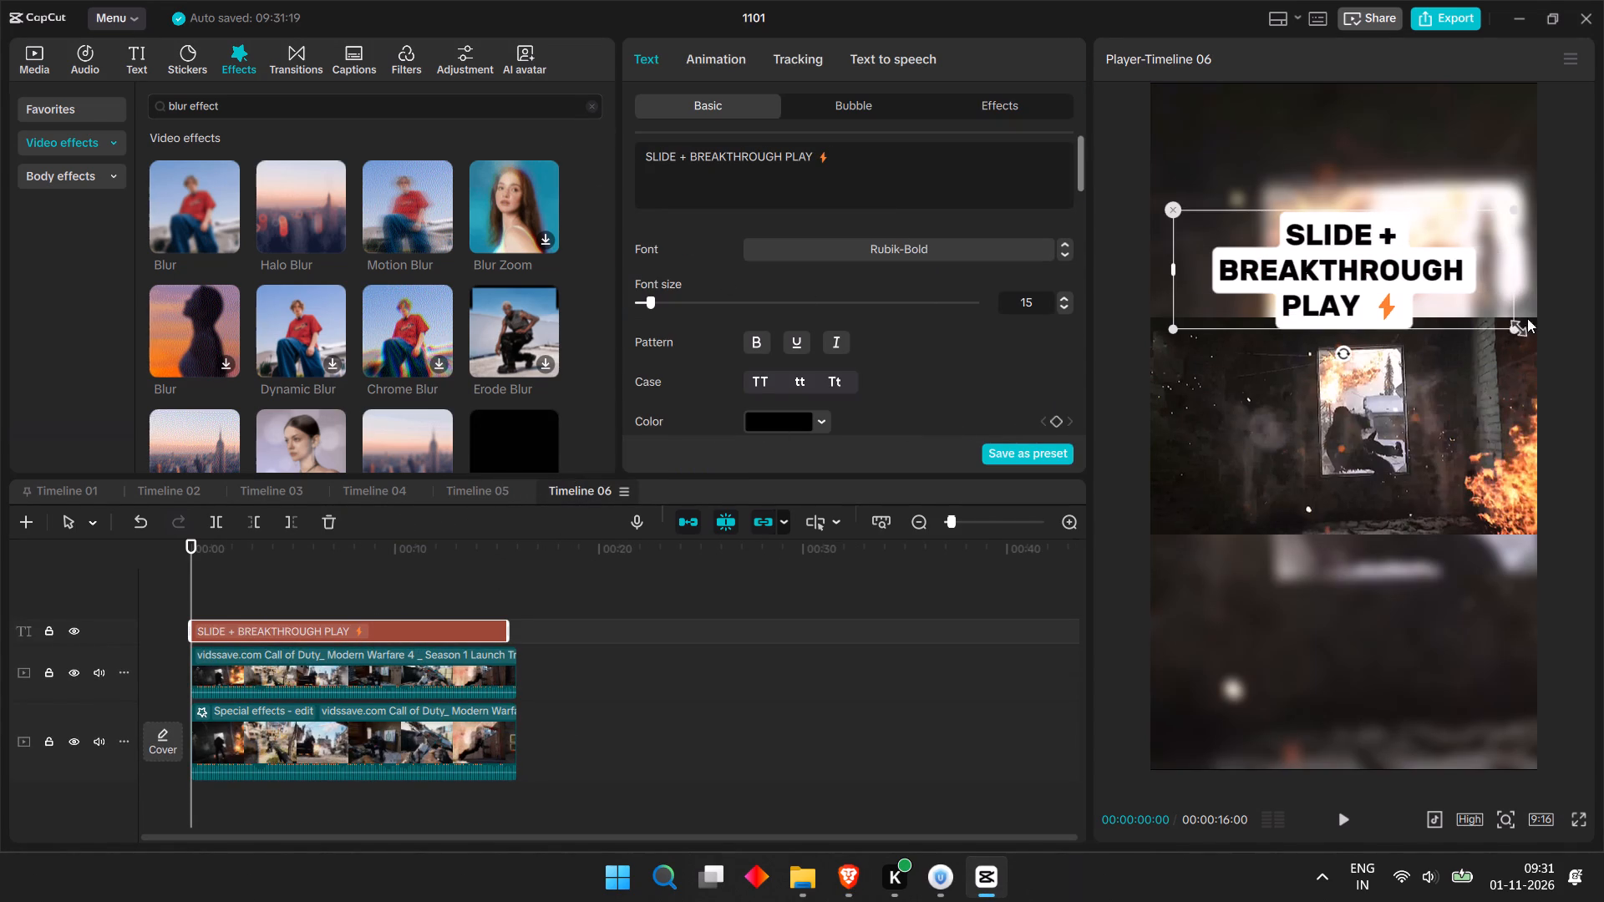
Widen the caption box so the text wraps onto two lines, shrink it slightly and centre it above the sharp video.
click(1509, 269)
click(1516, 263)
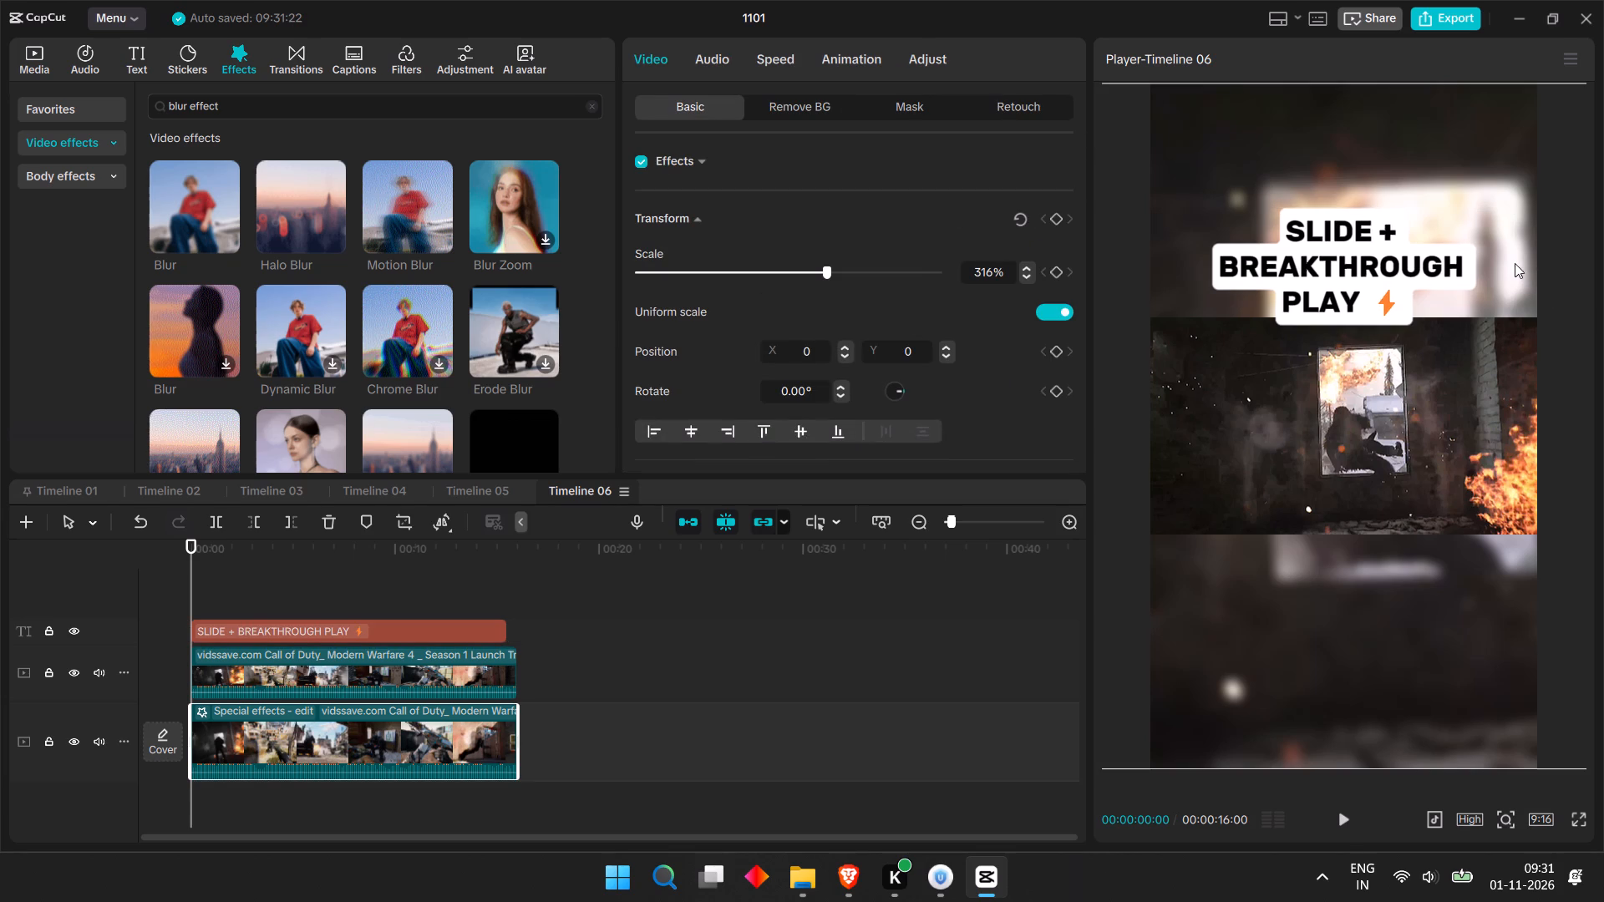
click(1471, 262)
click(1436, 274)
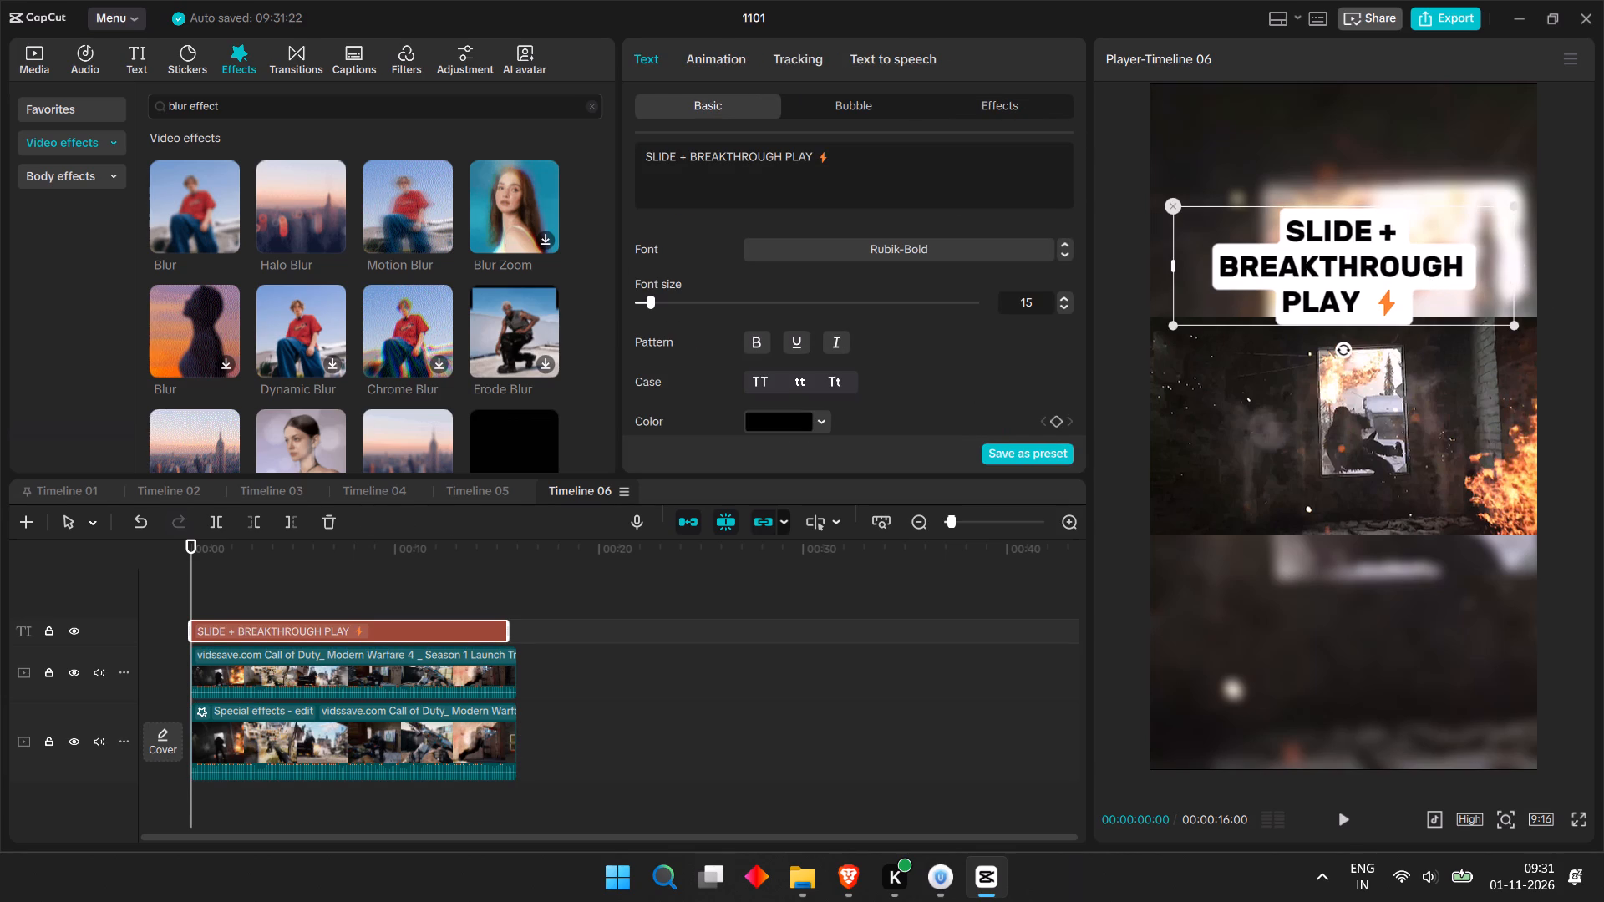
drag(1514, 266, 1533, 266)
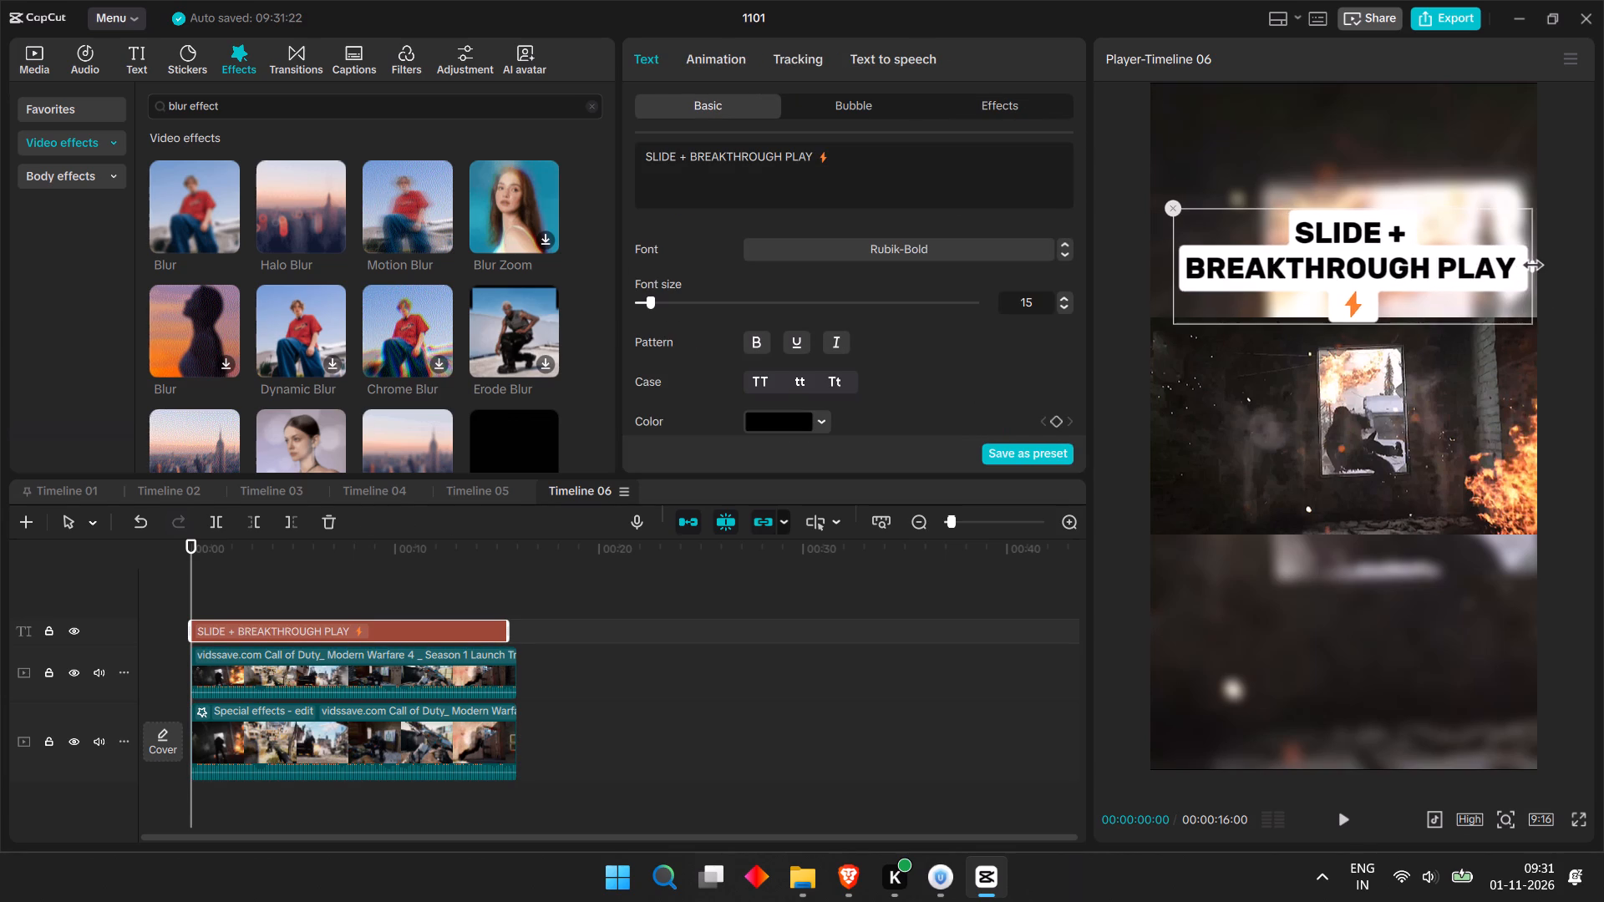
drag(1533, 266, 1560, 266)
drag(1530, 271, 1518, 279)
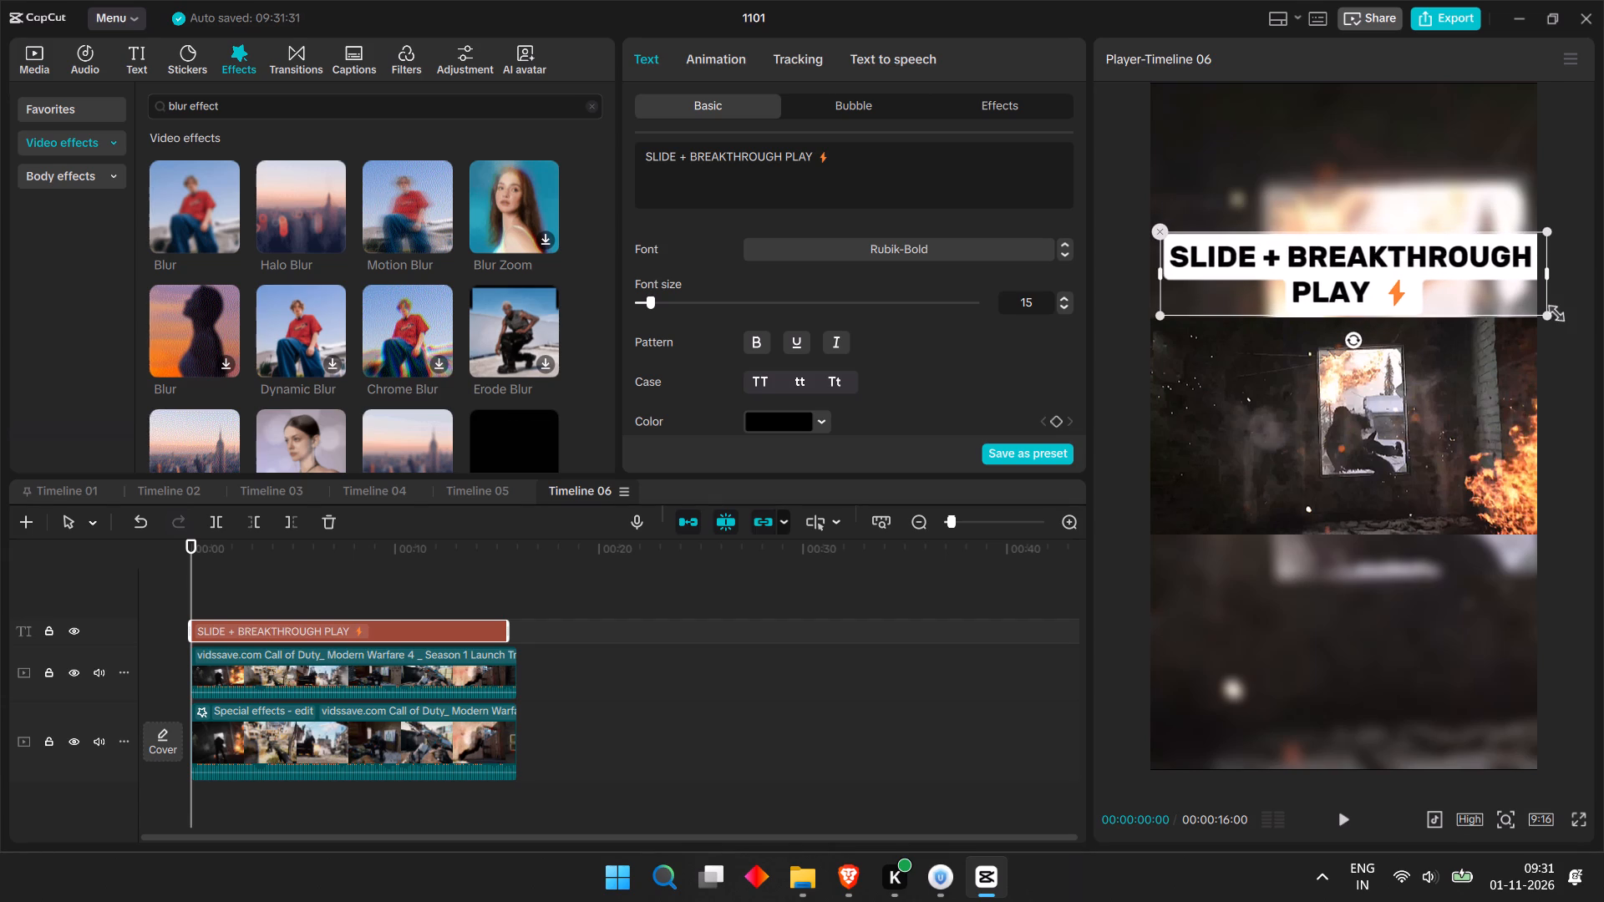
drag(1546, 319, 1520, 298)
drag(1473, 281, 1470, 280)
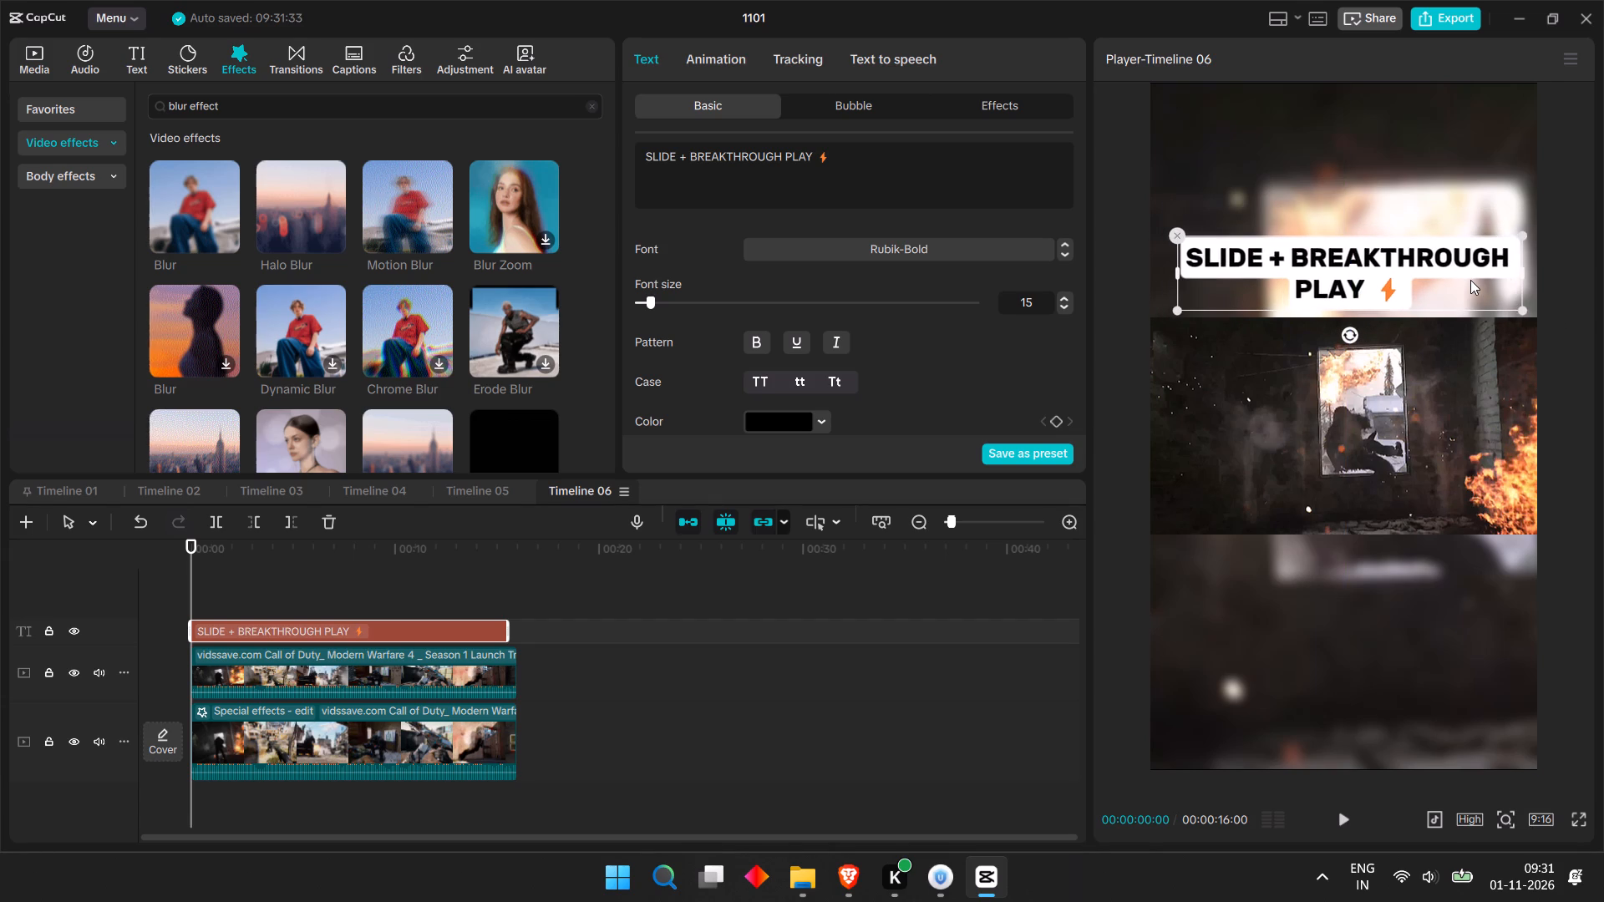
drag(1470, 280, 1462, 280)
Set the Blur effect on the lower background clip to 34.
click(364, 716)
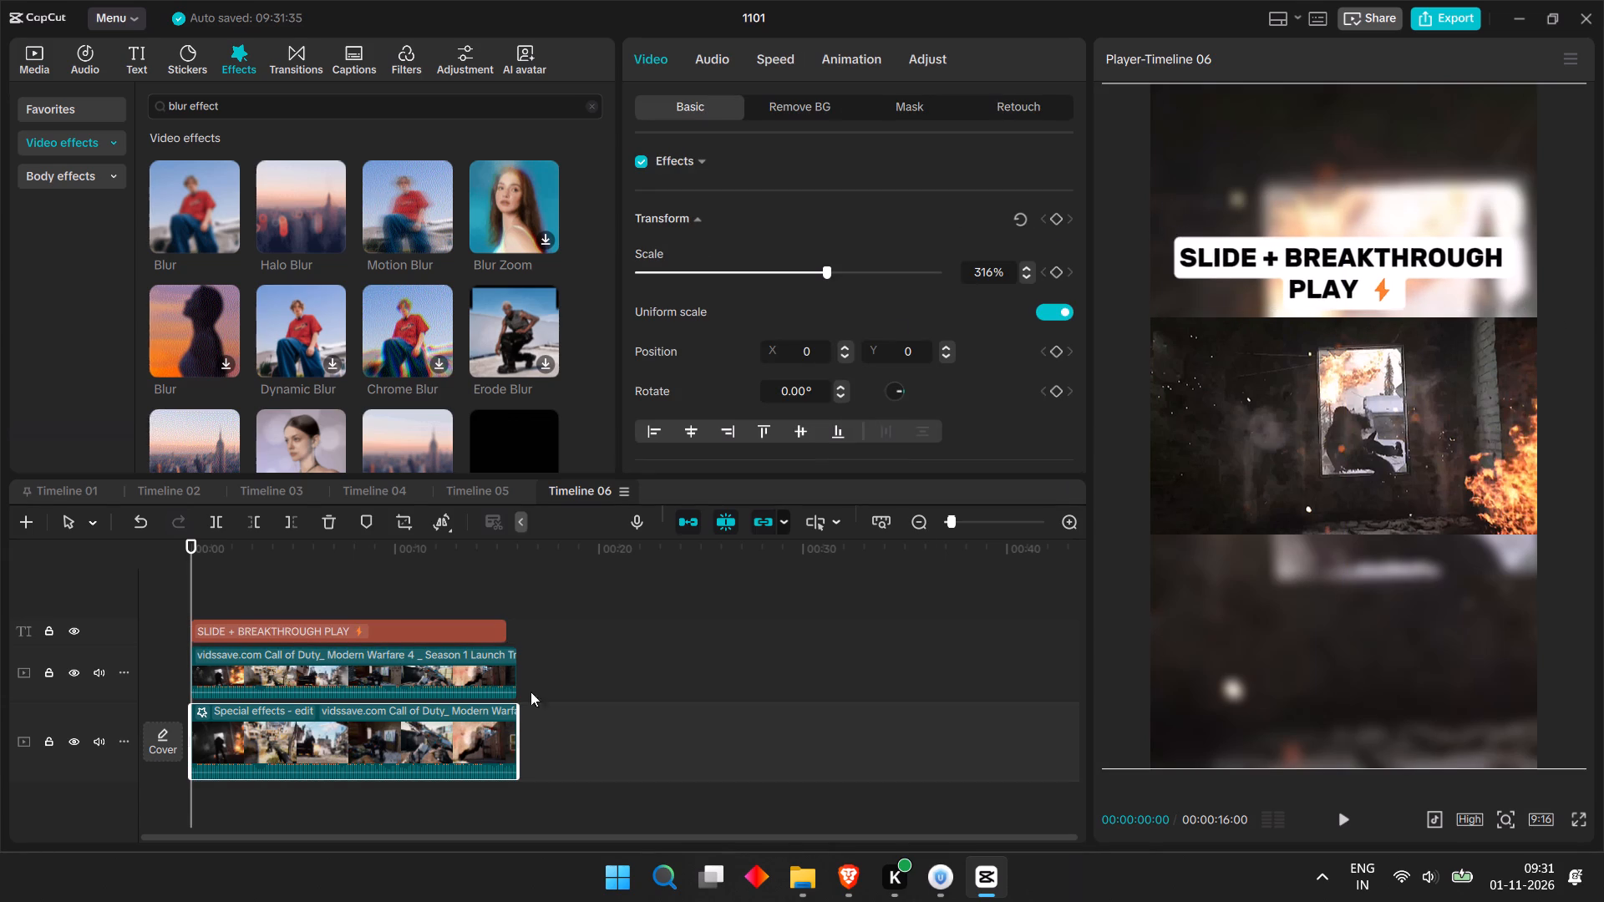
click(434, 666)
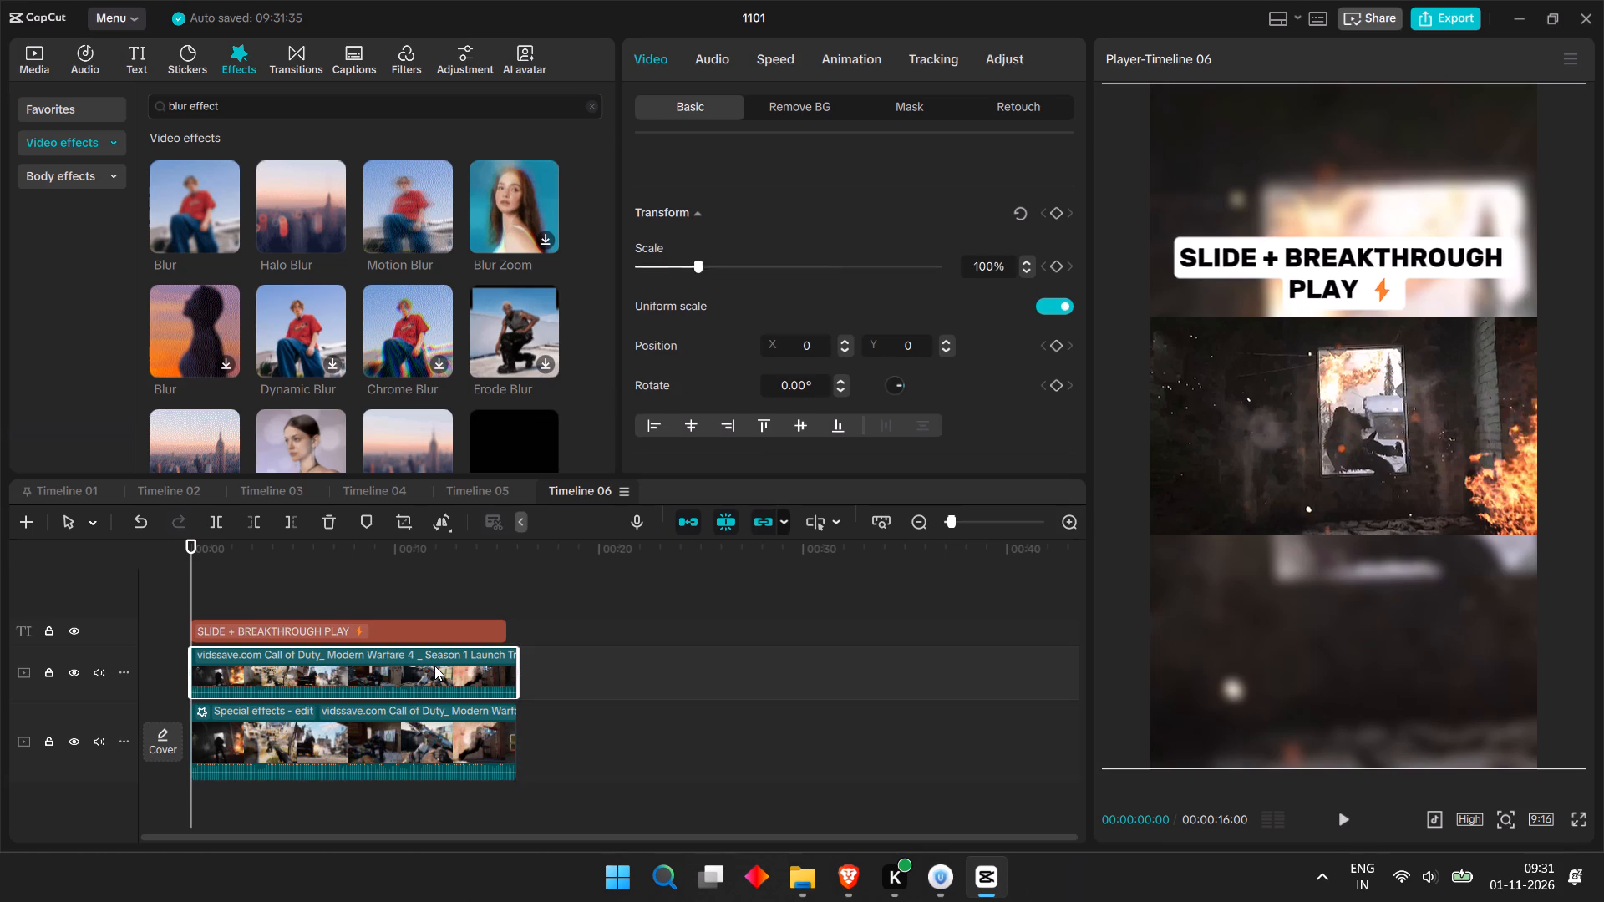
click(431, 707)
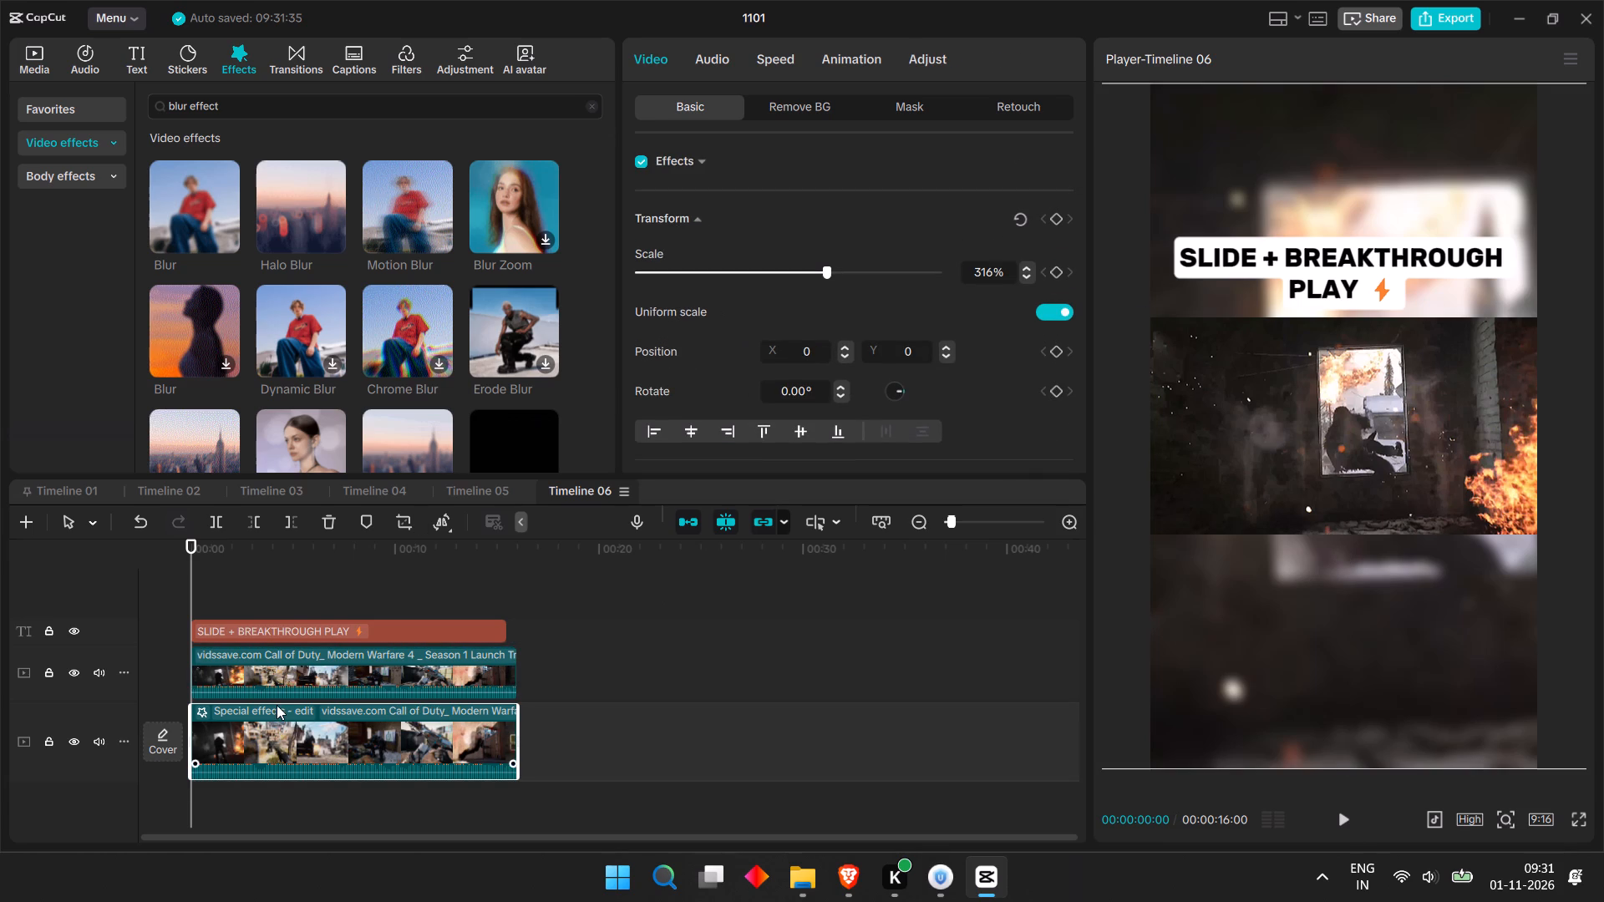
click(277, 705)
click(277, 711)
drag(727, 232, 761, 237)
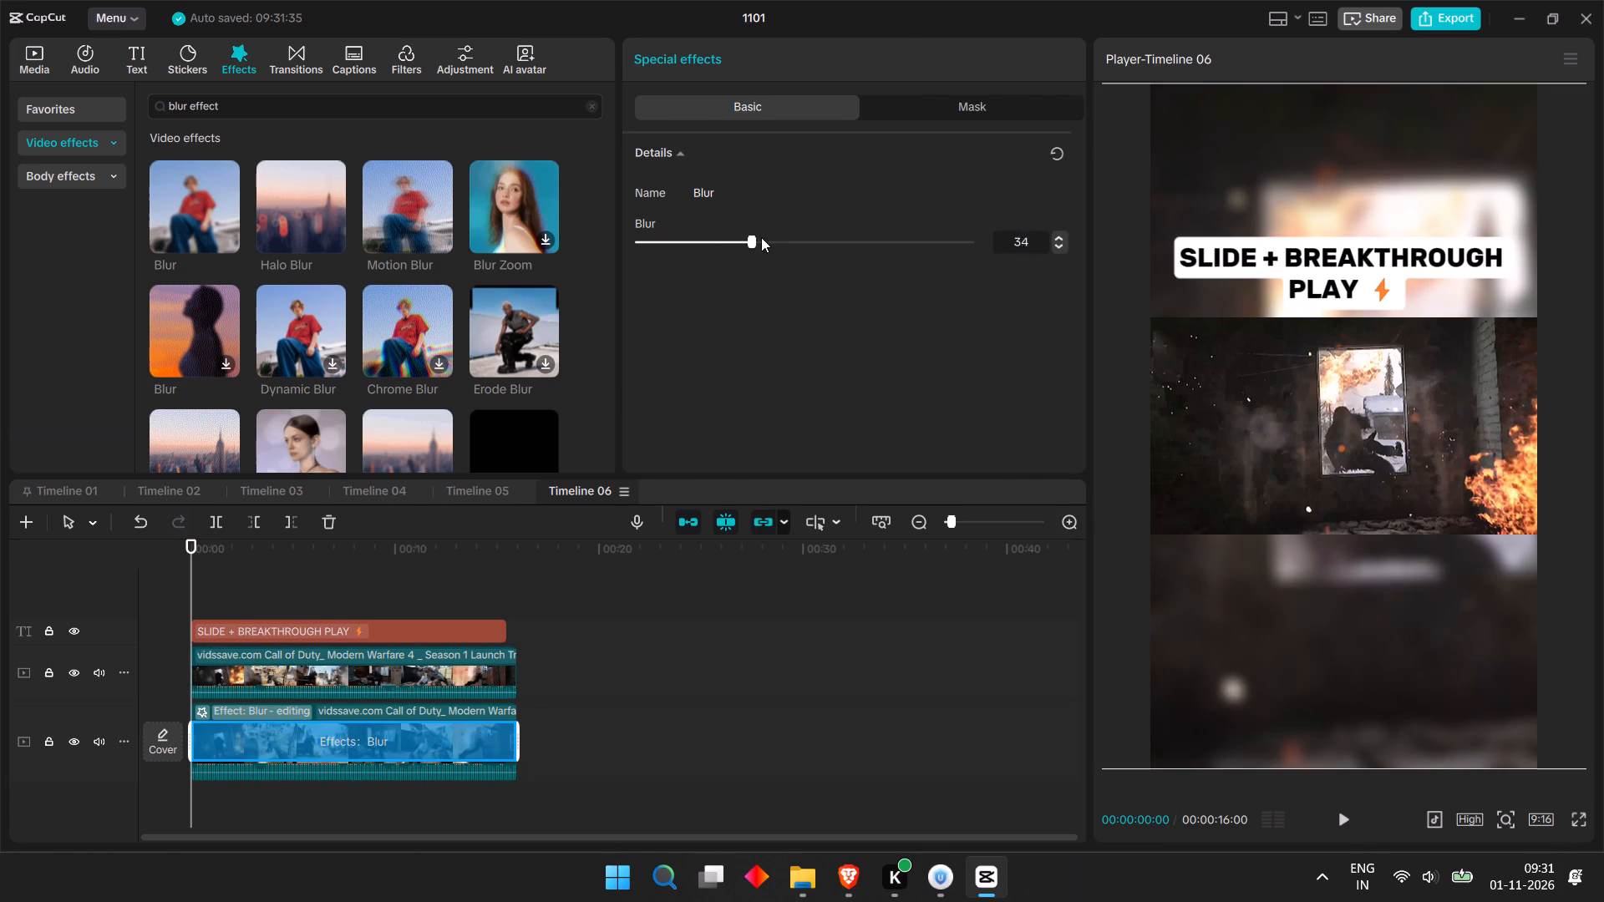
drag(761, 237, 750, 257)
drag(750, 257, 751, 257)
Extend the caption's duration to the end of the video clips at 00:00:16:00.
click(488, 631)
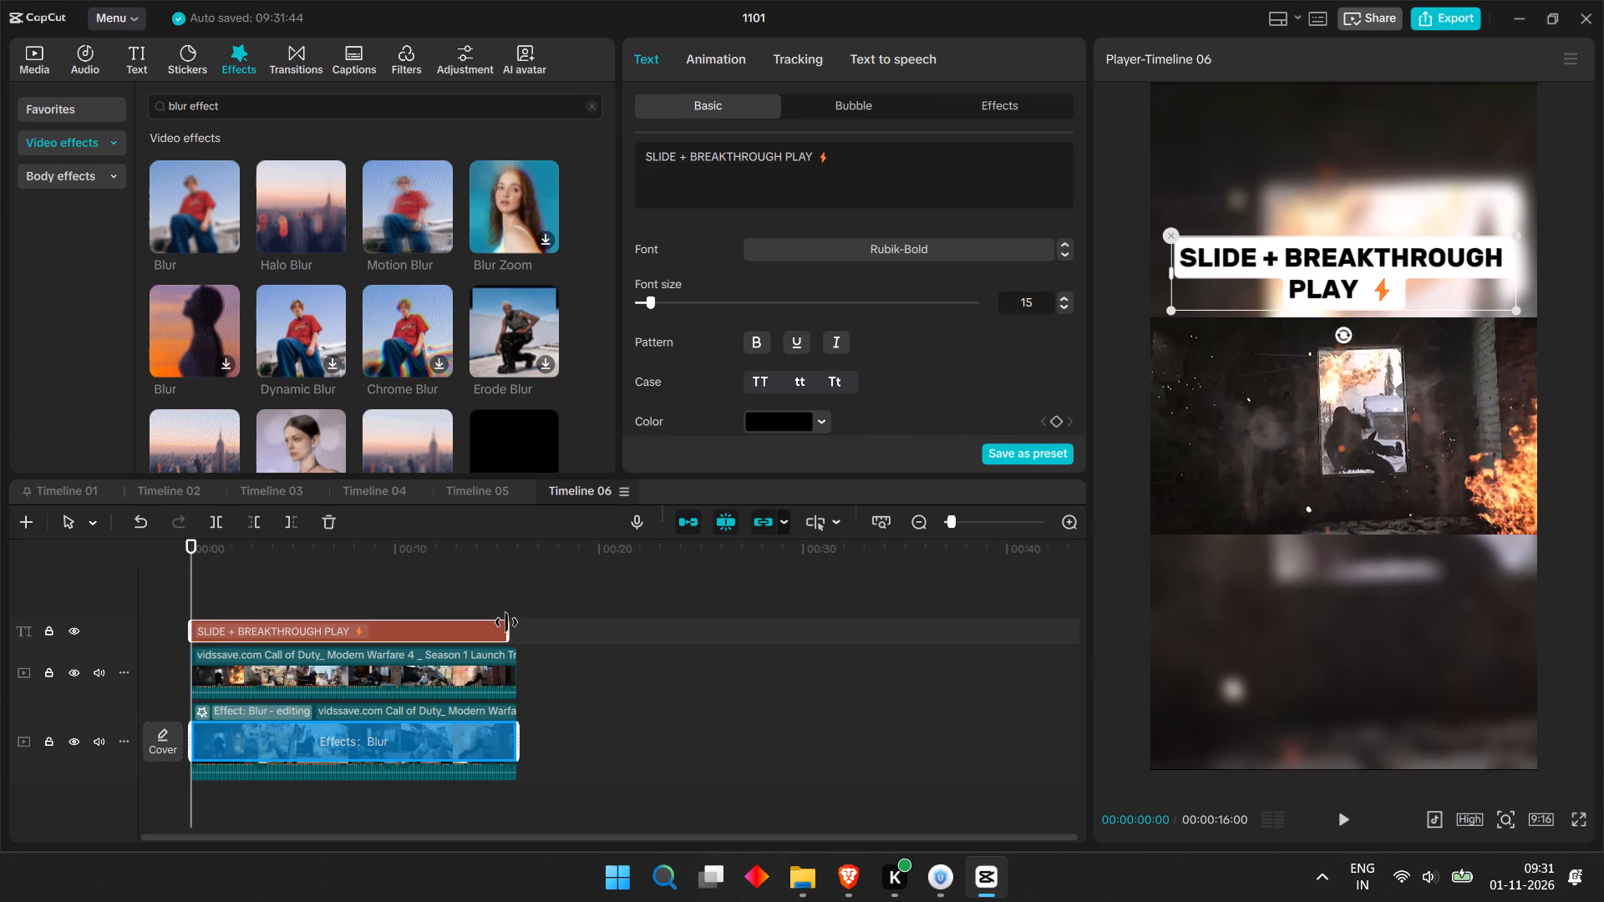
drag(506, 622, 514, 626)
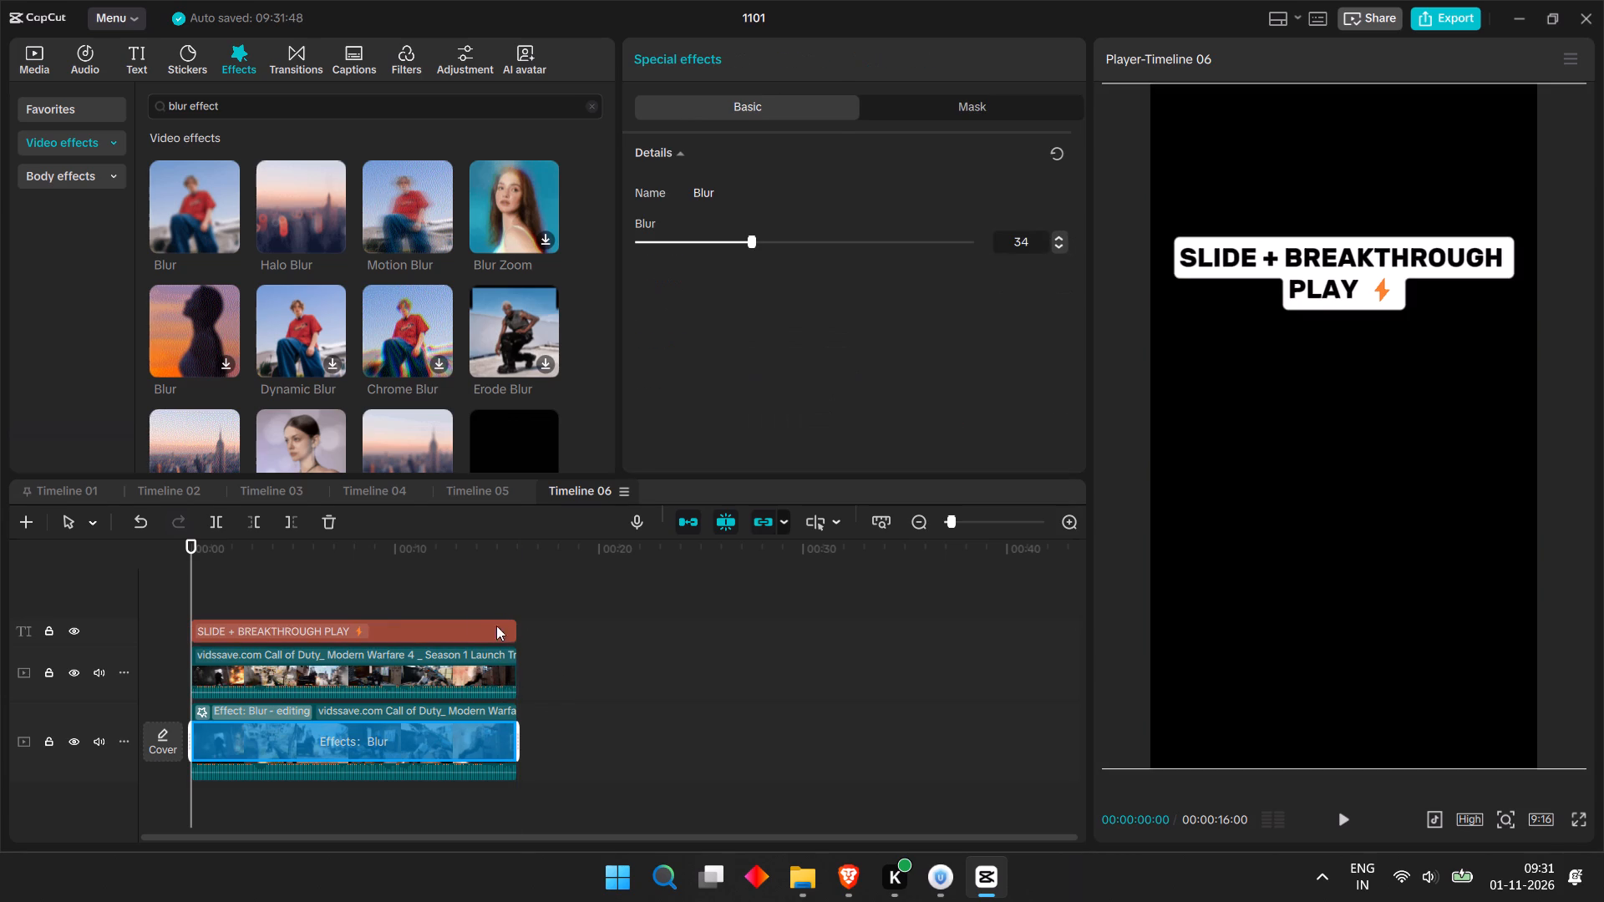
click(521, 624)
click(519, 627)
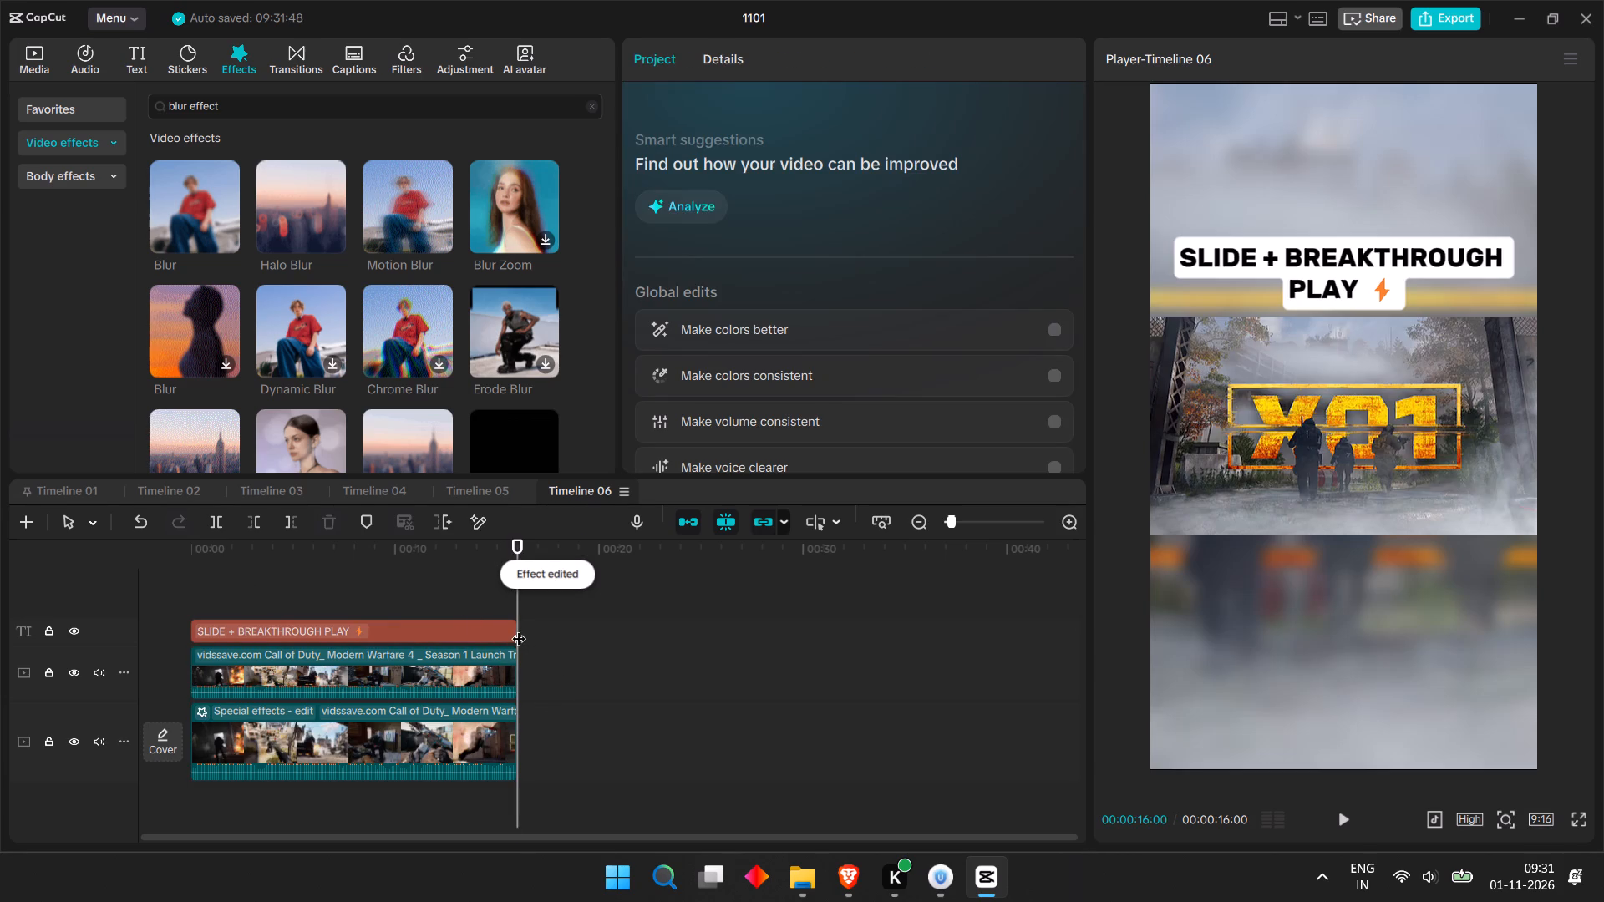
click(508, 630)
drag(521, 633, 510, 641)
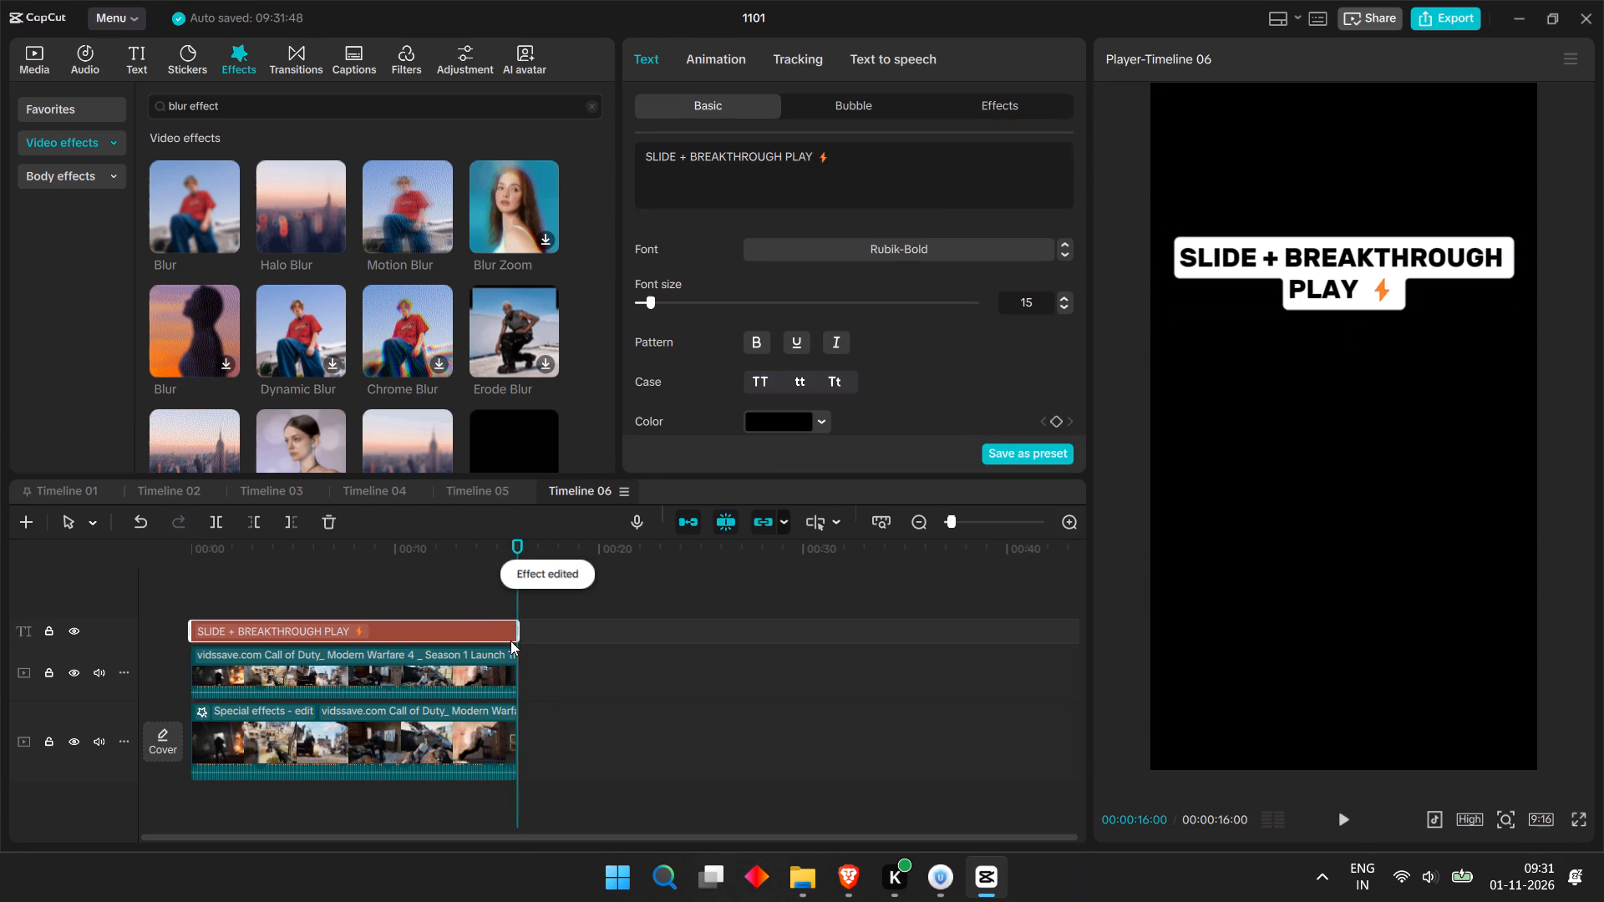
Play Timeline 06 from the start and review the captioned clip.
drag(185, 555, 171, 550)
drag(220, 547, 124, 549)
key(space)
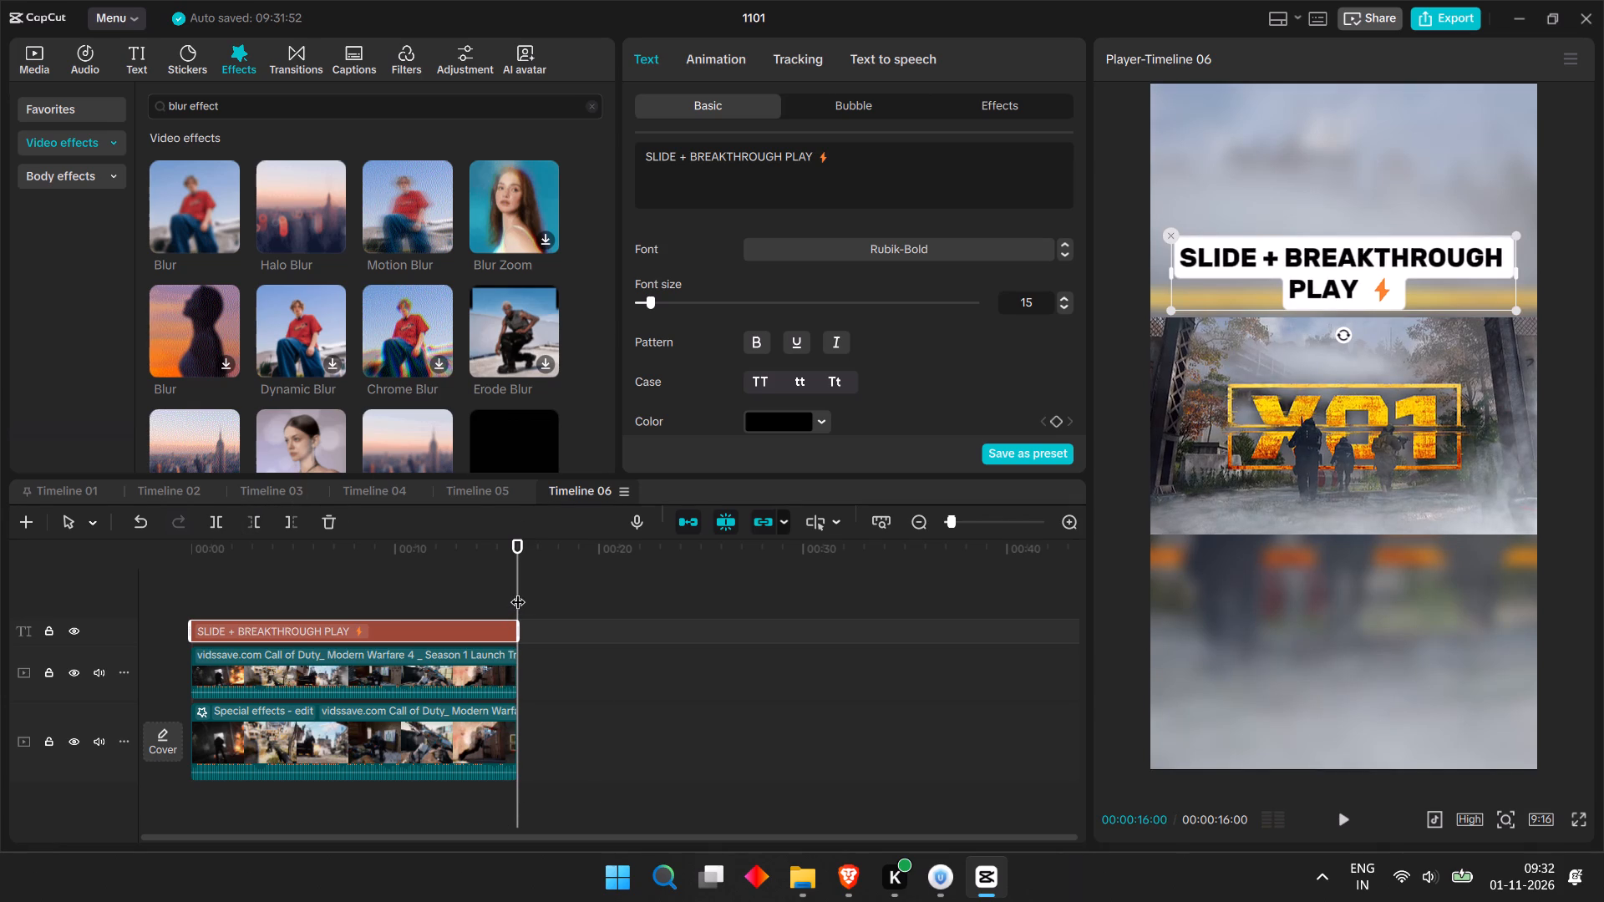
drag(518, 591, 0, 631)
drag(566, 824, 347, 519)
click(398, 578)
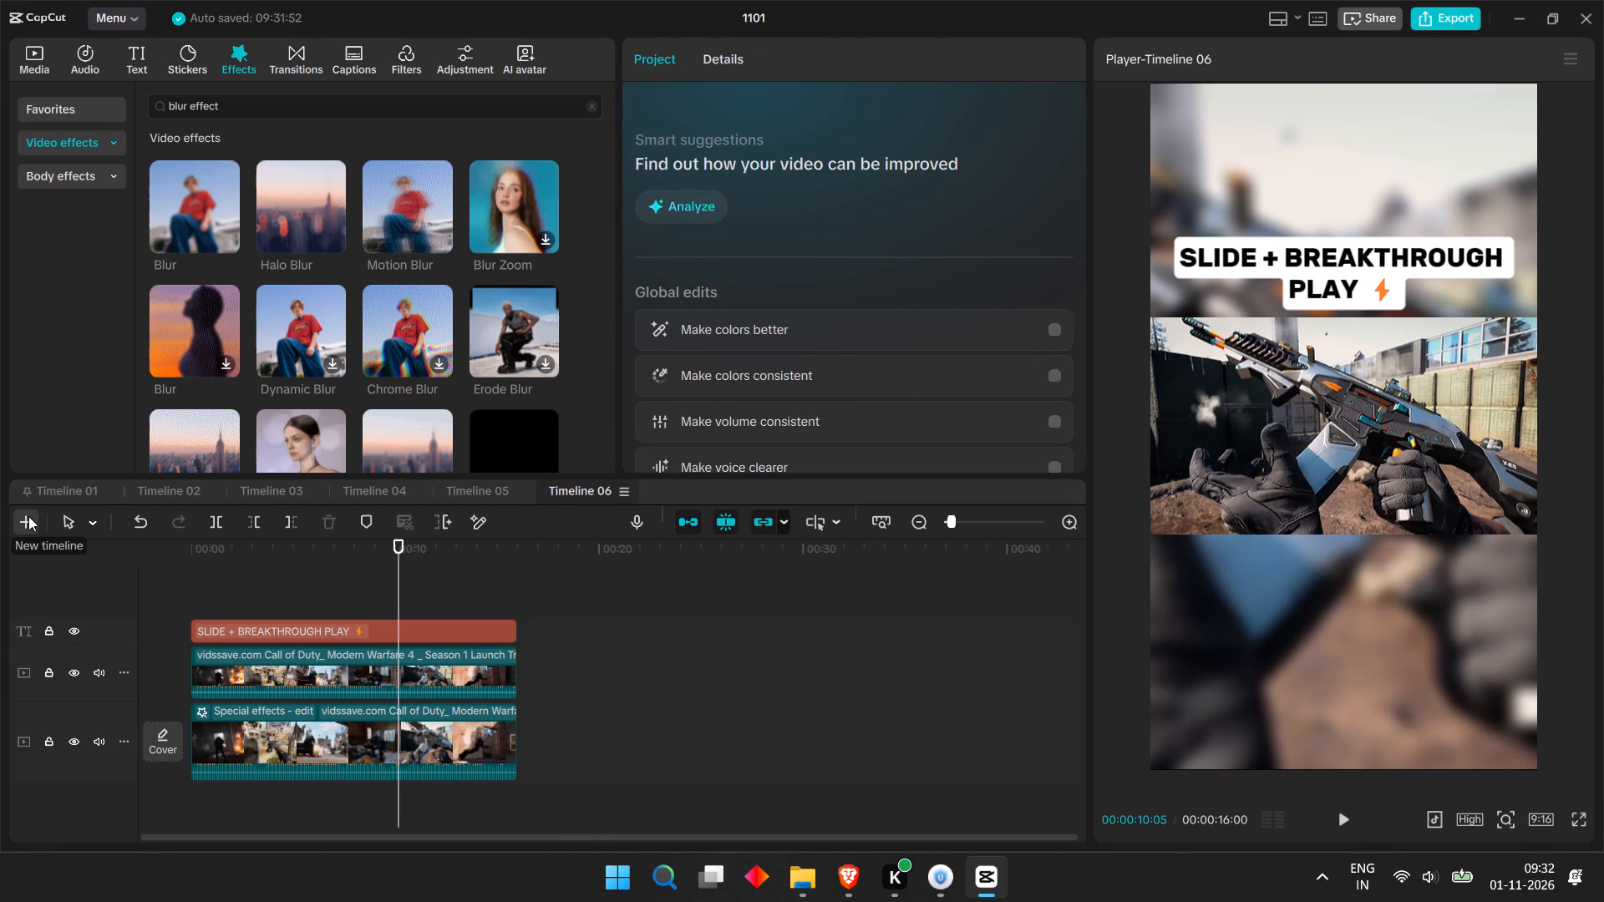
Create a new empty timeline, Timeline 07.
click(28, 516)
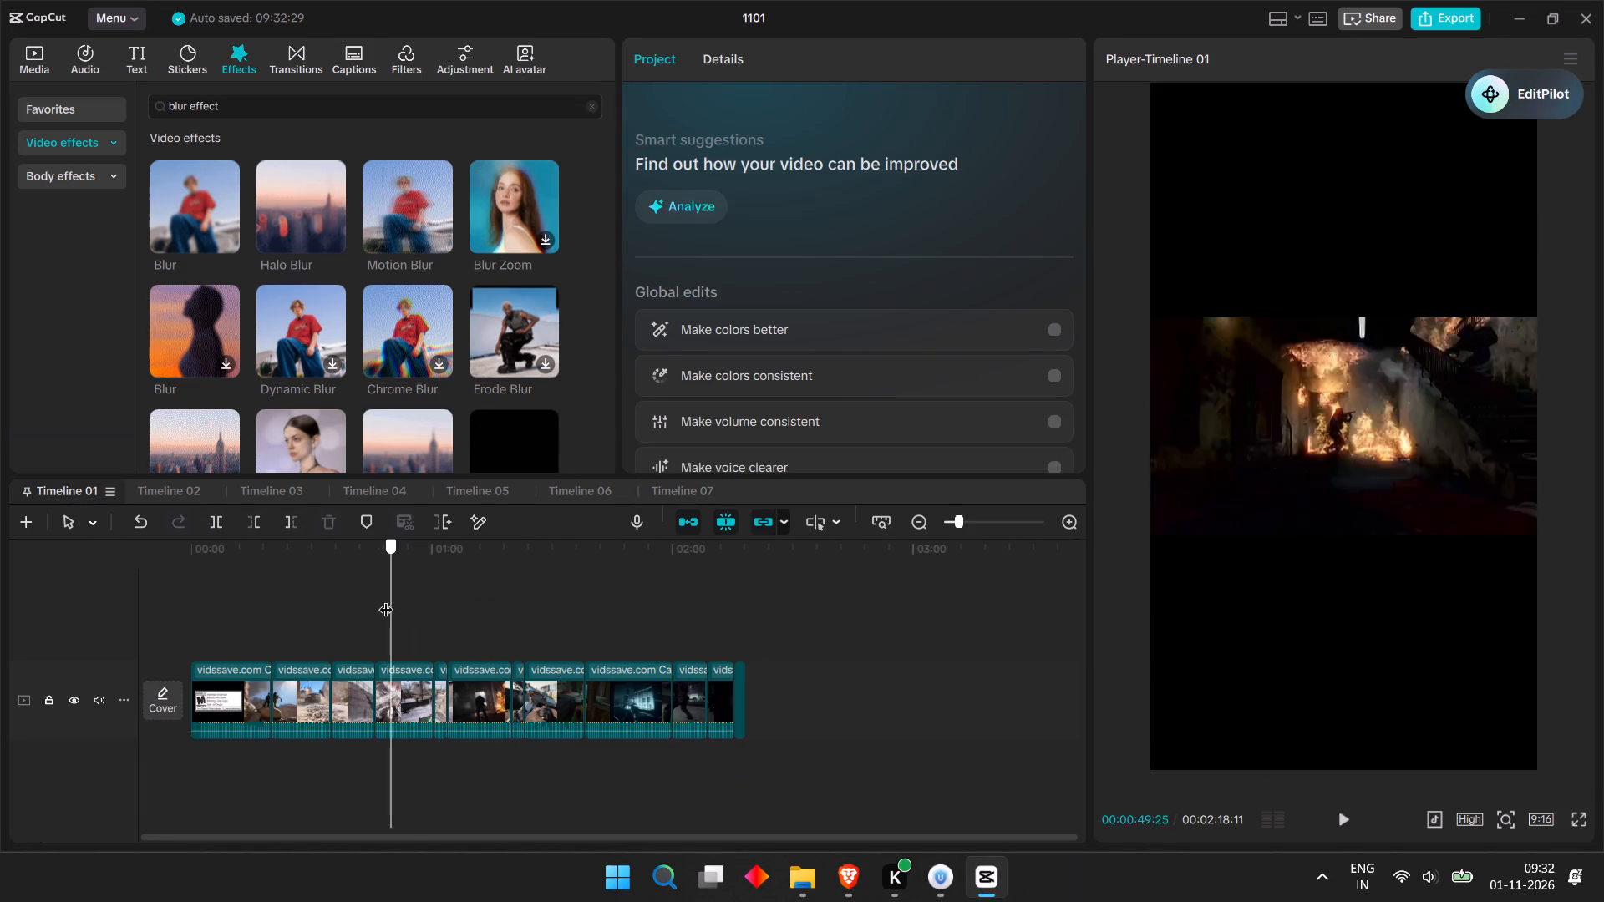
drag(386, 599, 298, 613)
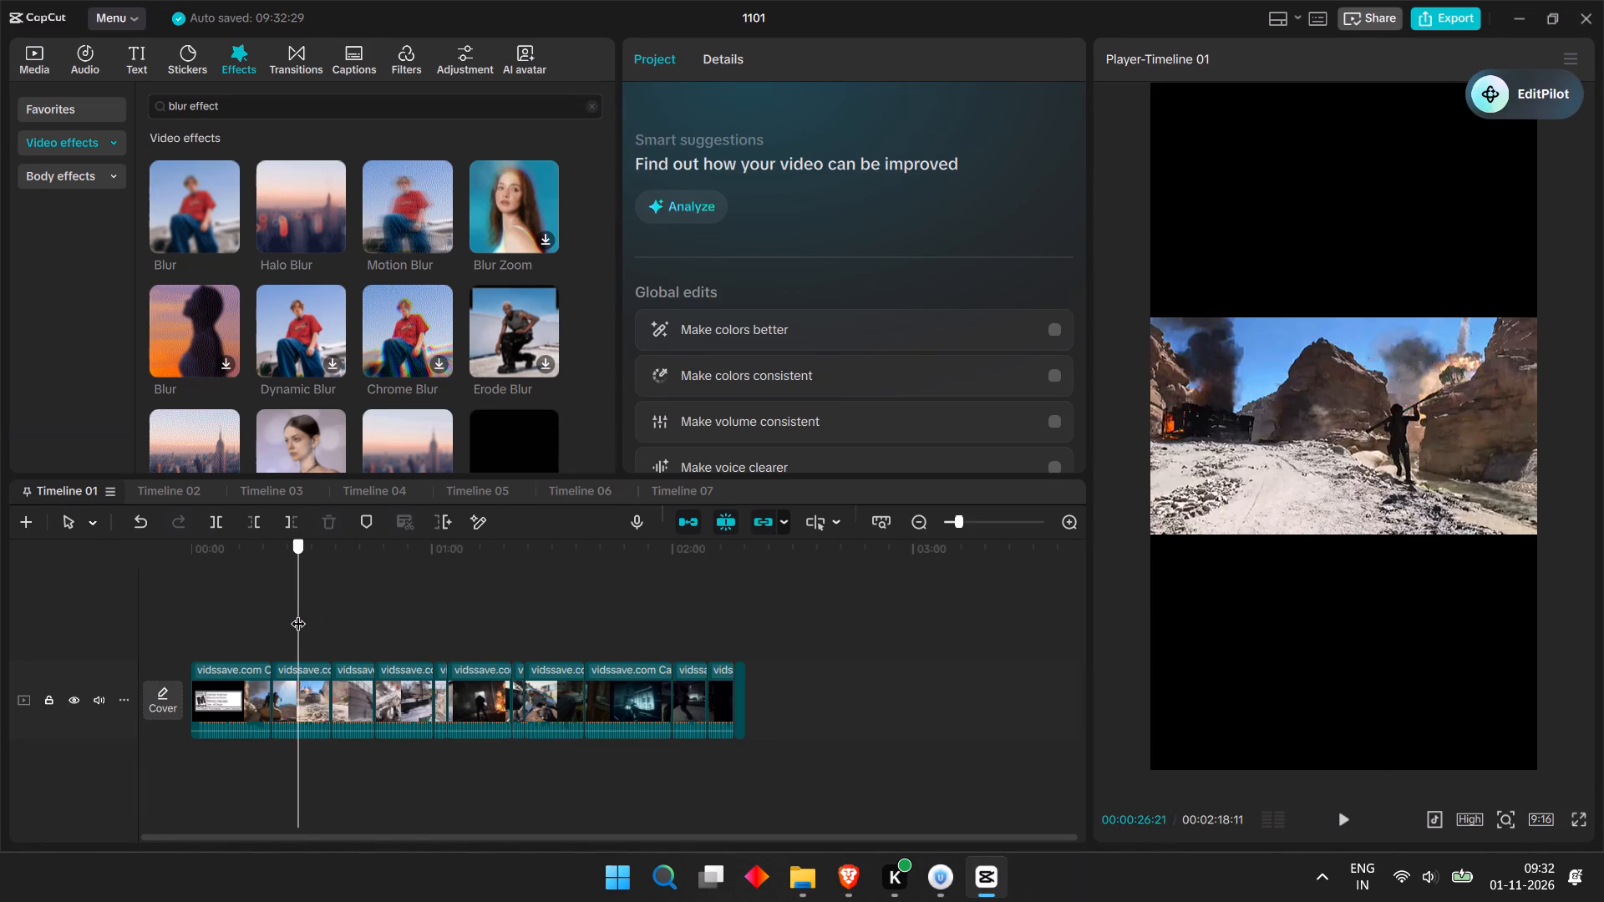
drag(298, 613, 297, 607)
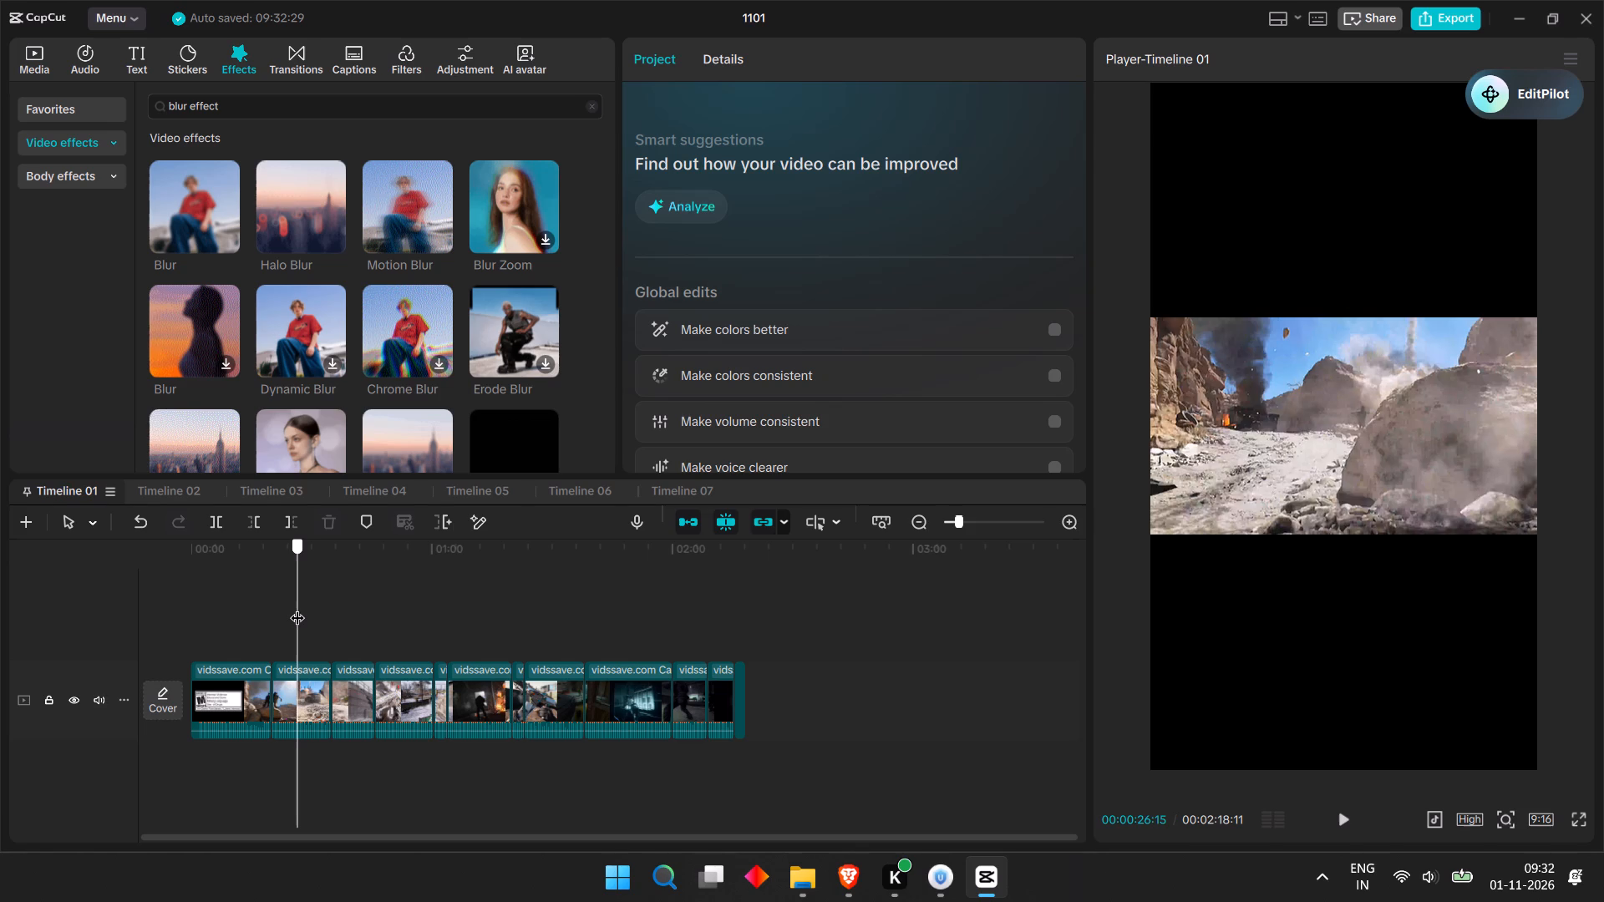
drag(297, 607, 286, 611)
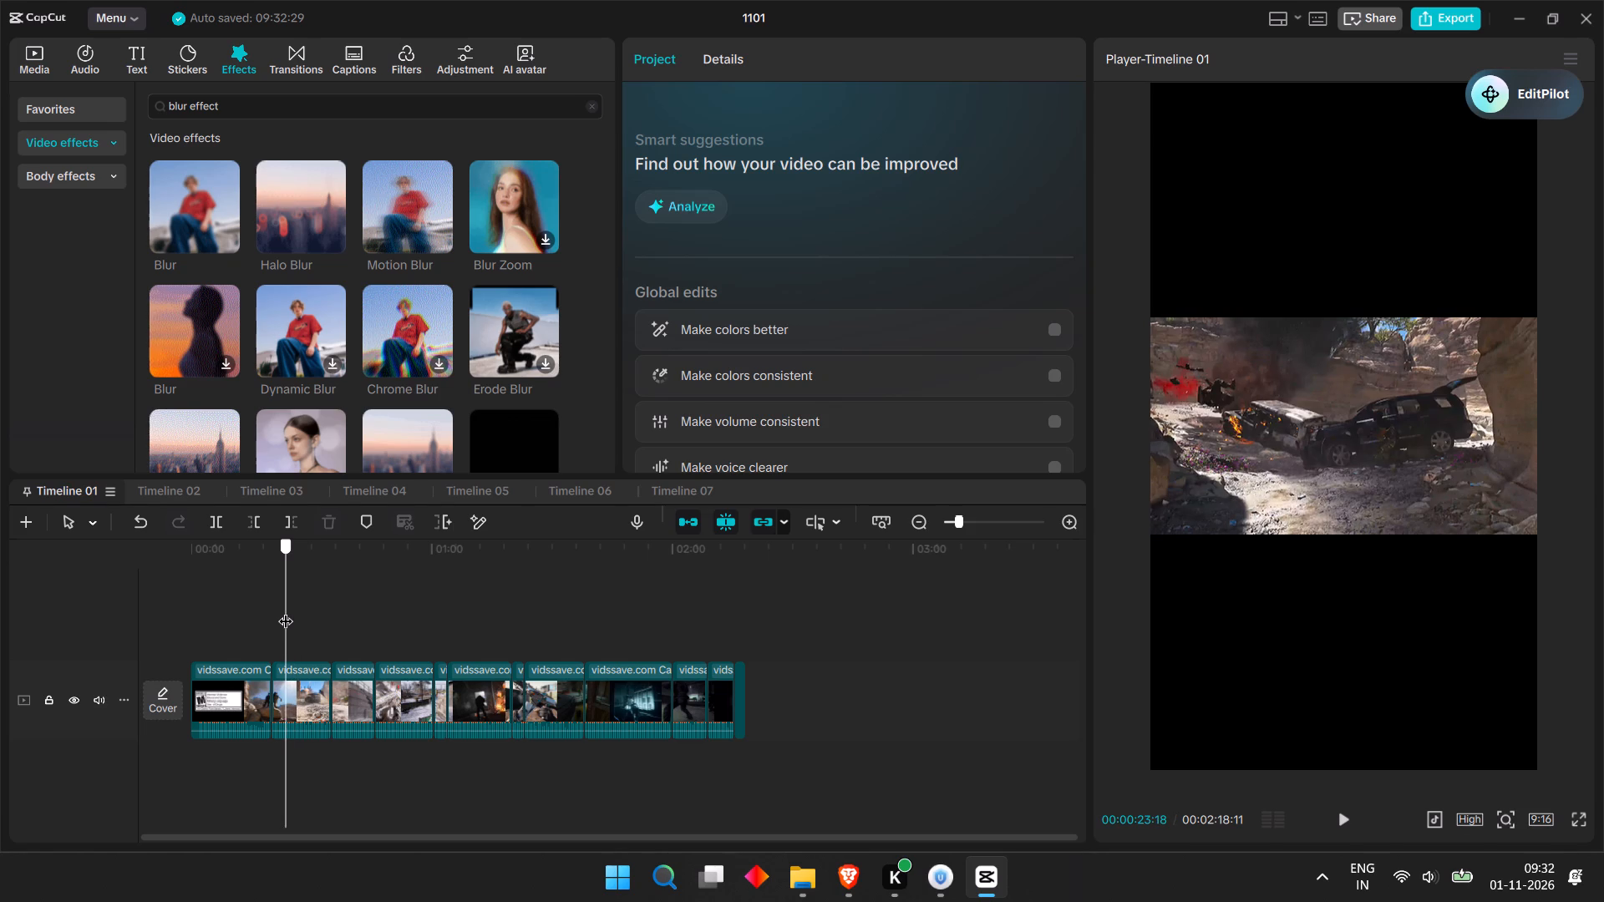
drag(286, 611, 304, 609)
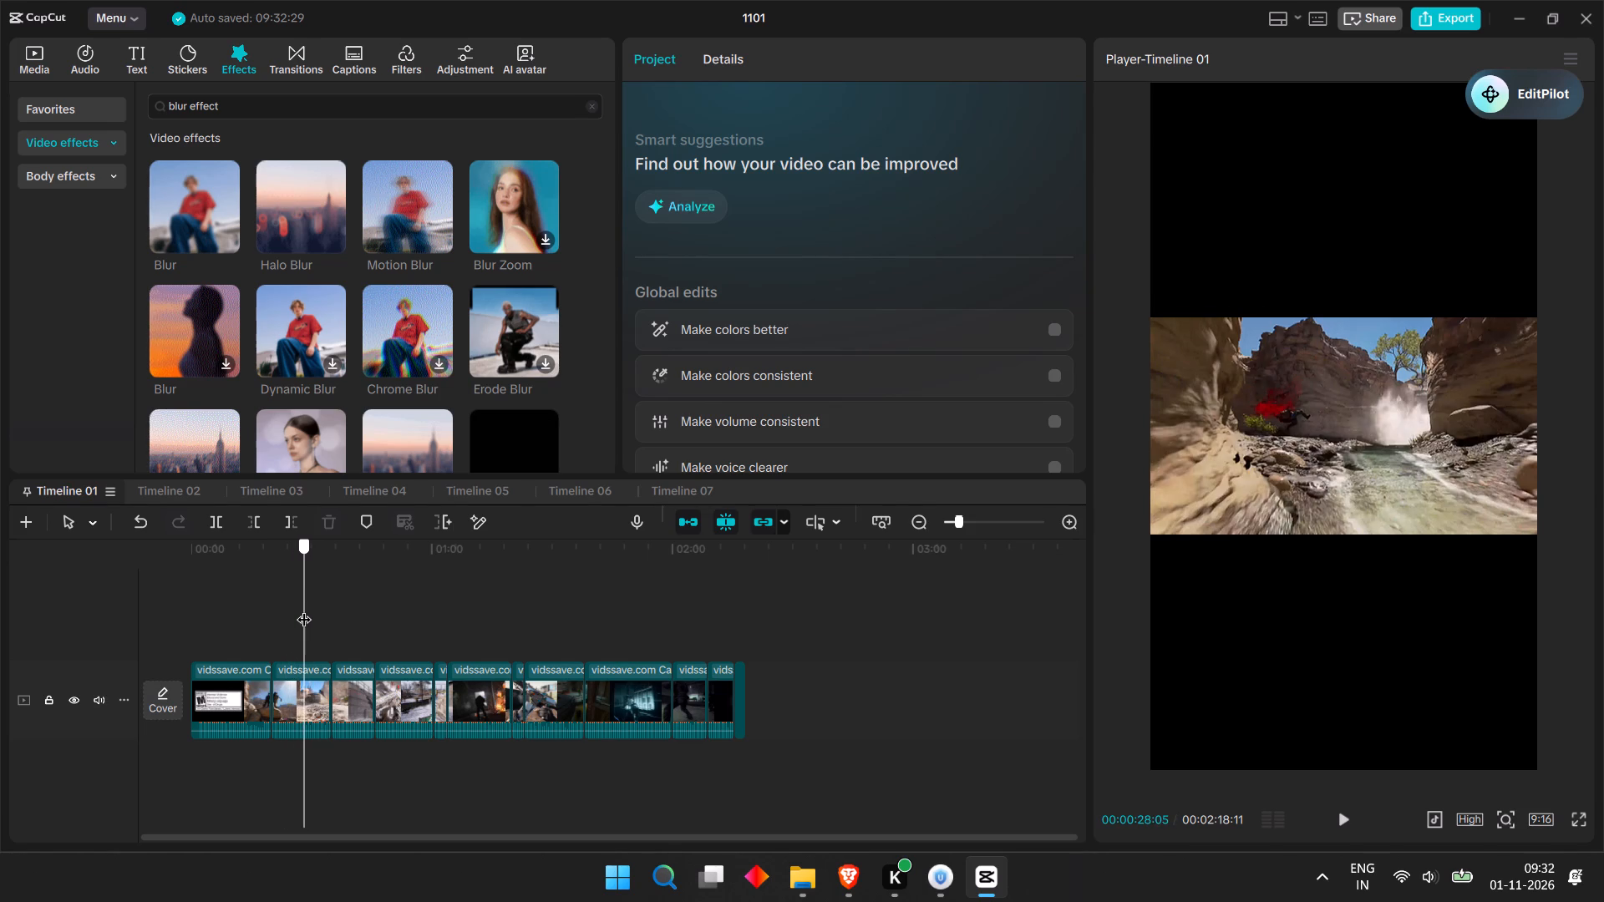
drag(304, 609, 303, 611)
drag(303, 611, 304, 604)
click(306, 697)
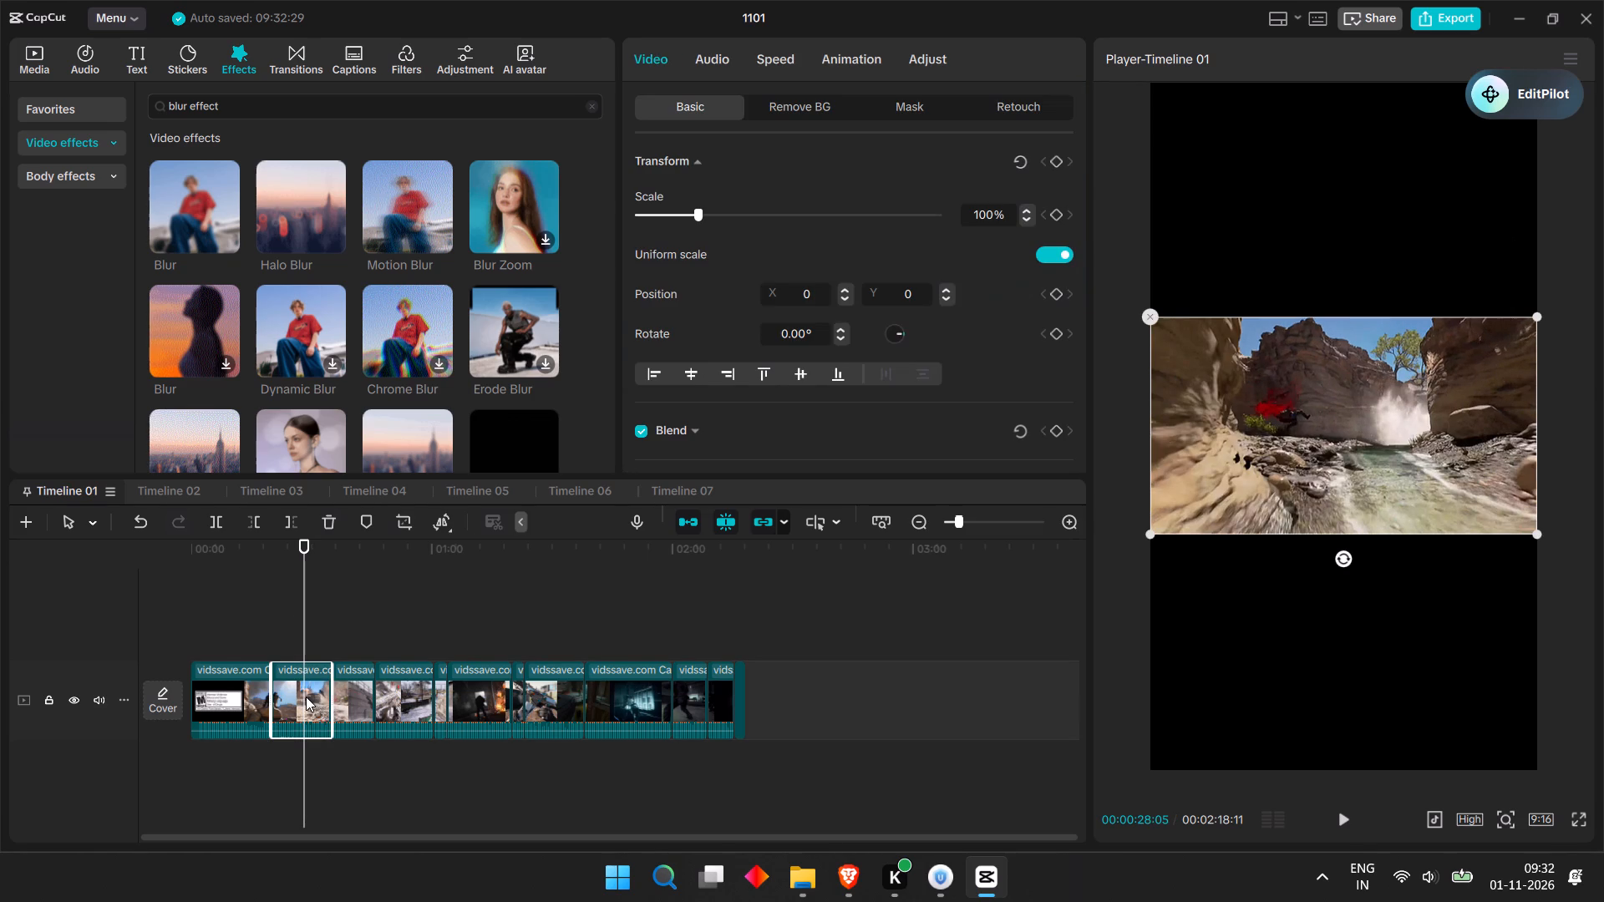
key(ctrl+b)
Split the trailer on Timeline 01 at Clip 6's end, 00:00:43:00.
key(space)
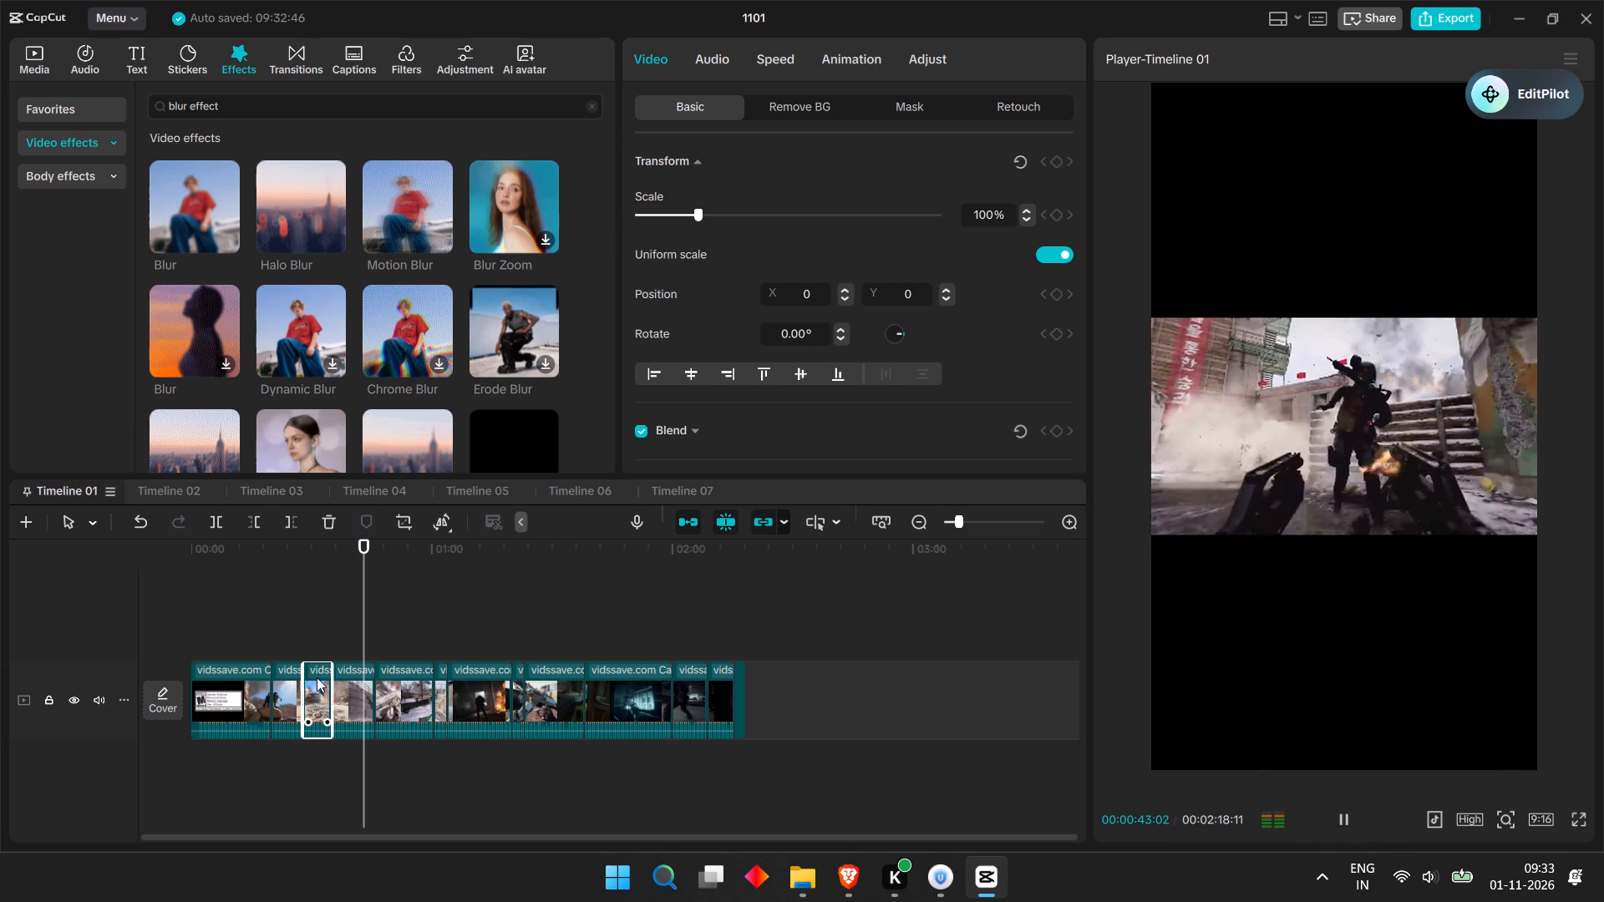
key(space)
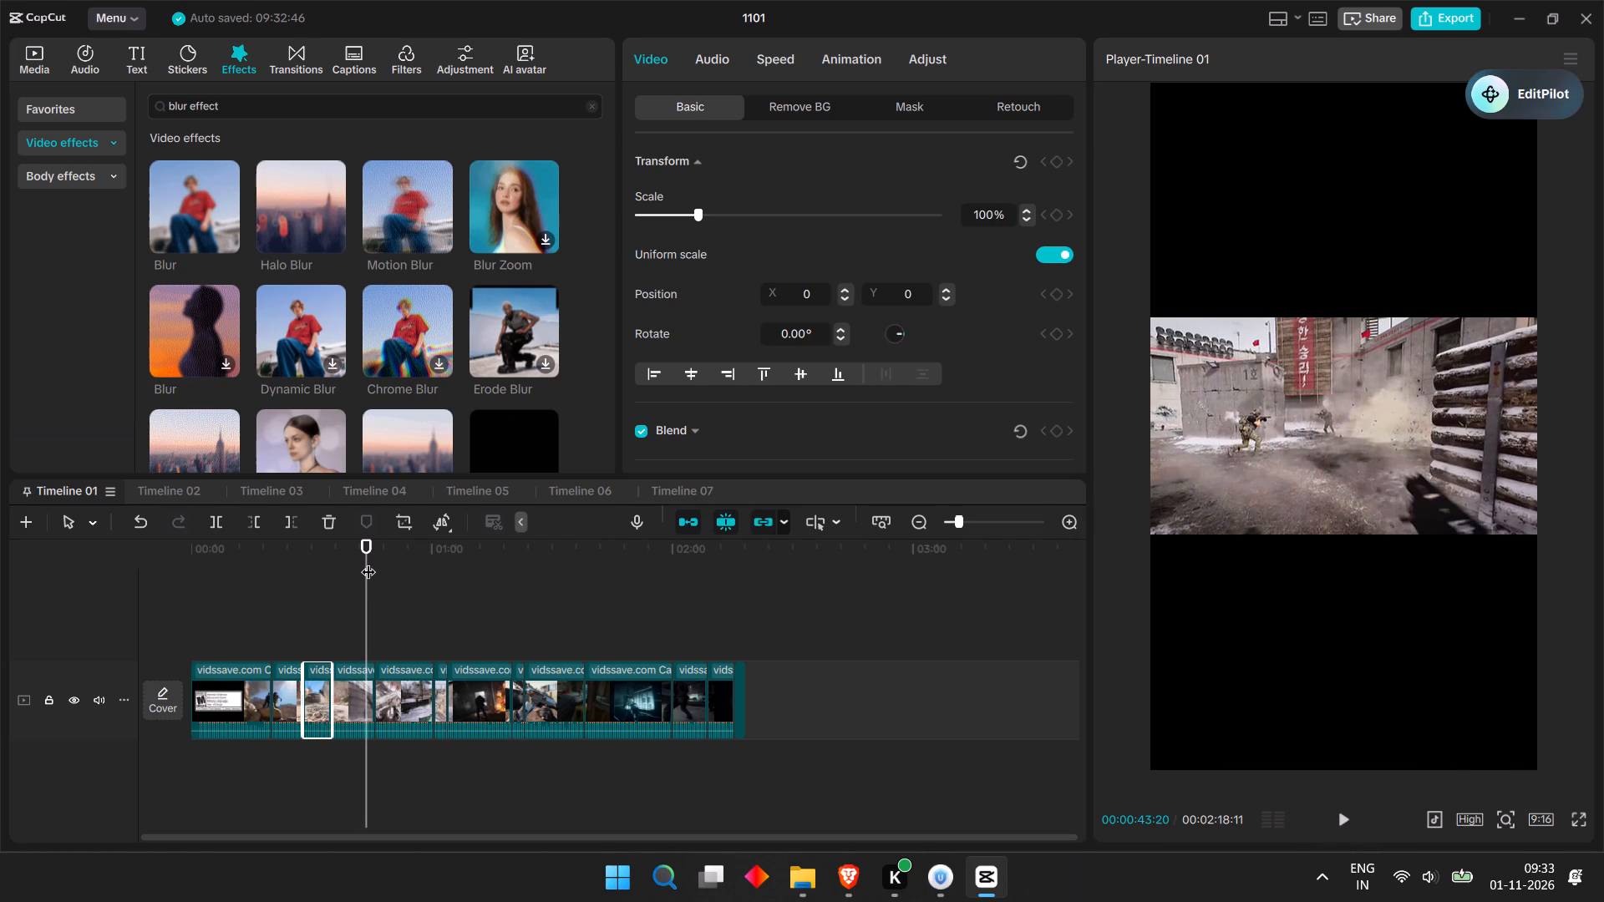
key(Left)
key(Left)
key(Left)
key(Left)
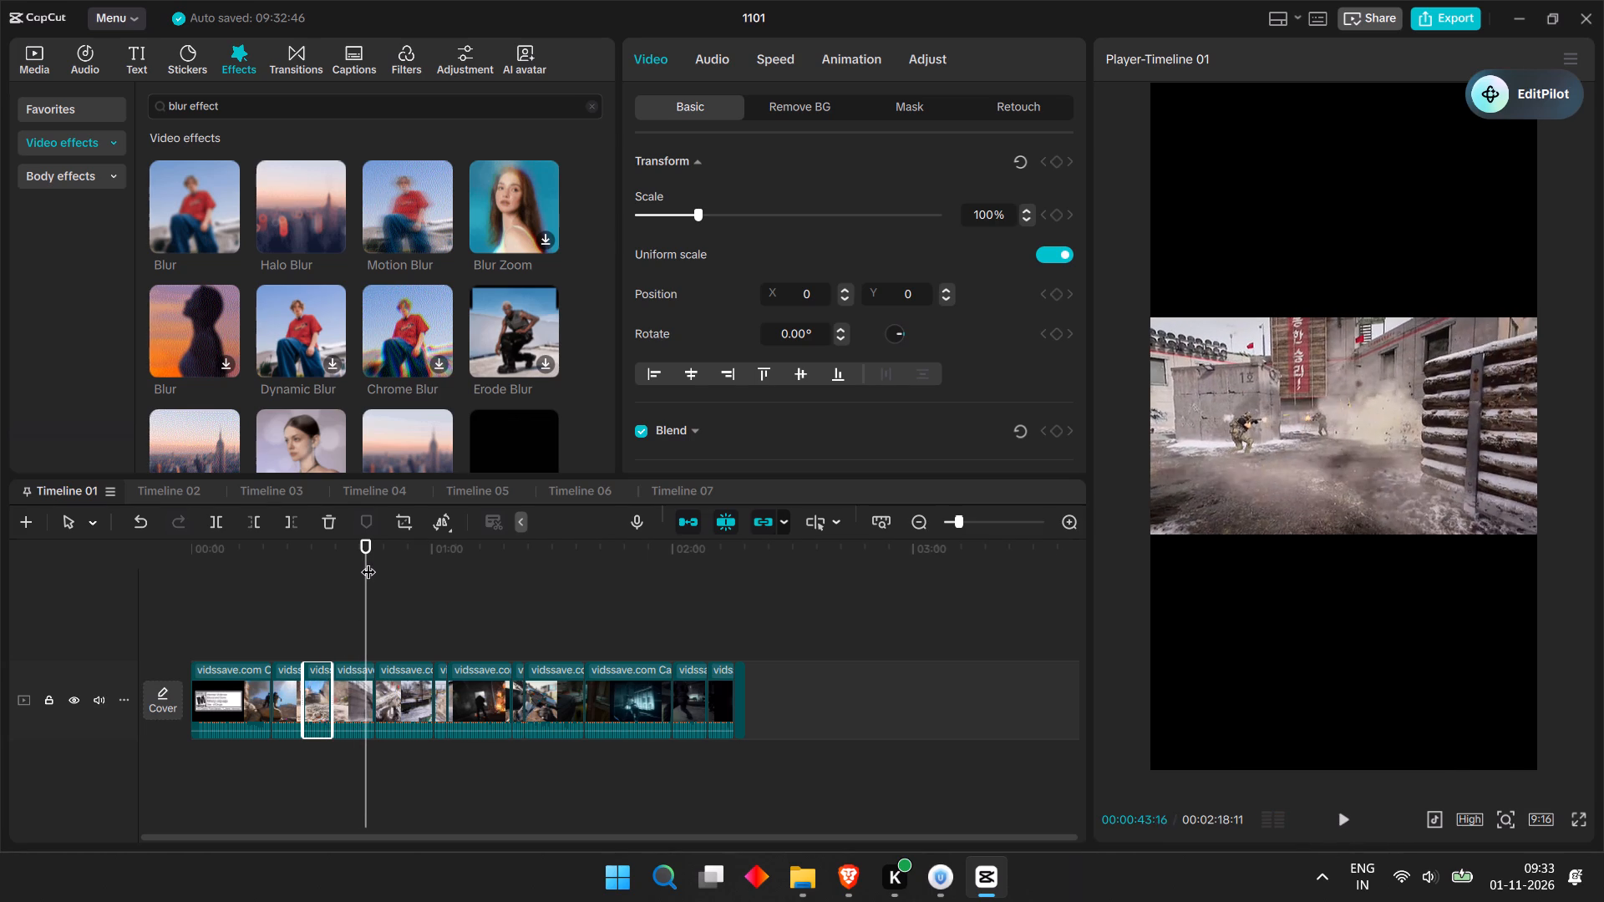
key(Left)
key(Left)
key(Left)
key(Left)
key(Left)
key(Left)
key(Left)
key(Left)
key(Left)
key(Left)
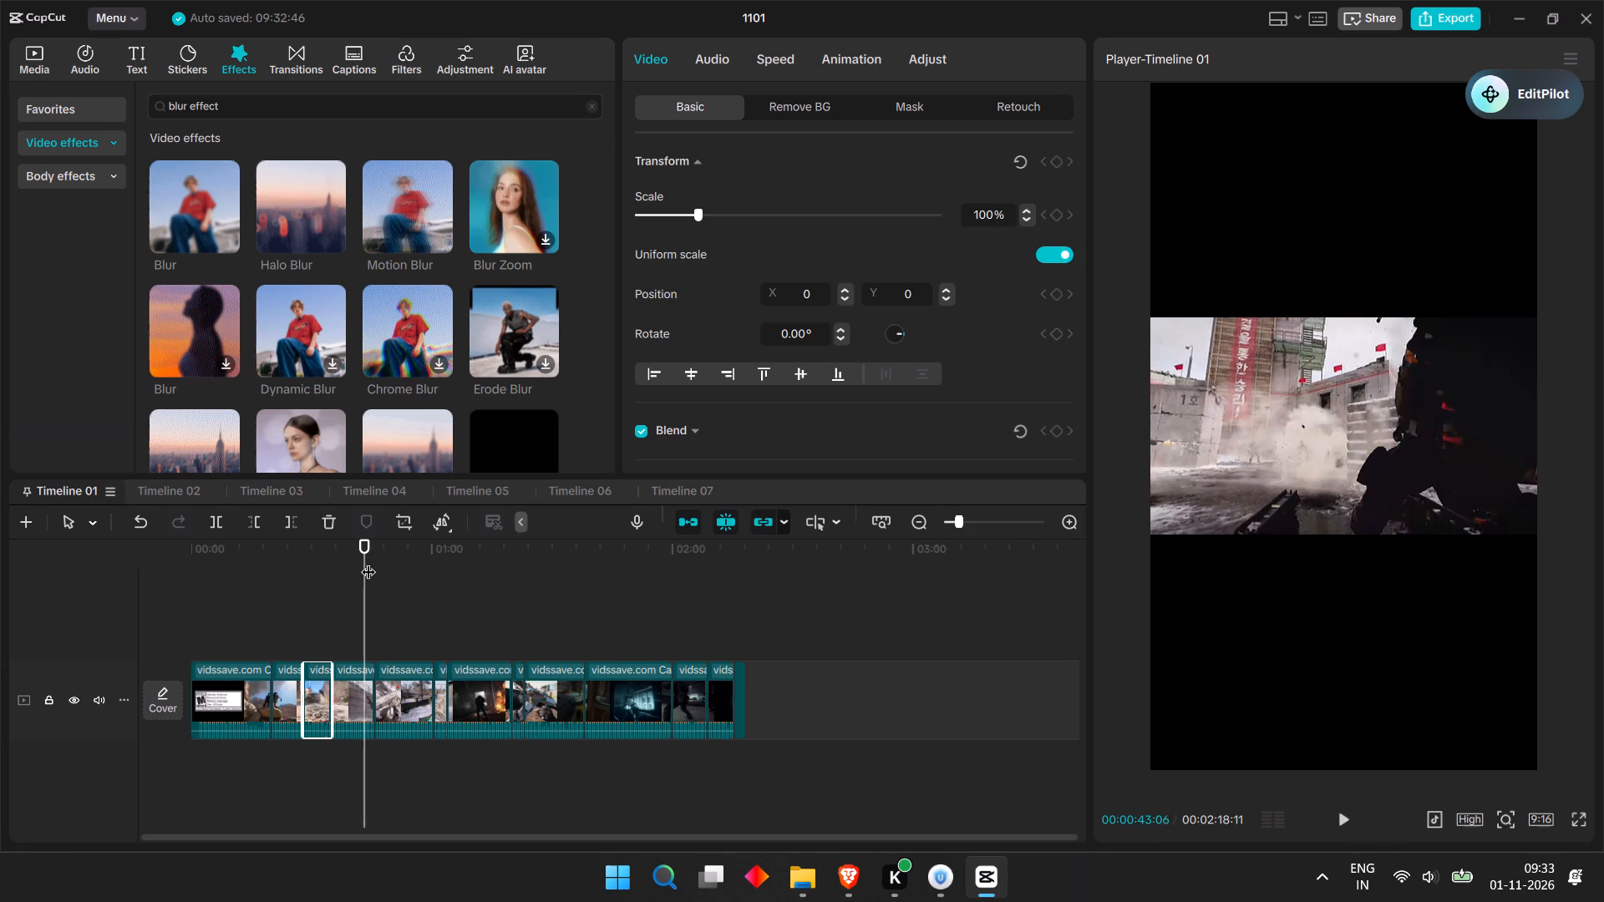
key(Left)
key(Left)
key(Left)
key(Left)
key(Left)
key(Left)
key(Left)
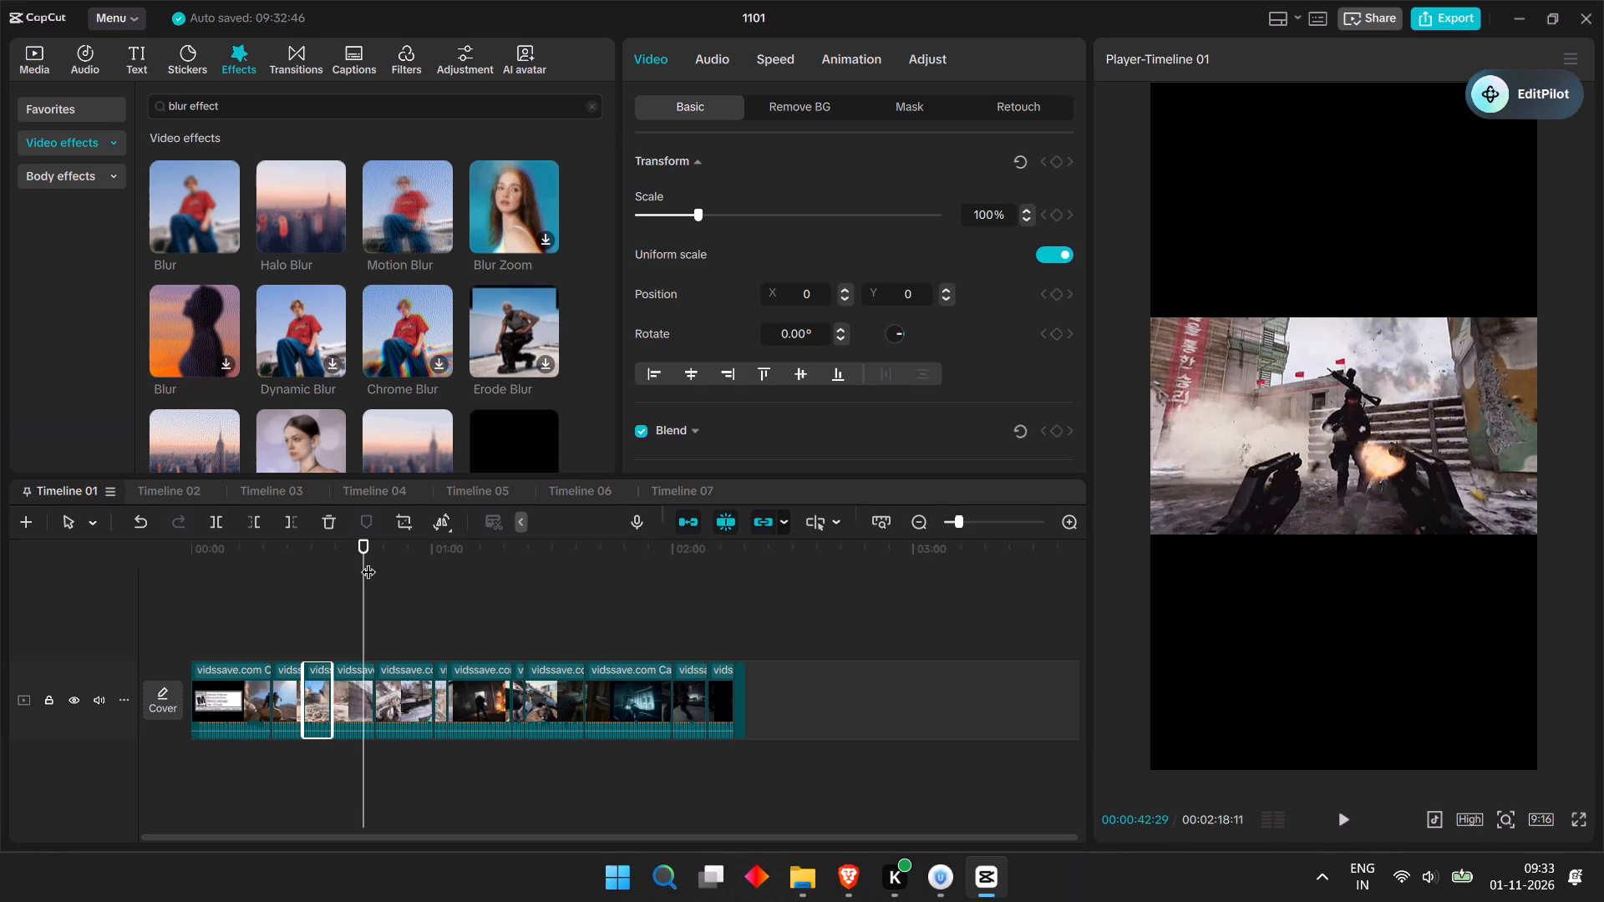
key(Right)
key(ctrl+b)
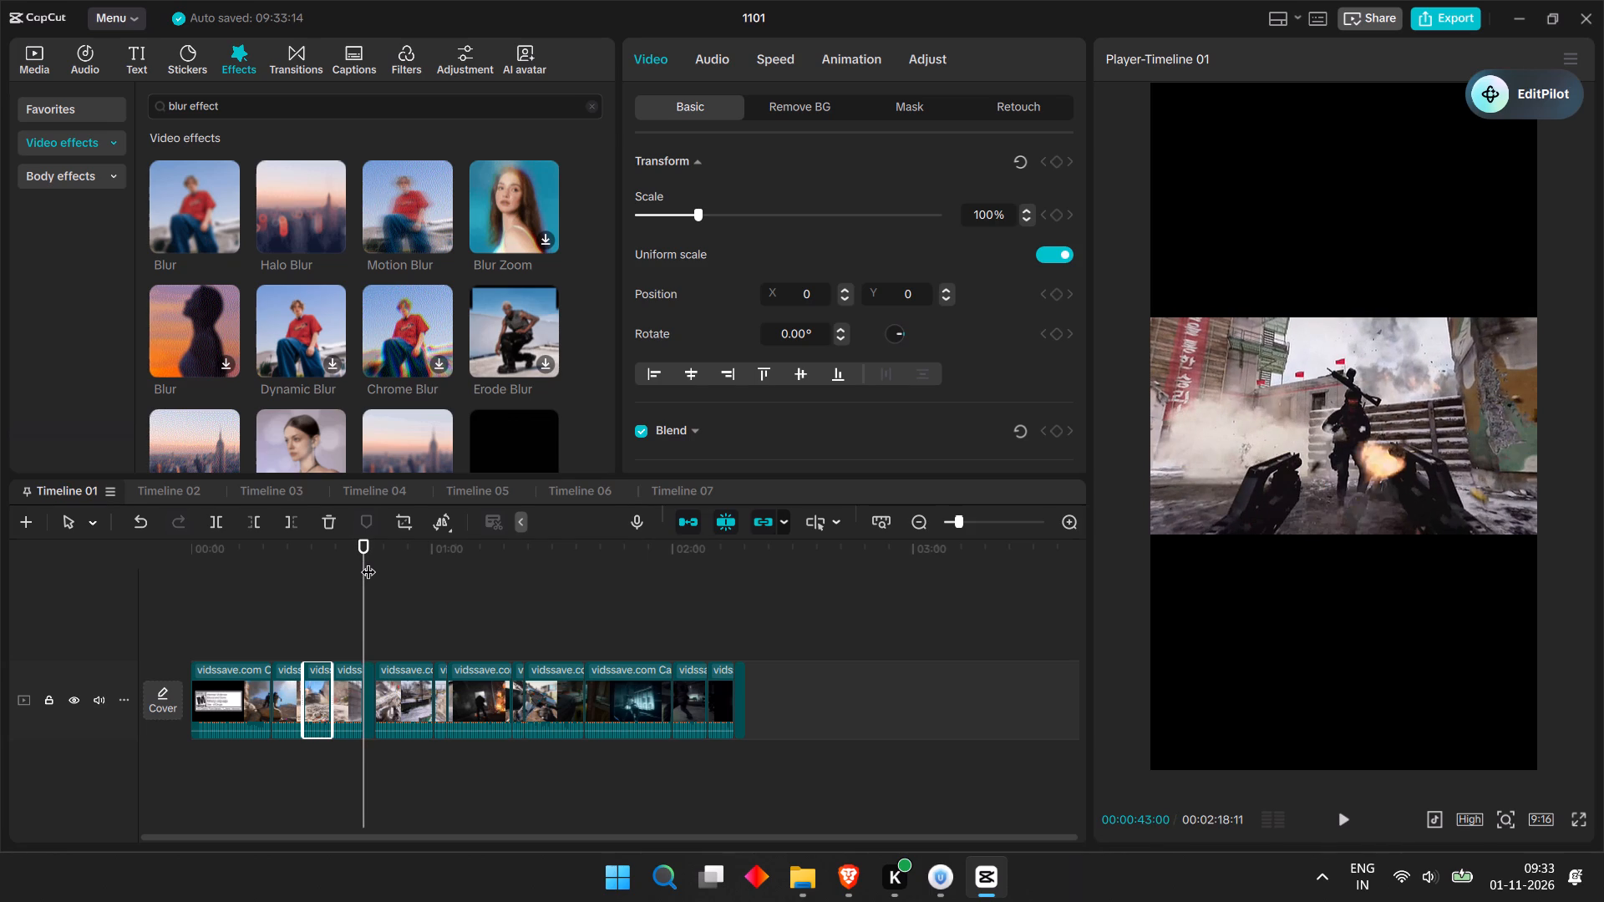
Copy the two trailer segments between 00:00:28:05 and 00:00:43:00 from Timeline 01 into Timeline 07.
drag(312, 635, 355, 687)
key(ctrl+c)
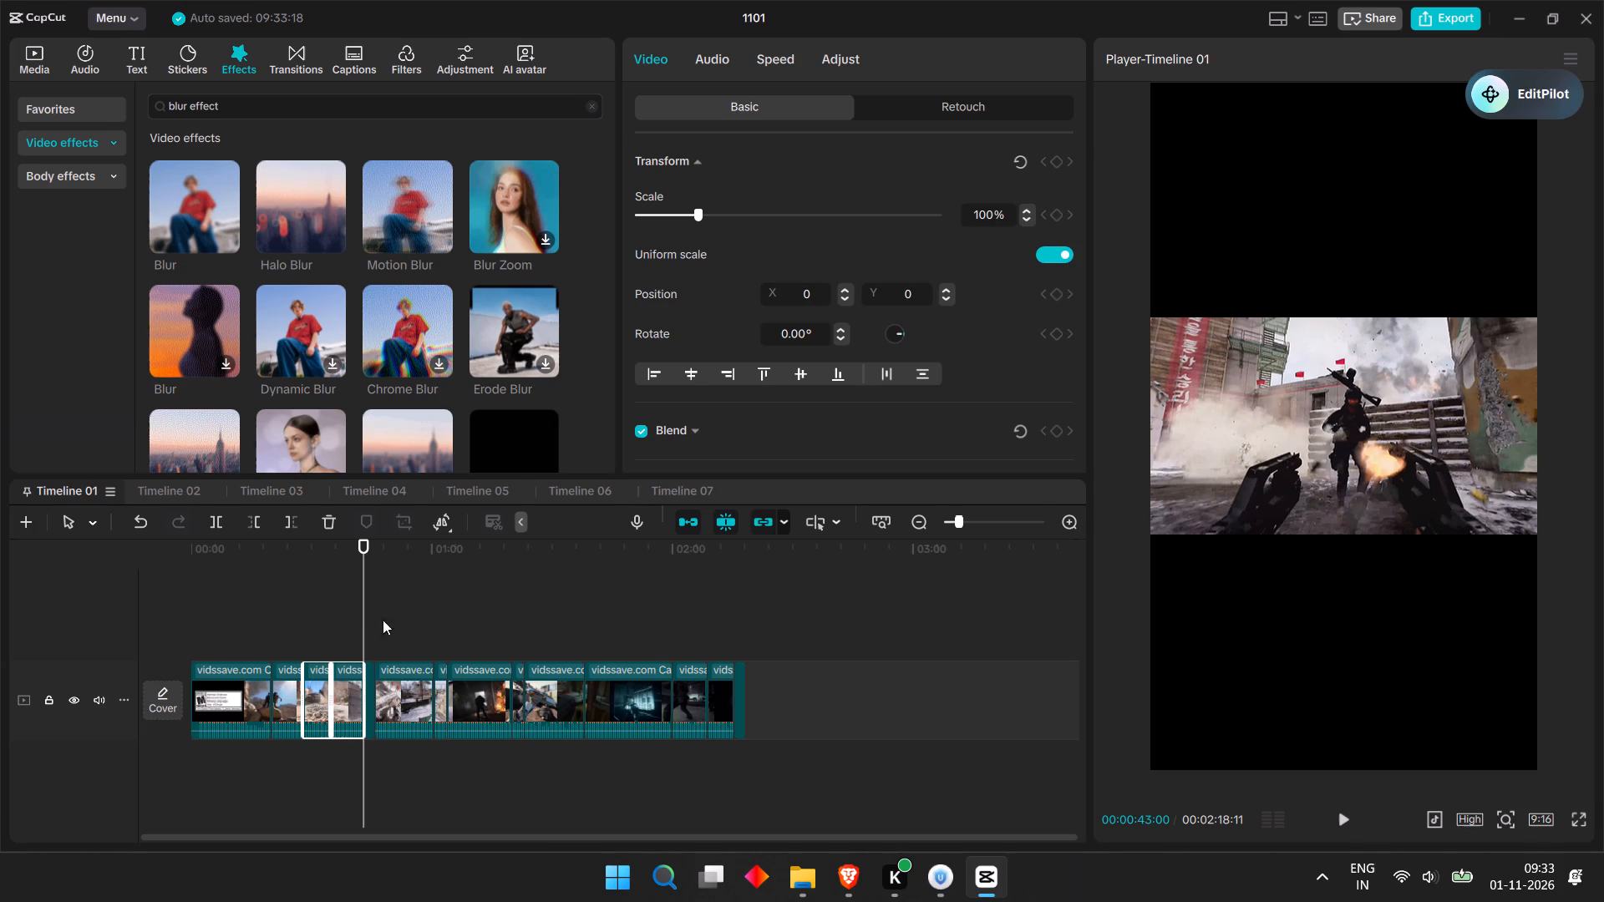
click(683, 481)
key(ctrl+v)
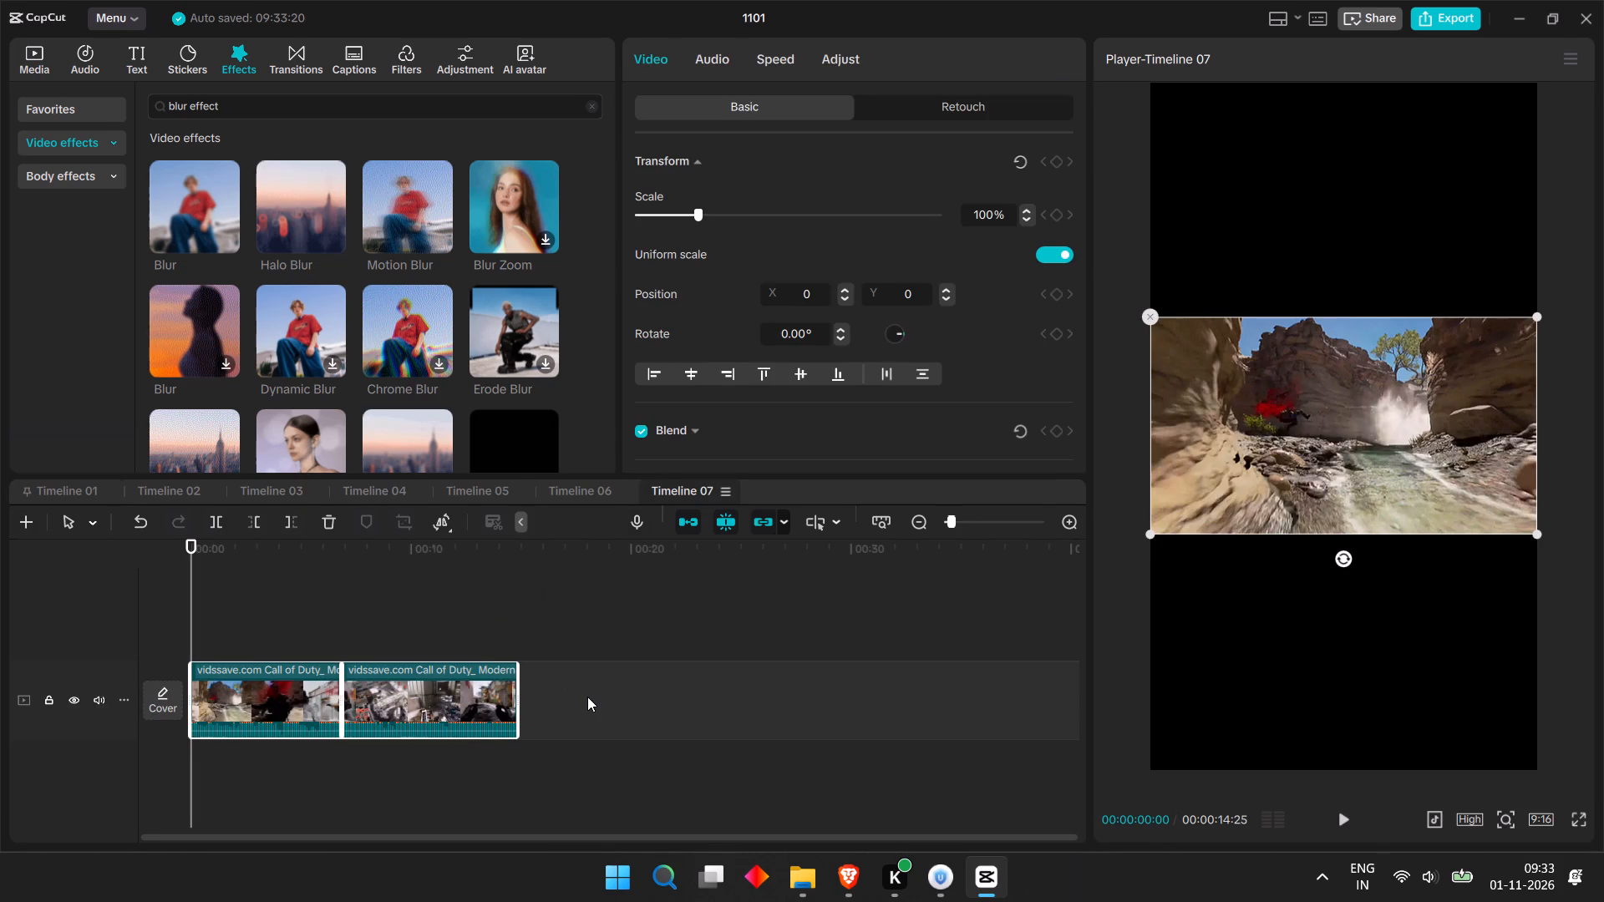
Duplicate both Clip 6 segments onto a second video track above the originals, starting at 00:00.
drag(587, 697, 259, 650)
key(ctrl+c)
key(ctrl+v)
Enlarge the first lower-track segment until it fills the vertical frame as a background.
drag(551, 708, 345, 708)
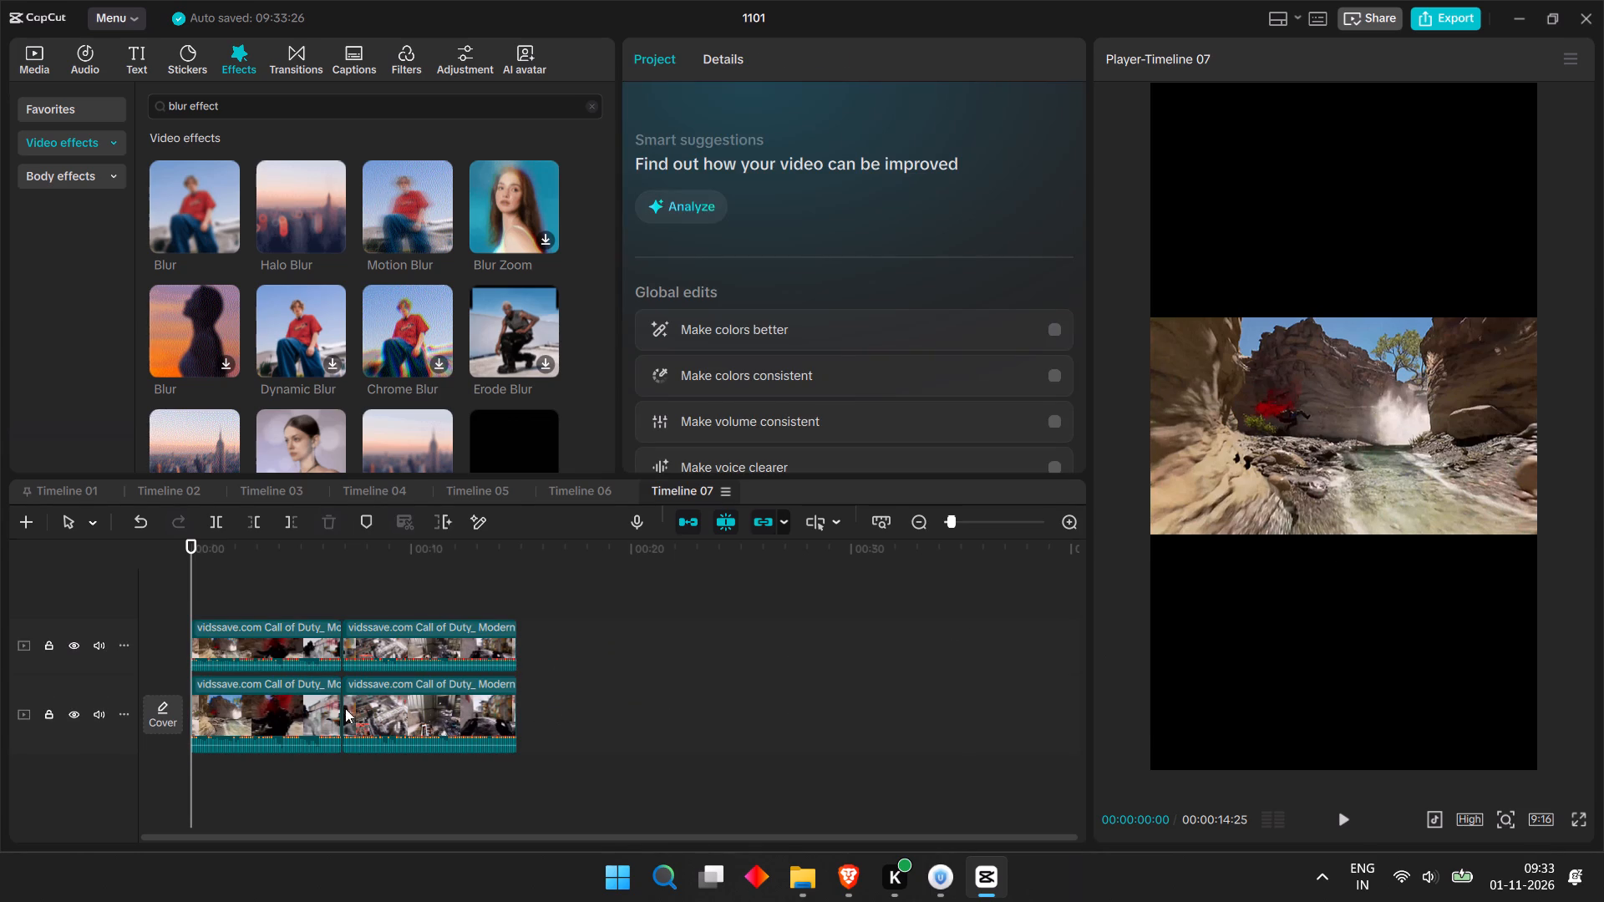
drag(345, 708, 221, 707)
click(437, 703)
drag(573, 711, 250, 705)
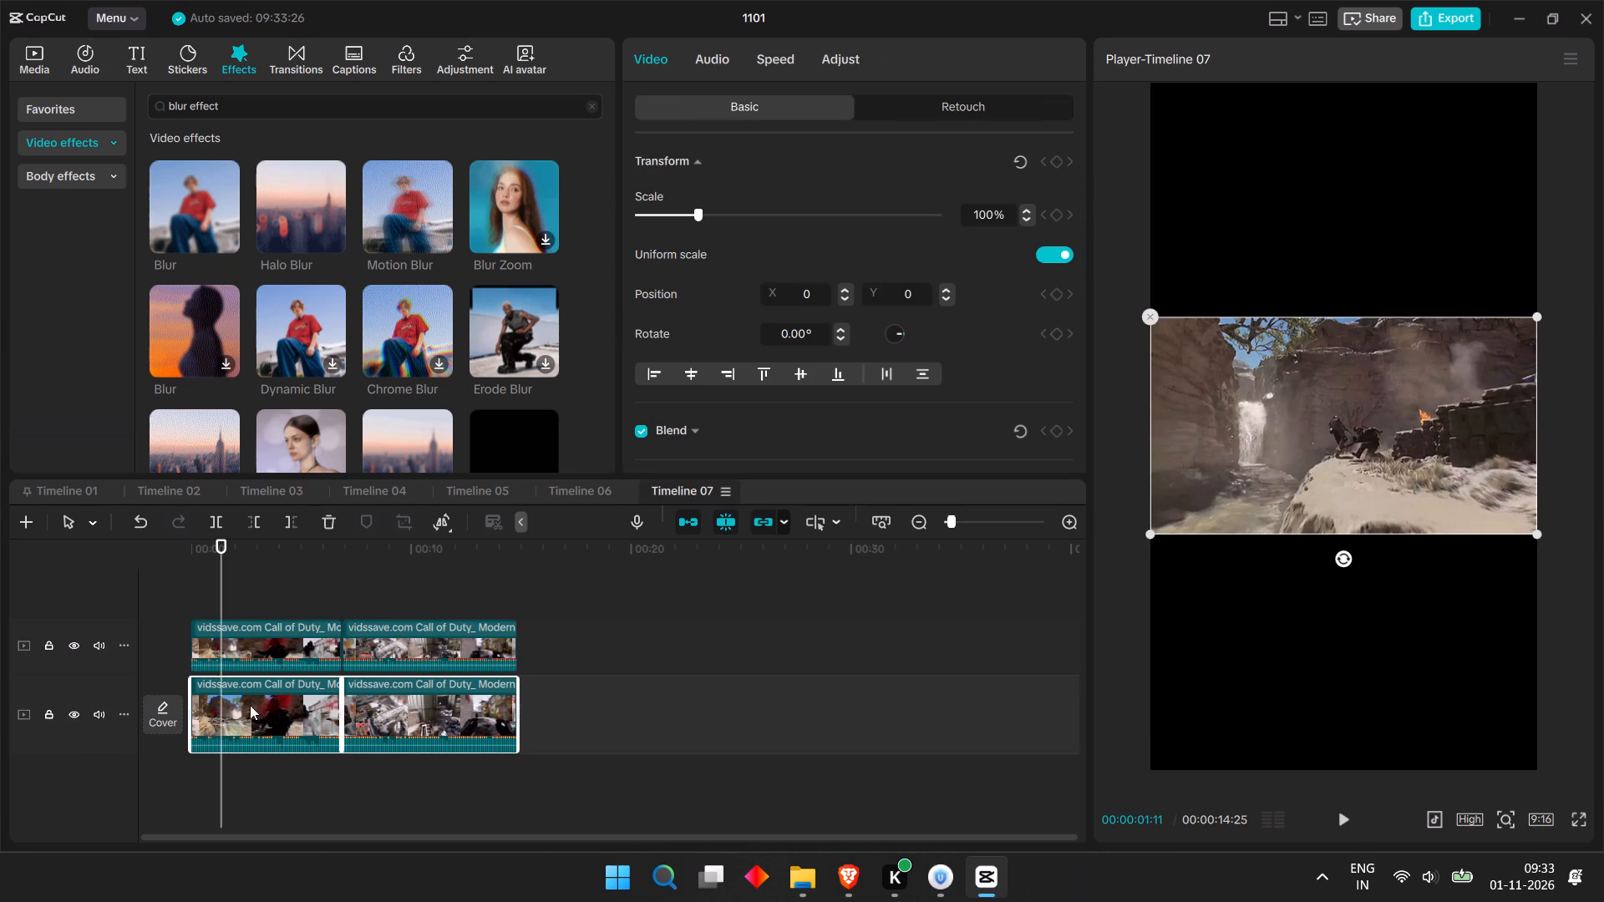
drag(250, 705, 235, 704)
drag(1151, 534, 1084, 658)
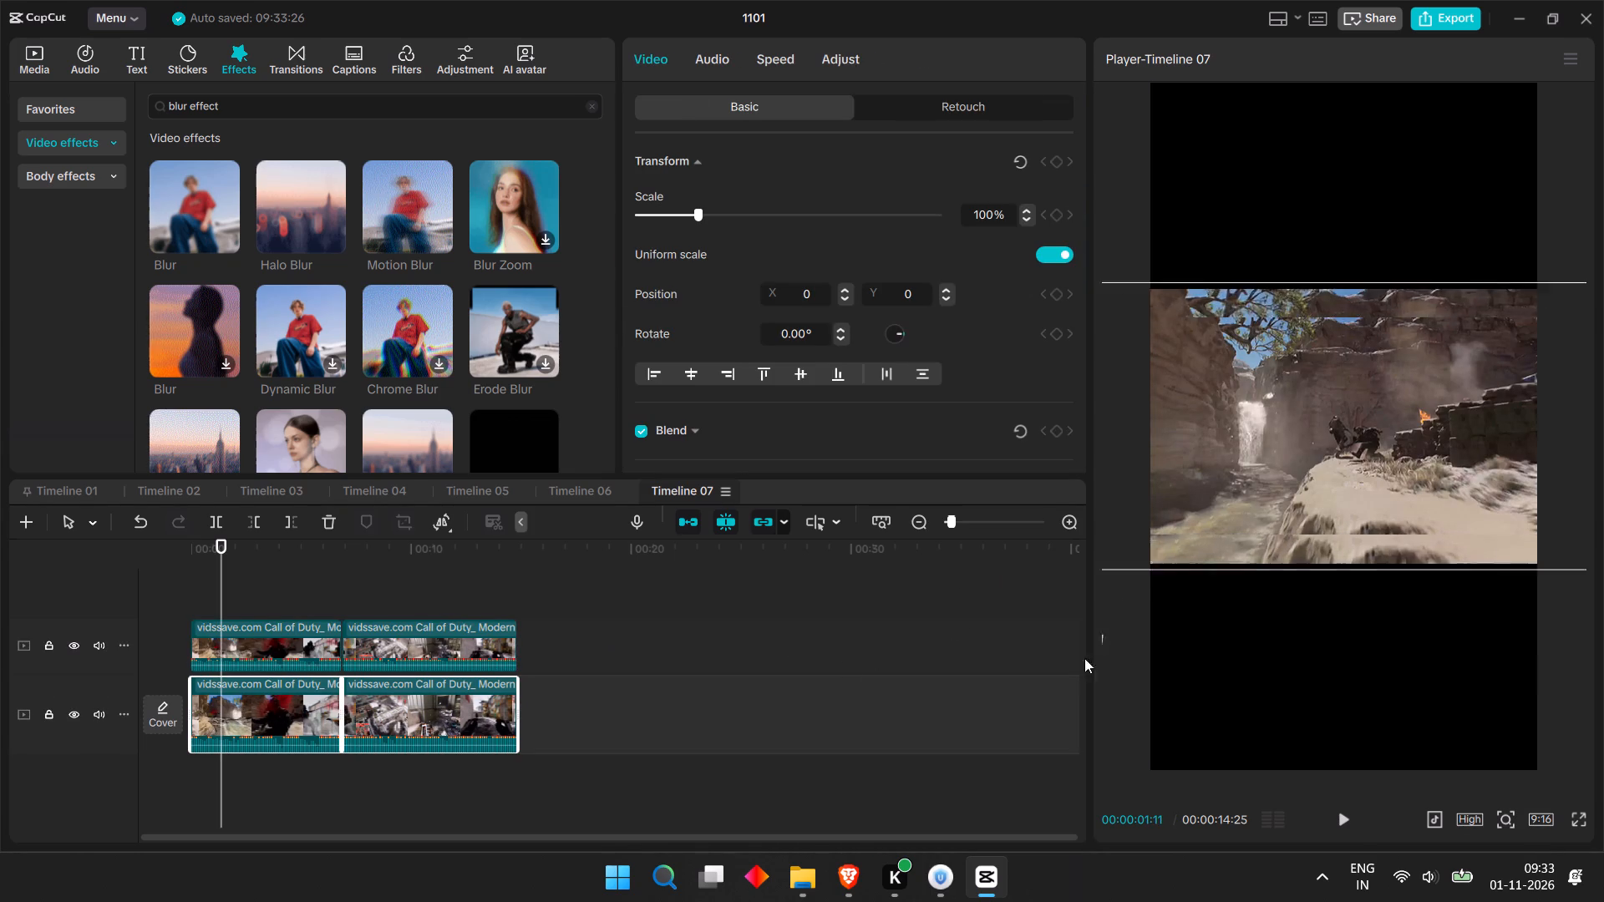
drag(1084, 658, 605, 901)
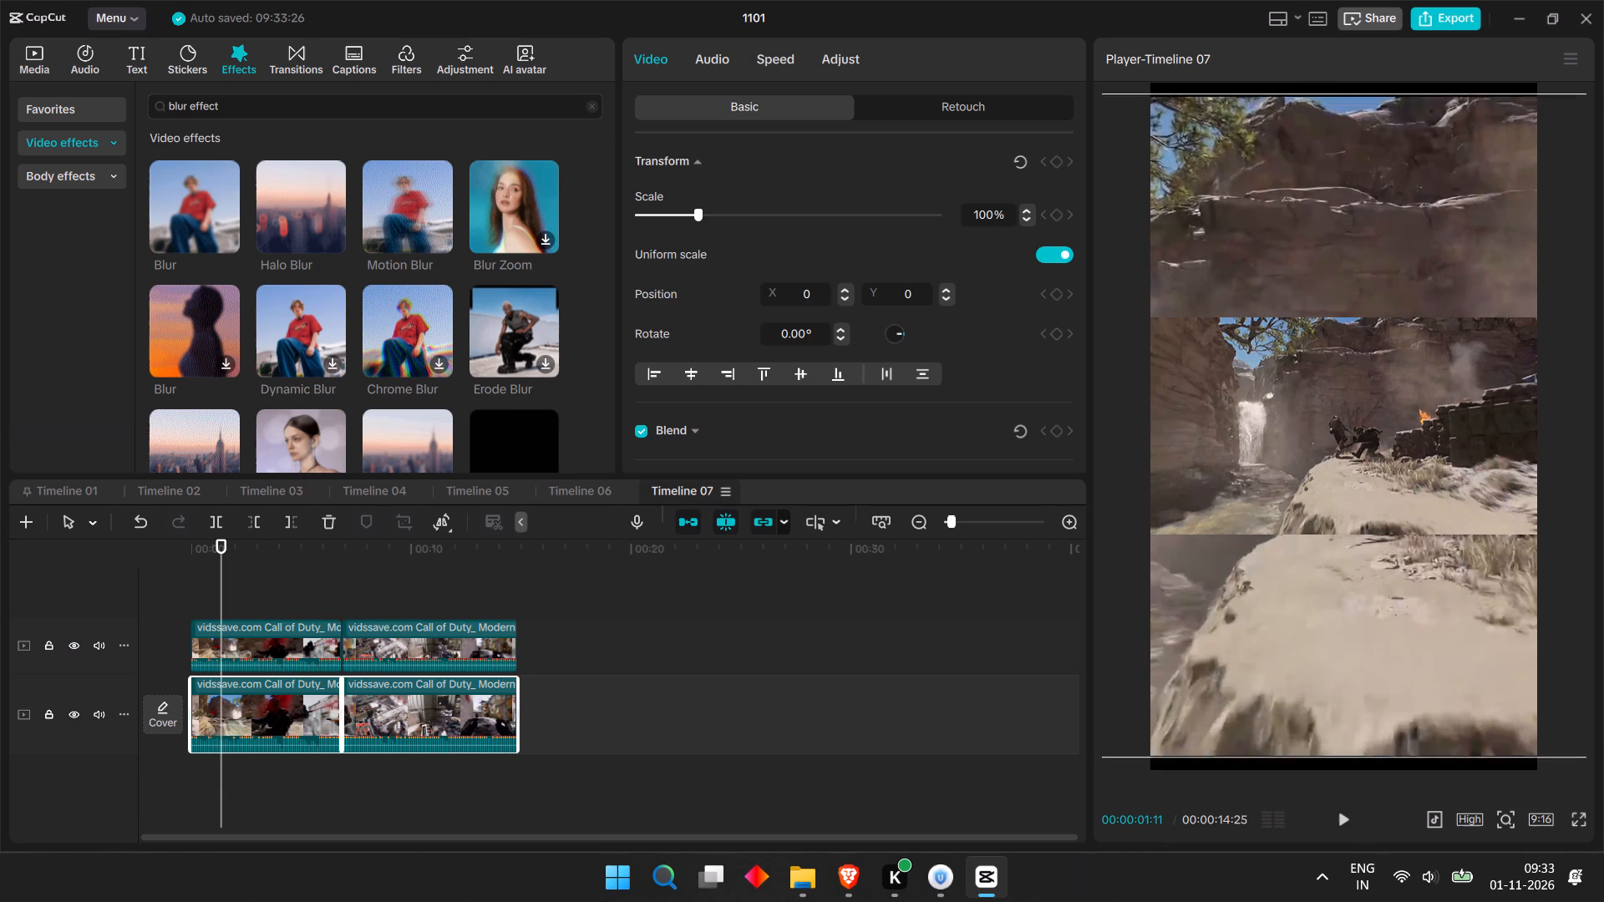
drag(605, 901, 533, 901)
Apply the Blur video effect to both lower-track segments.
drag(173, 199, 223, 589)
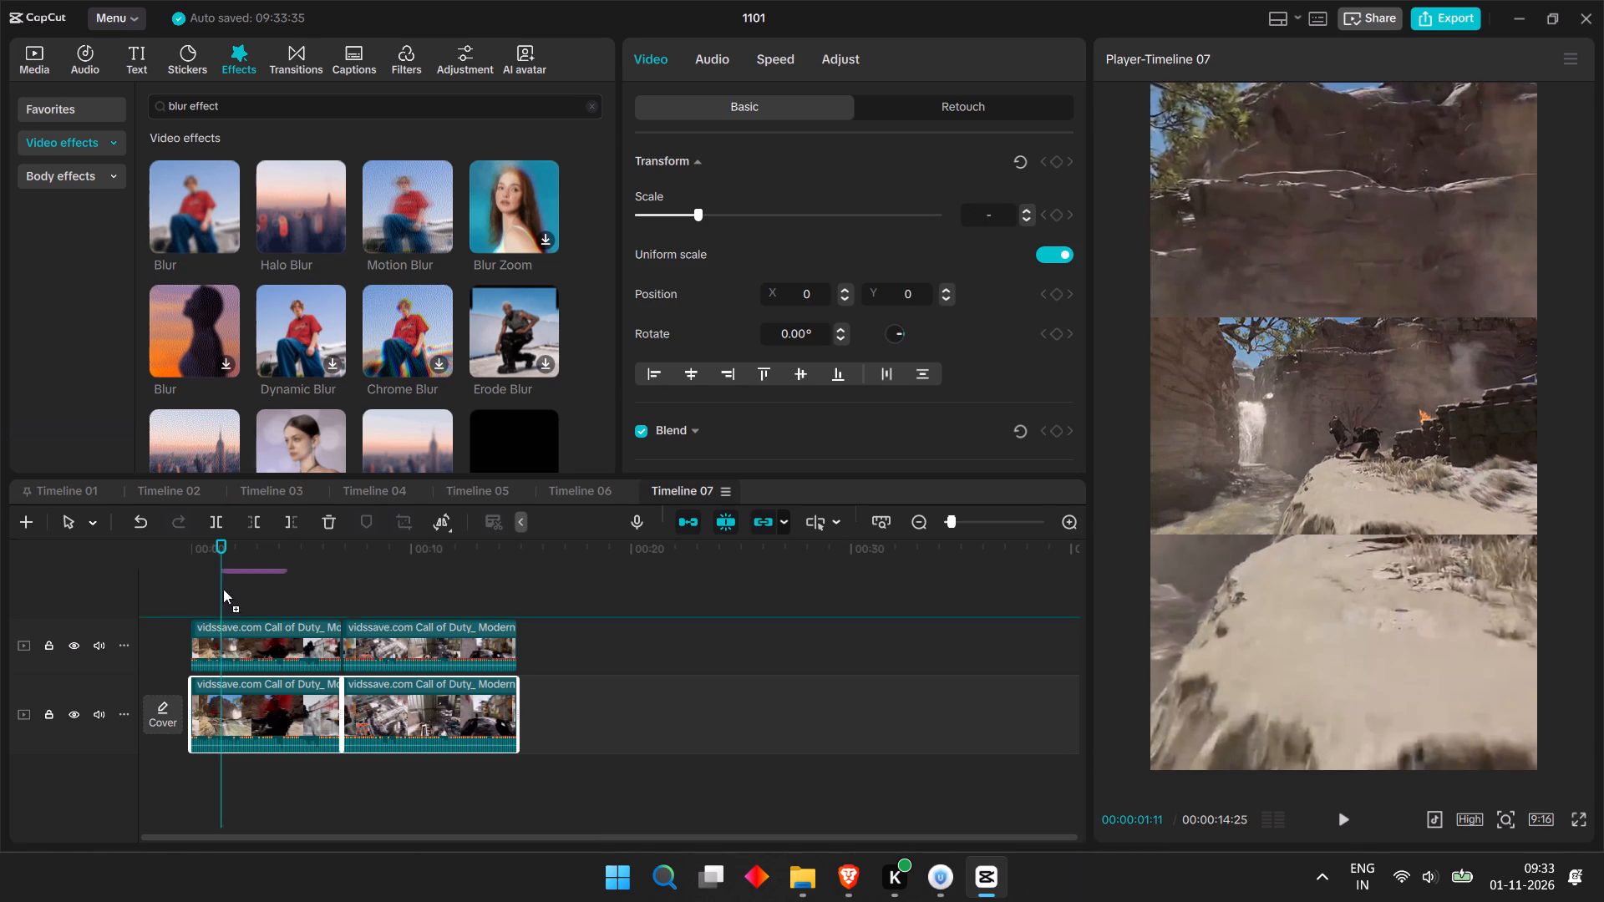
drag(223, 589, 231, 719)
drag(190, 188, 324, 530)
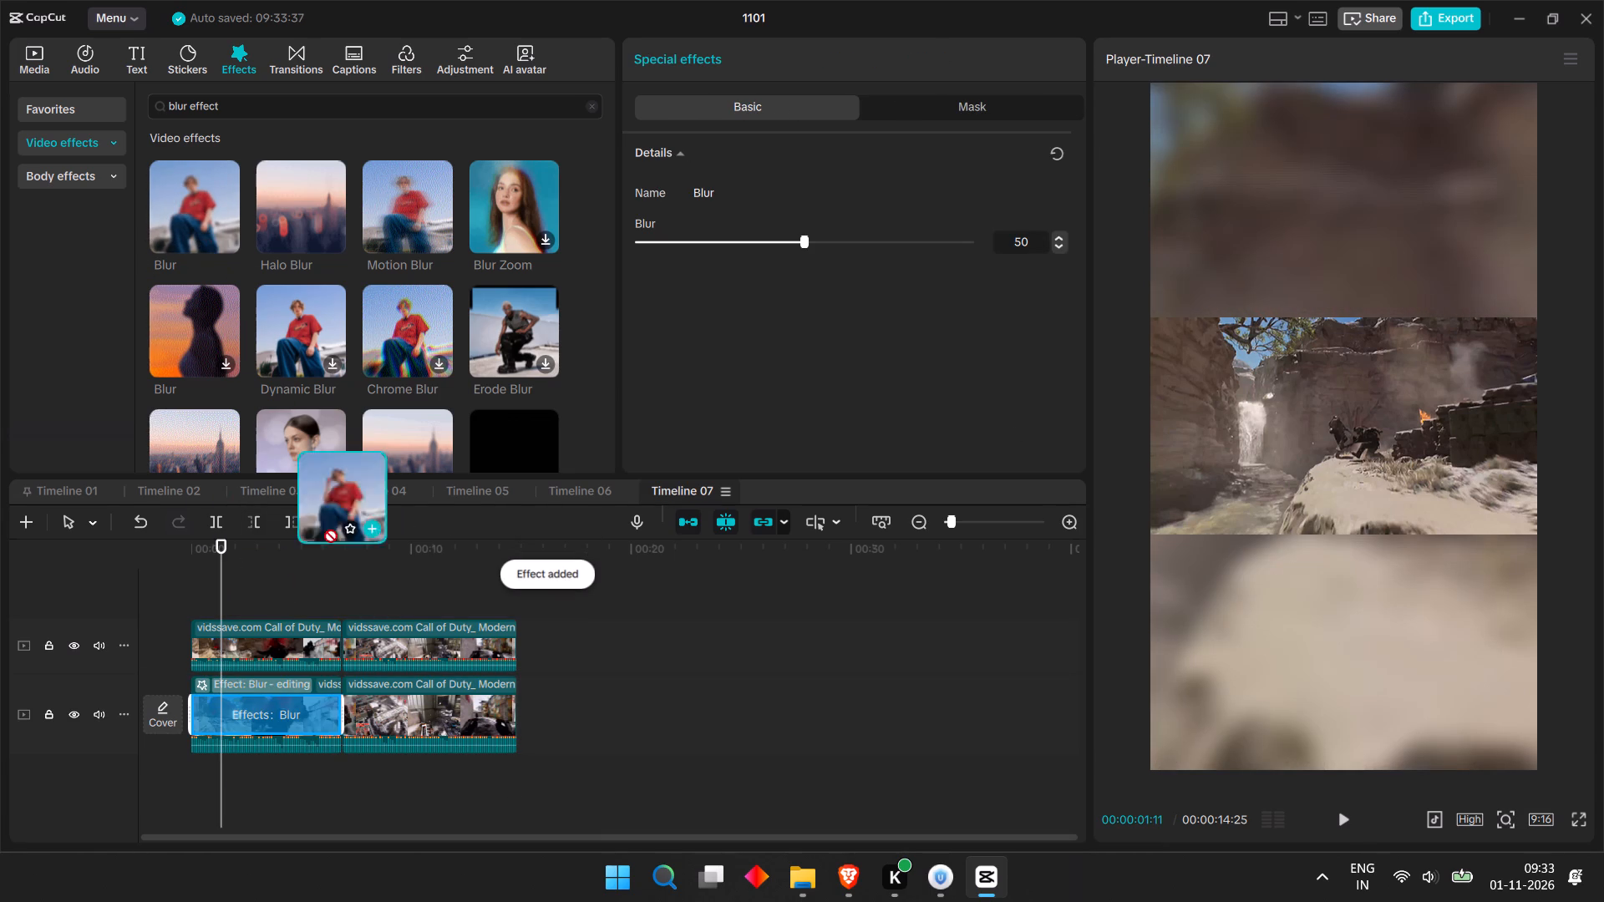
drag(324, 530, 375, 717)
Enlarge the second lower-track segment to 323% scale so it fills the vertical frame.
click(379, 565)
key(space)
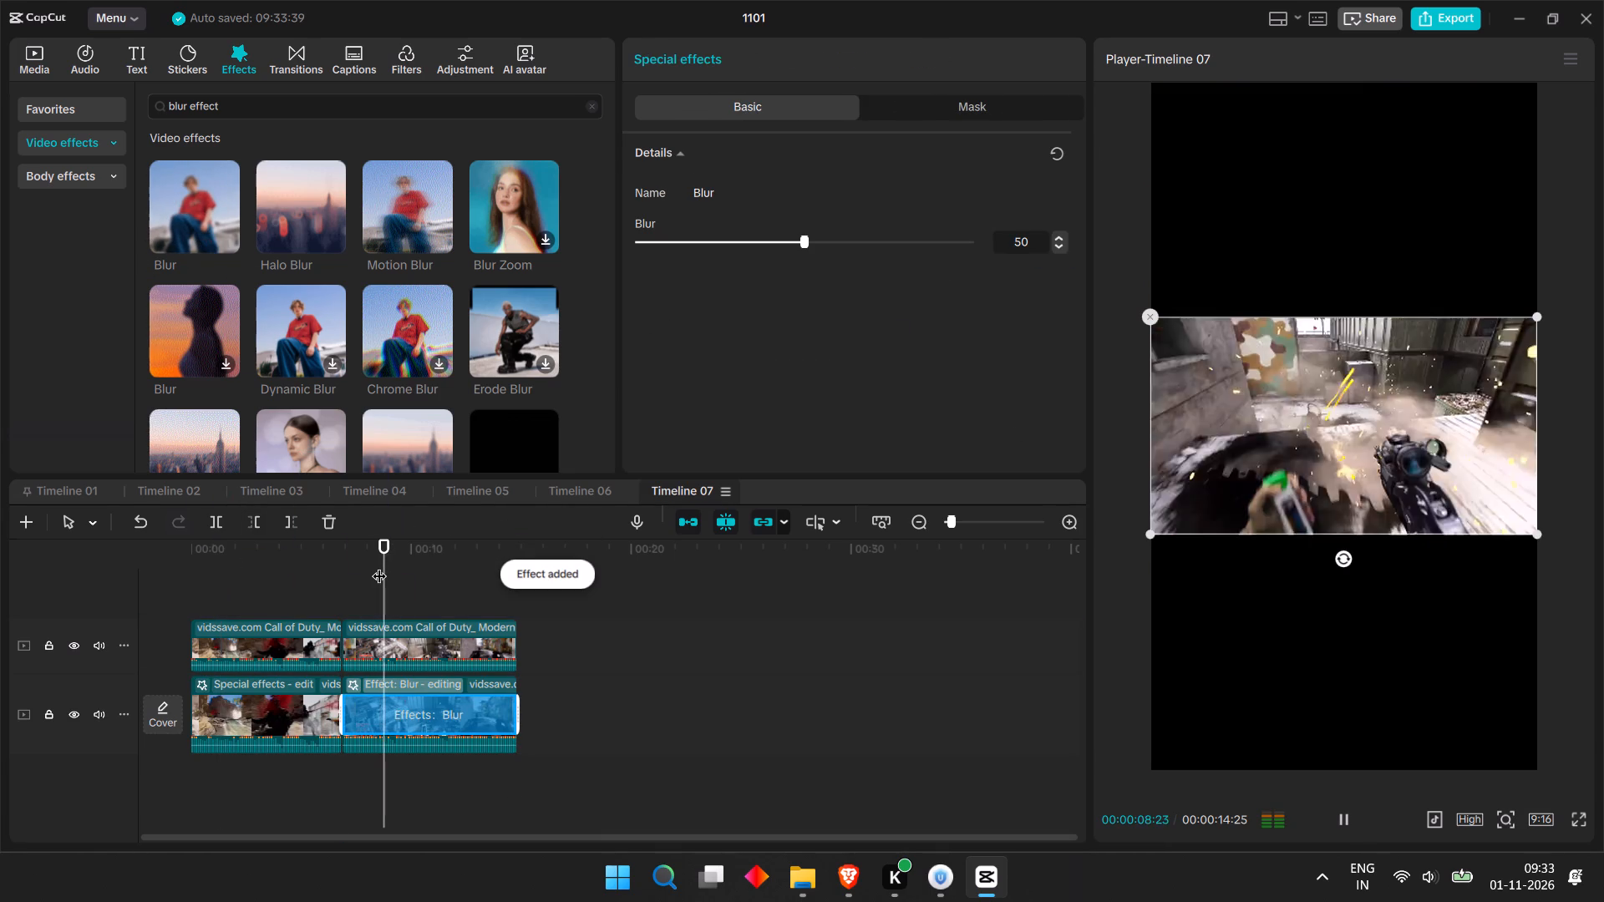
key(space)
click(453, 682)
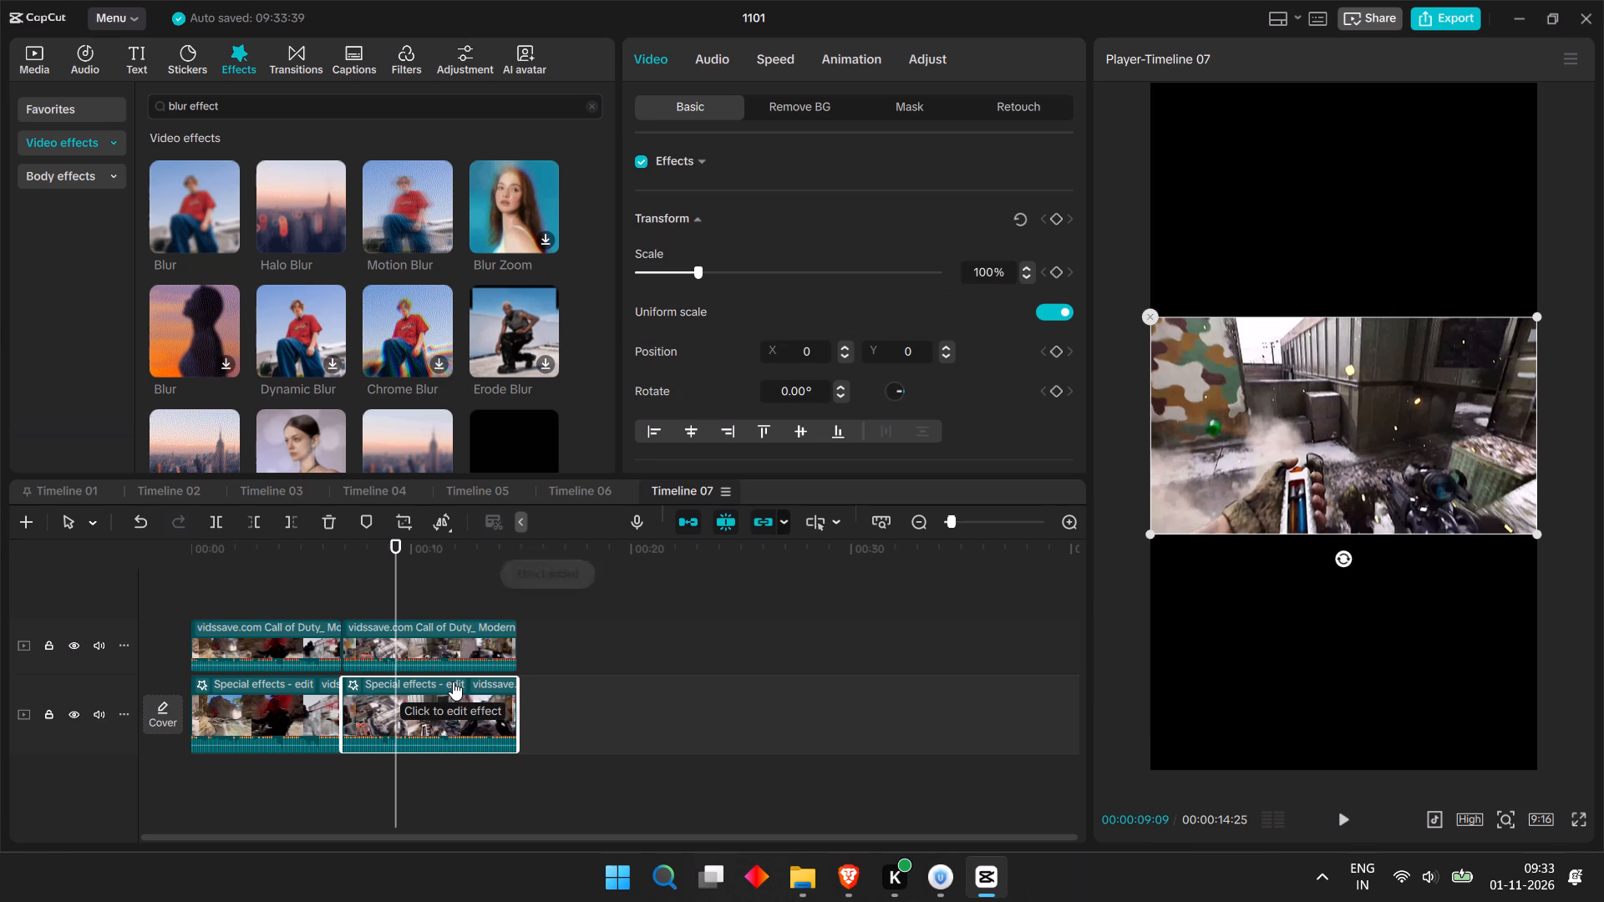
click(480, 725)
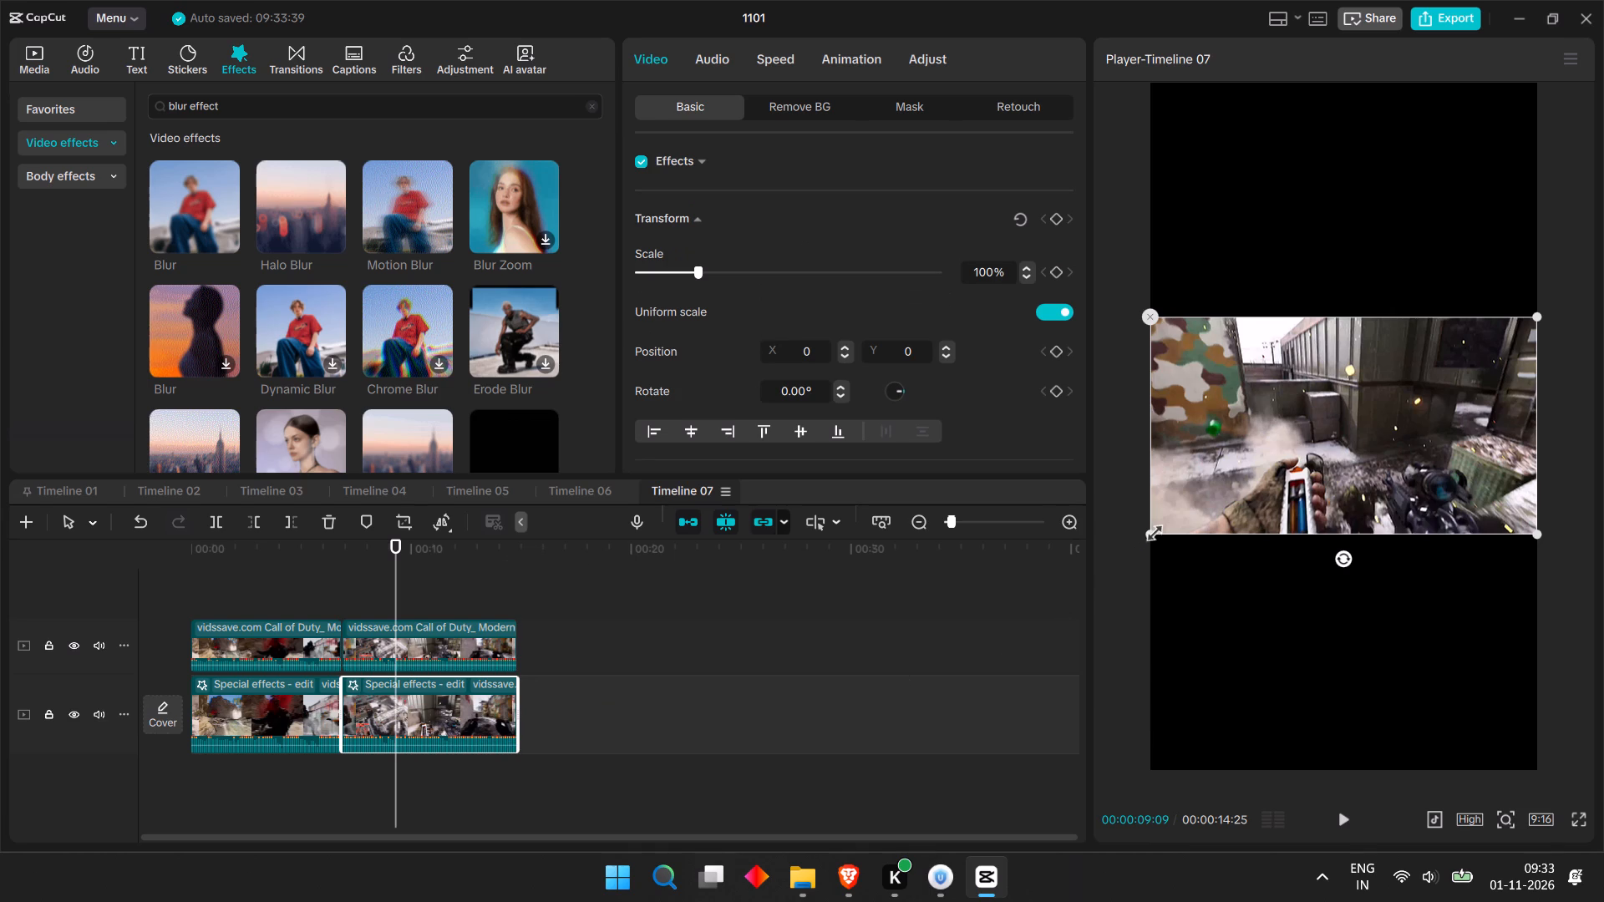
drag(1151, 530, 646, 901)
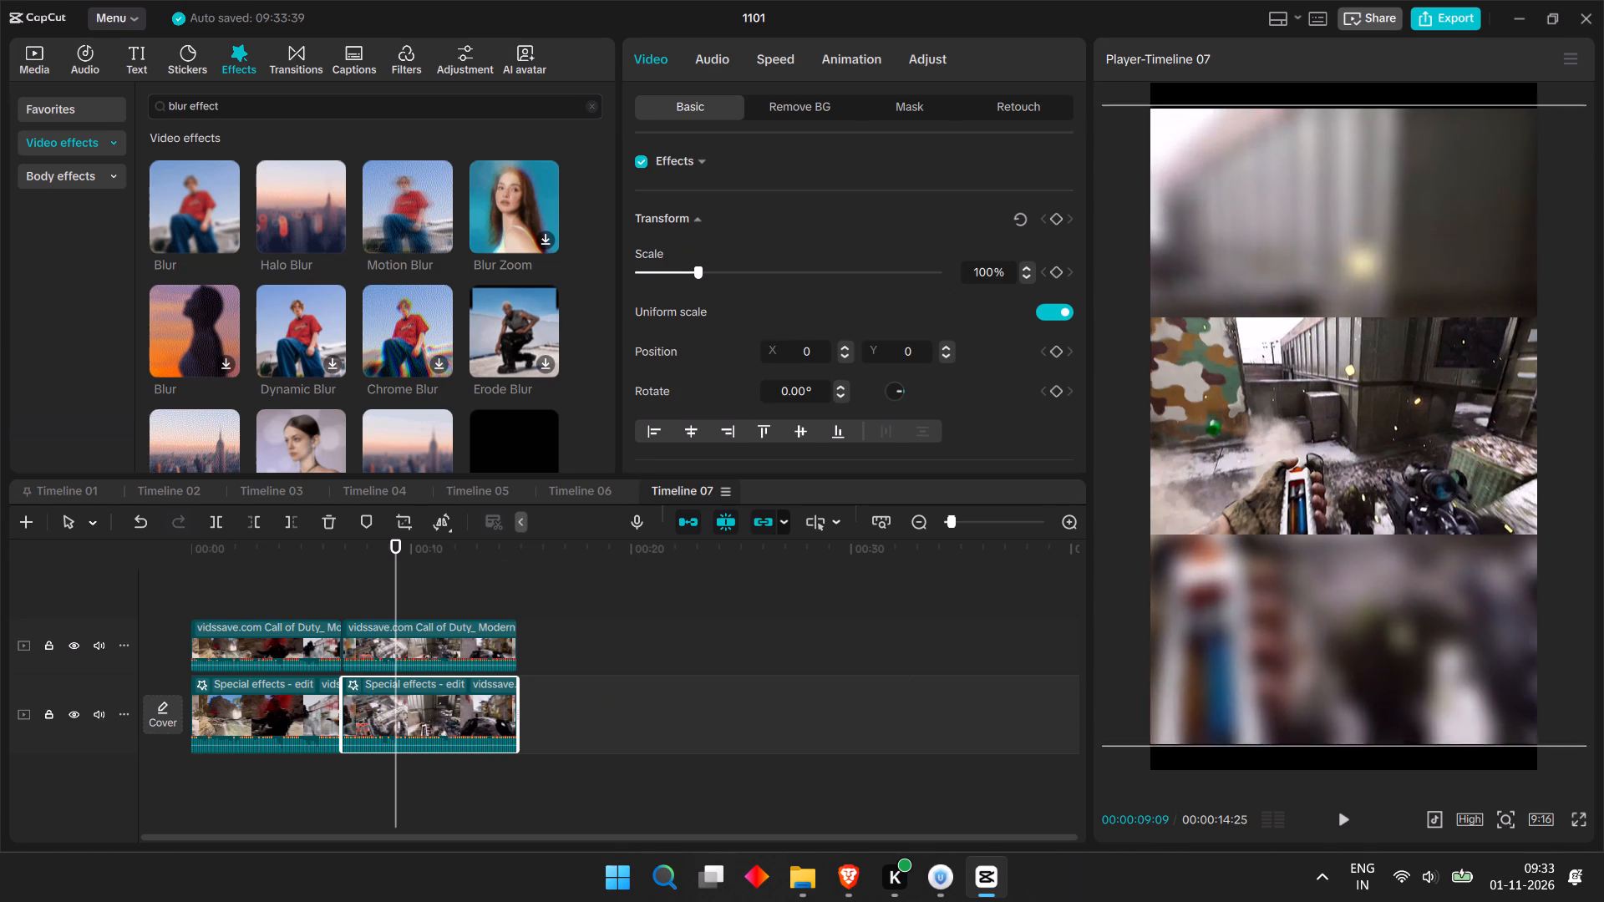
drag(646, 901, 525, 863)
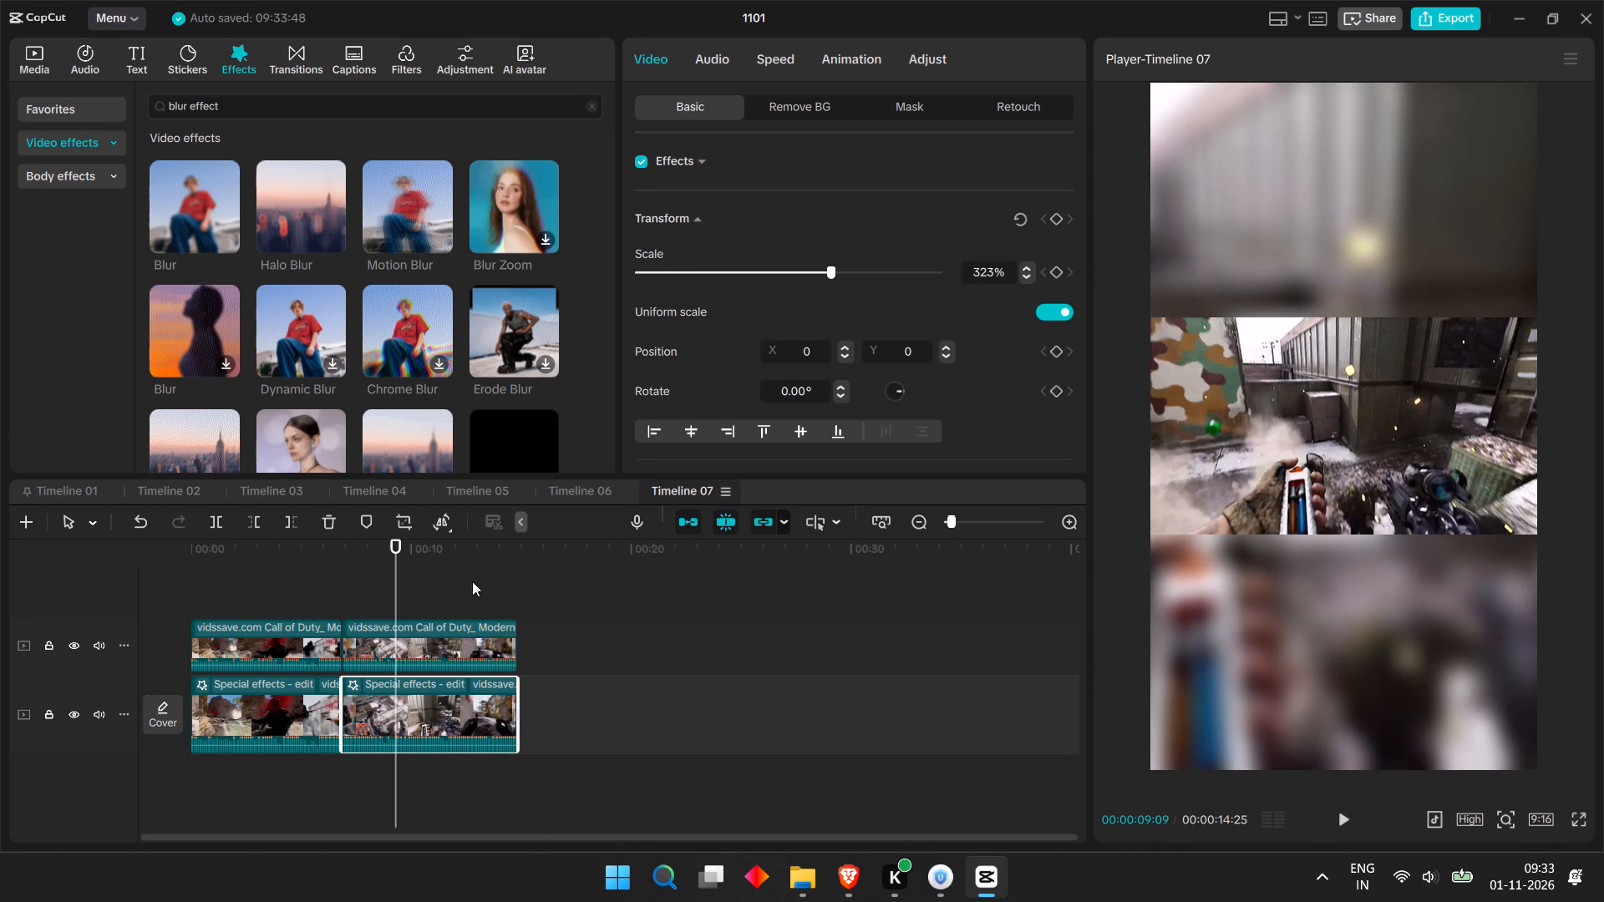
drag(402, 561, 74, 585)
key(space)
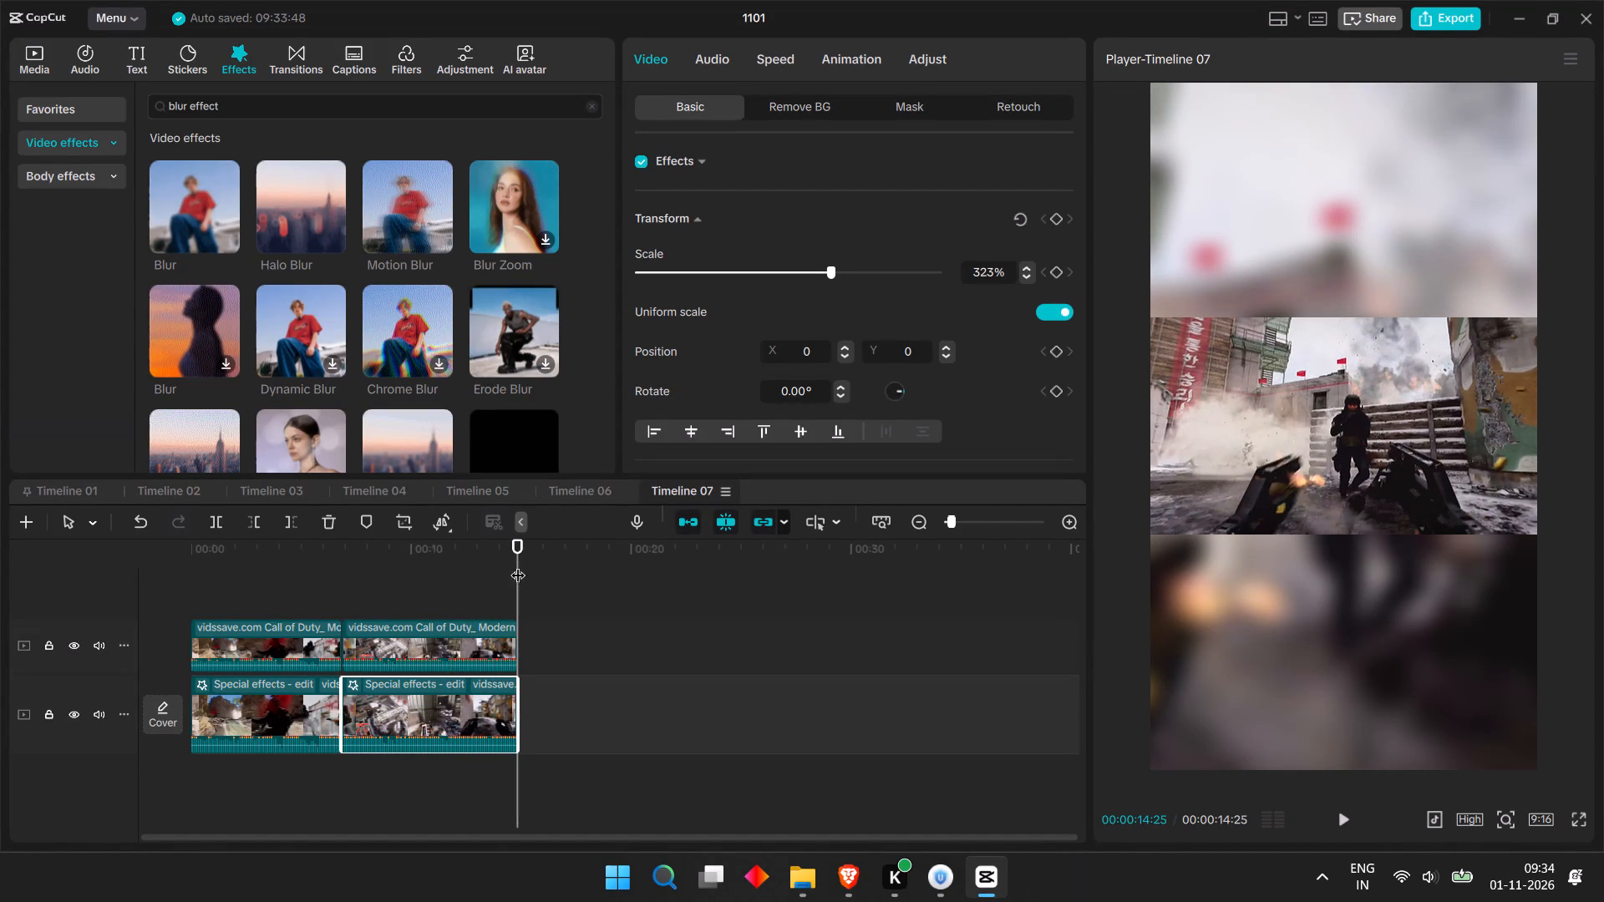
click(504, 559)
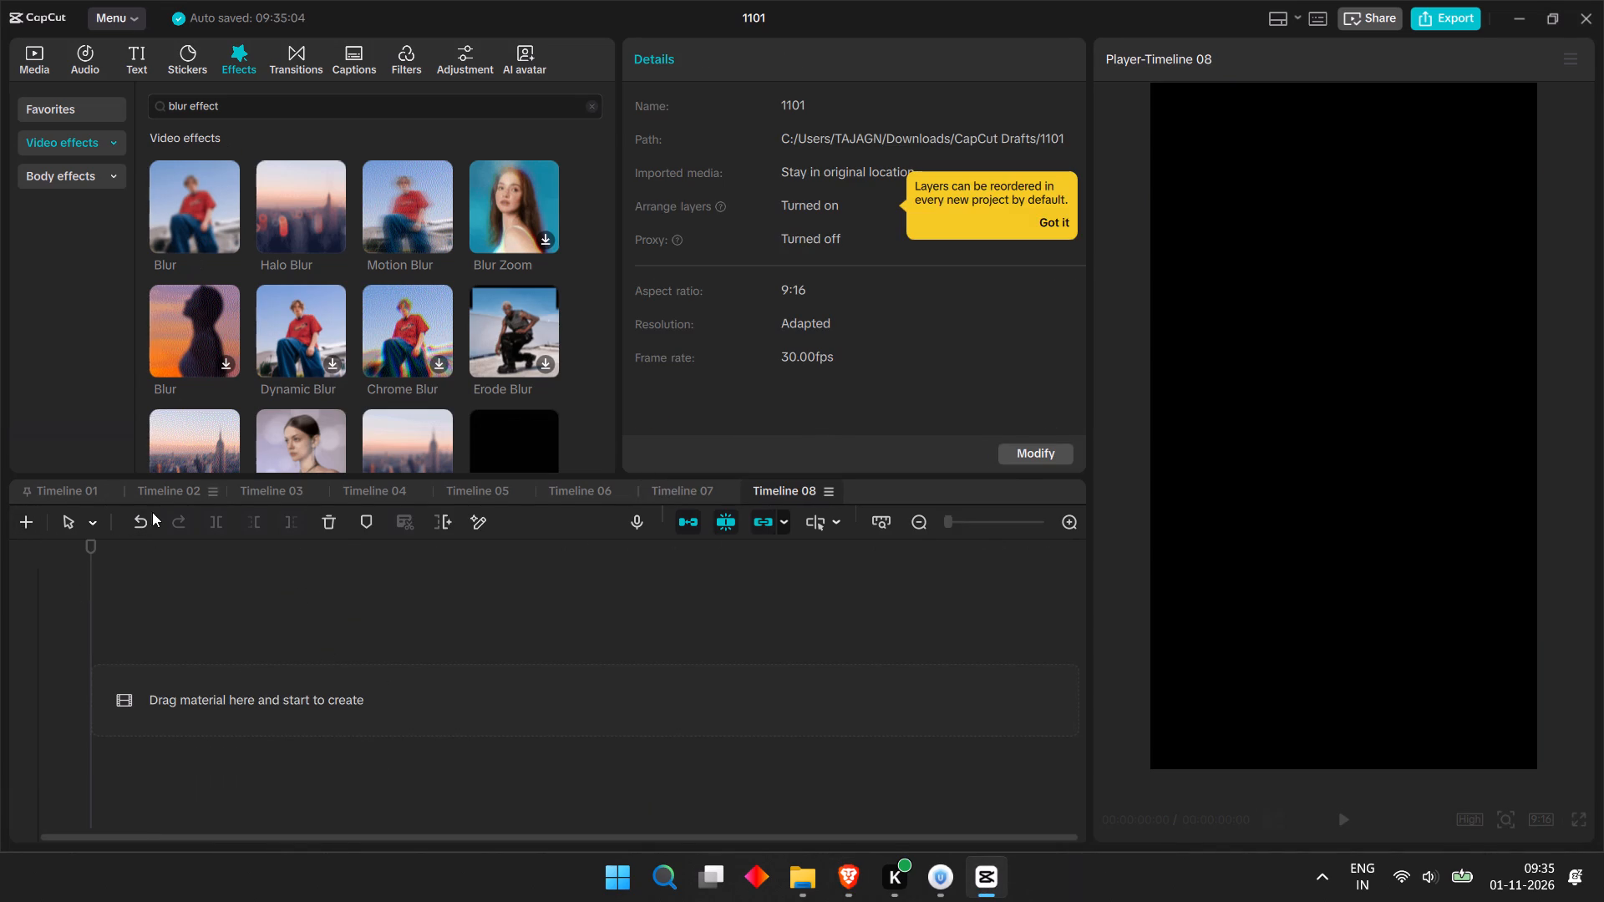
Find Clip 7's opening thermal shot in Timeline 01 and split the trailer at about 00:01:40.
click(53, 491)
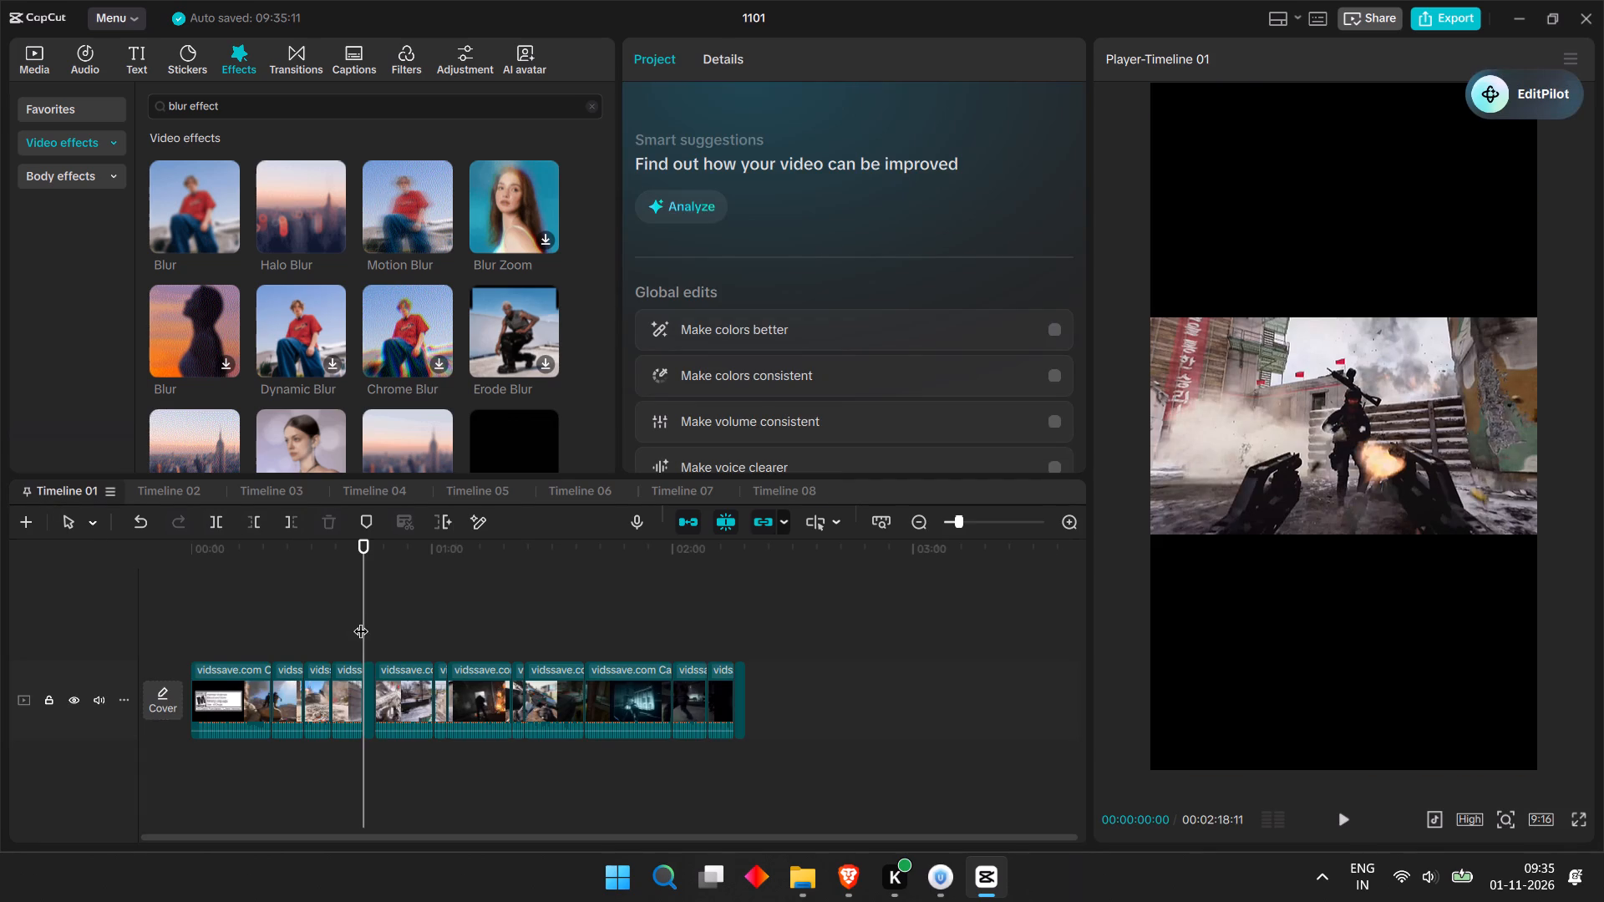
drag(398, 563, 464, 555)
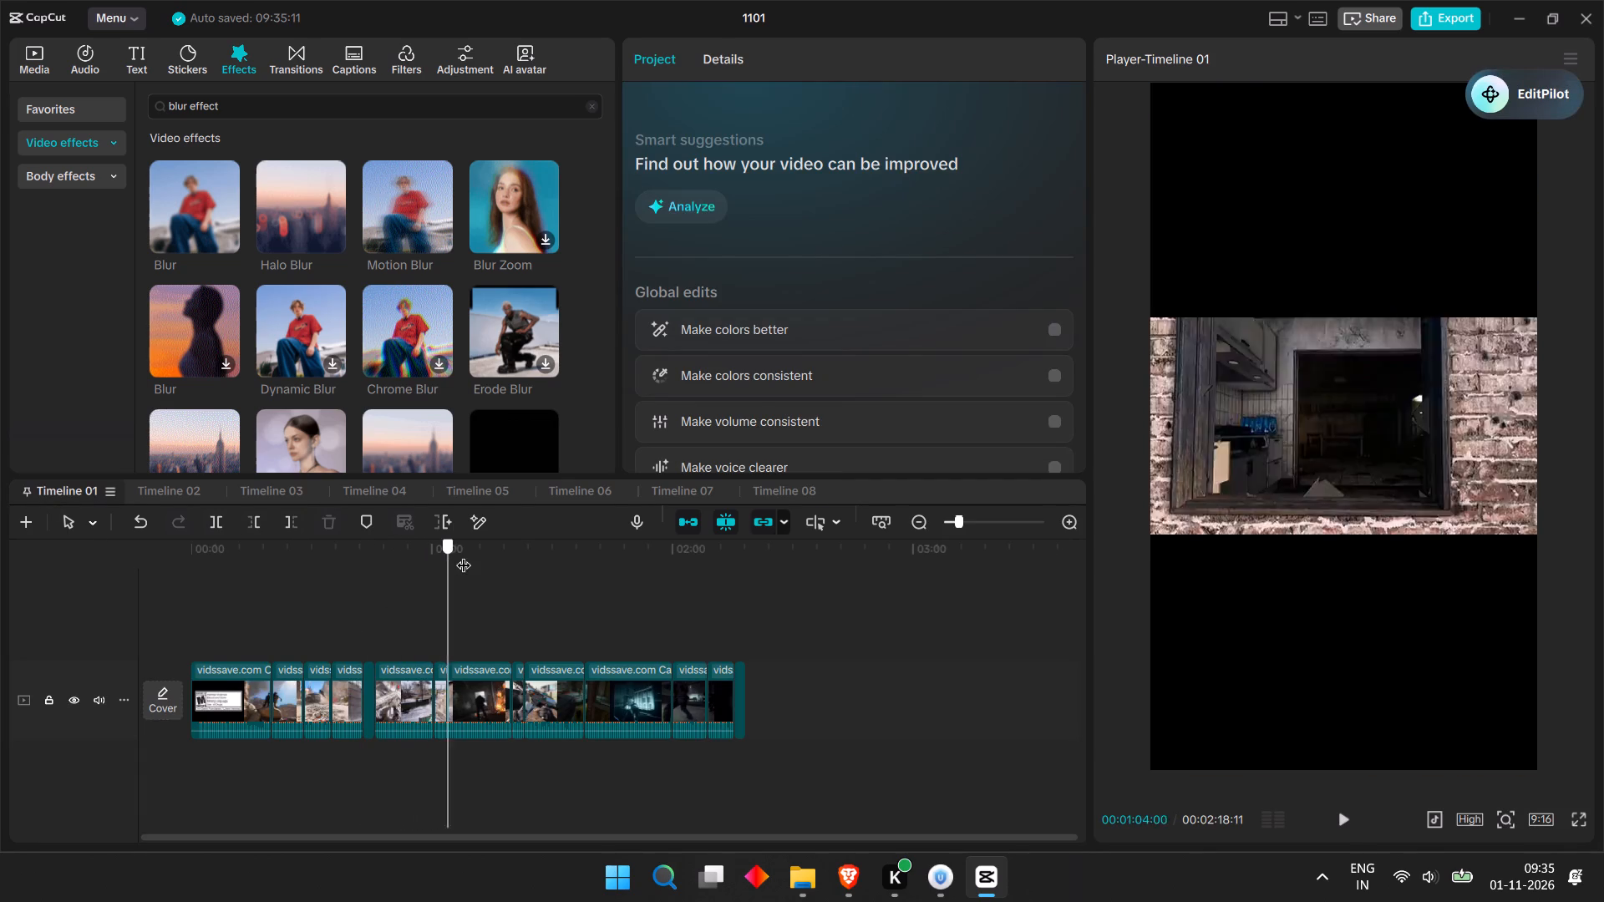
drag(464, 555, 490, 555)
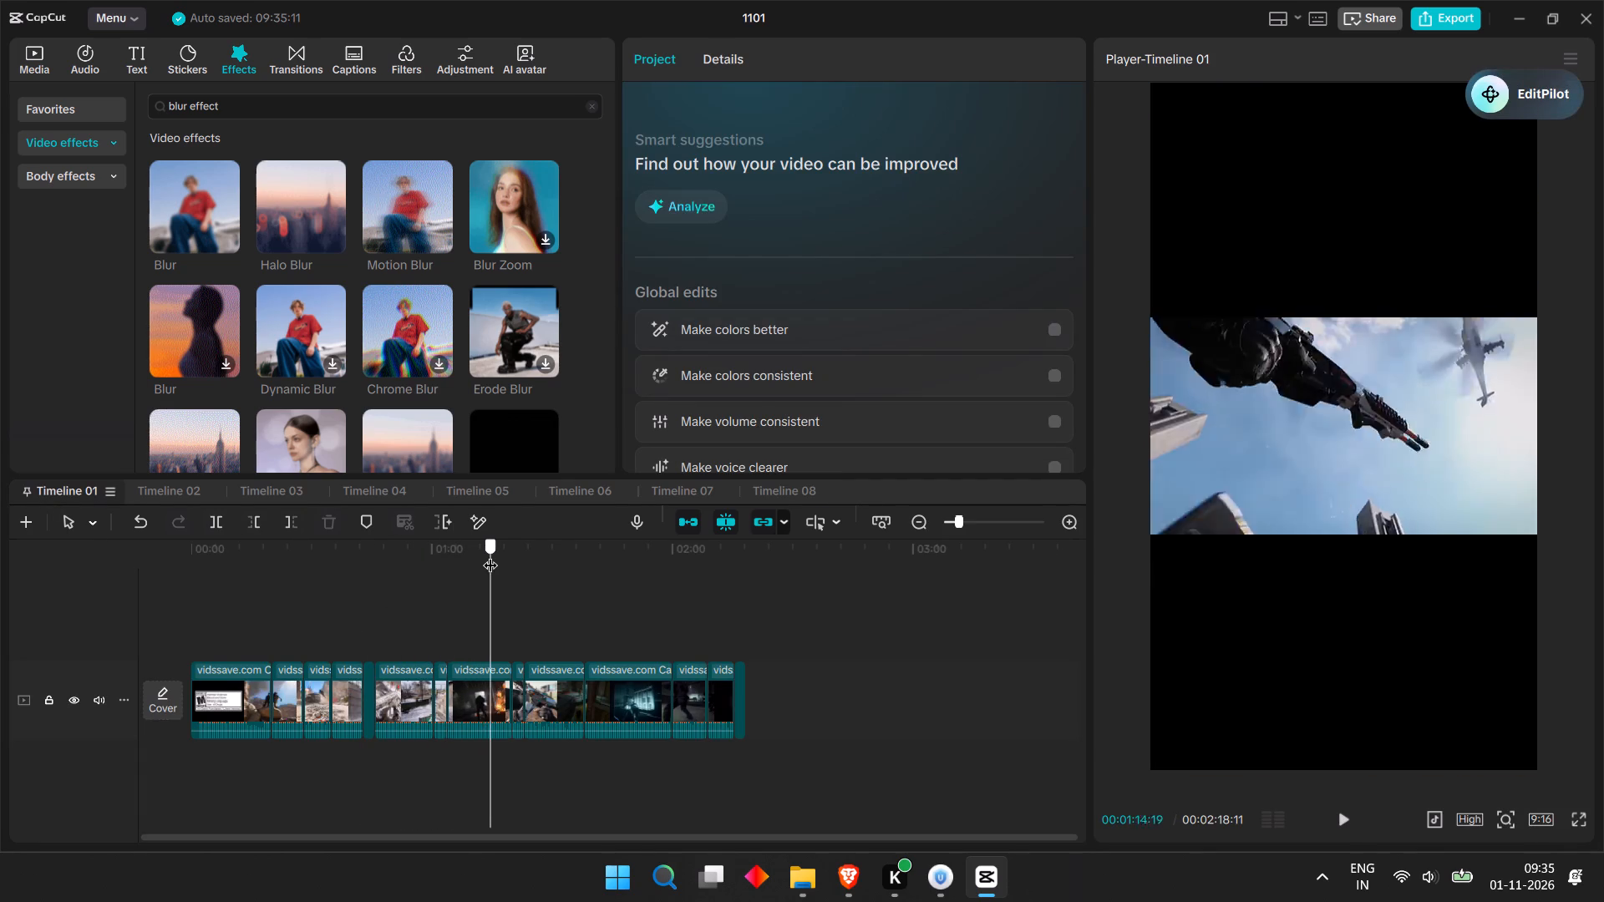
drag(490, 555, 563, 554)
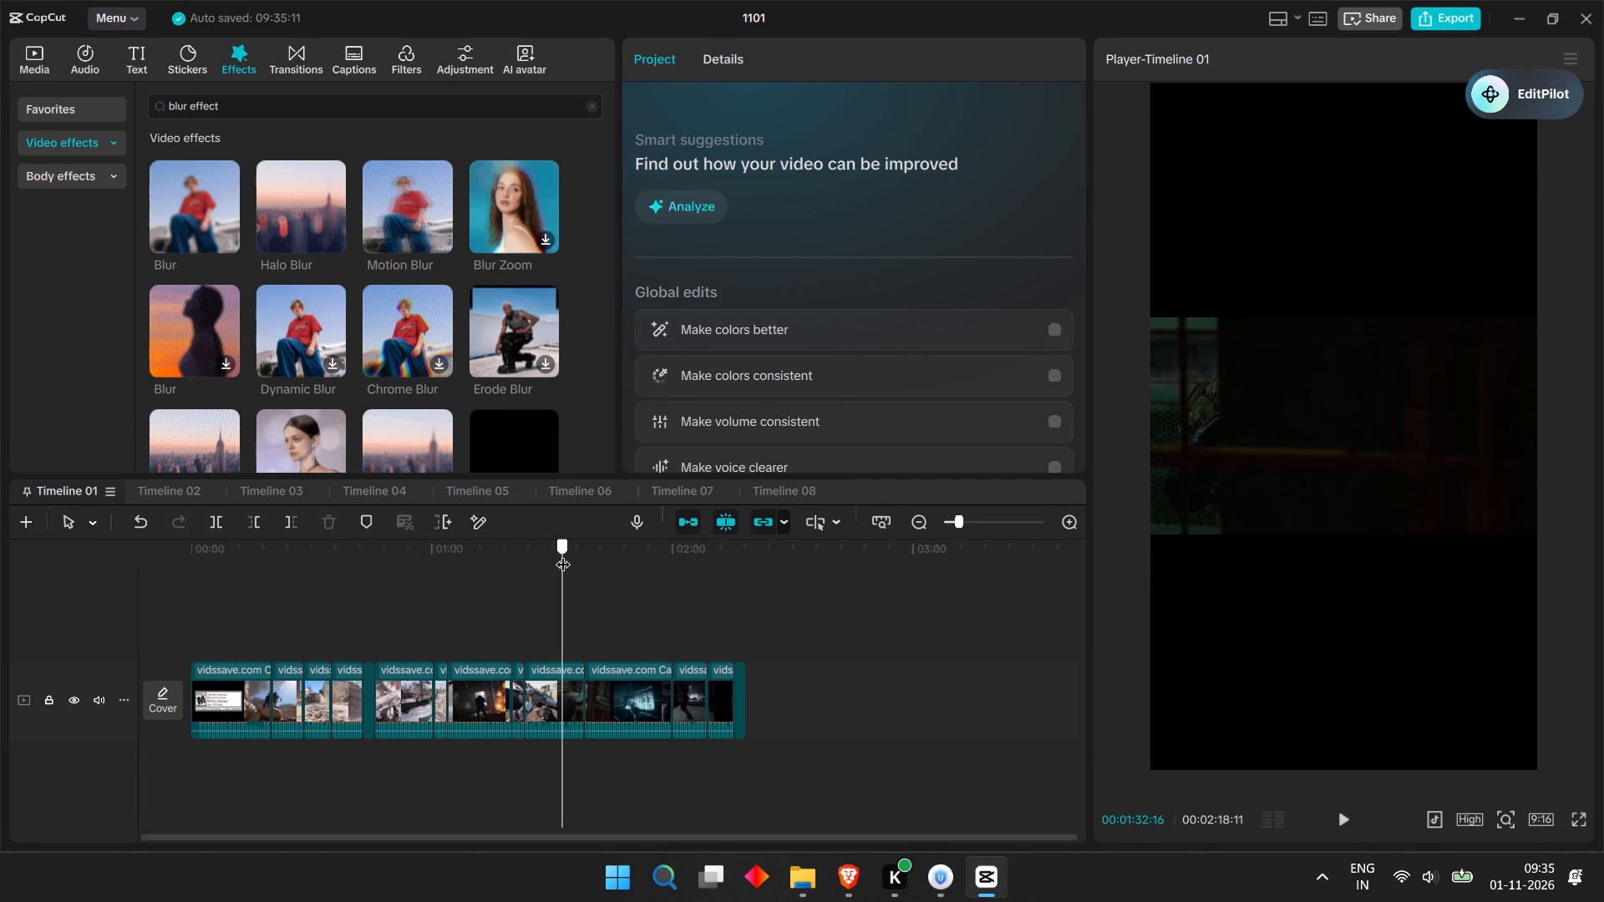
drag(563, 554, 587, 554)
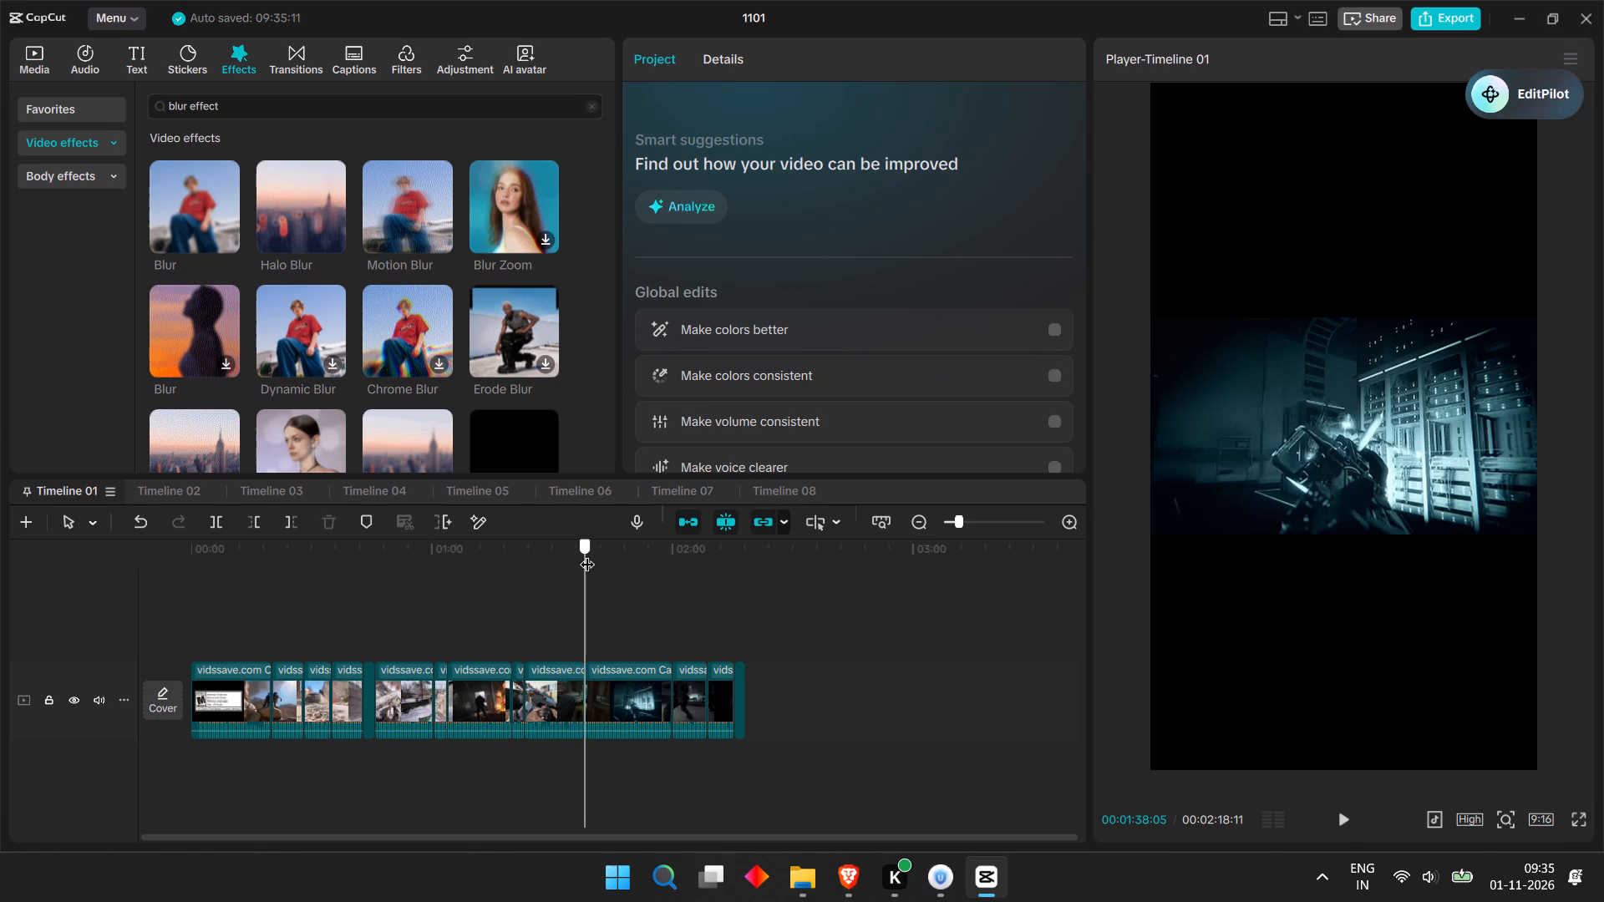
drag(587, 554, 579, 555)
key(space)
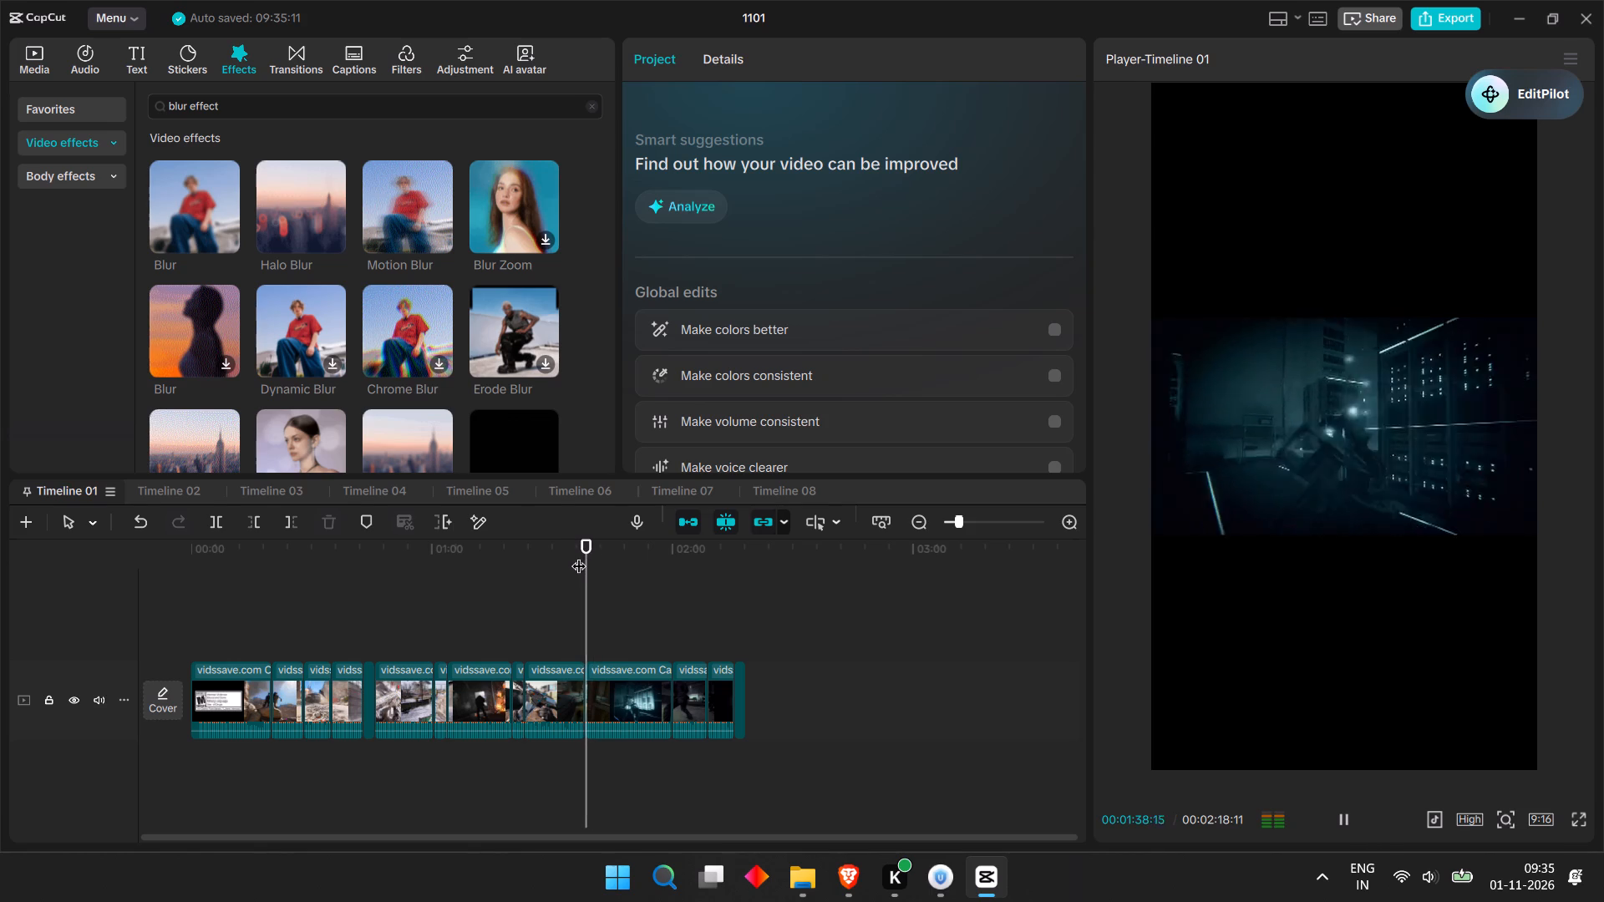
key(space)
key(space)
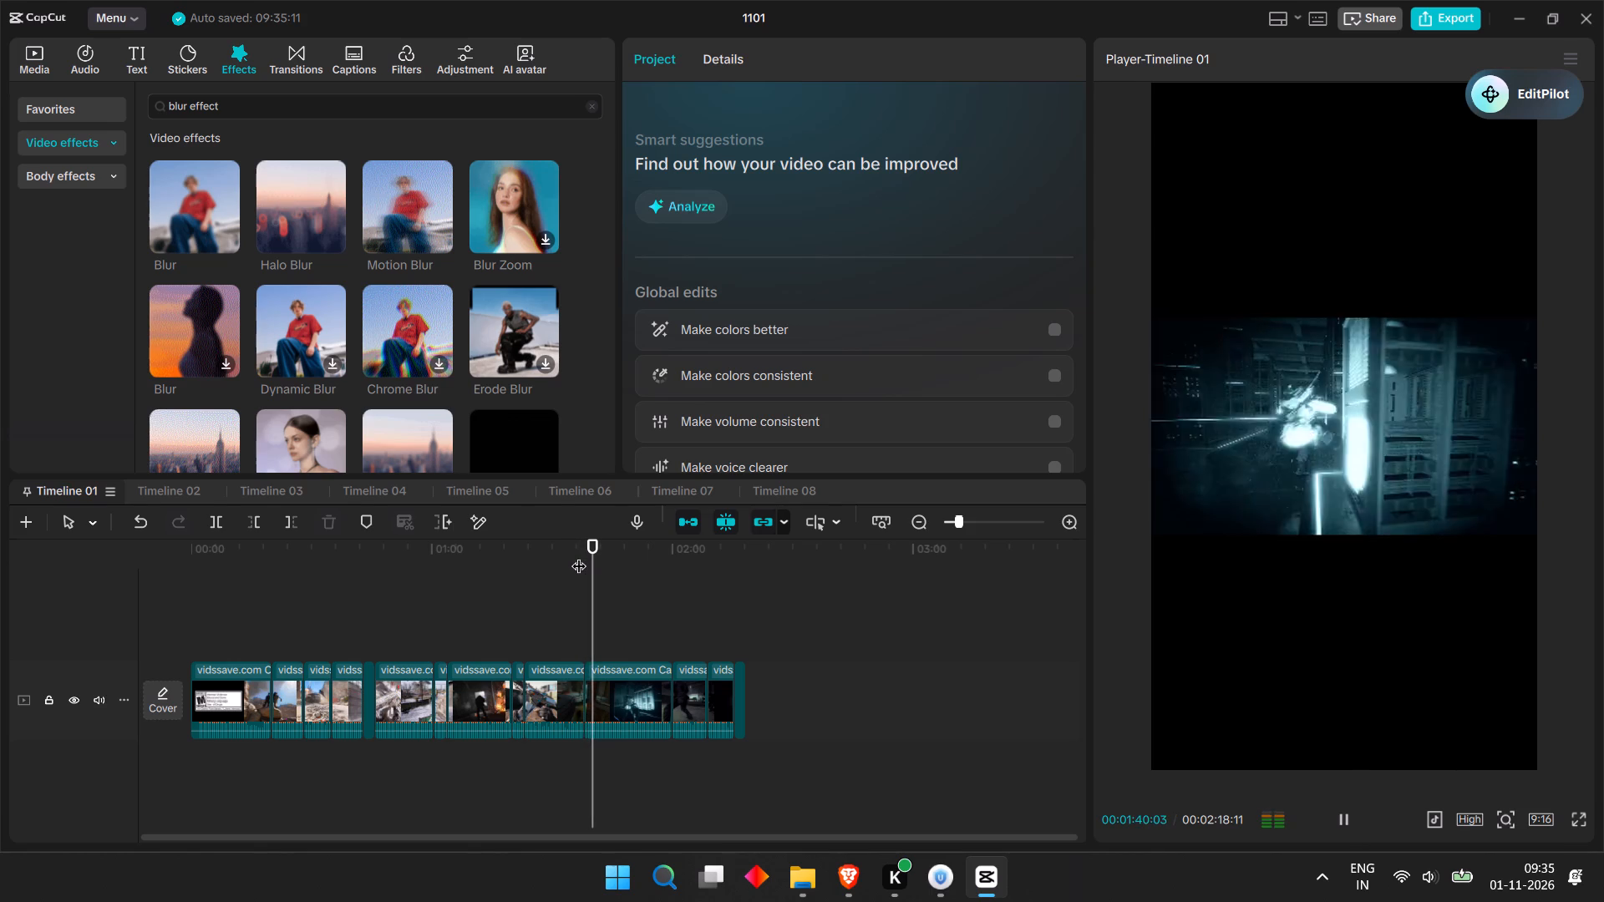
key(space)
key(ctrl+b)
Play on to Clip 7's end, rechecking its timestamps in Gemini, and split the trailer at 00:01:55:14.
key(space)
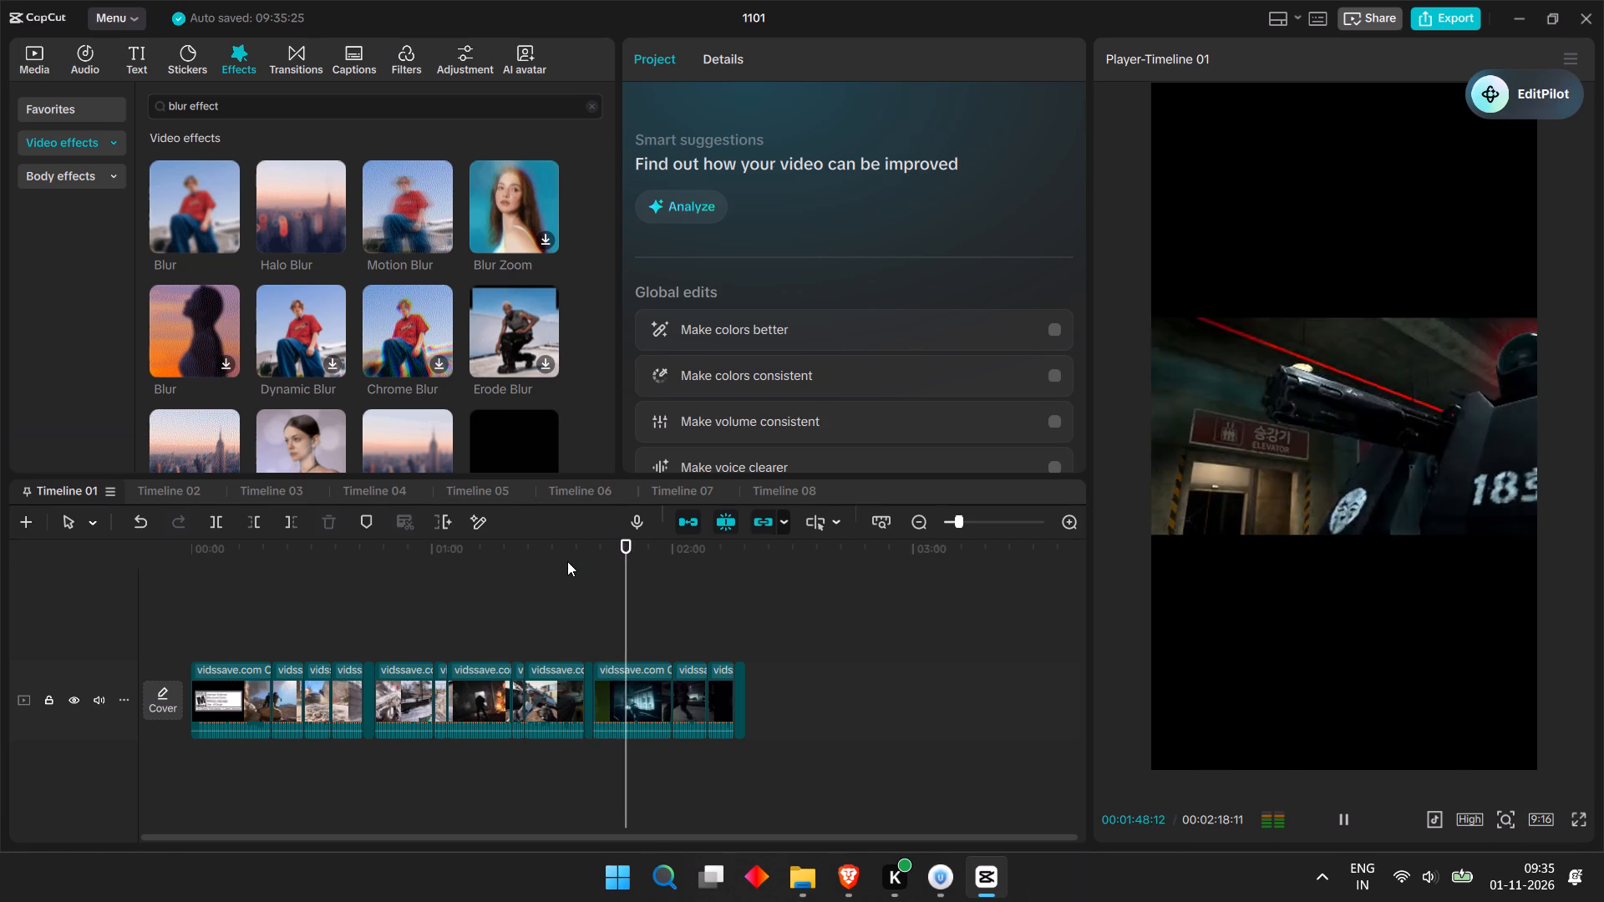
key(space)
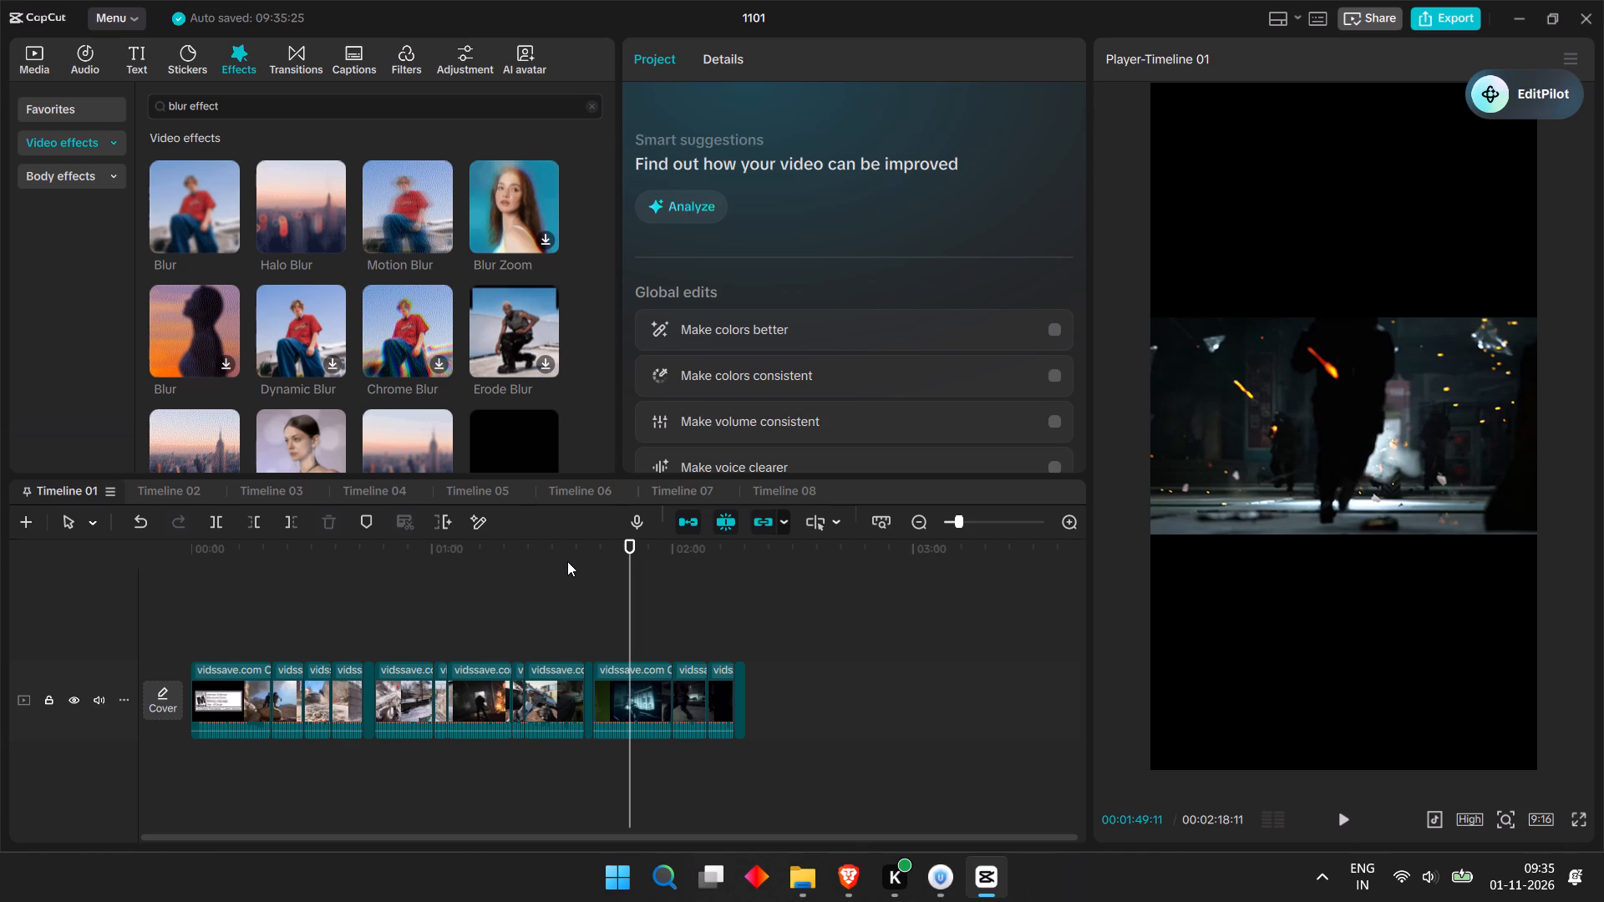
click(854, 869)
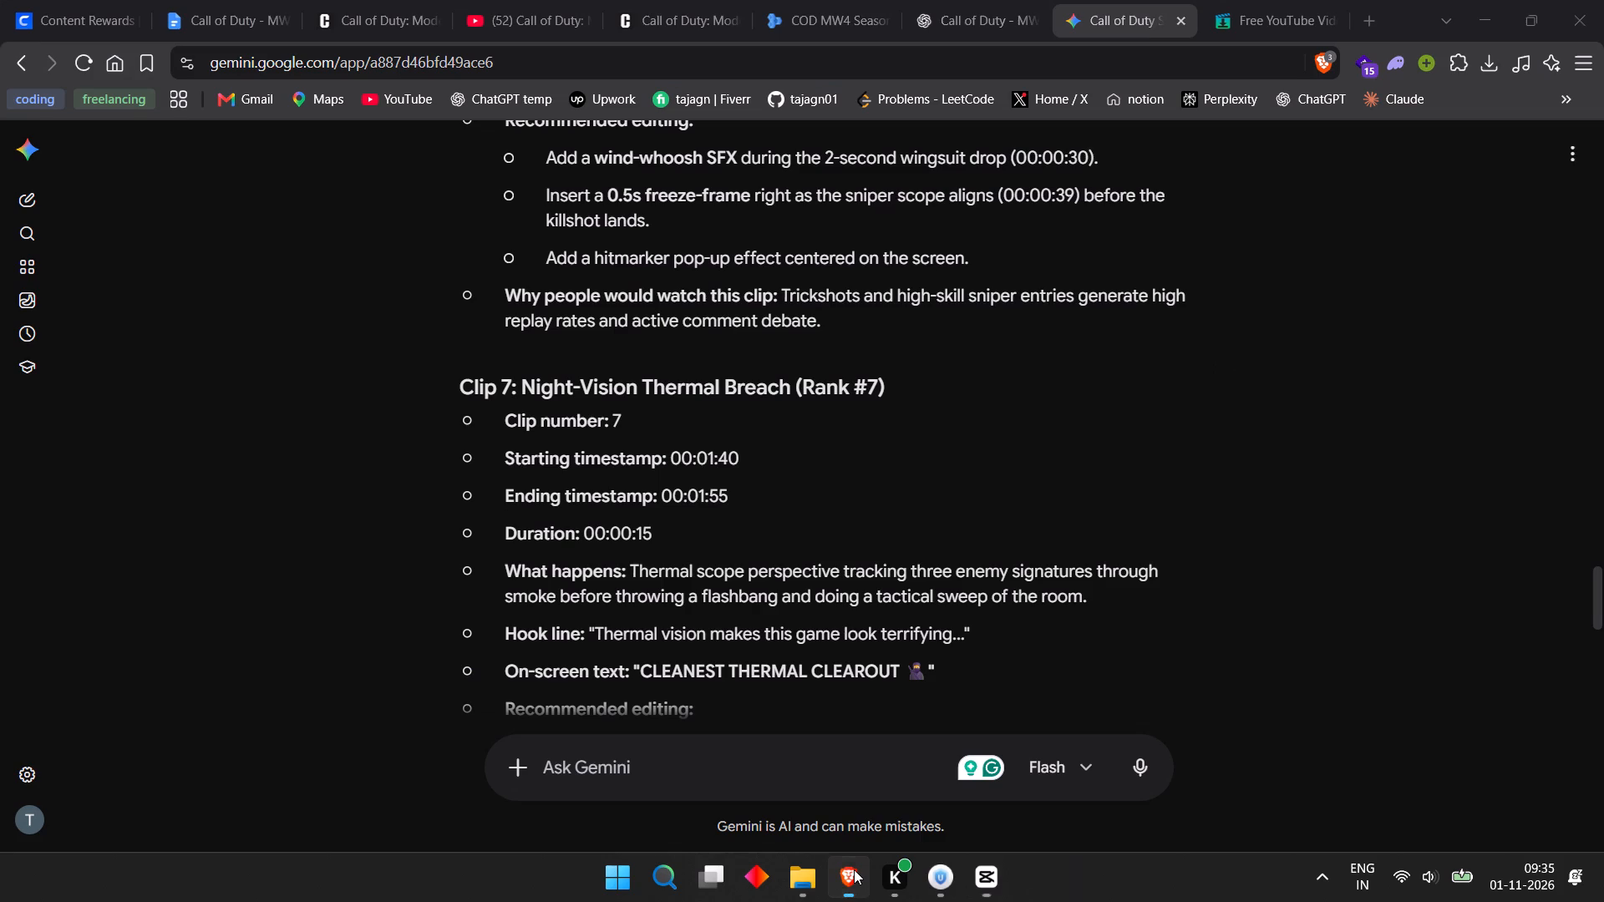
click(976, 867)
key(space)
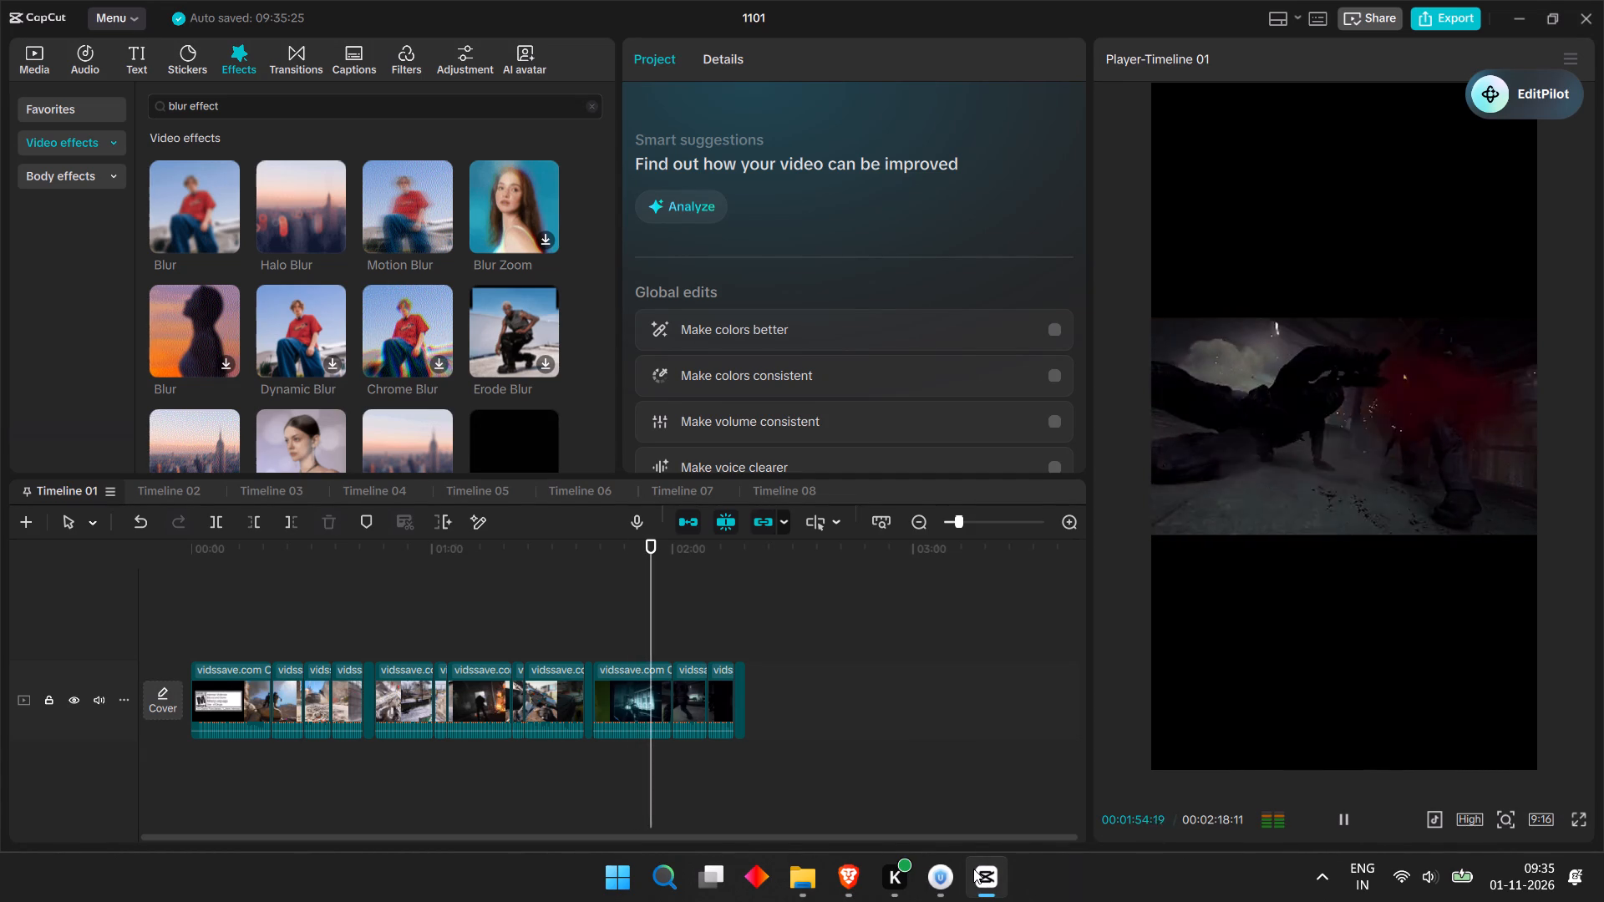
key(space)
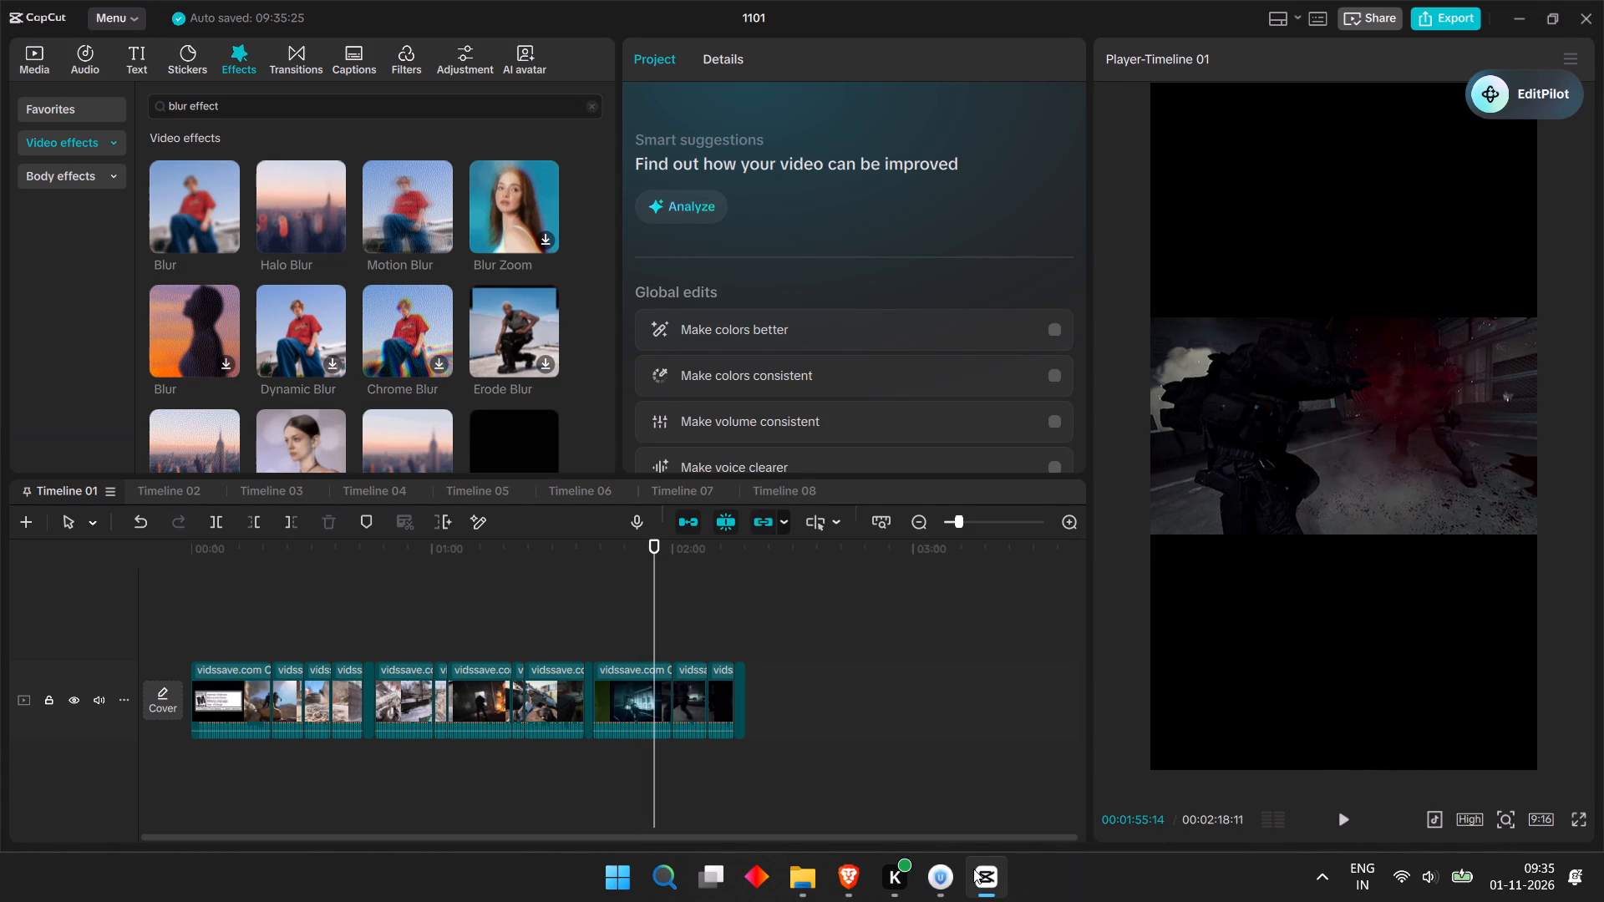
key(ctrl+b)
Copy the newly cut Clip 7 segment from Timeline 01 into another new timeline.
click(623, 701)
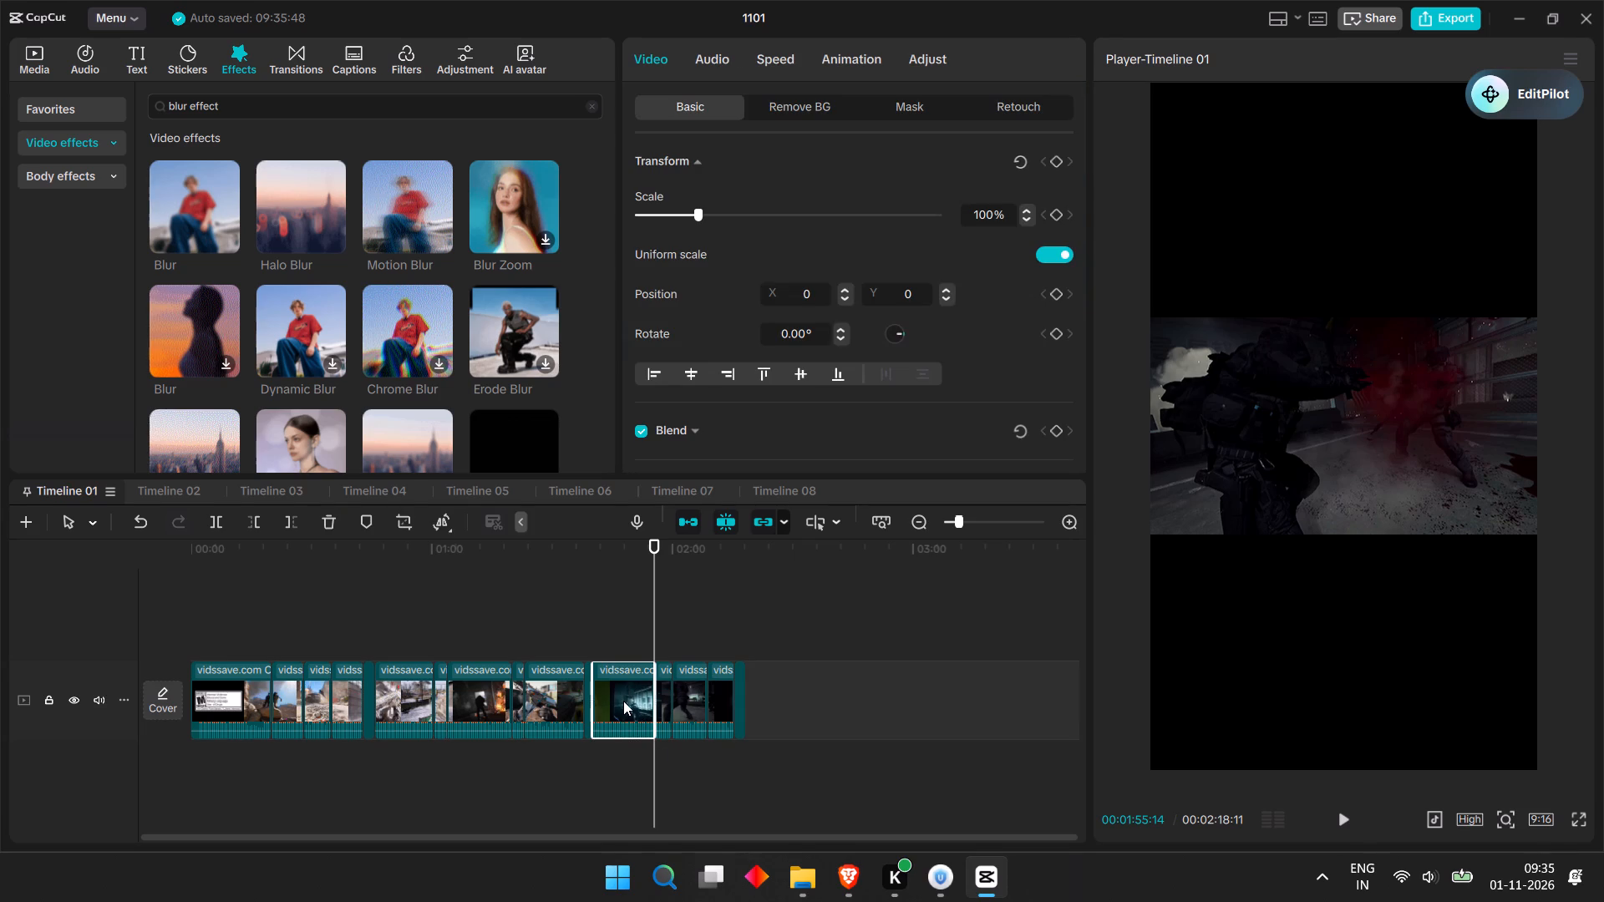
key(ctrl+c)
click(14, 521)
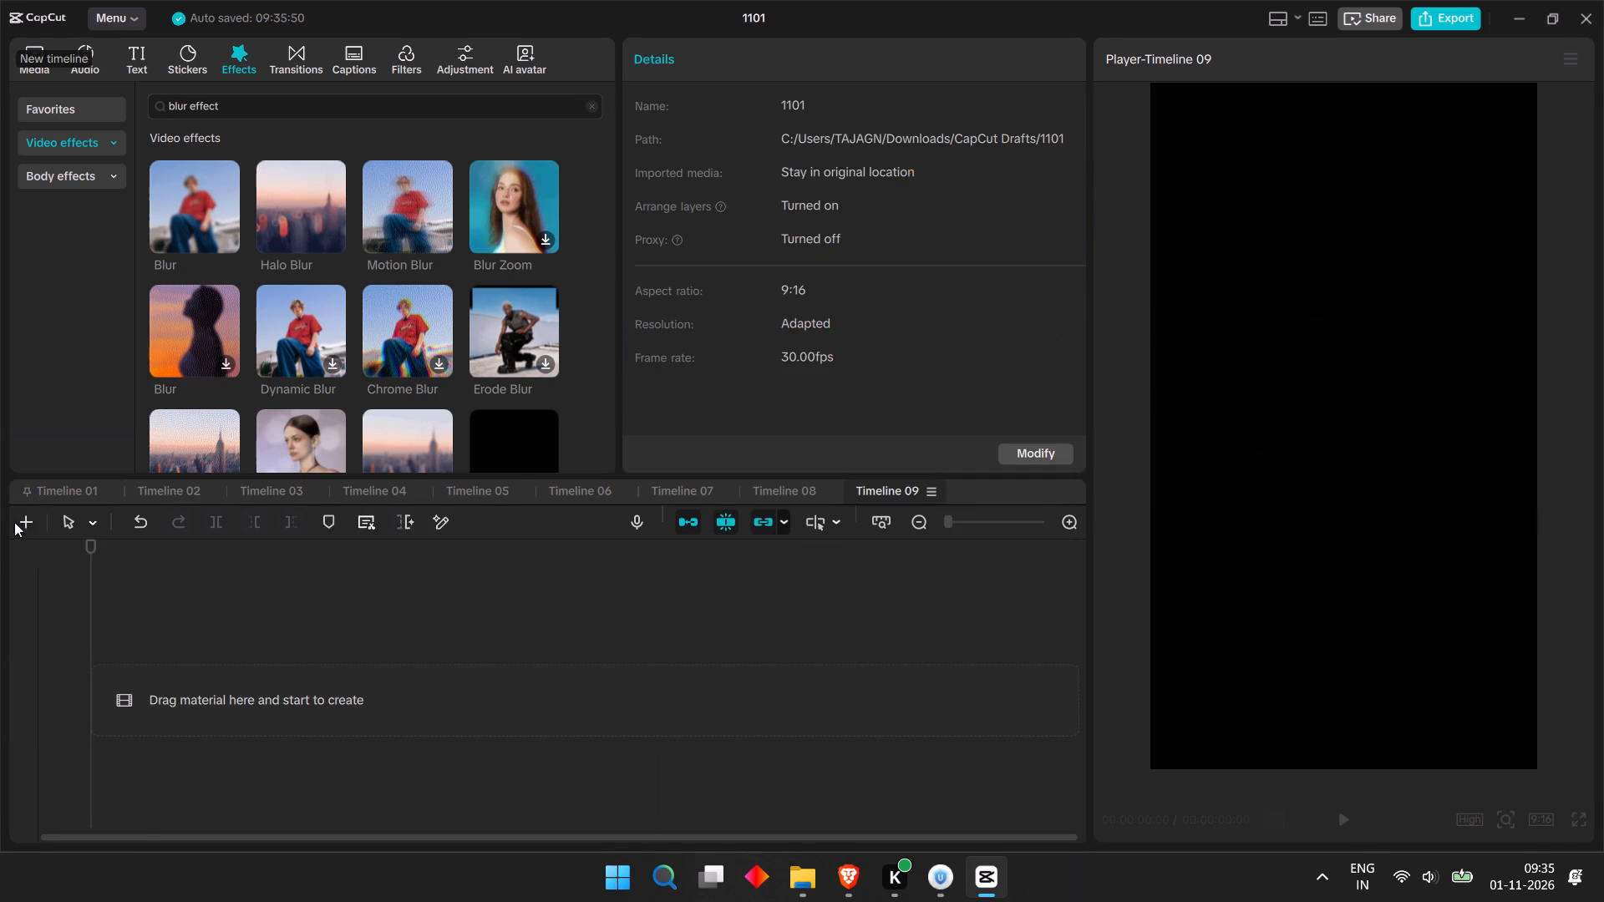
key(ctrl+v)
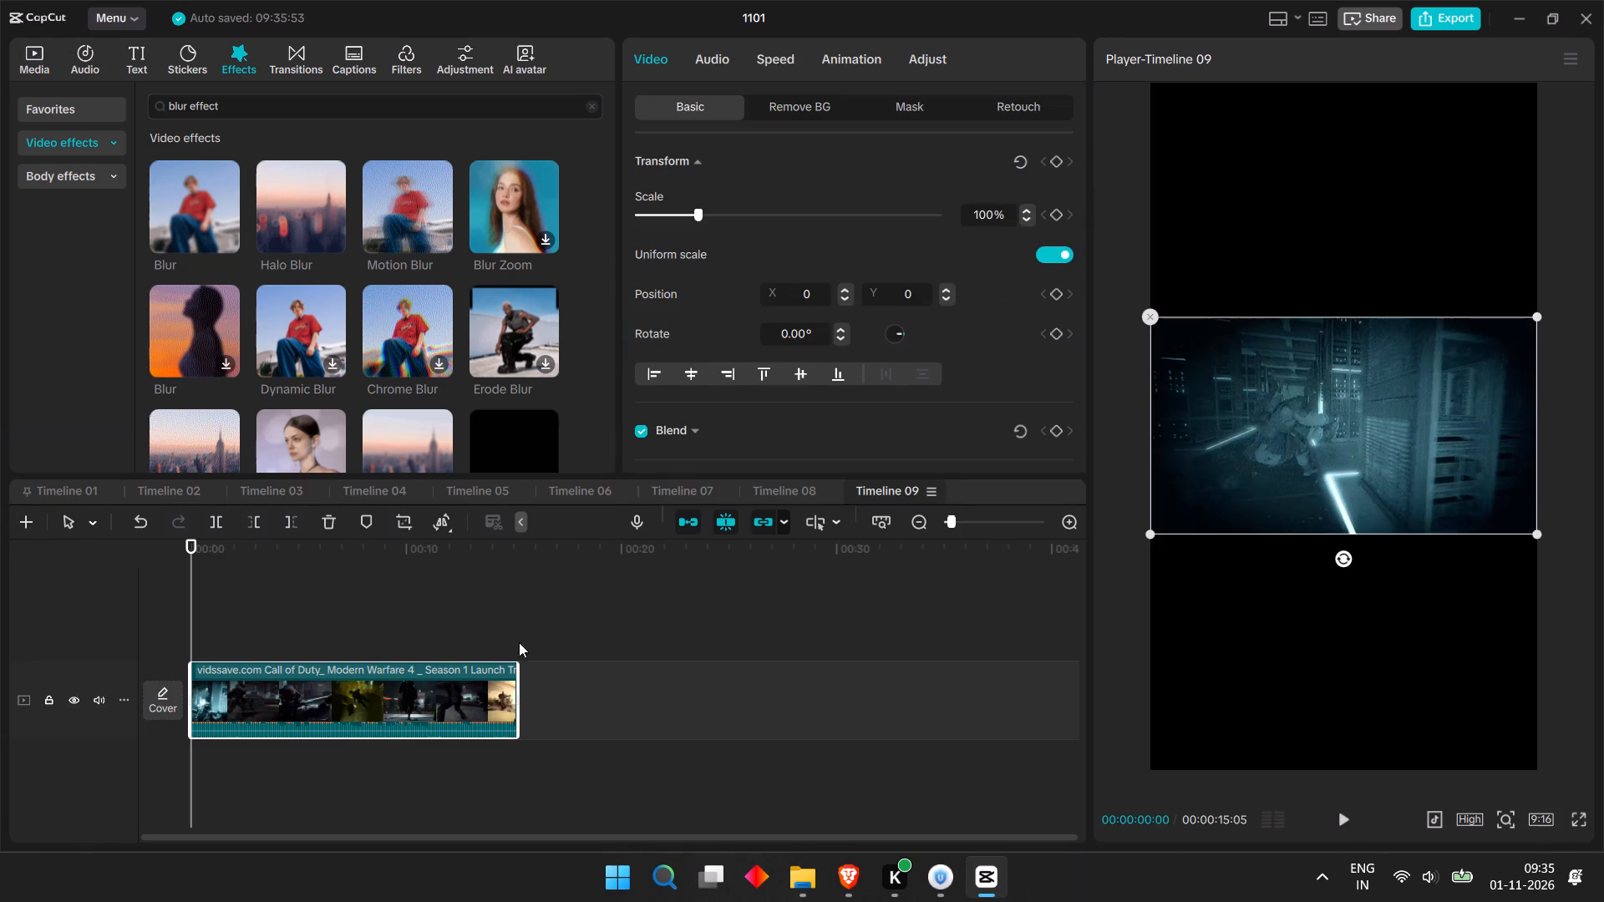
Duplicate the clip onto a track above at the start, and scale the lower copy to 316% to fill the vertical frame.
drag(189, 549, 166, 551)
drag(166, 551, 162, 551)
key(ctrl+c)
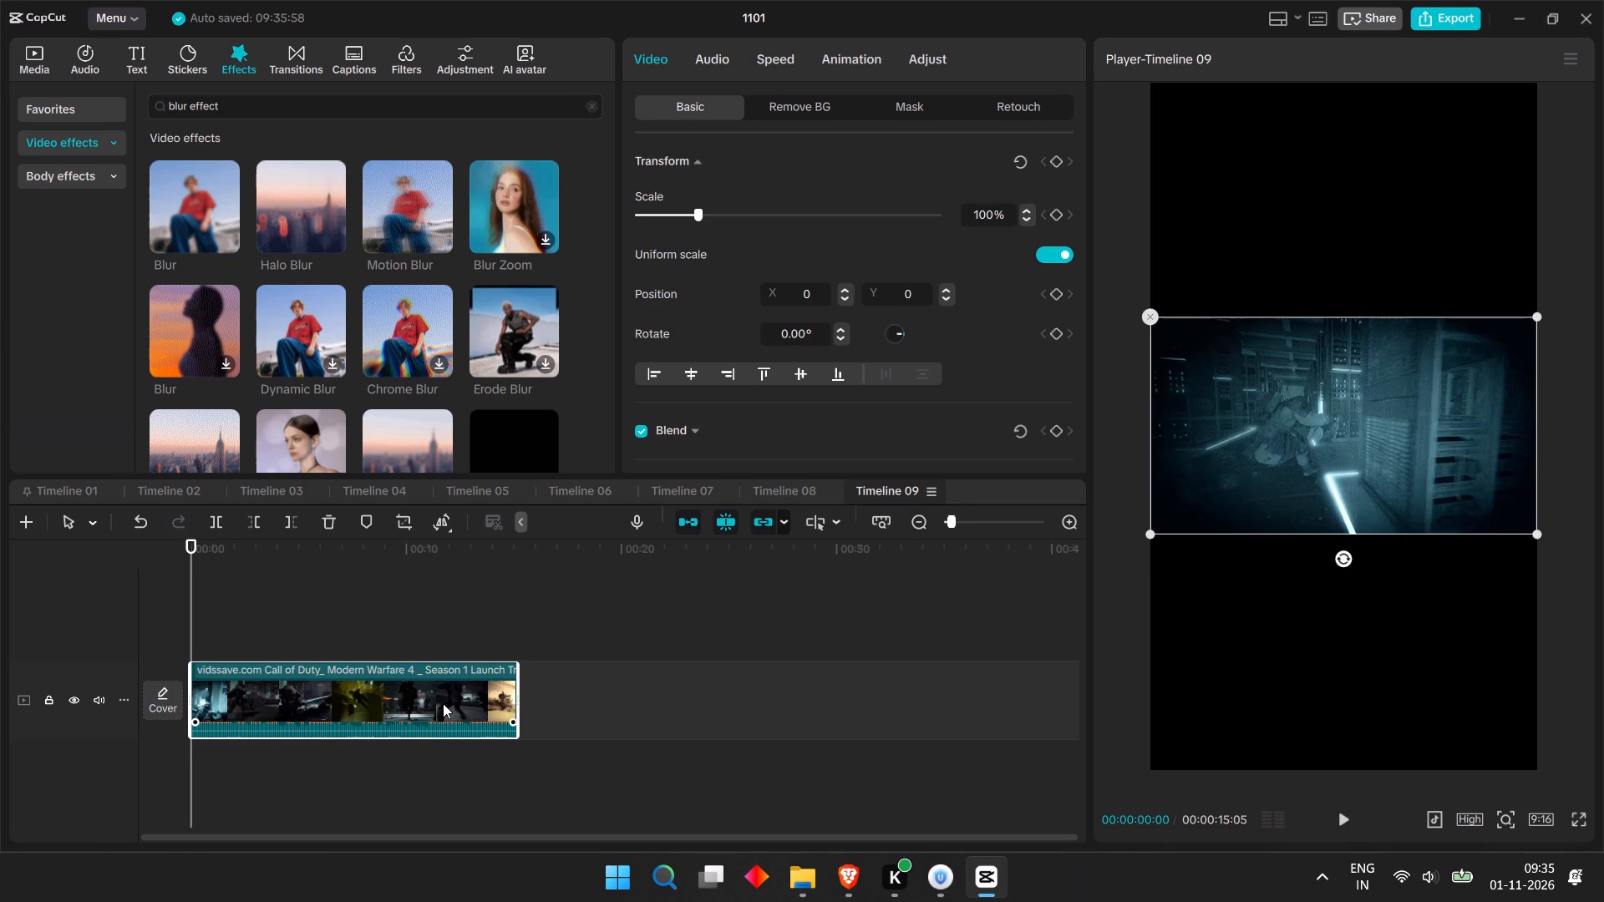
key(ctrl+v)
click(427, 704)
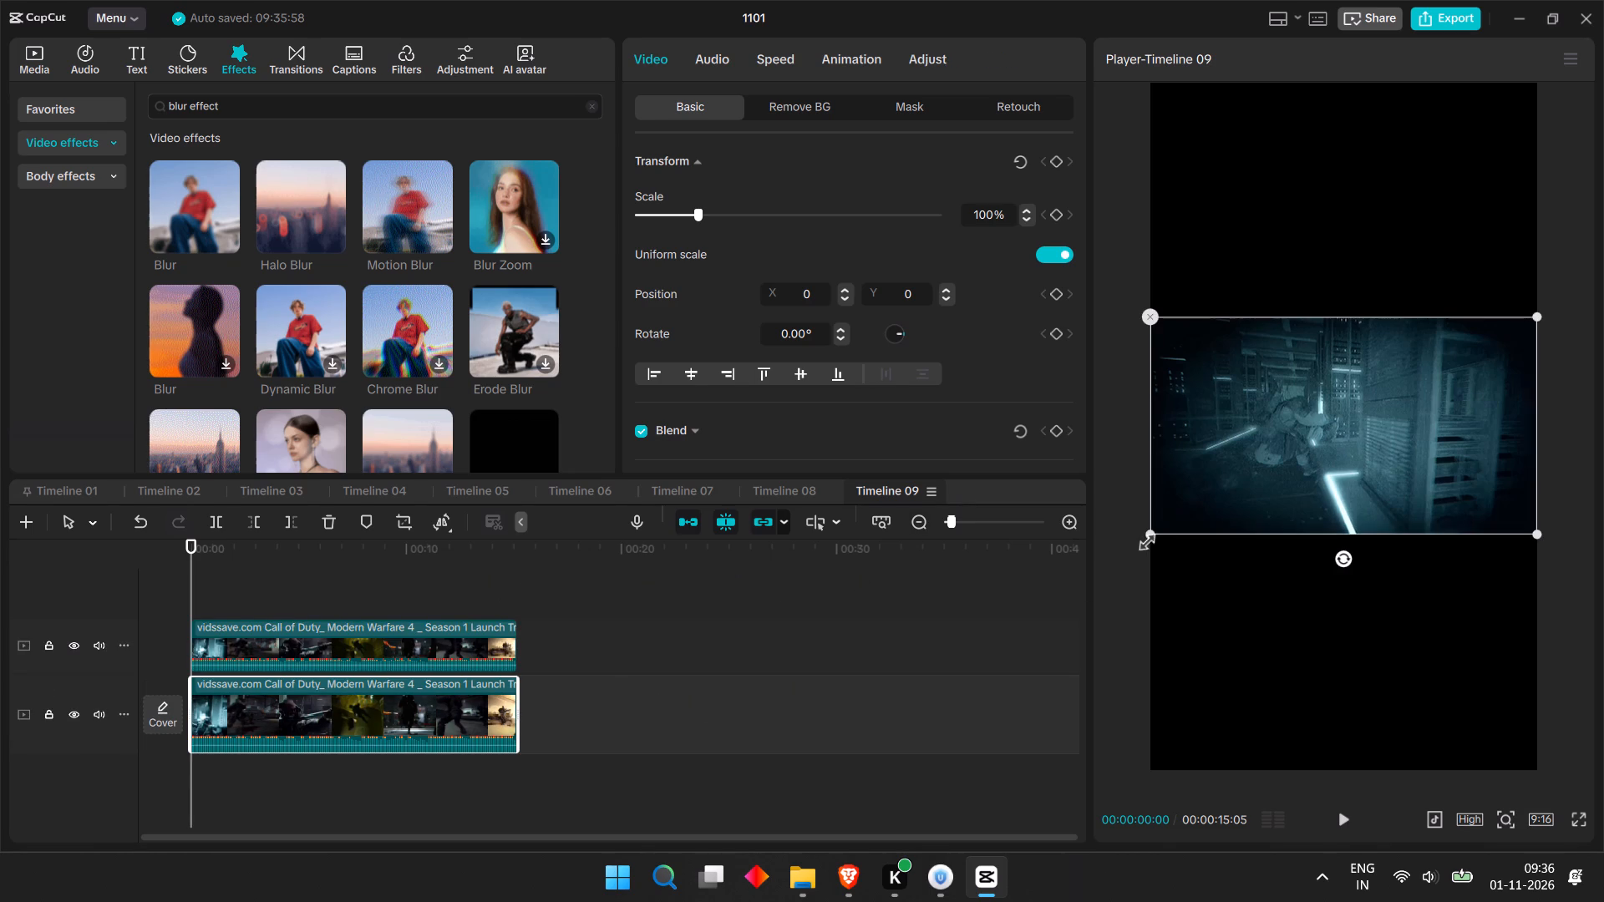
drag(1144, 538, 509, 900)
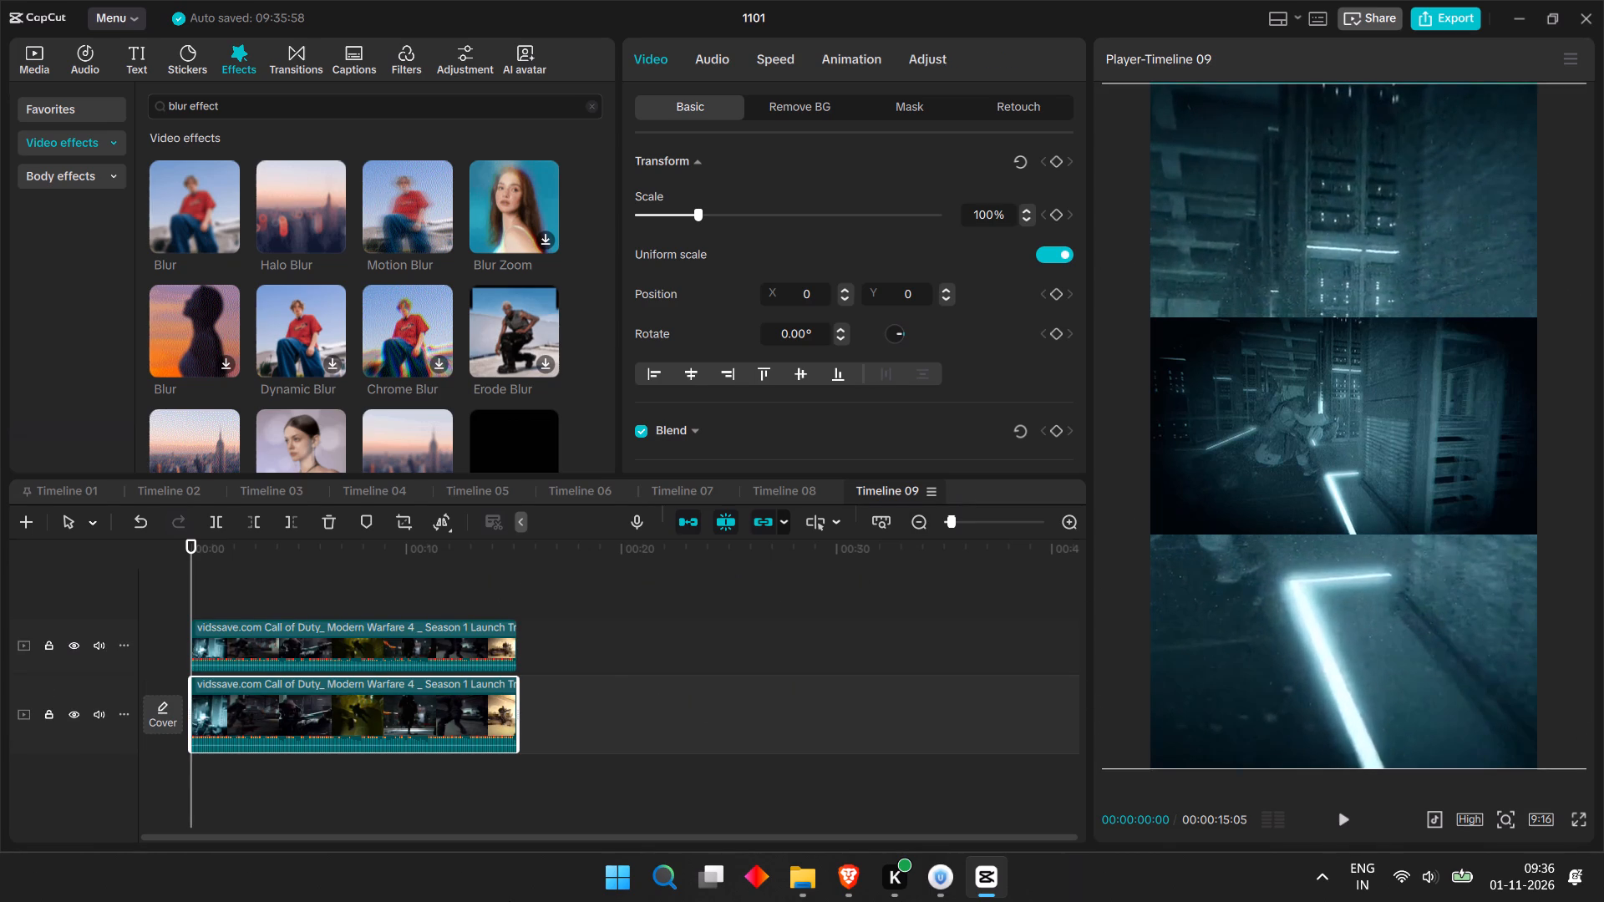
drag(509, 900, 510, 901)
Apply the Blur video effect to the enlarged lower clip and reduce its blur strength.
drag(182, 210, 311, 717)
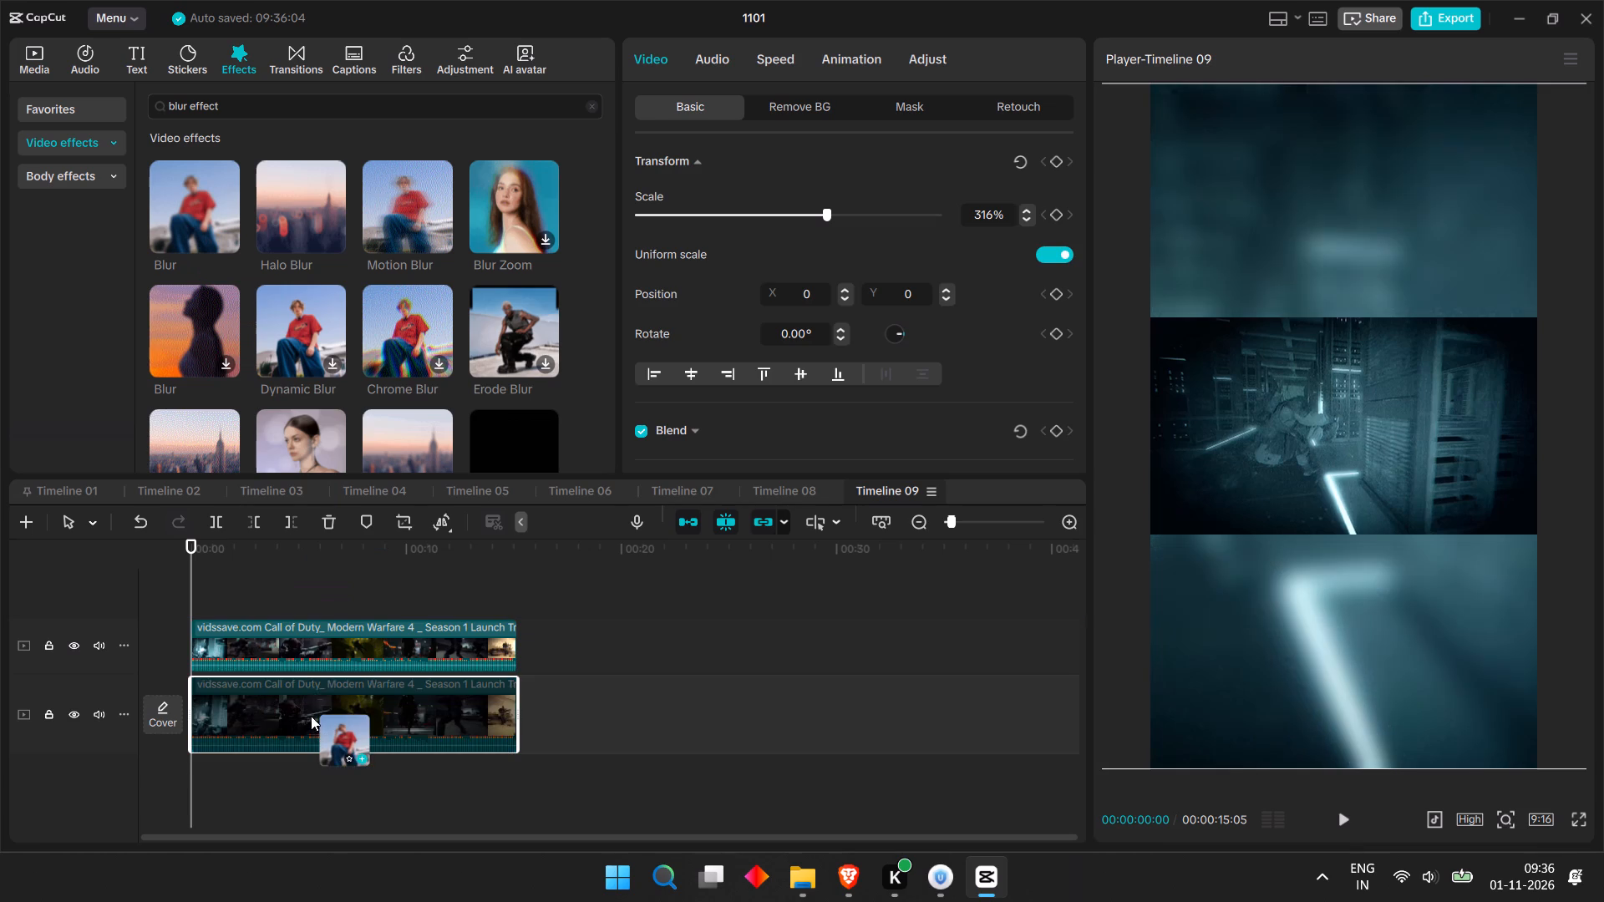
drag(781, 235, 764, 236)
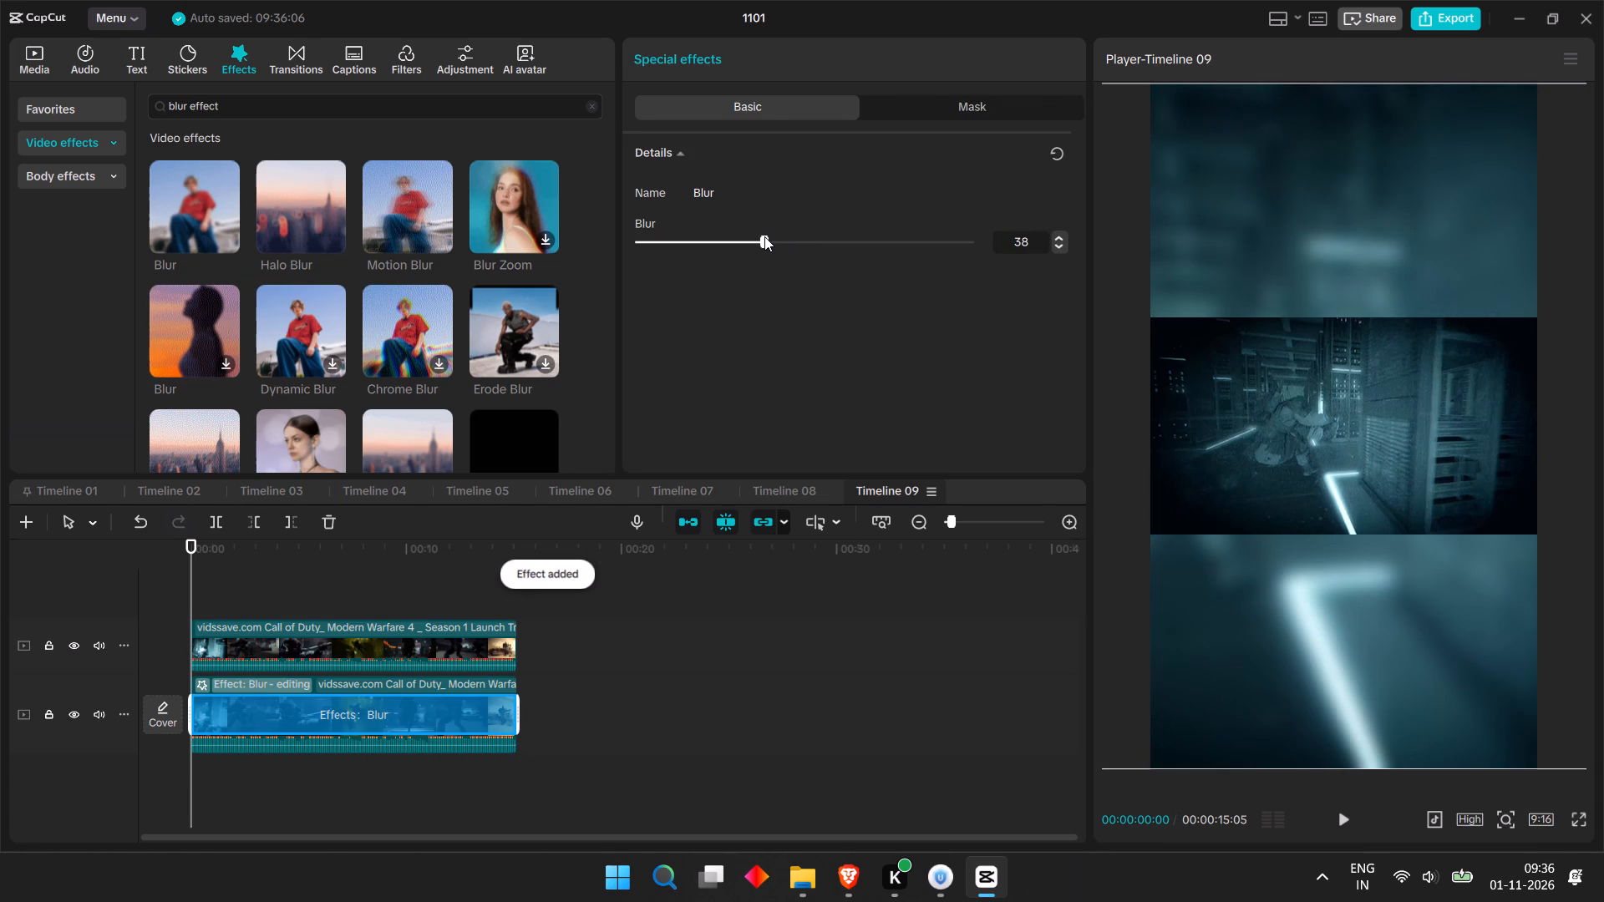
drag(764, 236, 739, 238)
Copy the "DIRTIEST SNIPER ENTRY 🔥" caption from Timeline 07 to the start of Timeline 09.
click(776, 482)
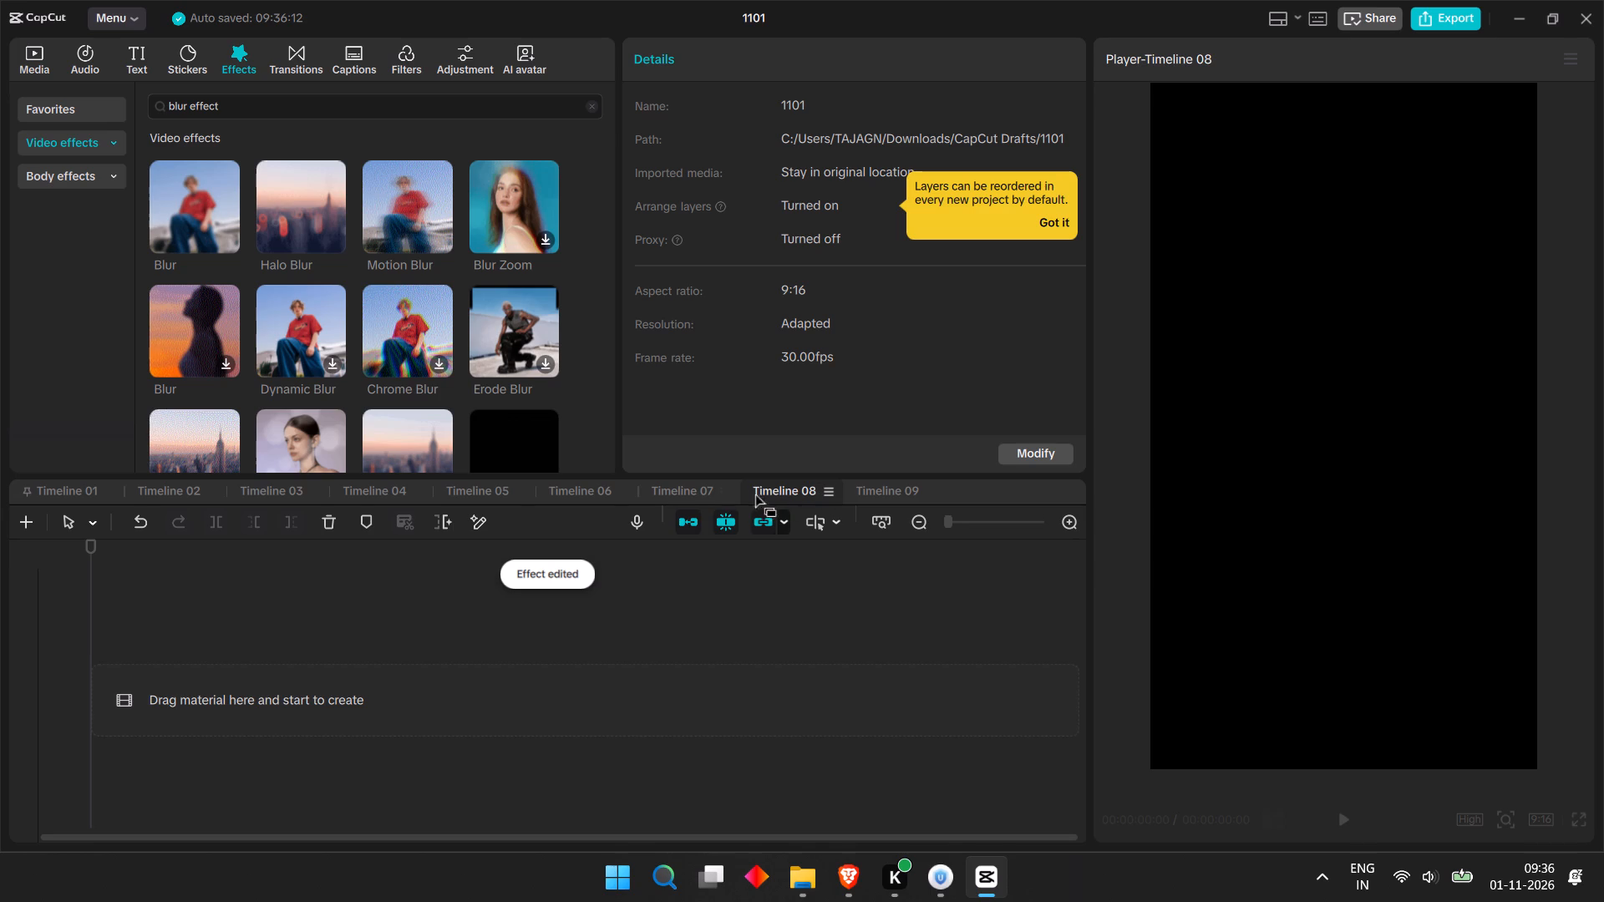
click(676, 491)
click(455, 626)
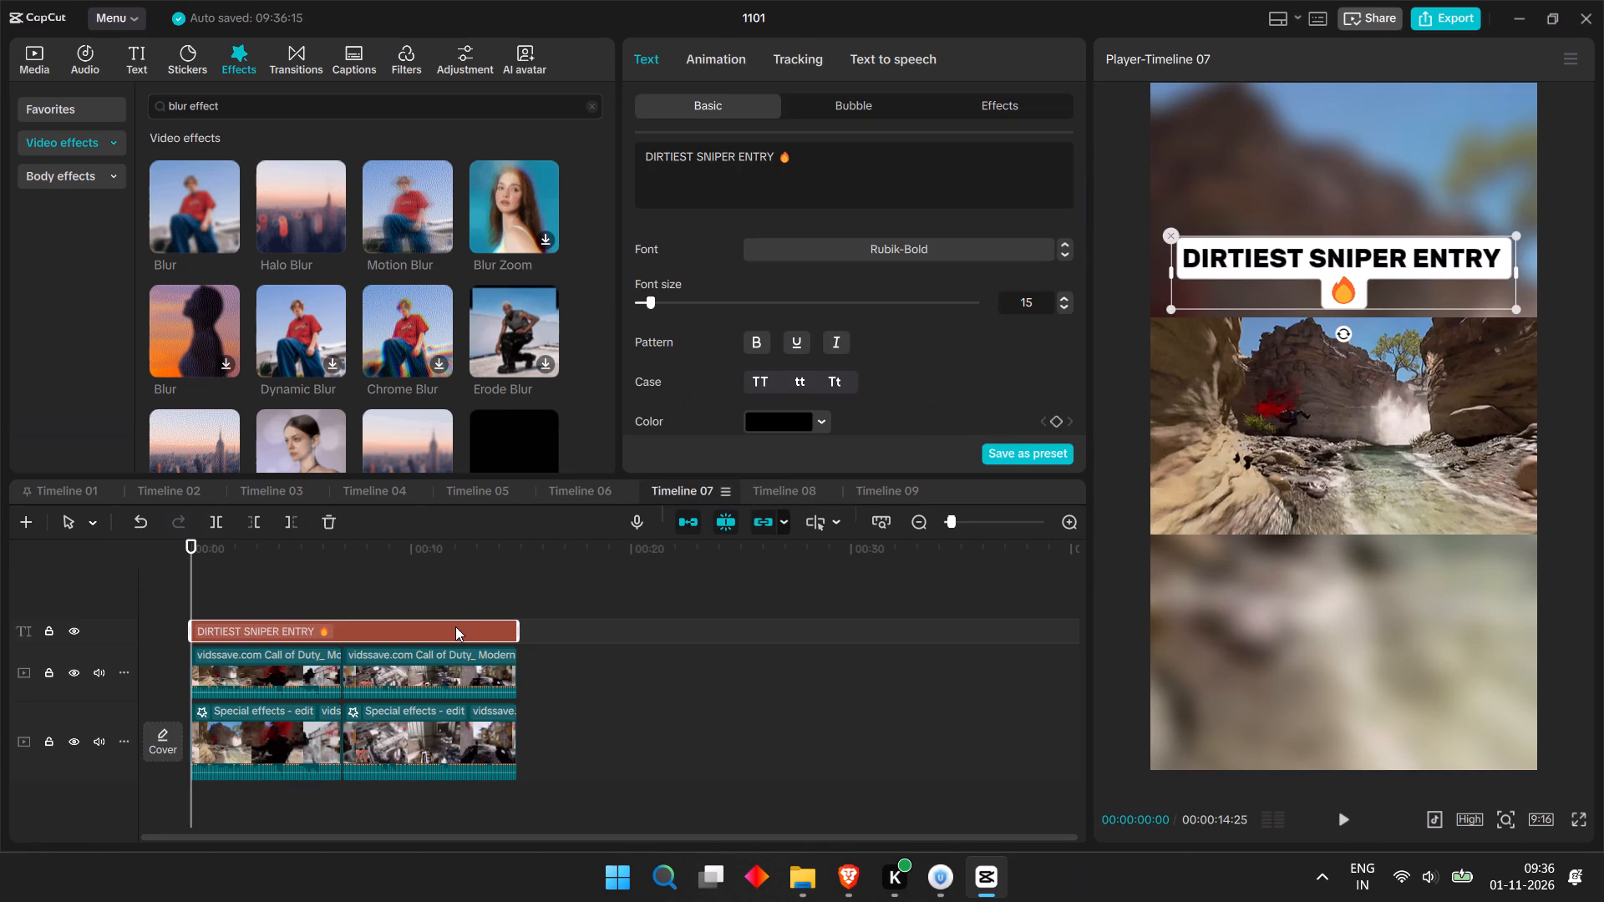
key(ctrl+c)
click(874, 482)
key(ctrl+v)
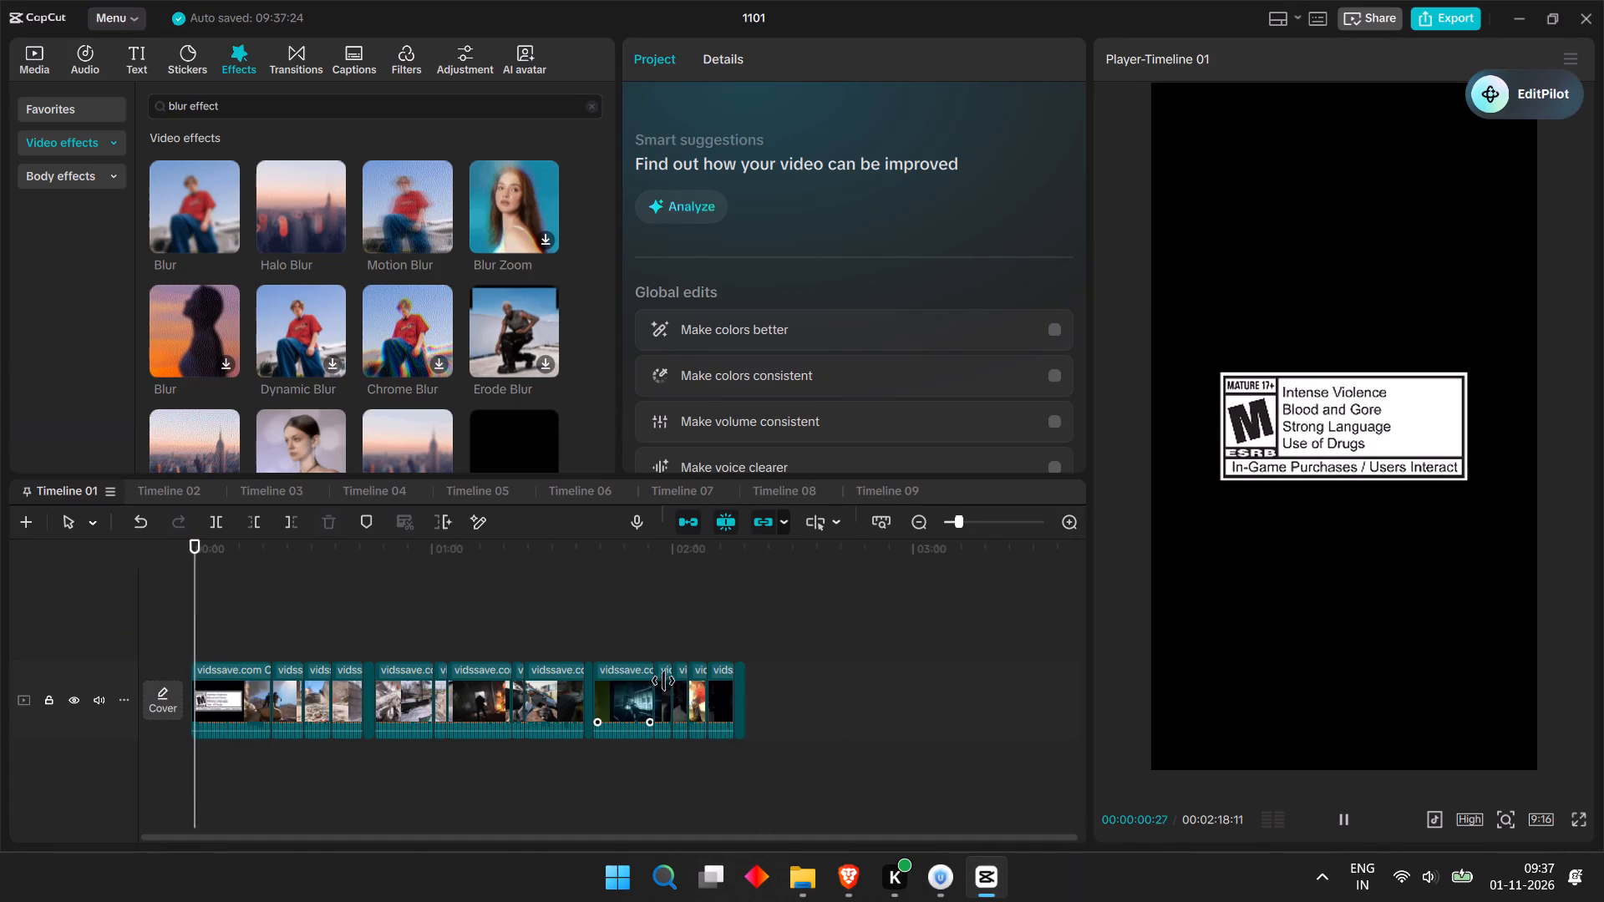
drag(771, 688, 123, 646)
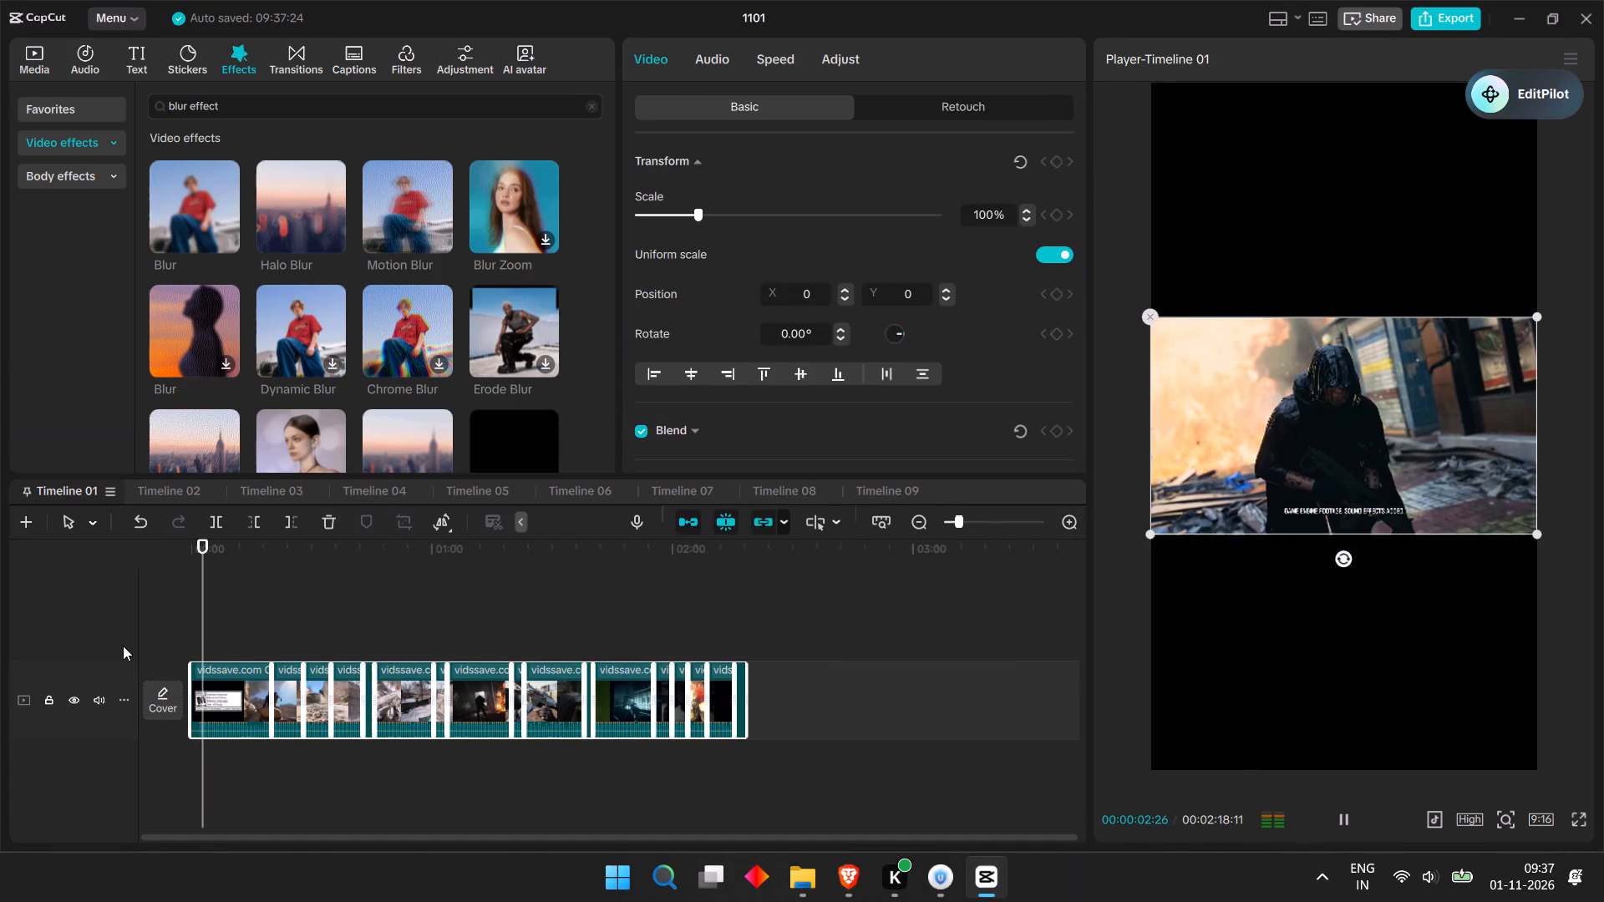
key(space)
key(BackSpace)
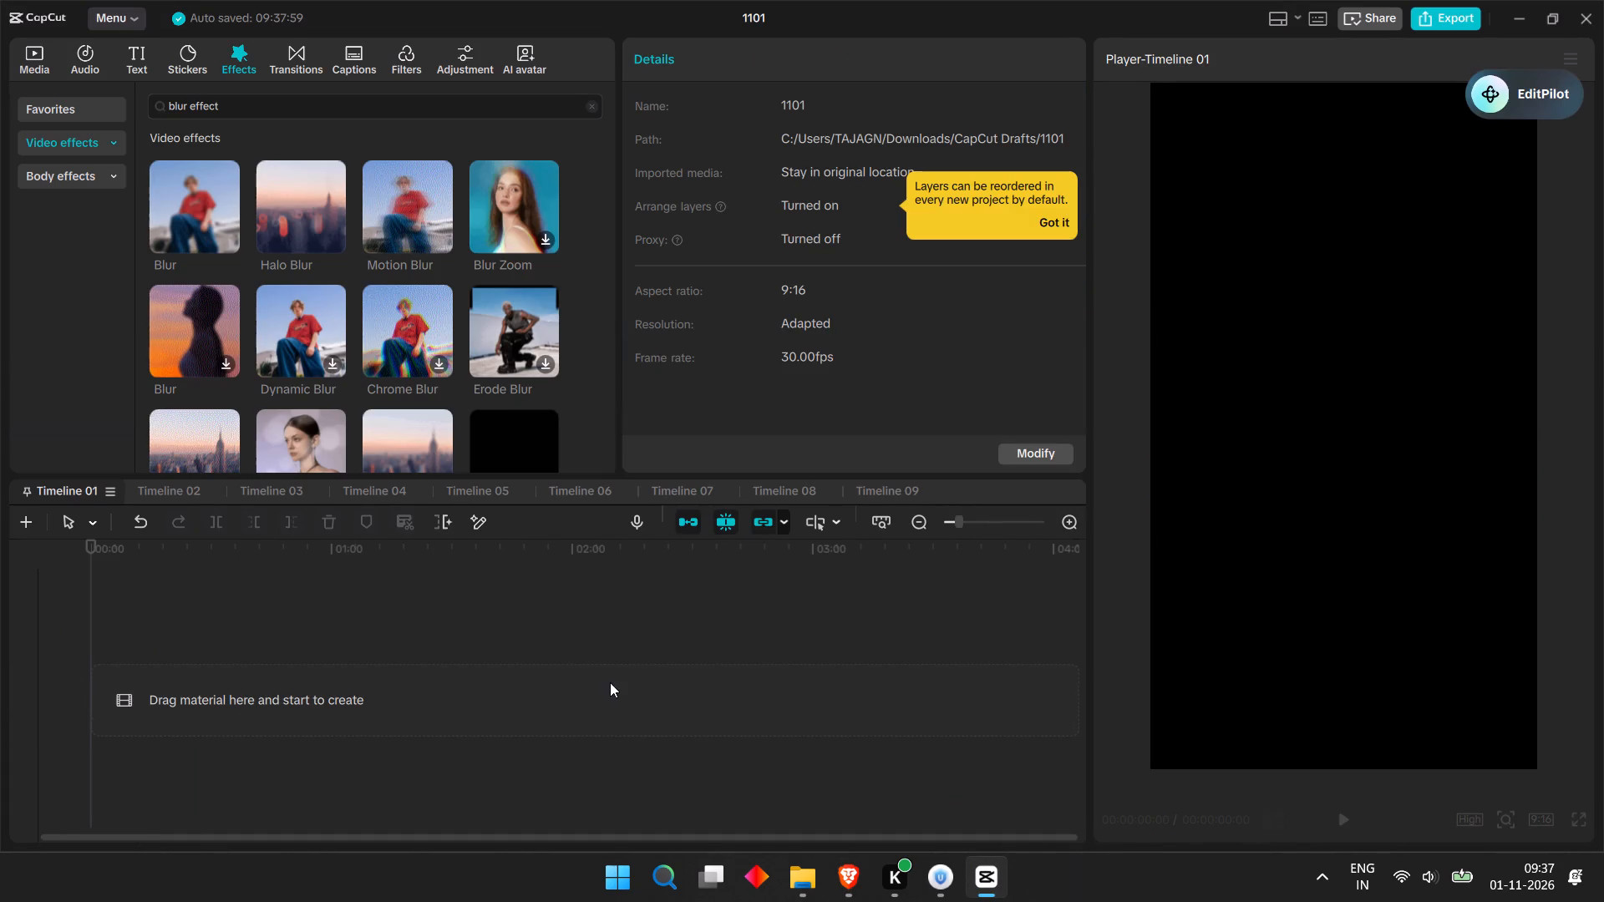
Add the imported trailer video from the project media to the emptied Timeline 01.
click(31, 59)
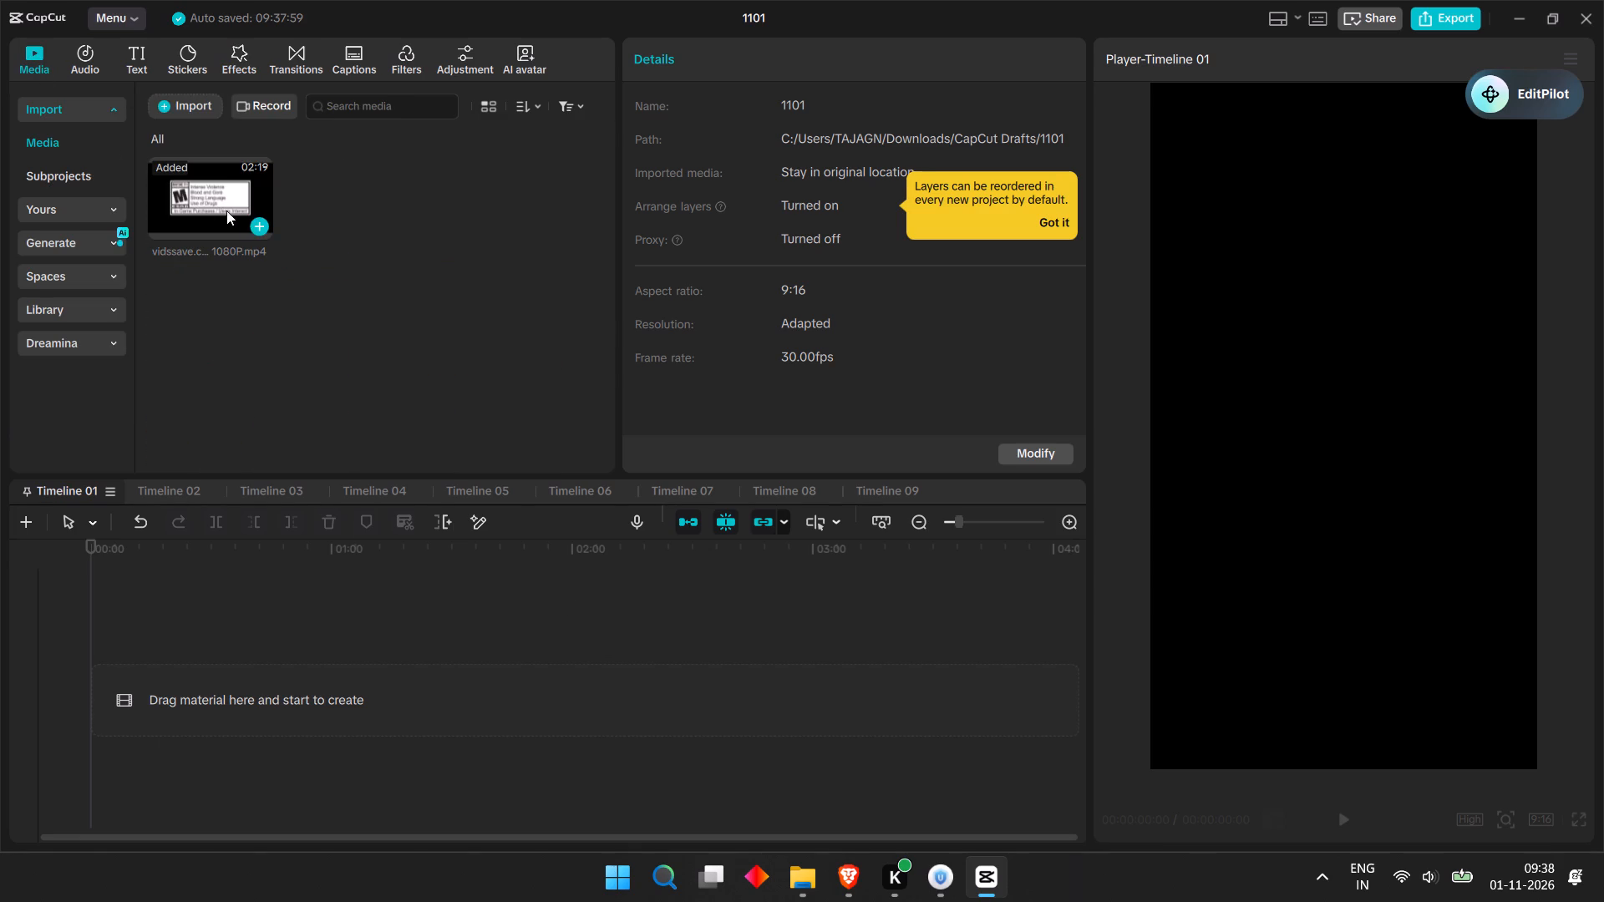
click(259, 226)
Play through the trailer's opening, split it at about 00:00:04:21 where the "THIS" title appears, and continue playback.
key(space)
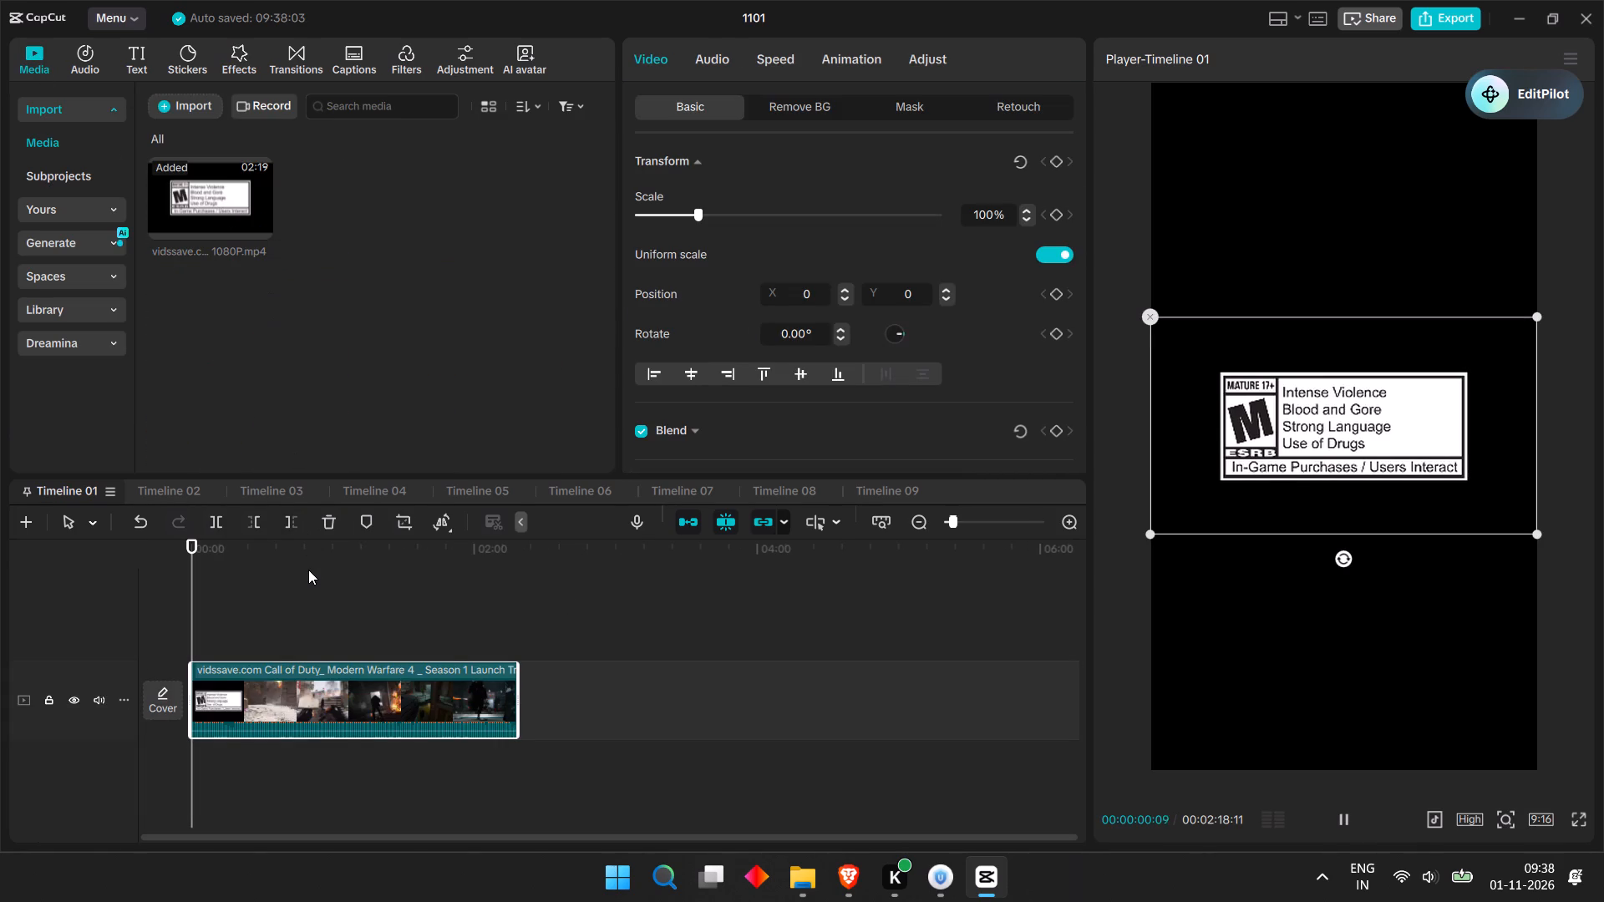
key(space)
key(space)
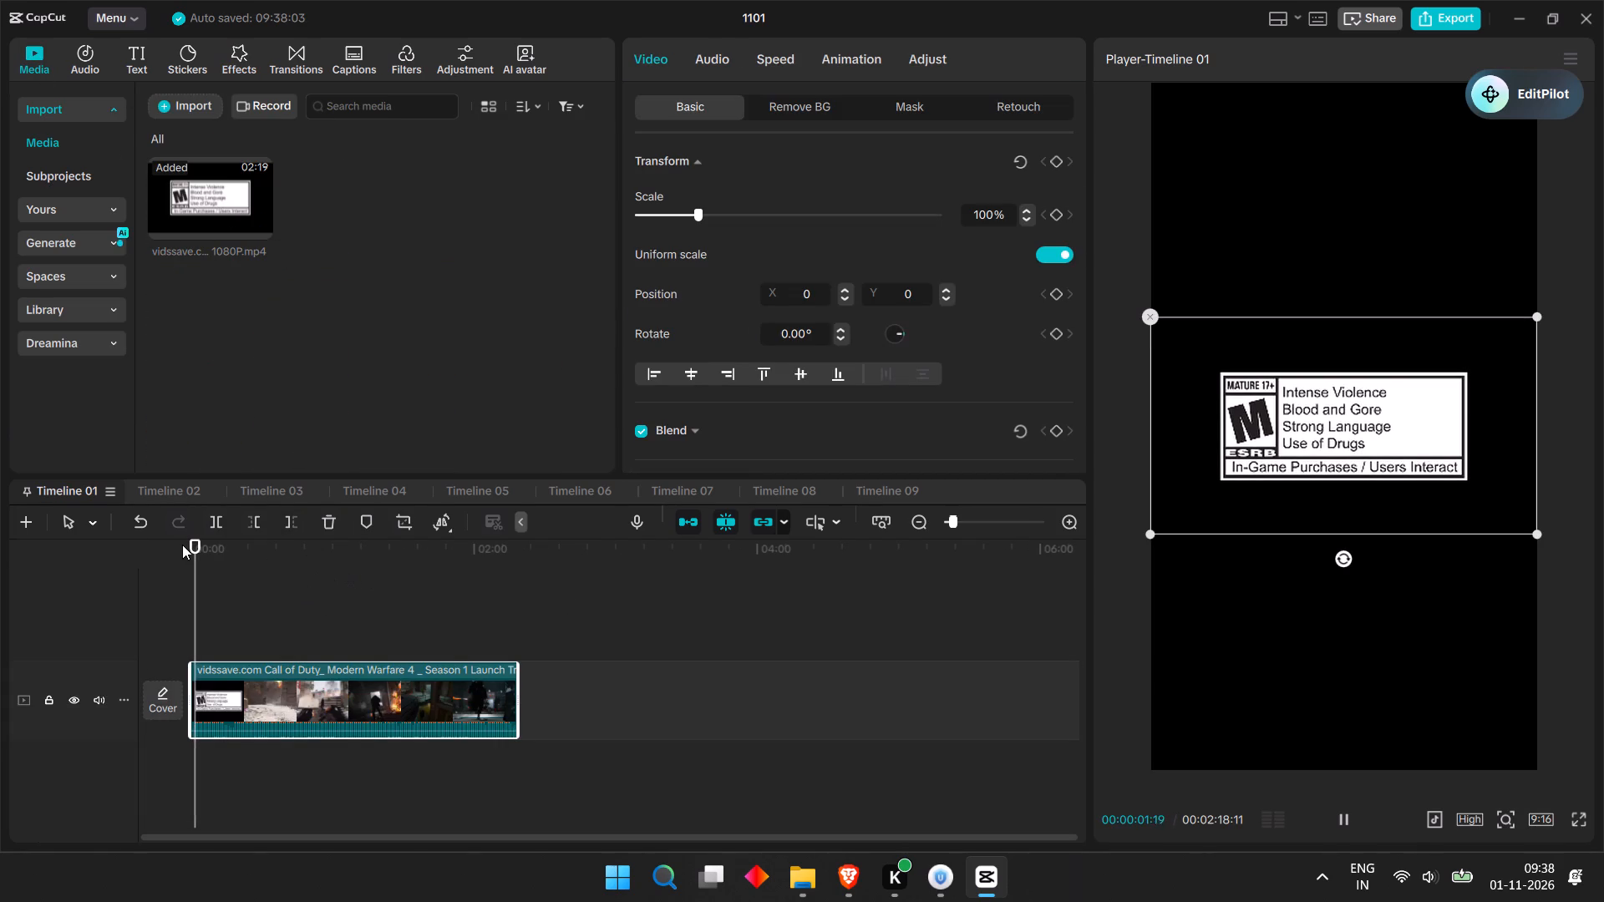
drag(186, 545, 205, 542)
click(205, 542)
key(space)
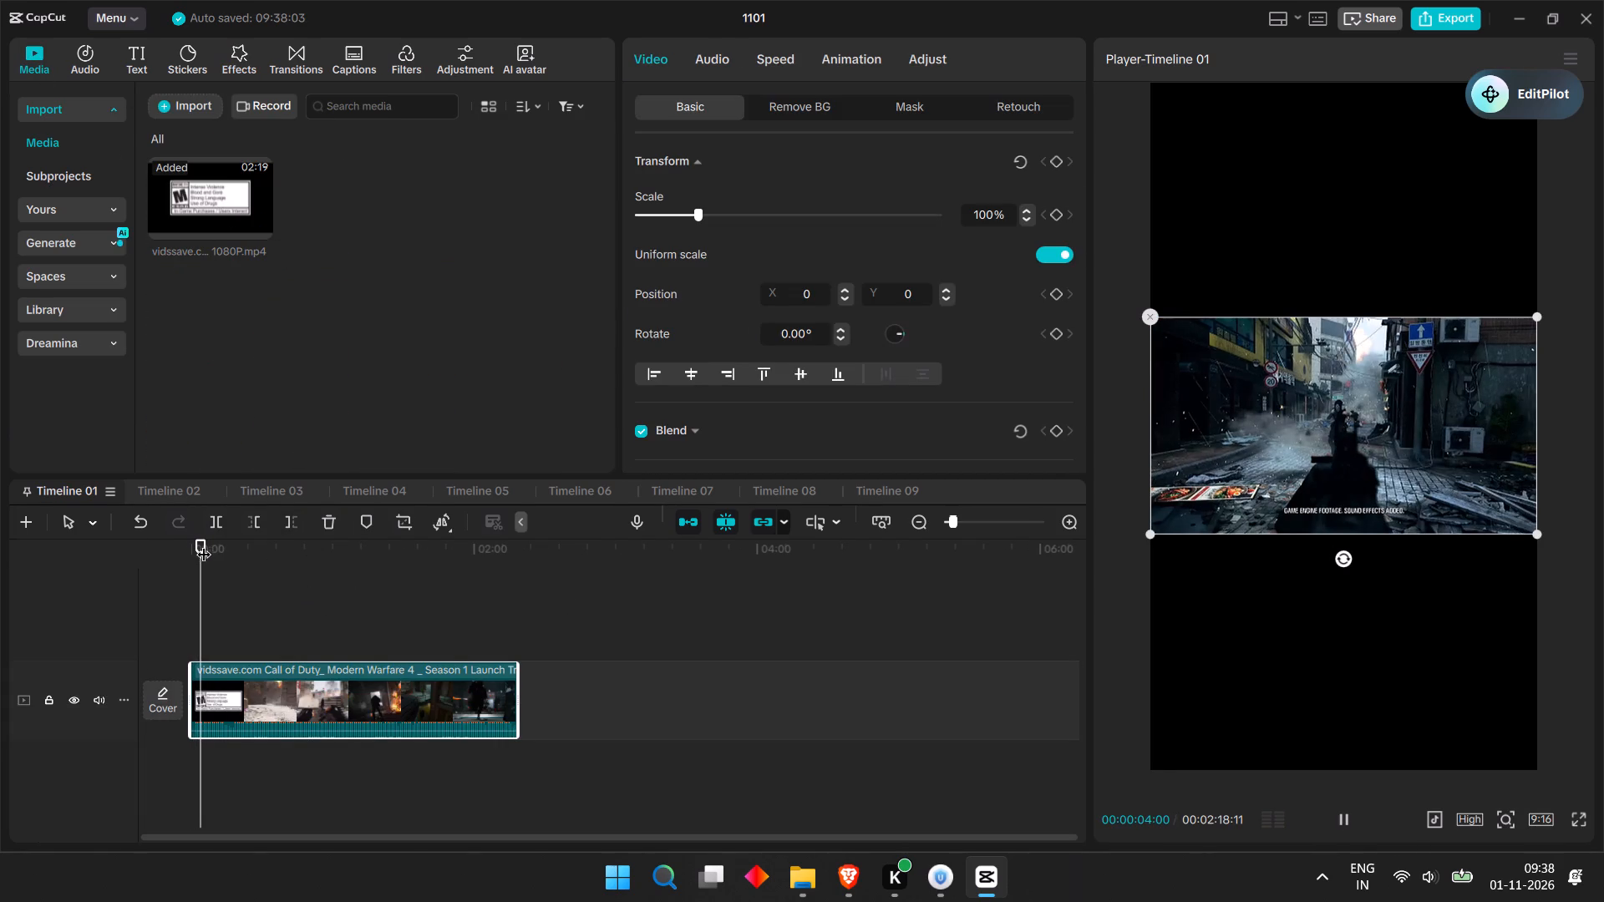
key(space)
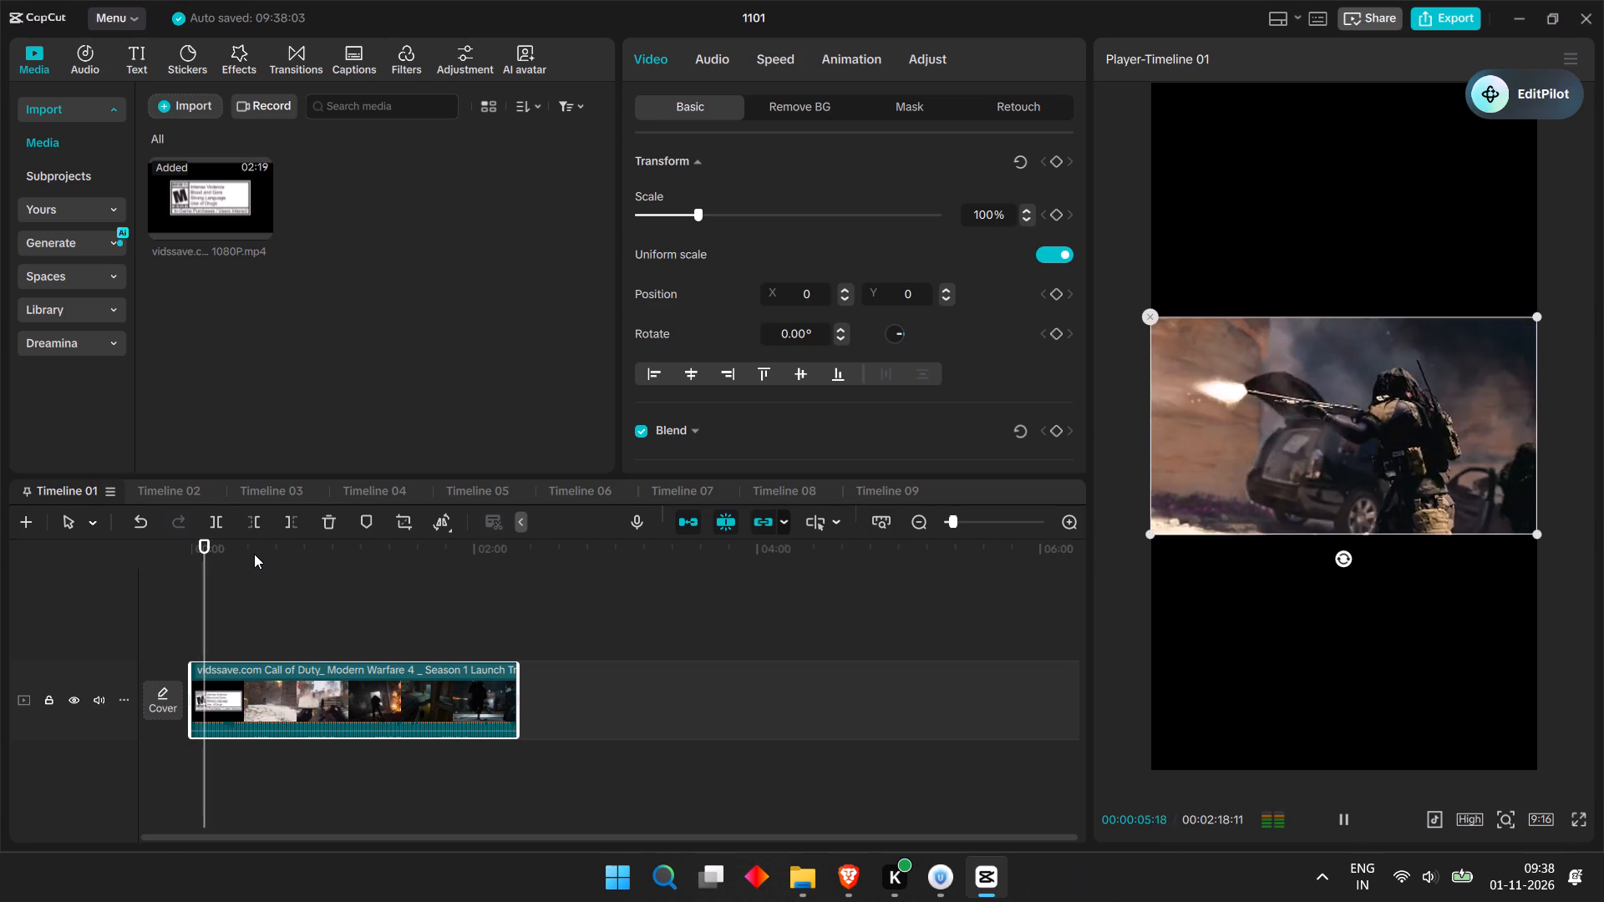
key(space)
key(space)
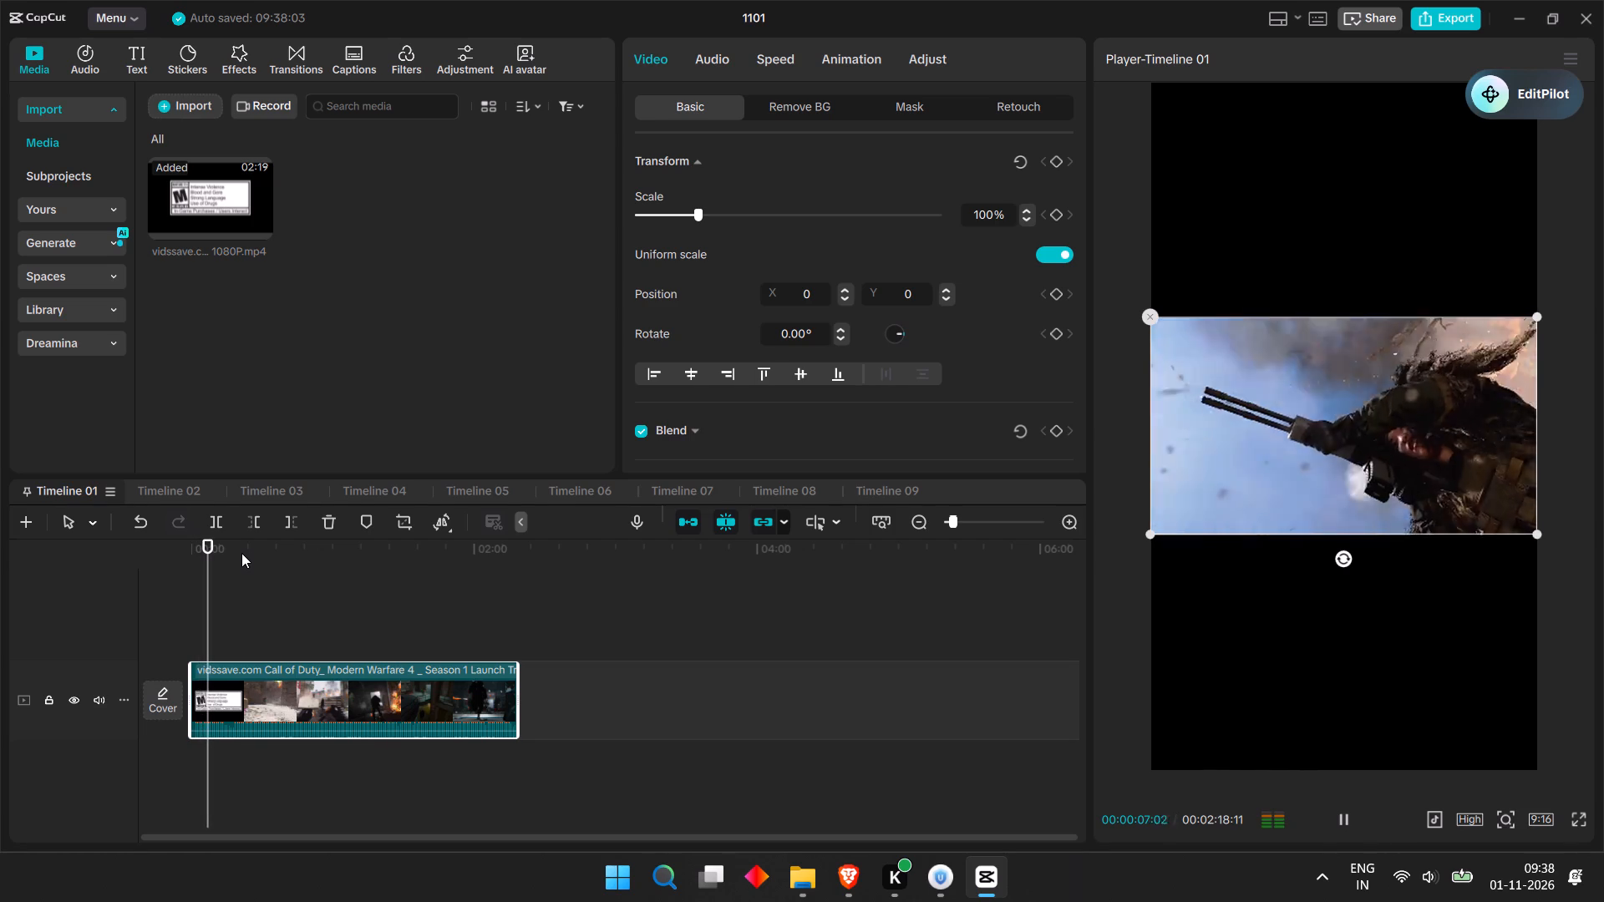
key(space)
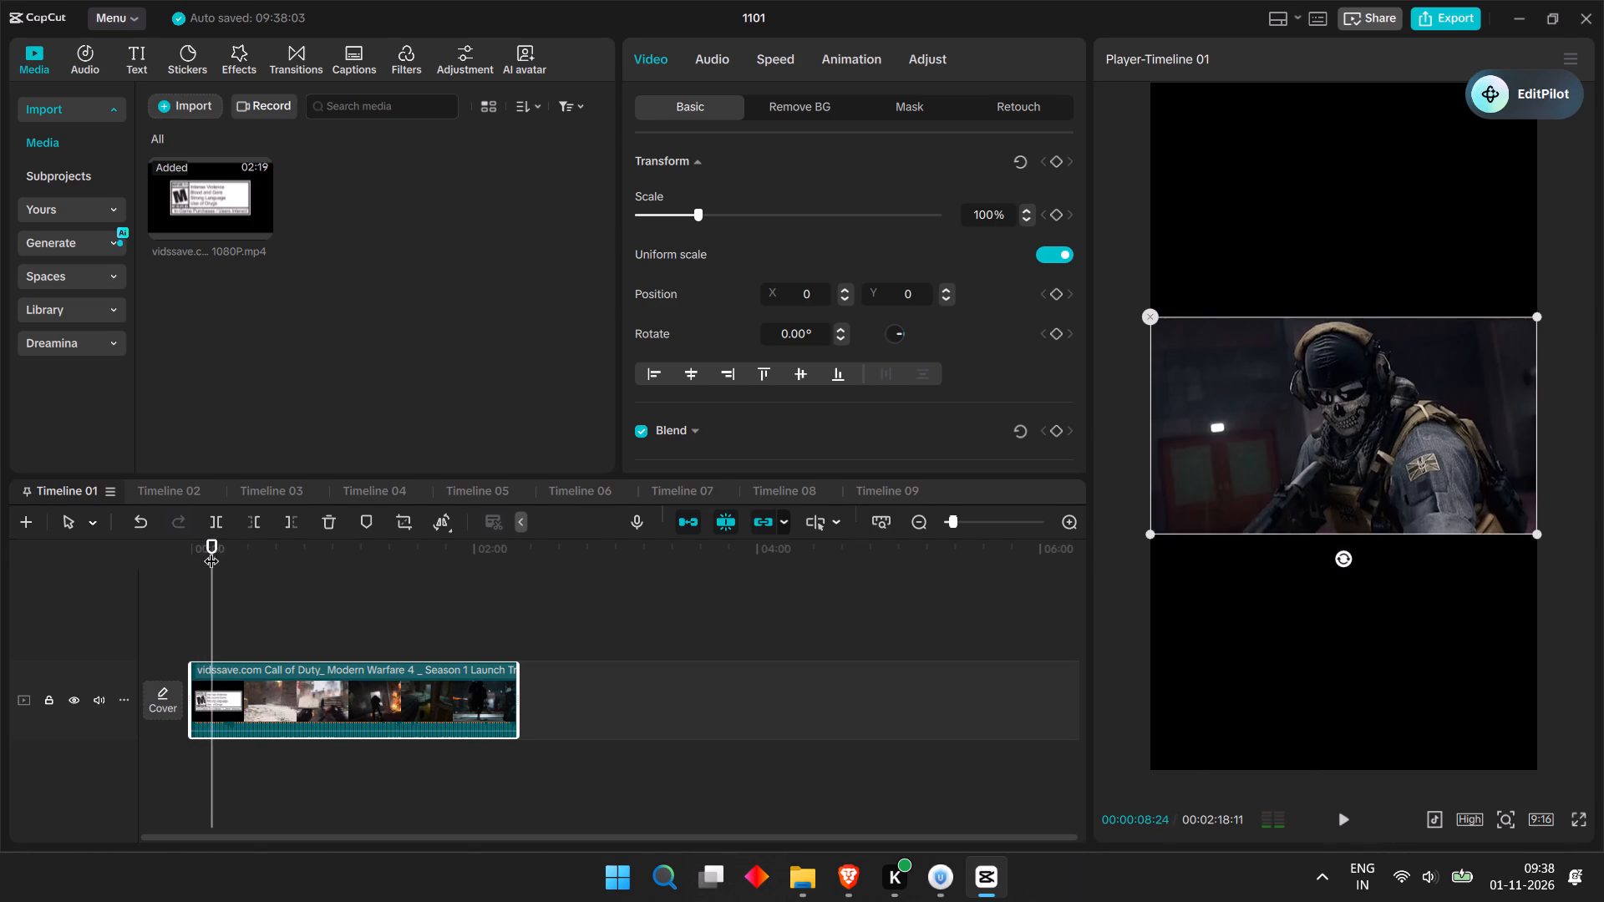
click(209, 550)
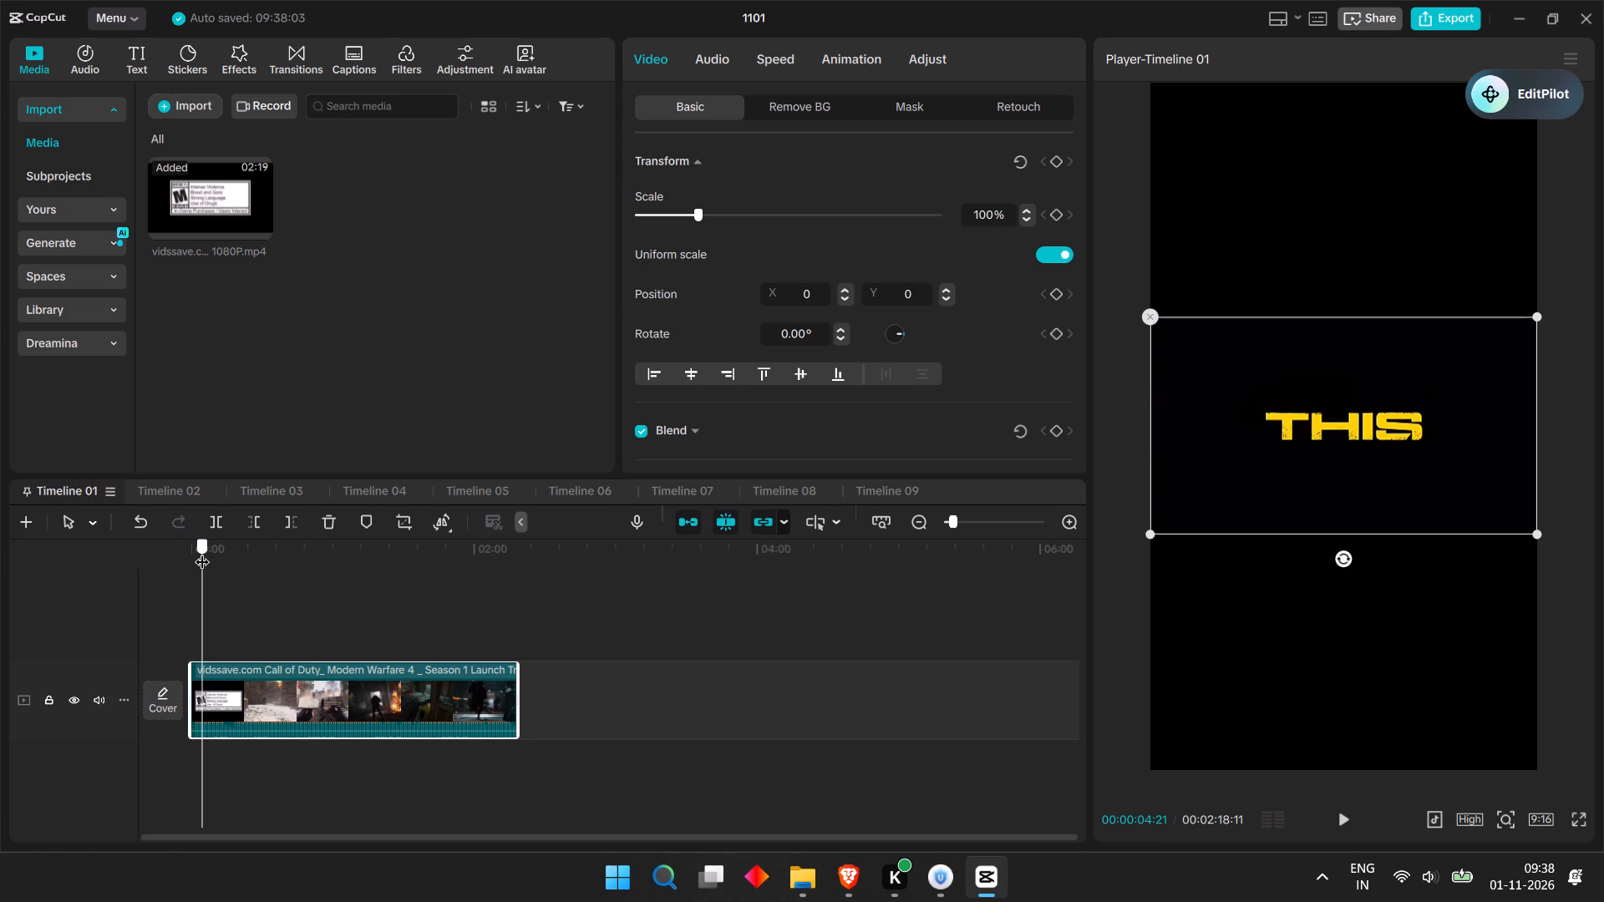
key(ctrl+b)
key(space)
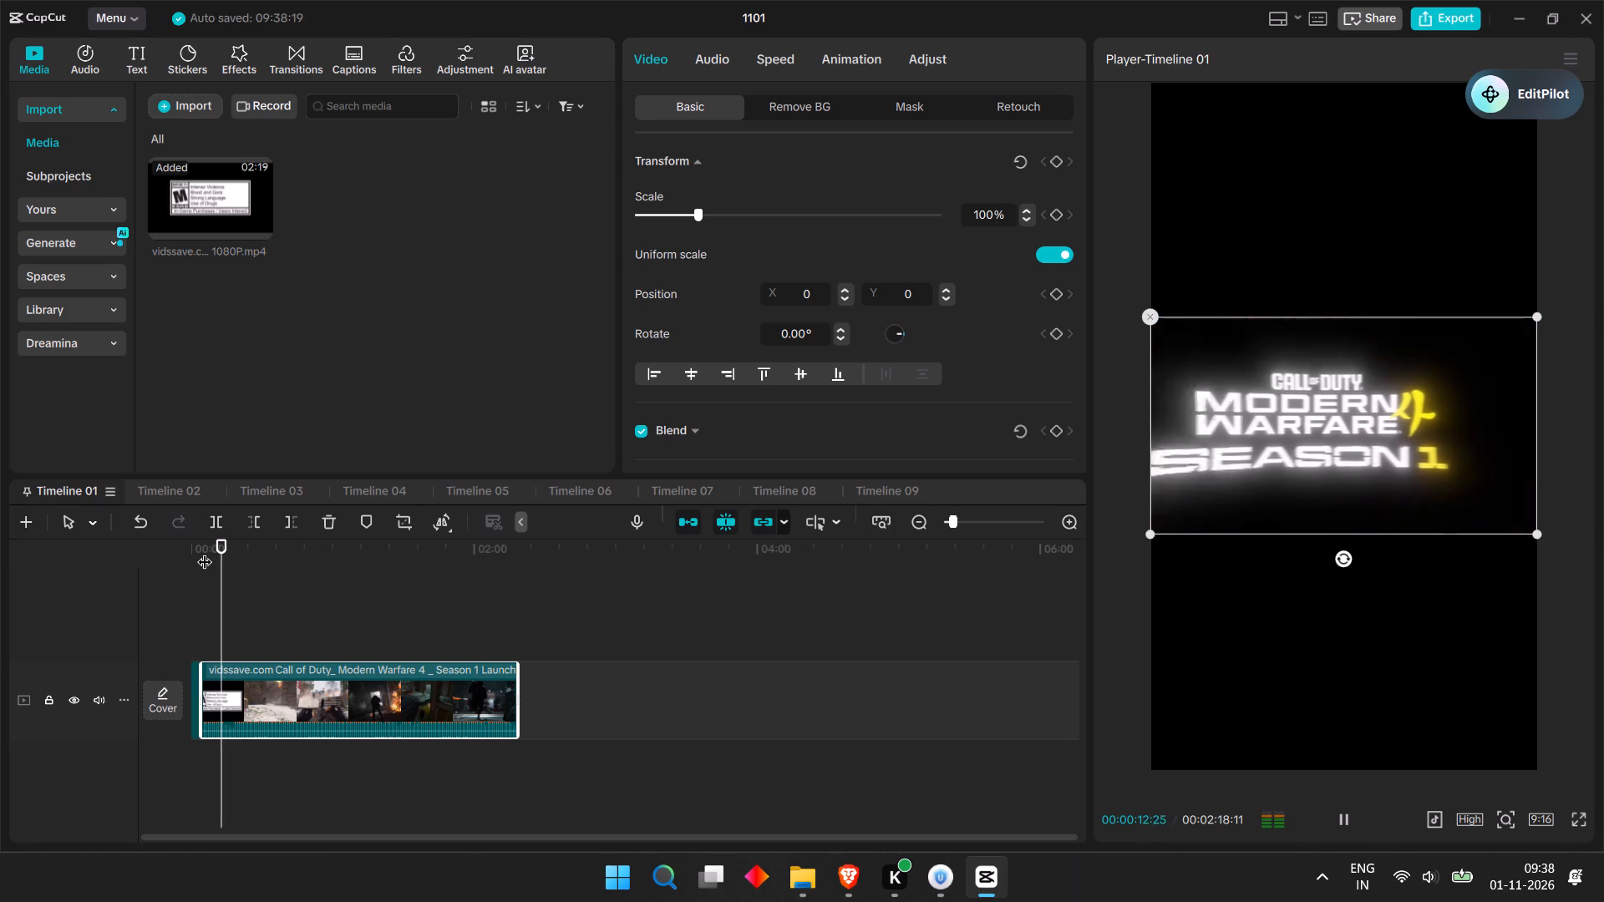
Split the trailer at 00:00:12:27 on the Season 1 title and copy the segment starting at "THIS" into Timeline 08.
key(space)
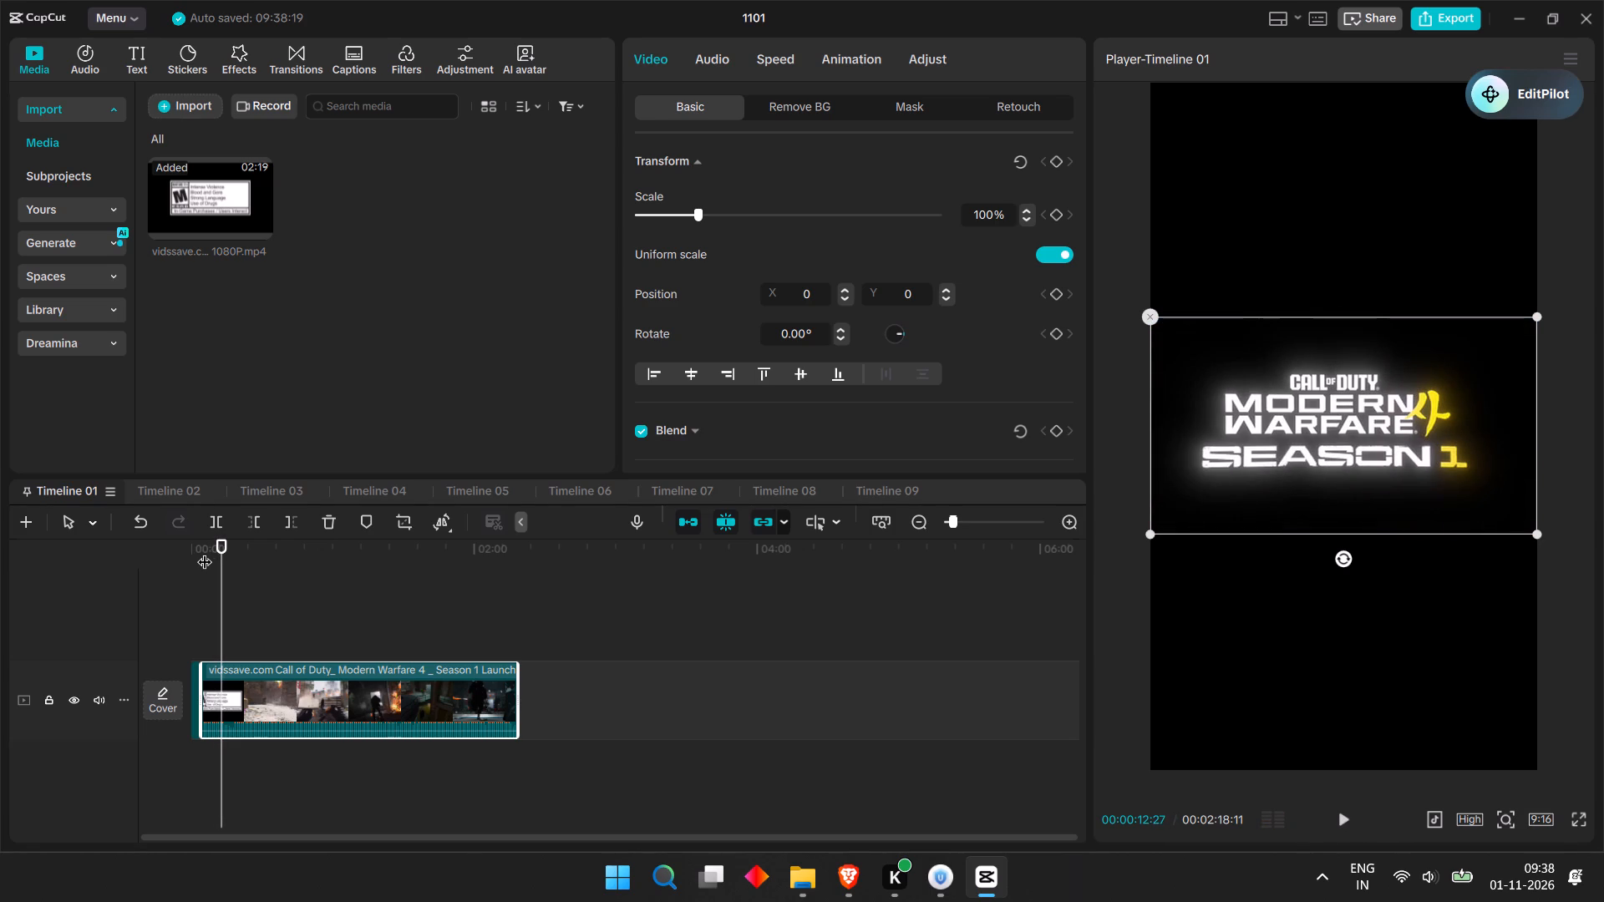
key(ctrl+b)
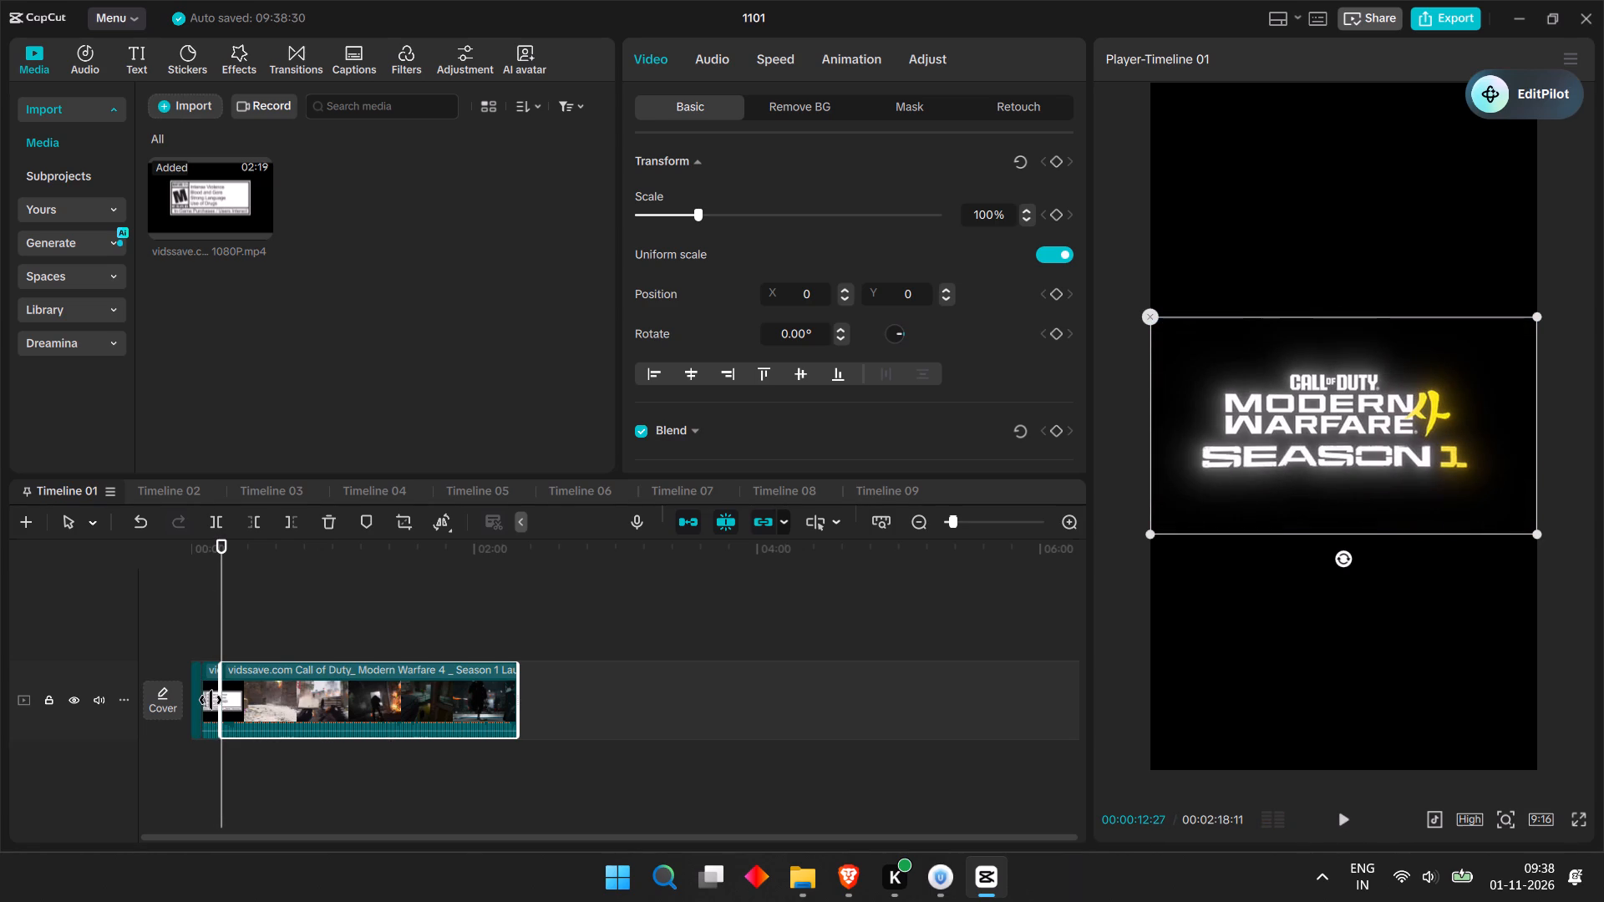
click(211, 700)
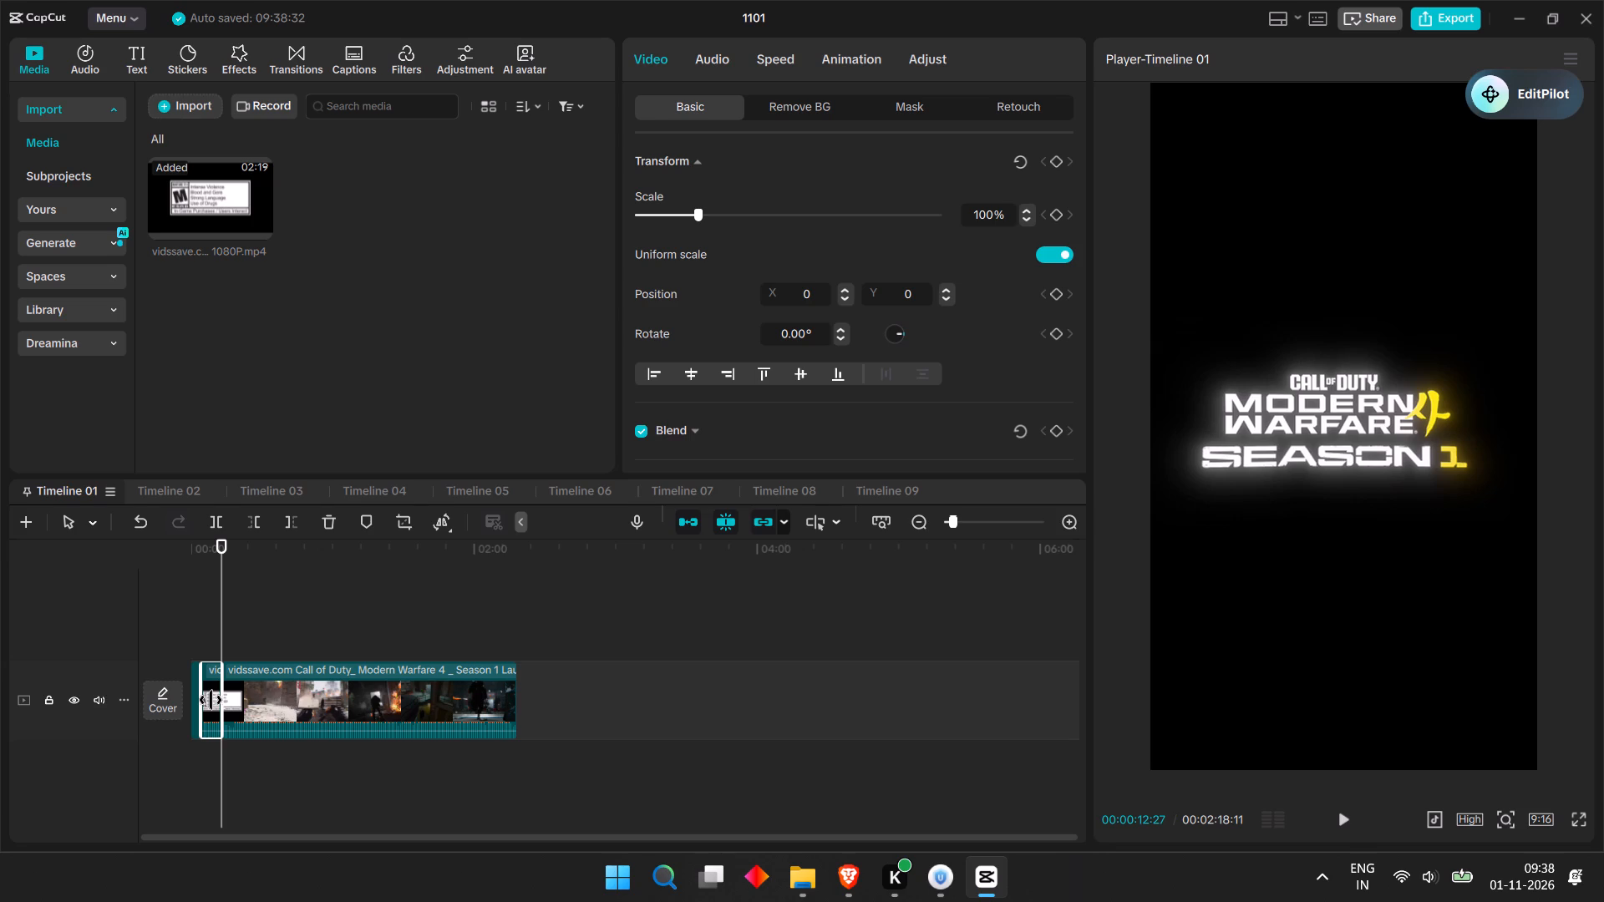
key(ctrl+c)
click(767, 499)
key(ctrl+v)
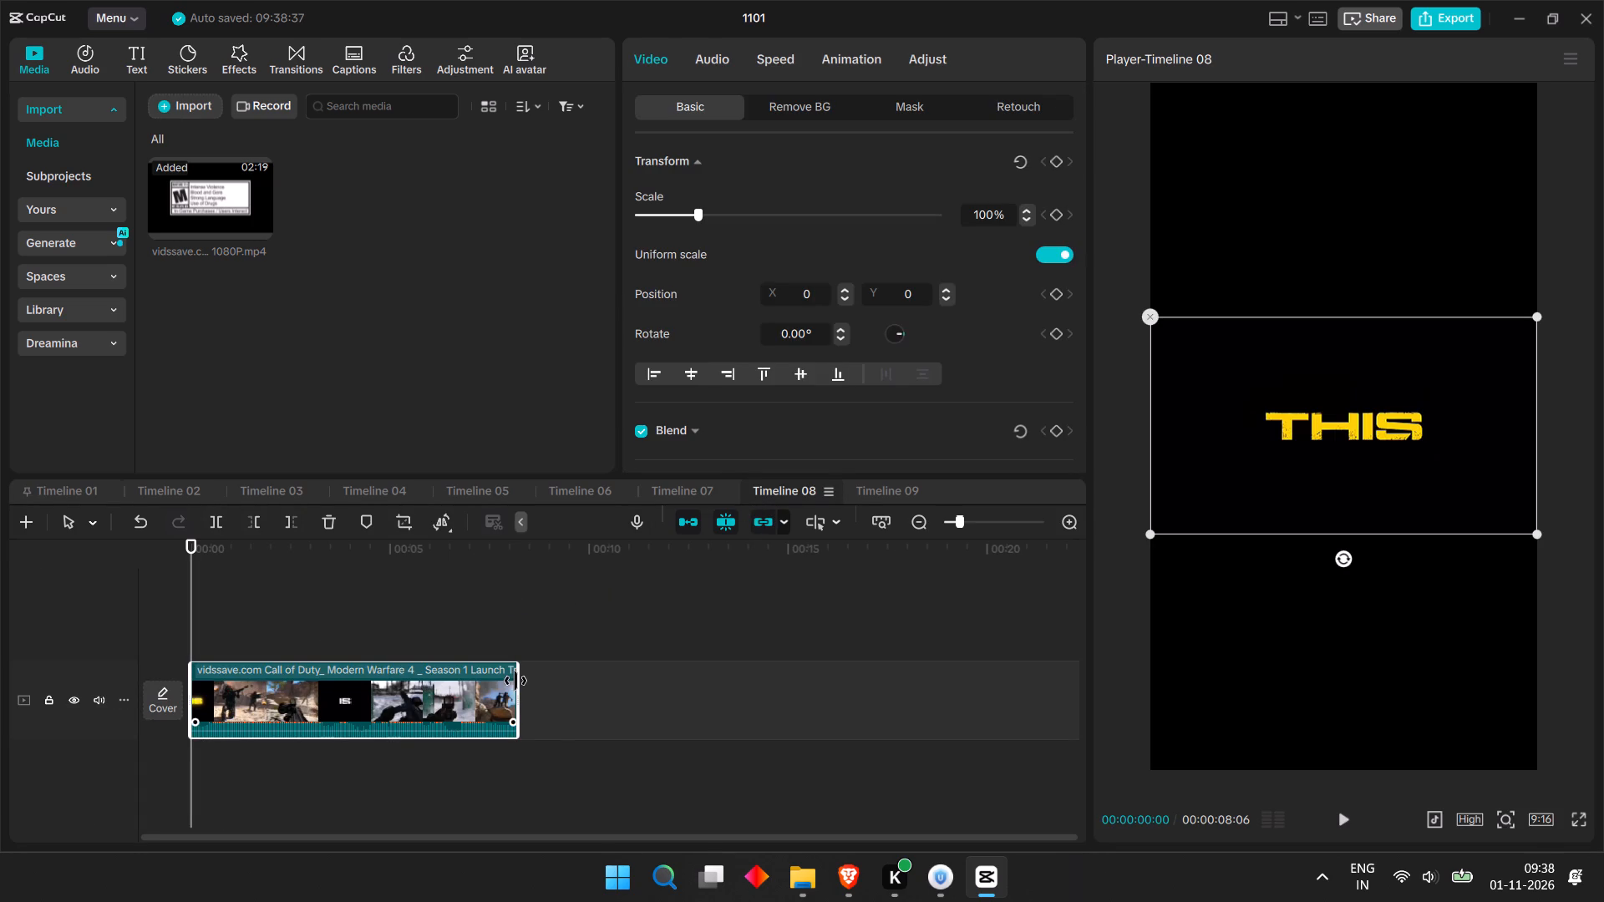
Extend the end of the pasted Timeline 08 clip to 00:00:12:04, before the shot of the soldiers changes, and play back its ending.
drag(515, 681, 624, 670)
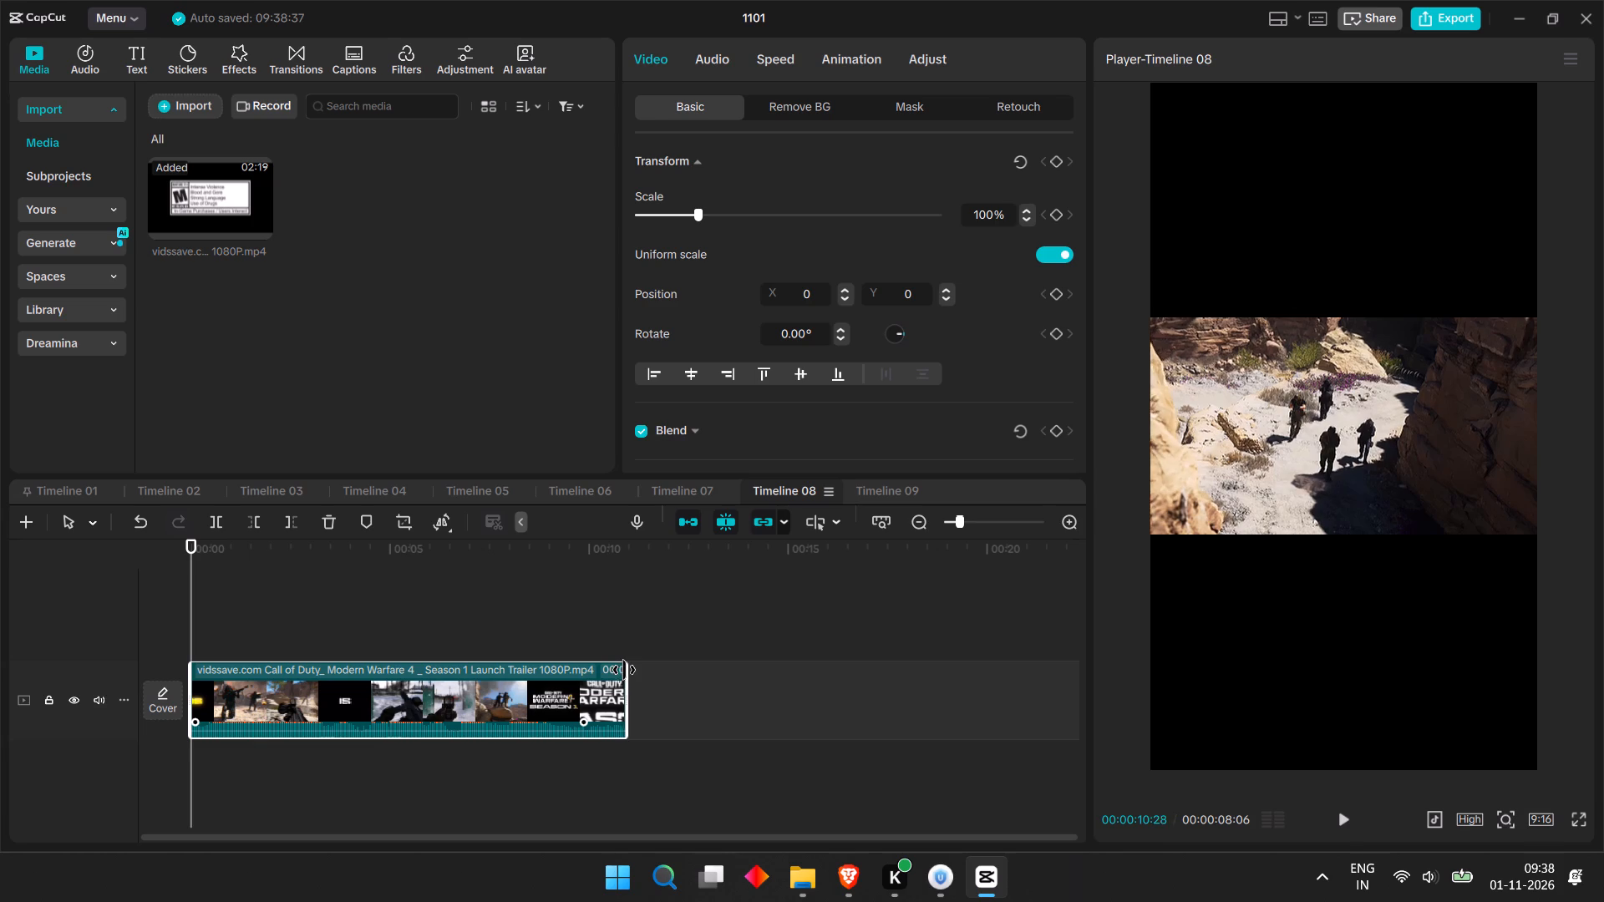
drag(624, 670, 650, 666)
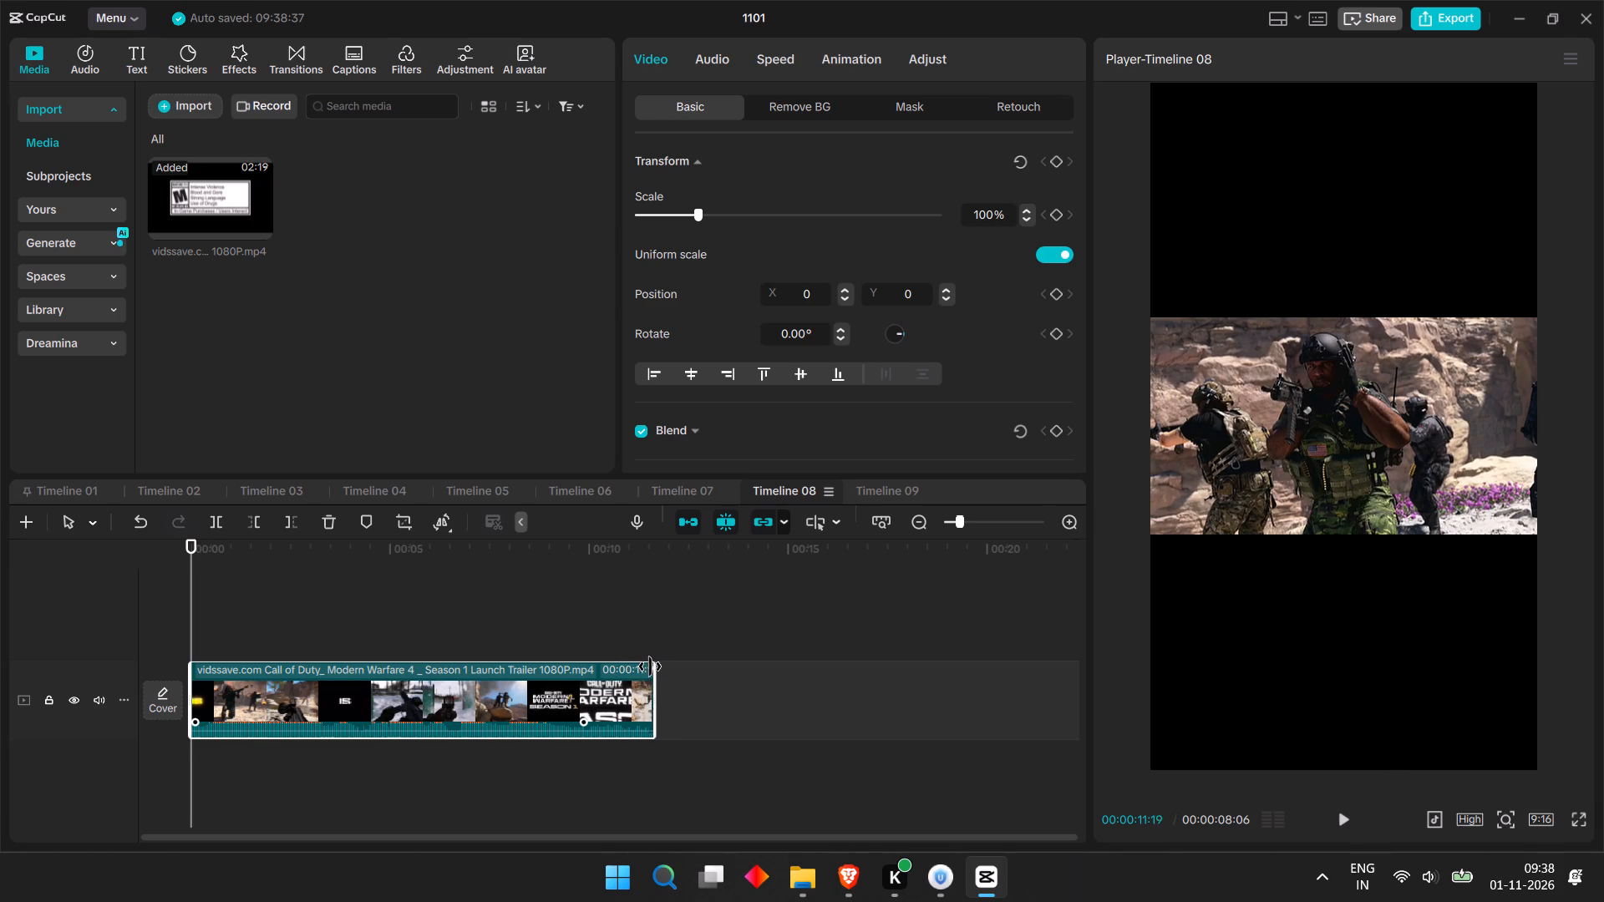
drag(650, 666, 657, 666)
click(622, 547)
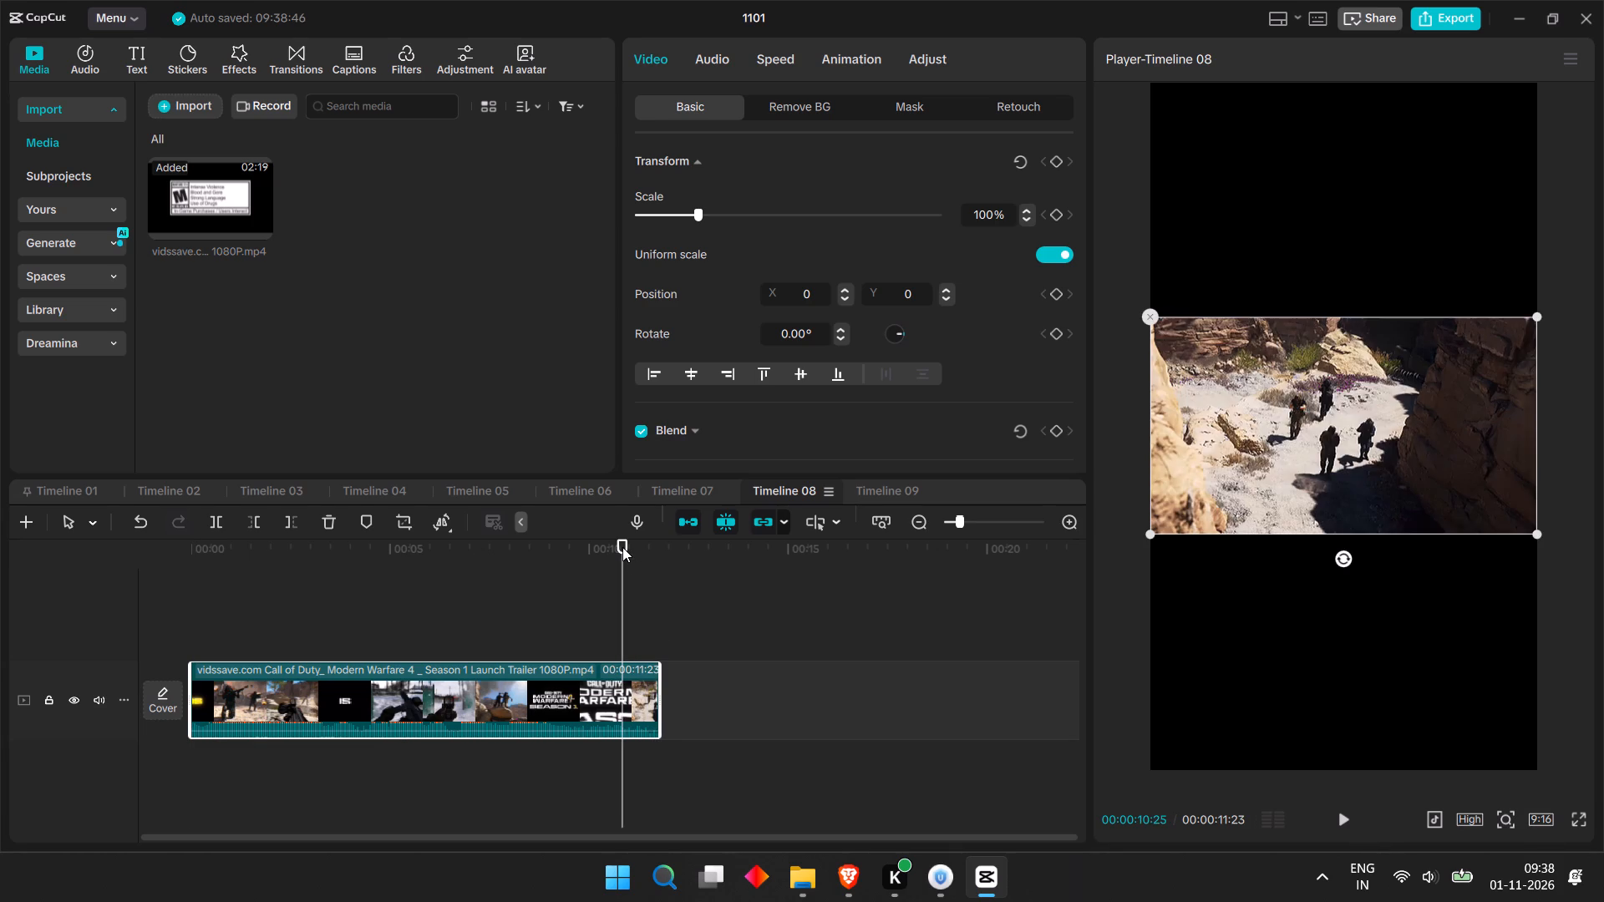
key(space)
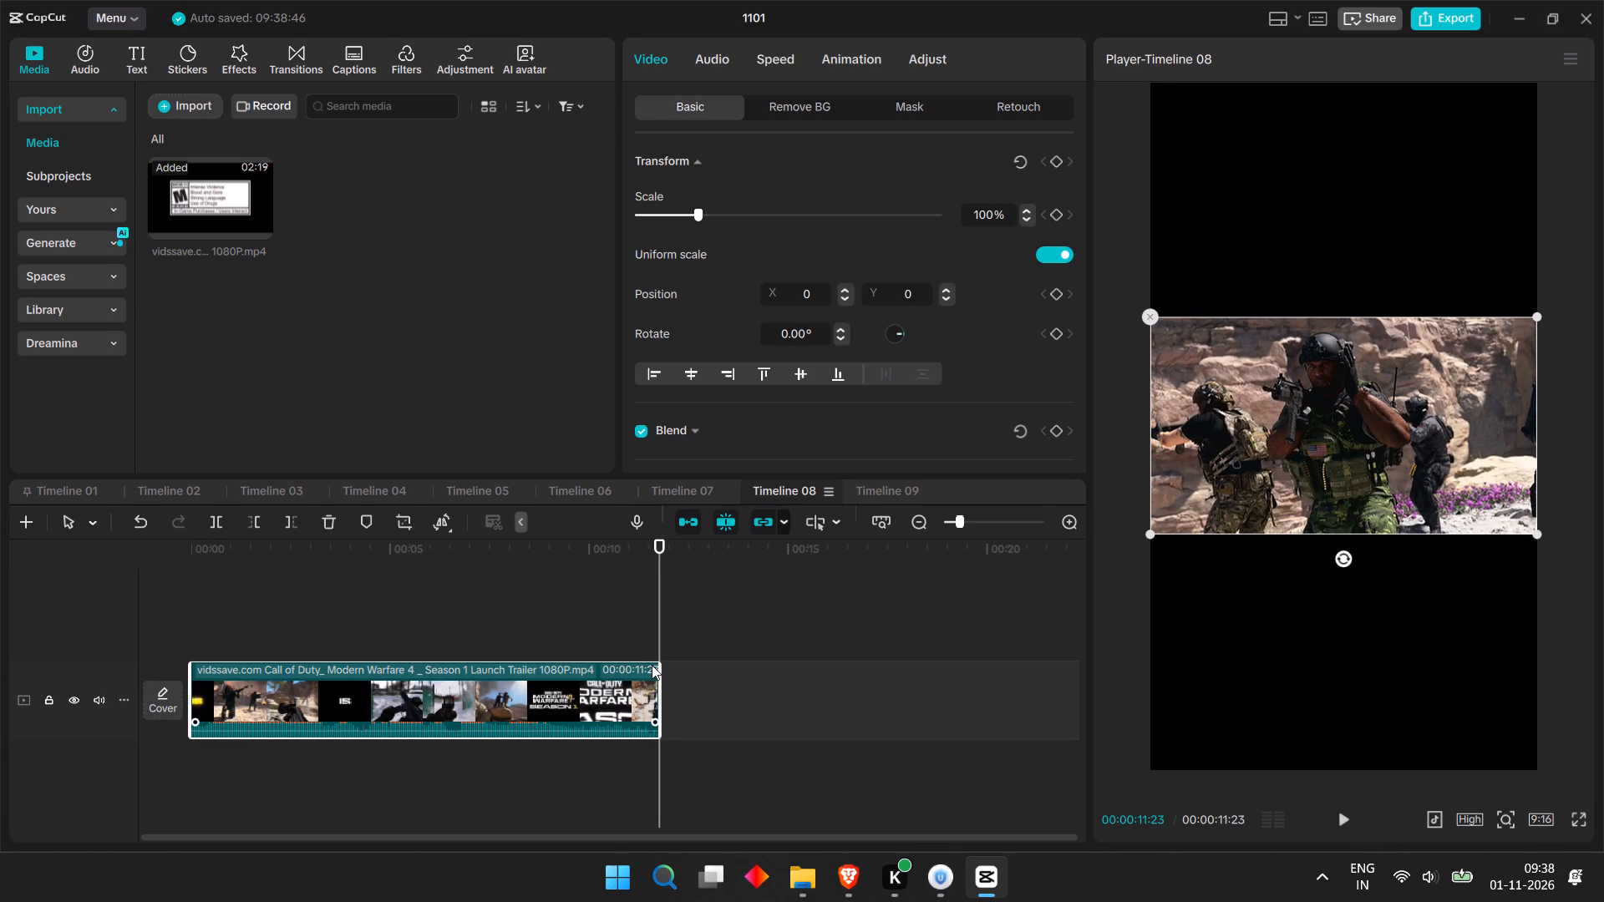
key(space)
key(space)
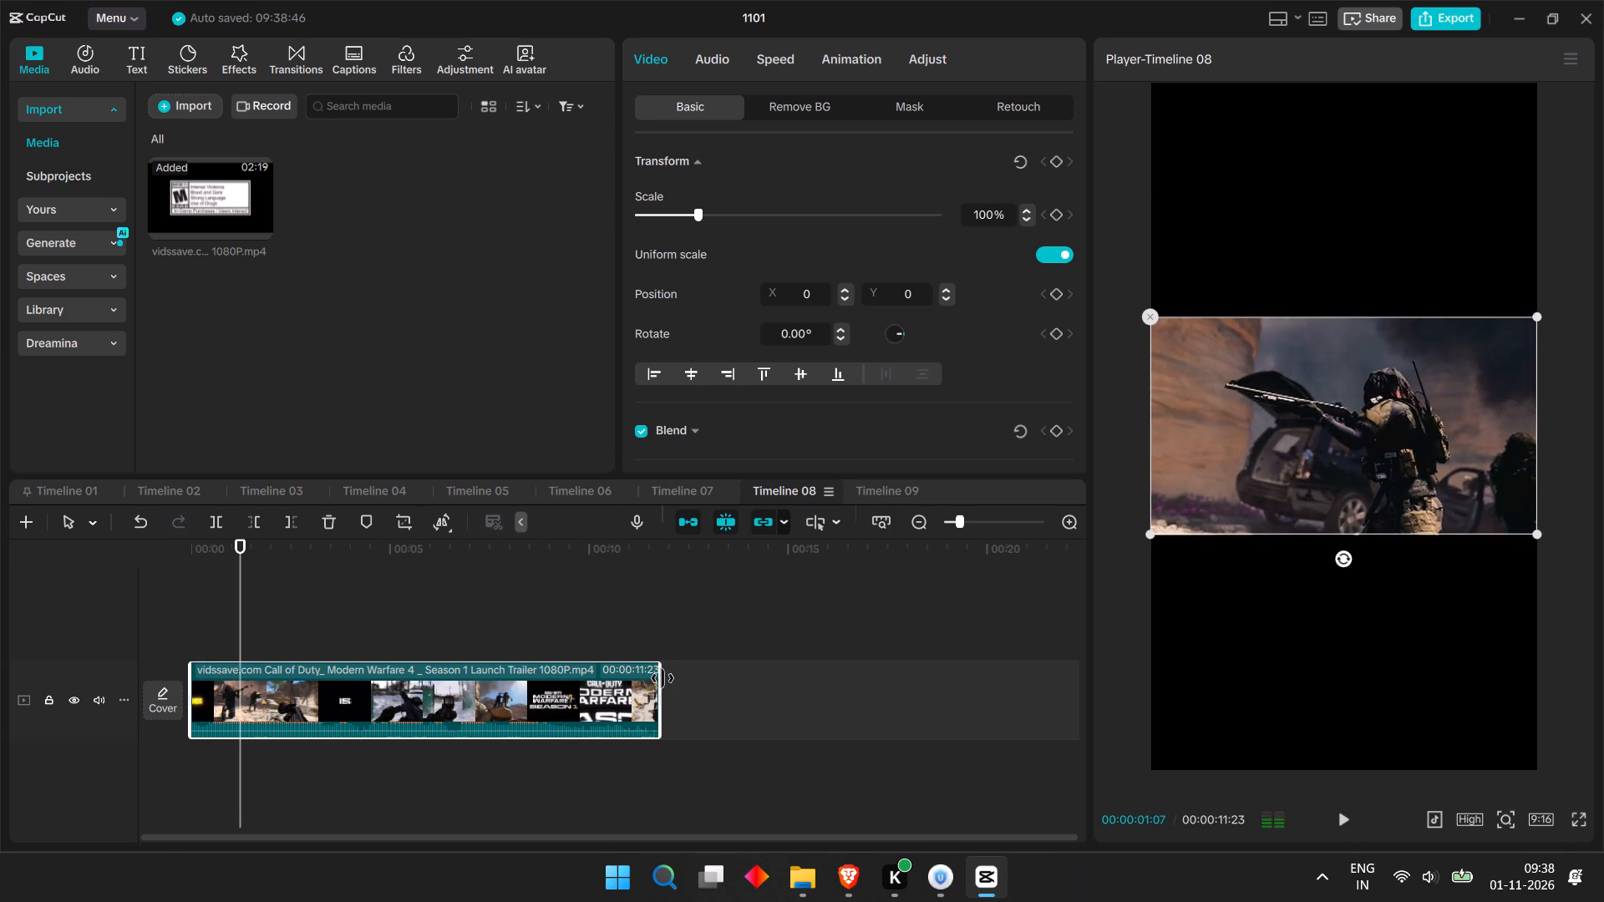
drag(661, 682, 665, 682)
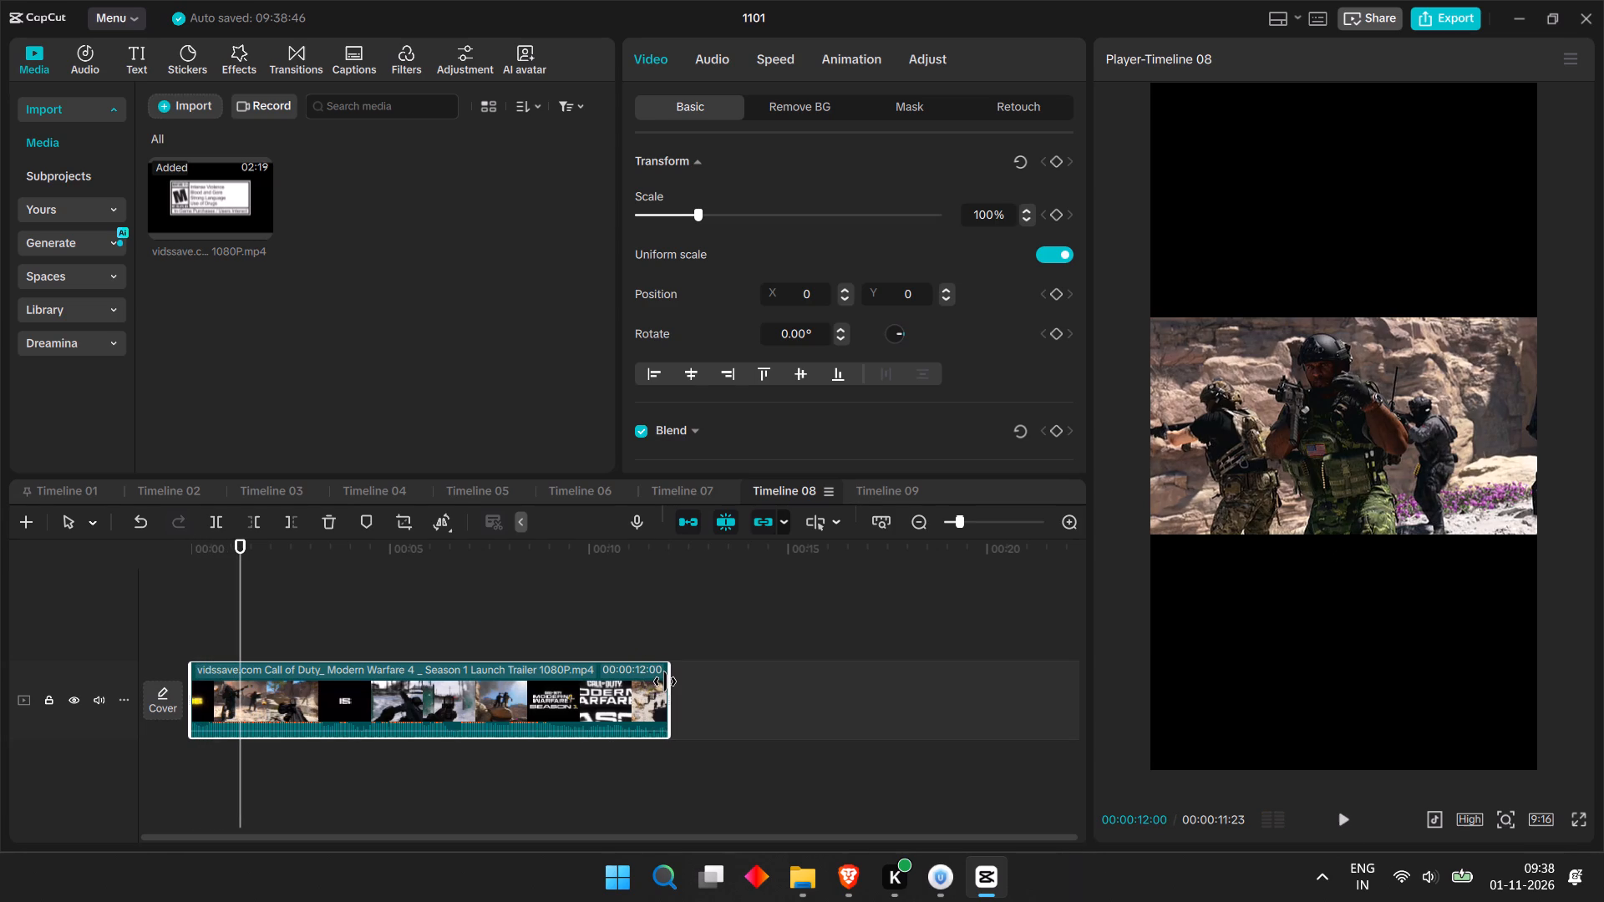
drag(665, 682, 680, 674)
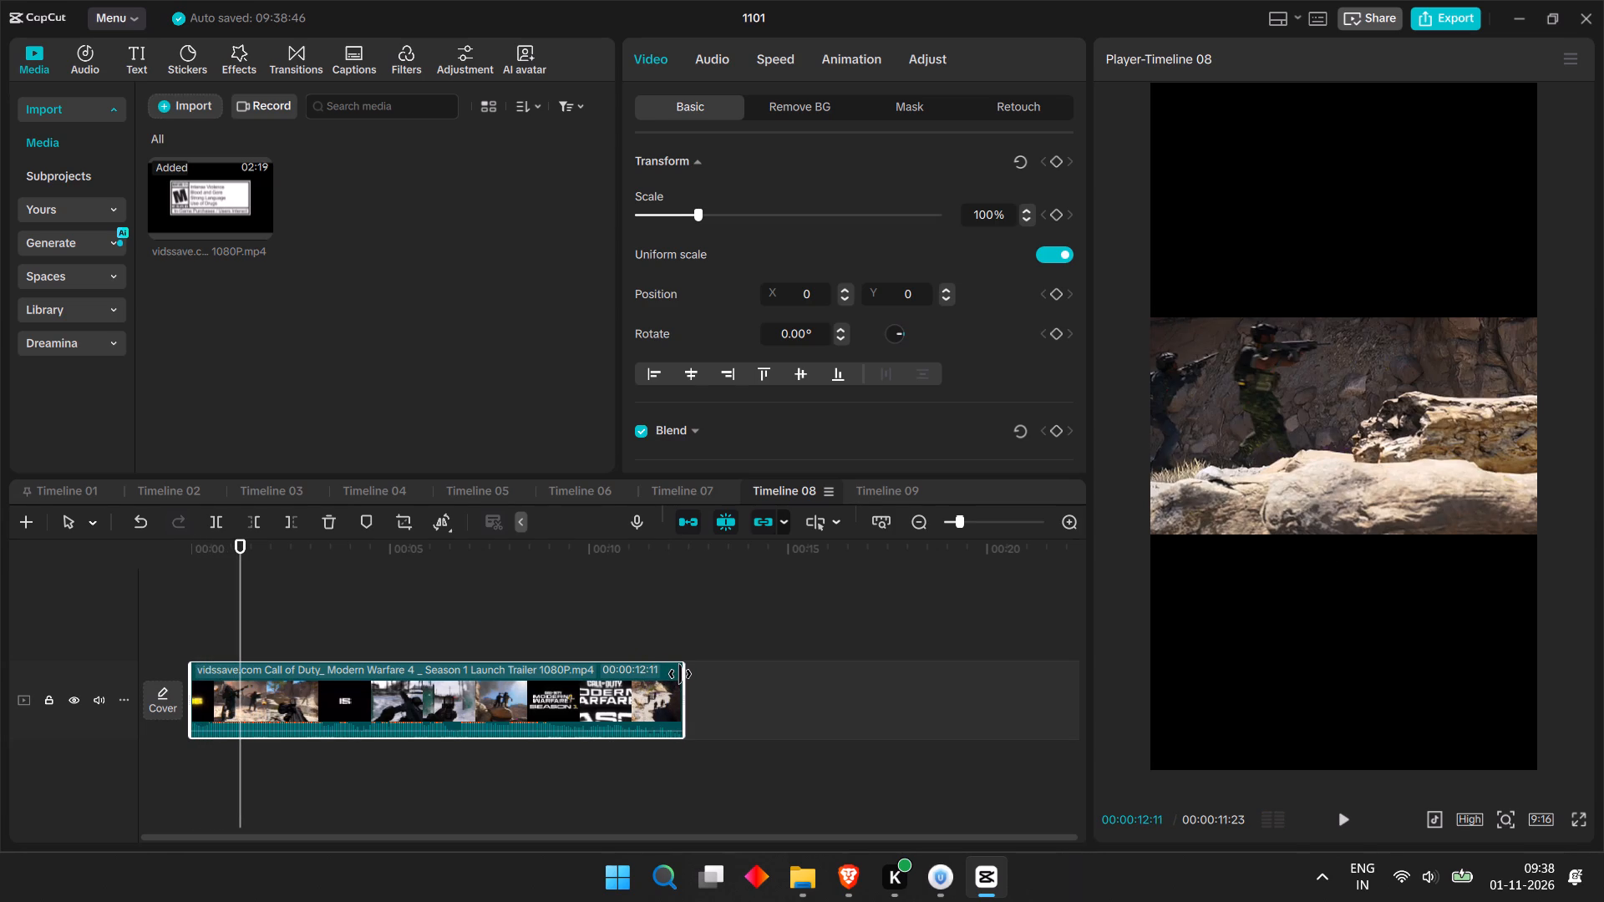
drag(680, 674, 677, 675)
drag(677, 675, 671, 675)
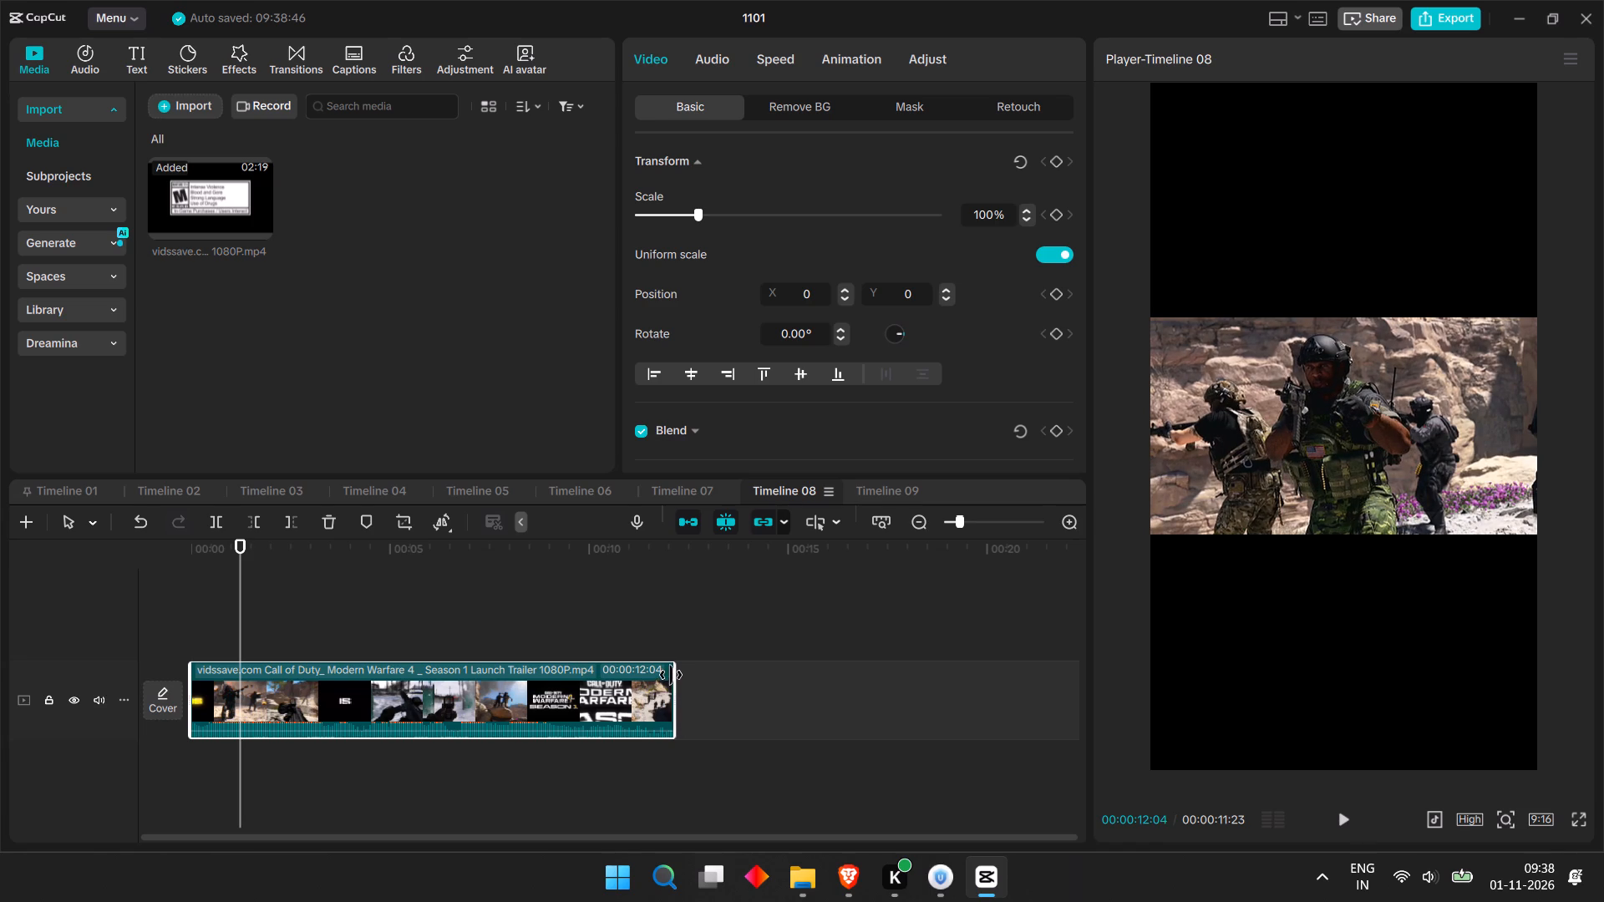
drag(671, 675, 675, 667)
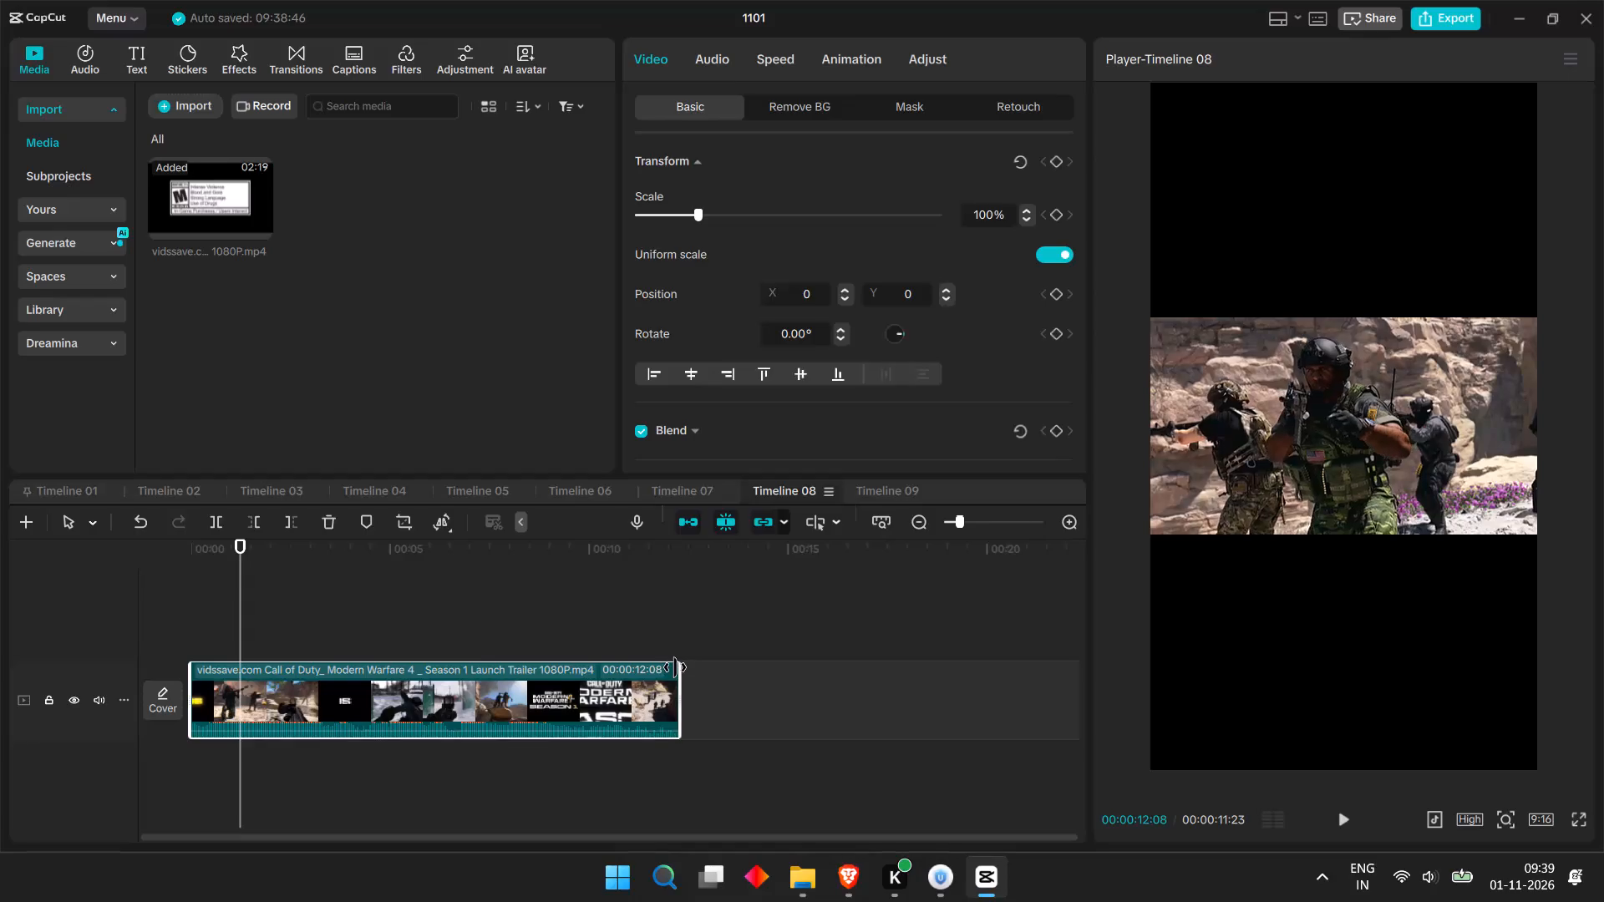
drag(675, 667, 677, 665)
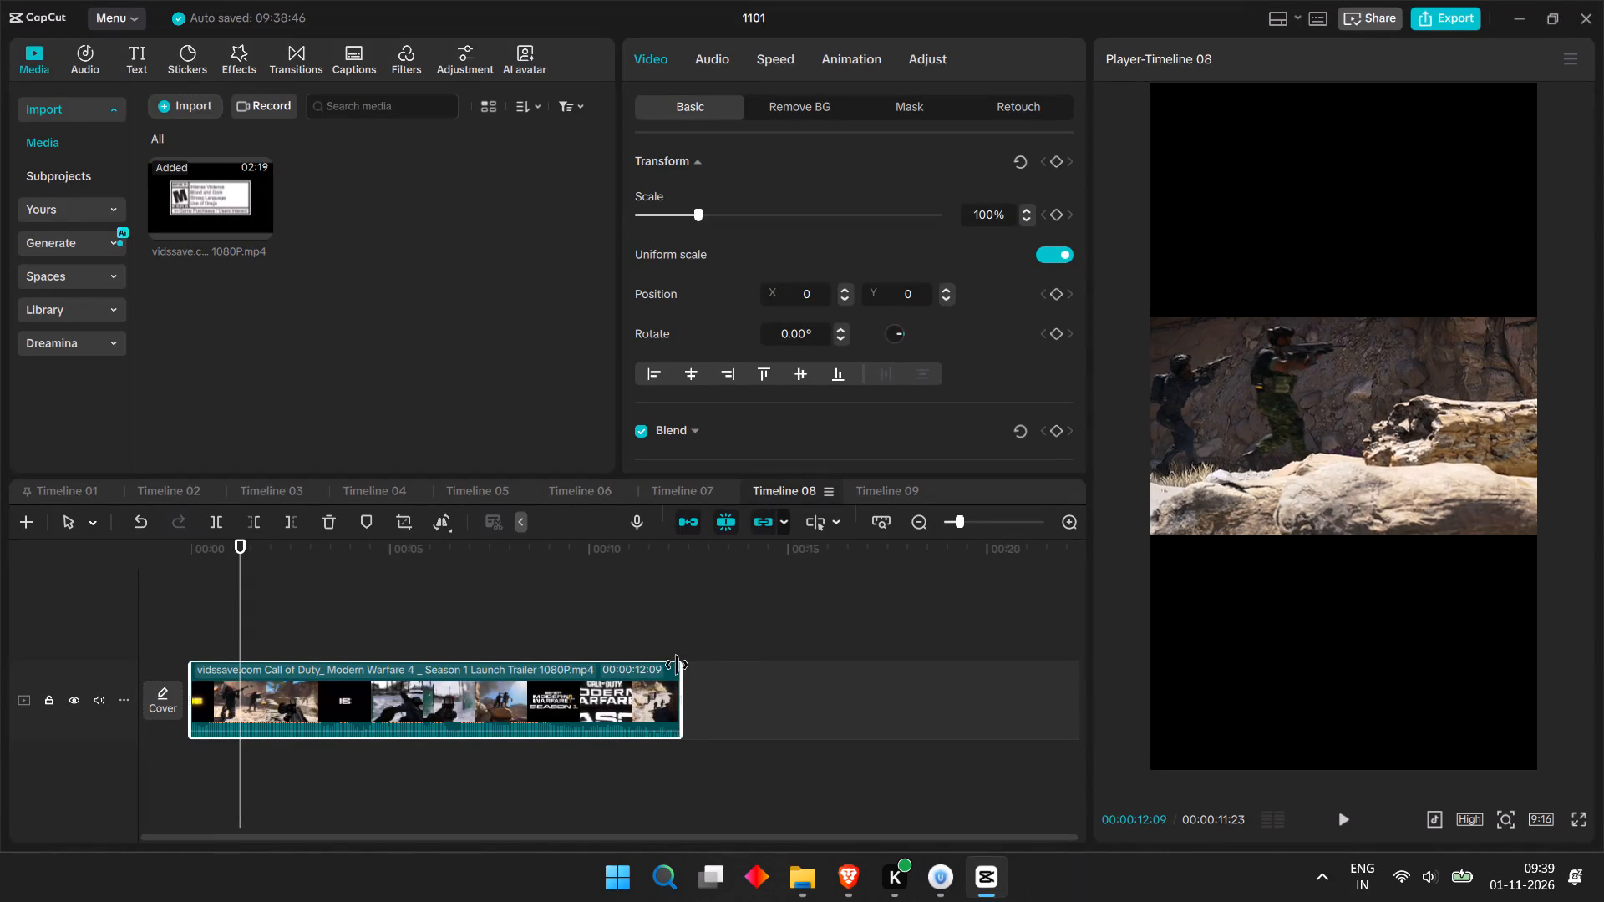
drag(677, 665, 671, 667)
click(662, 541)
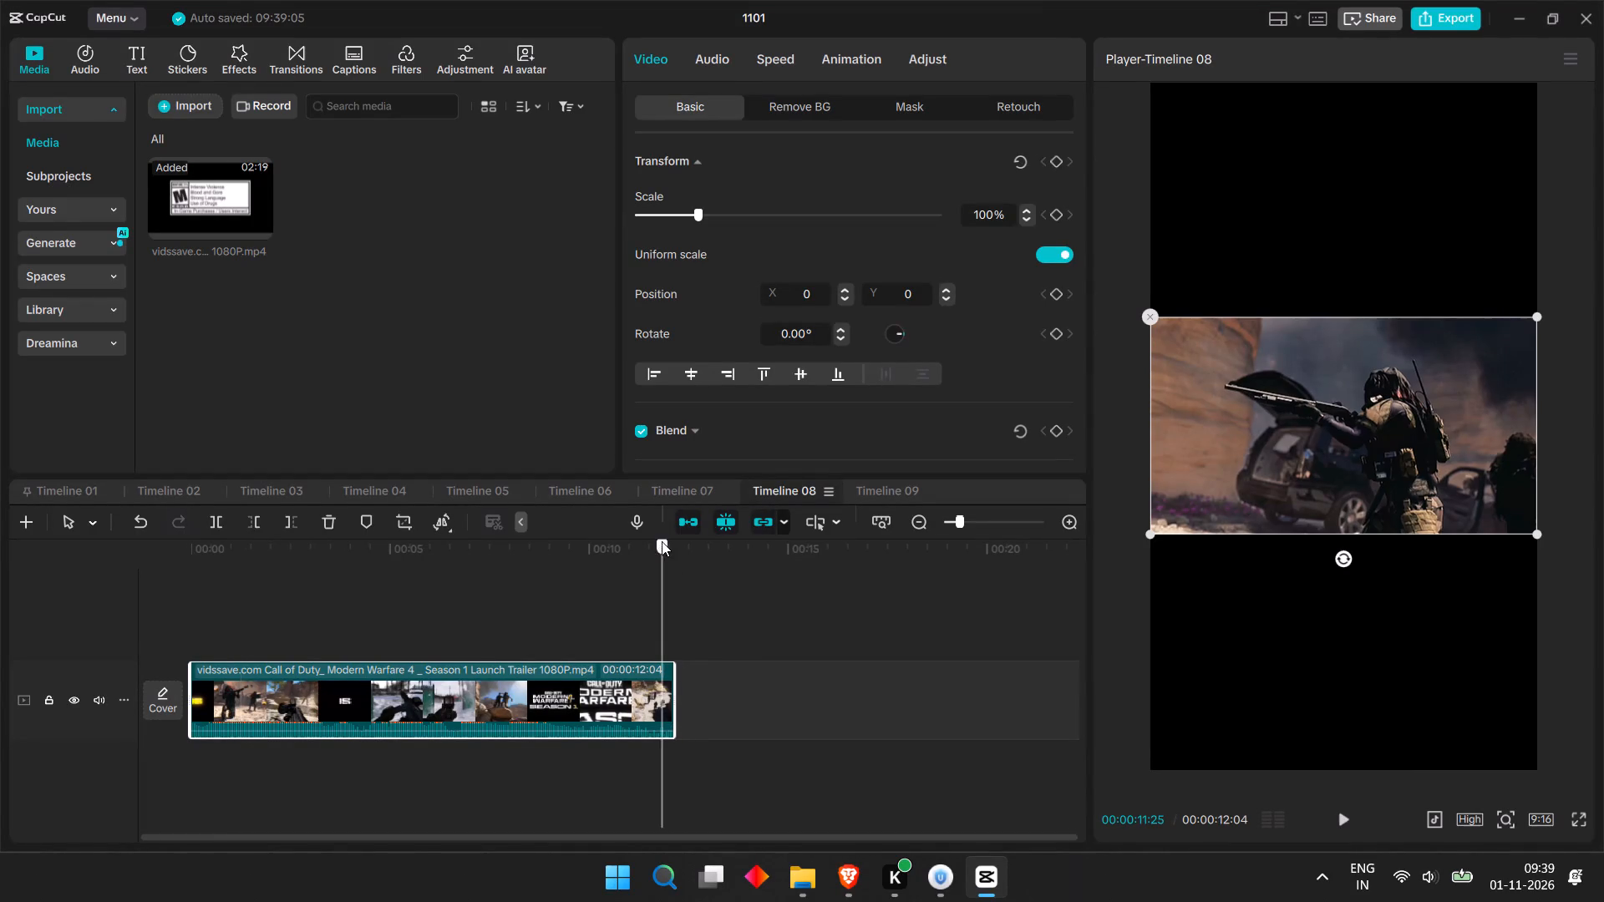
key(space)
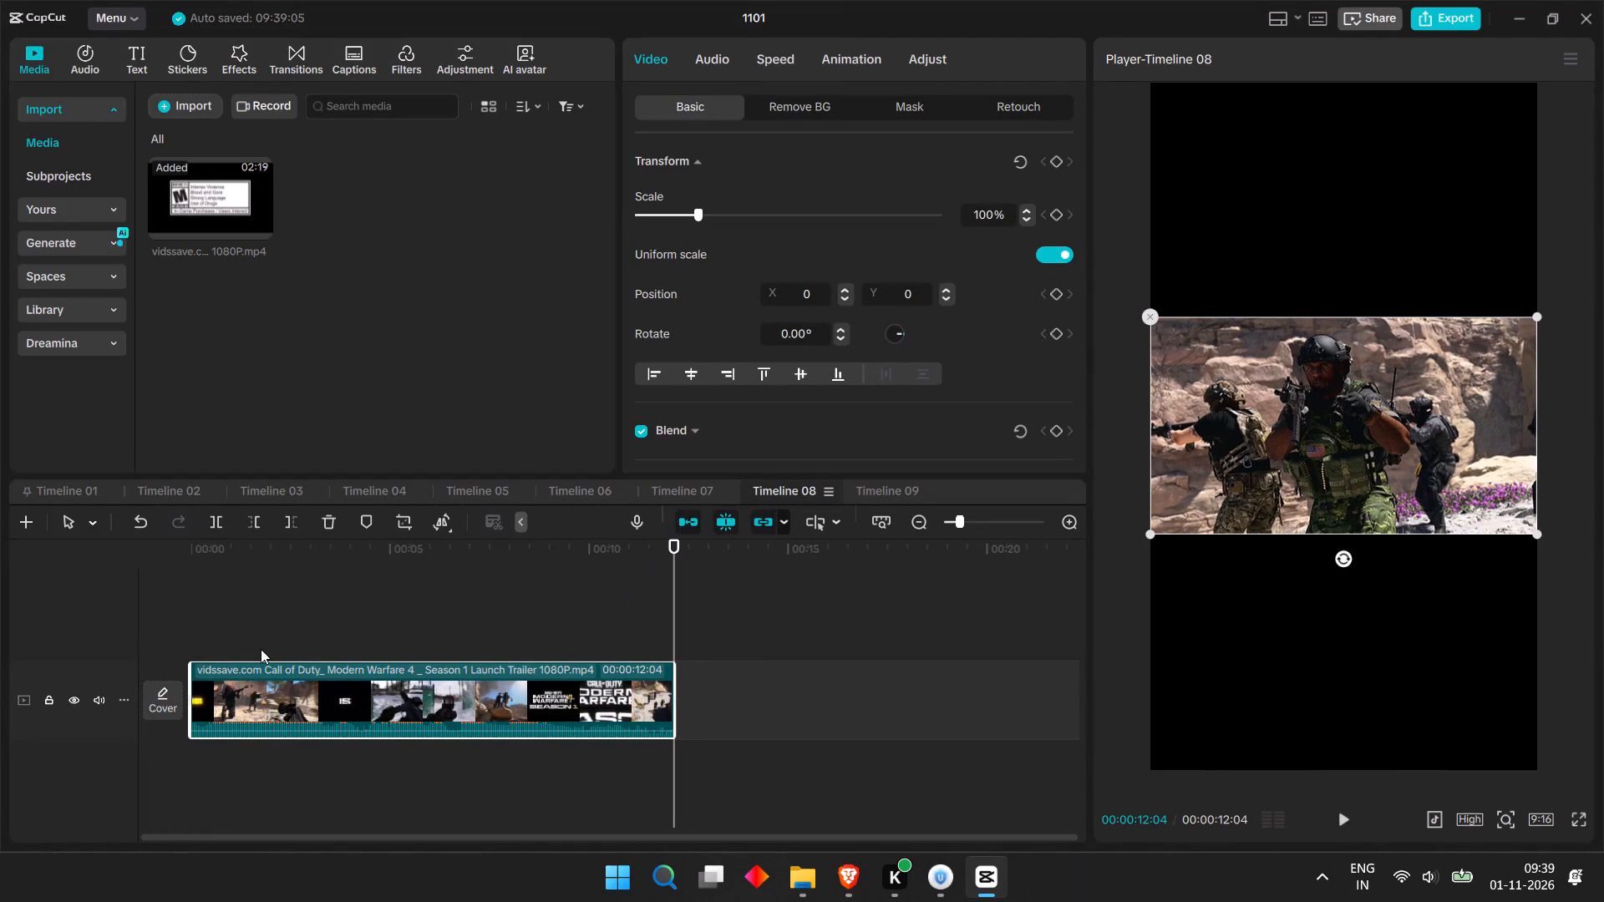
Copy the "THIS PLAY IS ABSOLUTE CHAOS" caption from Timeline 02 to the start of Timeline 08 and trim it to the clip's end.
key(ctrl+c)
drag(667, 550, 1, 573)
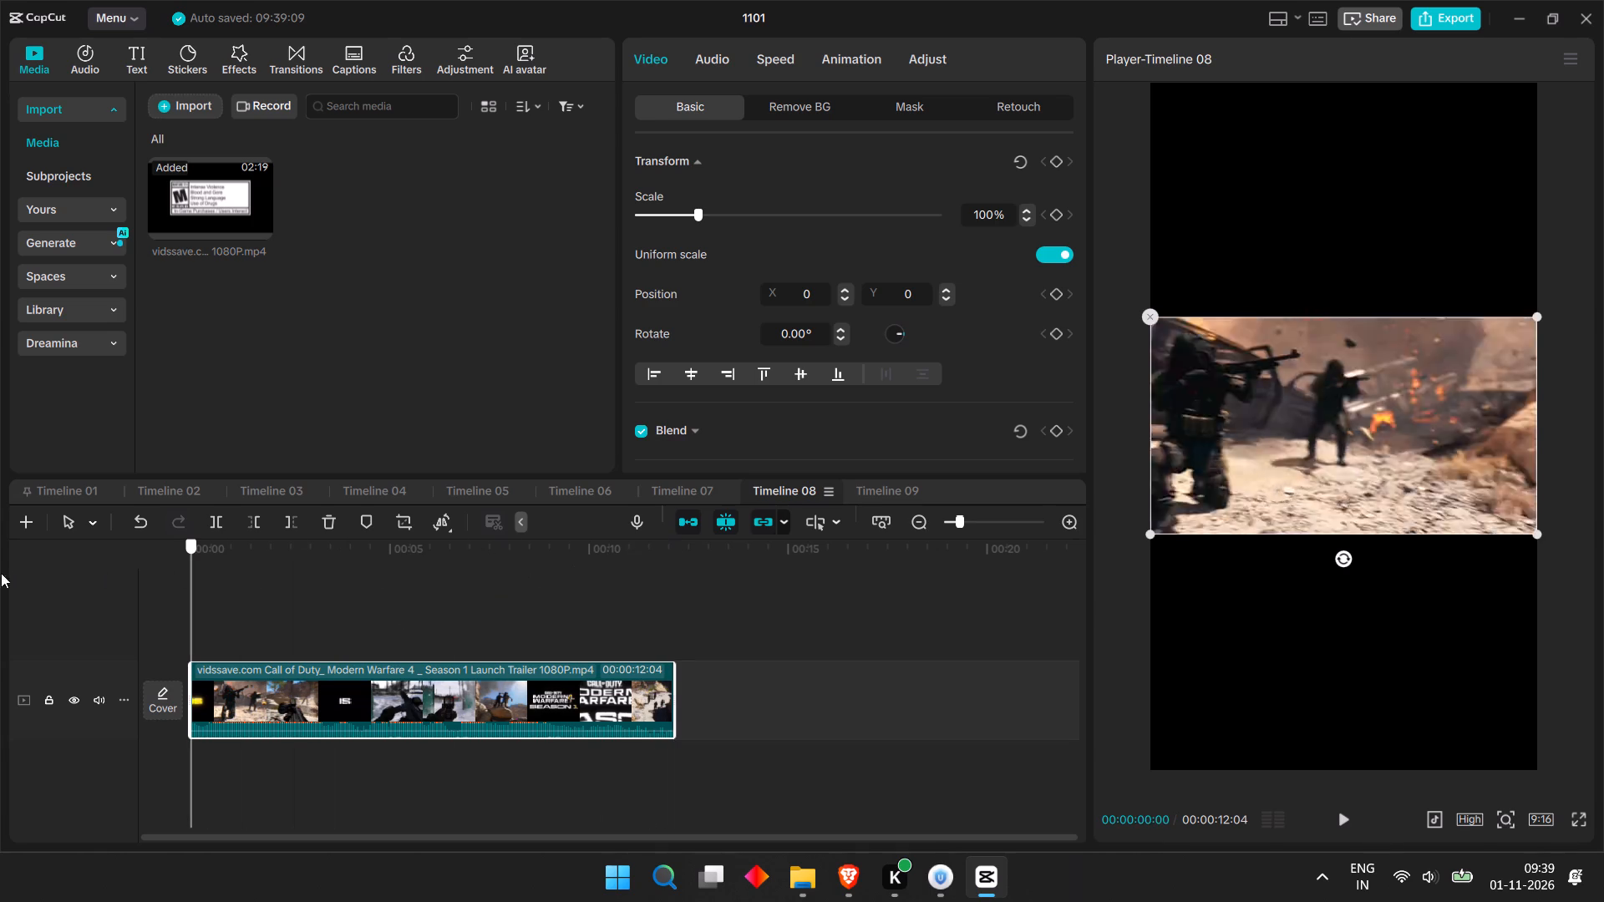
drag(1, 573, 0, 573)
click(177, 489)
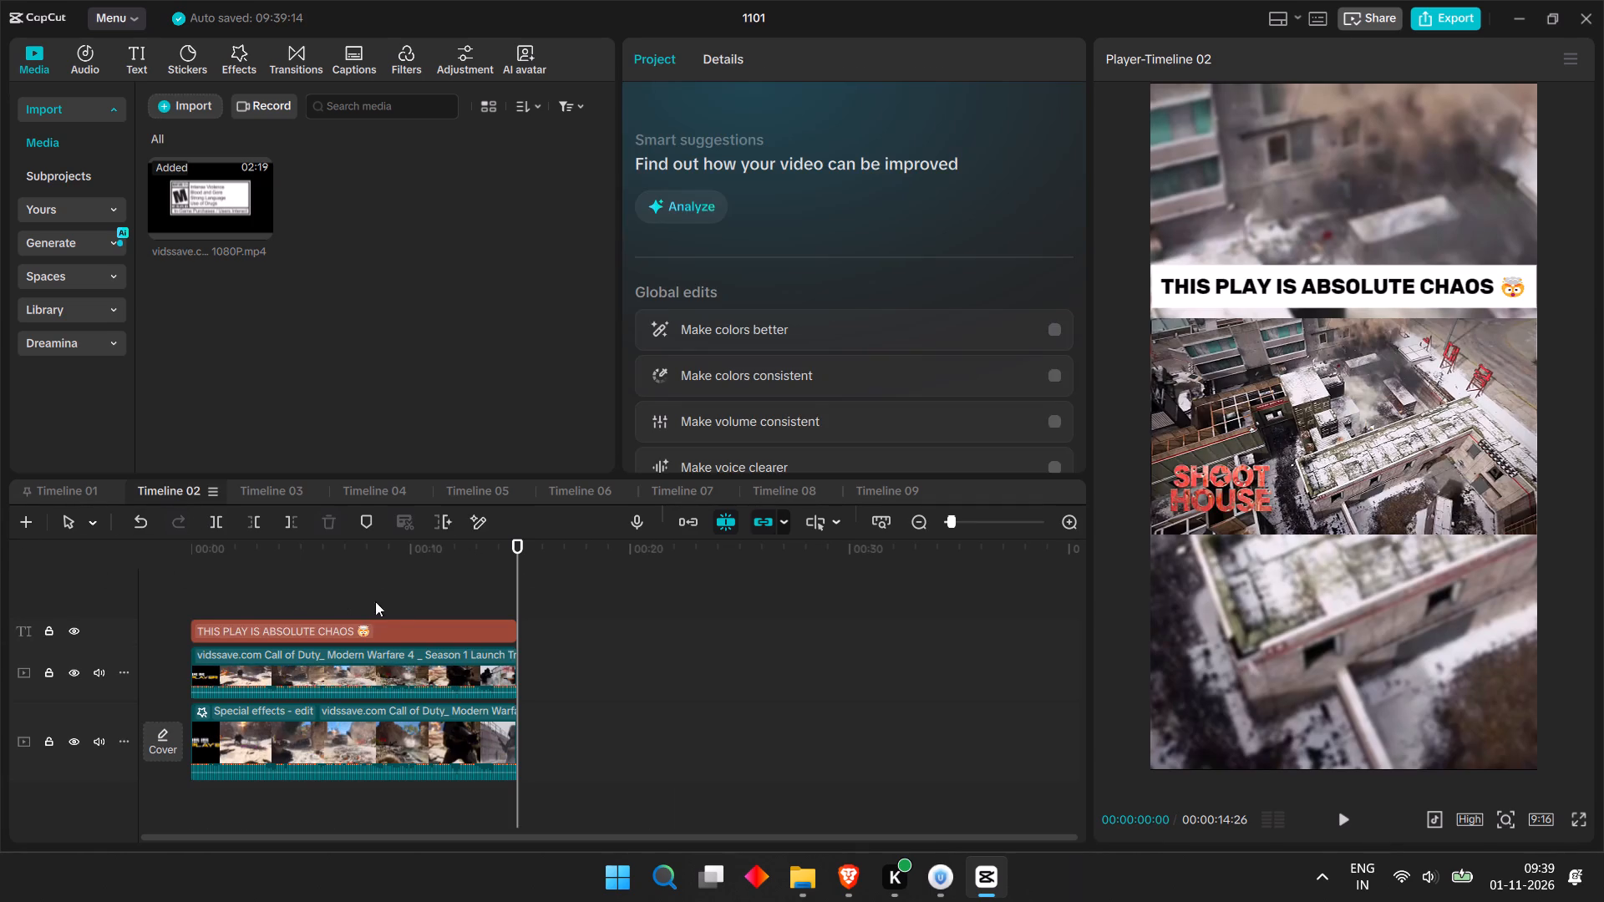
click(406, 630)
key(ctrl+c)
click(785, 500)
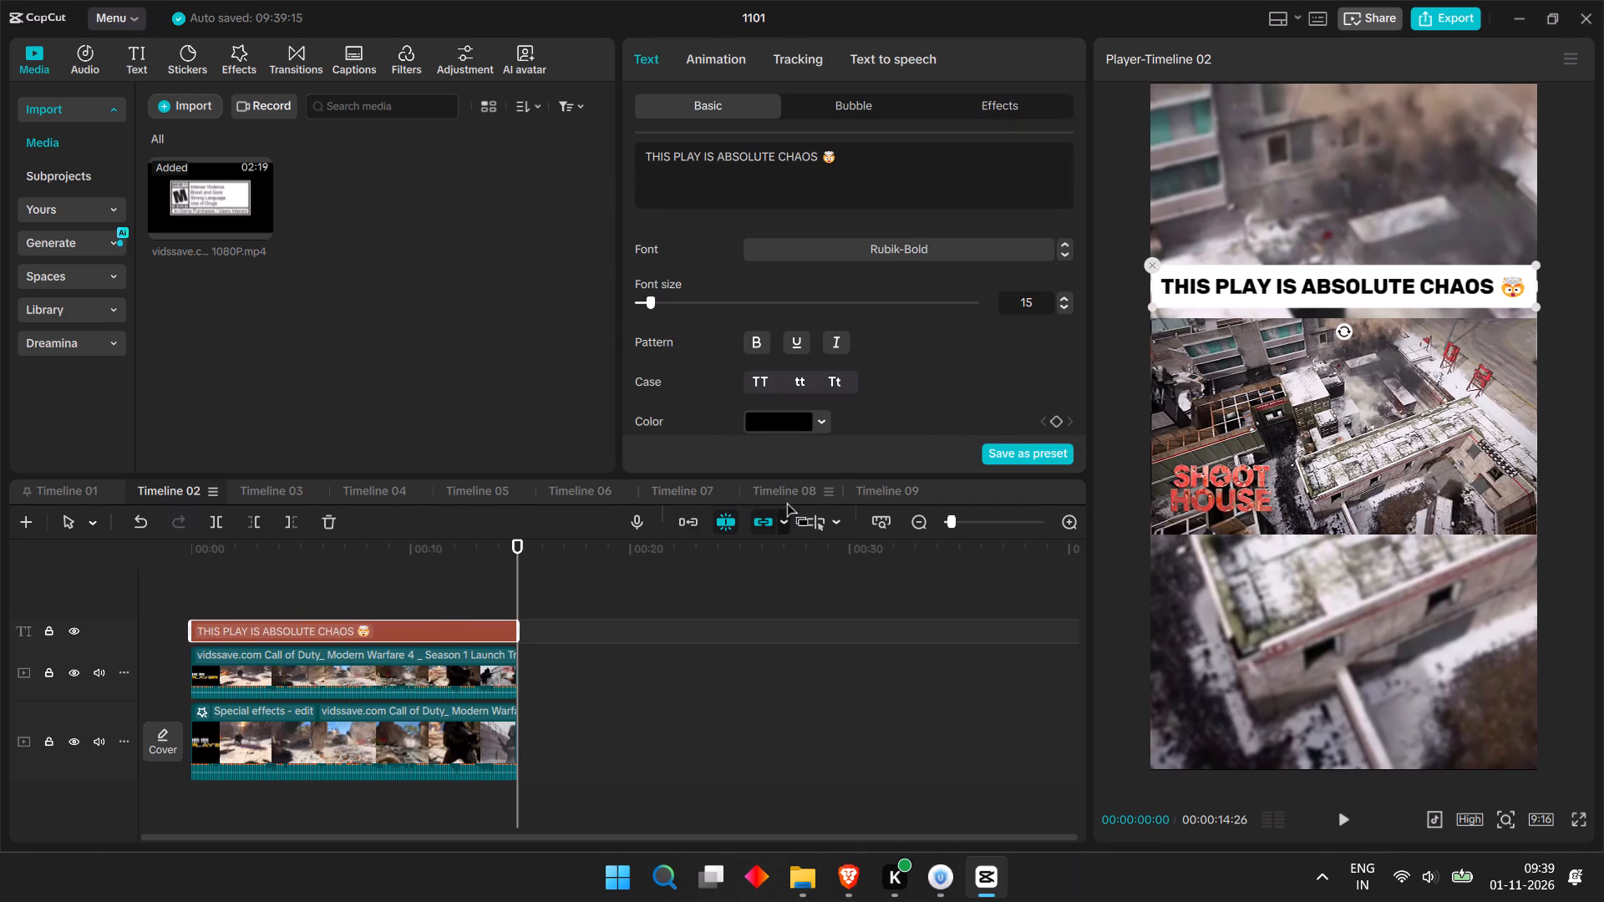
key(ctrl+v)
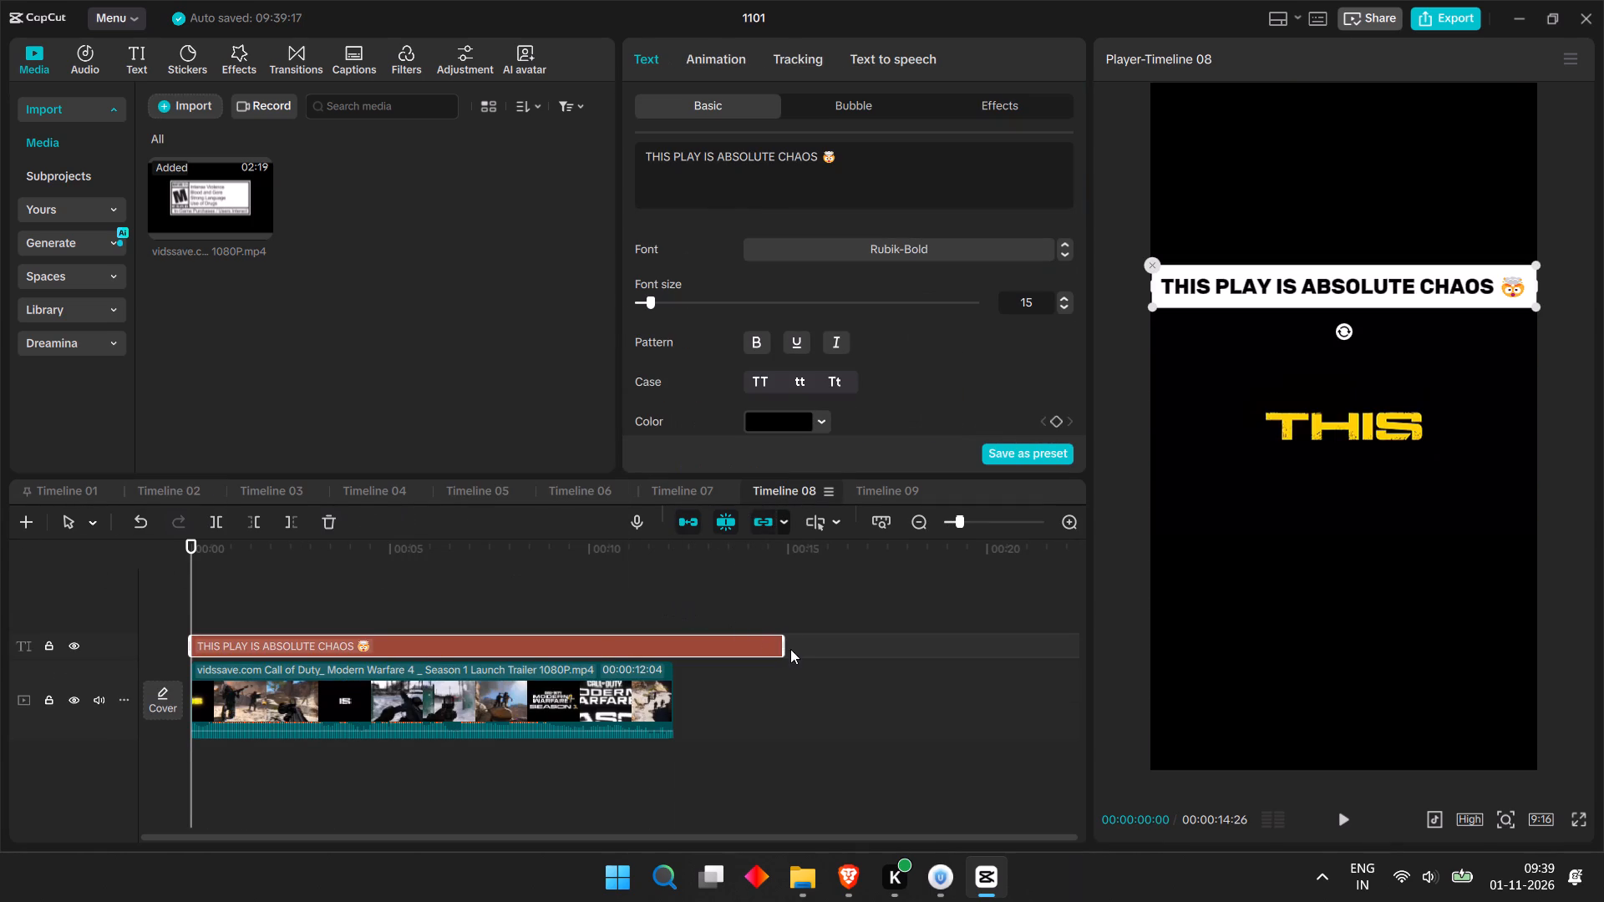
drag(784, 649, 667, 655)
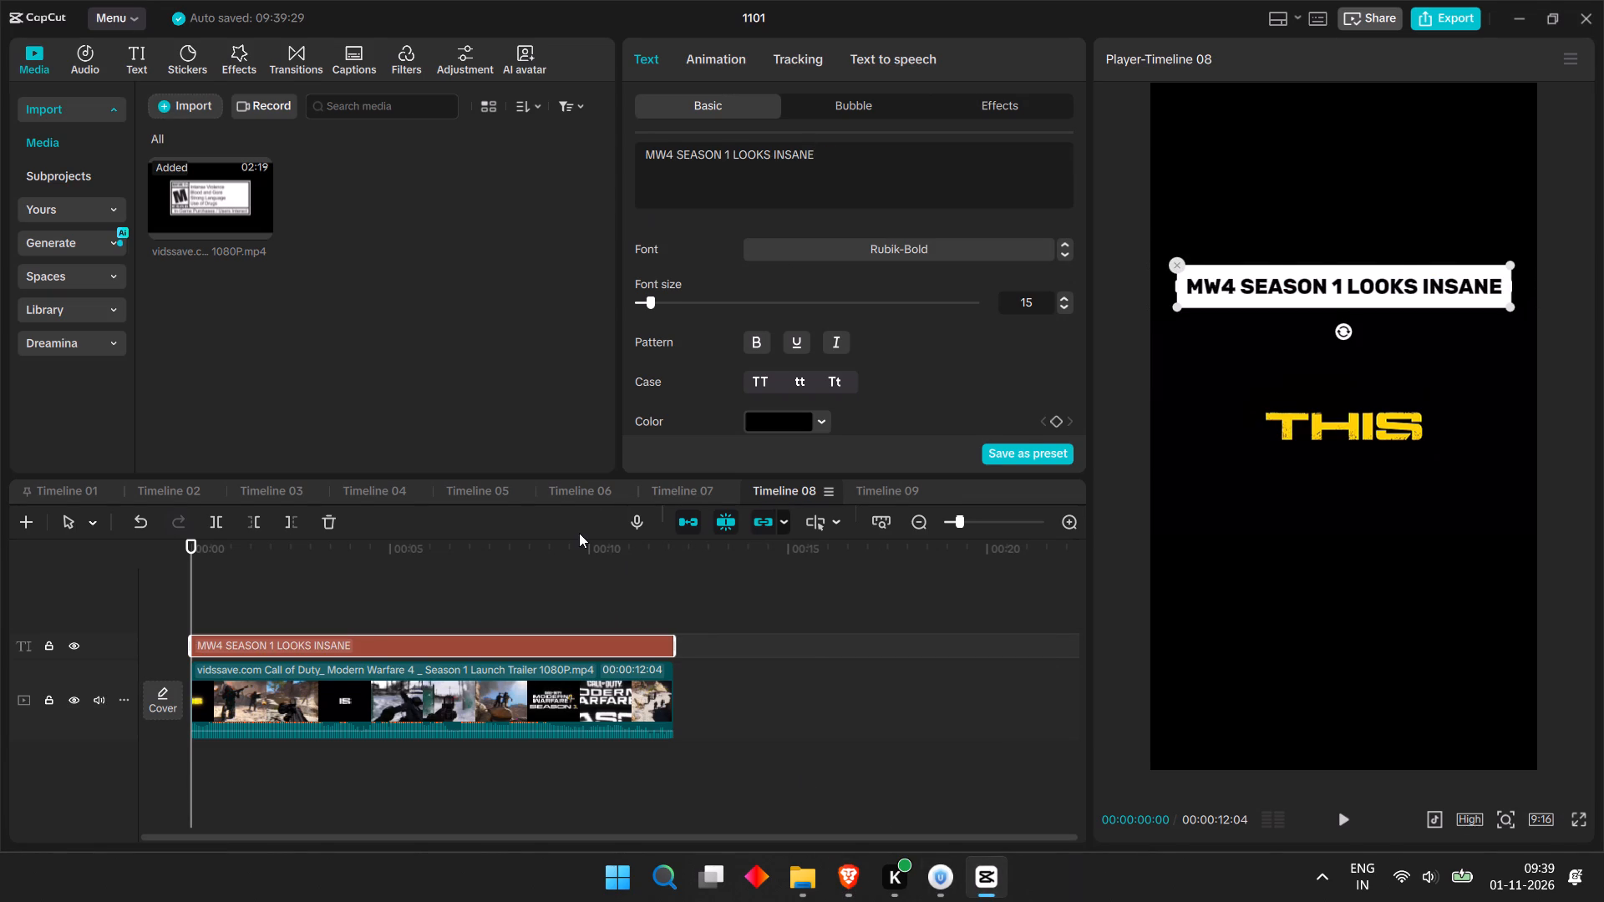
key(space)
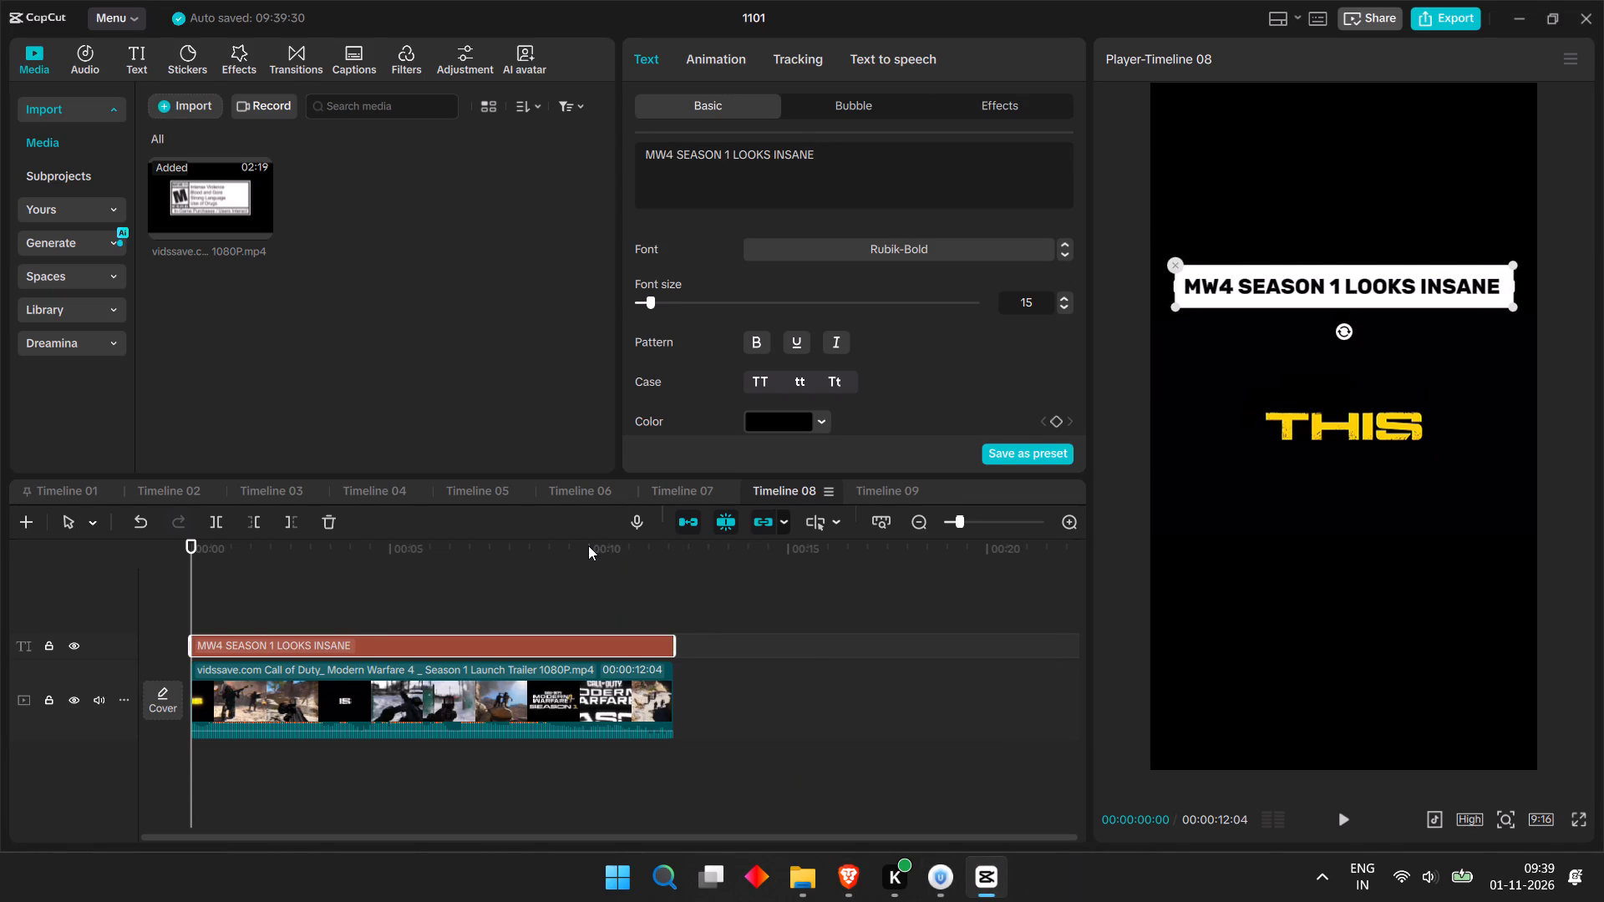
key(BackSpace)
key(space)
key(BackSpace)
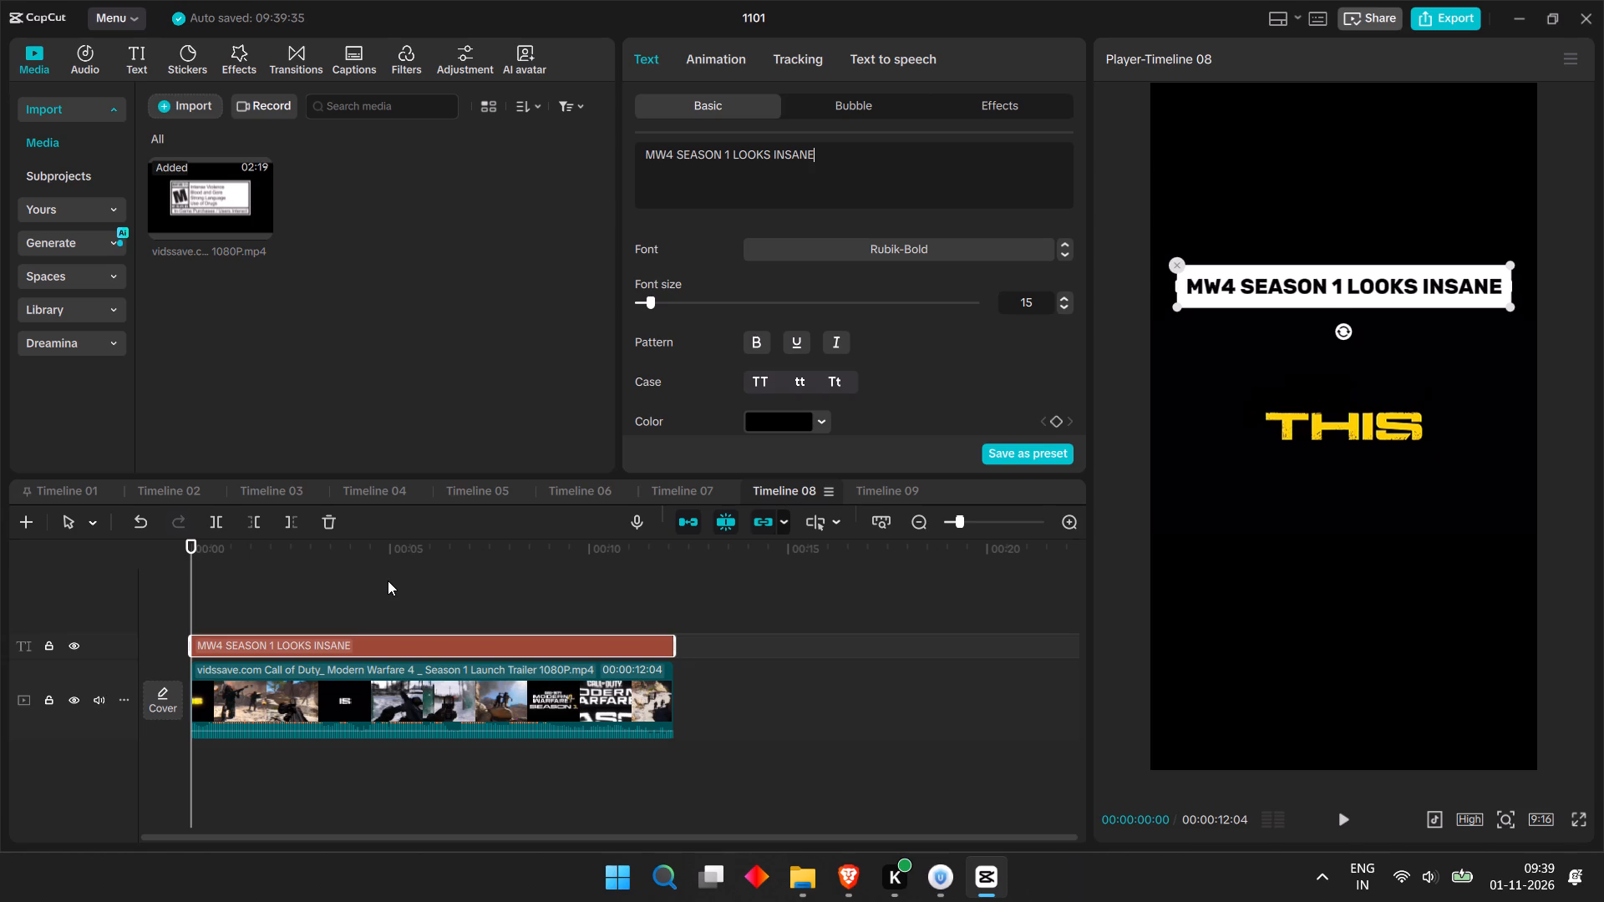
drag(379, 582, 216, 564)
drag(211, 556, 189, 555)
key(space)
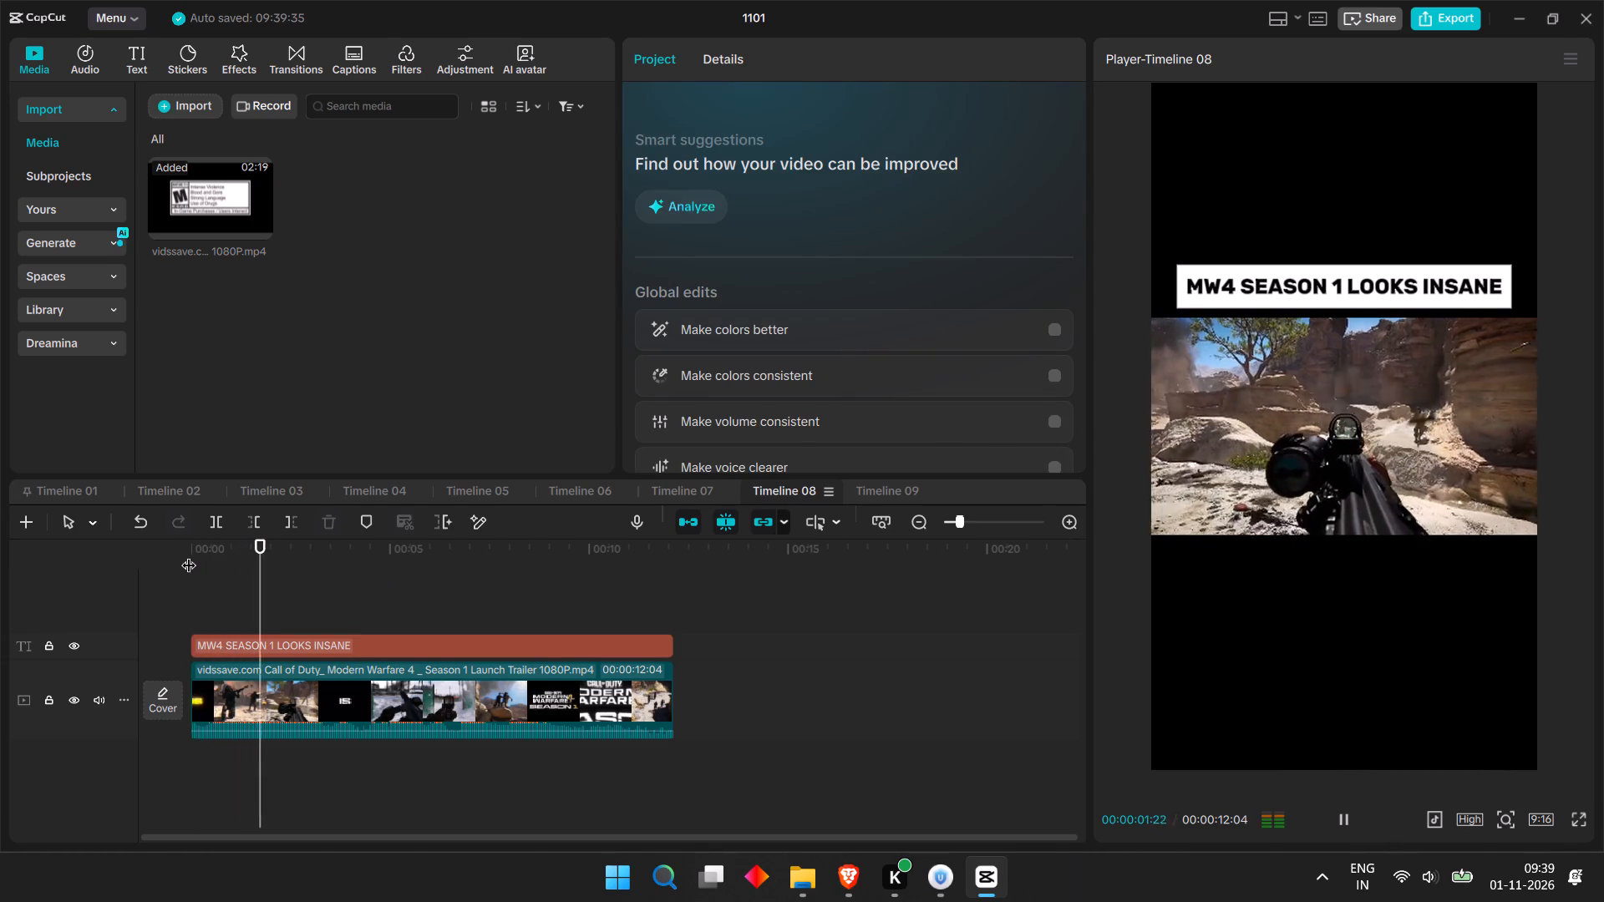
key(space)
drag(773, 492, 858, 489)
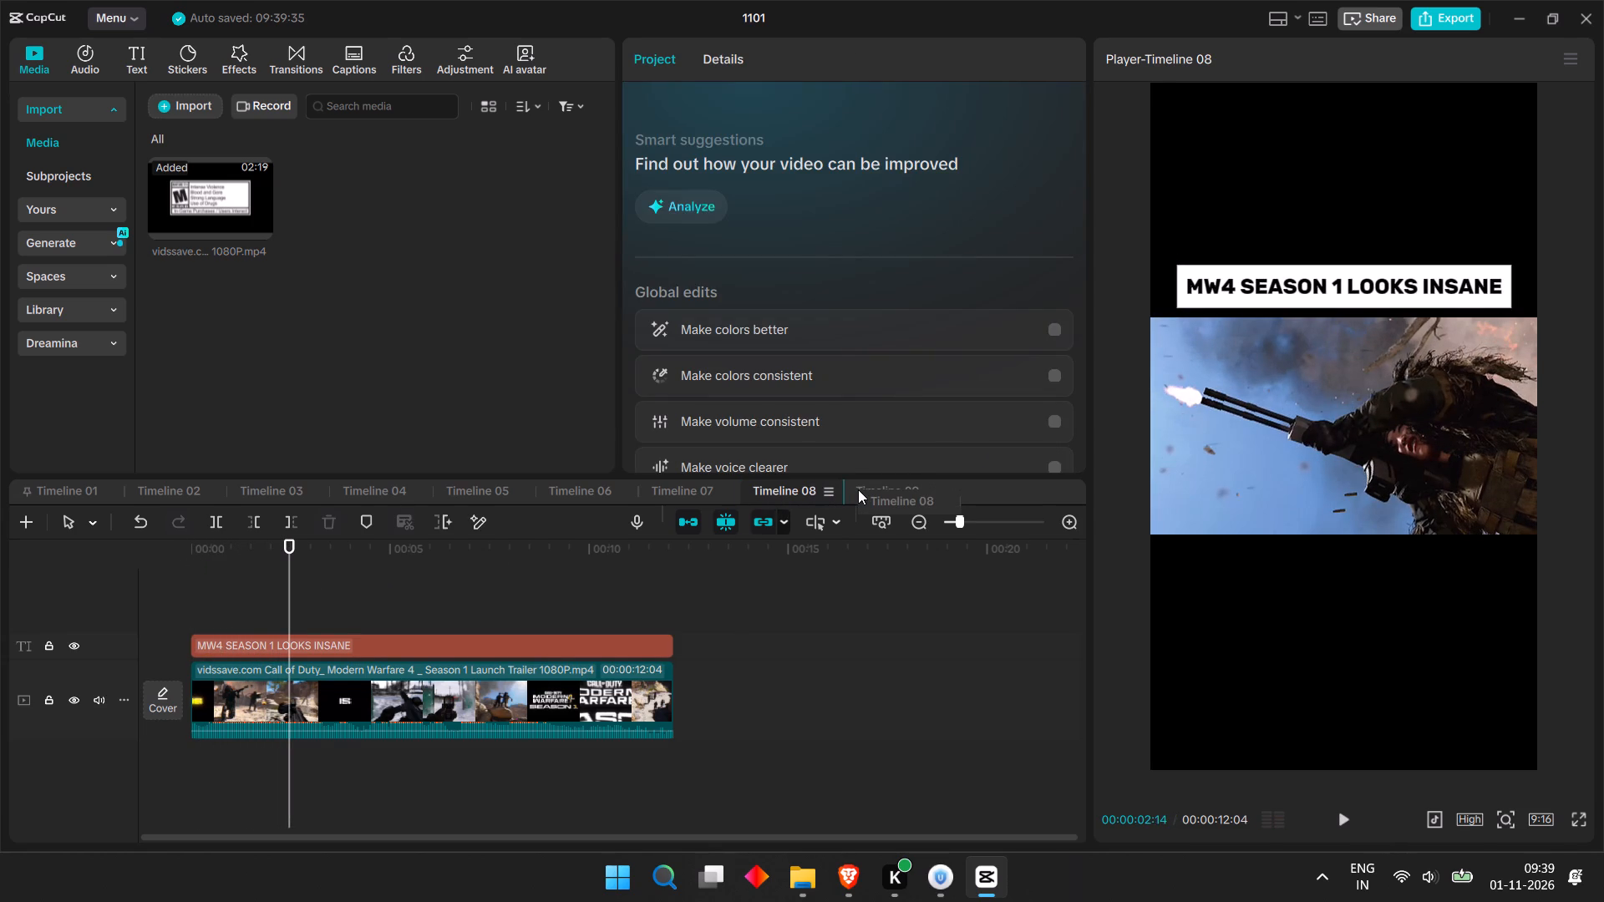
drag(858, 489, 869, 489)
Play the rest of the Timeline 08 clip through to its end.
key(space)
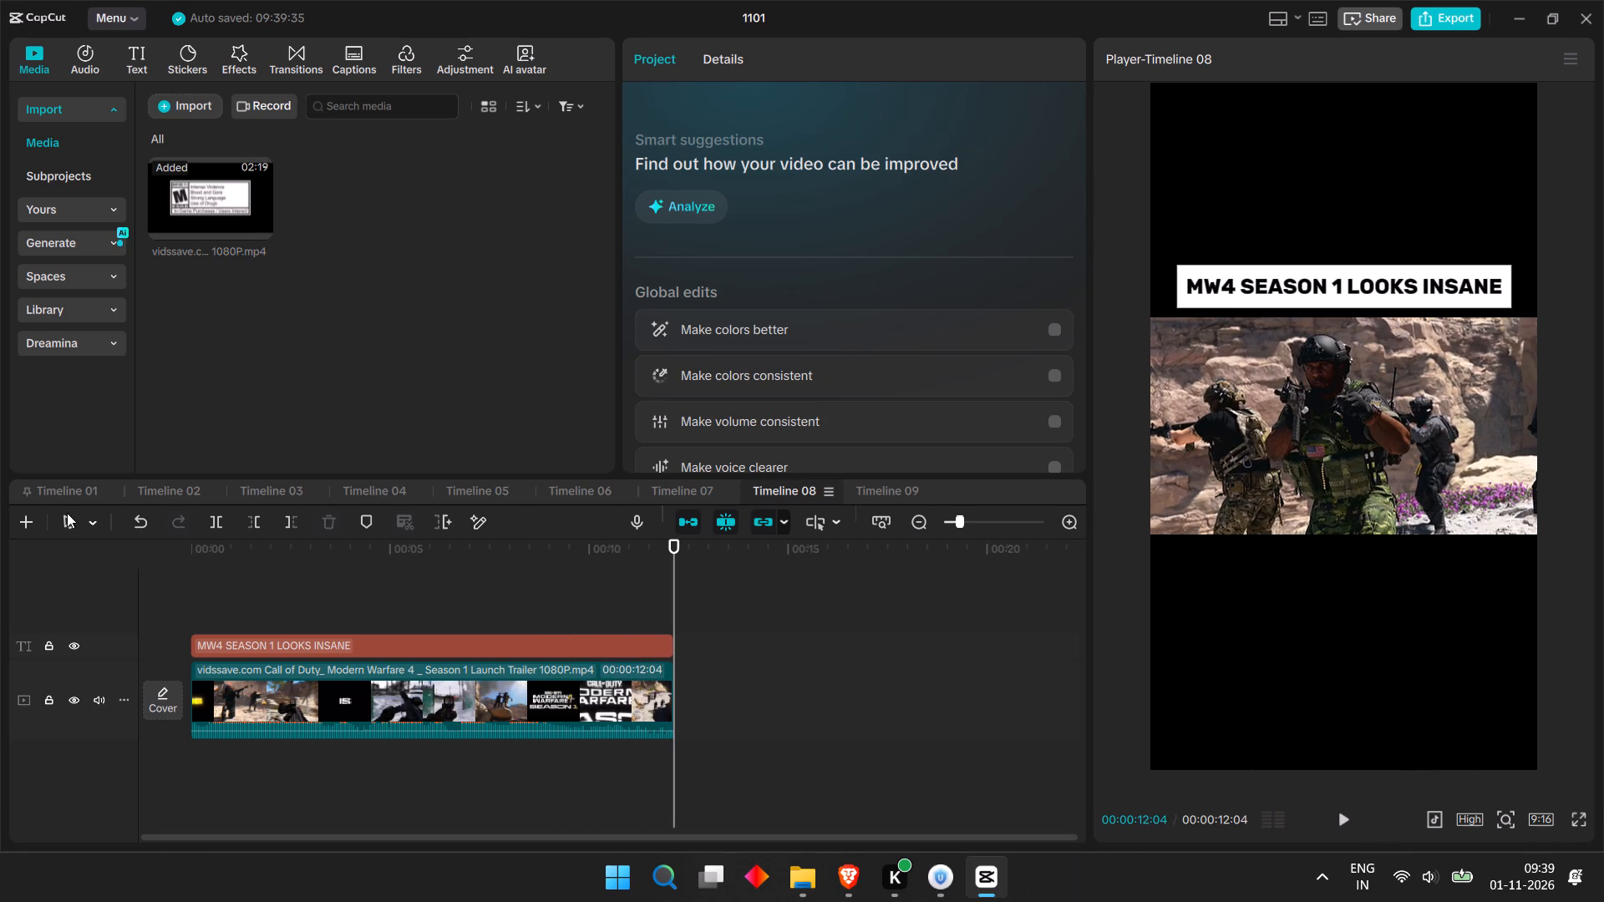
Add a new empty timeline after Timeline 09 for the next clip.
click(28, 516)
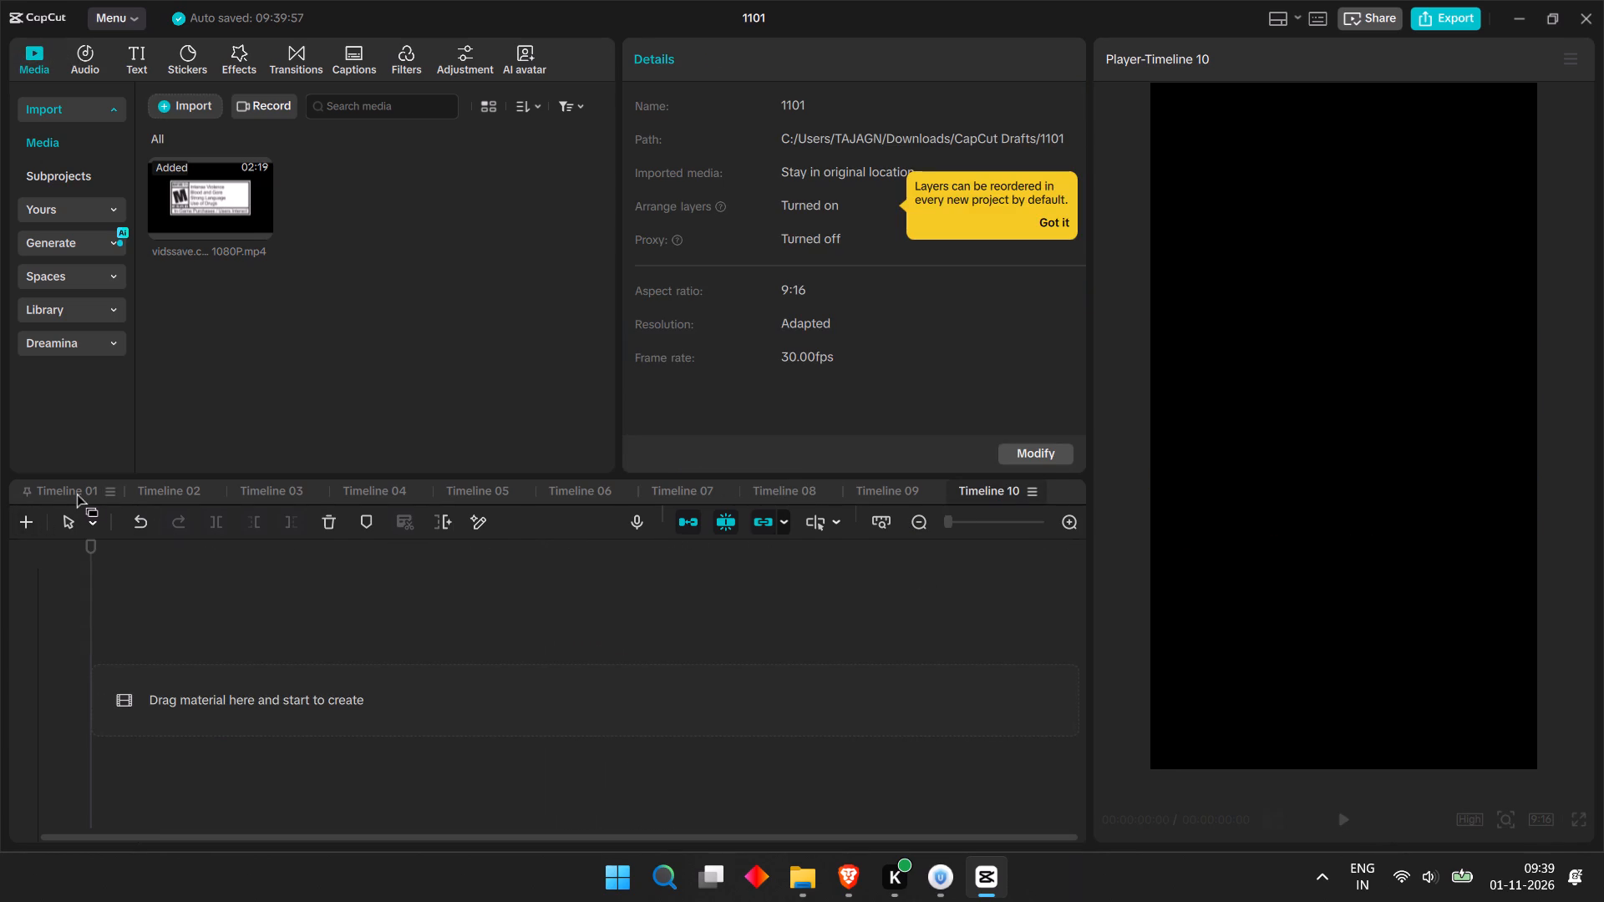
Review the Timeline 01 trailer from its opening through the canyon battle shots, checking where the section after the existing 00:00:12:27 cut should end.
click(75, 491)
key(space)
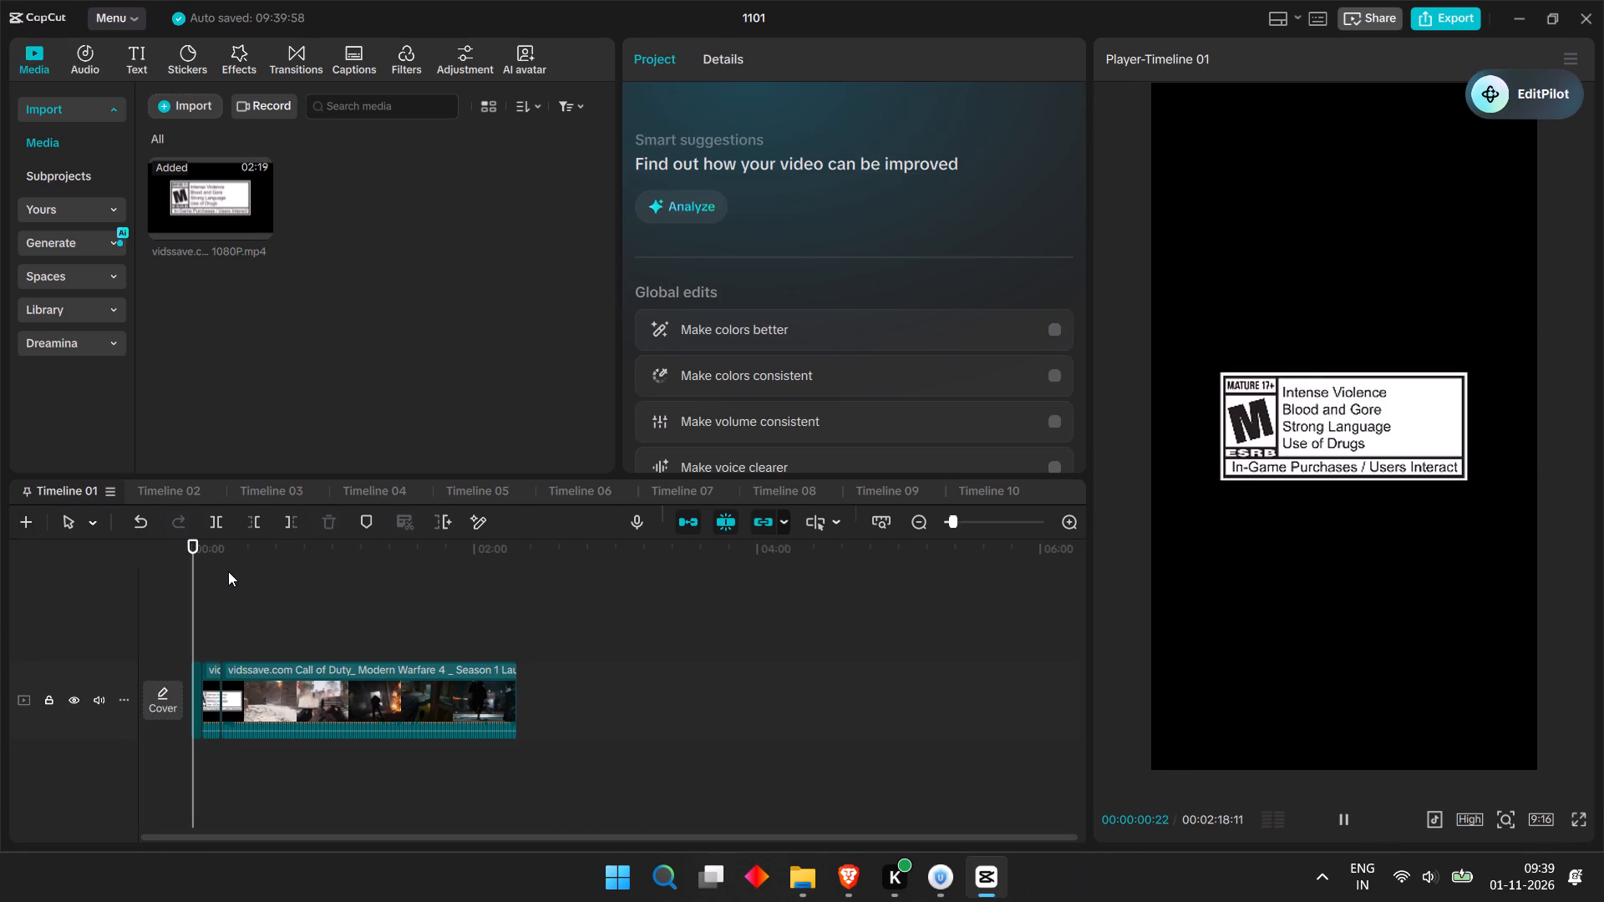
key(space)
key(space)
click(238, 543)
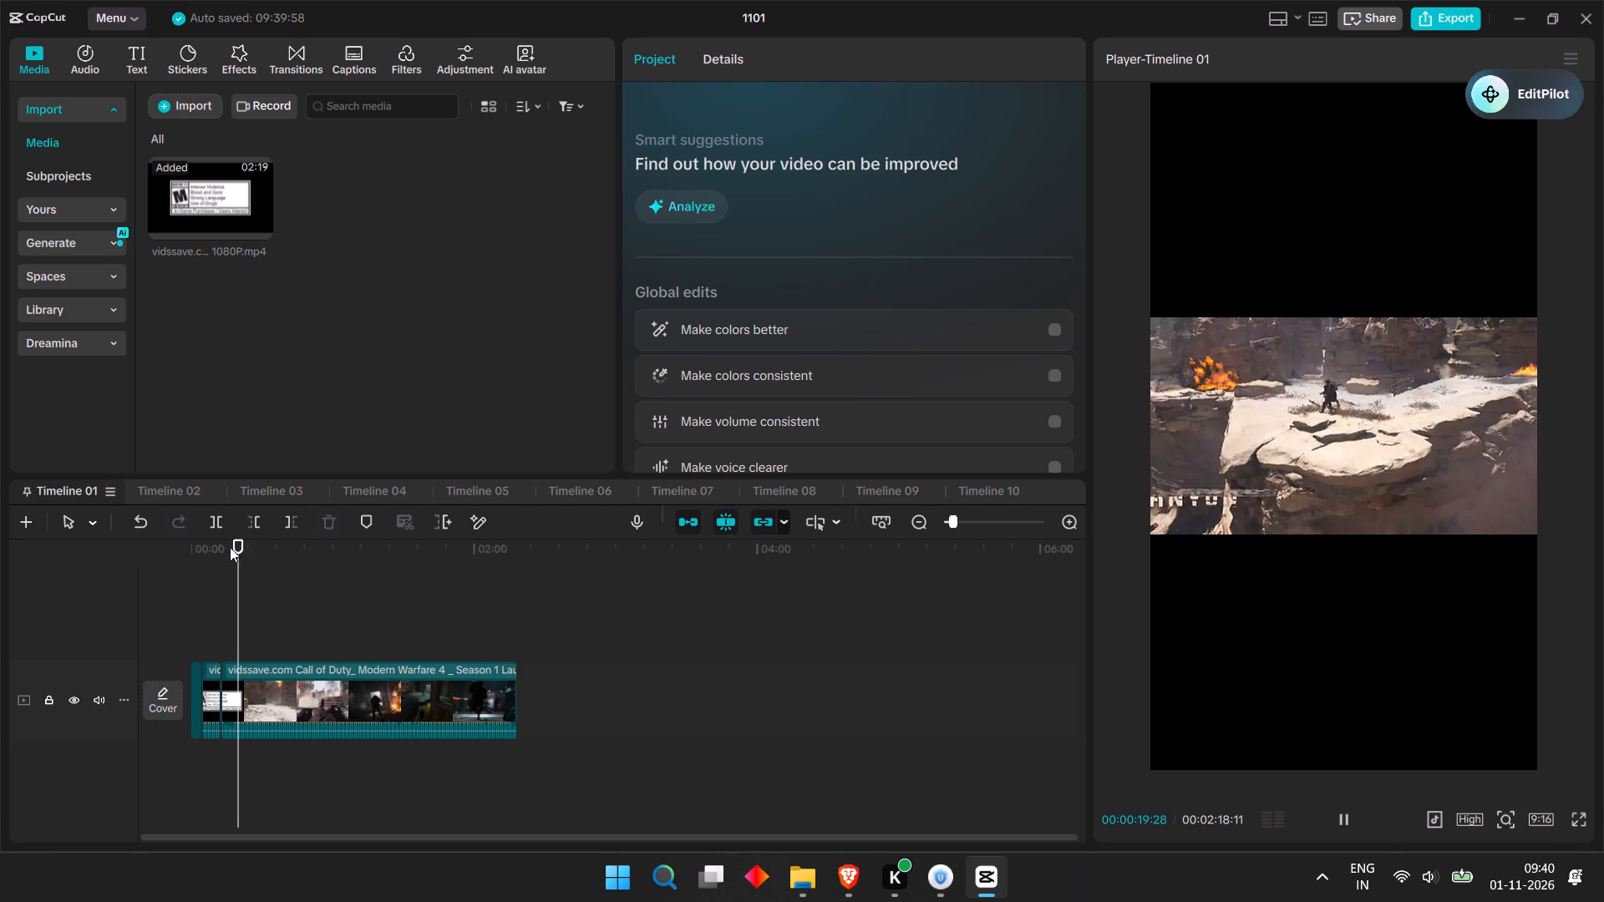
drag(230, 547, 221, 552)
key(space)
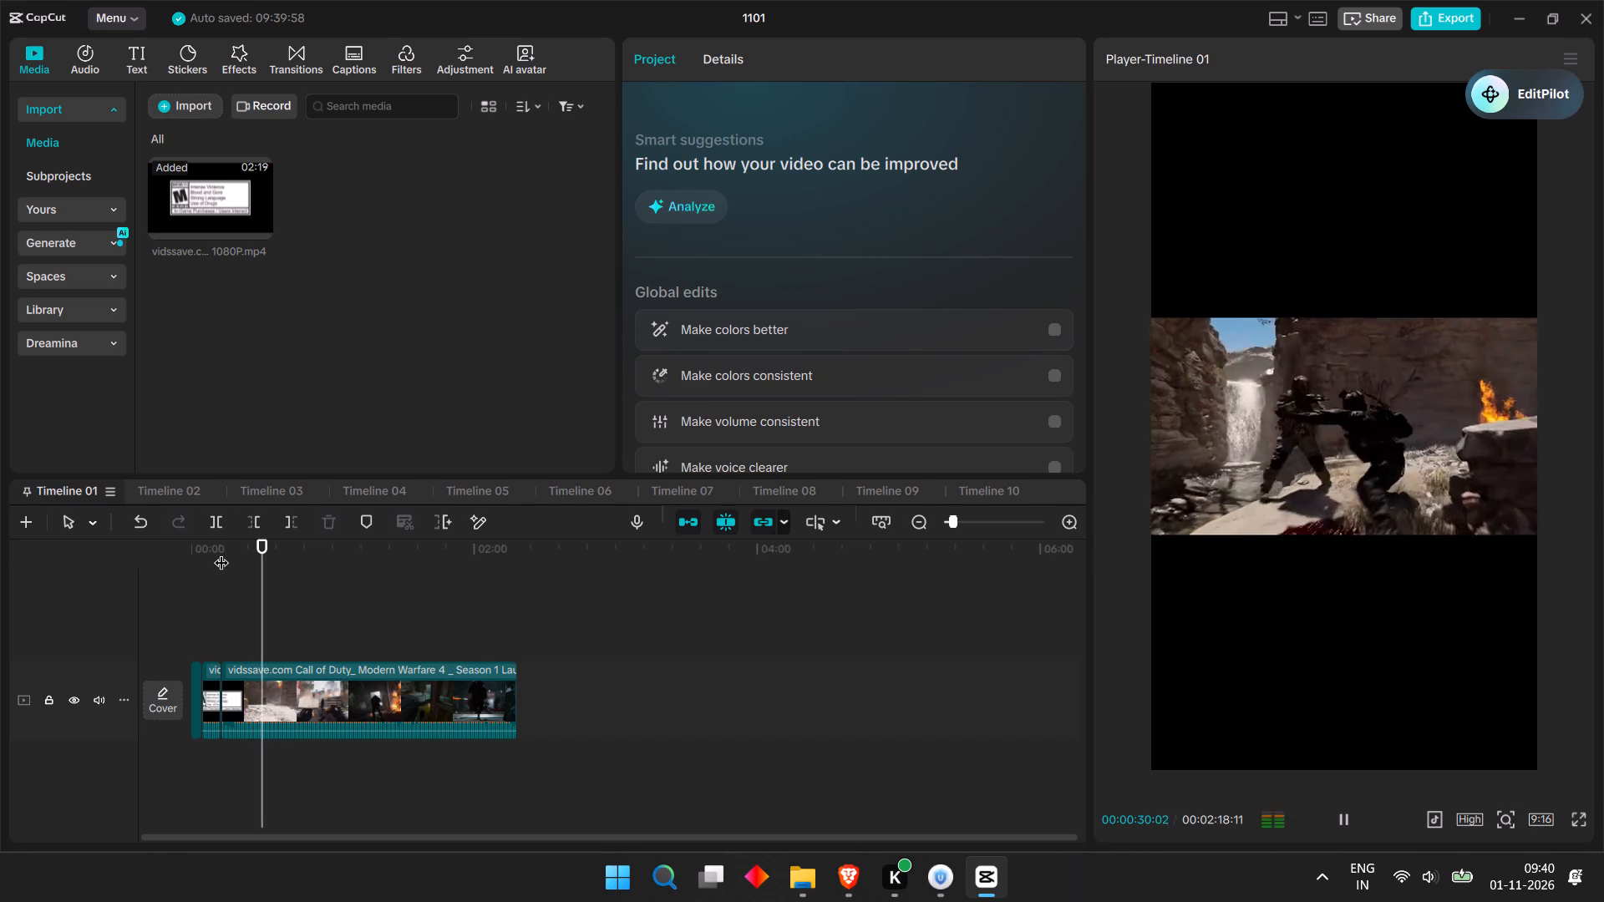
key(space)
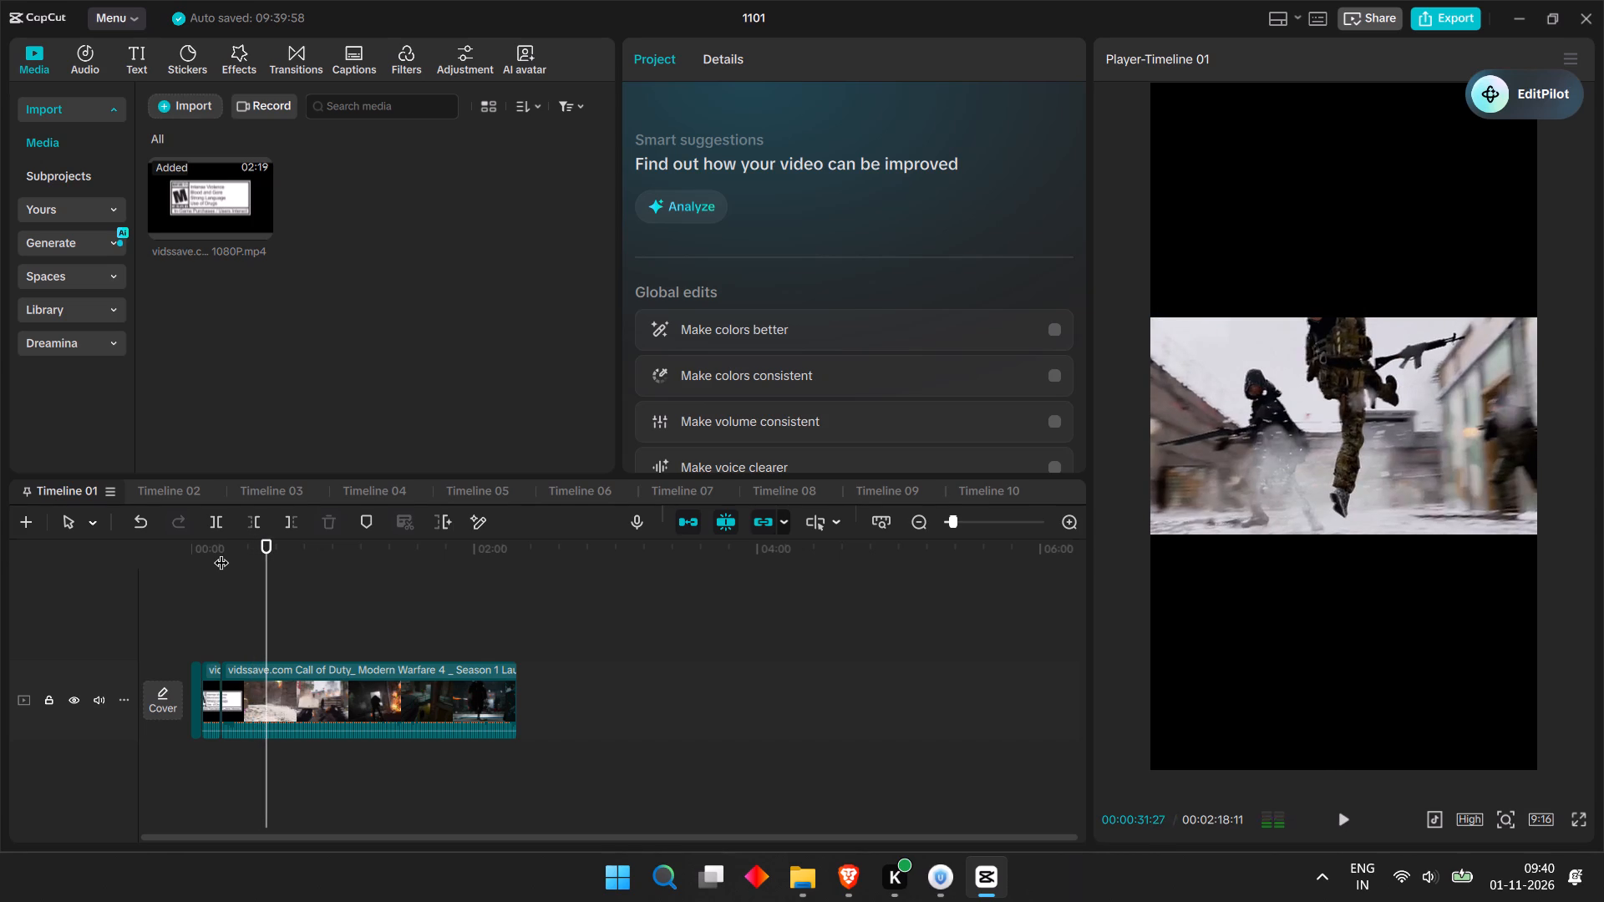
drag(265, 545, 249, 566)
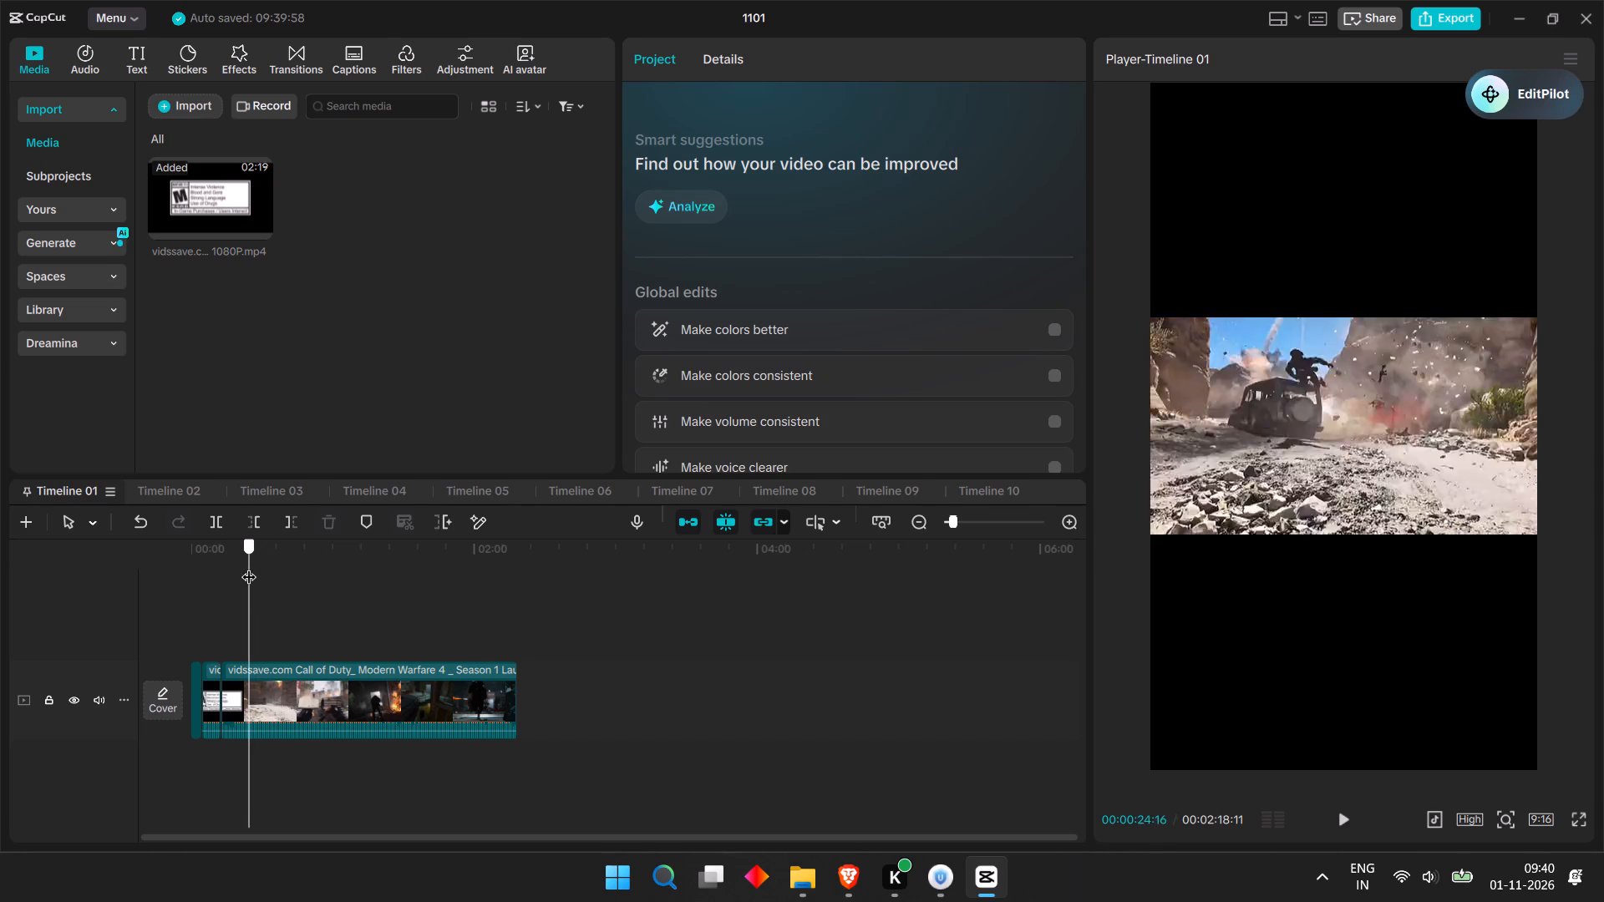
drag(249, 566, 228, 576)
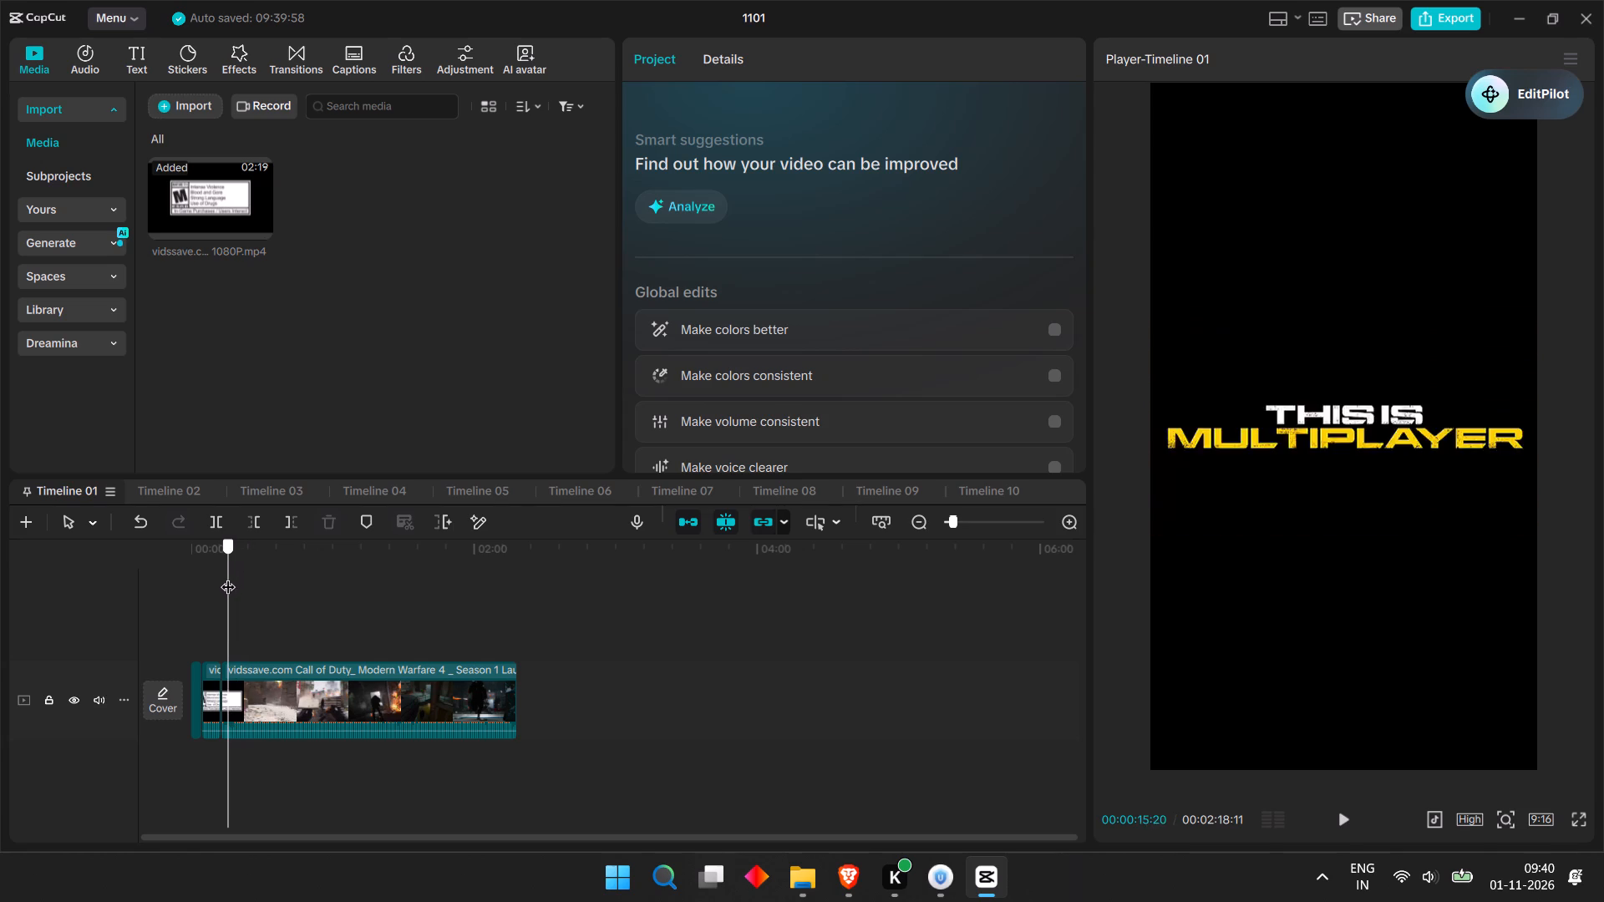
drag(228, 576, 225, 580)
drag(957, 519, 967, 519)
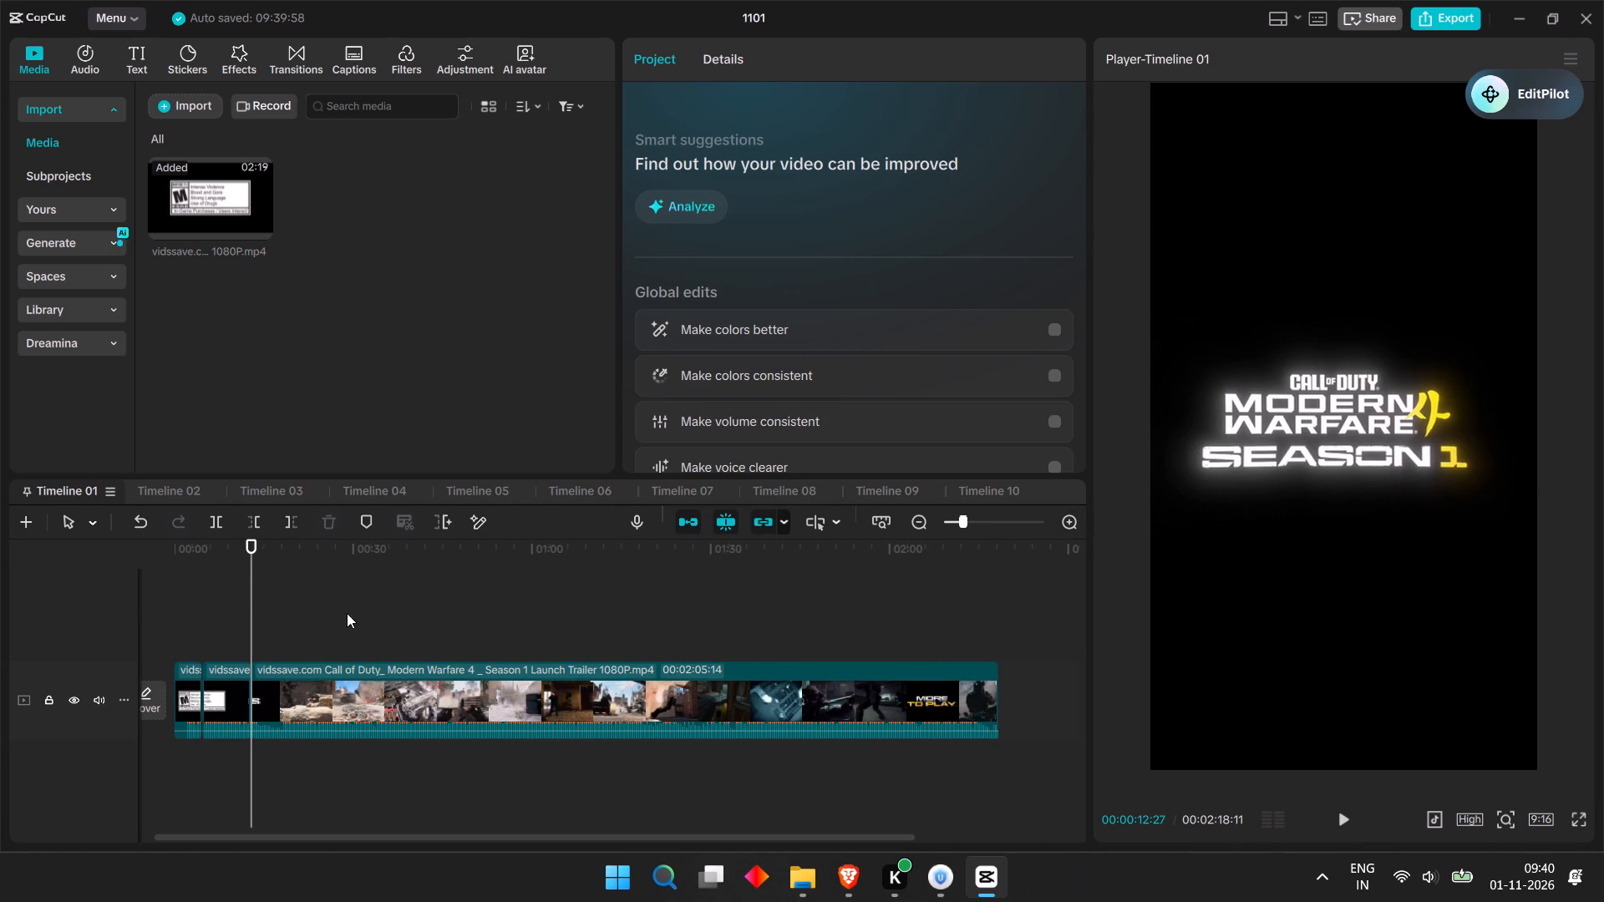
drag(254, 575, 297, 578)
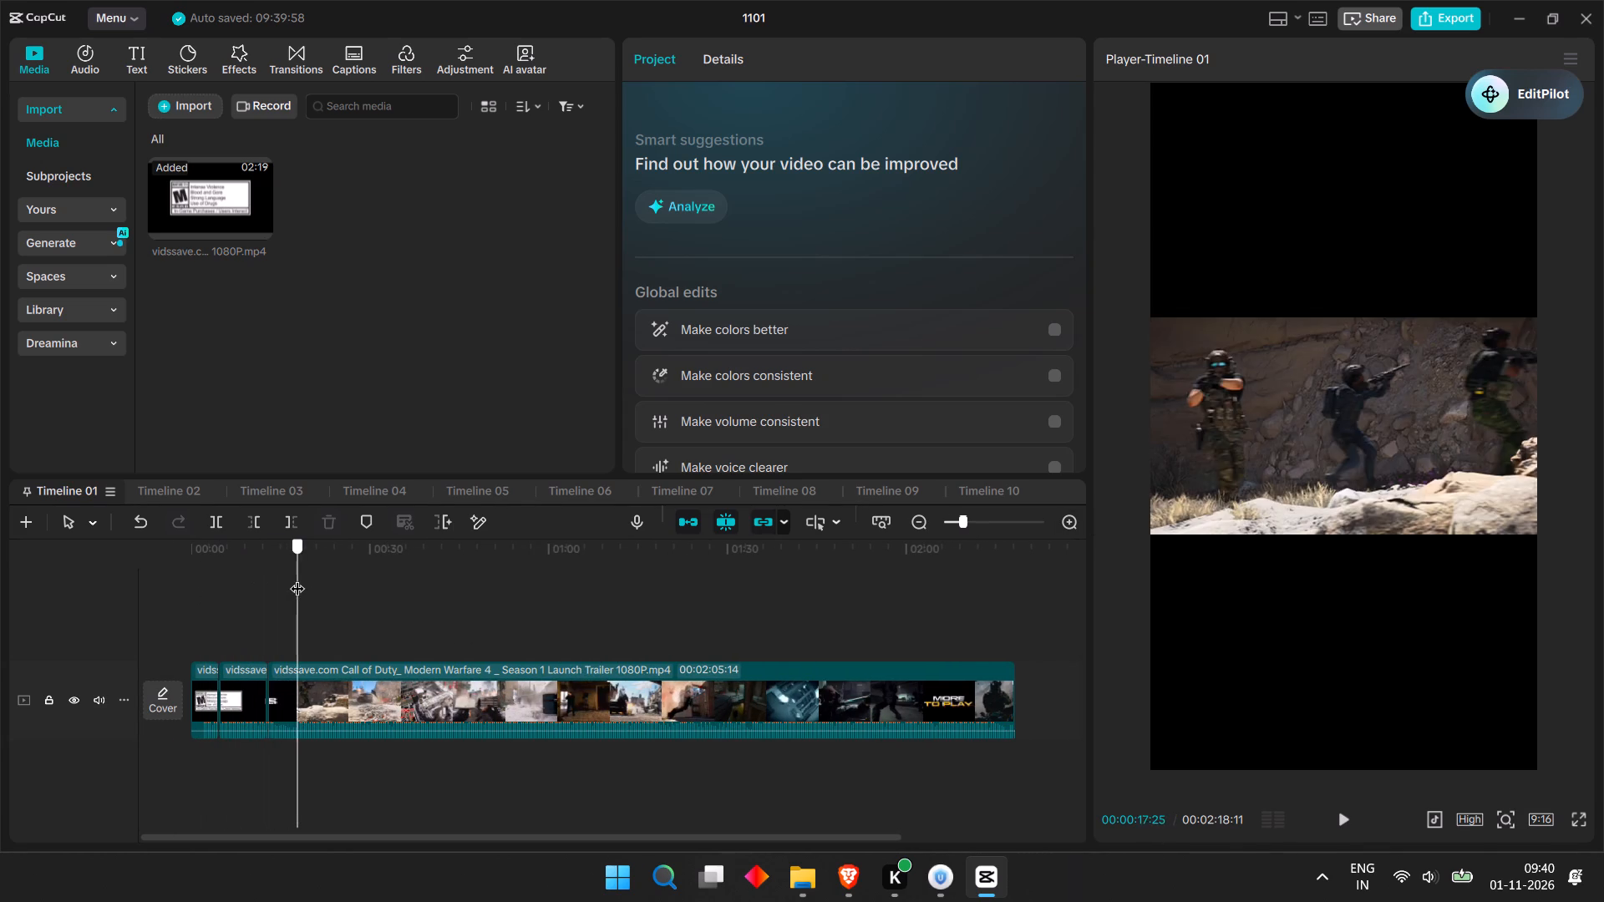
drag(297, 578, 272, 584)
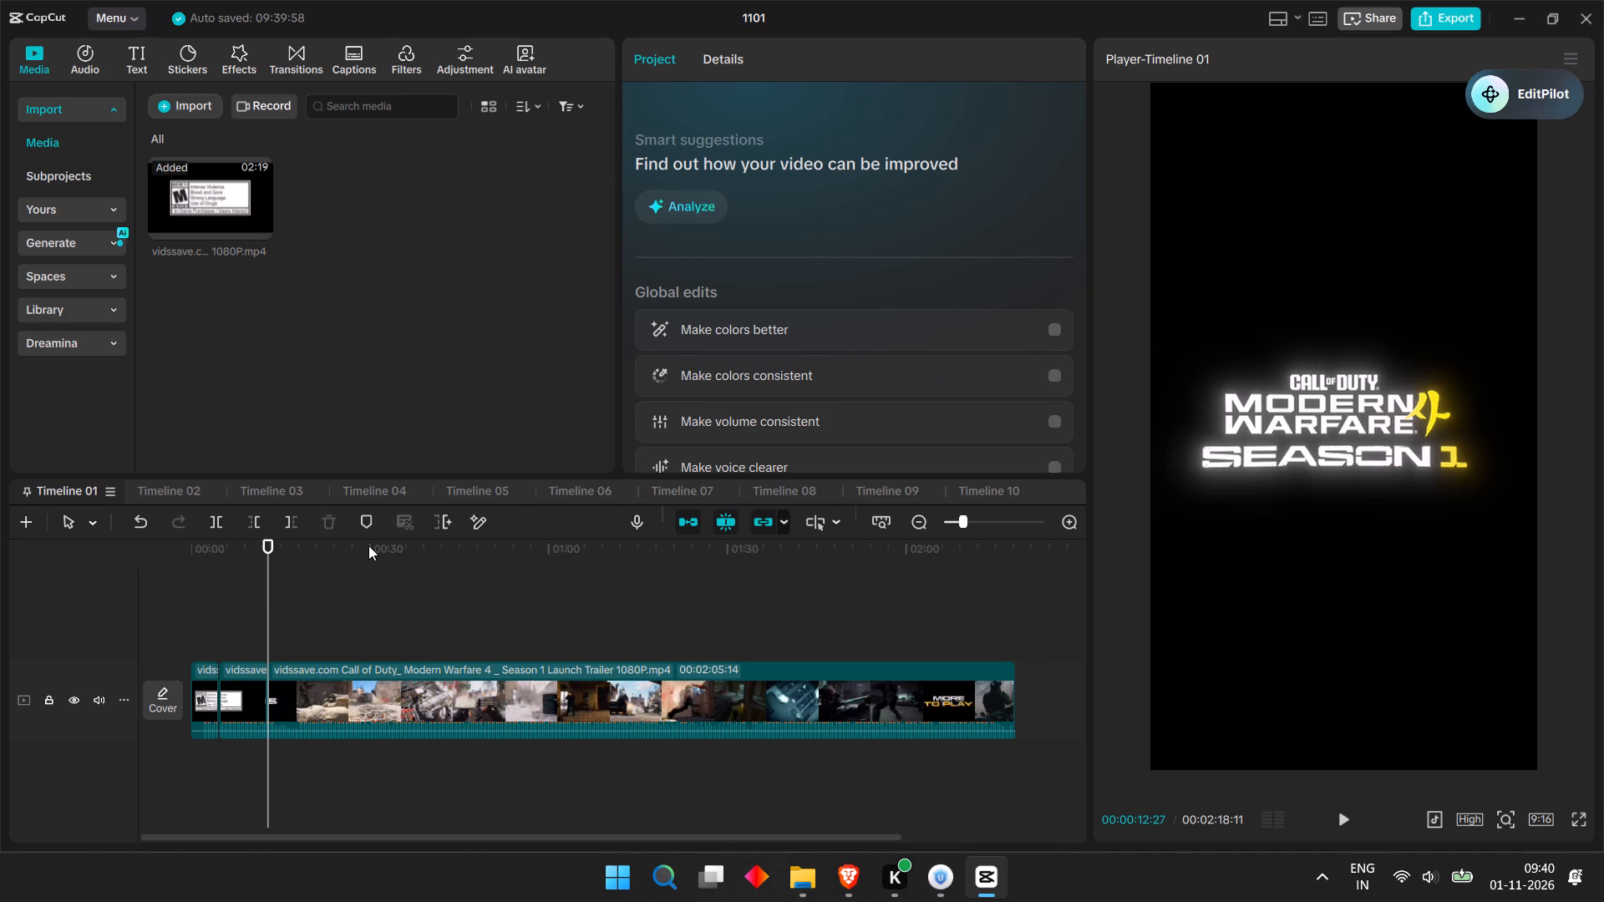
Split the Timeline 01 trailer at 00:00:30:23, in the running soldier shot just before the concrete wall scene.
click(368, 545)
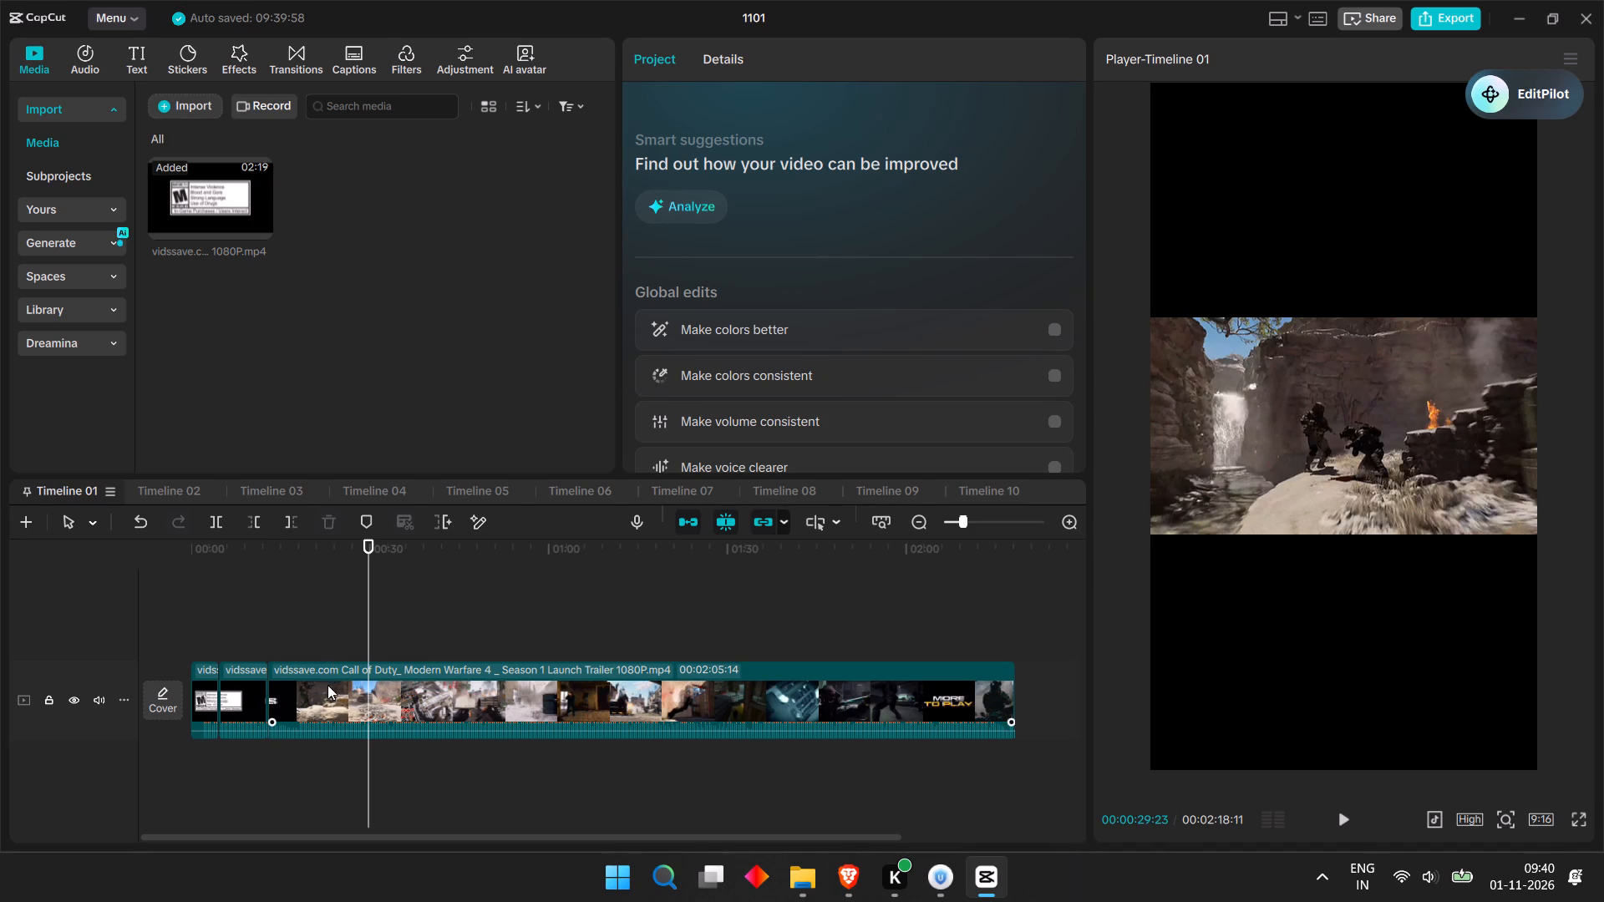
drag(368, 564, 333, 591)
key(space)
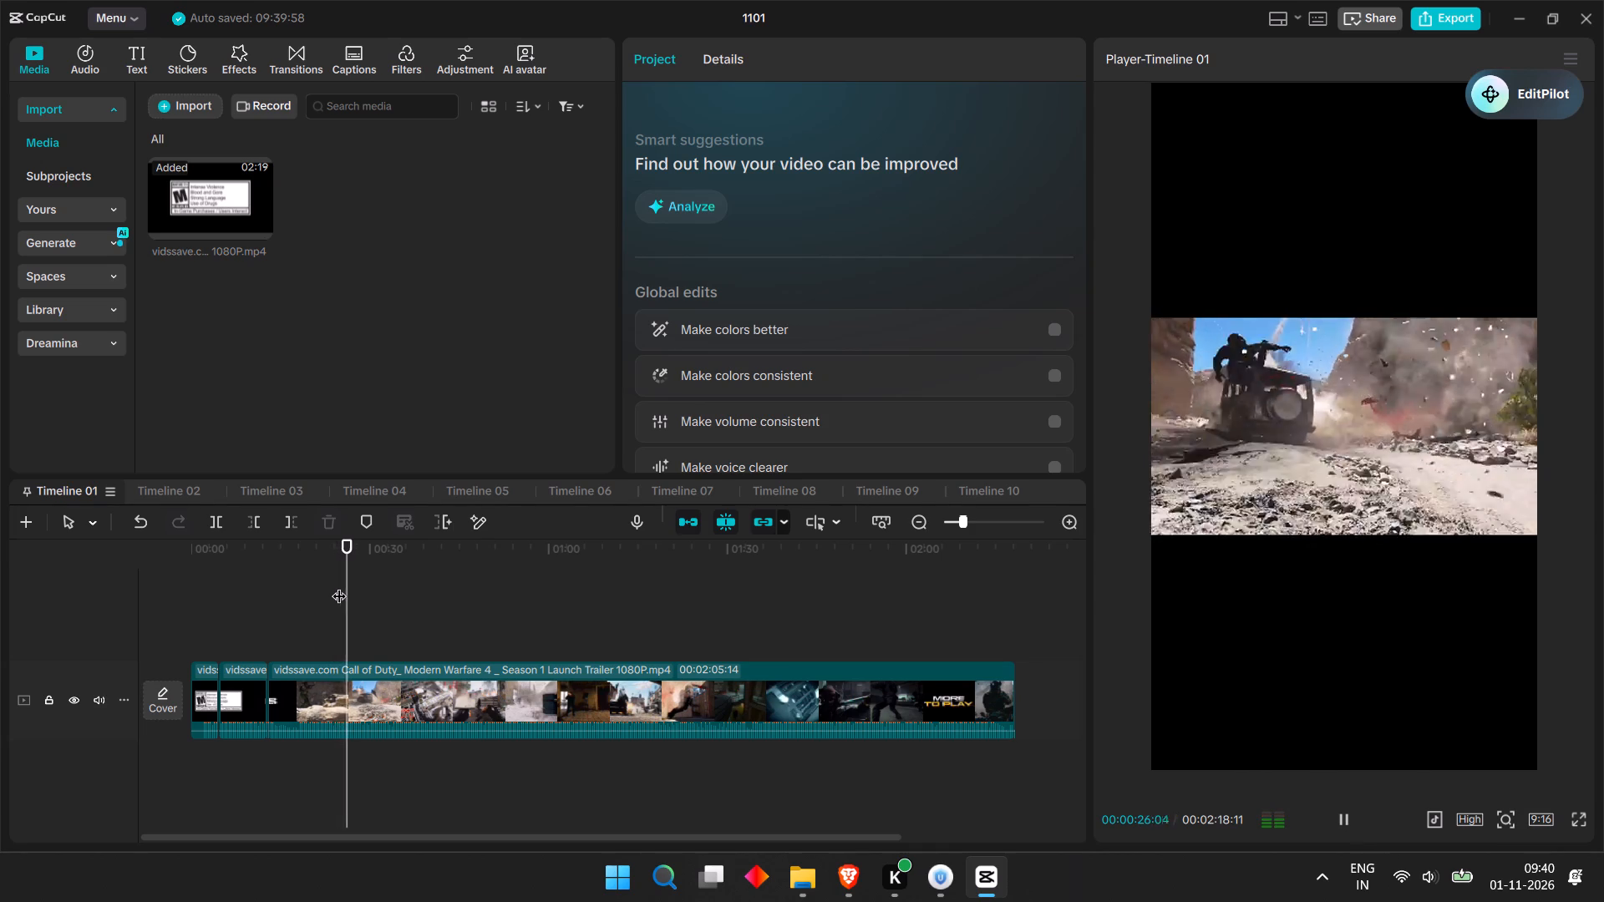
key(space)
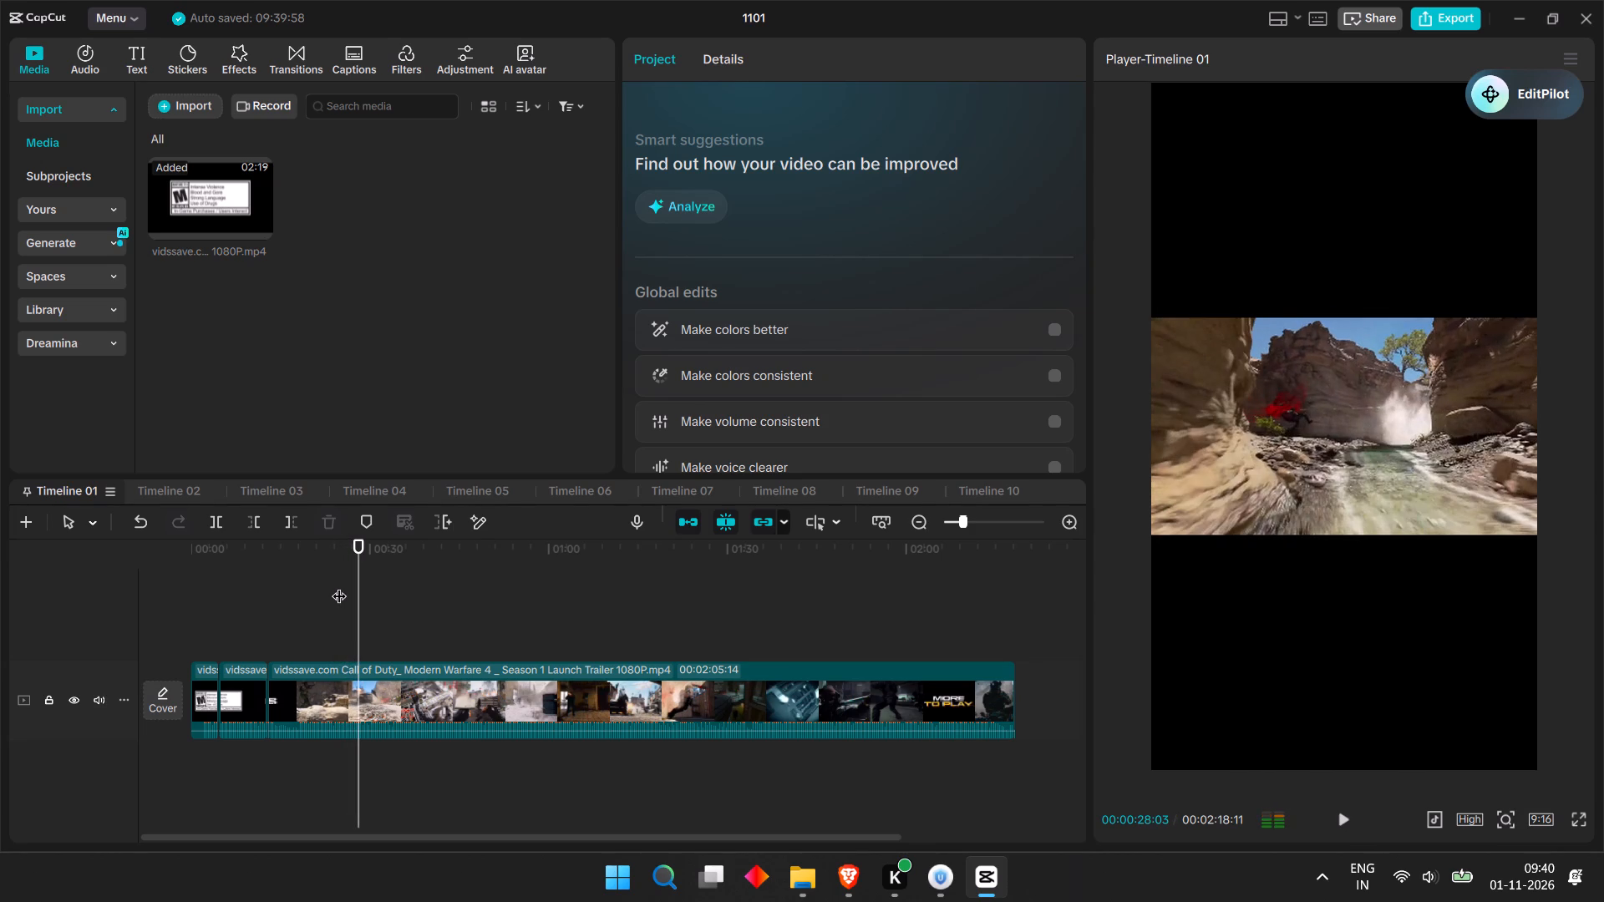
key(space)
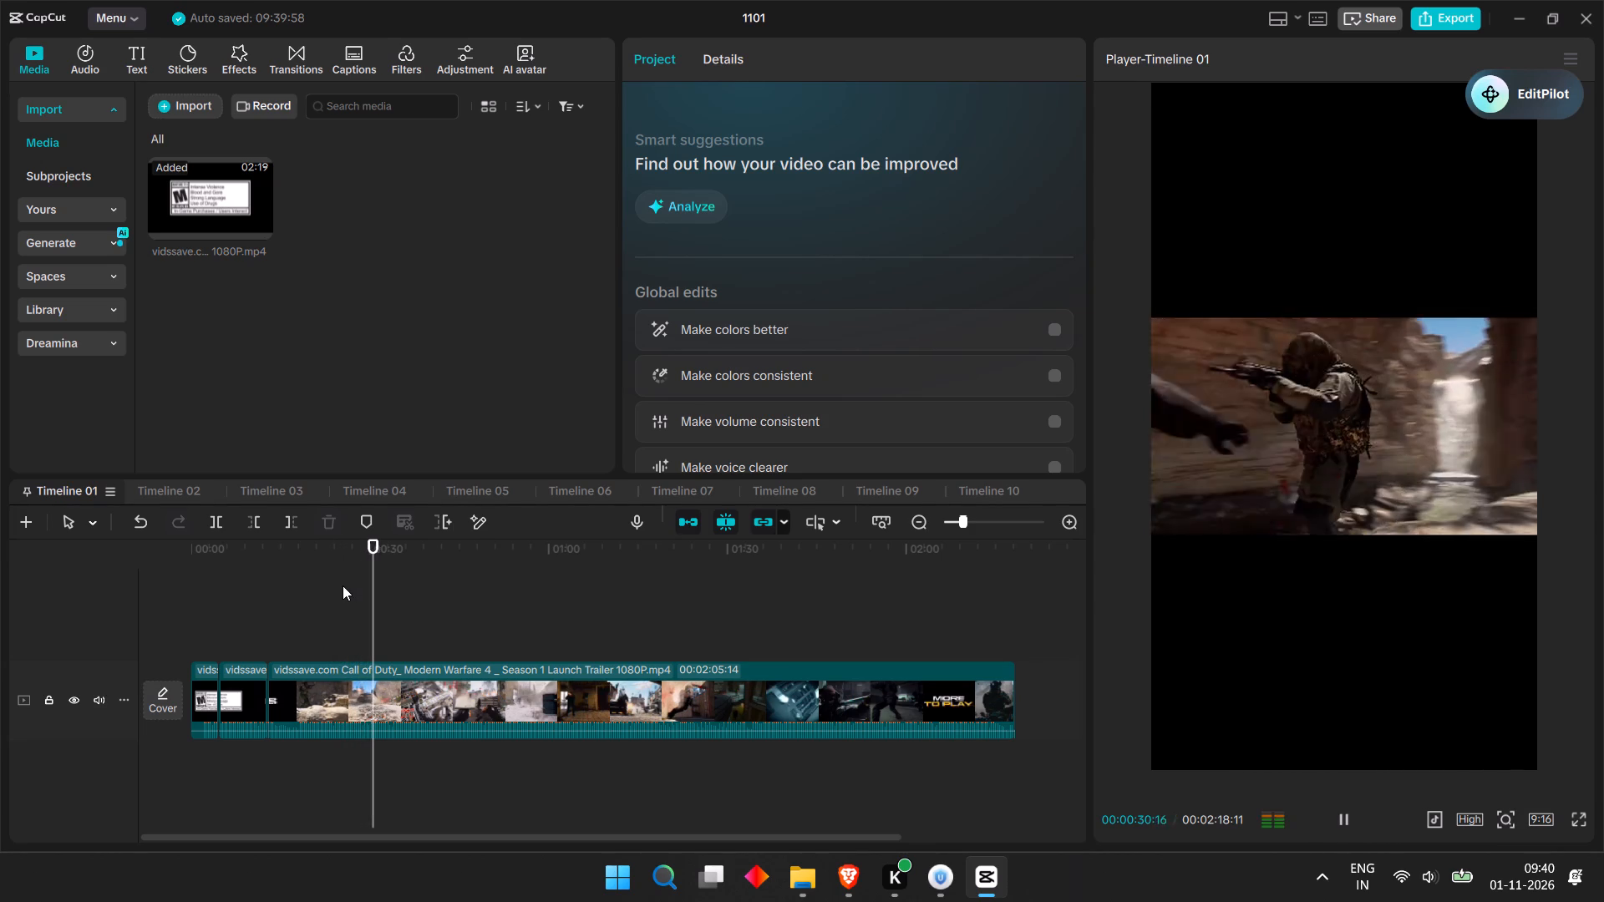
key(space)
key(space)
key(space)
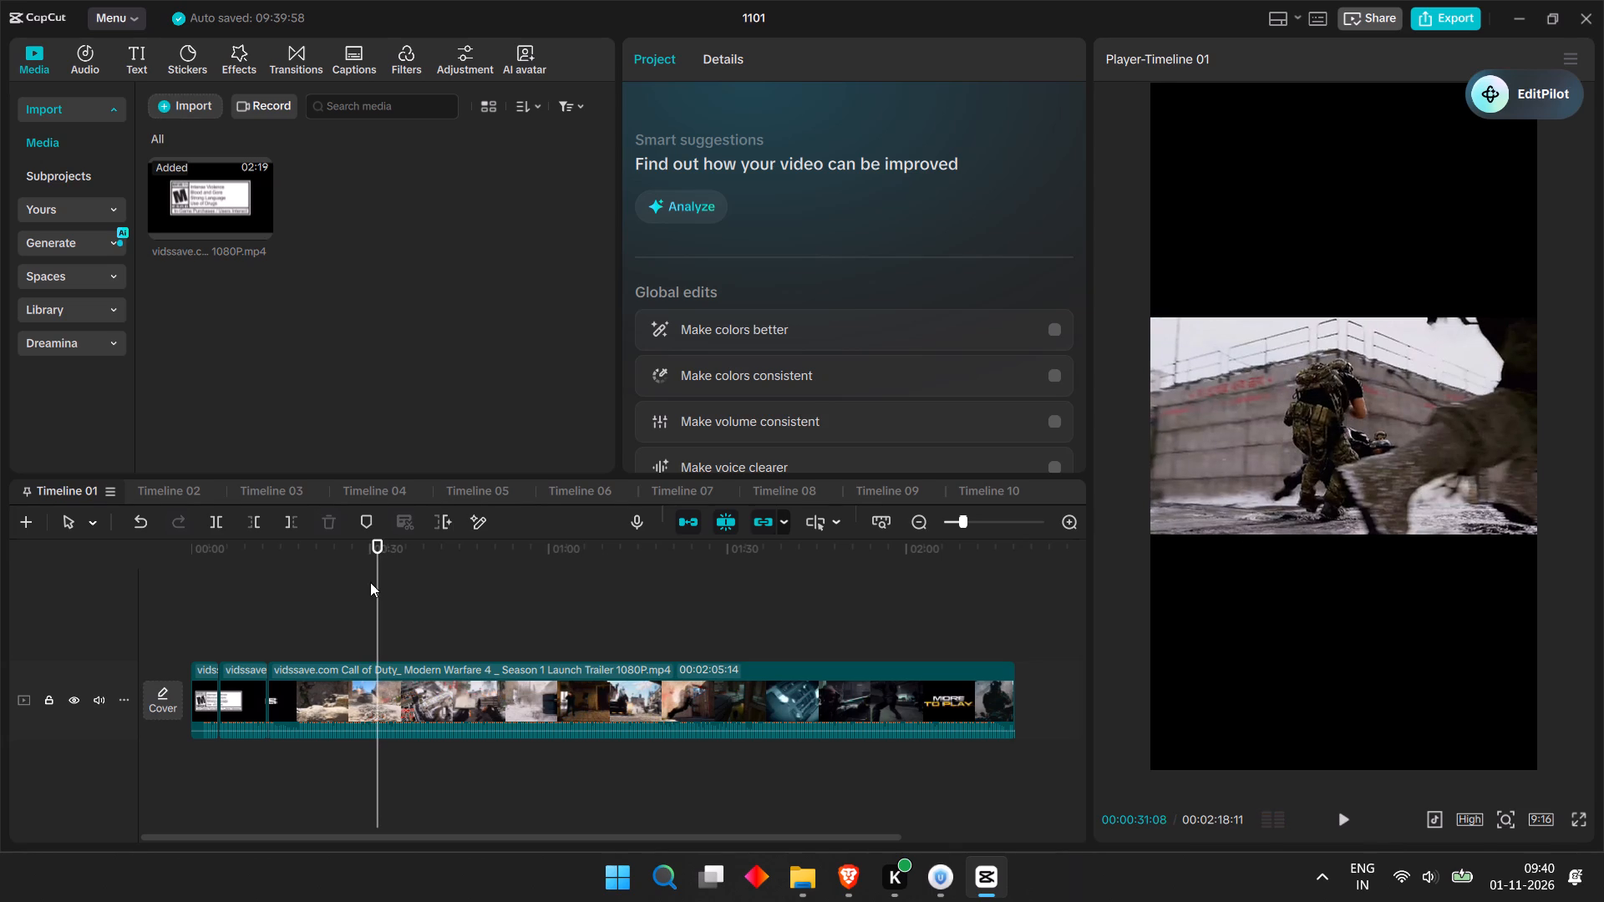
key(Left)
key(Left)
key(Left)
key(Left)
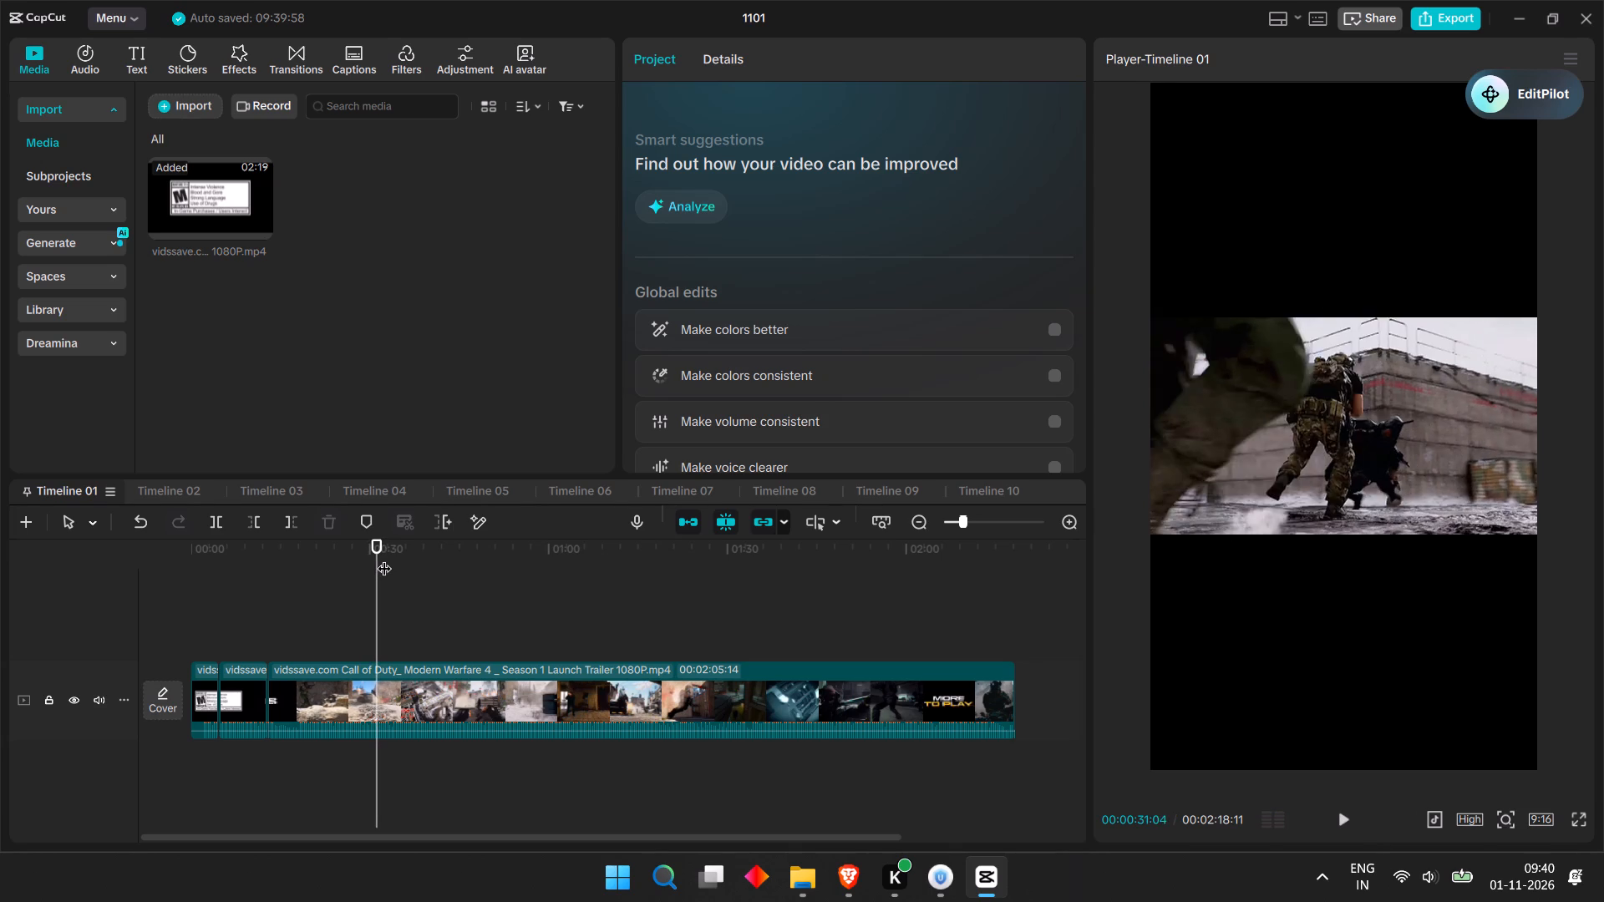
key(Left)
key(Left)
key(Left)
key(Left)
key(Left)
key(Left)
key(Left)
key(Left)
key(Left)
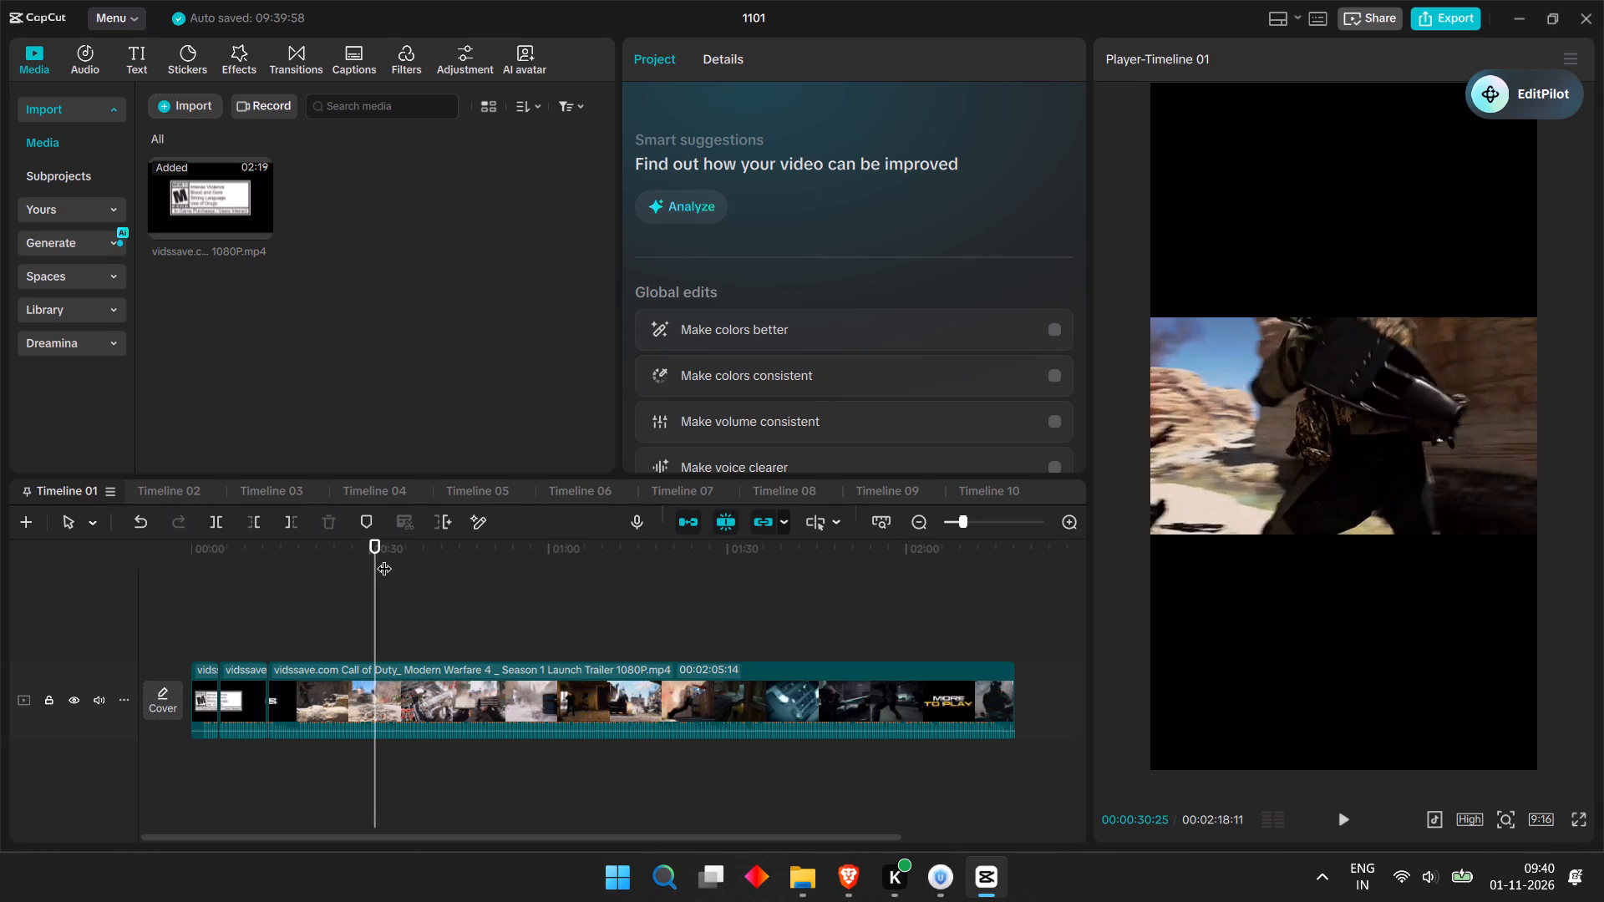
key(Left)
key(Left)
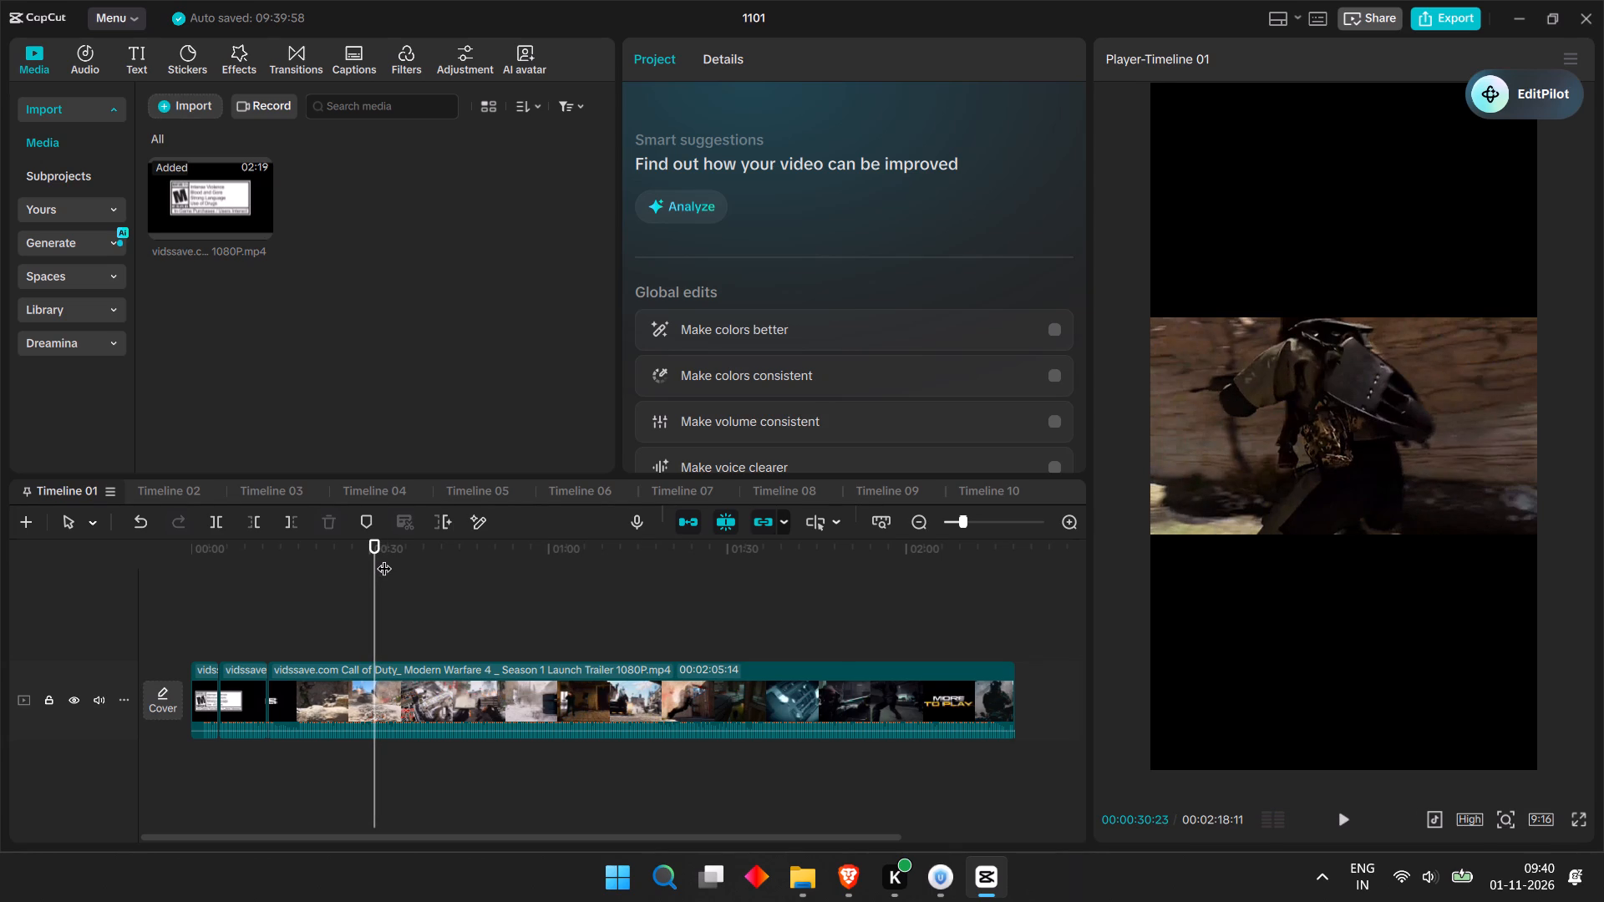
key(ctrl+b)
Copy the Timeline 01 section between the cuts at 00:00:12:27 and 00:00:30:23 to the start of Timeline 10.
click(297, 714)
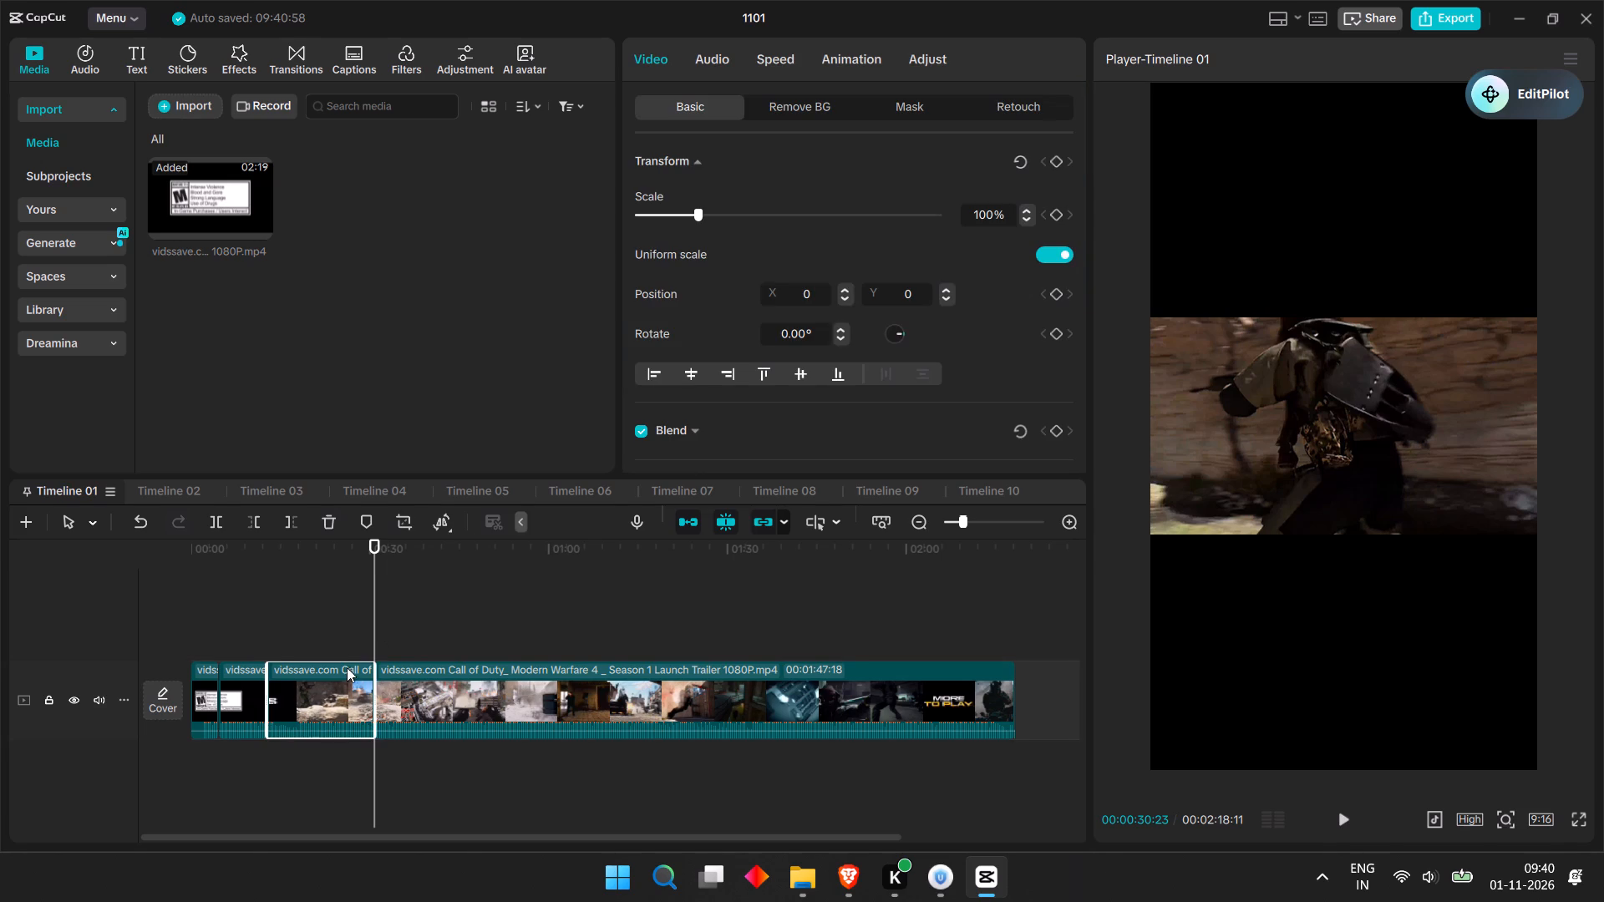
key(ctrl+c)
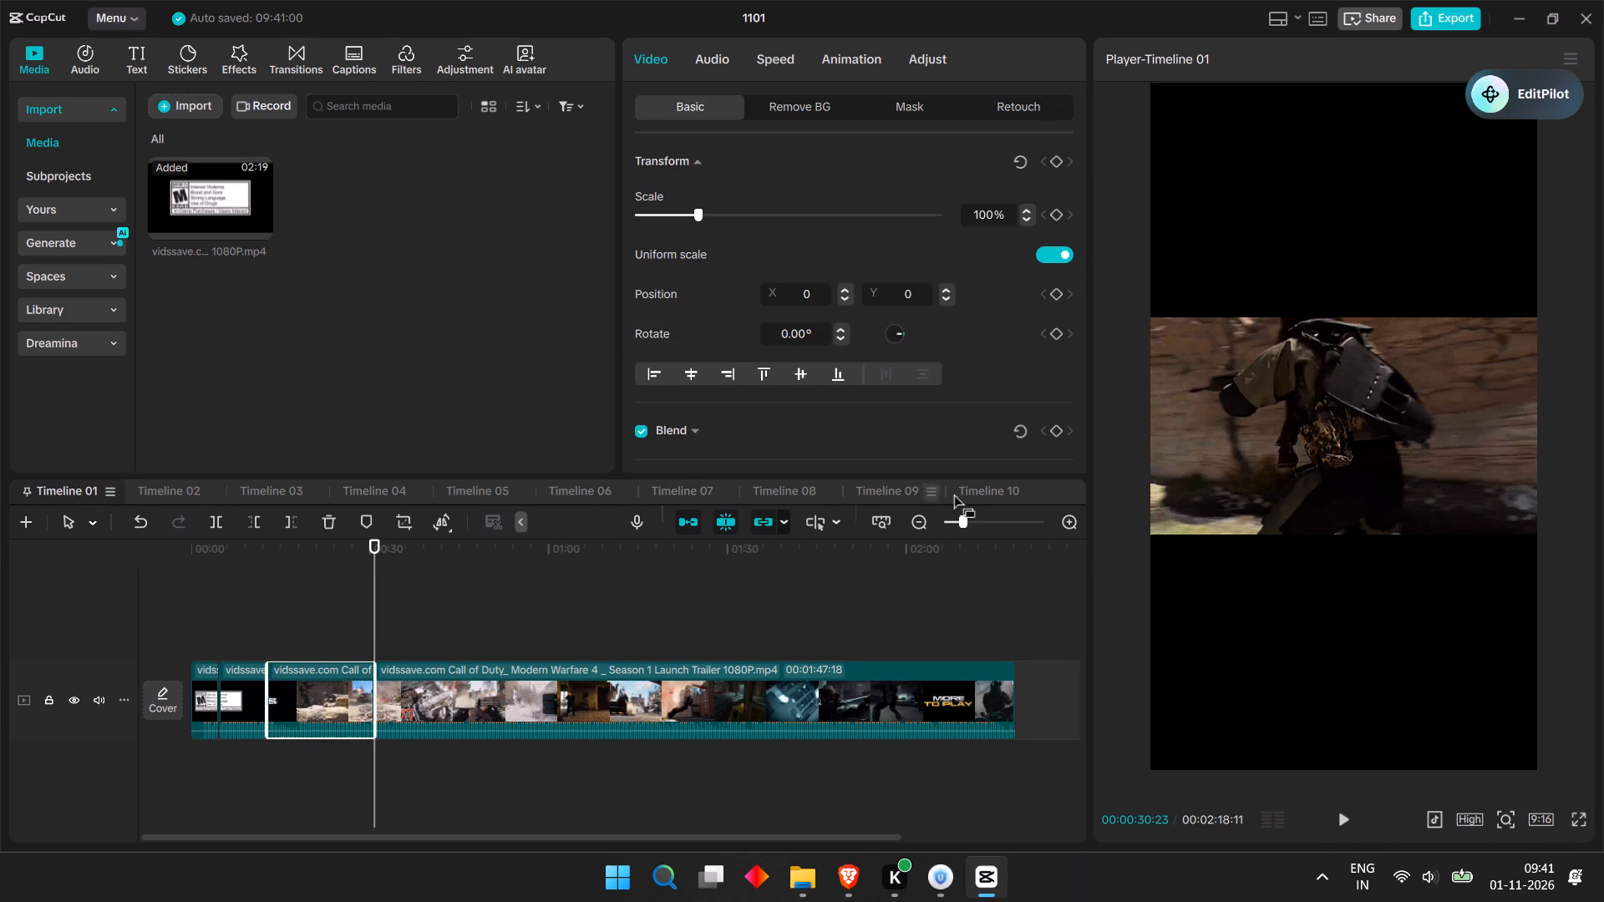
click(971, 491)
key(ctrl+v)
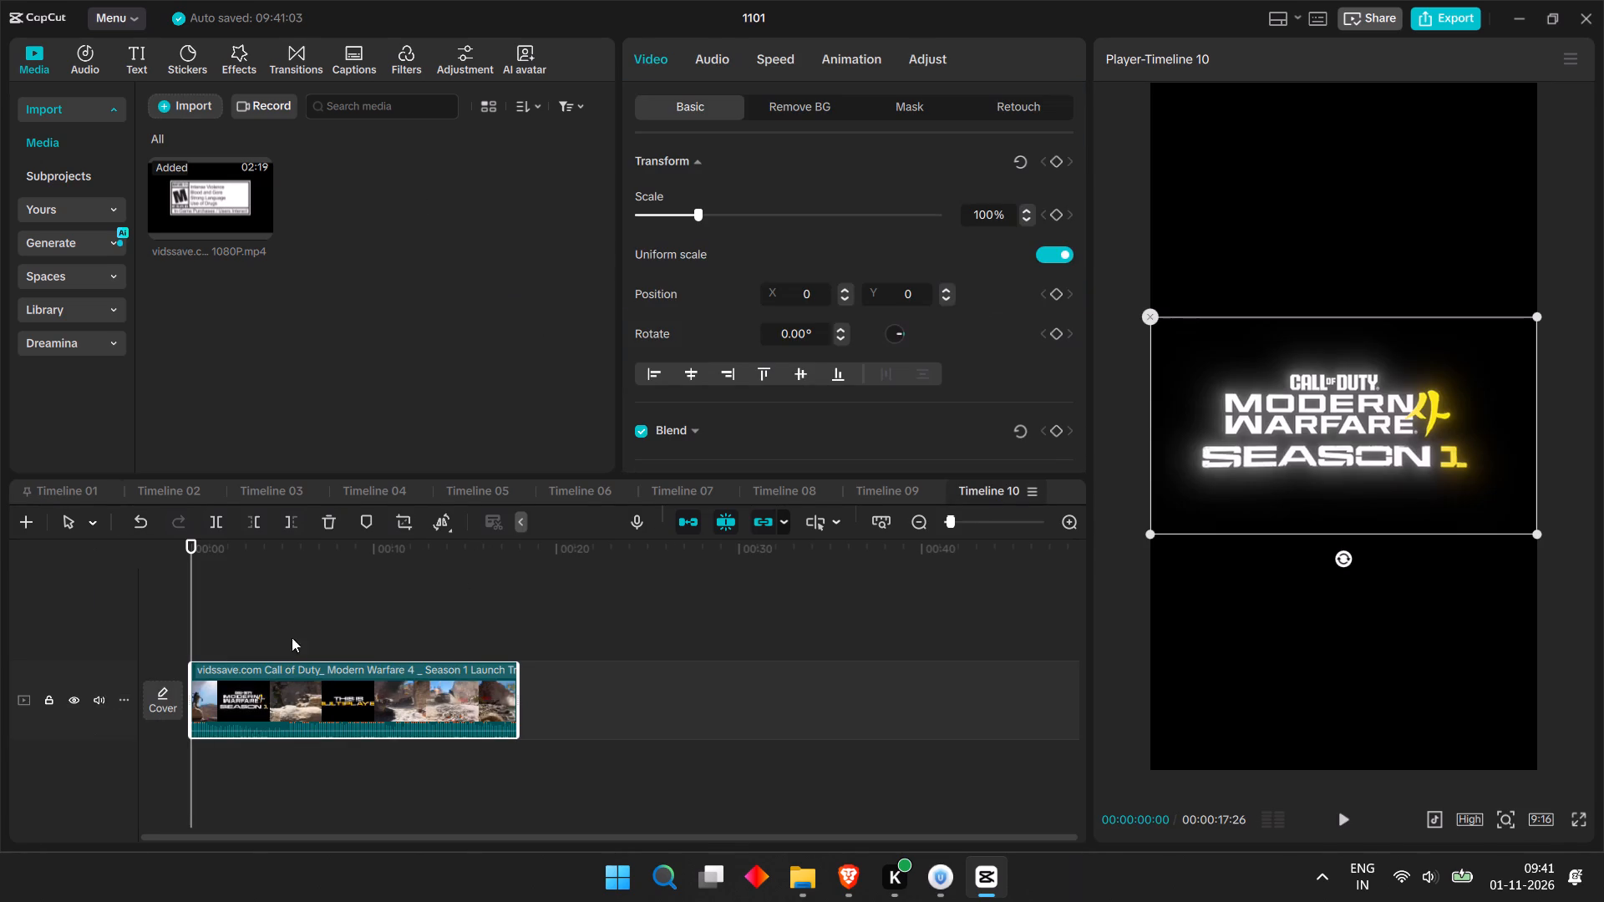
click(839, 874)
drag(557, 298, 571, 303)
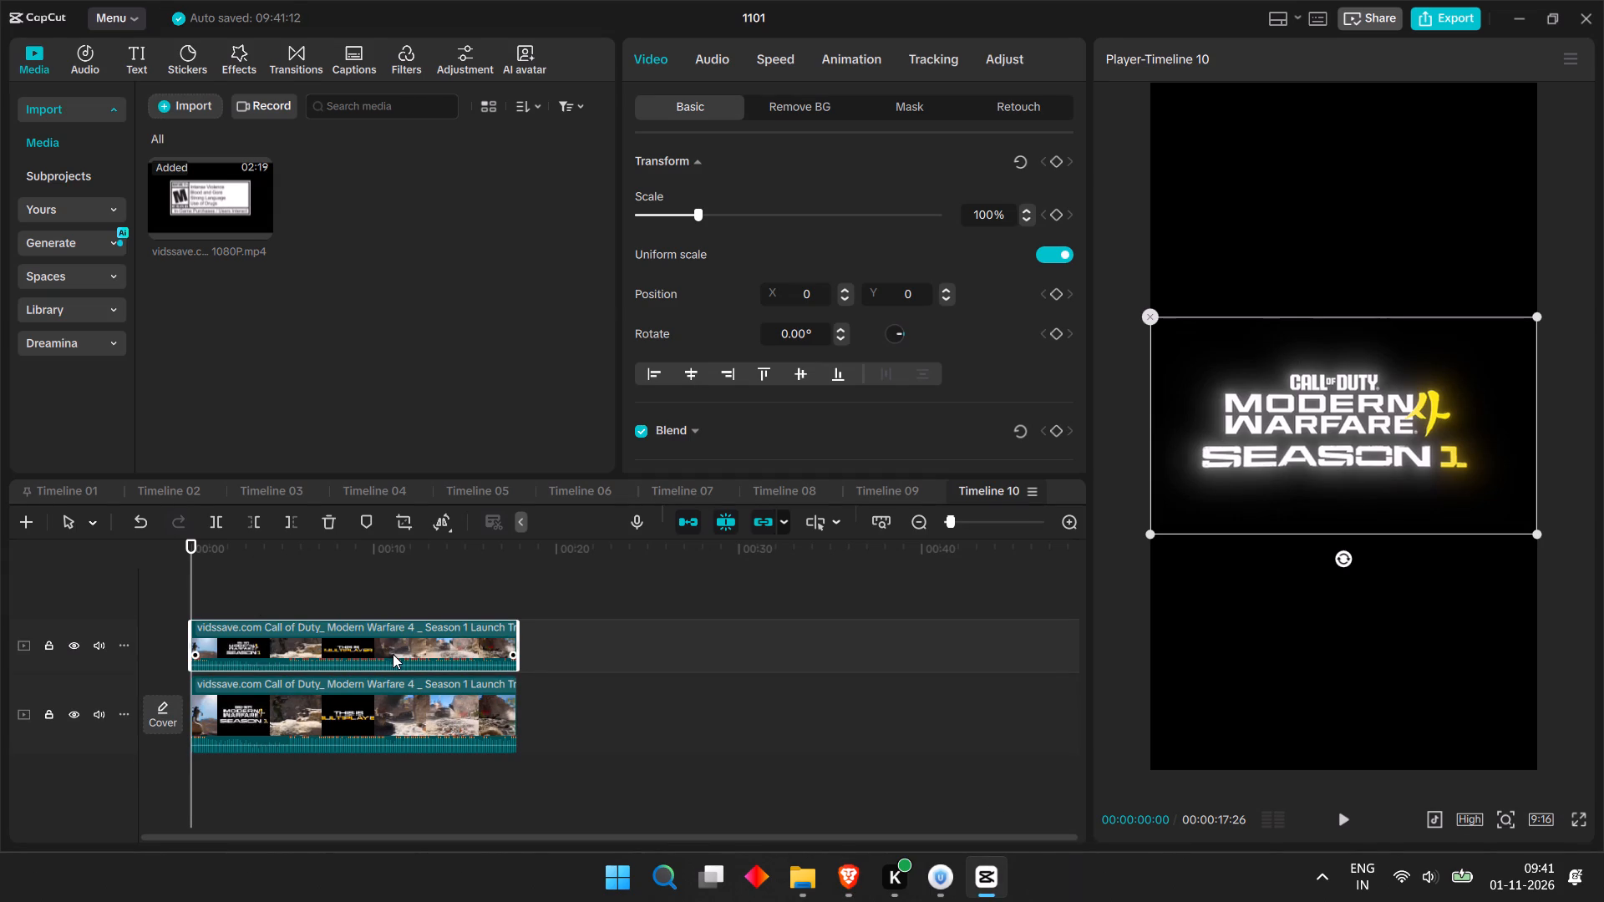
key(BackSpace)
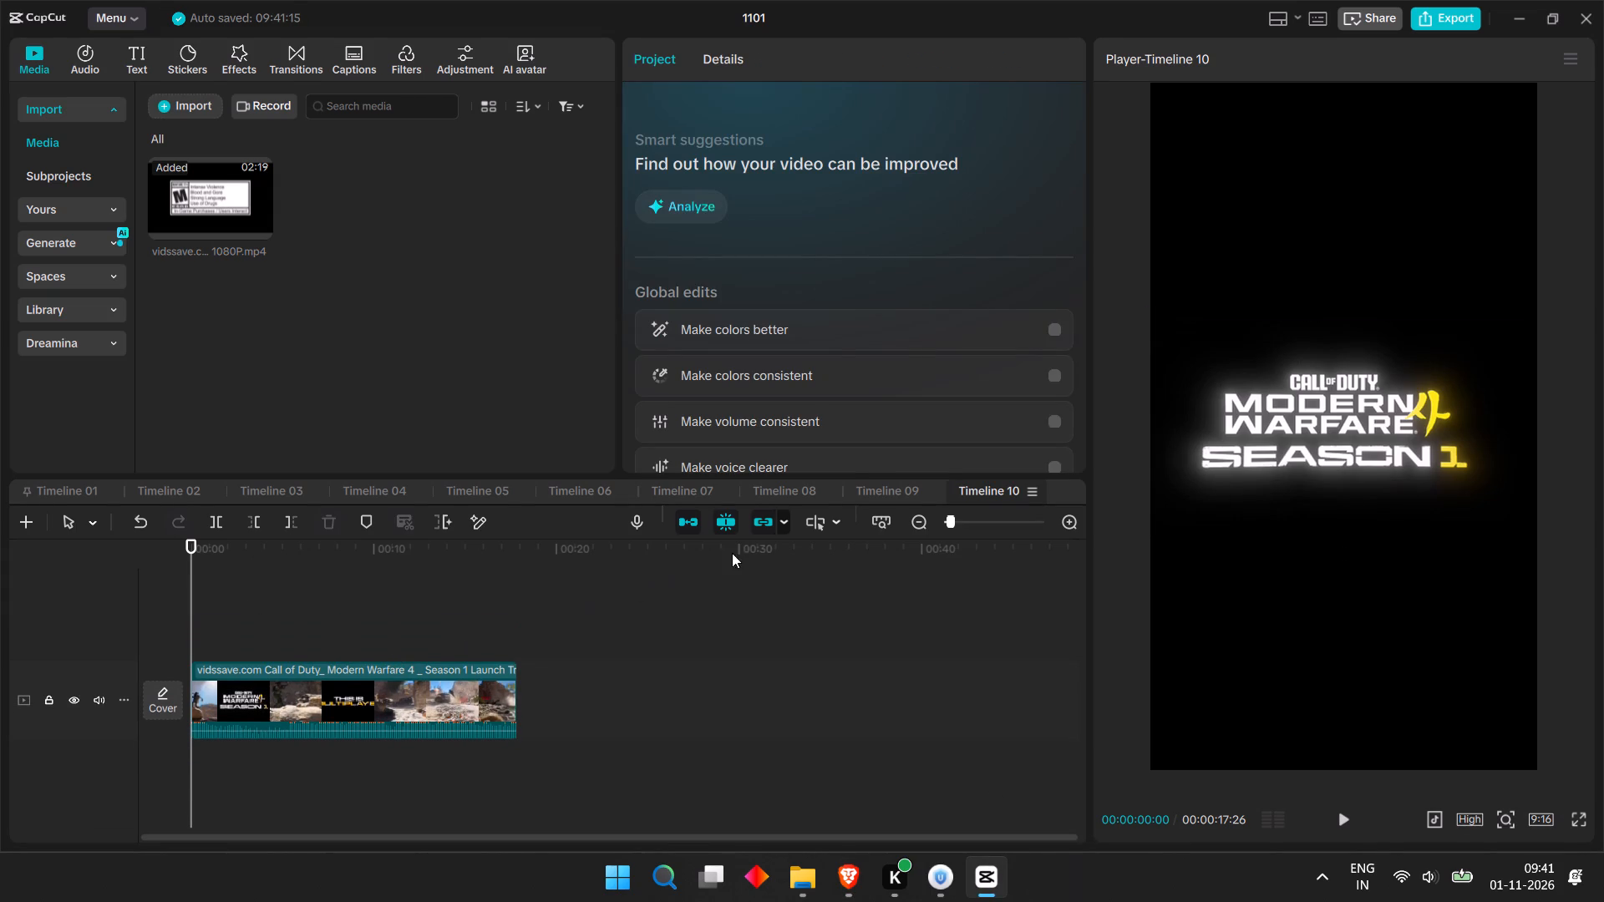
click(874, 484)
click(326, 626)
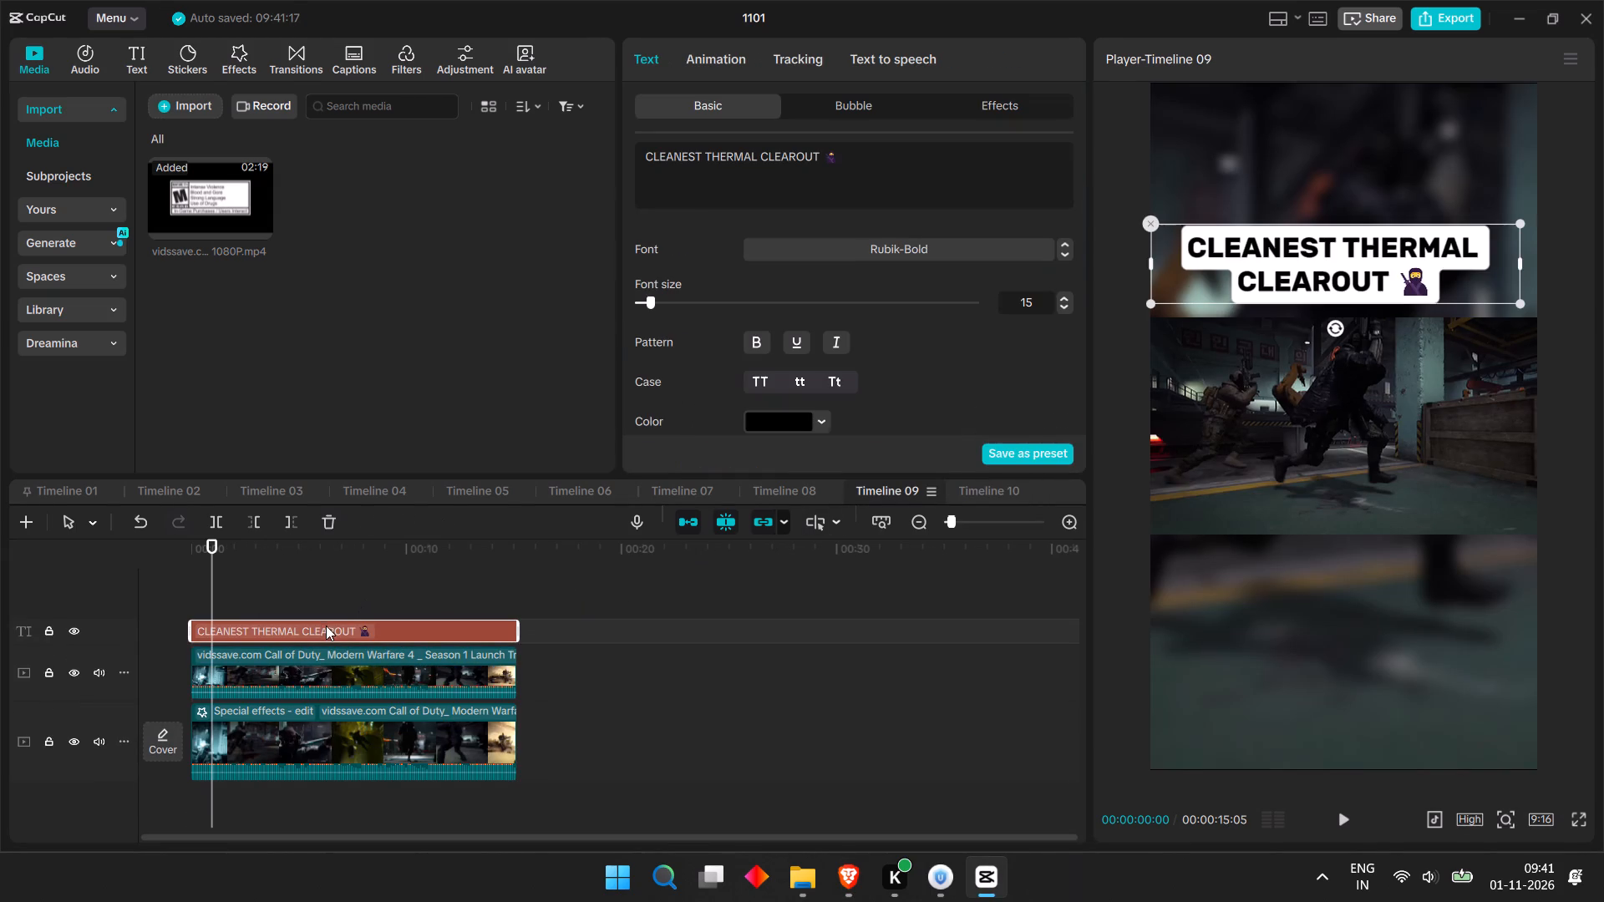
key(ctrl+c)
click(956, 489)
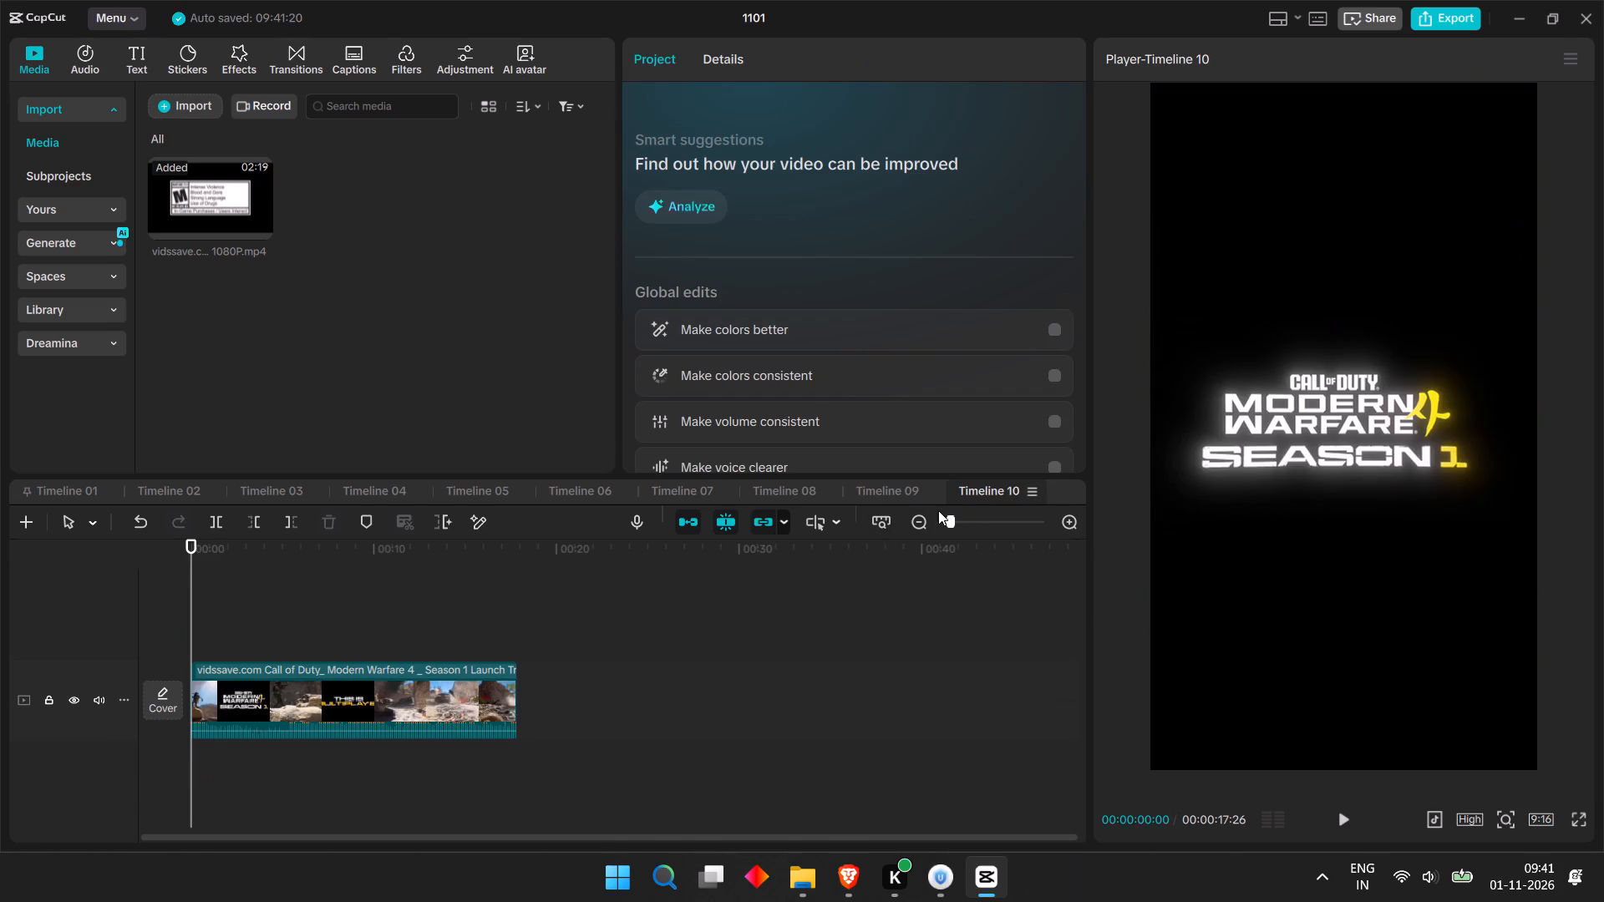
key(ctrl+v)
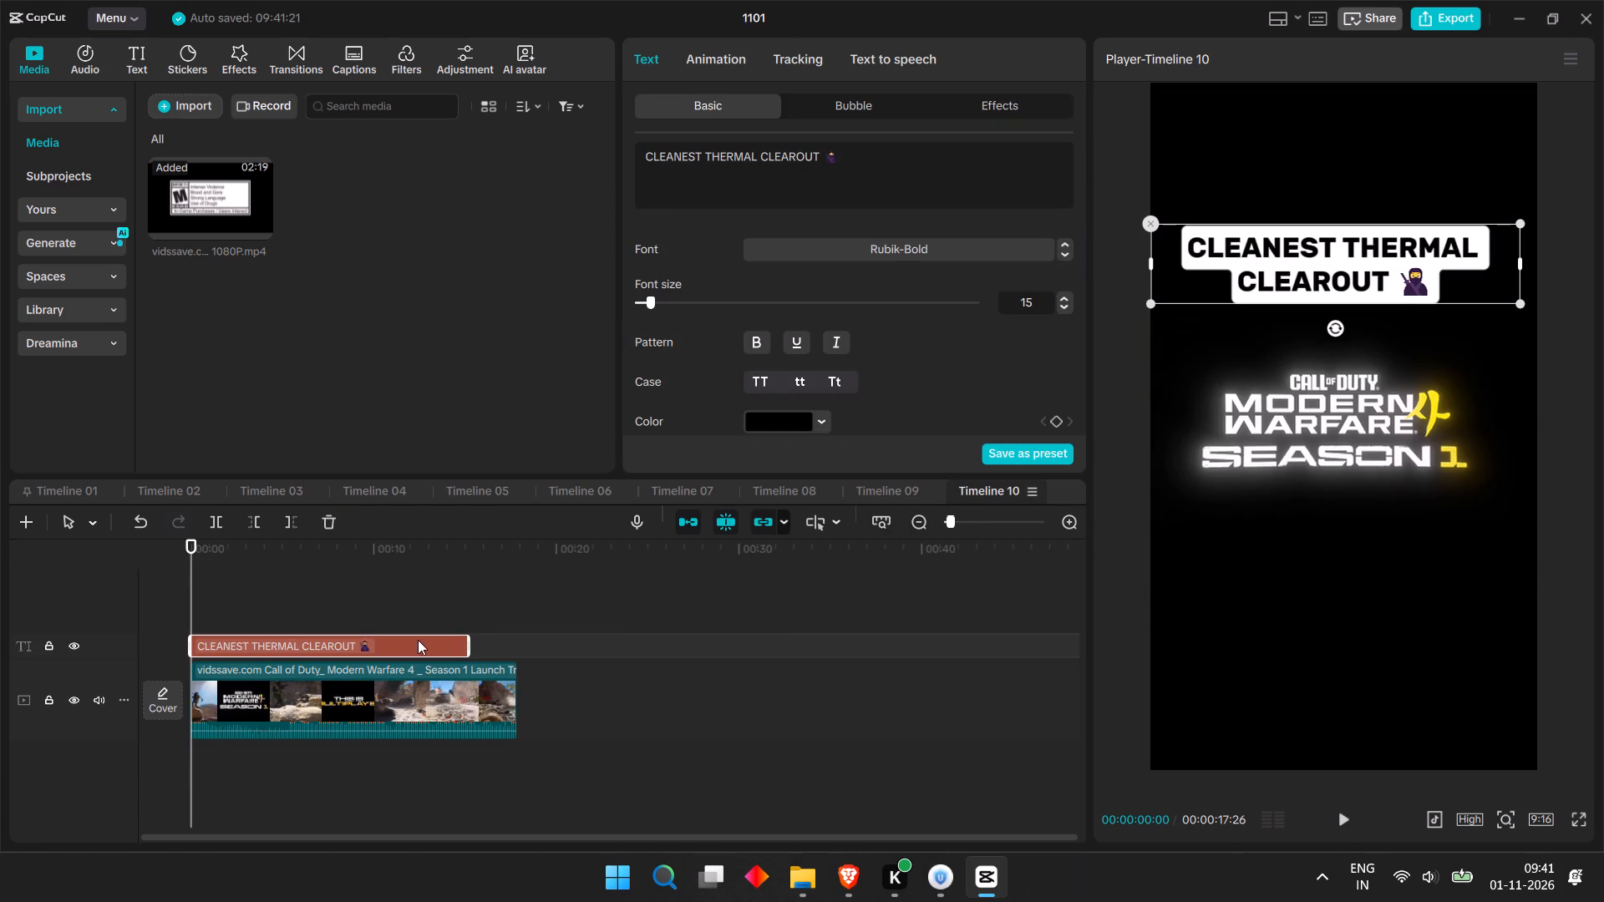
drag(471, 644, 511, 647)
Replace the Timeline 10 caption text with "THIS SEASON IS BUILT DIFFERENT".
click(864, 166)
drag(864, 162, 540, 140)
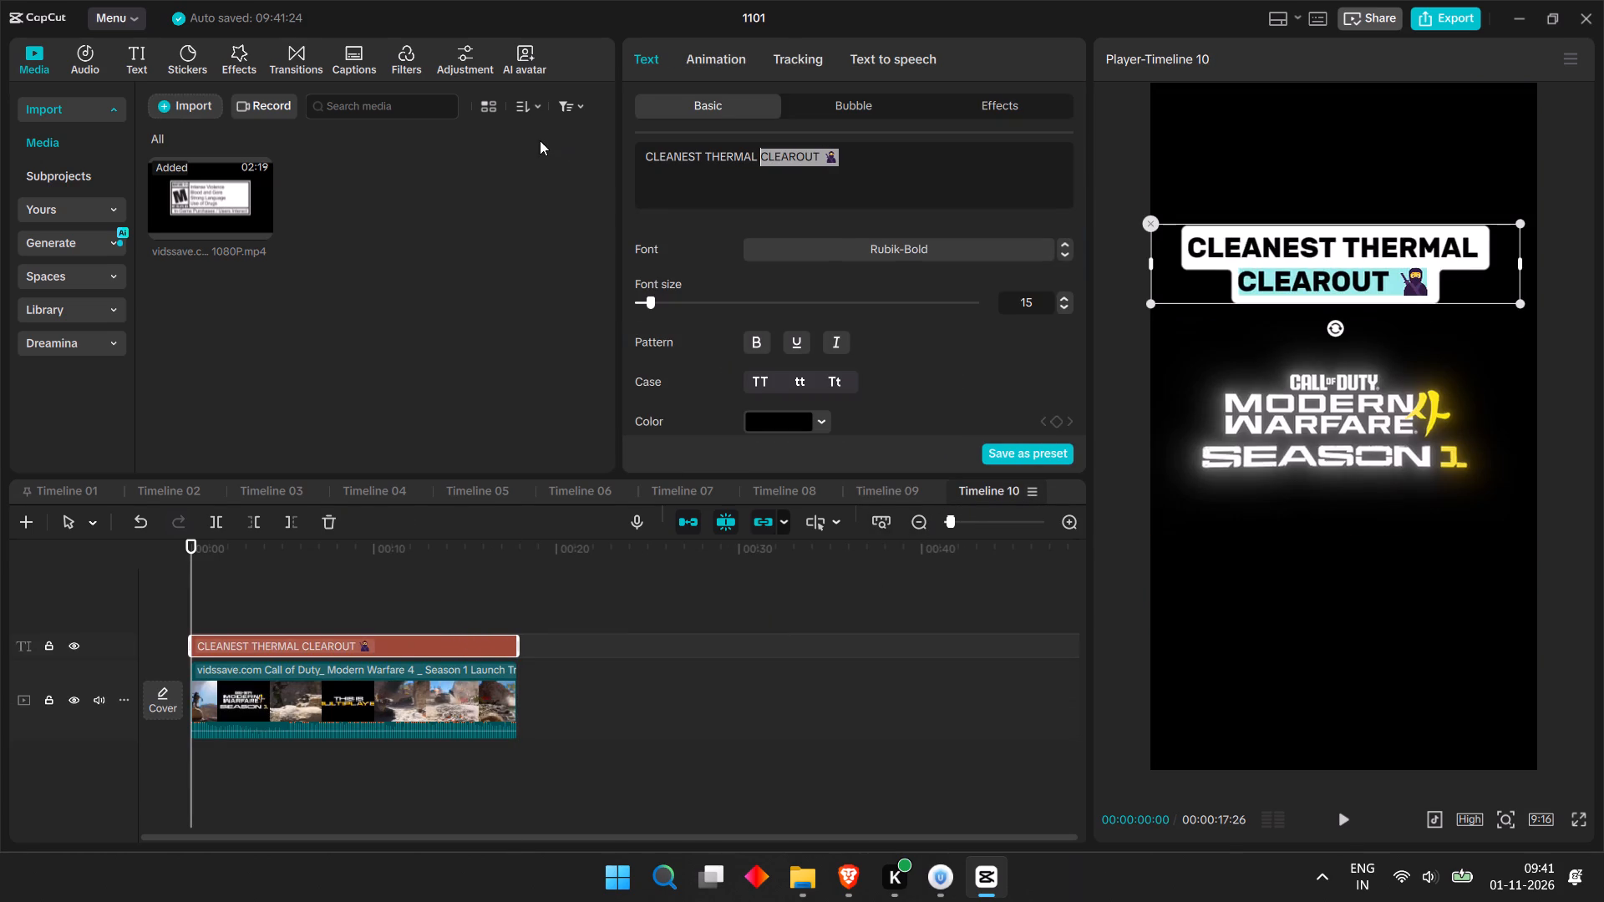
drag(540, 140, 615, 141)
triple_click(654, 145)
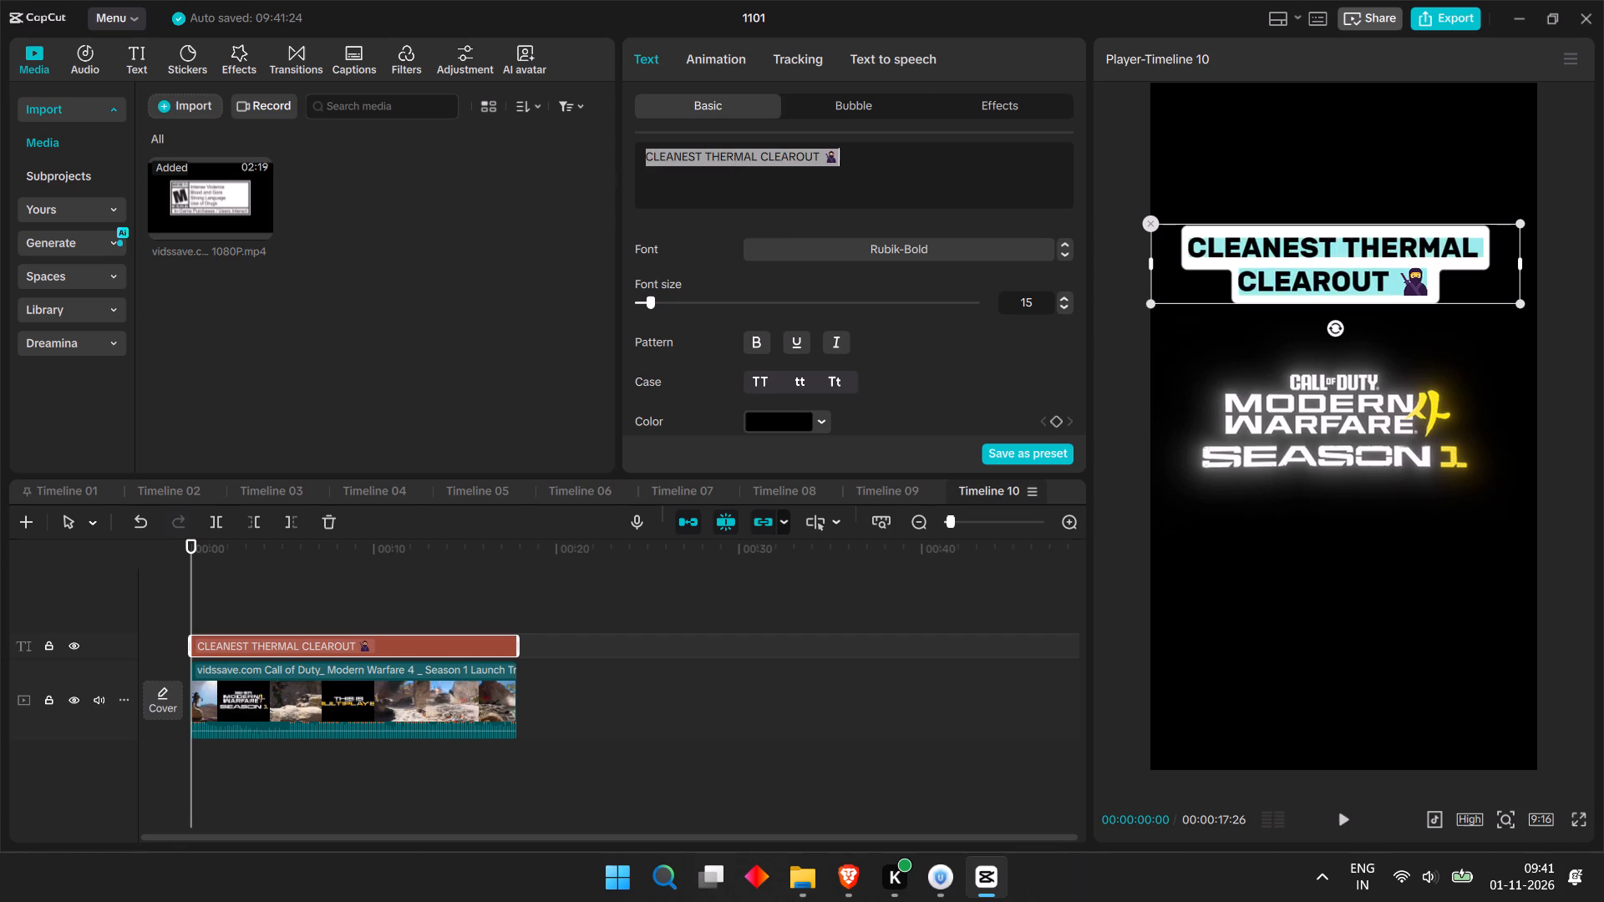
key(ctrl+v)
key(space)
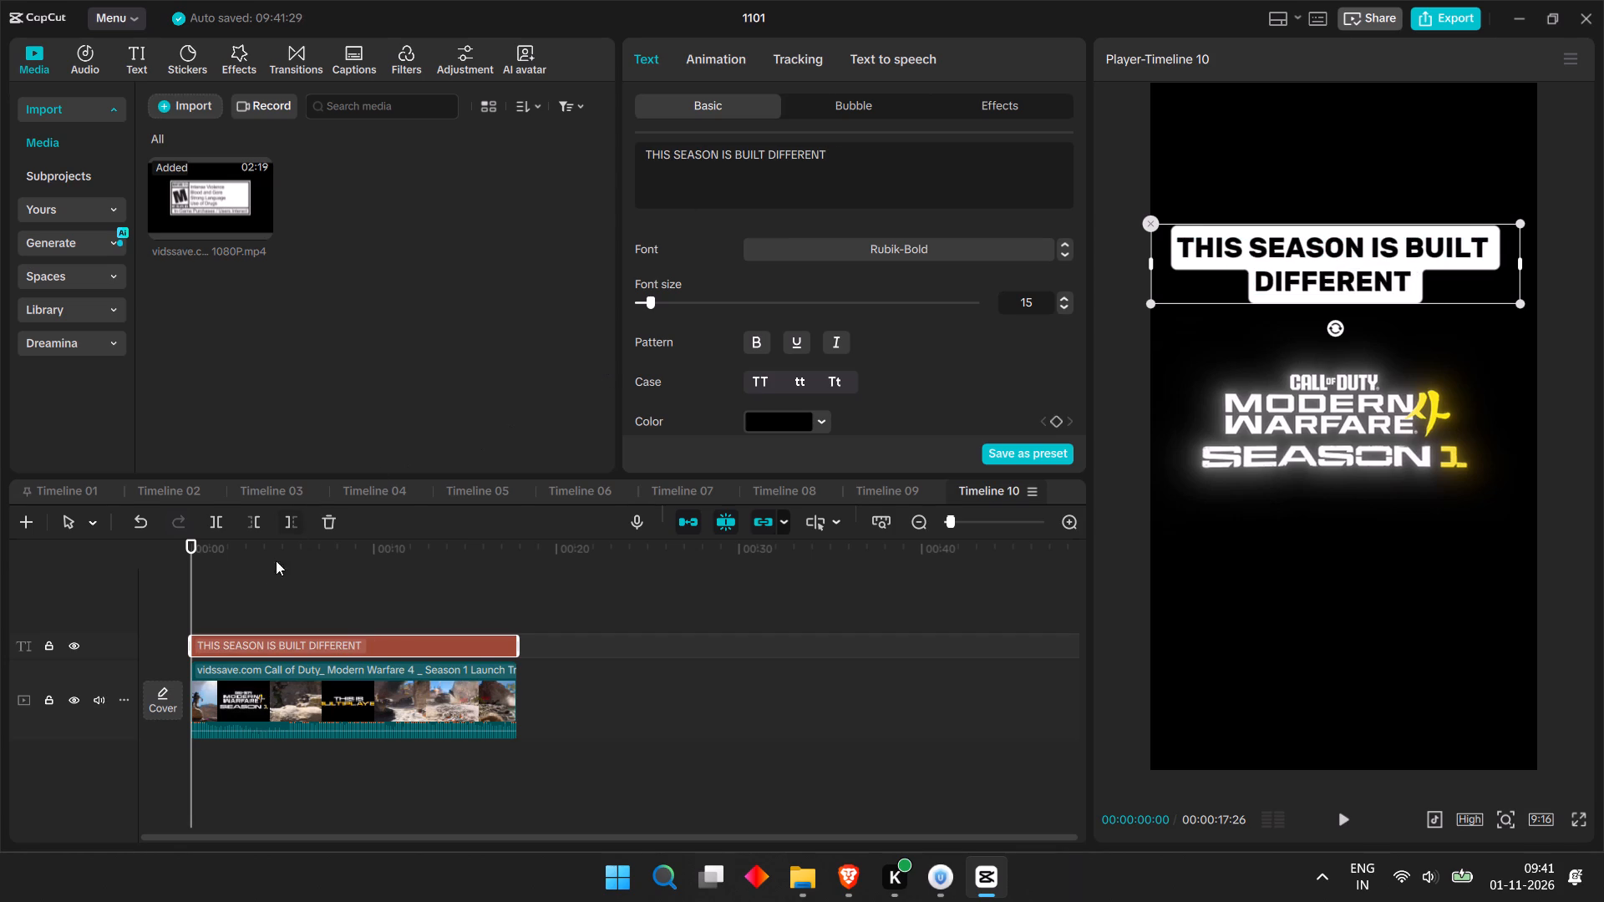
Play the captioned Timeline 10 clip from its start to check the opening seconds.
click(164, 556)
drag(199, 549, 173, 552)
key(space)
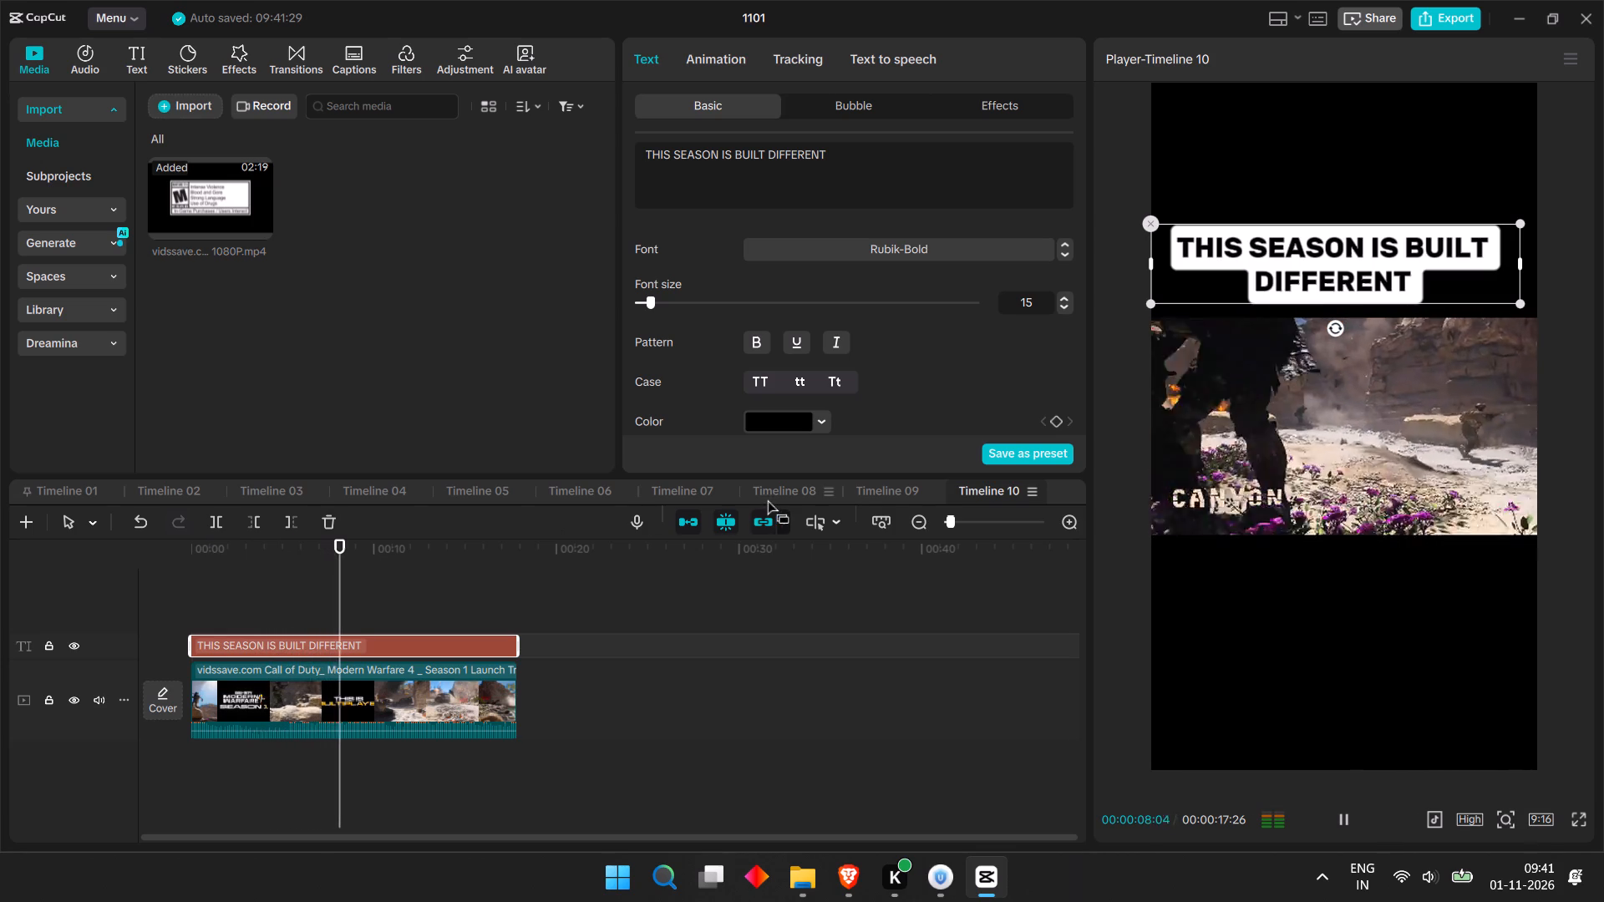
key(space)
Review the clips on Timelines 02 to 10 one after another, ending at the start of Timeline 10.
click(168, 484)
click(285, 488)
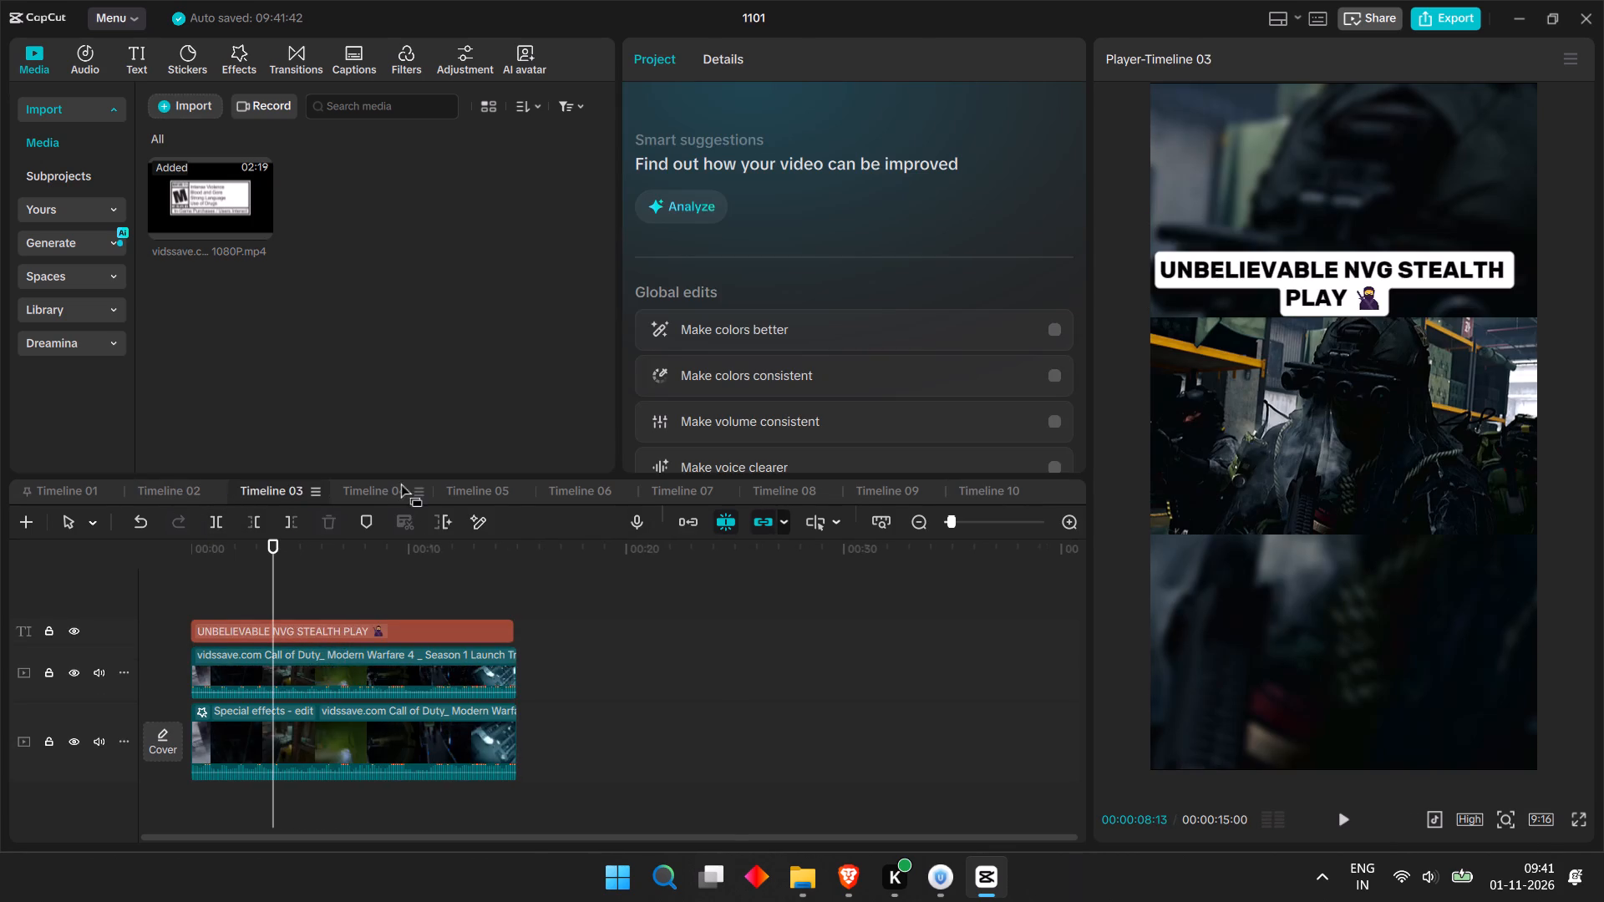
click(399, 481)
click(479, 485)
click(616, 488)
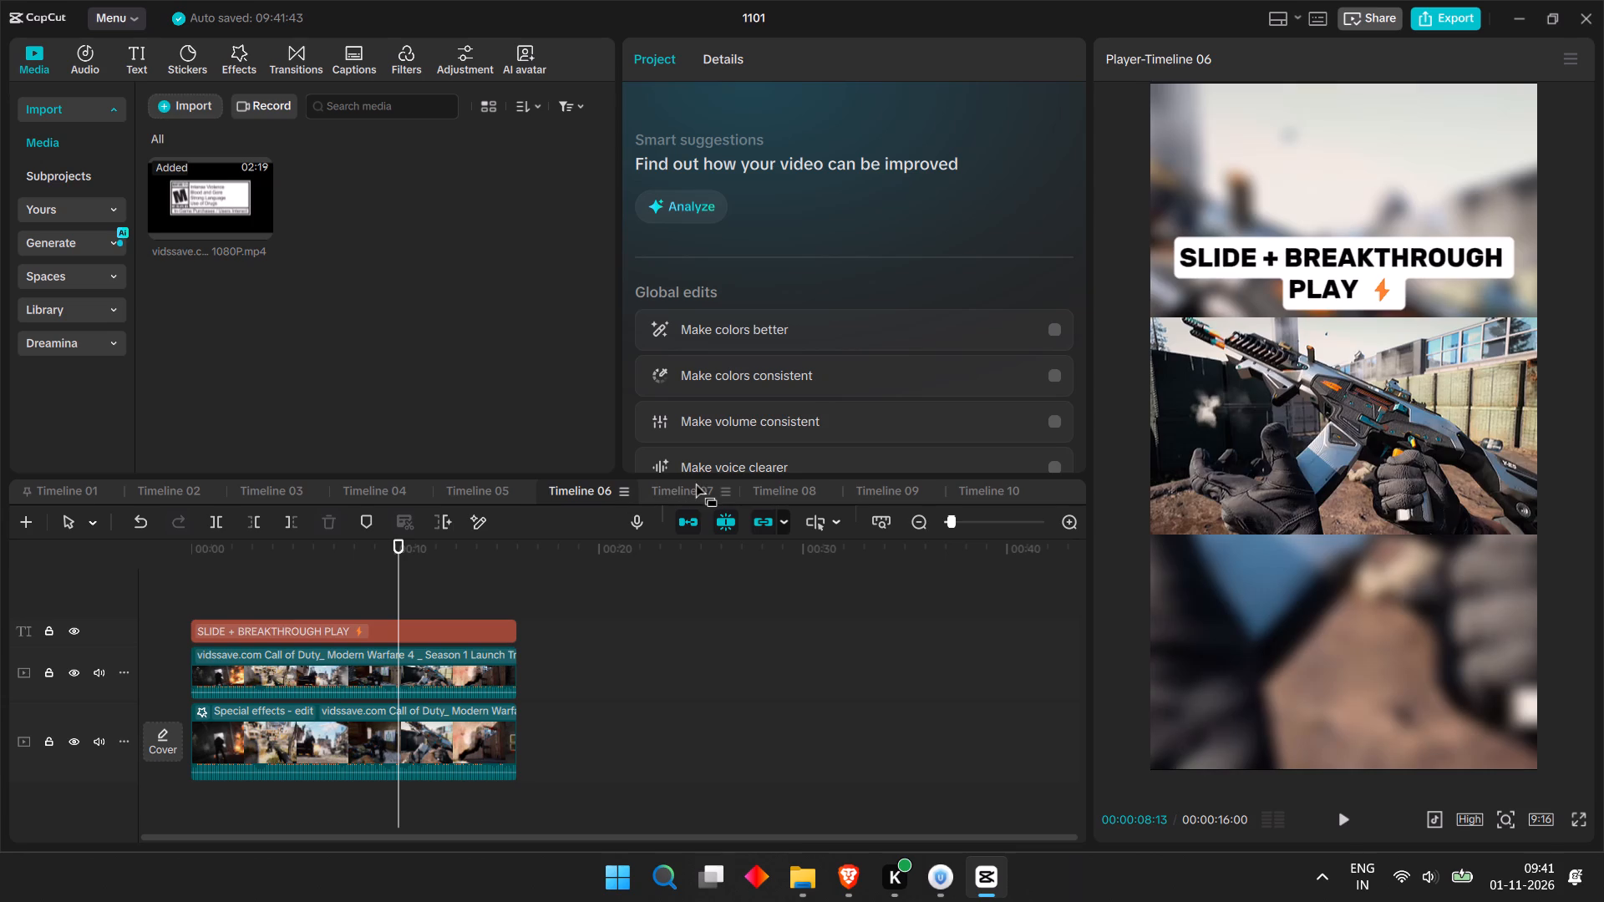
click(688, 496)
click(751, 487)
click(887, 489)
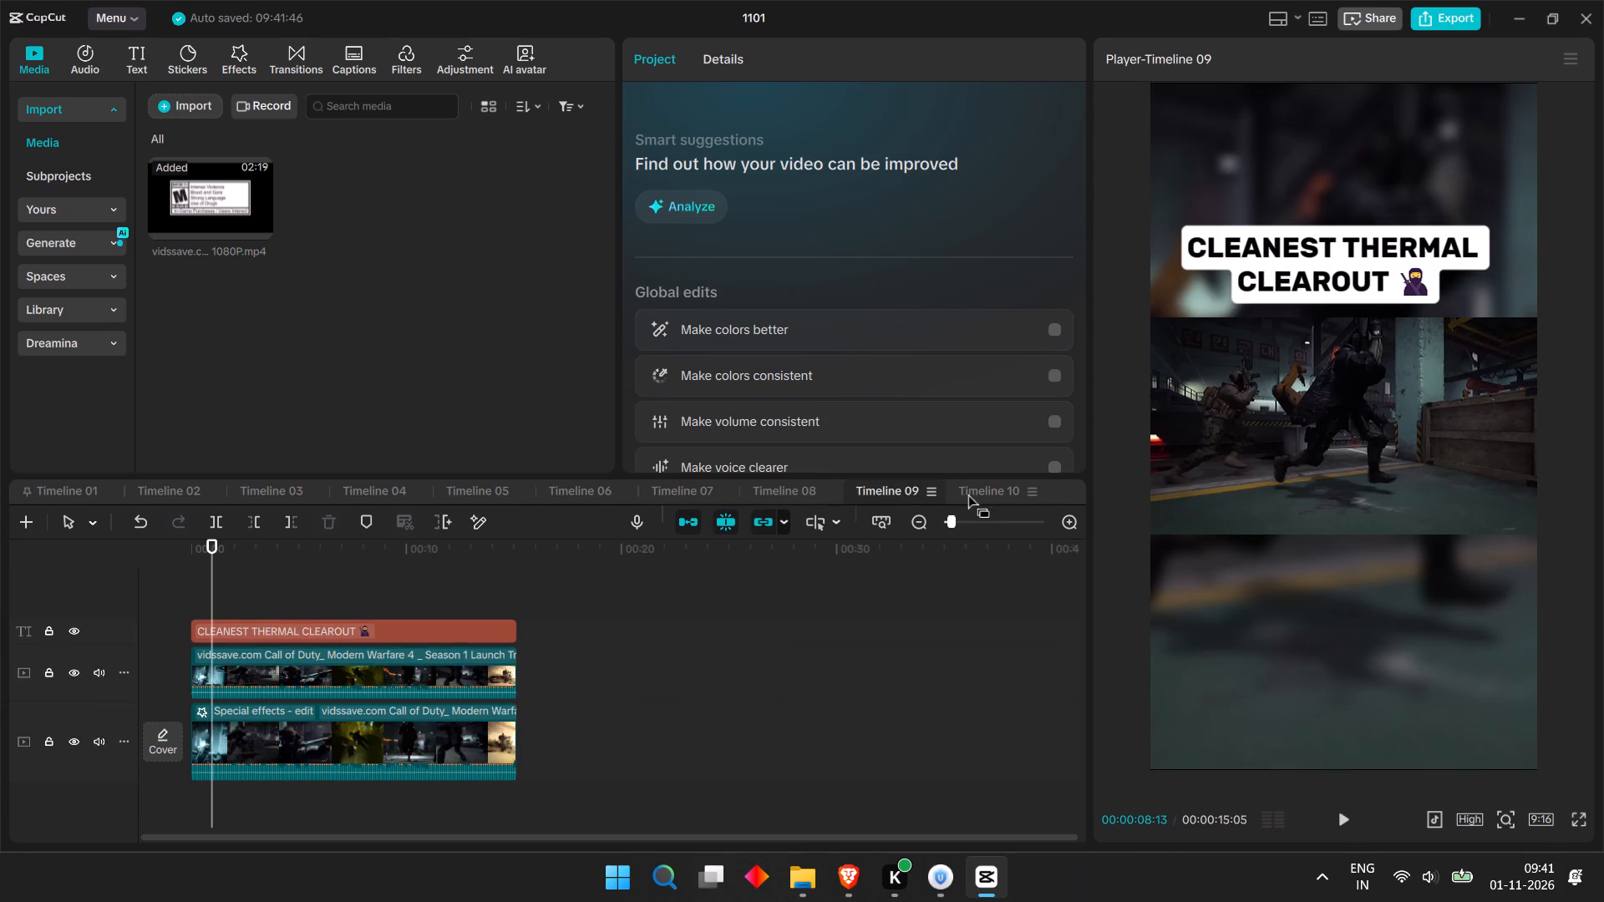
click(973, 490)
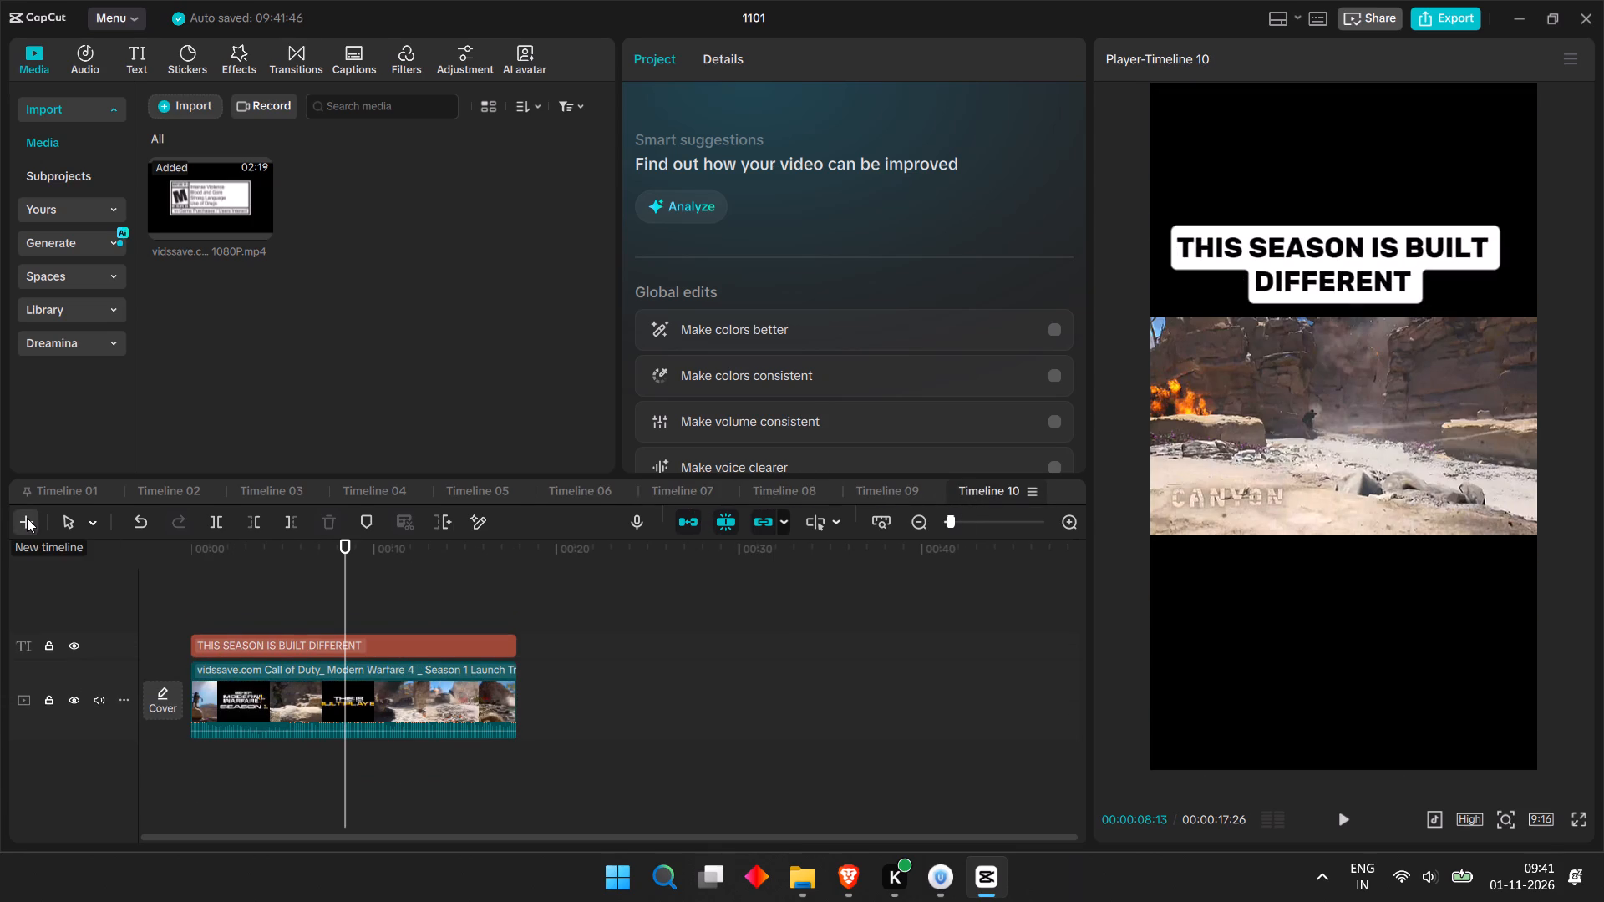
drag(351, 552, 173, 570)
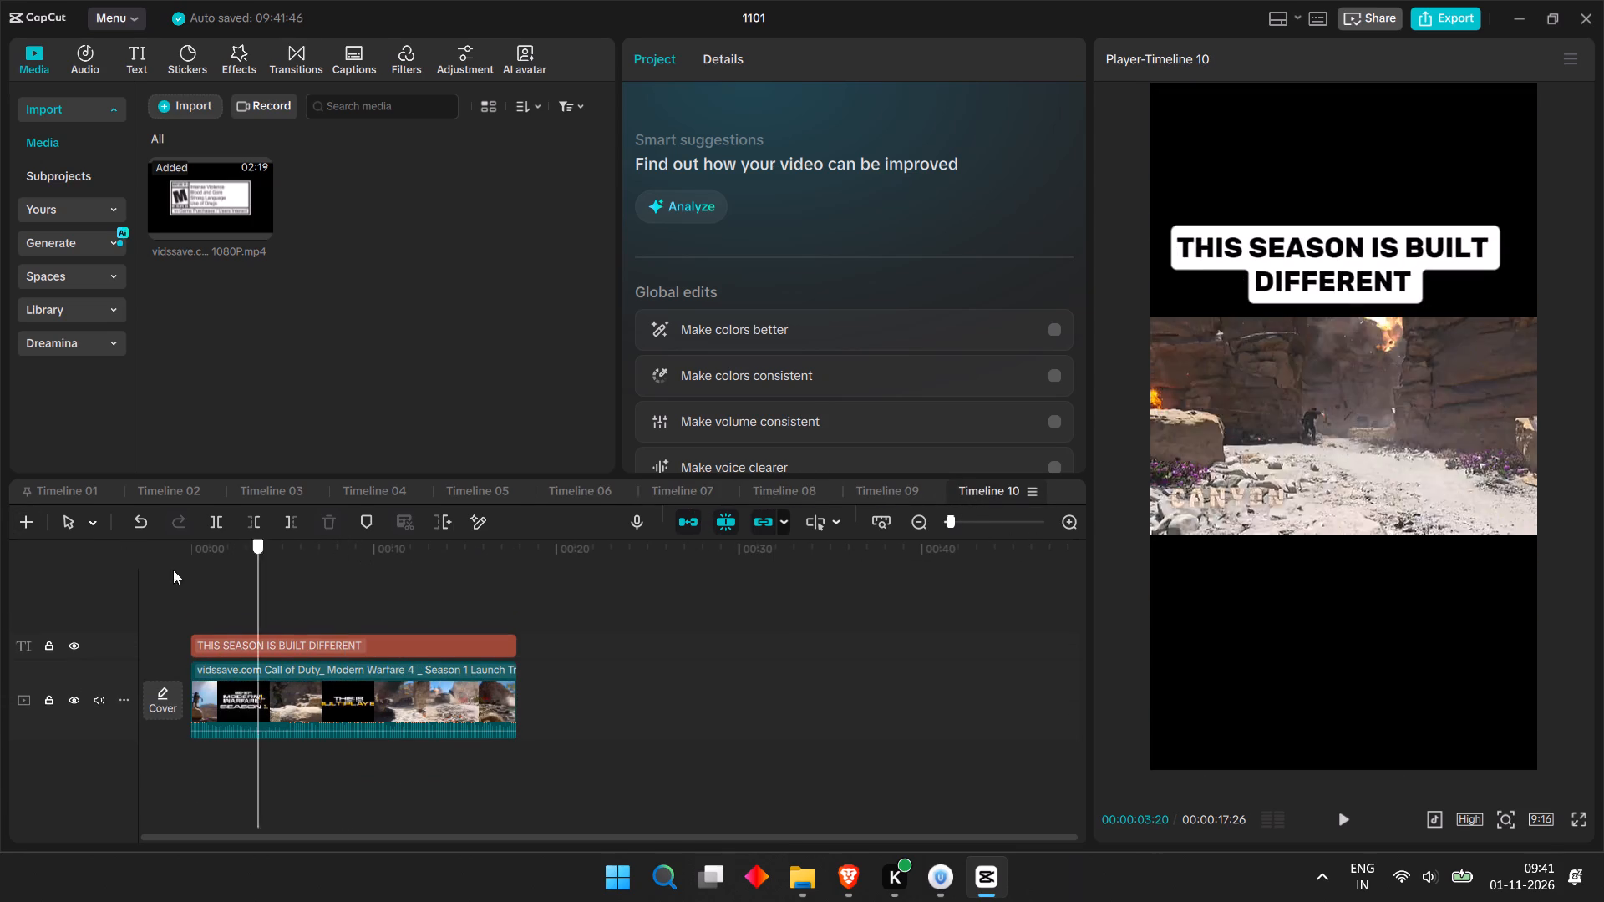
drag(173, 570, 14, 570)
In Timeline 01, play the footage after the last cut and split the trailer clip at 00:00:41:23.
click(55, 491)
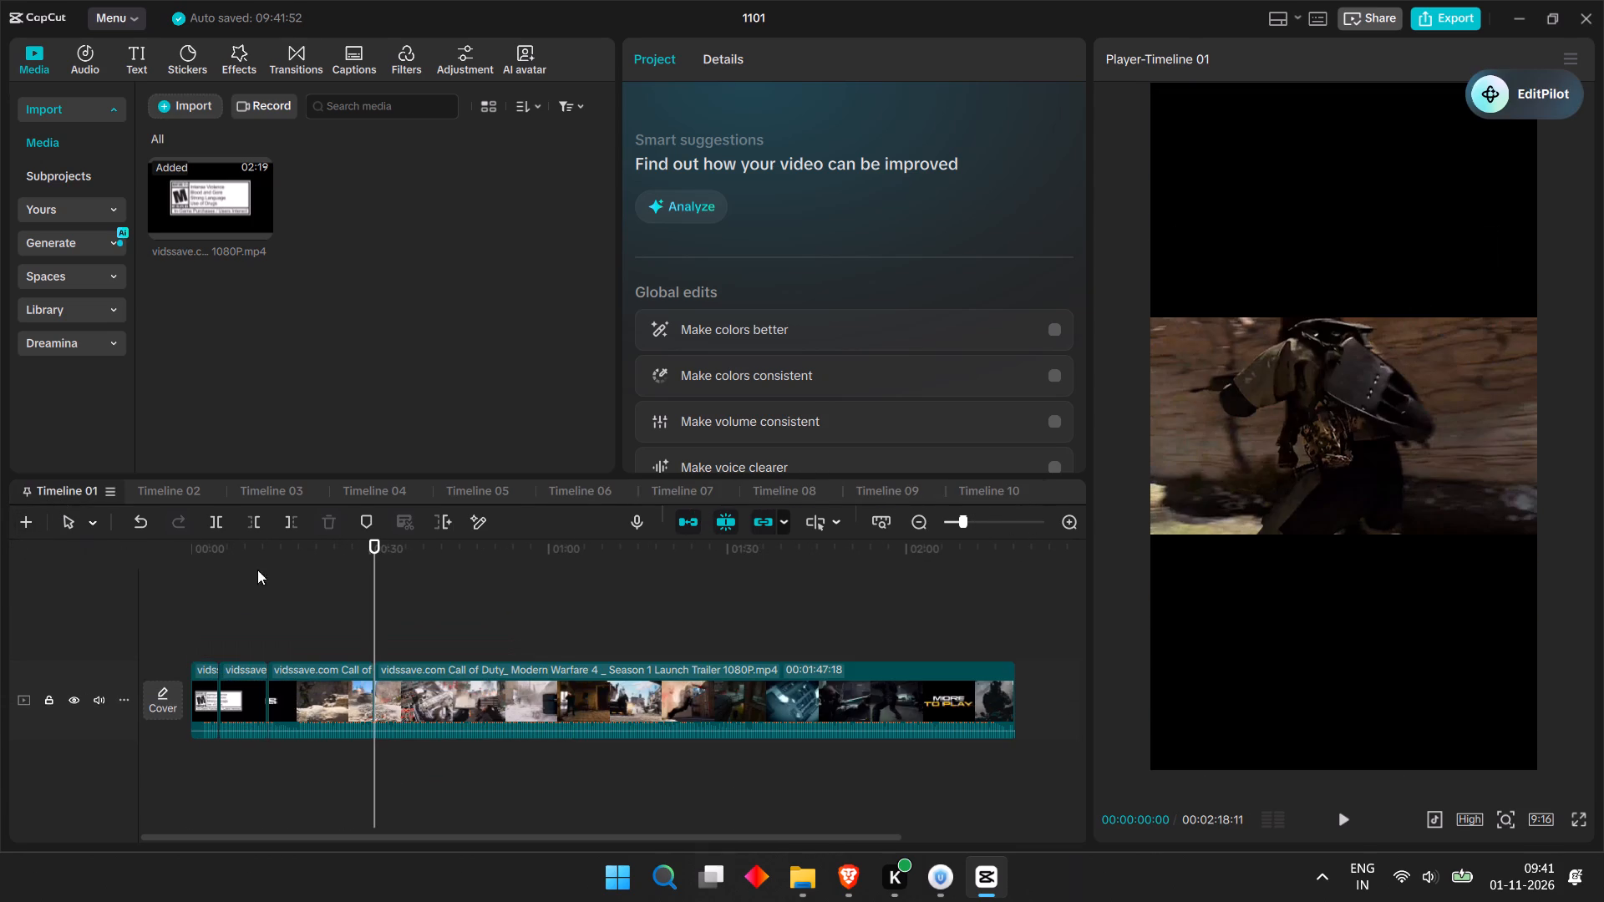
key(space)
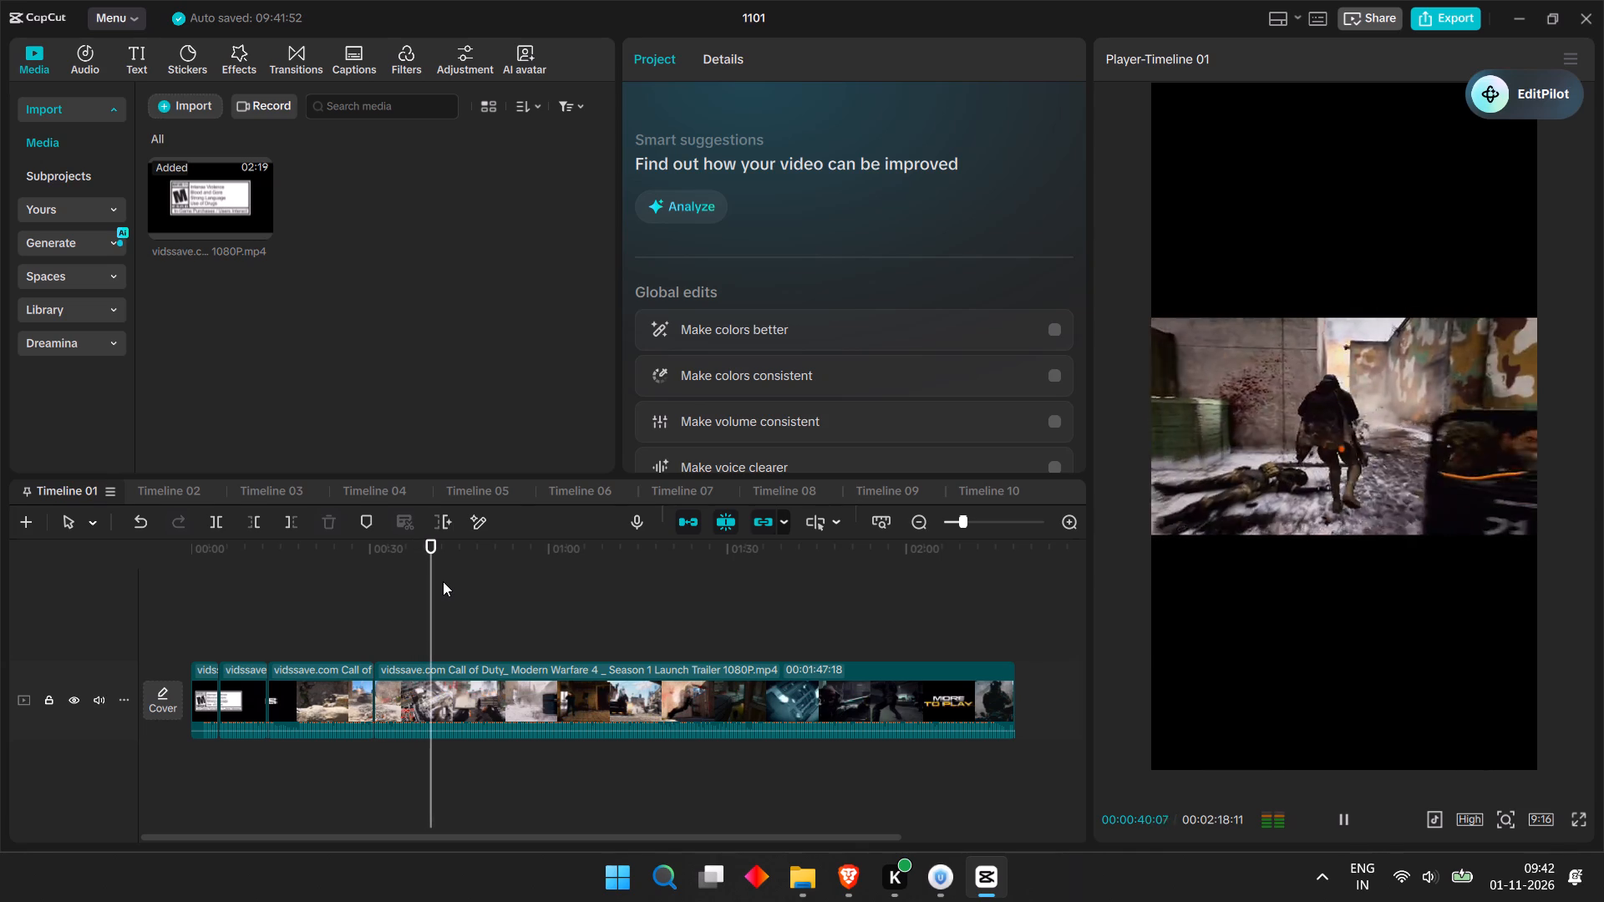
key(space)
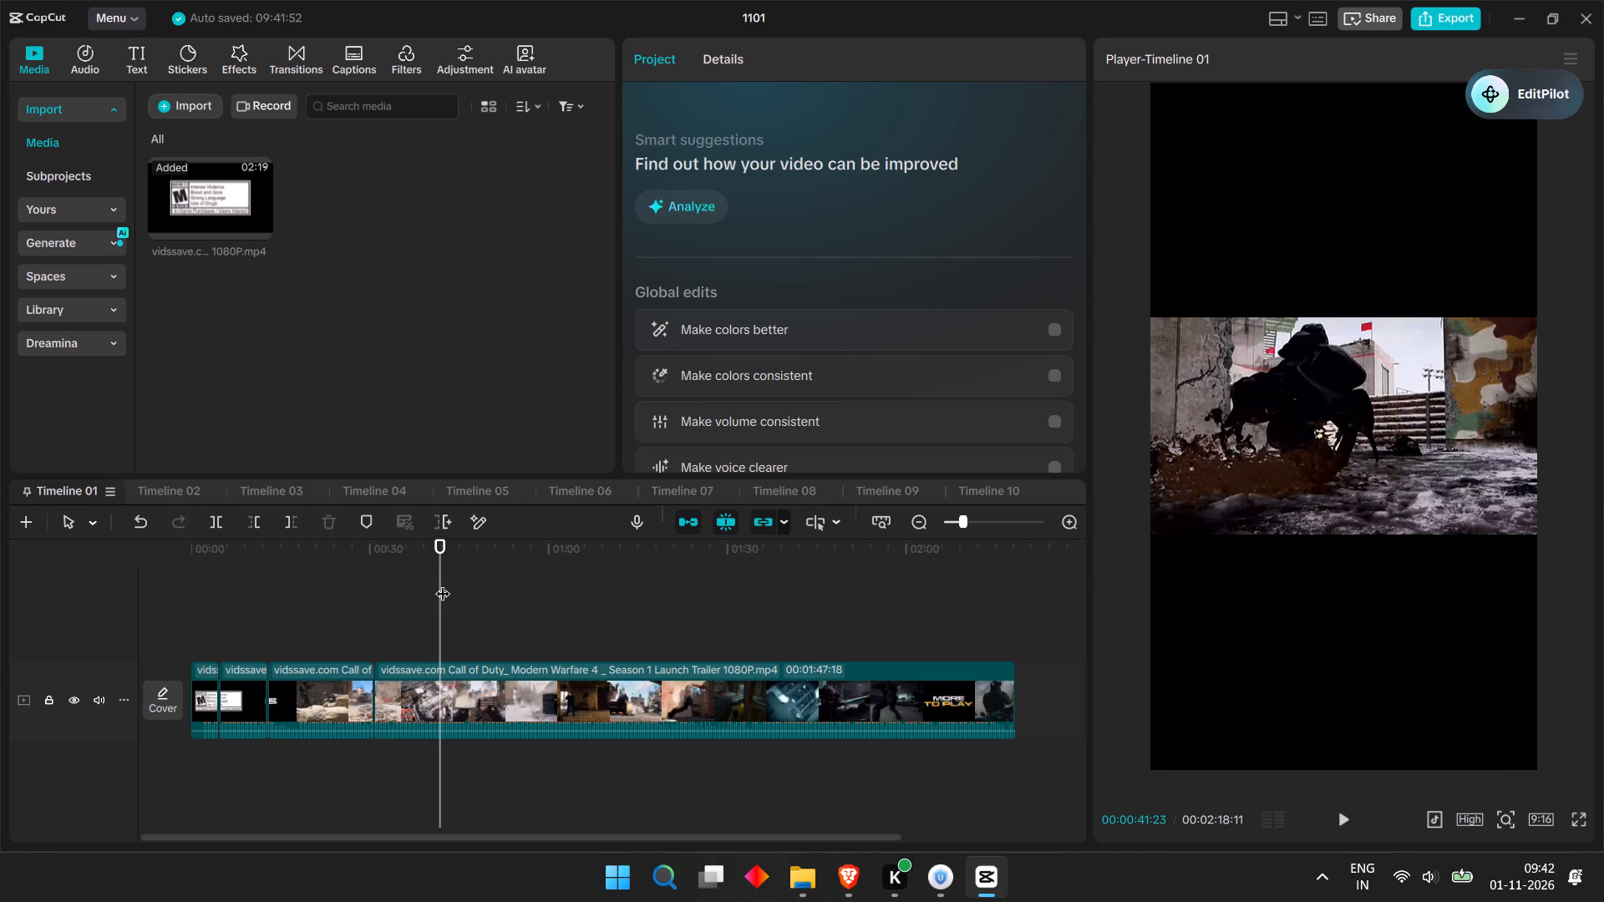
click(439, 719)
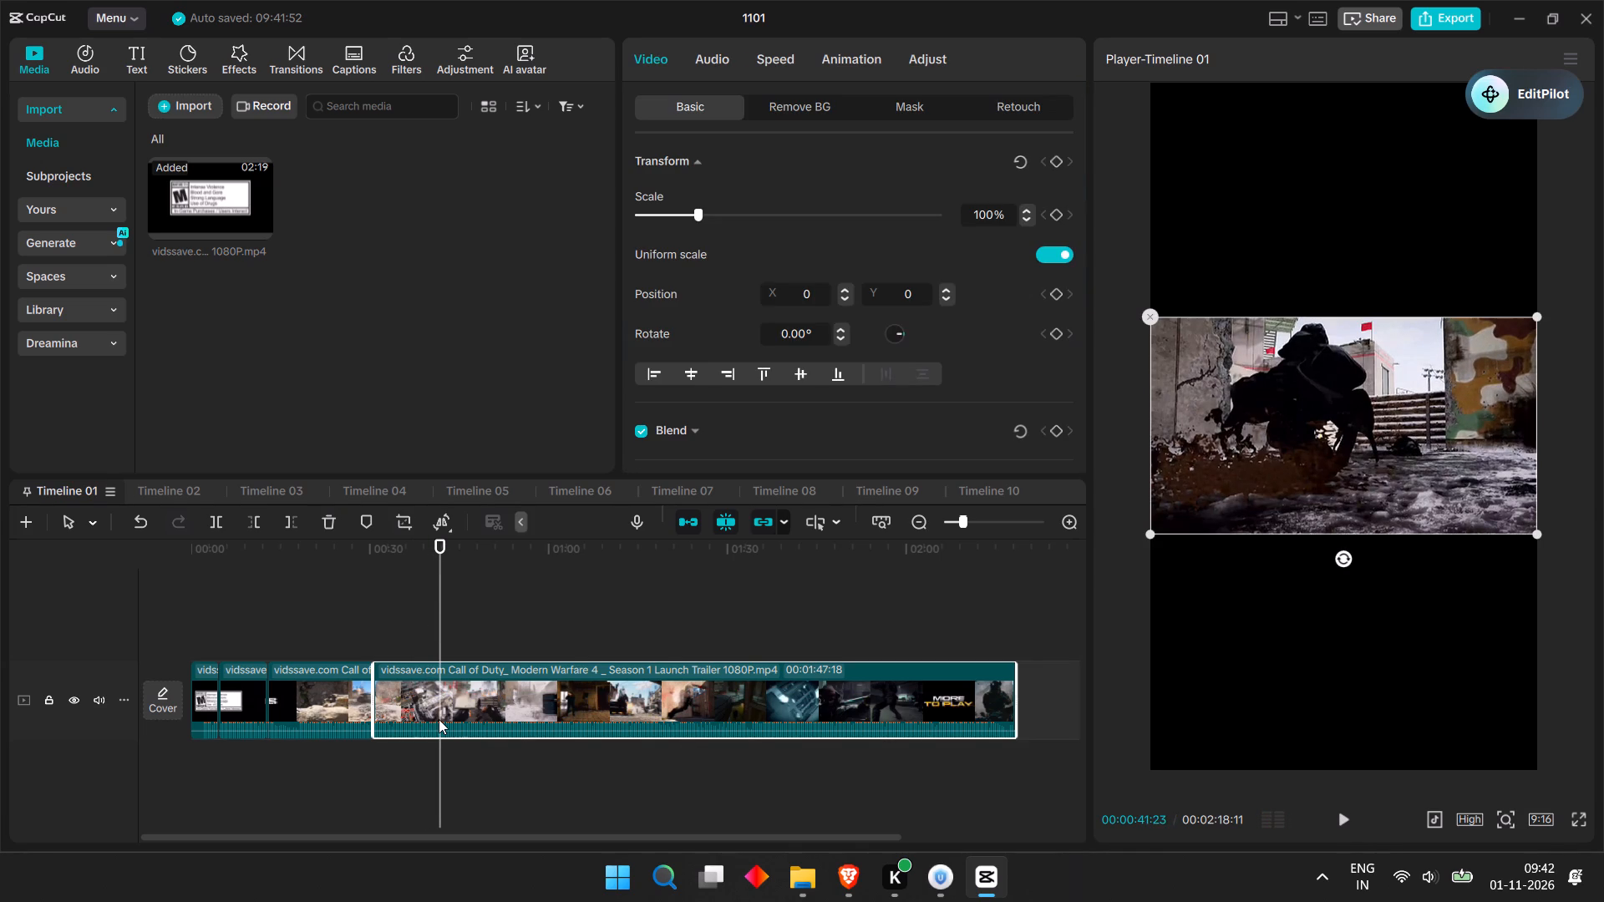
key(ctrl+b)
Copy the Timeline 01 segment just before the 00:00:41:23 cut into a new timeline, Timeline 11.
click(385, 712)
key(ctrl+c)
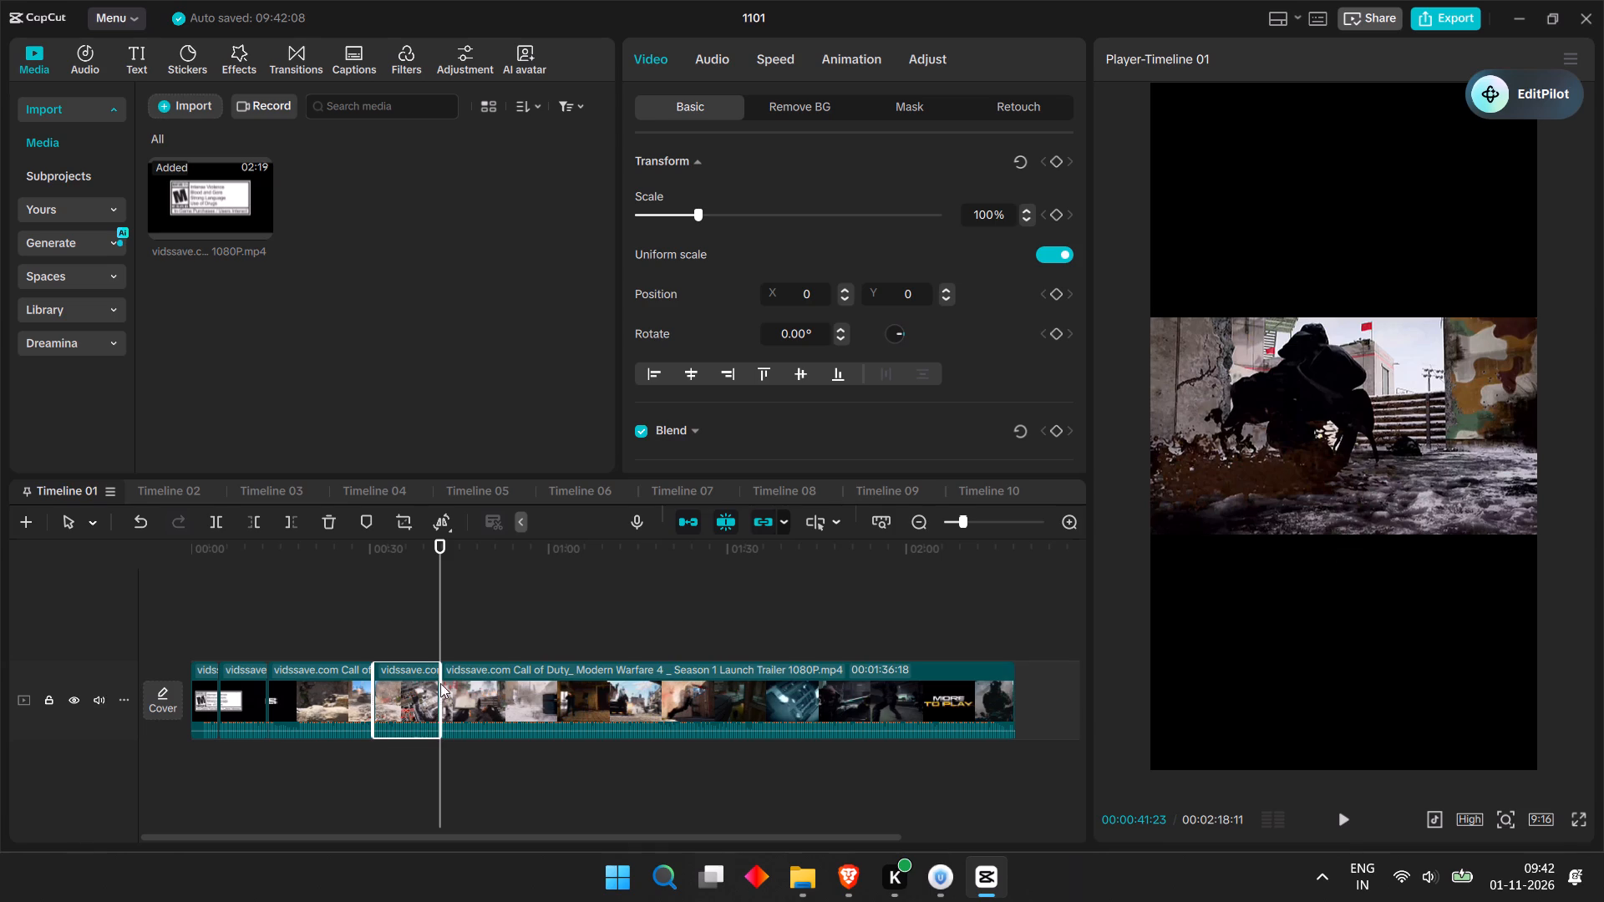
click(993, 494)
click(27, 516)
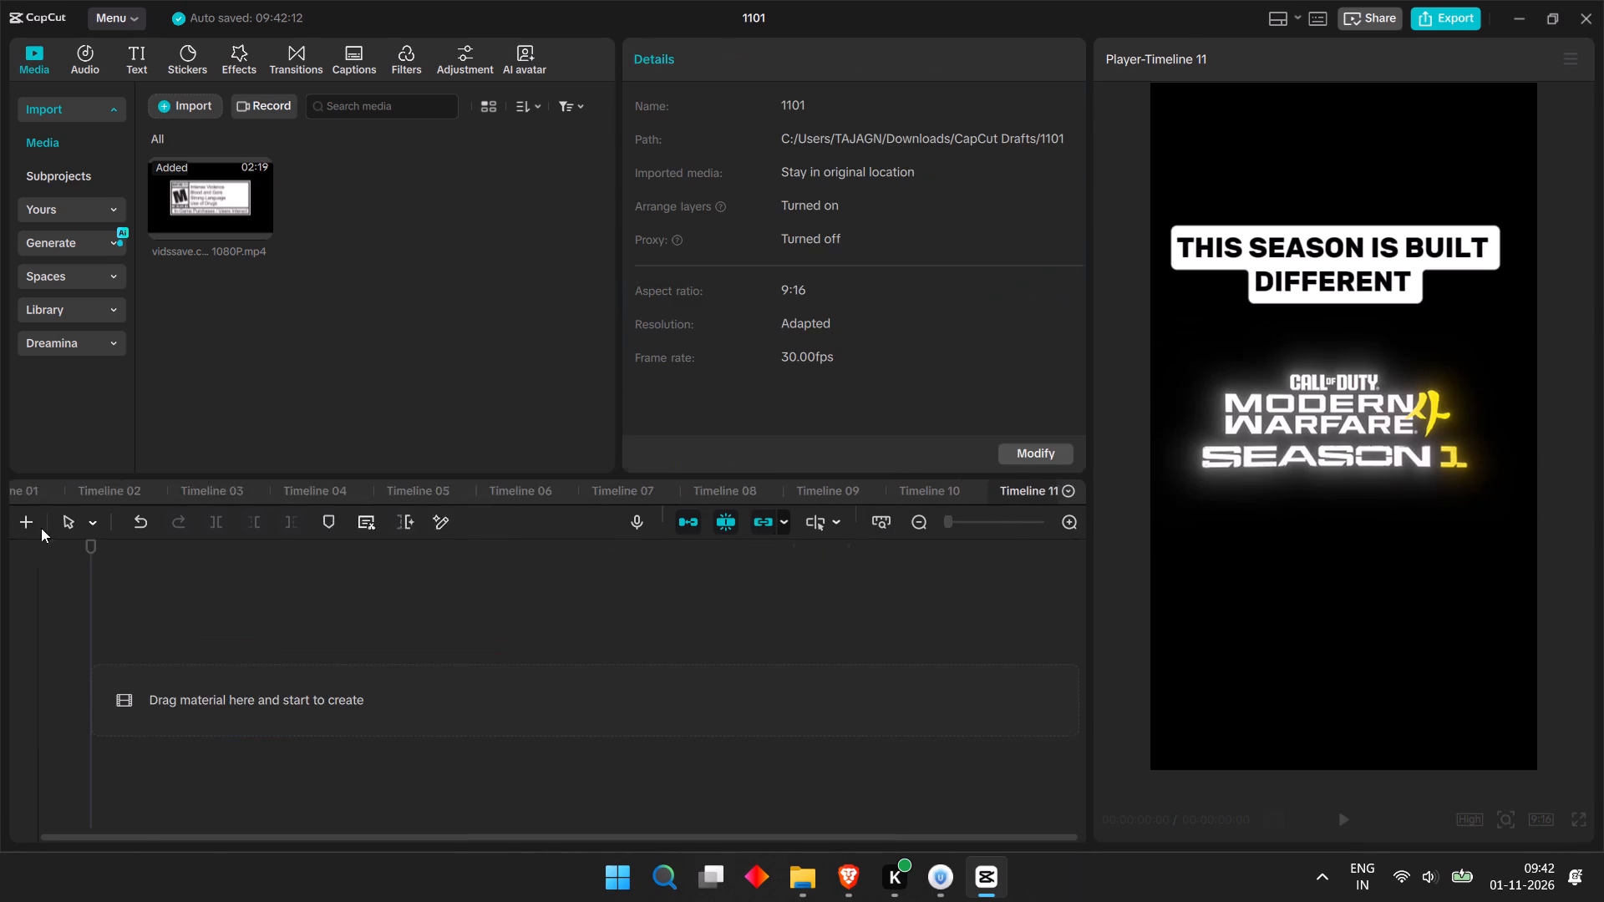
key(ctrl+v)
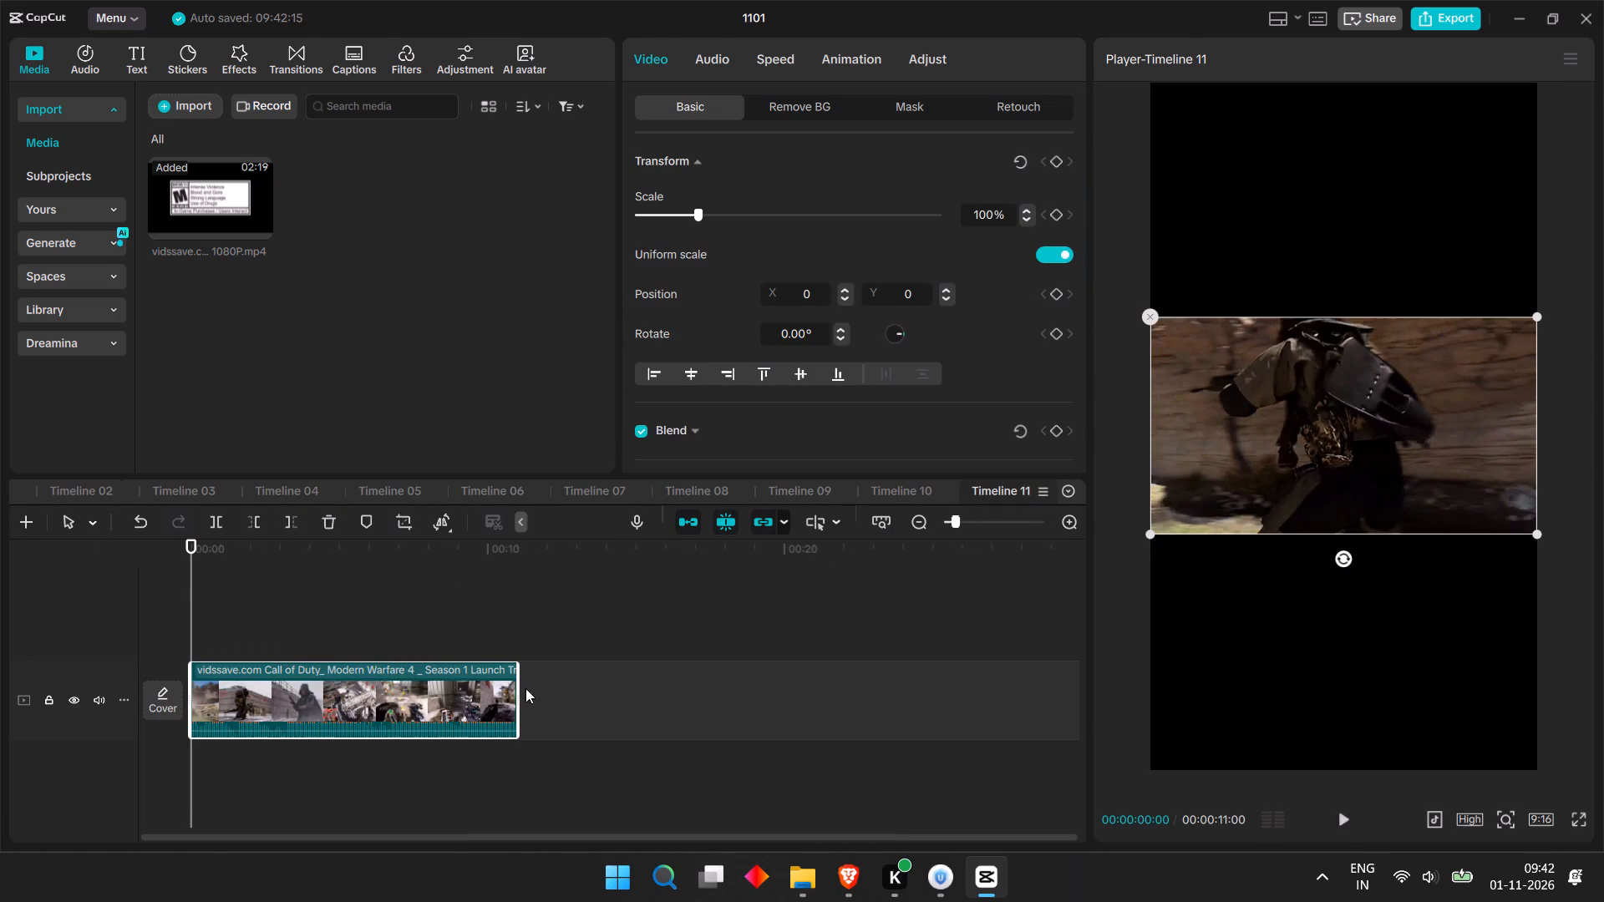
Extend the end of the Timeline 11 clip to 00:00:12:13 and play its closing seconds.
drag(521, 697, 559, 698)
key(space)
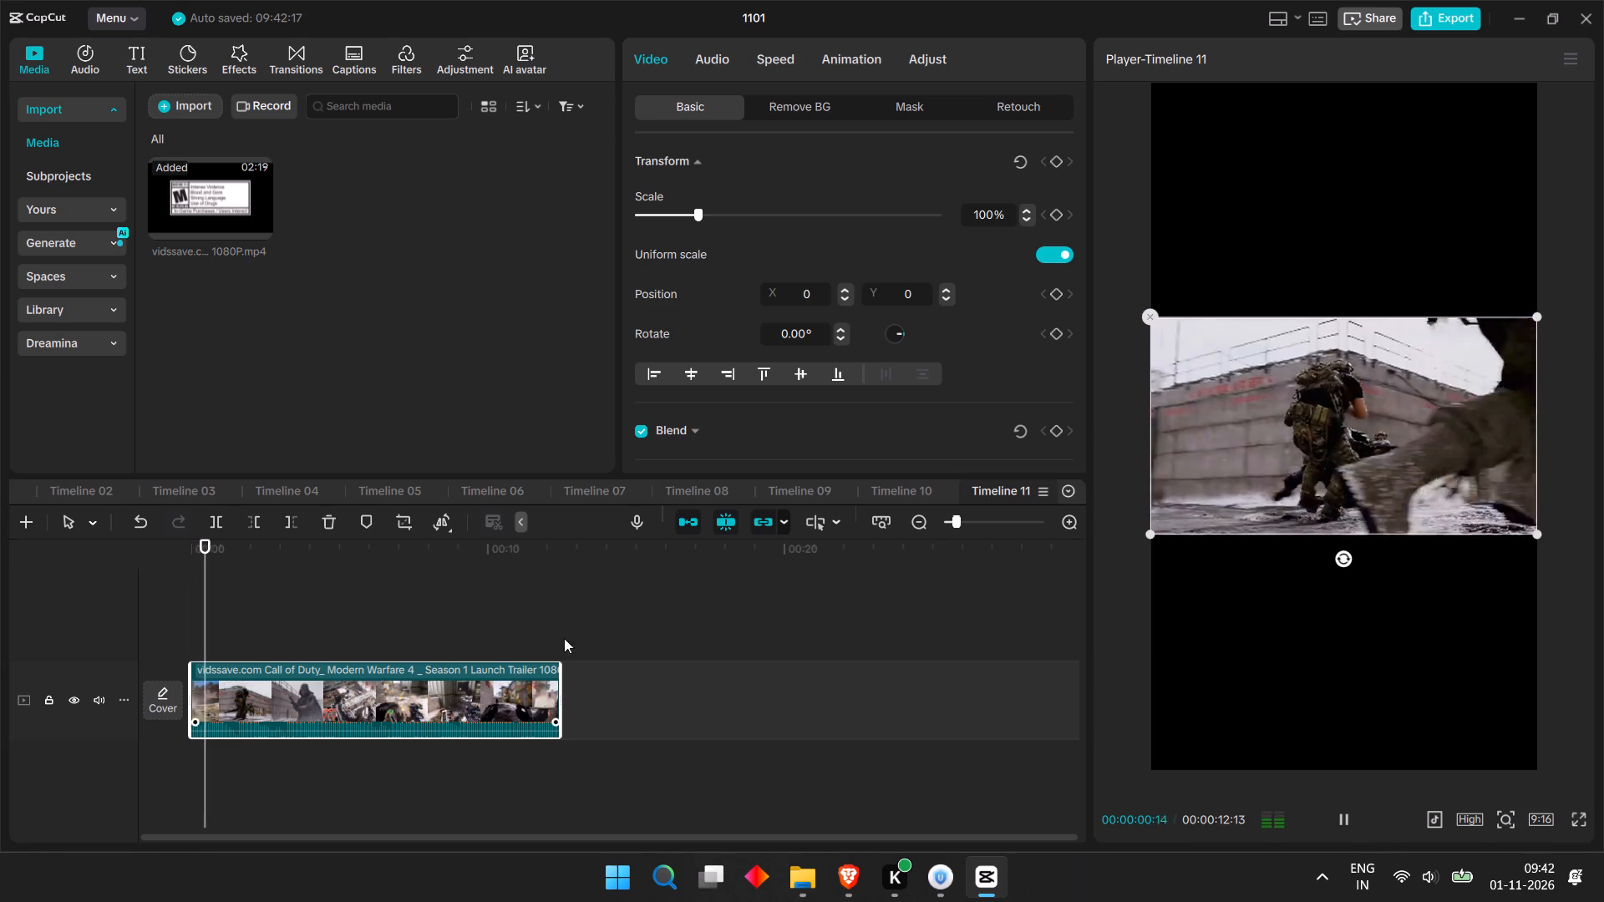
click(480, 558)
key(space)
key(space)
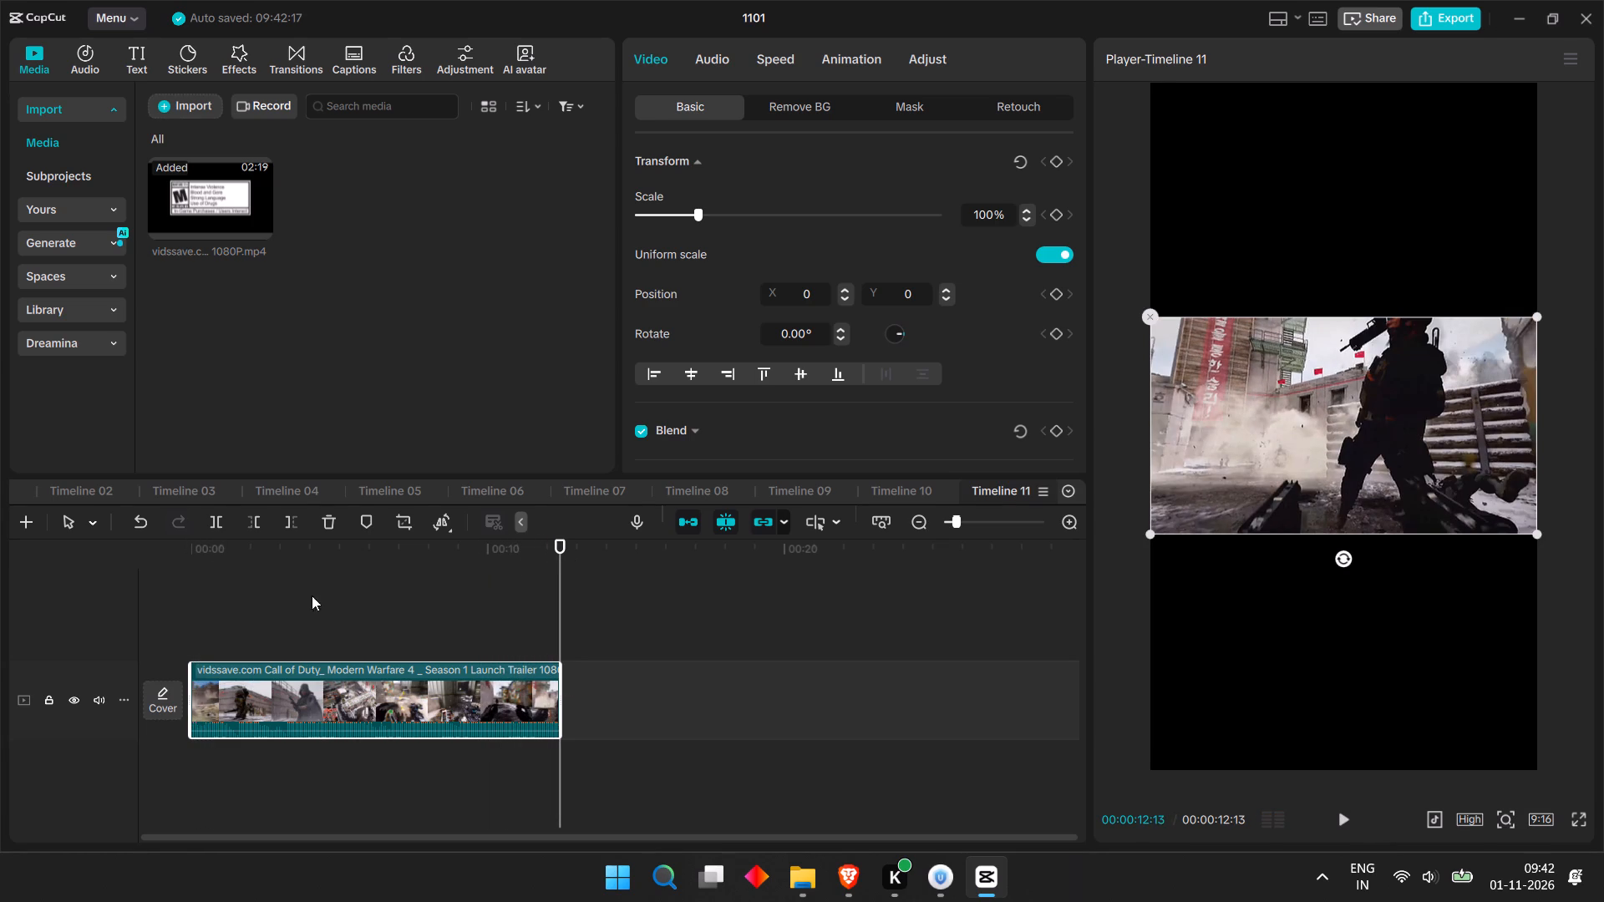
Copy the "THIS SEASON IS BUILT DIFFERENT" caption from Timeline 10 to the start of Timeline 11.
click(881, 488)
click(388, 645)
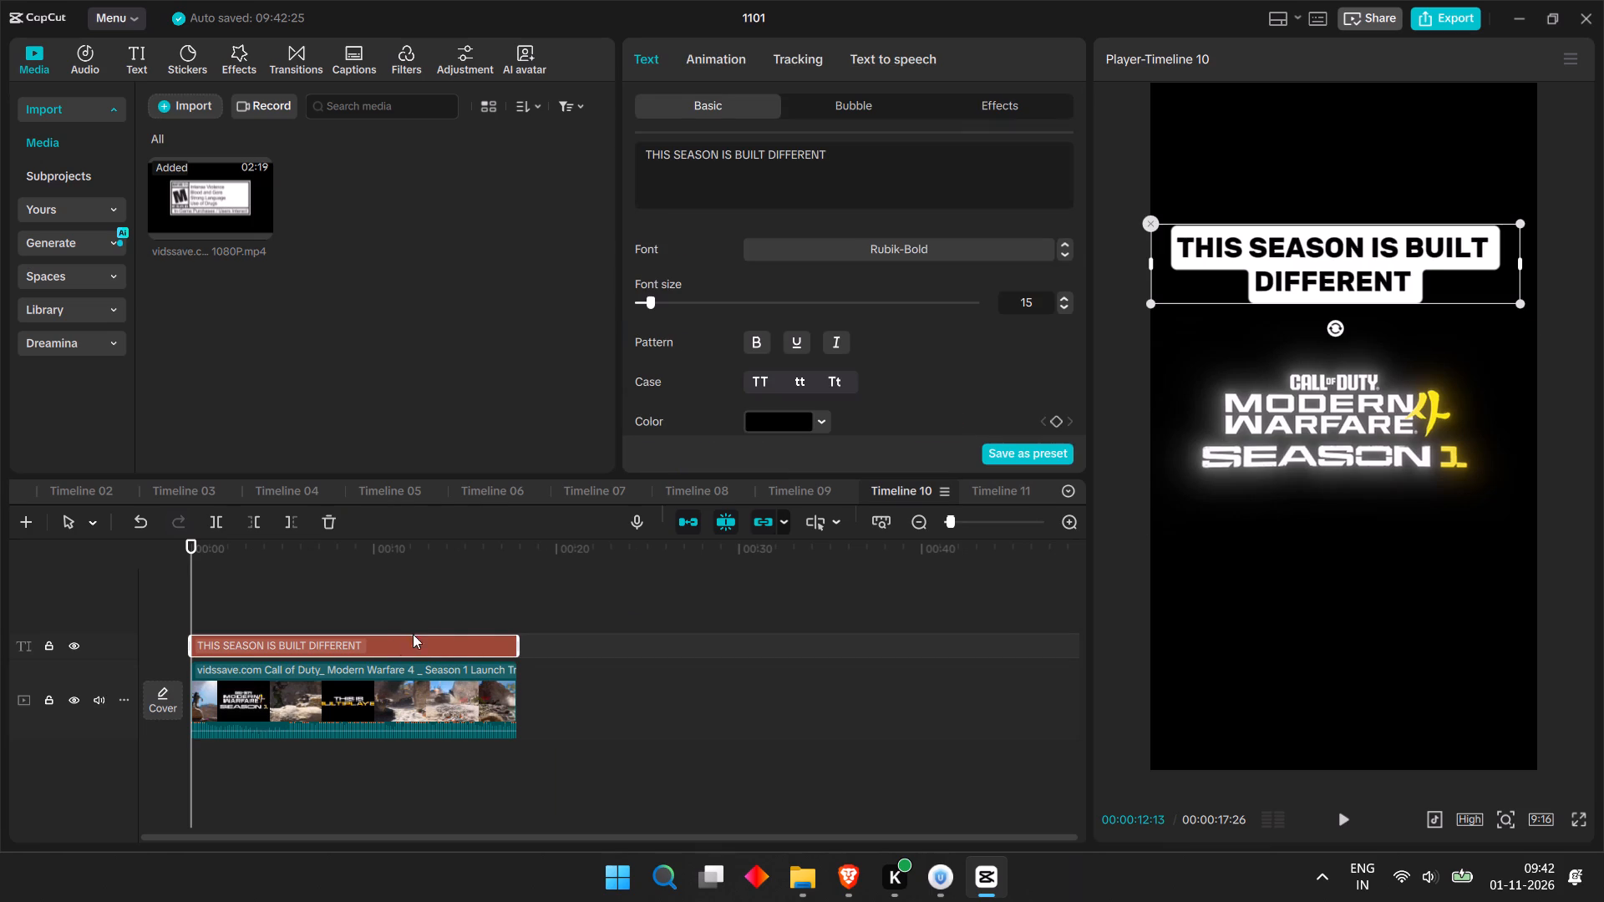
key(ctrl+c)
click(995, 494)
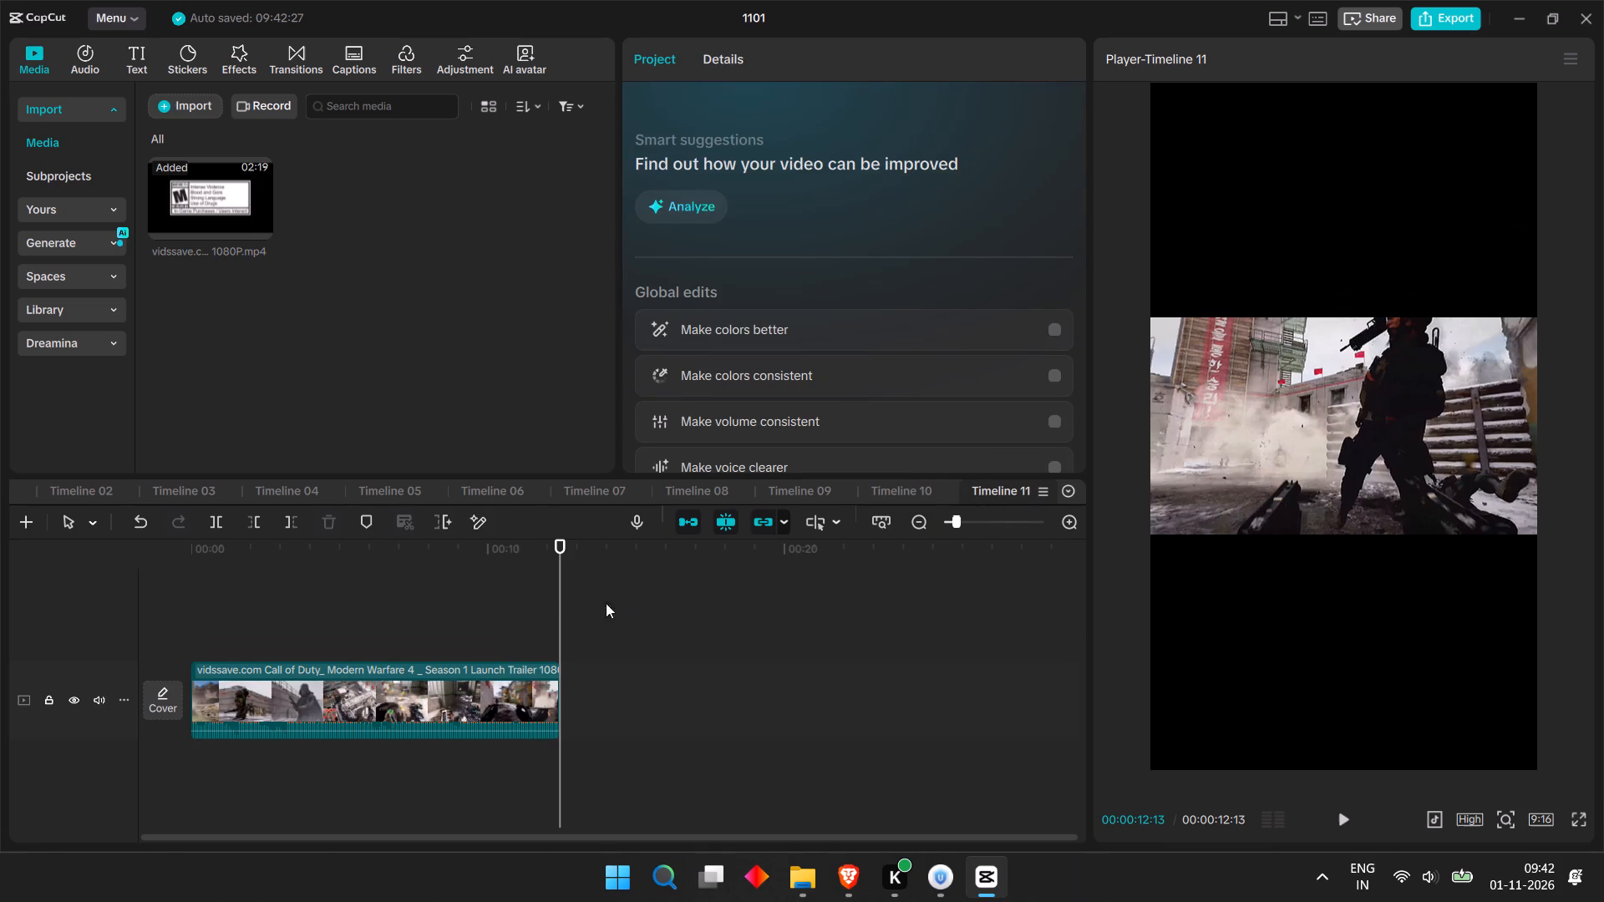
drag(558, 571, 0, 597)
key(ctrl+v)
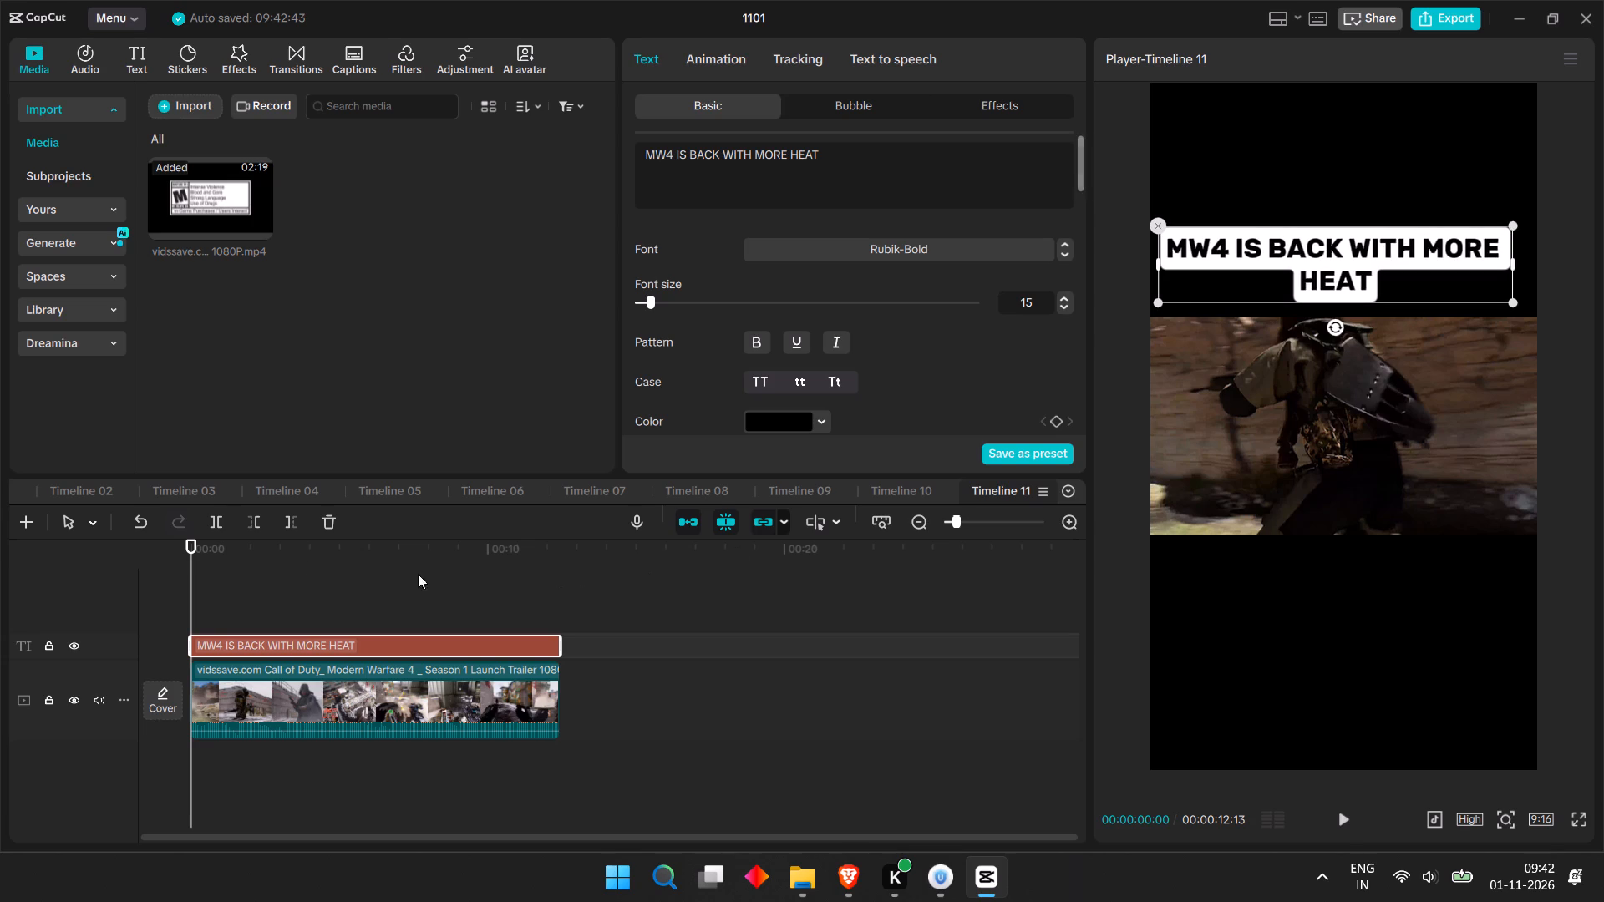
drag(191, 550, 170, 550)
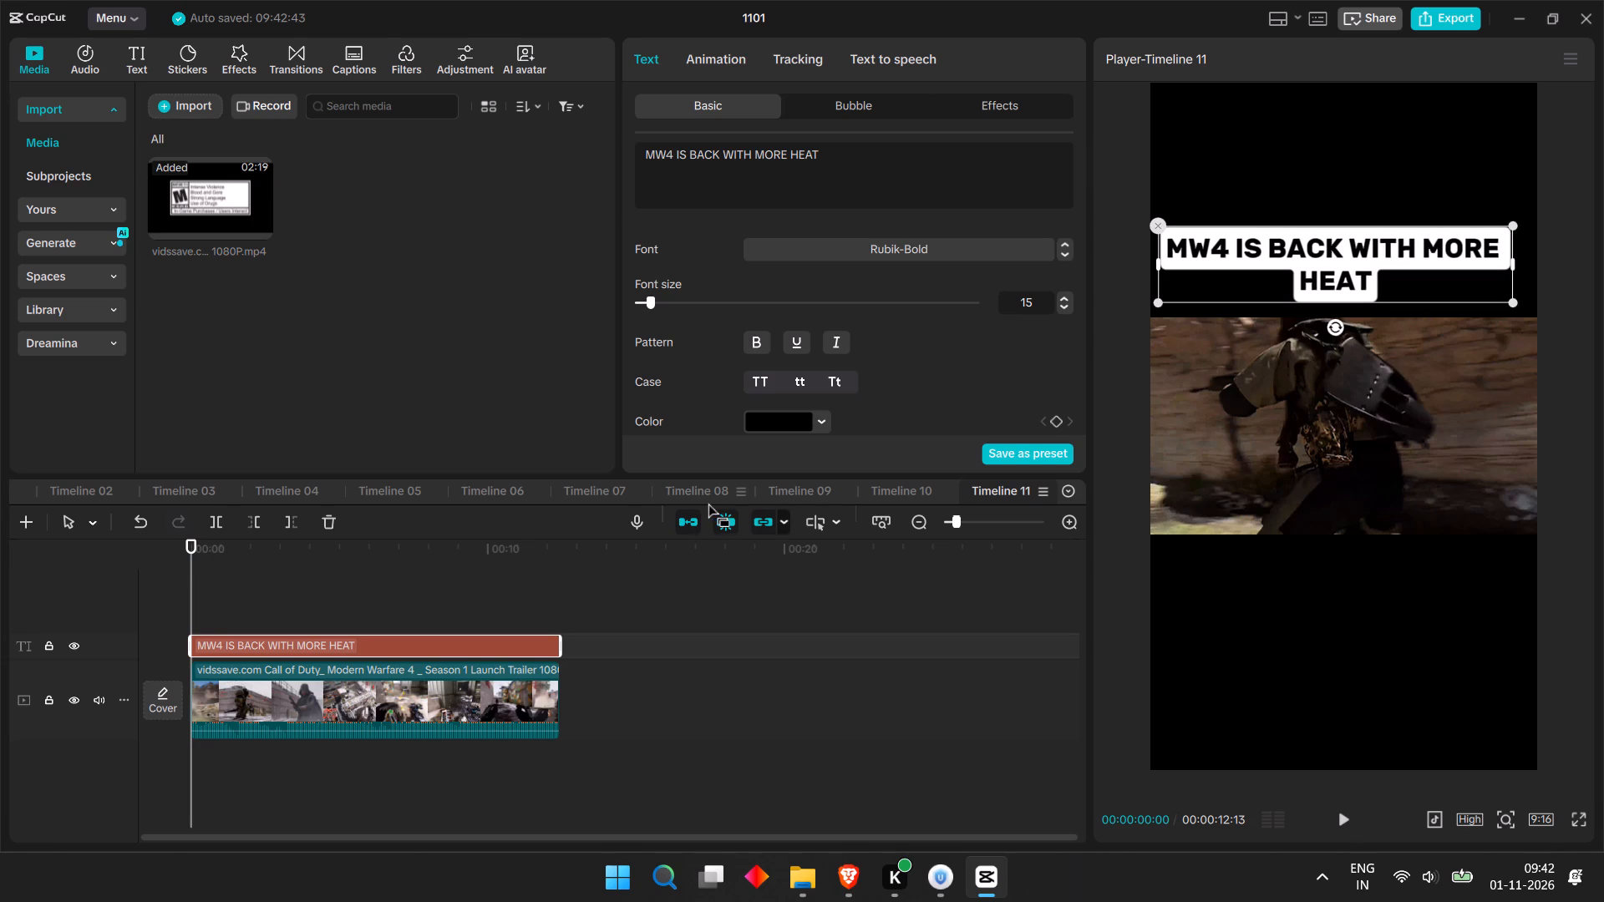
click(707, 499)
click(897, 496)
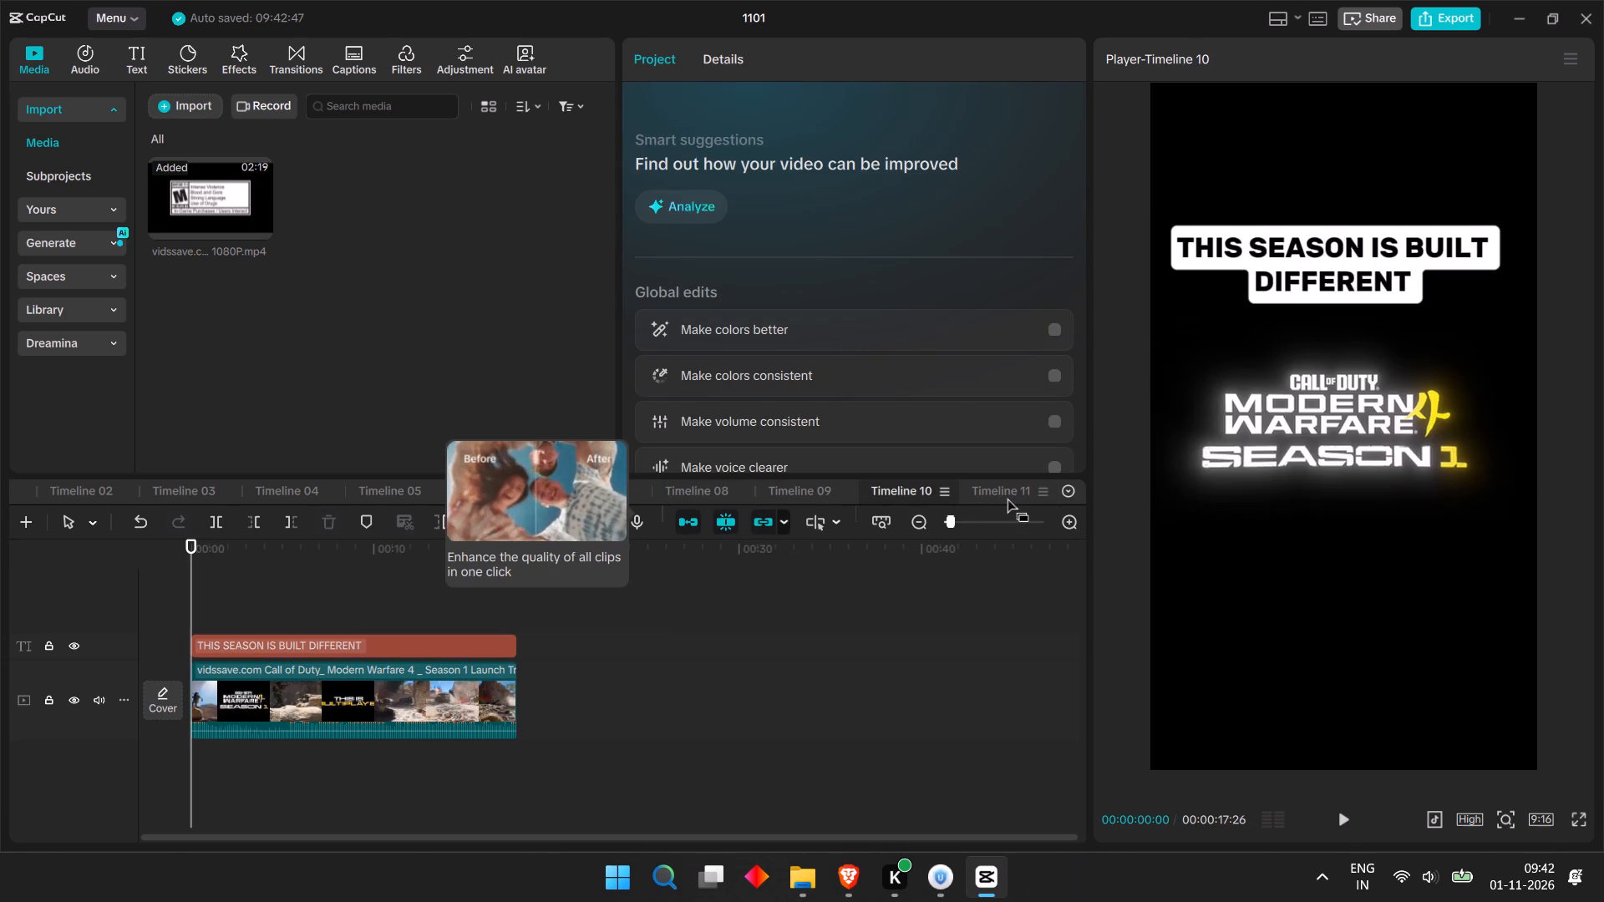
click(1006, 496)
Add a new empty timeline after Timeline 11.
click(23, 519)
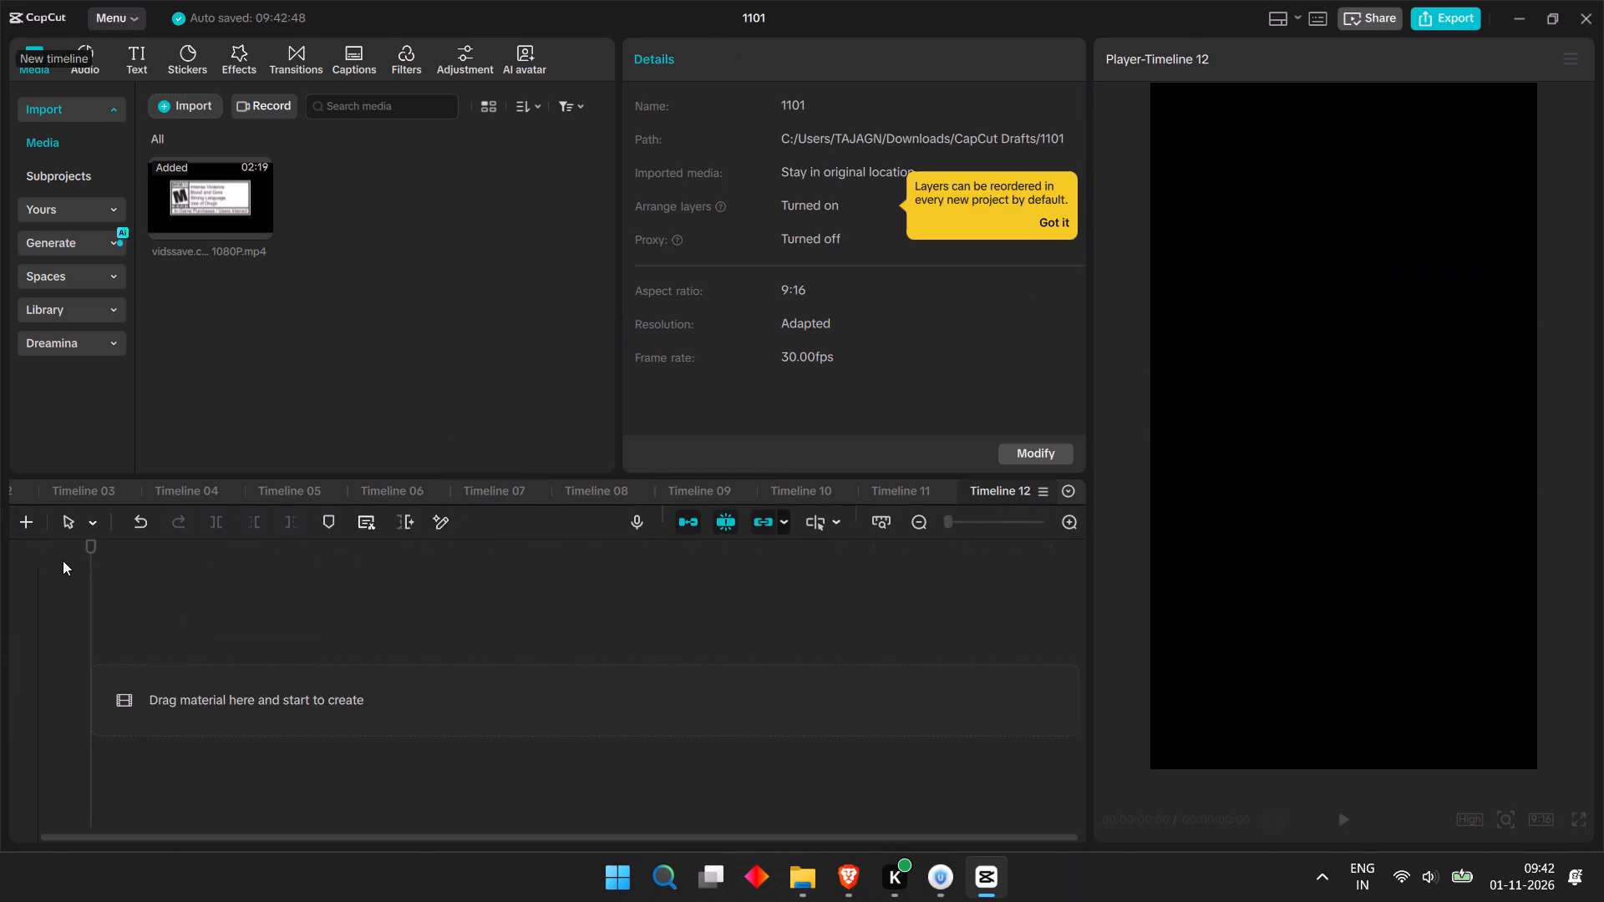
In Timeline 01, play the footage after the 00:00:41:23 cut and split the trailer clip at 00:00:51:27.
scroll(83, 494, up, 5)
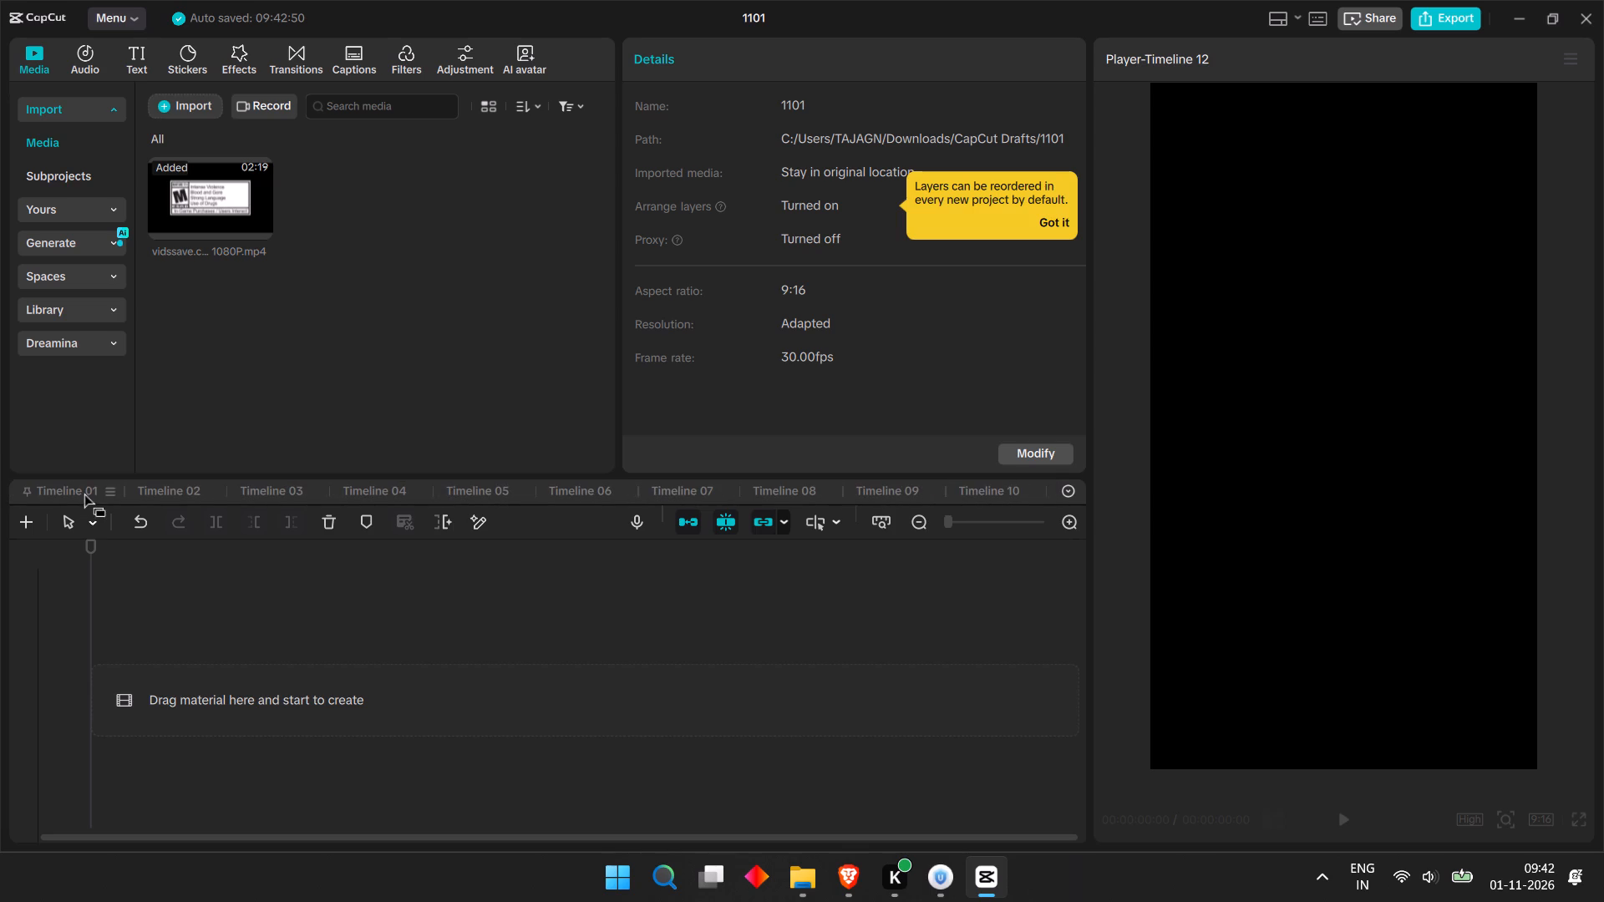
click(75, 489)
click(442, 577)
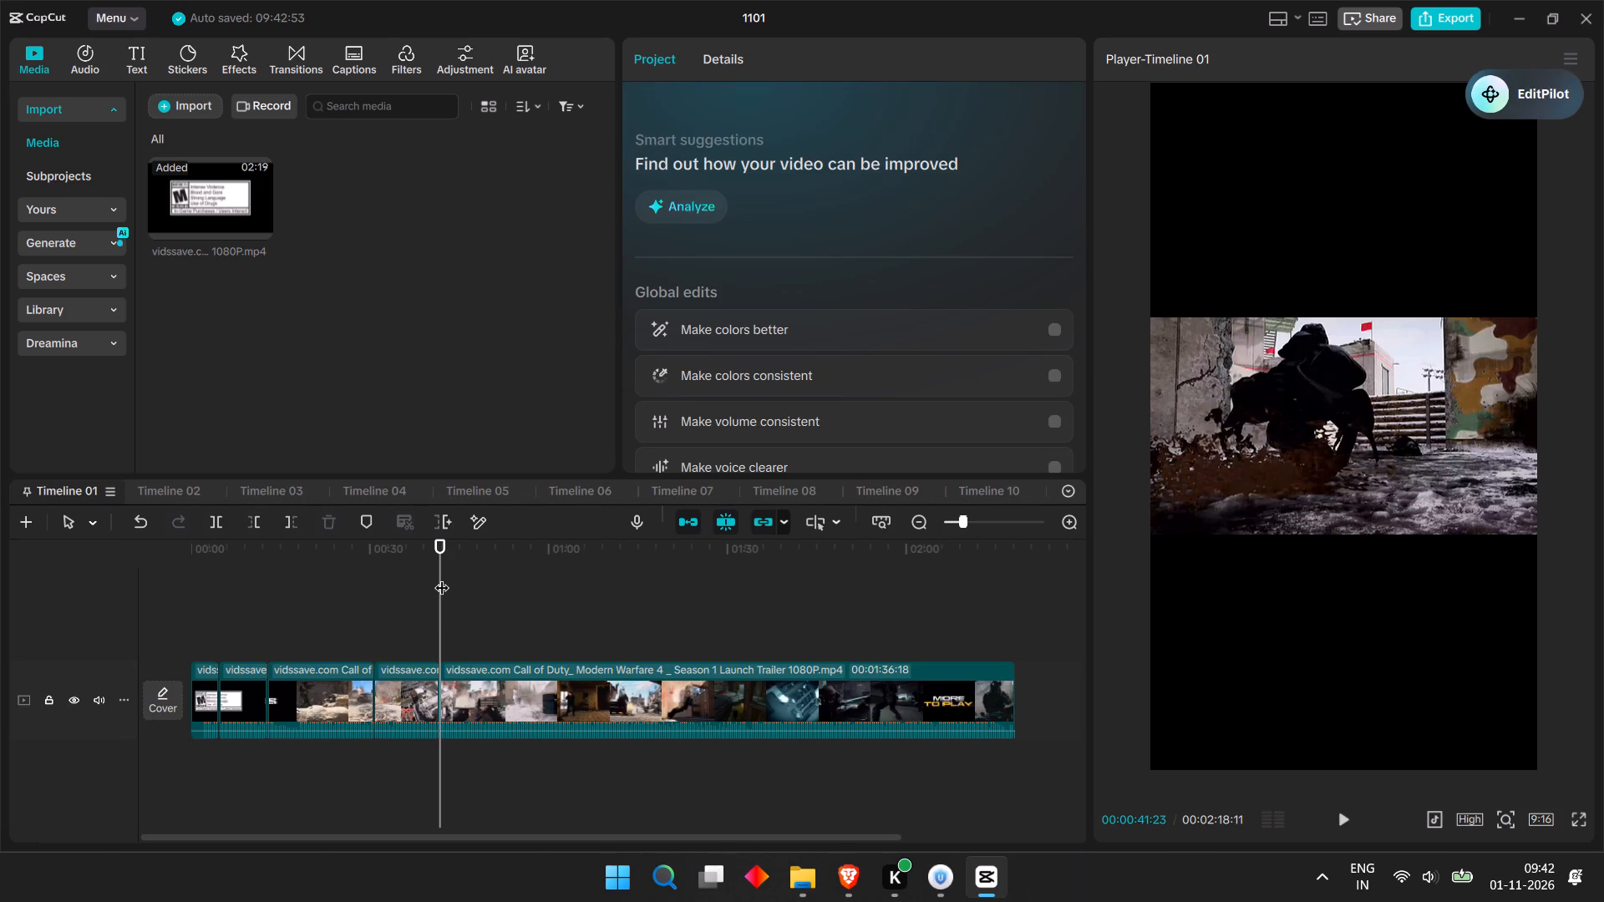
key(space)
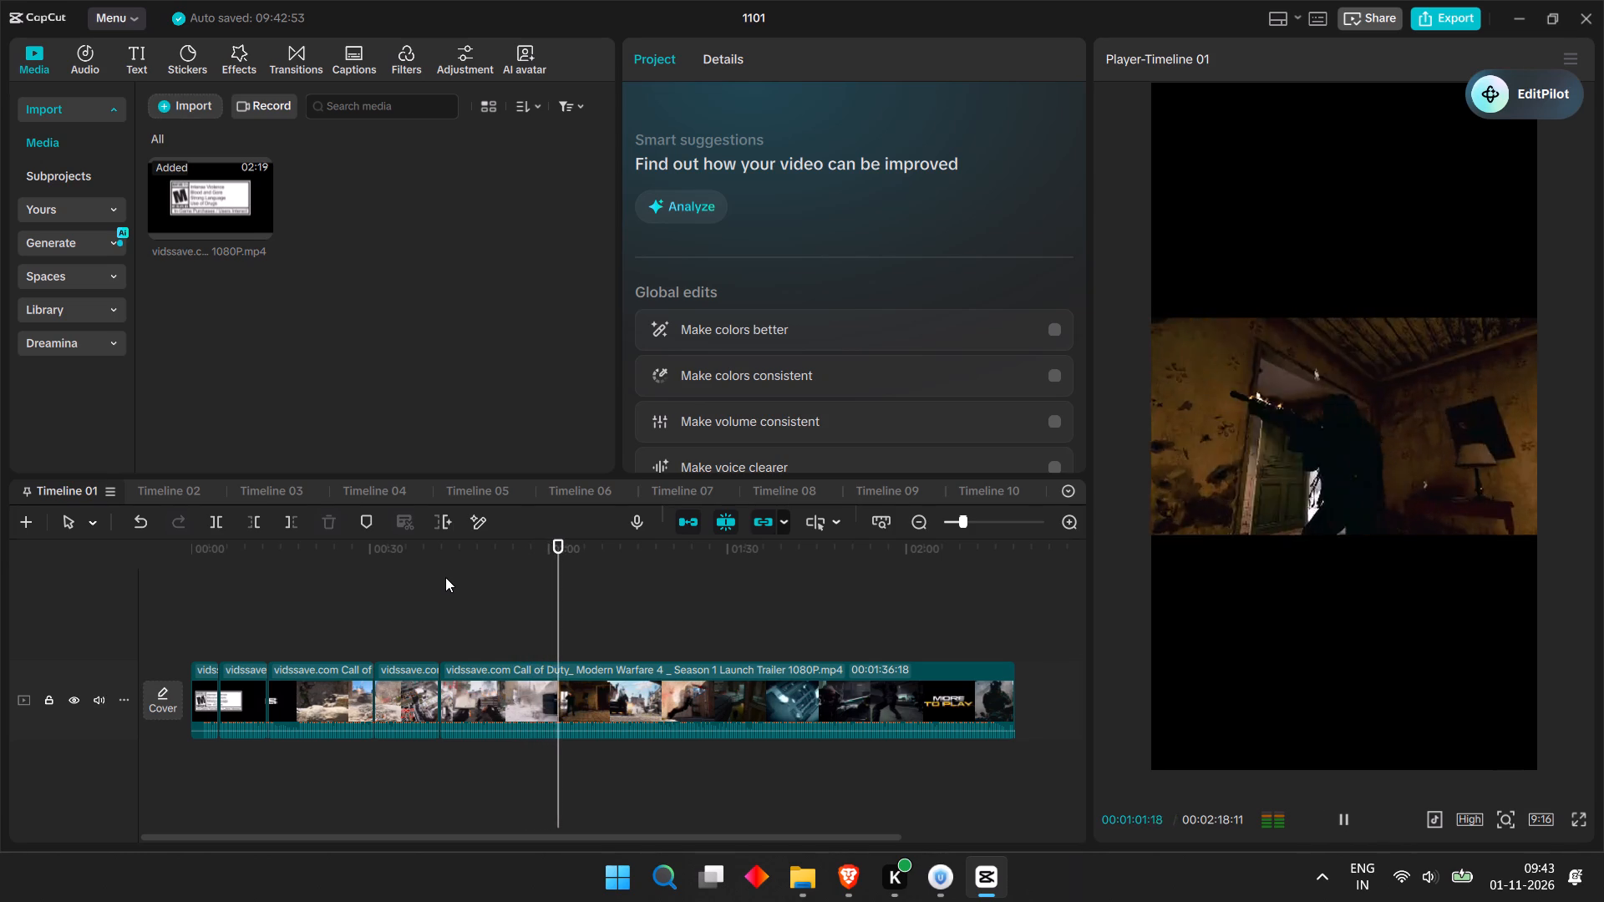
key(space)
drag(566, 618, 481, 651)
key(space)
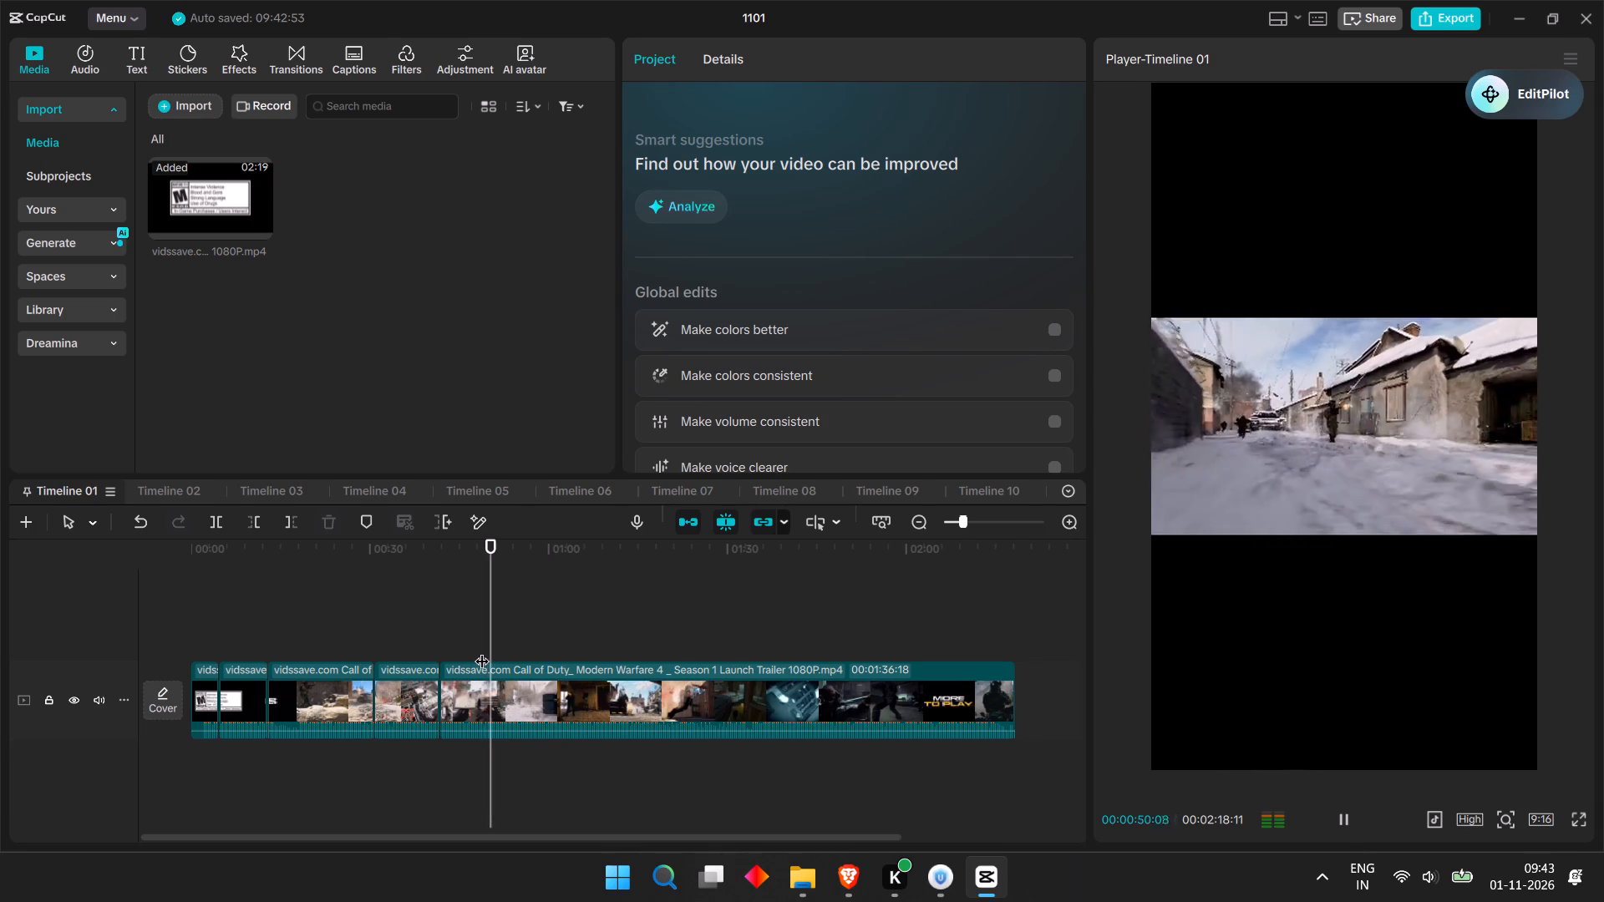
key(space)
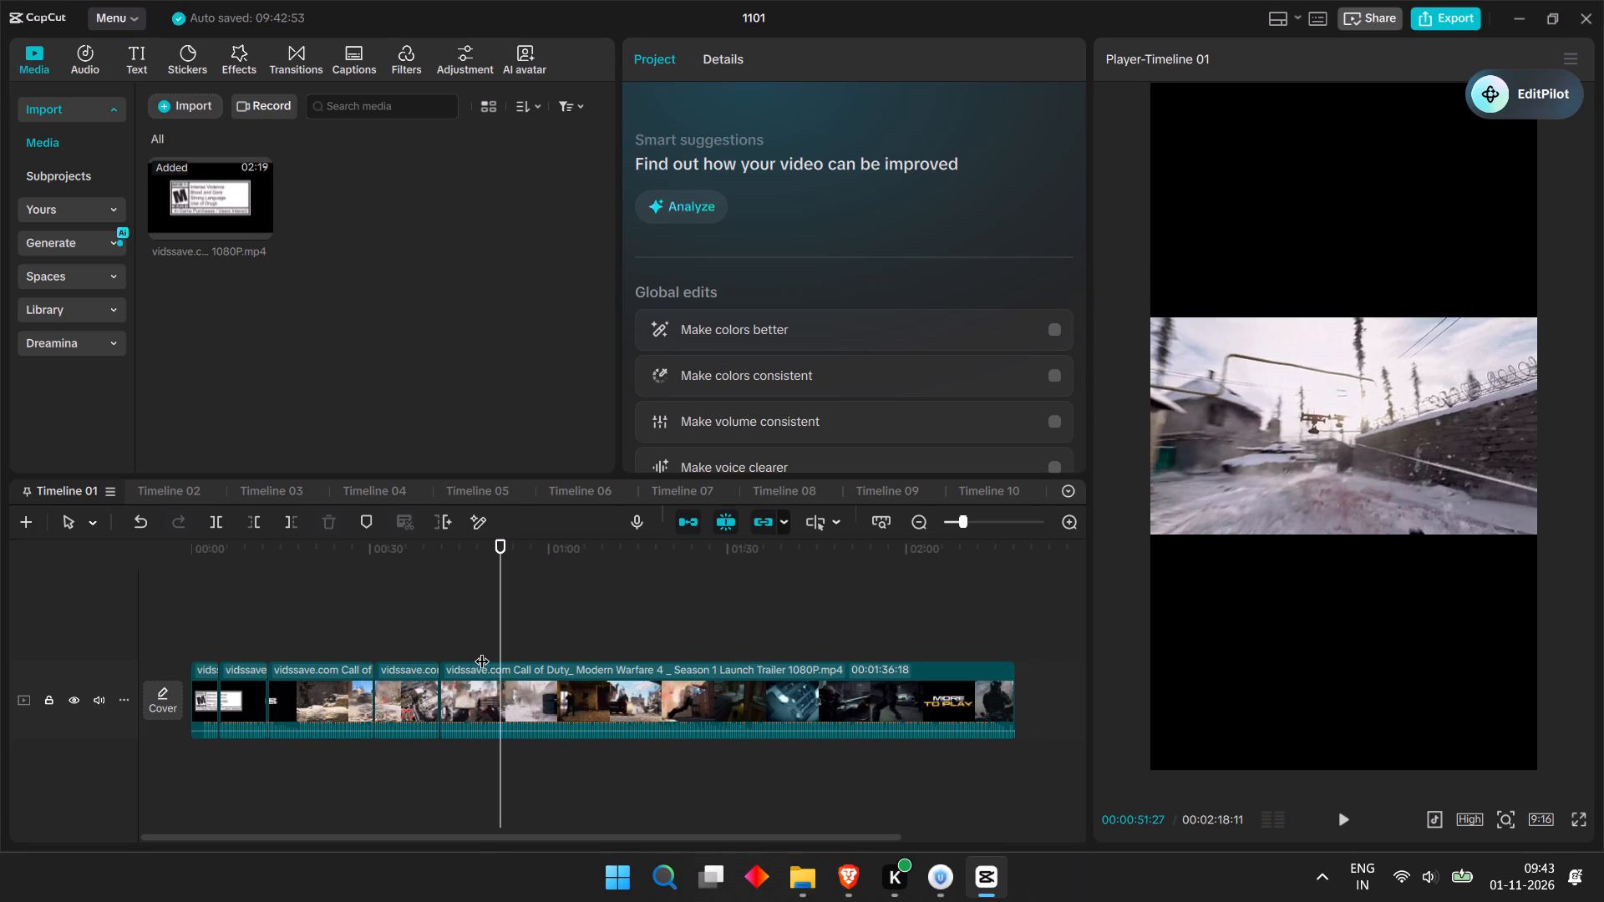
click(503, 688)
key(ctrl+b)
Copy the Timeline 01 segment just before the 00:00:51:27 cut into the empty Timeline 12.
click(480, 688)
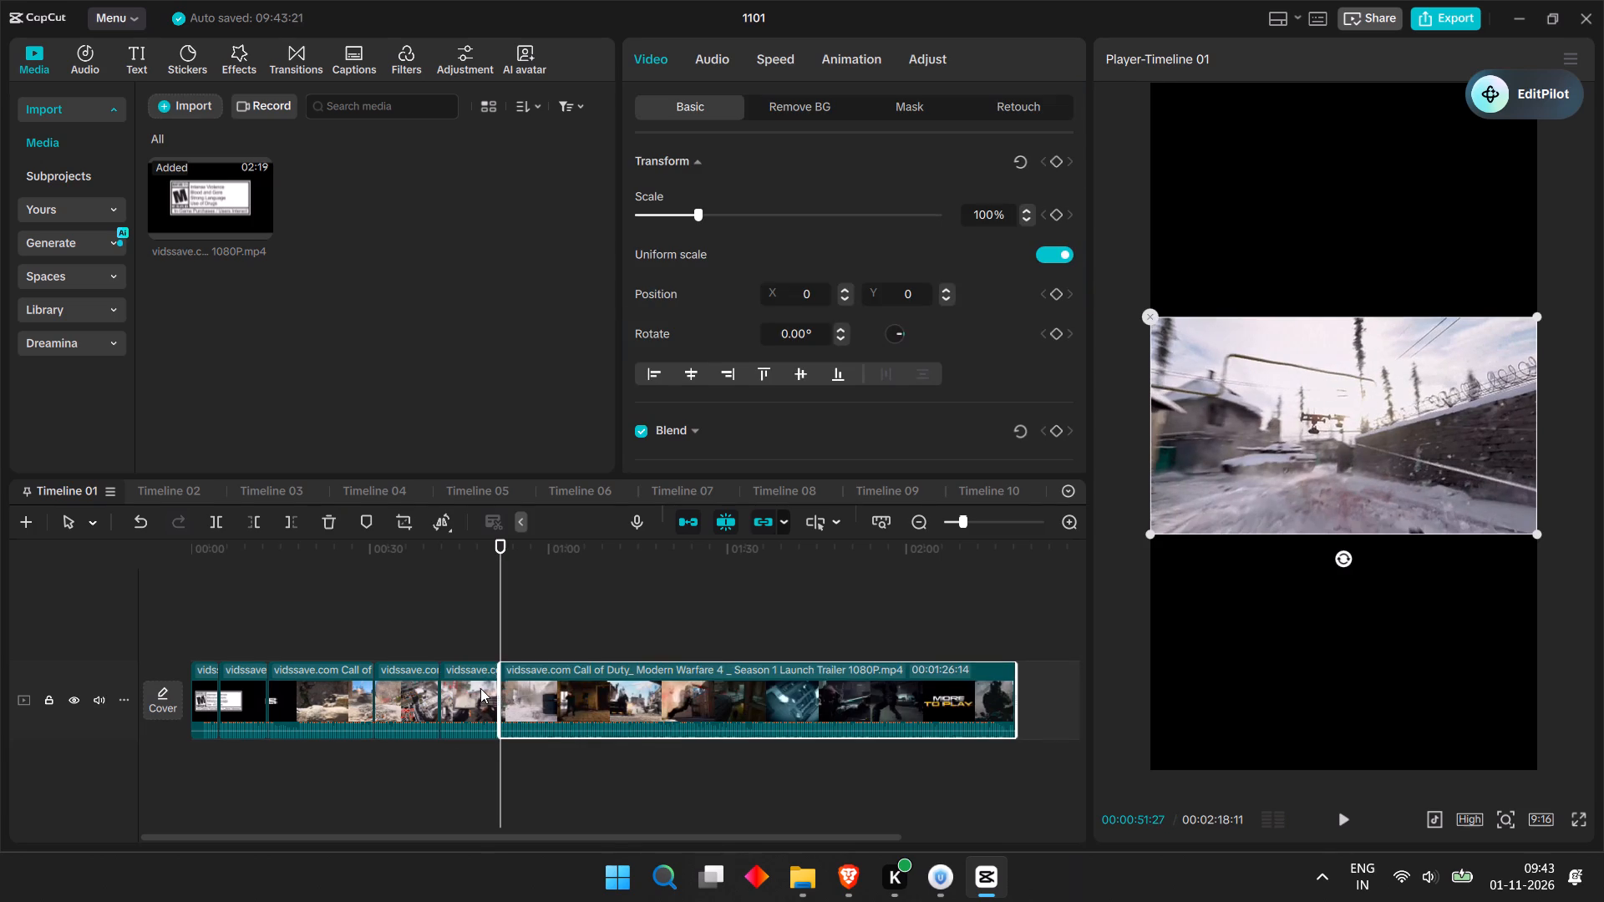
key(ctrl+c)
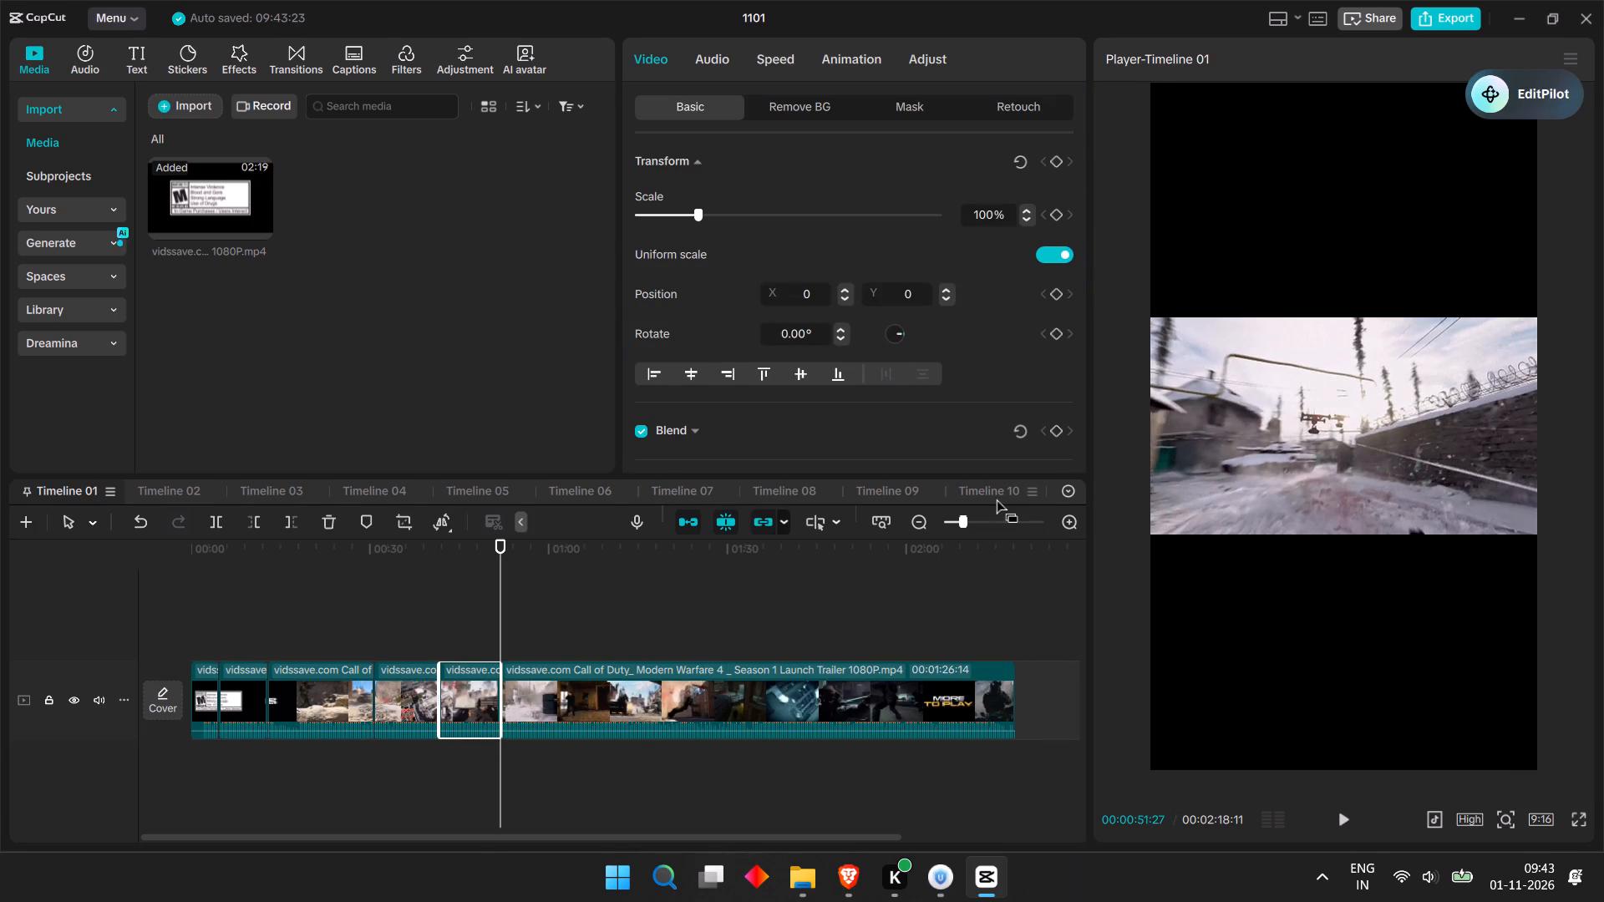
click(995, 497)
scroll(1005, 490, down, 5)
click(1000, 489)
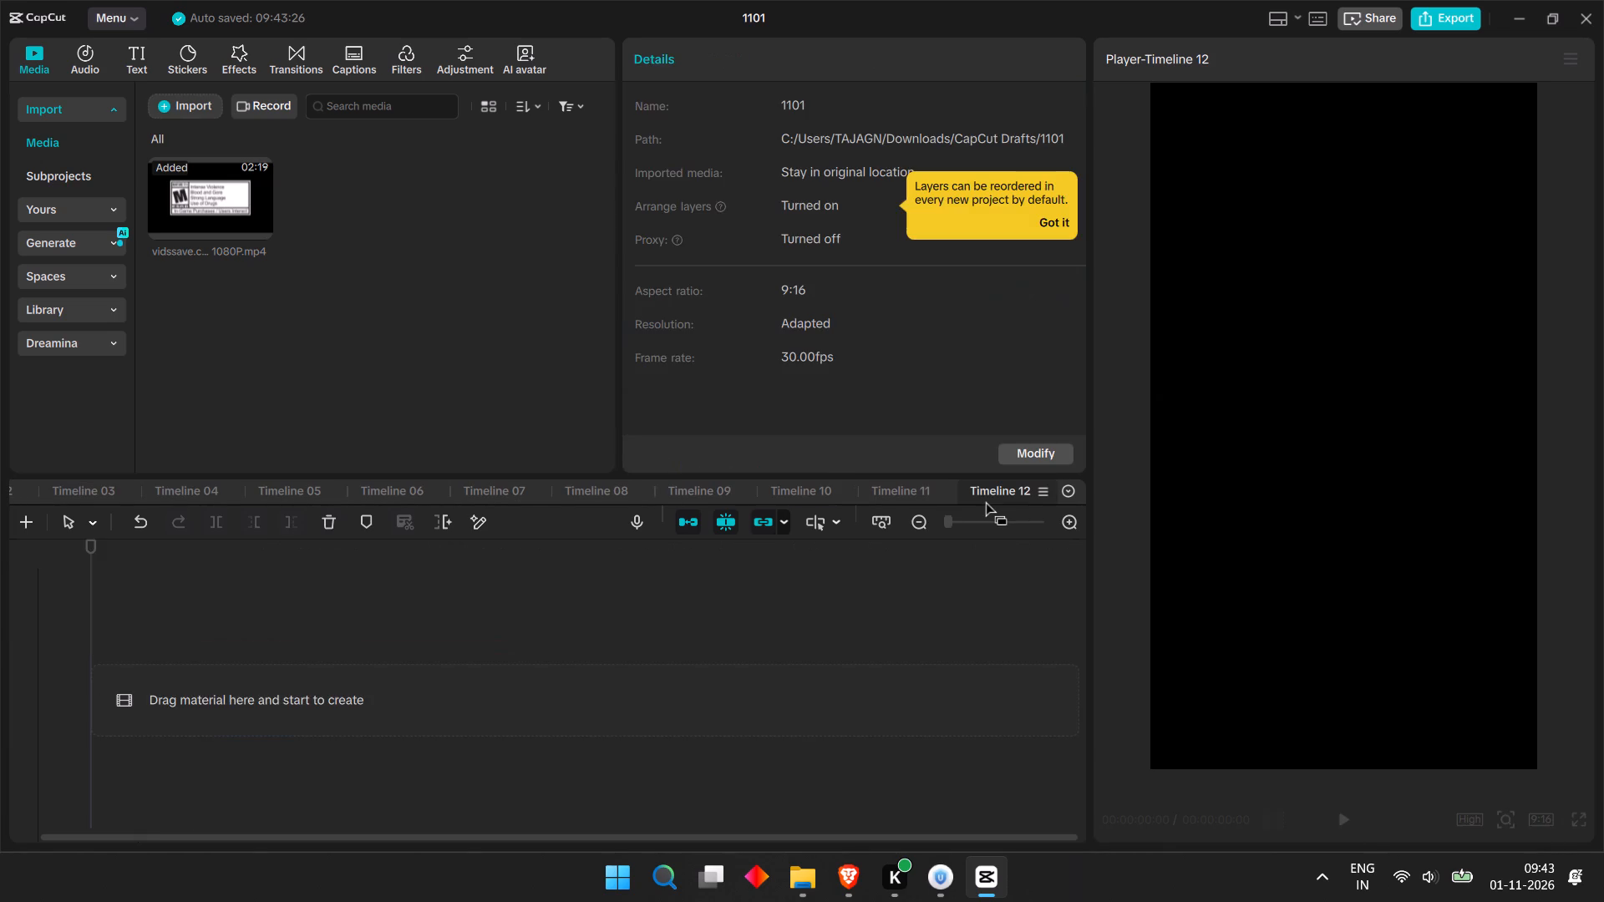
key(ctrl+v)
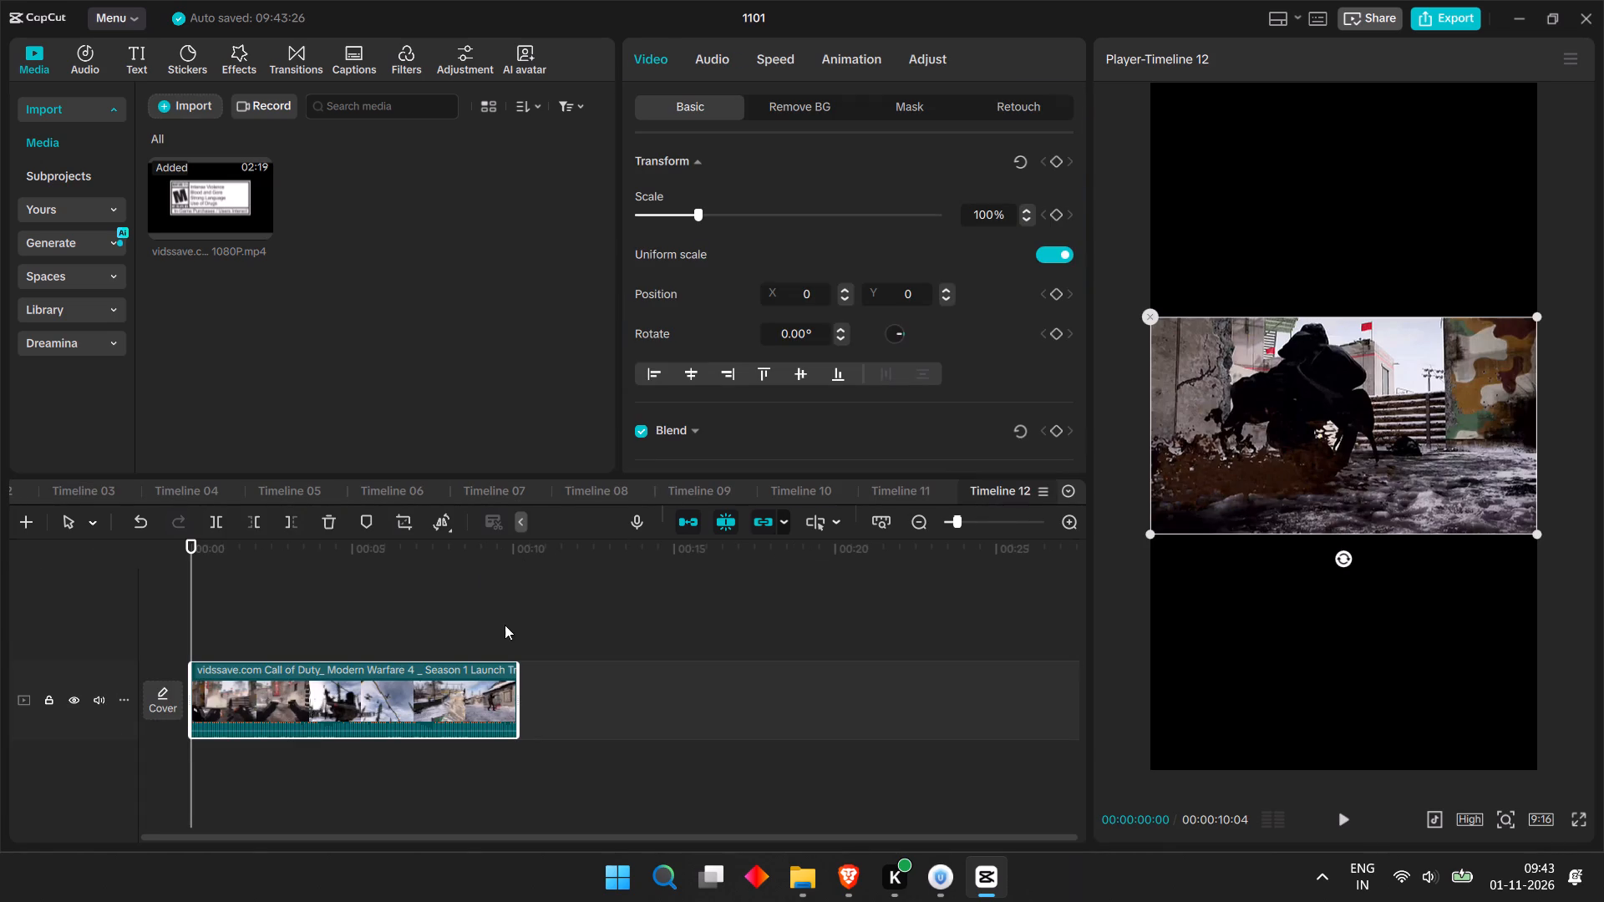
Extend the end of the Timeline 12 trailer clip so it lasts 00:00:15:01.
drag(515, 707, 580, 701)
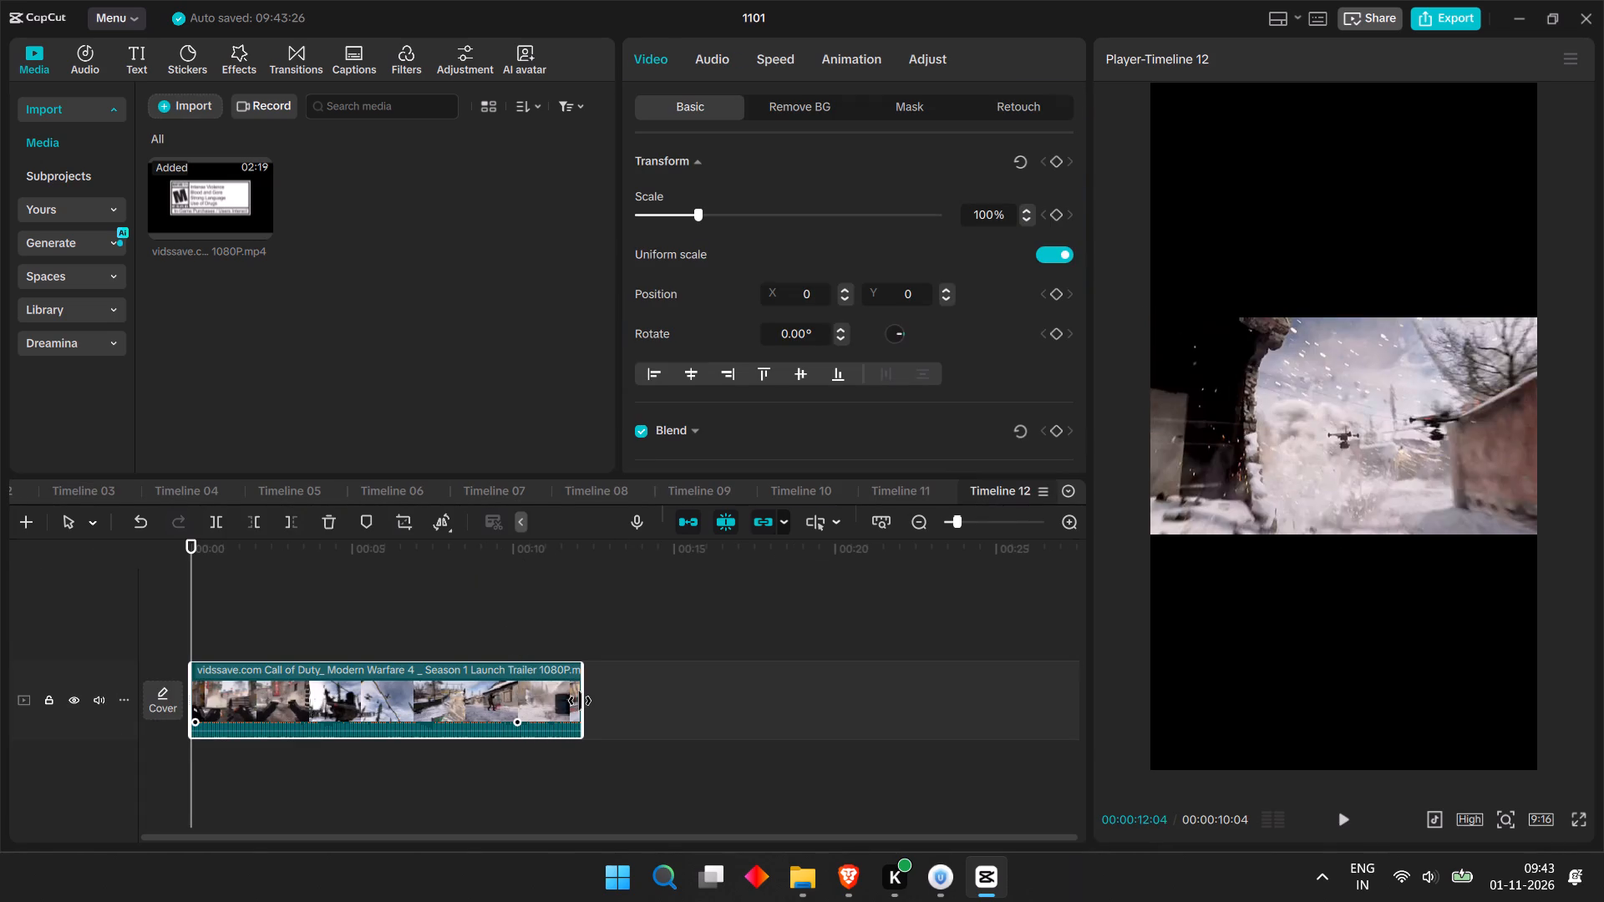
drag(580, 701, 624, 701)
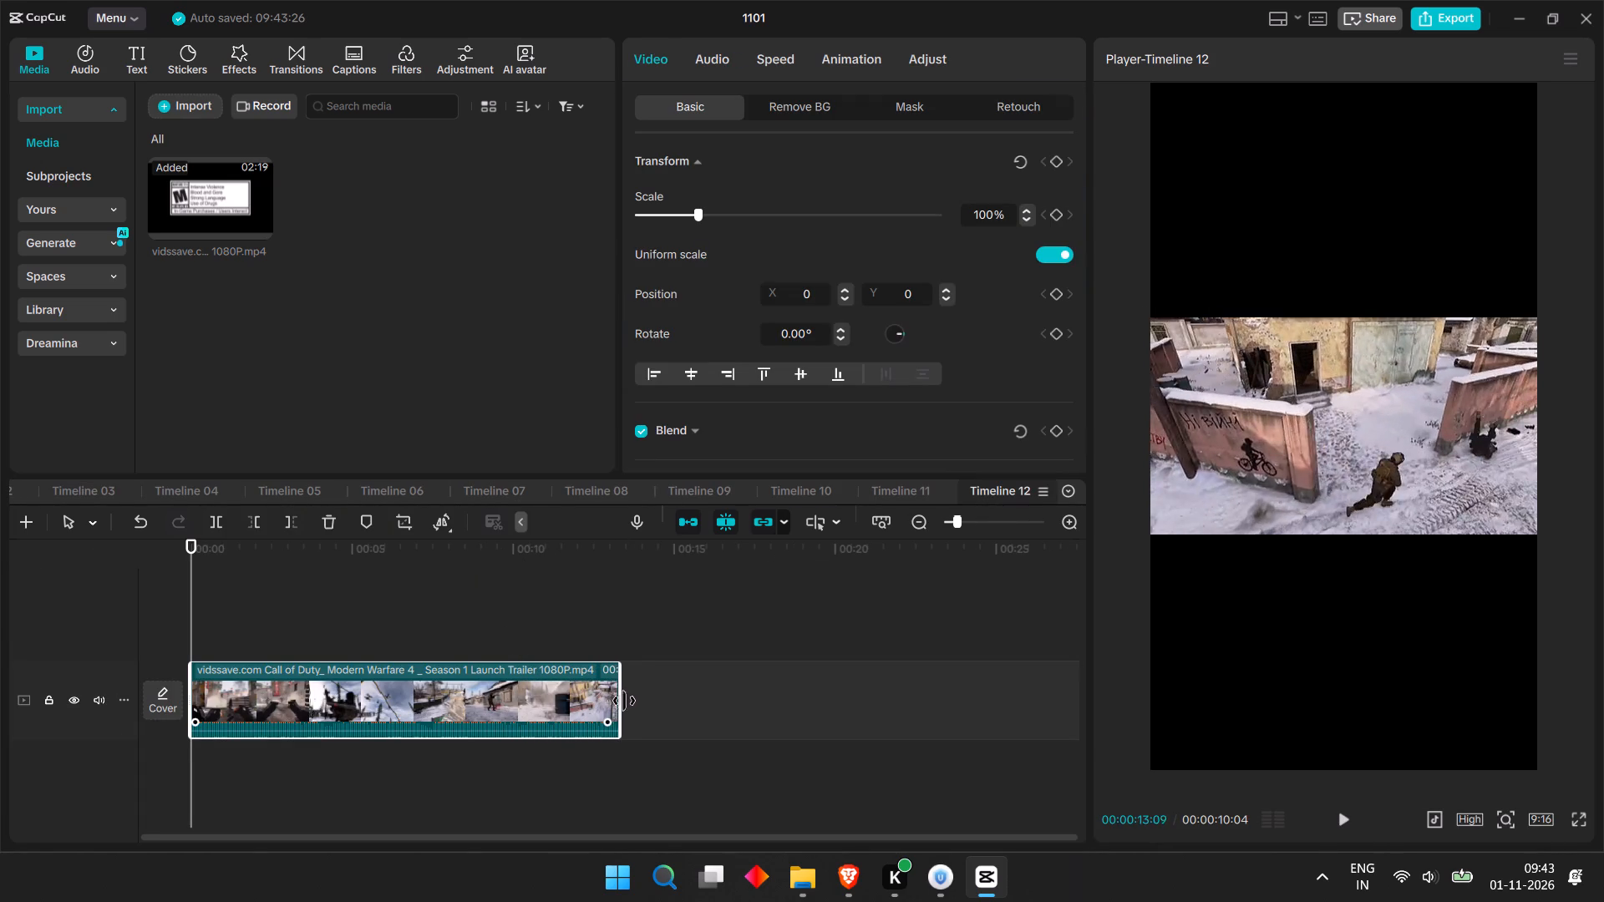
drag(624, 701, 676, 701)
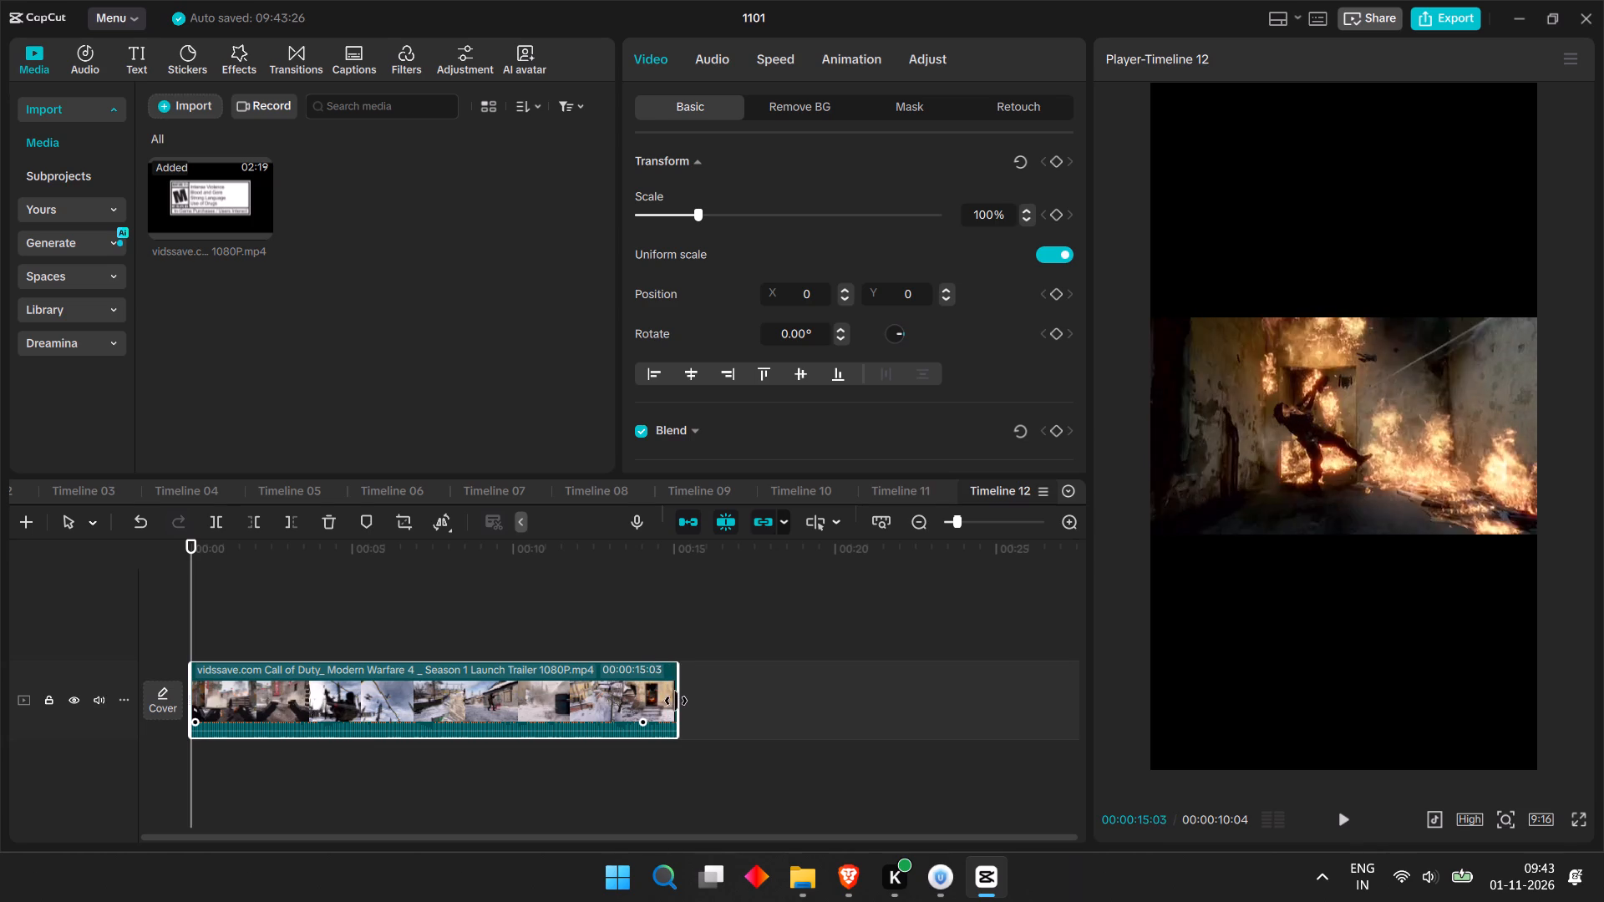
drag(676, 701, 678, 702)
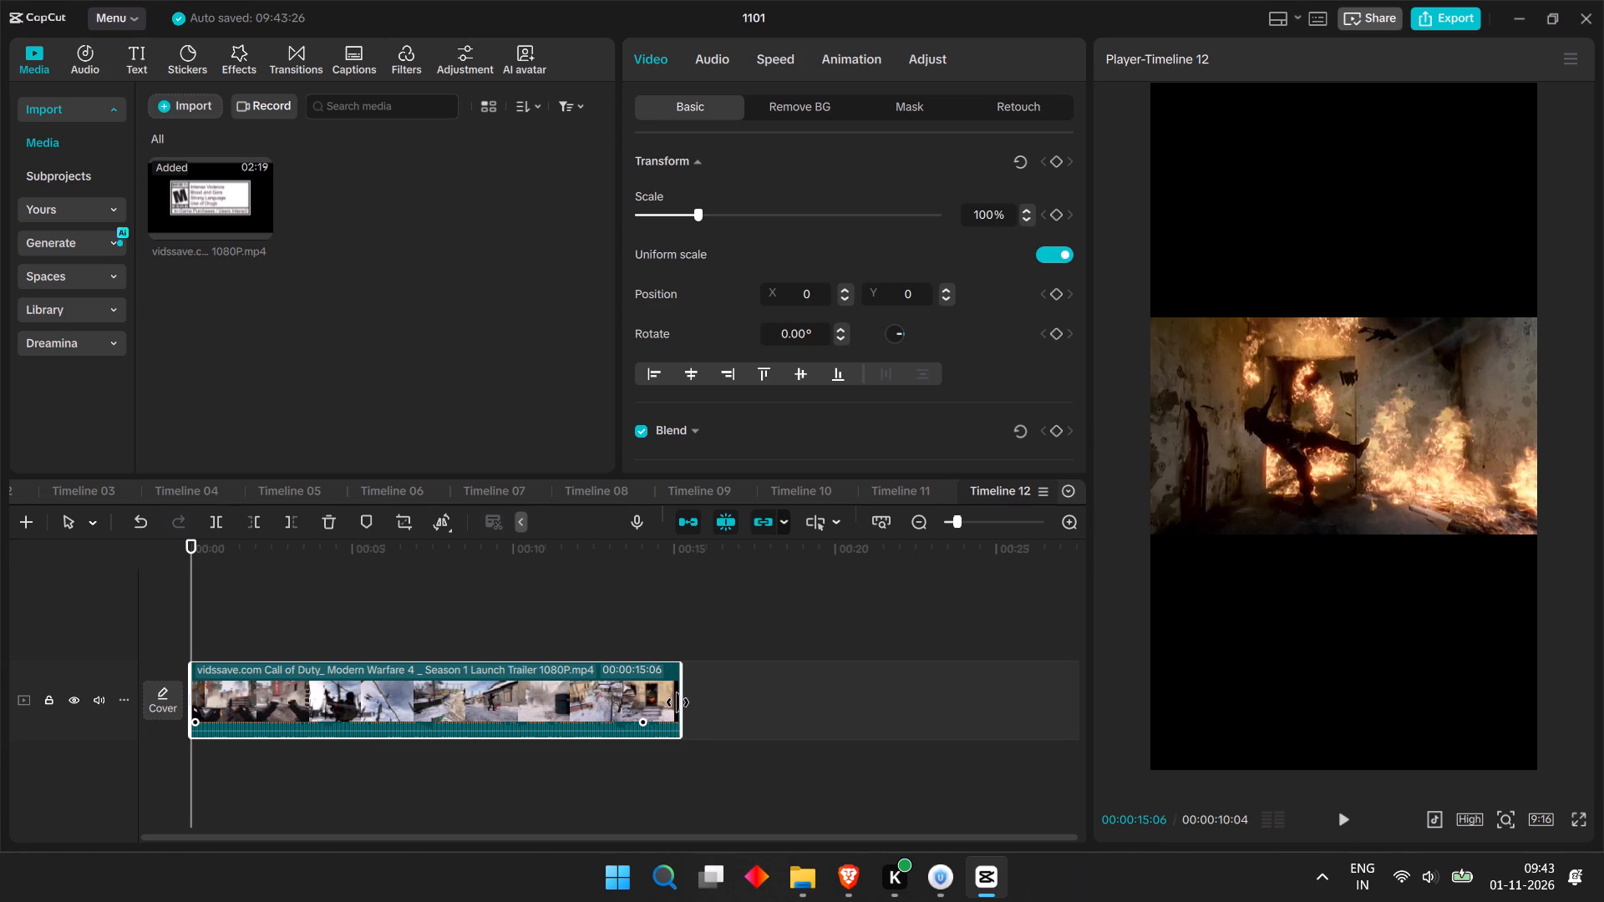
drag(678, 702, 675, 704)
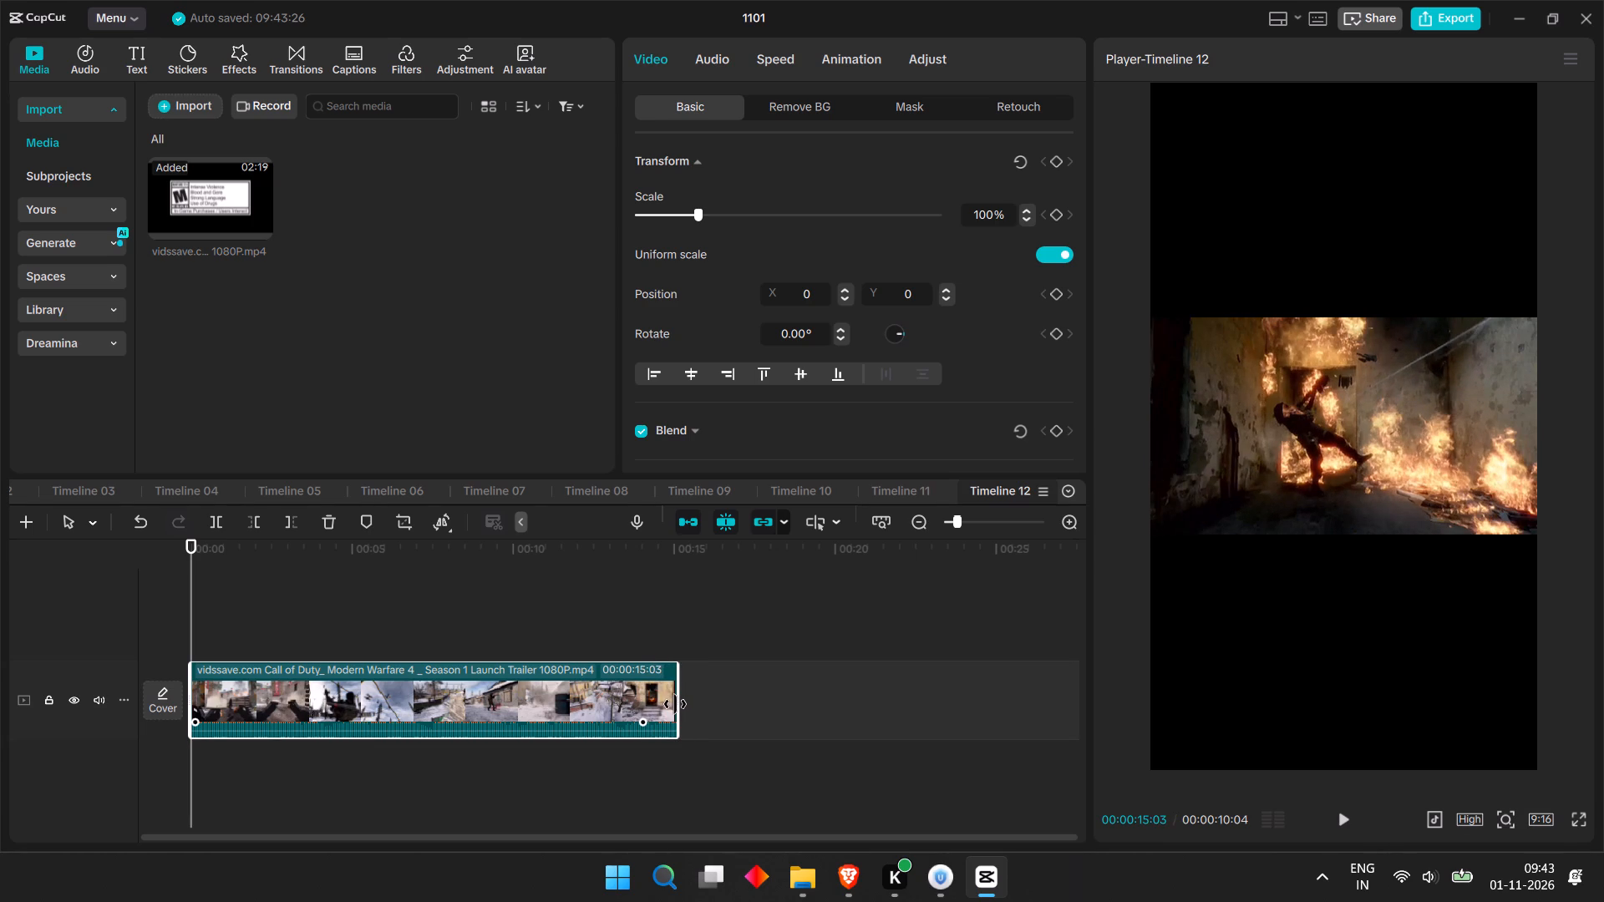
drag(675, 704, 671, 705)
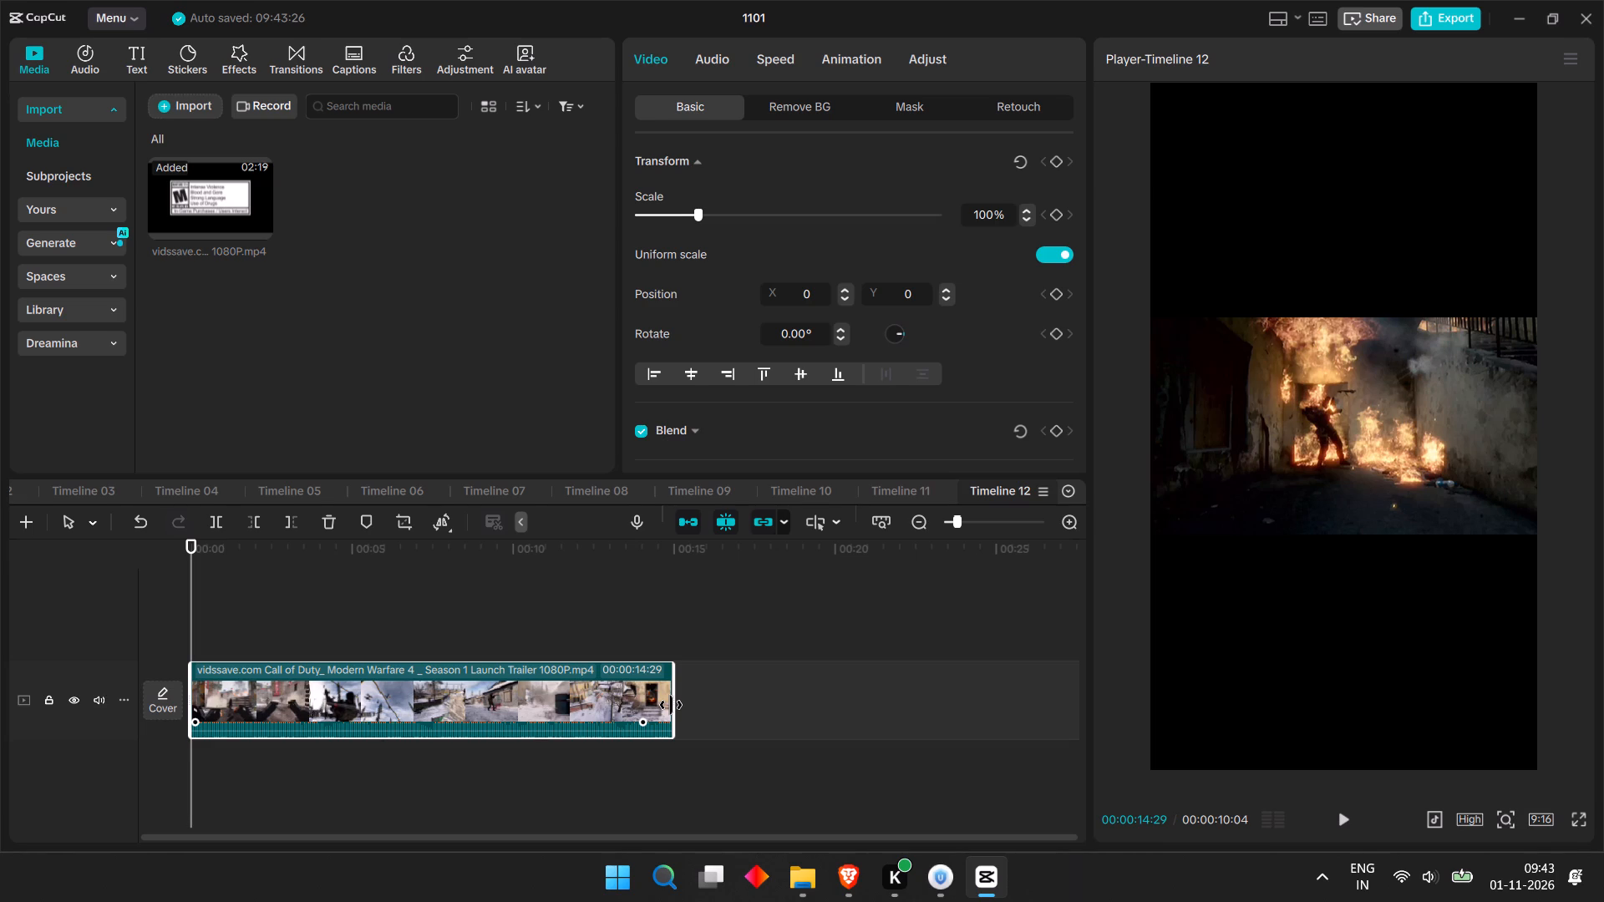
drag(671, 705, 673, 702)
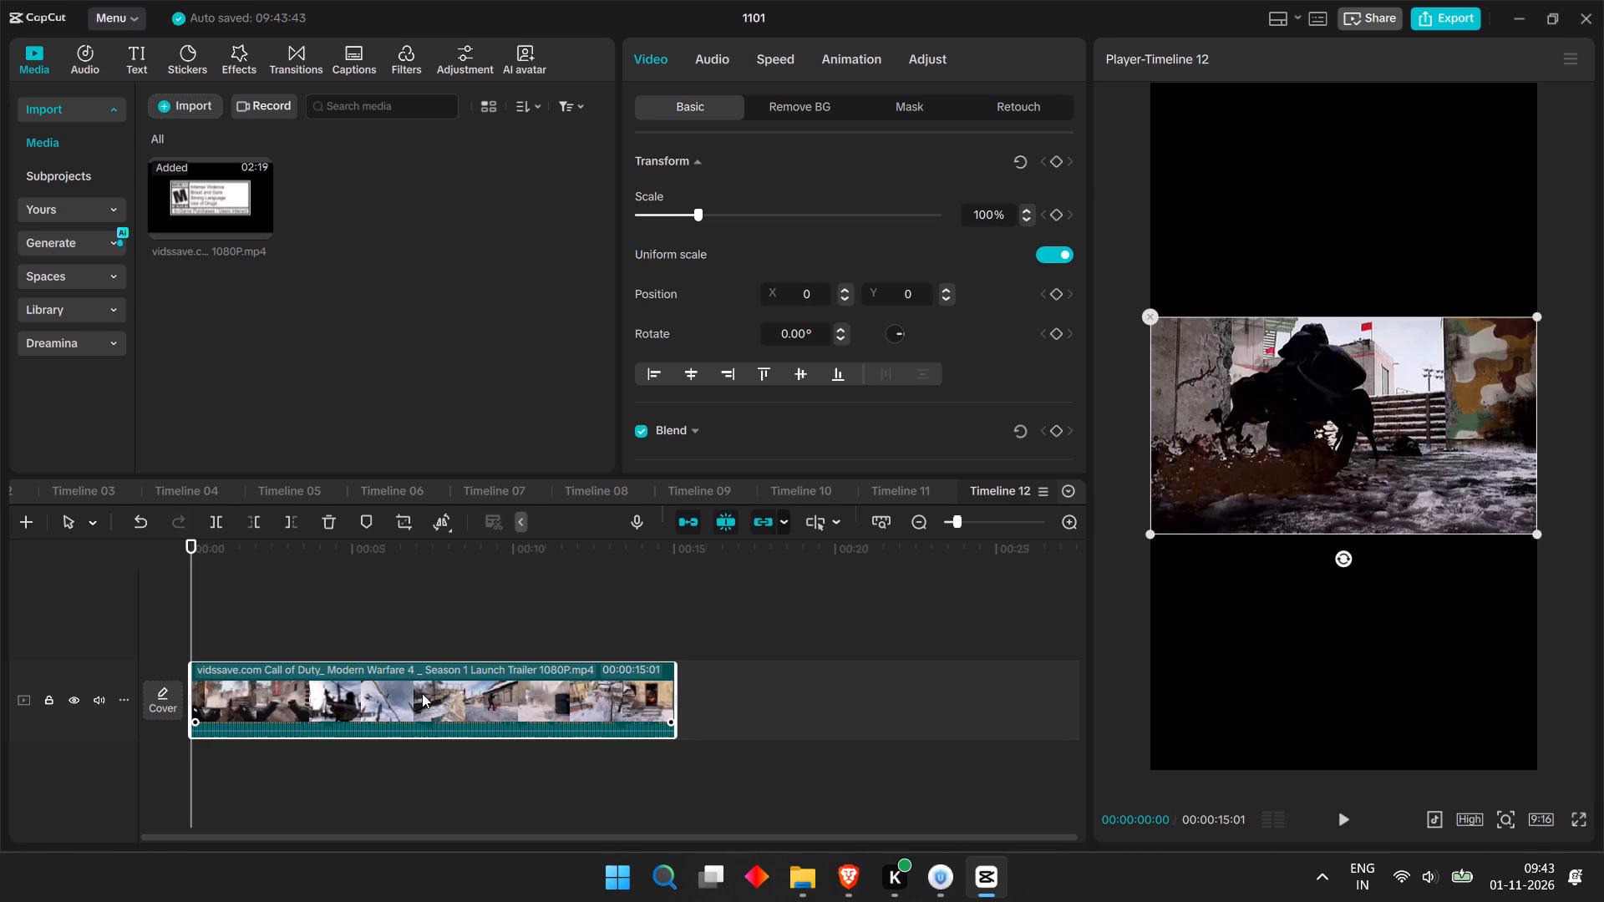
Copy the Timeline 11 caption to the start of Timeline 12 and extend it to the end of the video clip.
click(891, 484)
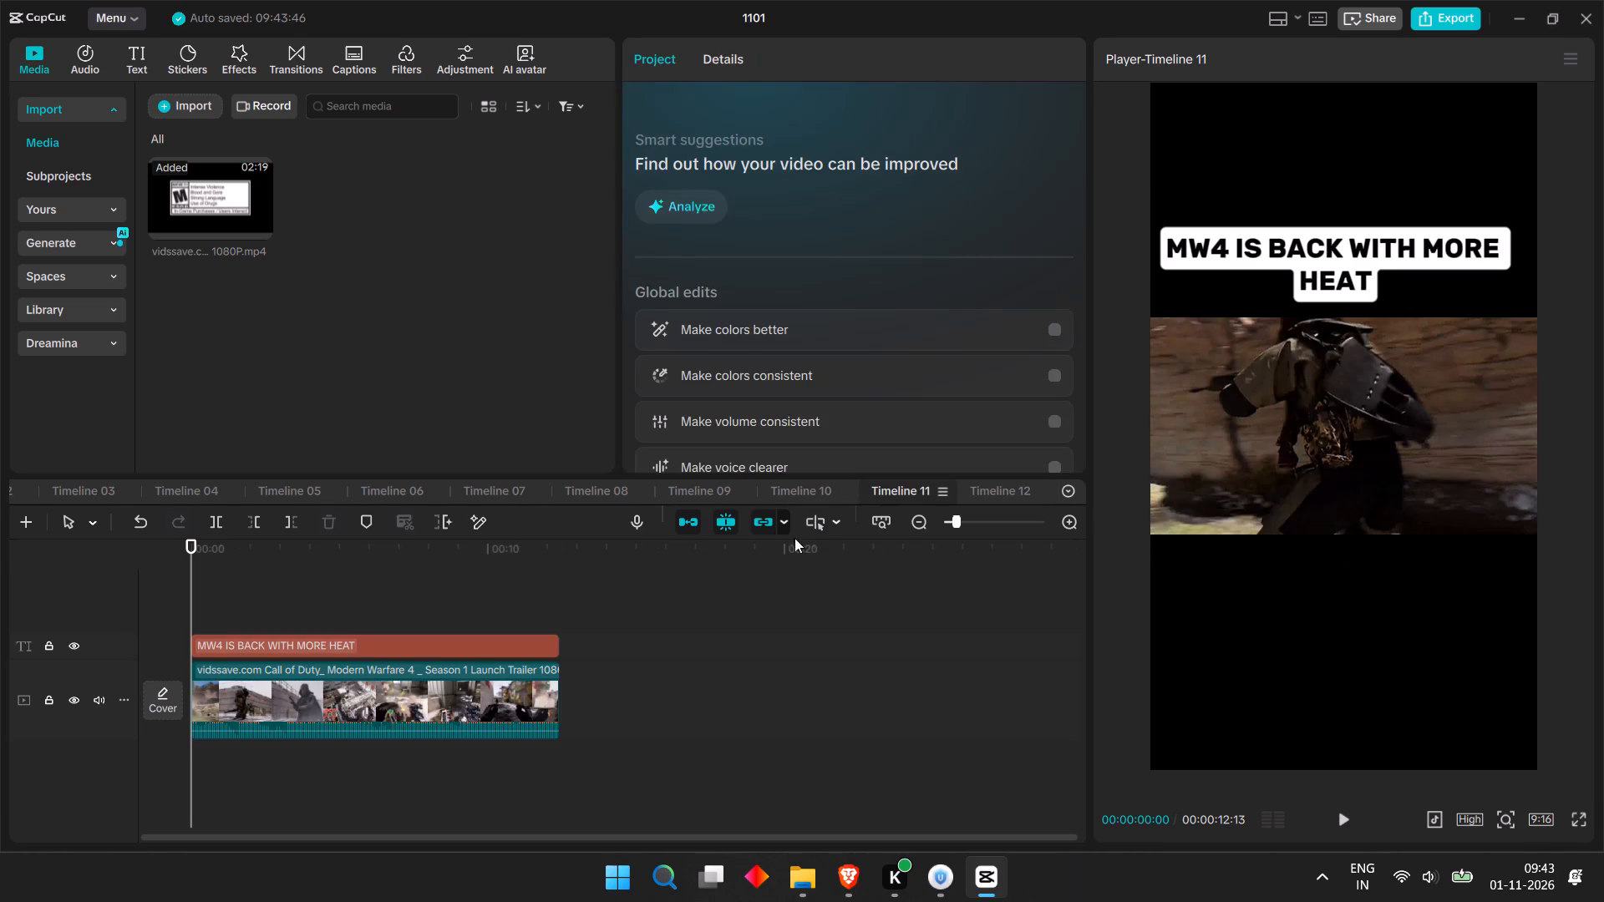
click(461, 638)
key(ctrl+c)
click(1007, 486)
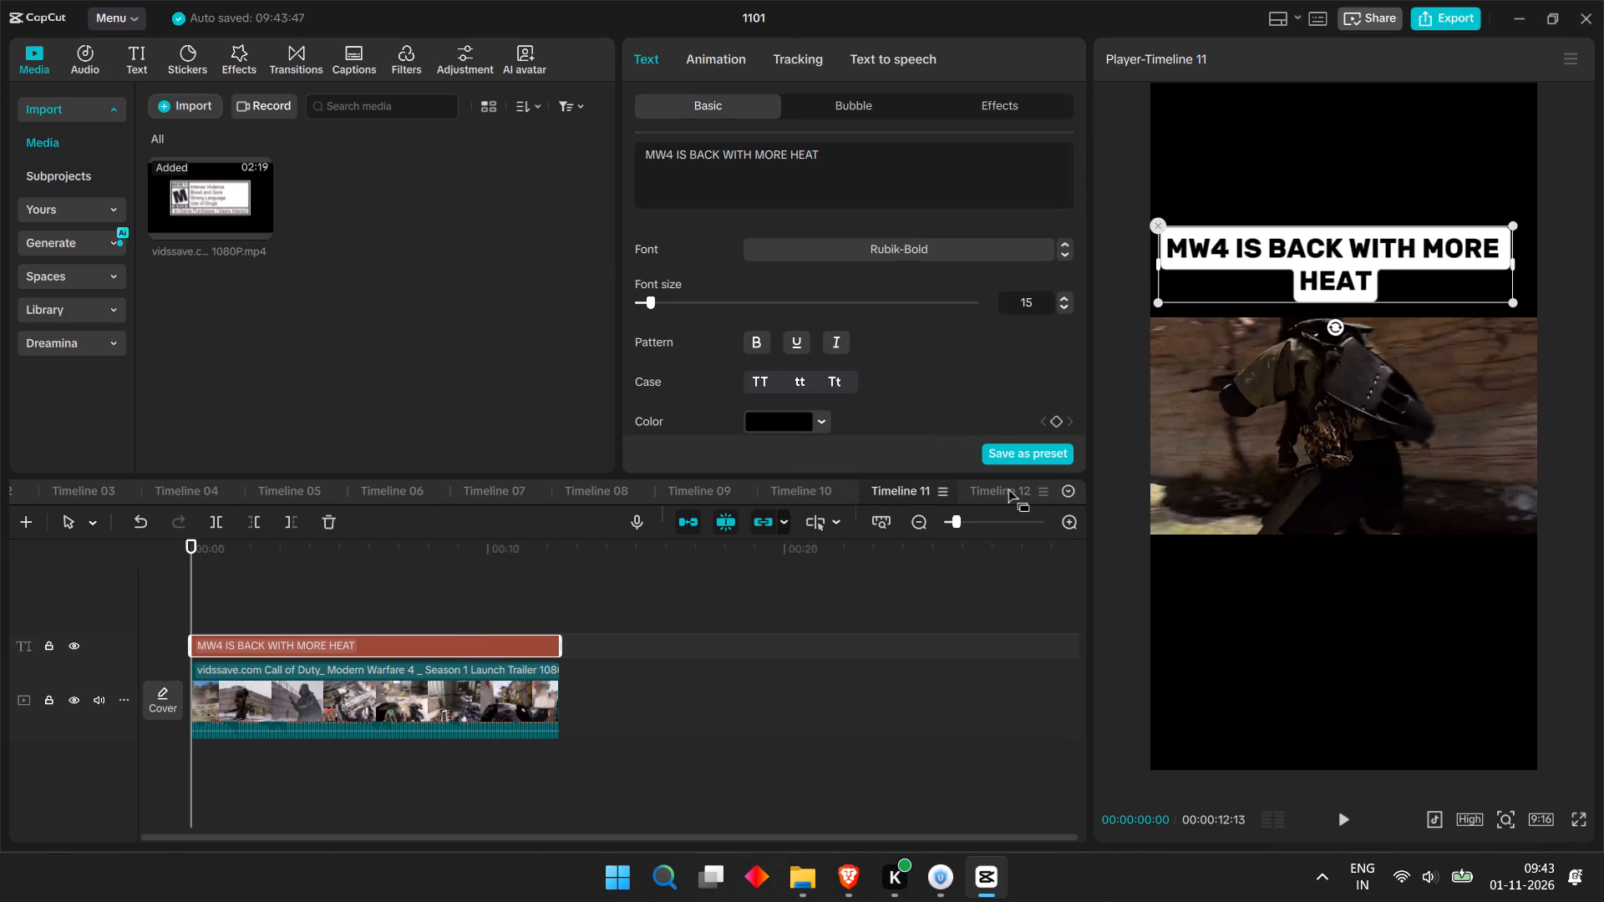
key(ctrl+v)
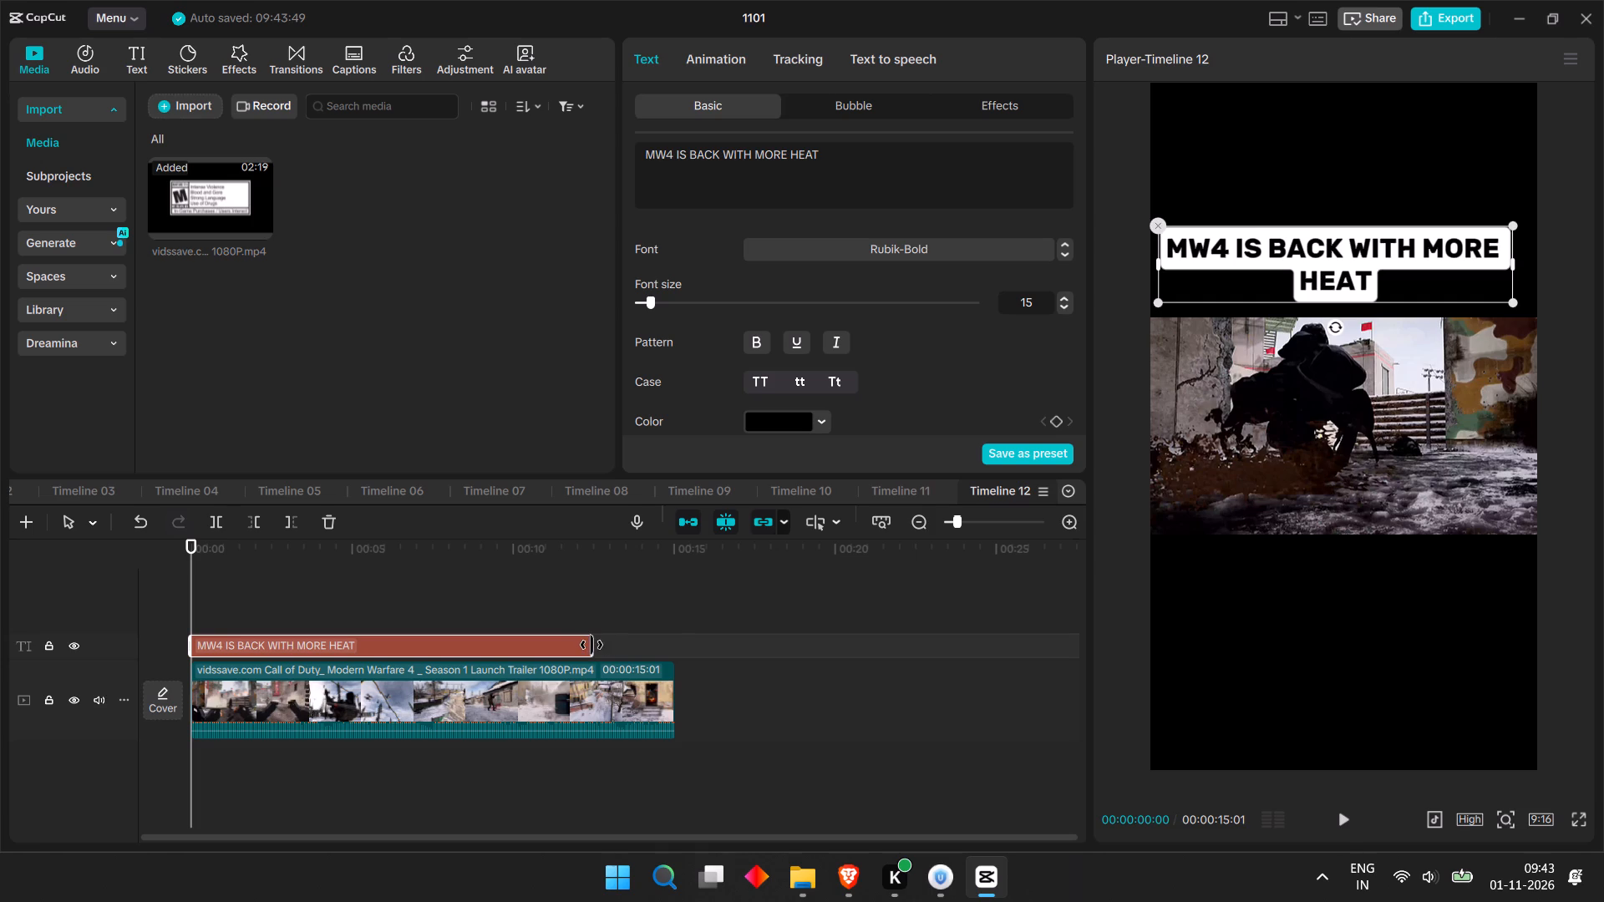
drag(591, 645, 676, 643)
click(619, 654)
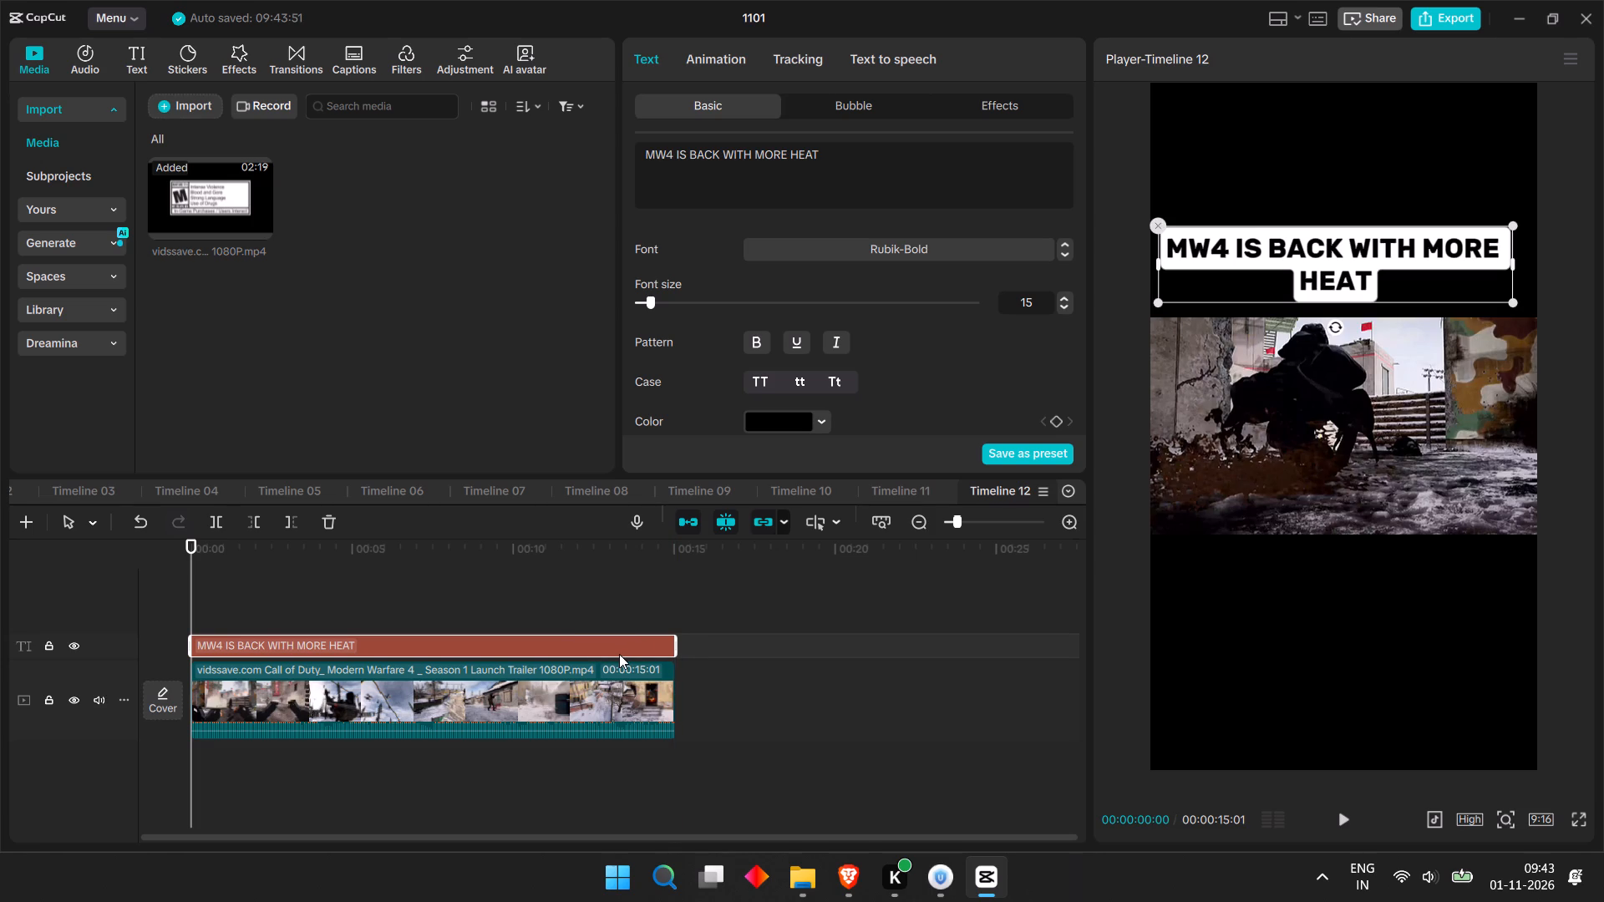
Replace the Timeline 12 caption text with the fourth ChatGPT hook line, "SEASON 1 IS BRINGING THE ACTION".
click(848, 874)
drag(845, 358, 826, 354)
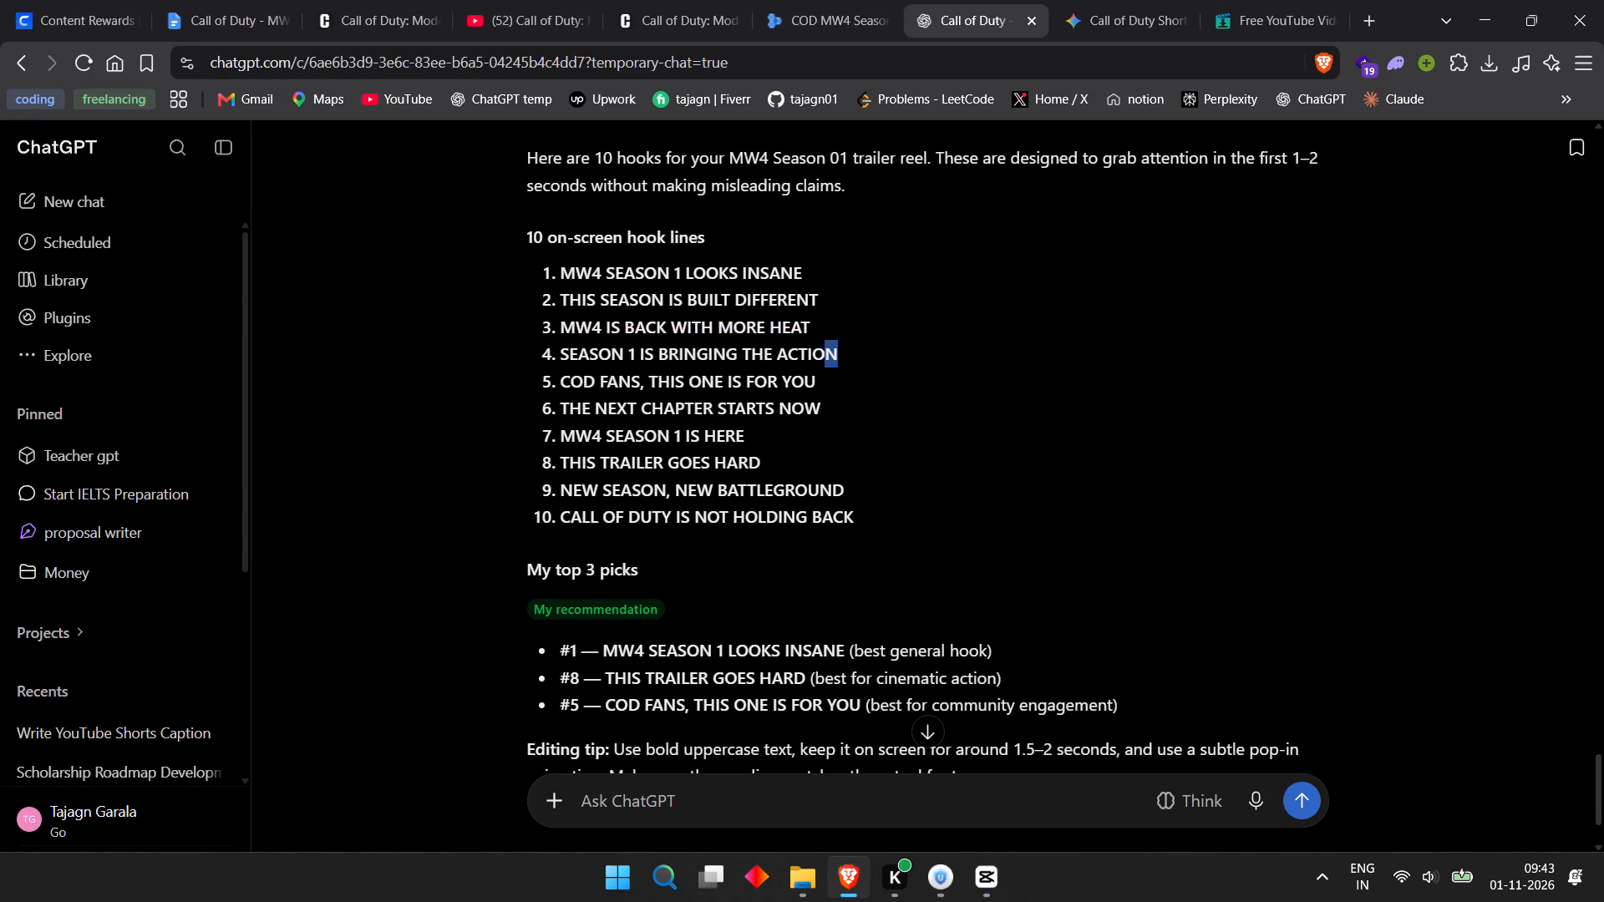
drag(826, 354, 533, 357)
key(ctrl+c)
click(989, 885)
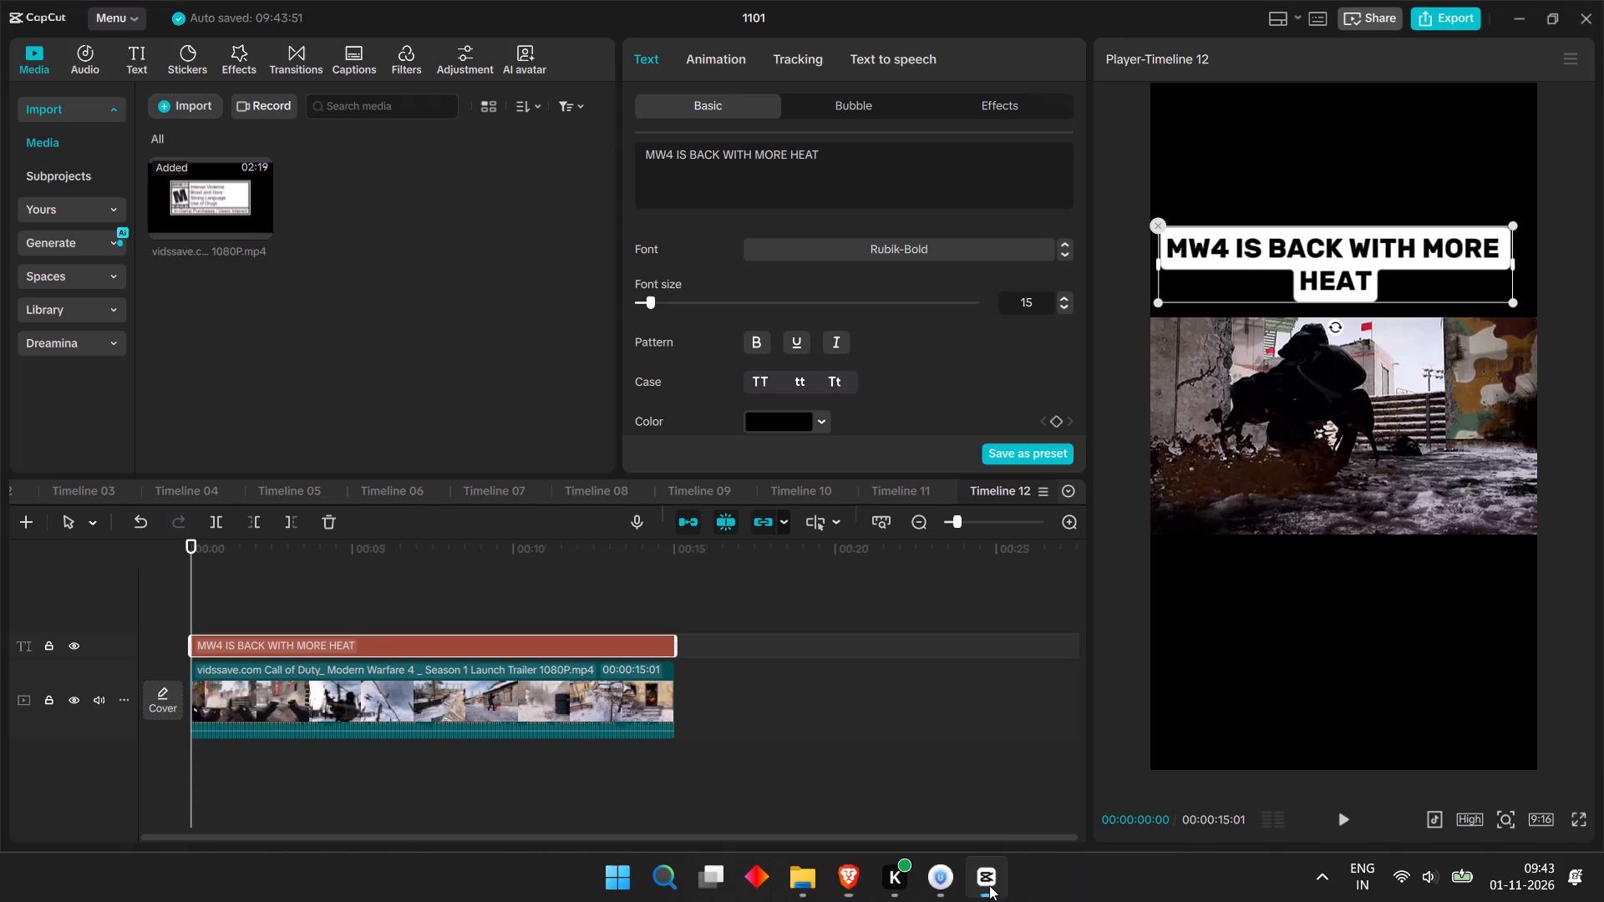
drag(916, 175, 596, 147)
key(ctrl+v)
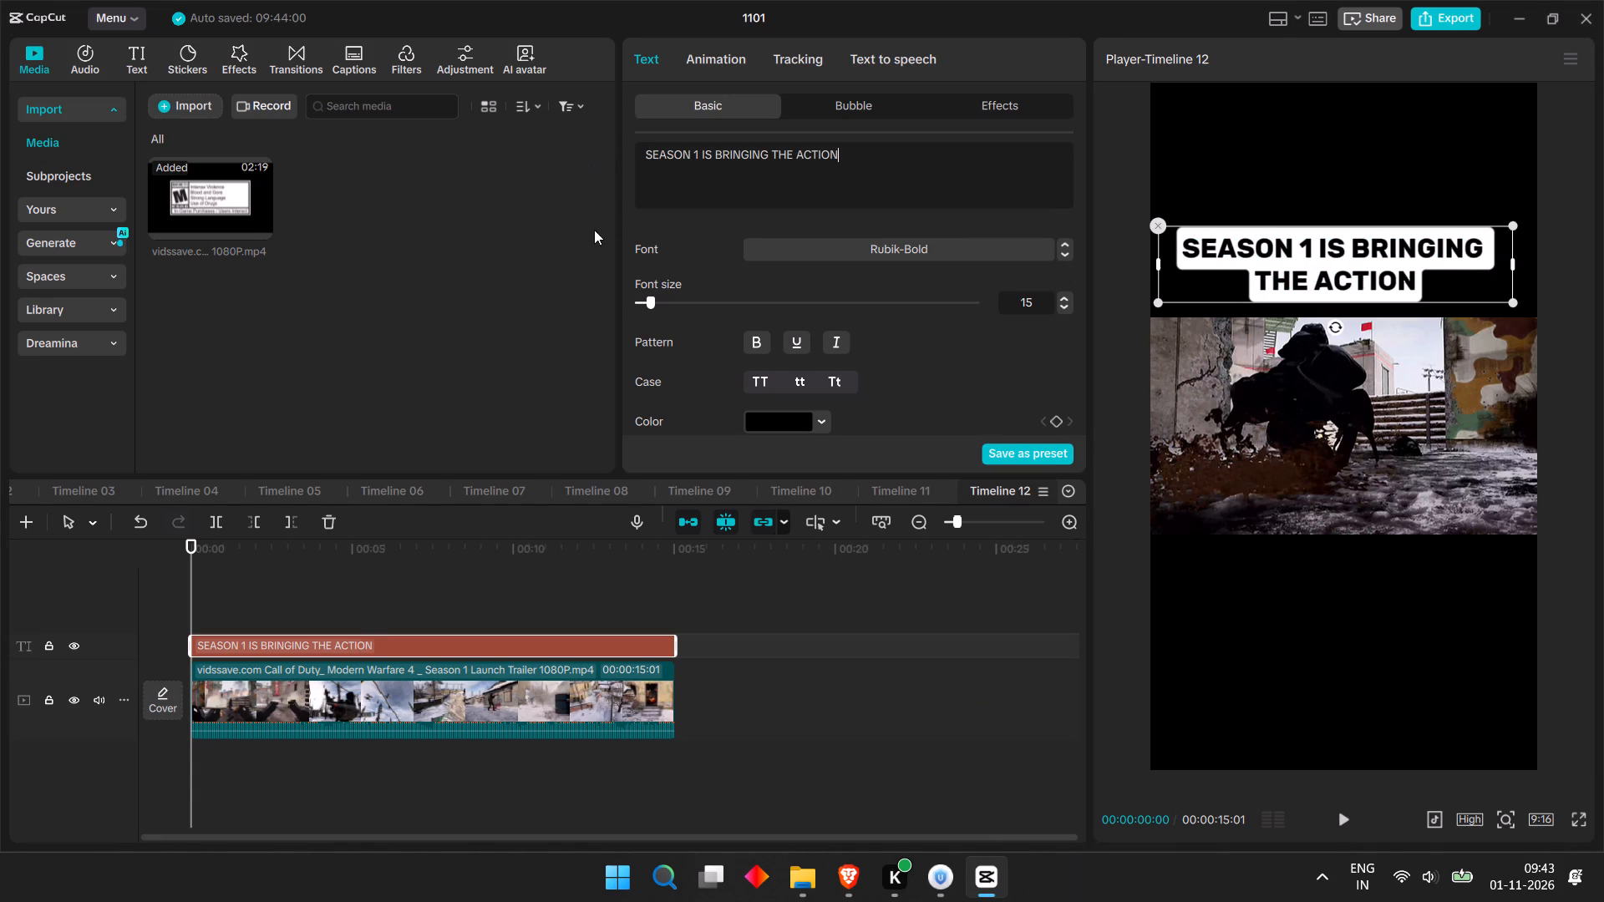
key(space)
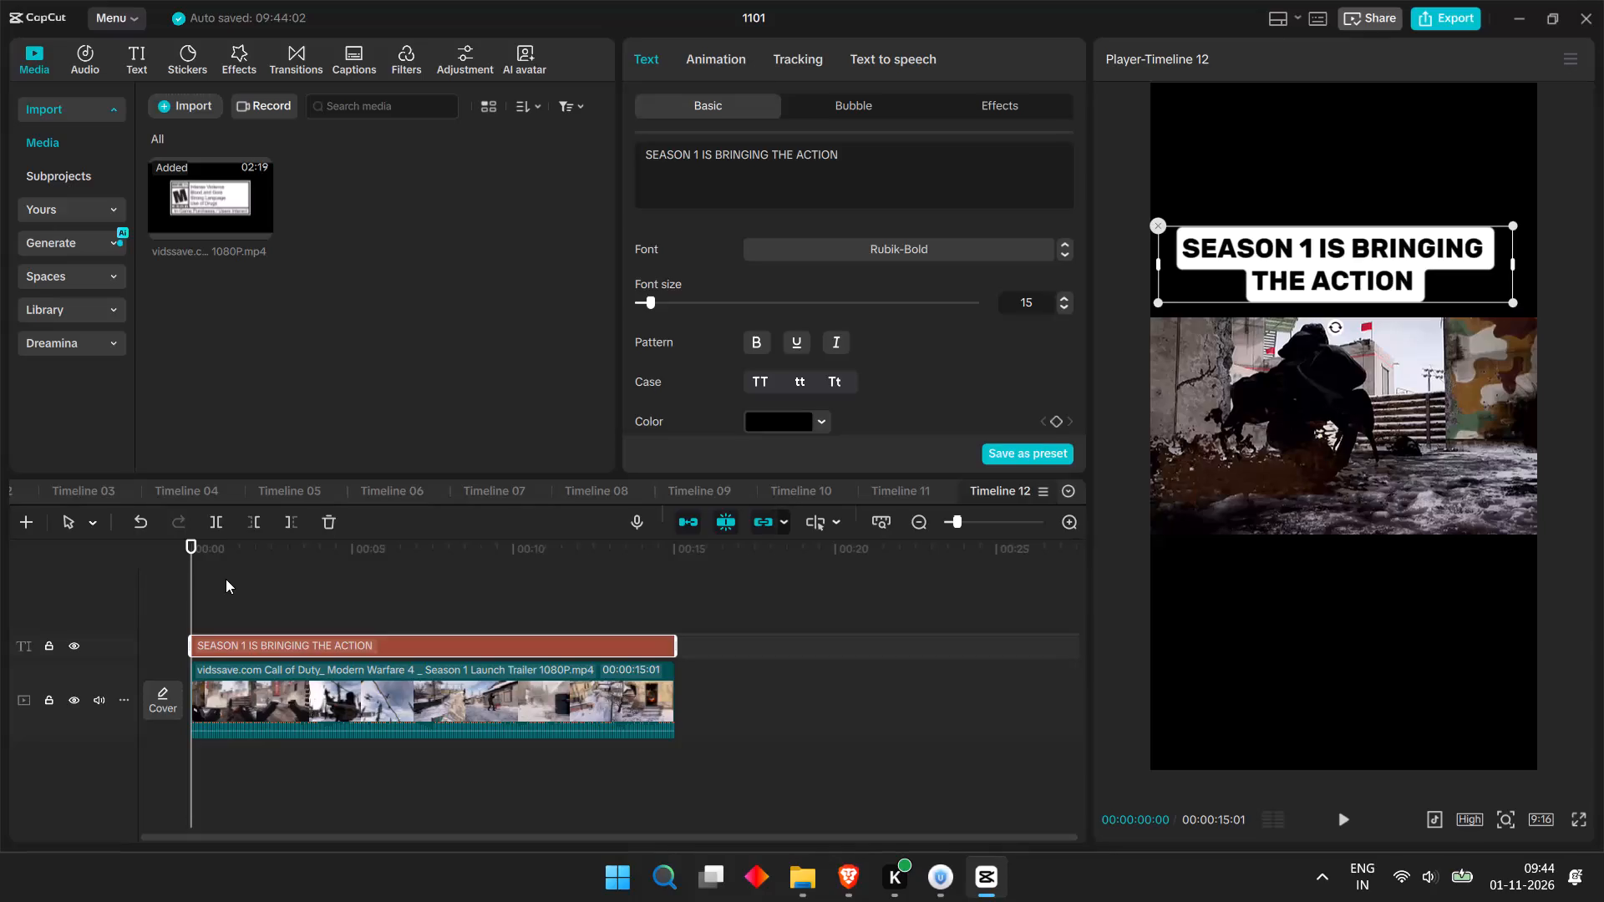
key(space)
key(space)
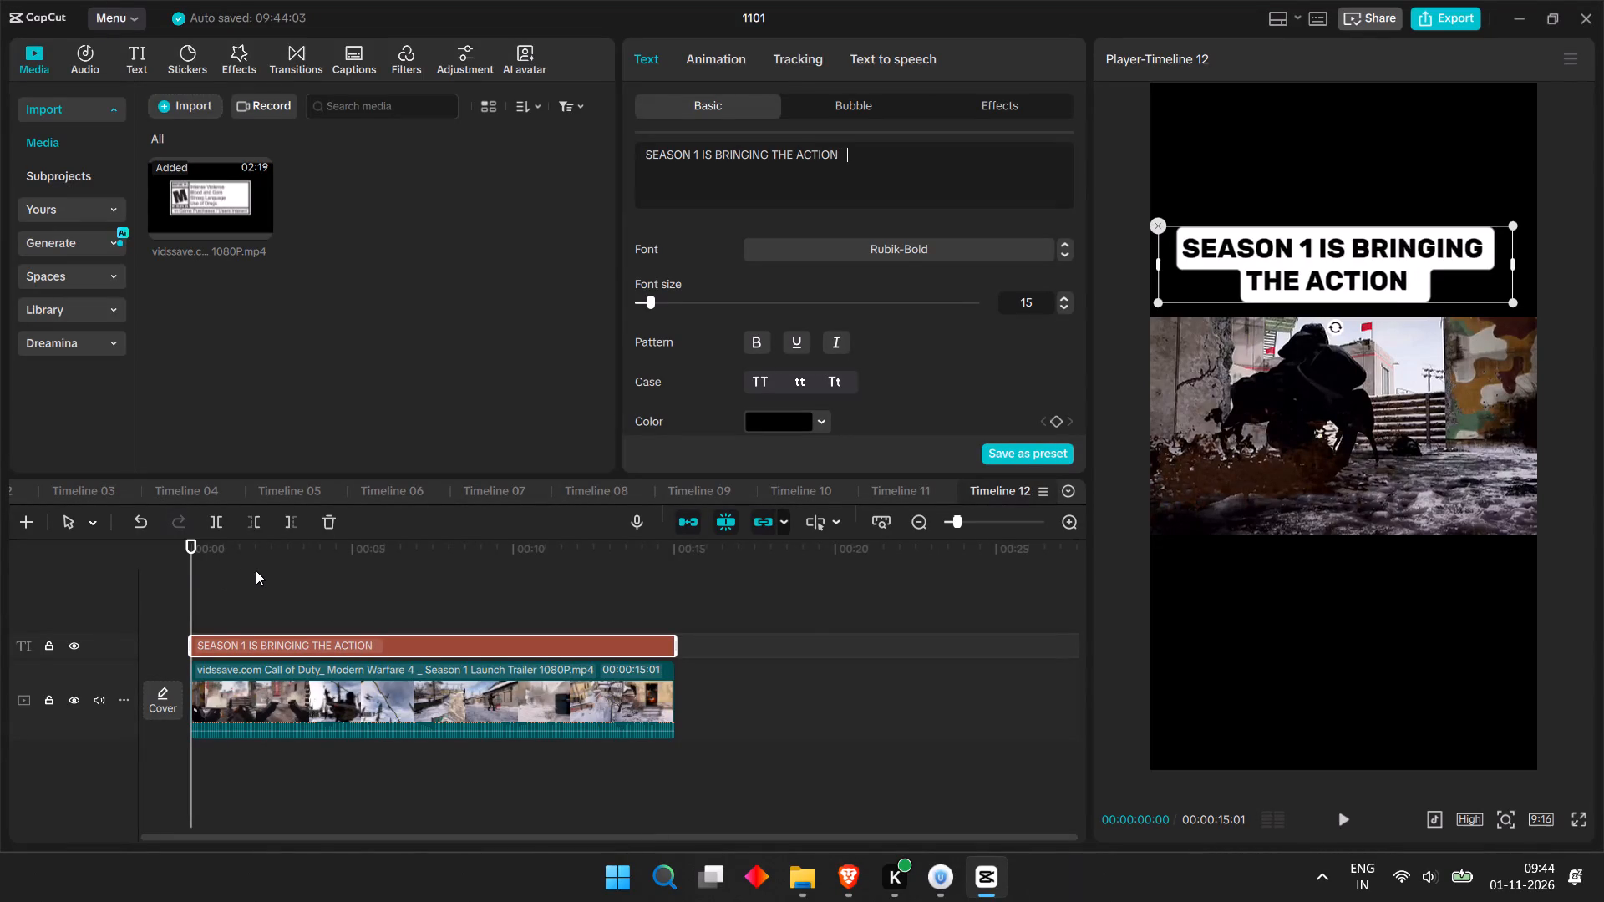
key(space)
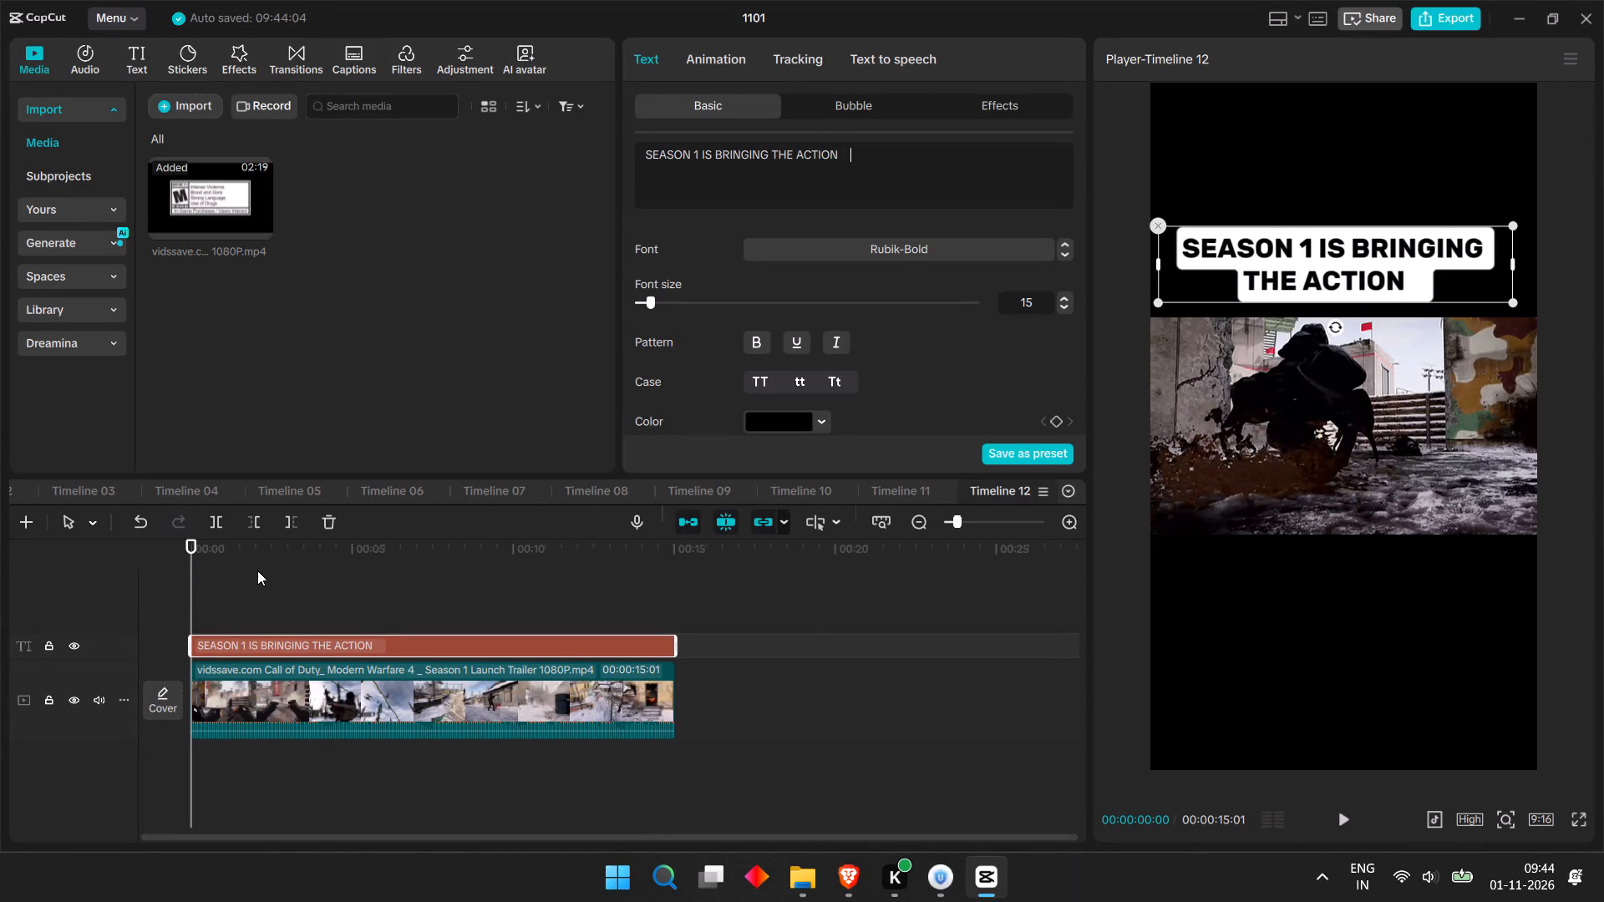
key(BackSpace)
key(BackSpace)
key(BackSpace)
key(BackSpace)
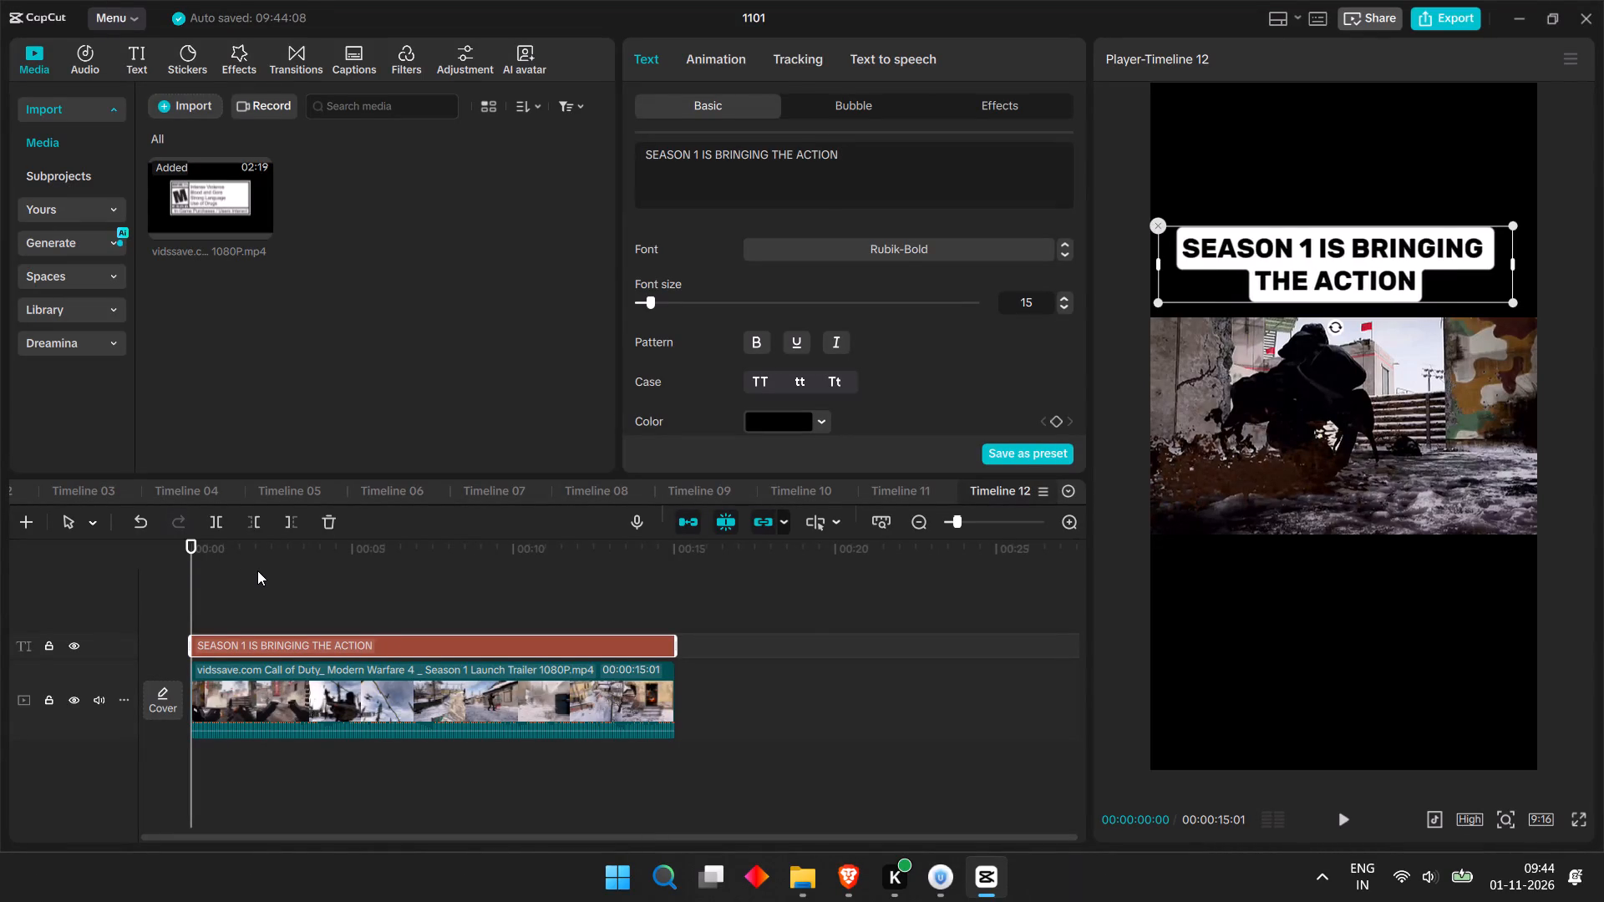
click(257, 570)
drag(256, 570, 164, 578)
key(space)
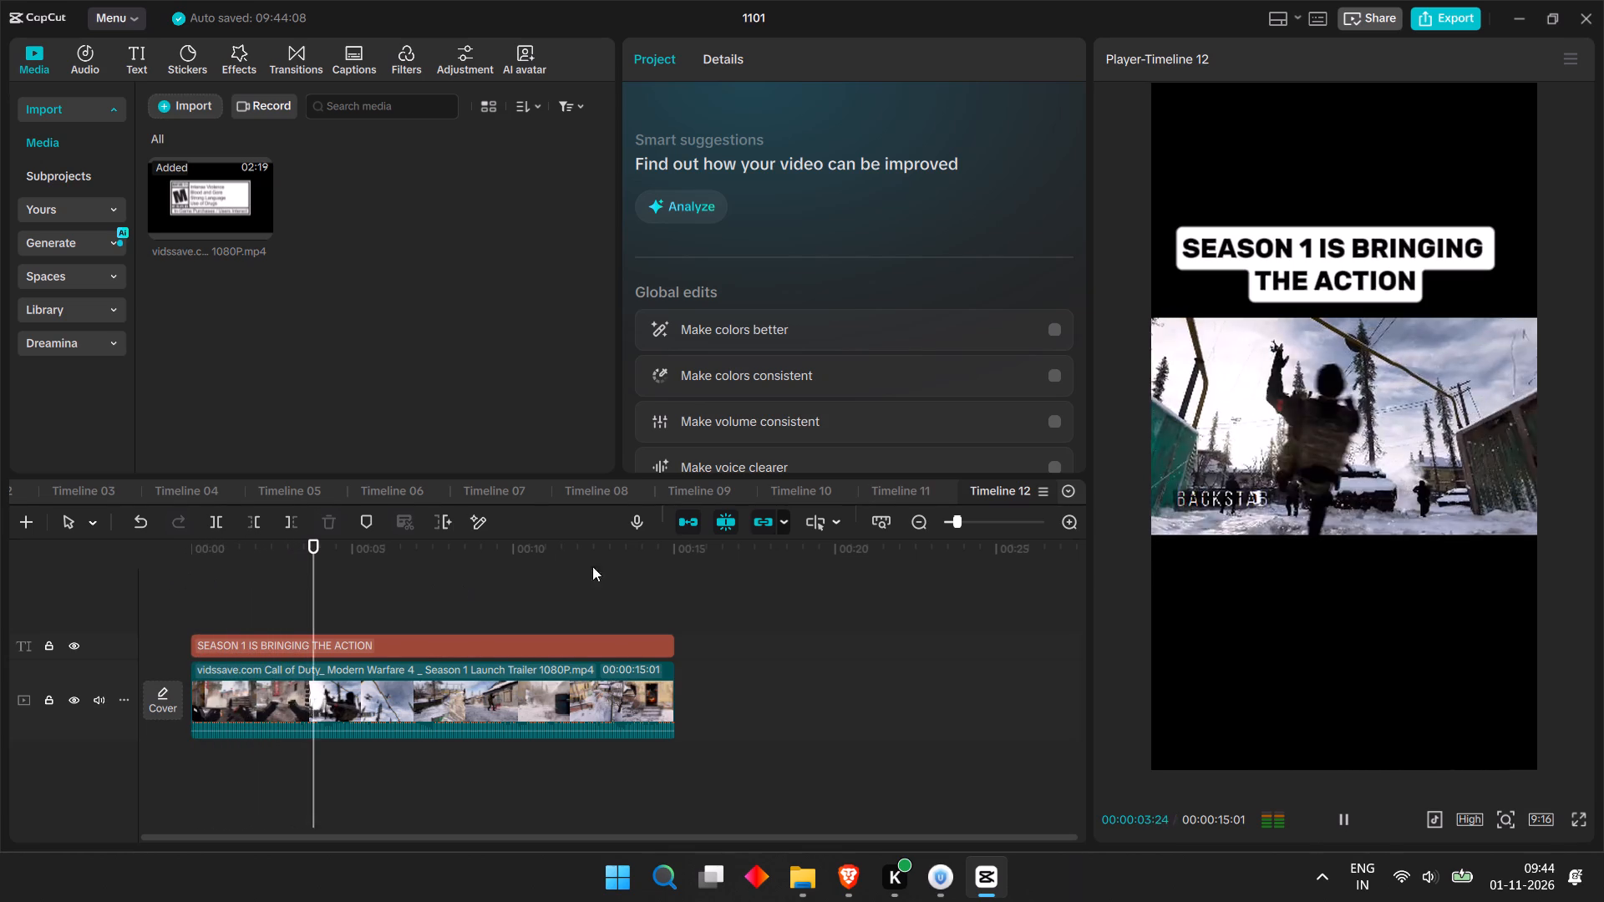
key(space)
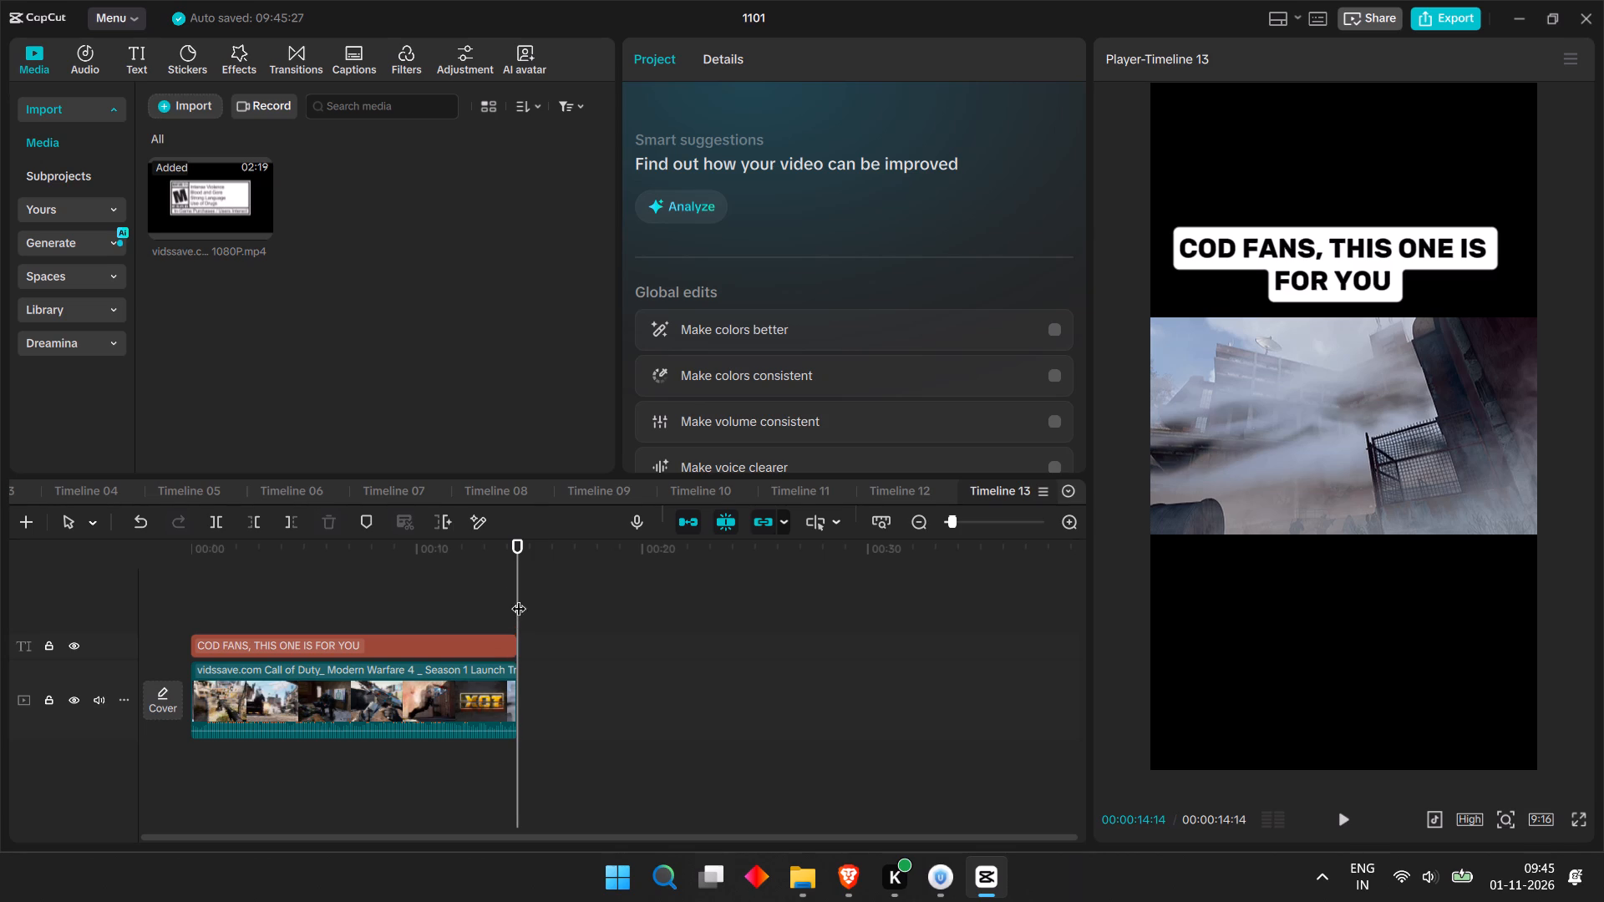
drag(512, 574, 155, 586)
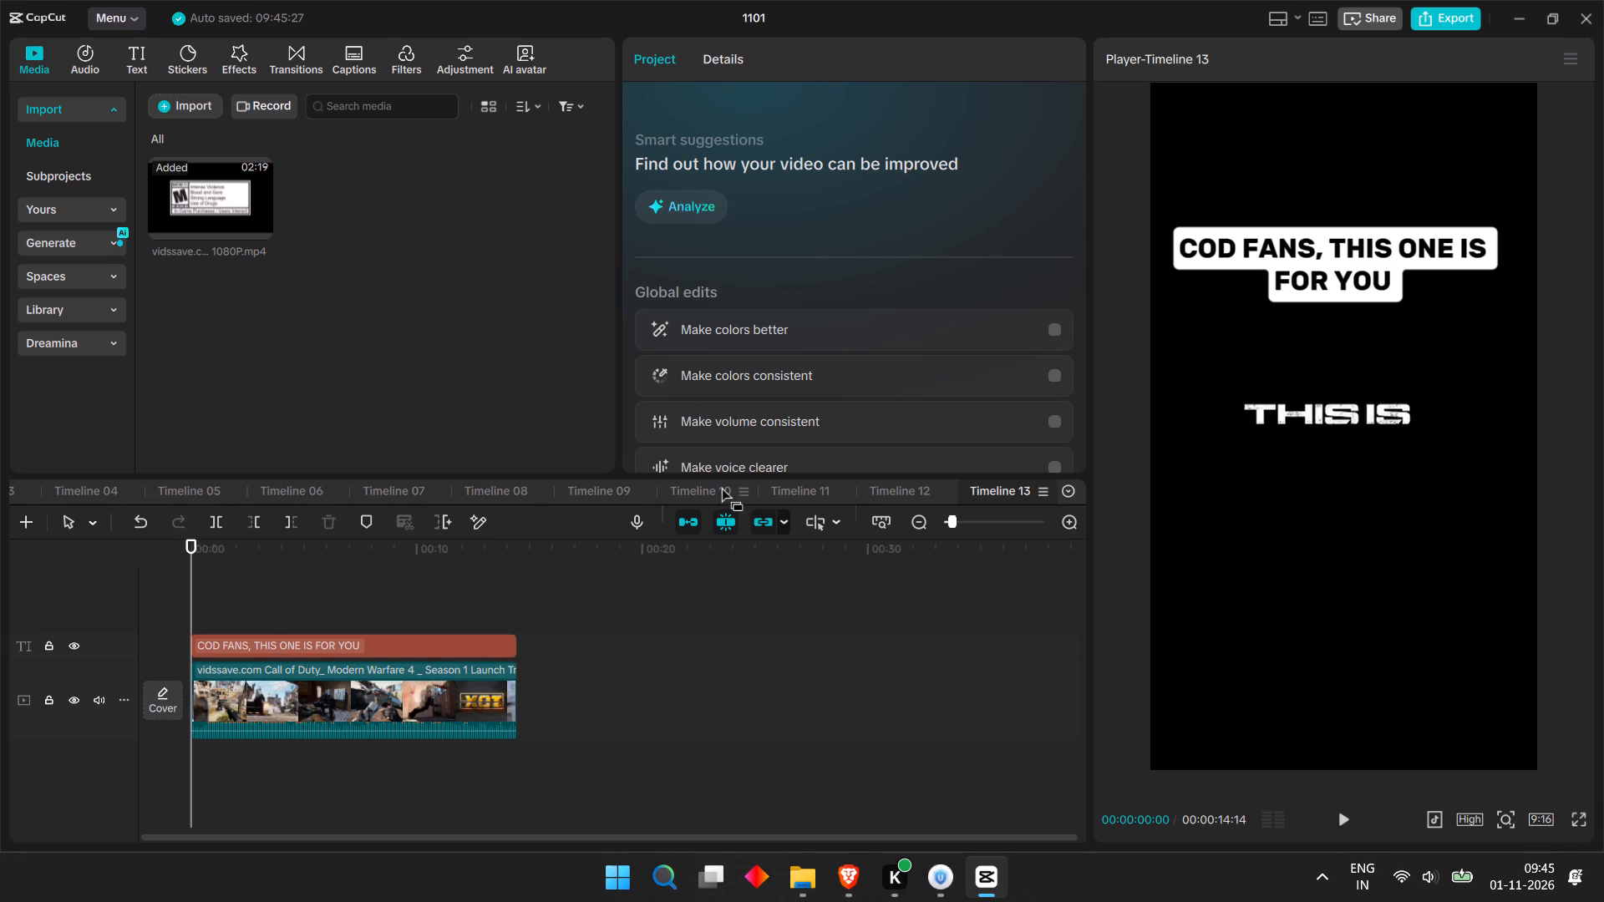
Look through Timelines 08 to 13 to review each clip's caption and background, and rewind Timeline 08.
click(720, 485)
click(784, 483)
click(891, 483)
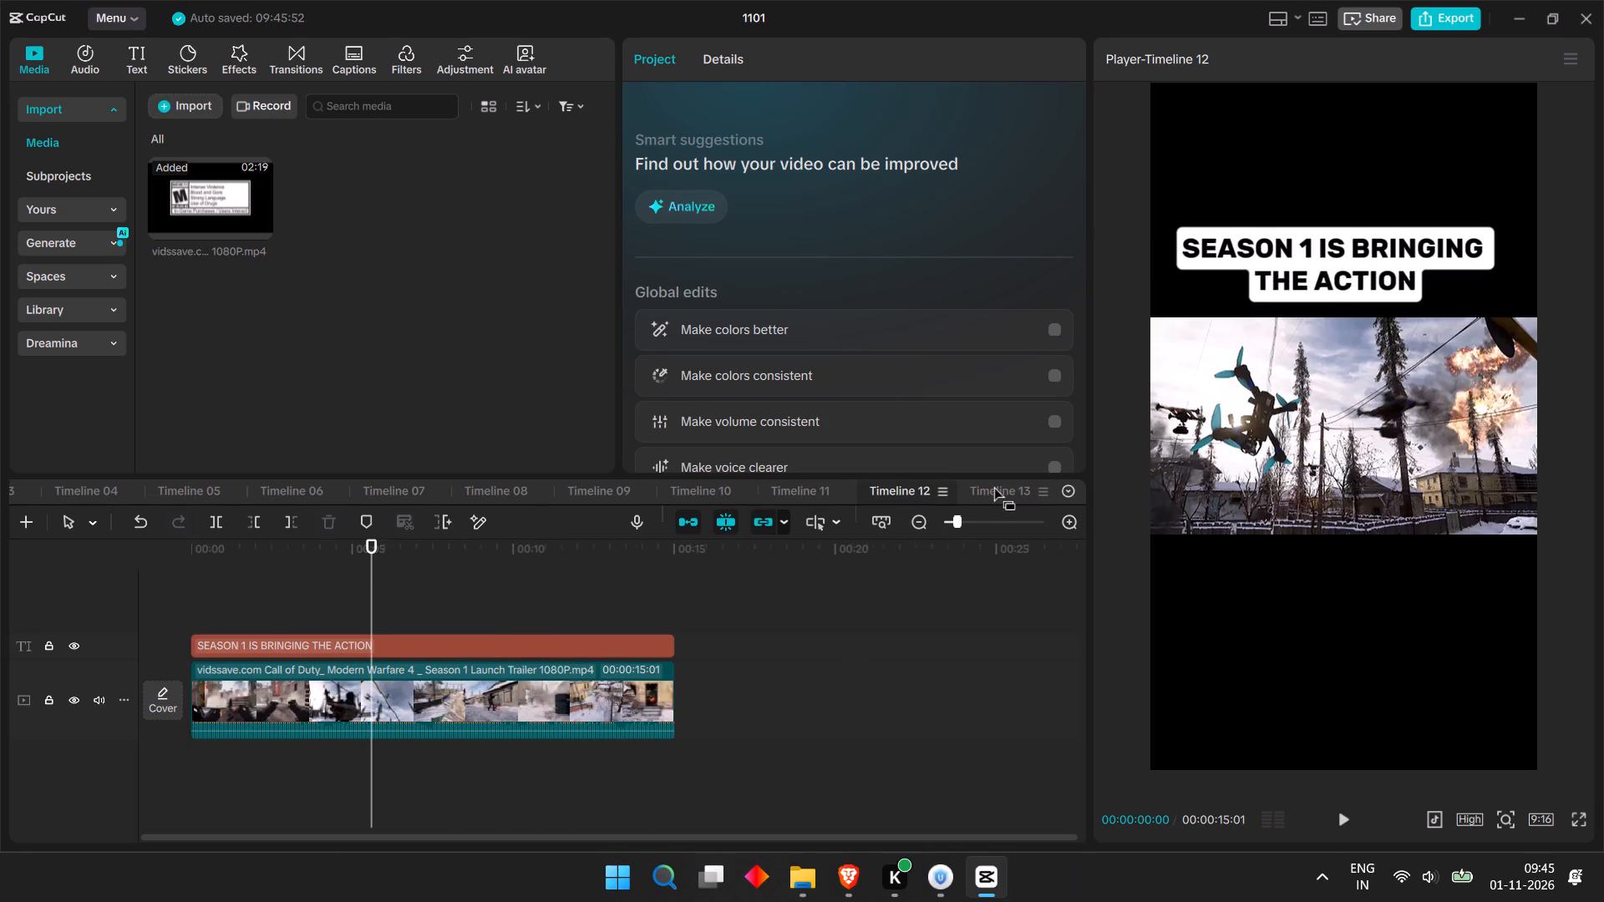
click(992, 484)
click(604, 491)
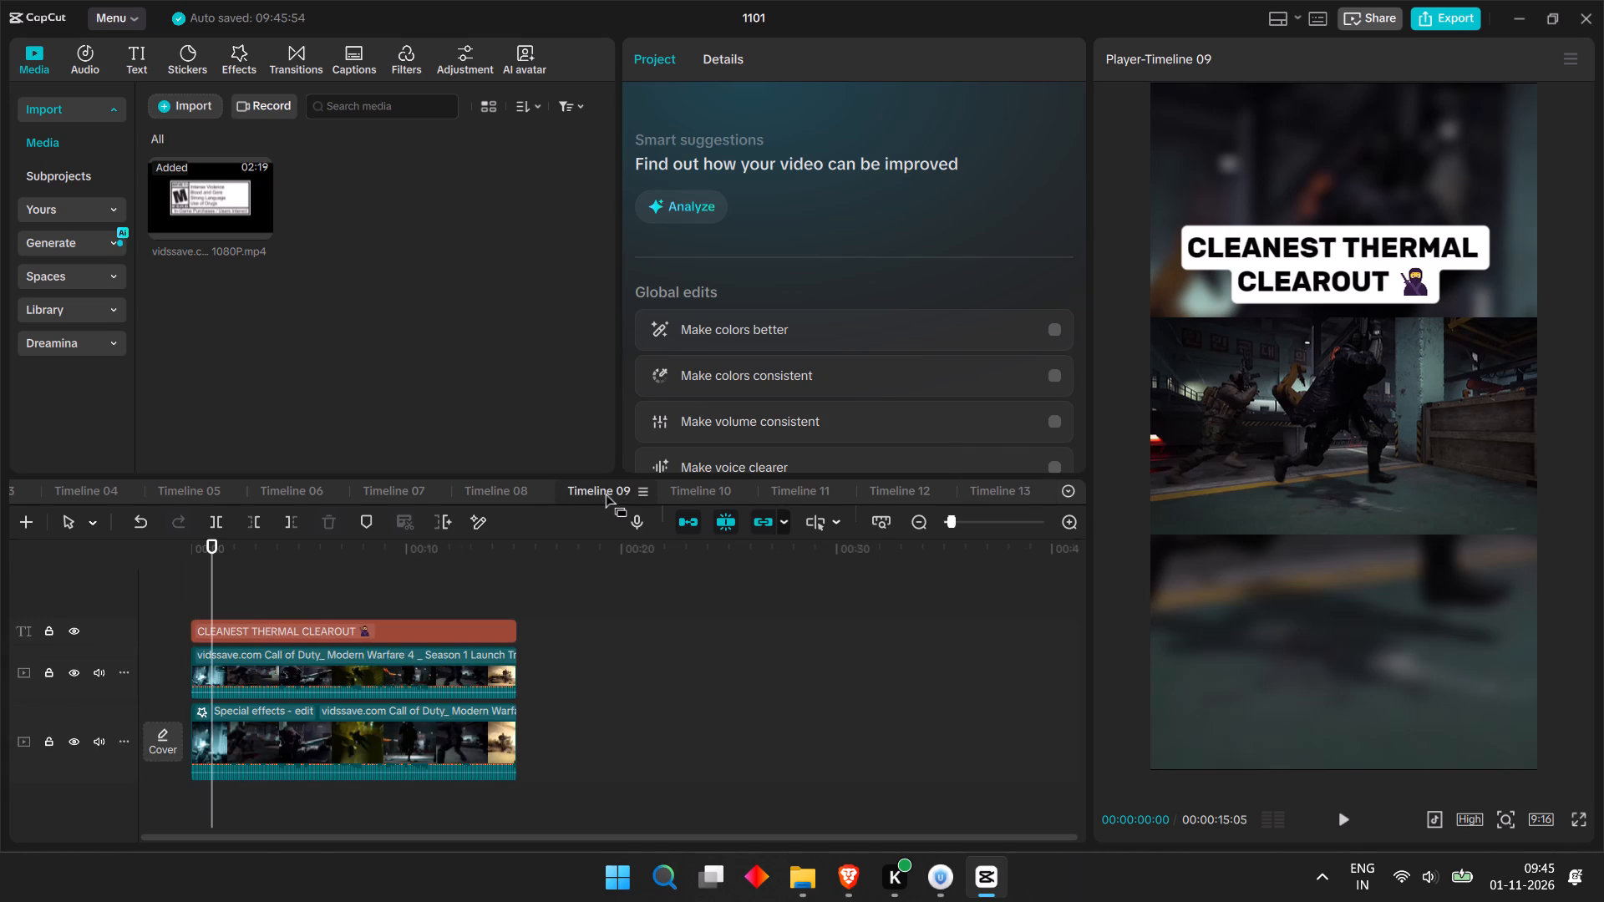
click(682, 492)
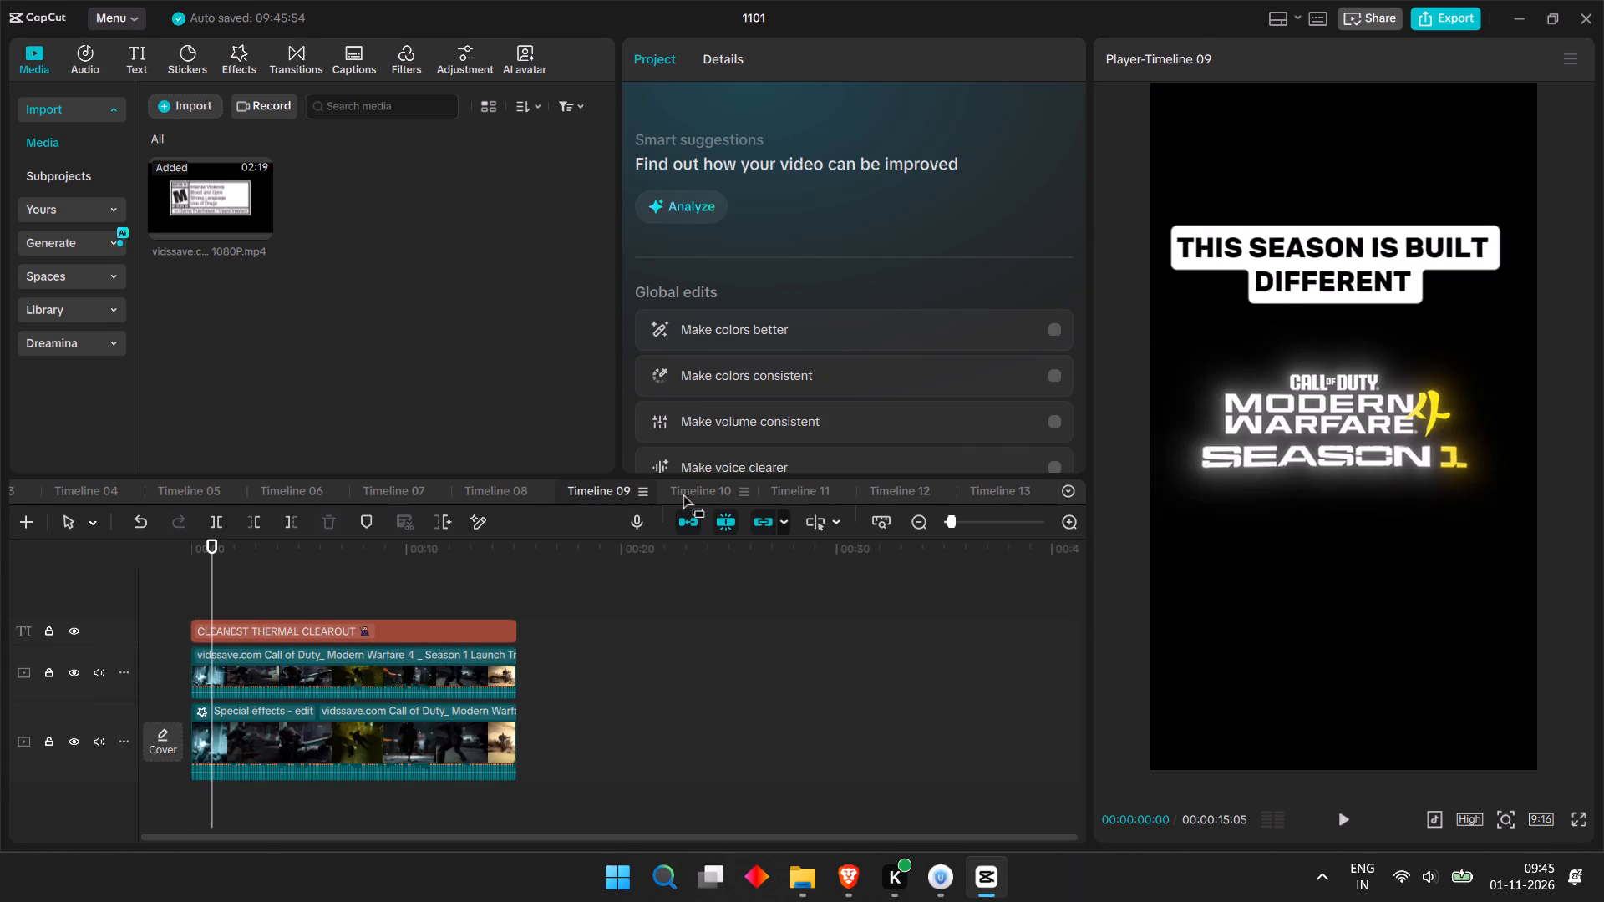
click(789, 490)
click(887, 491)
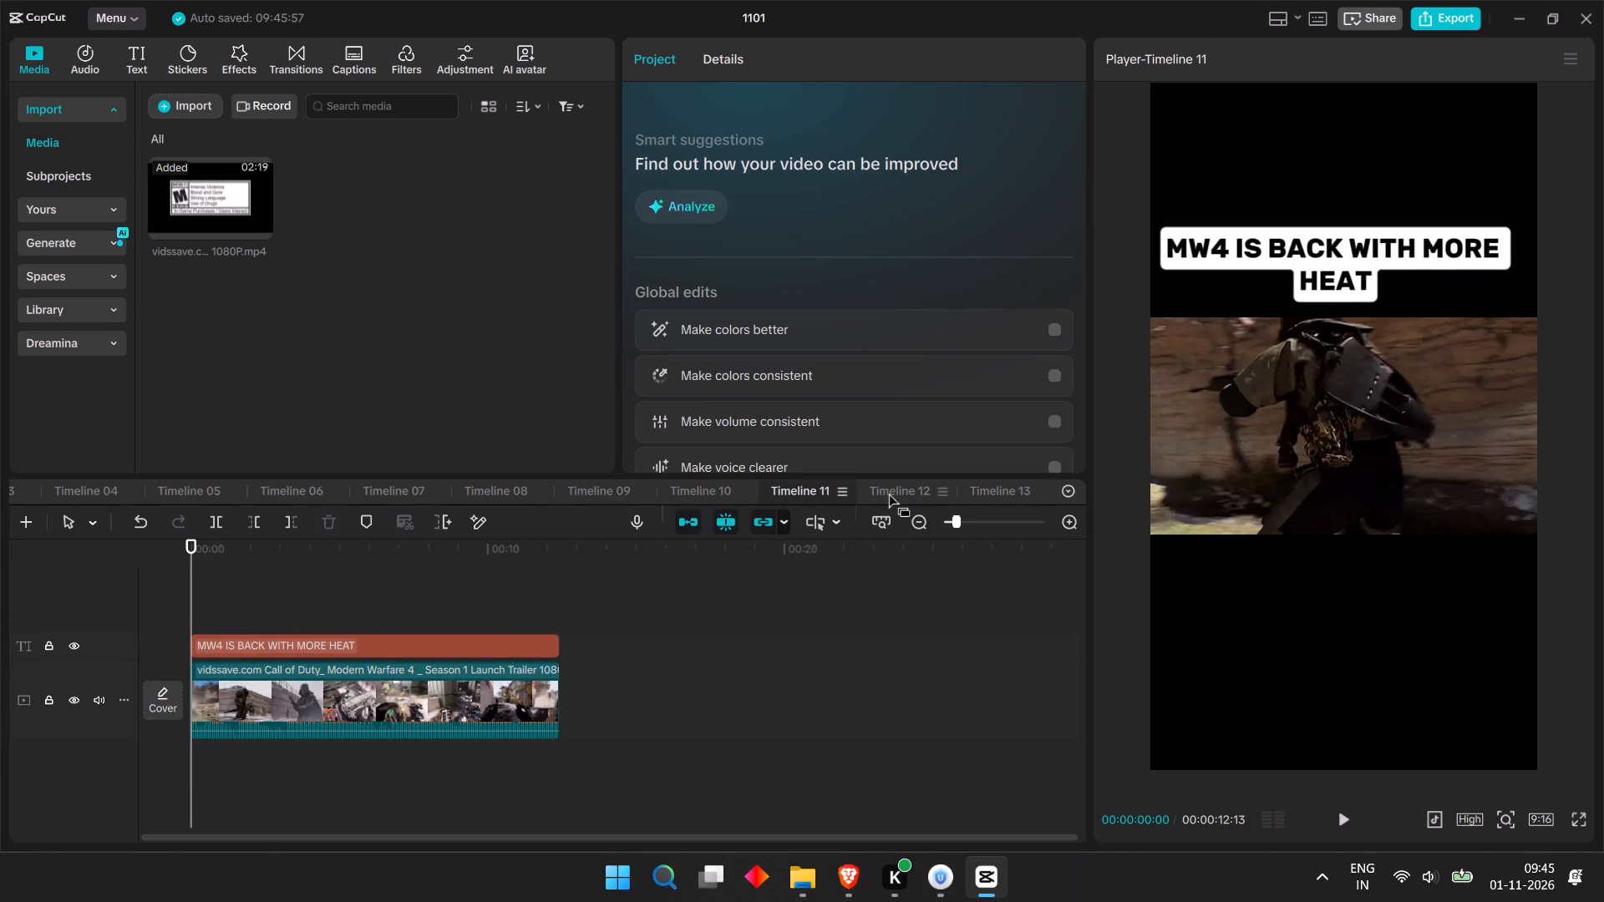
click(987, 490)
click(515, 499)
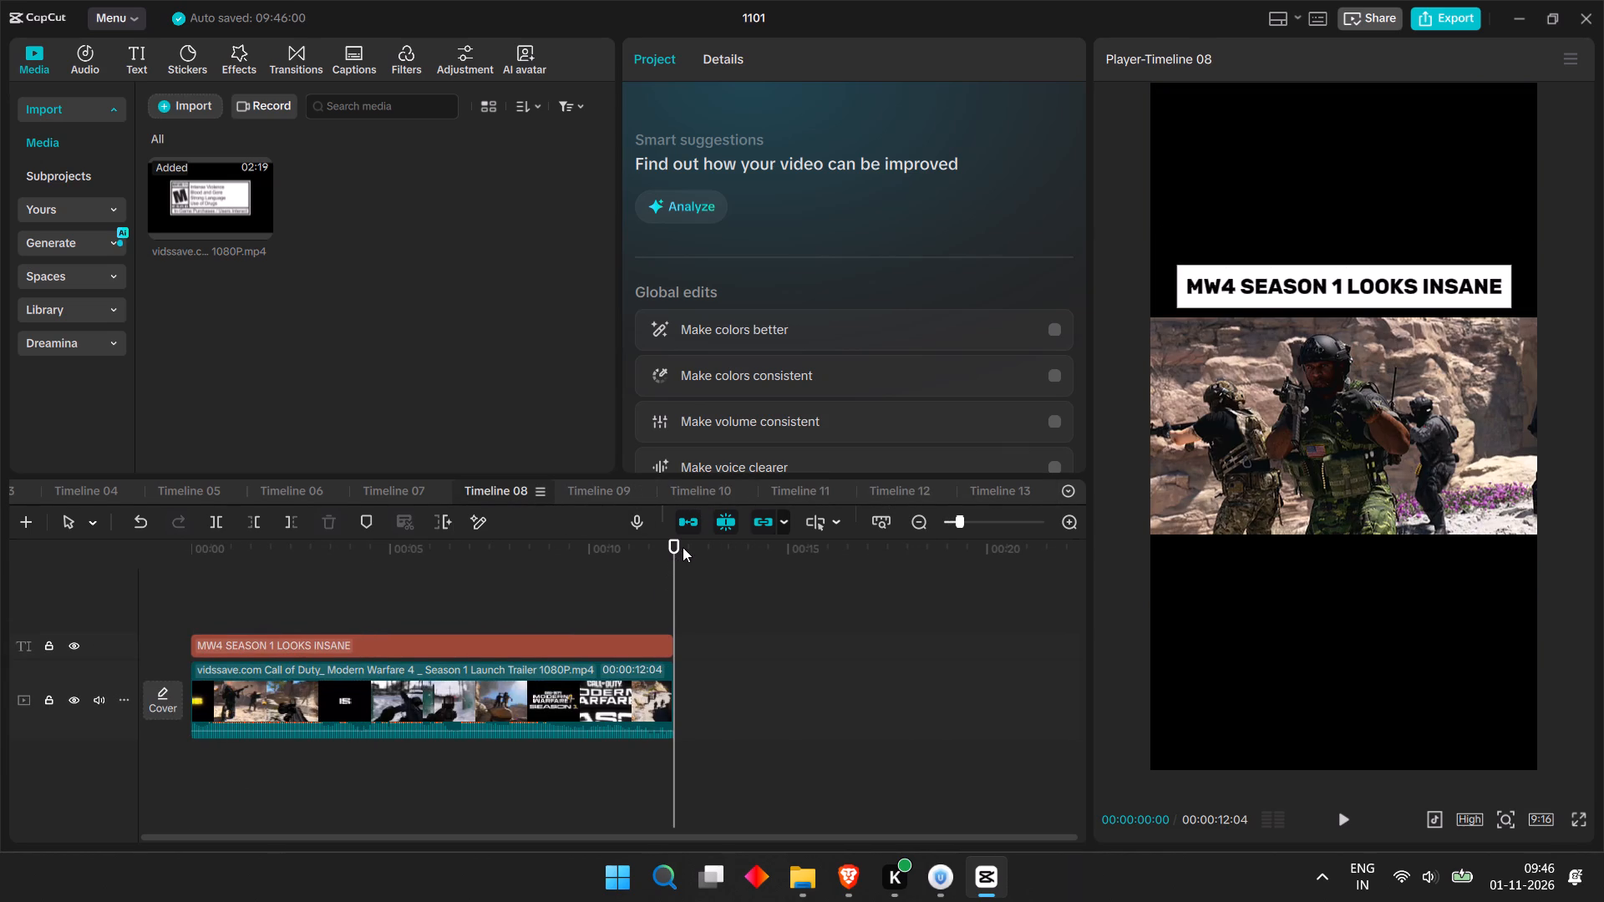
drag(678, 550, 82, 579)
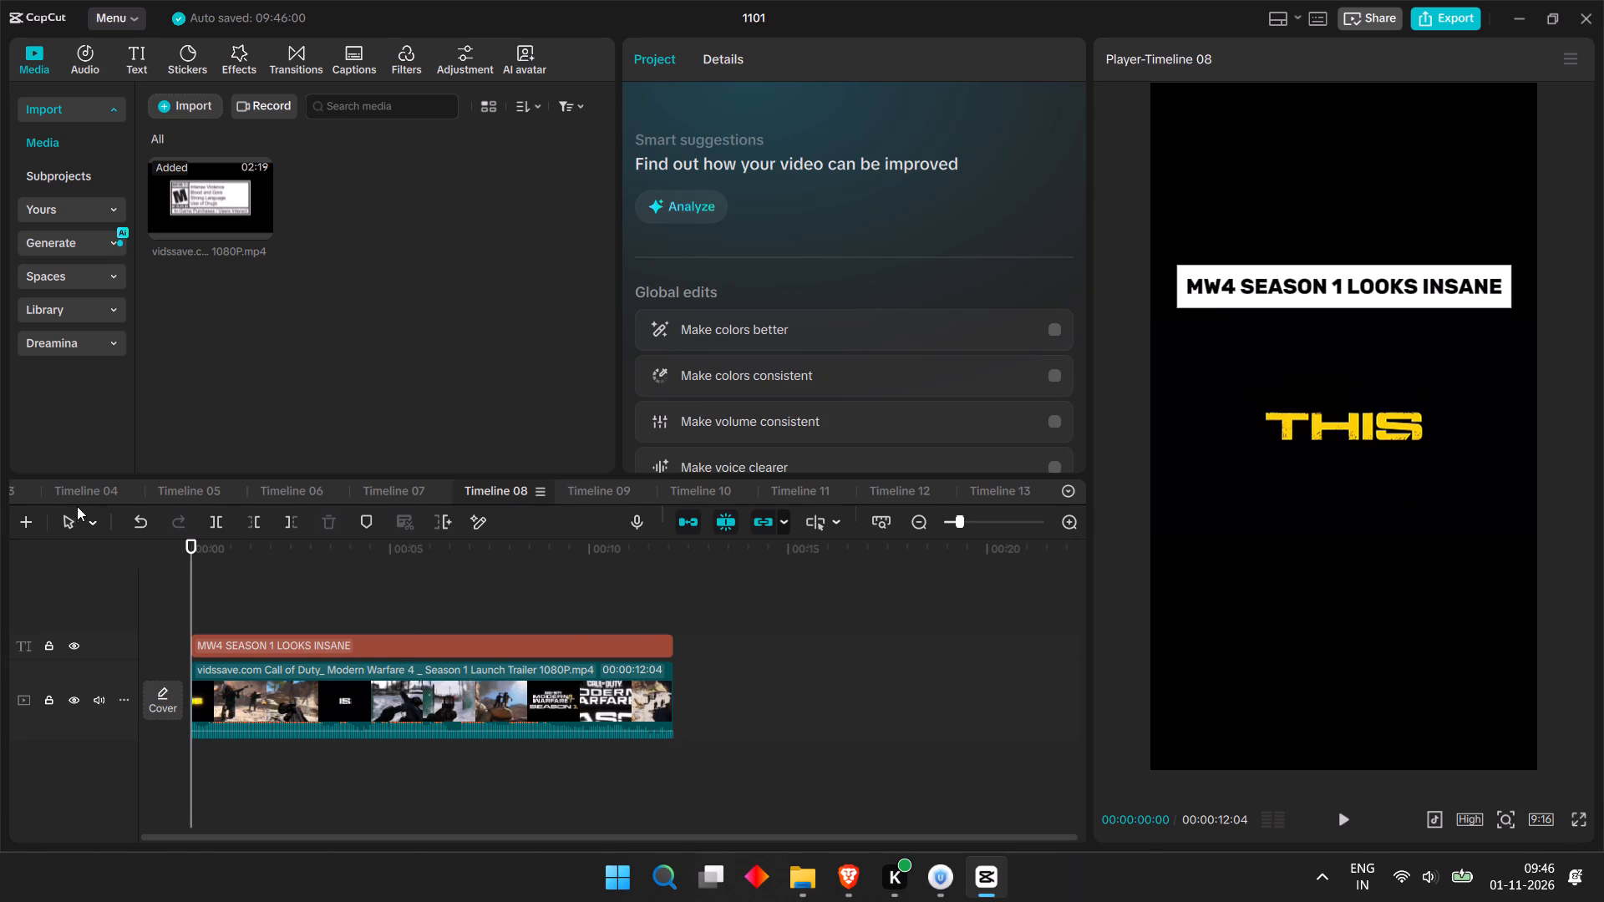
Export Timeline 02, the "THIS PLAY IS ABSOLUTE CHAOS" clip, under the name "call m 1".
scroll(84, 492, up, 8)
click(163, 487)
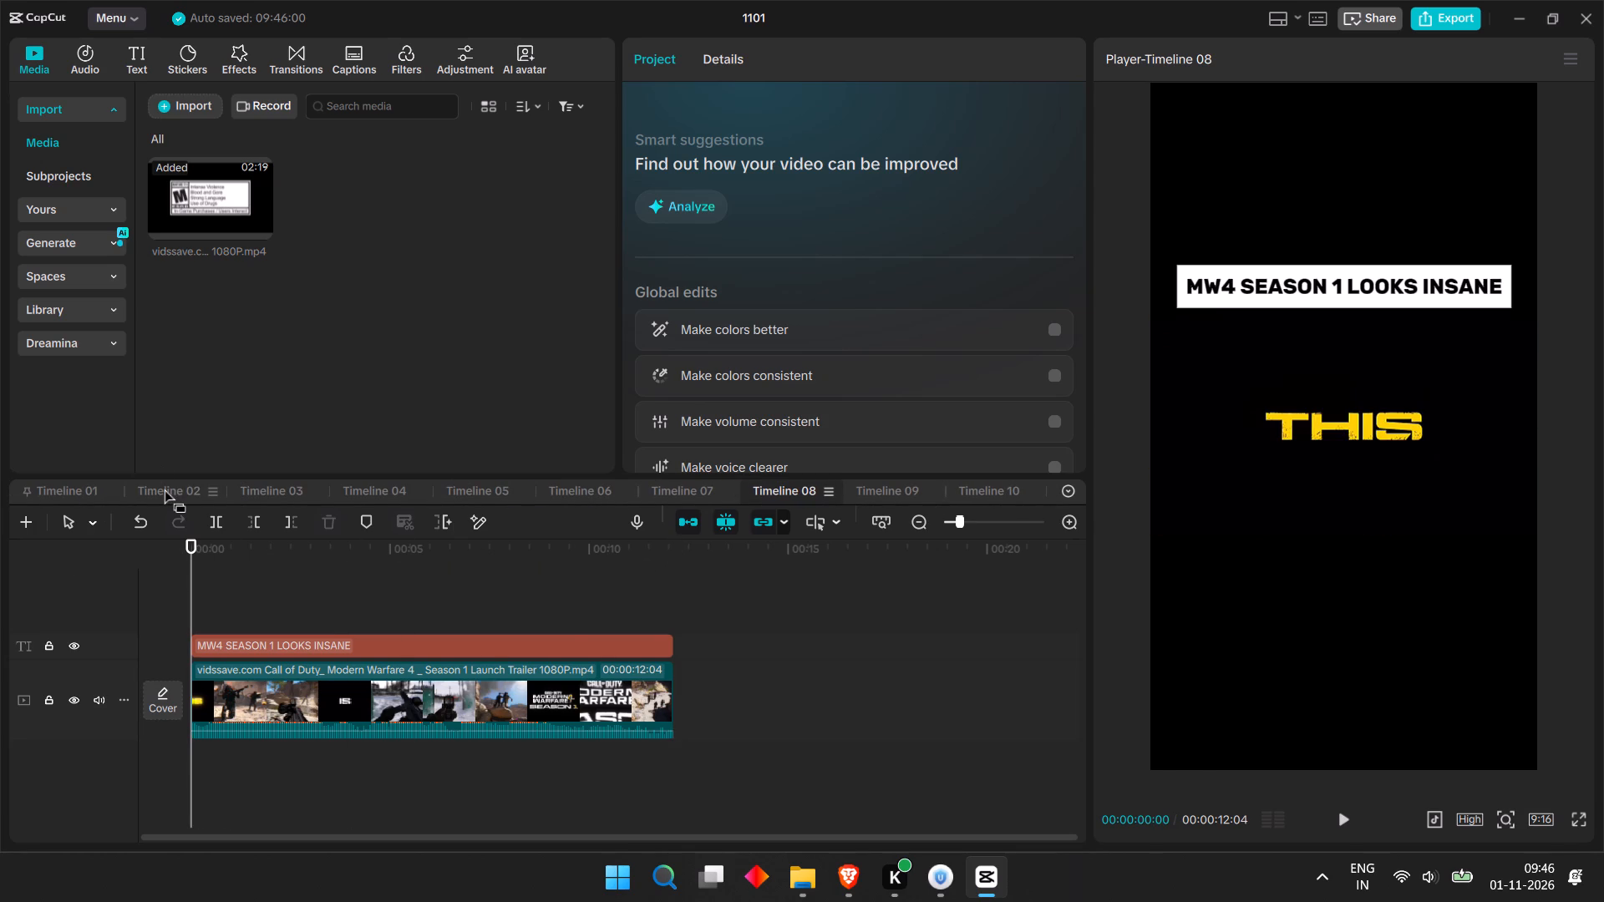
drag(513, 566, 121, 585)
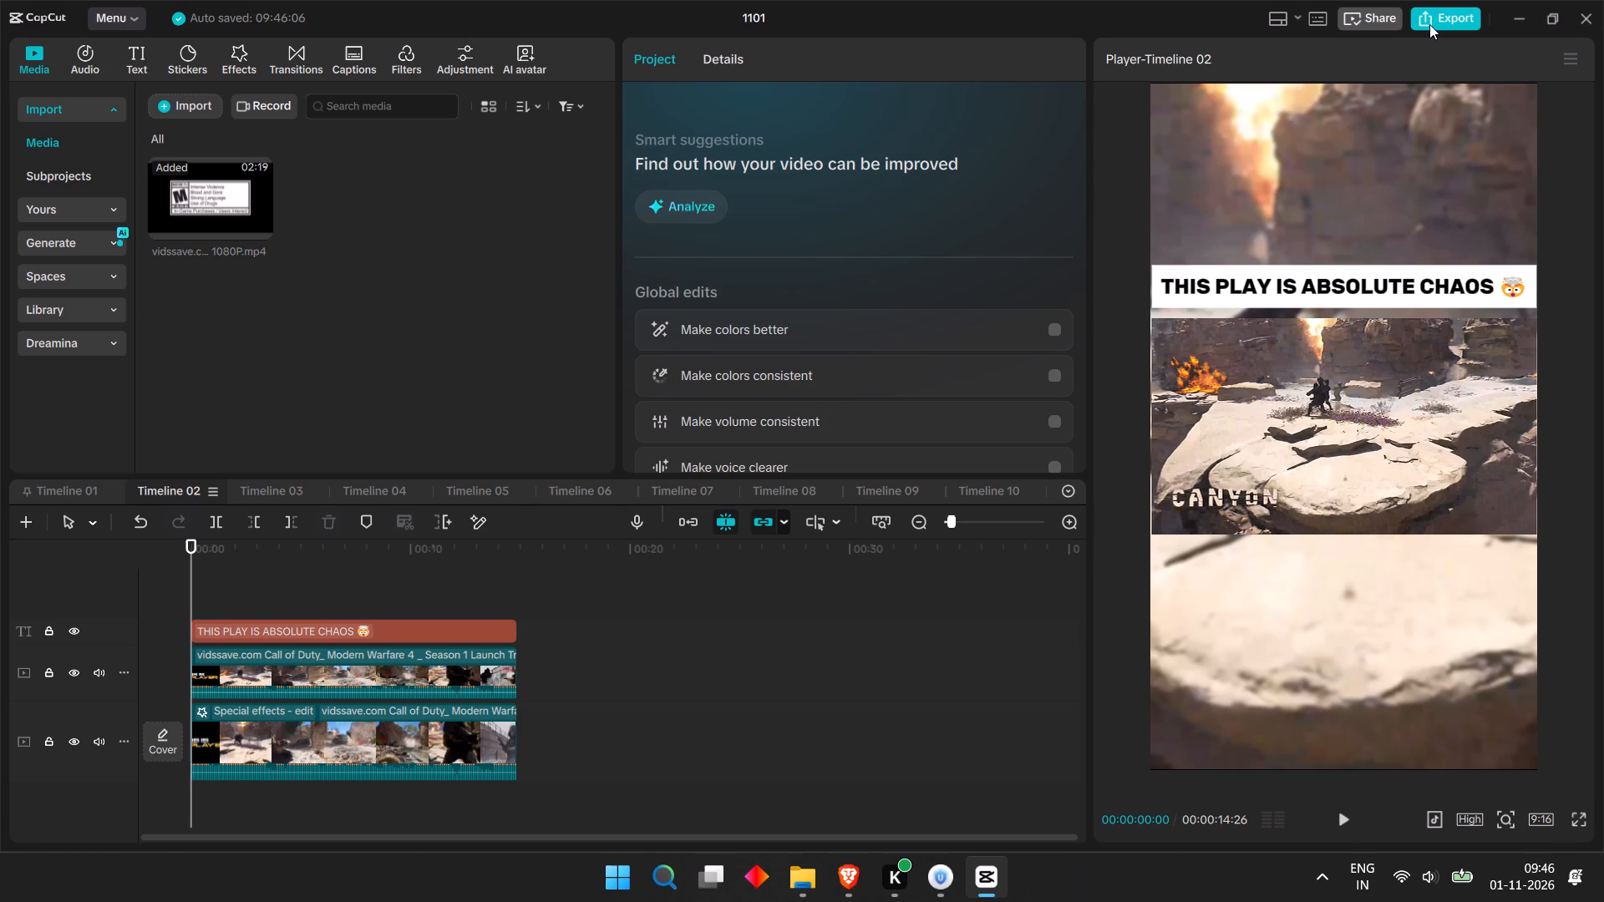
click(1429, 24)
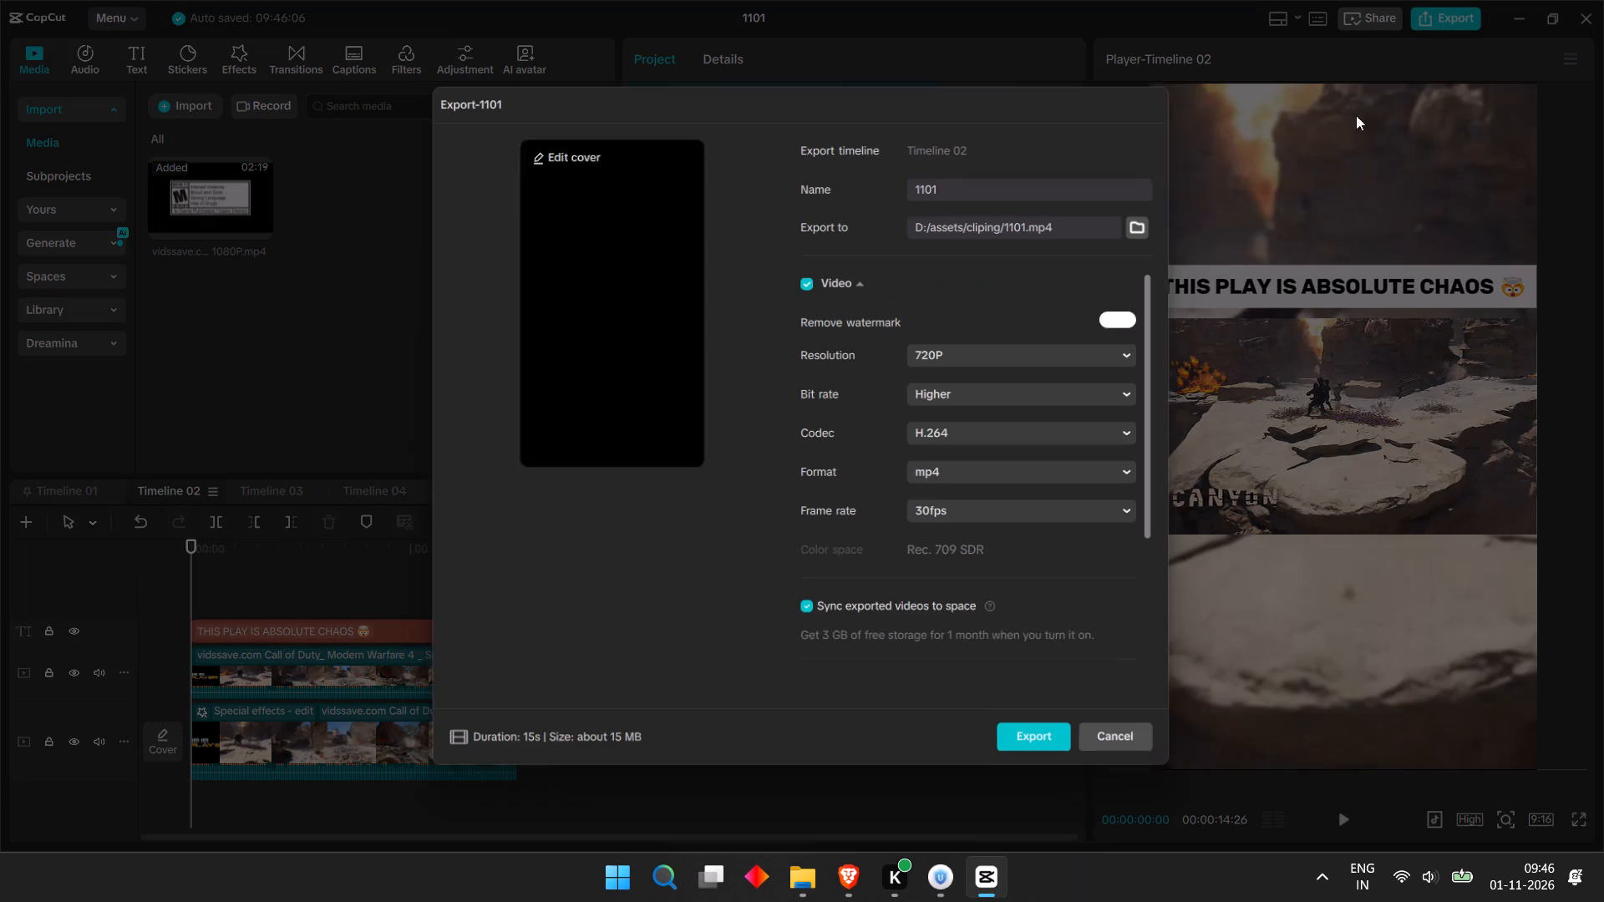
drag(1002, 186, 862, 184)
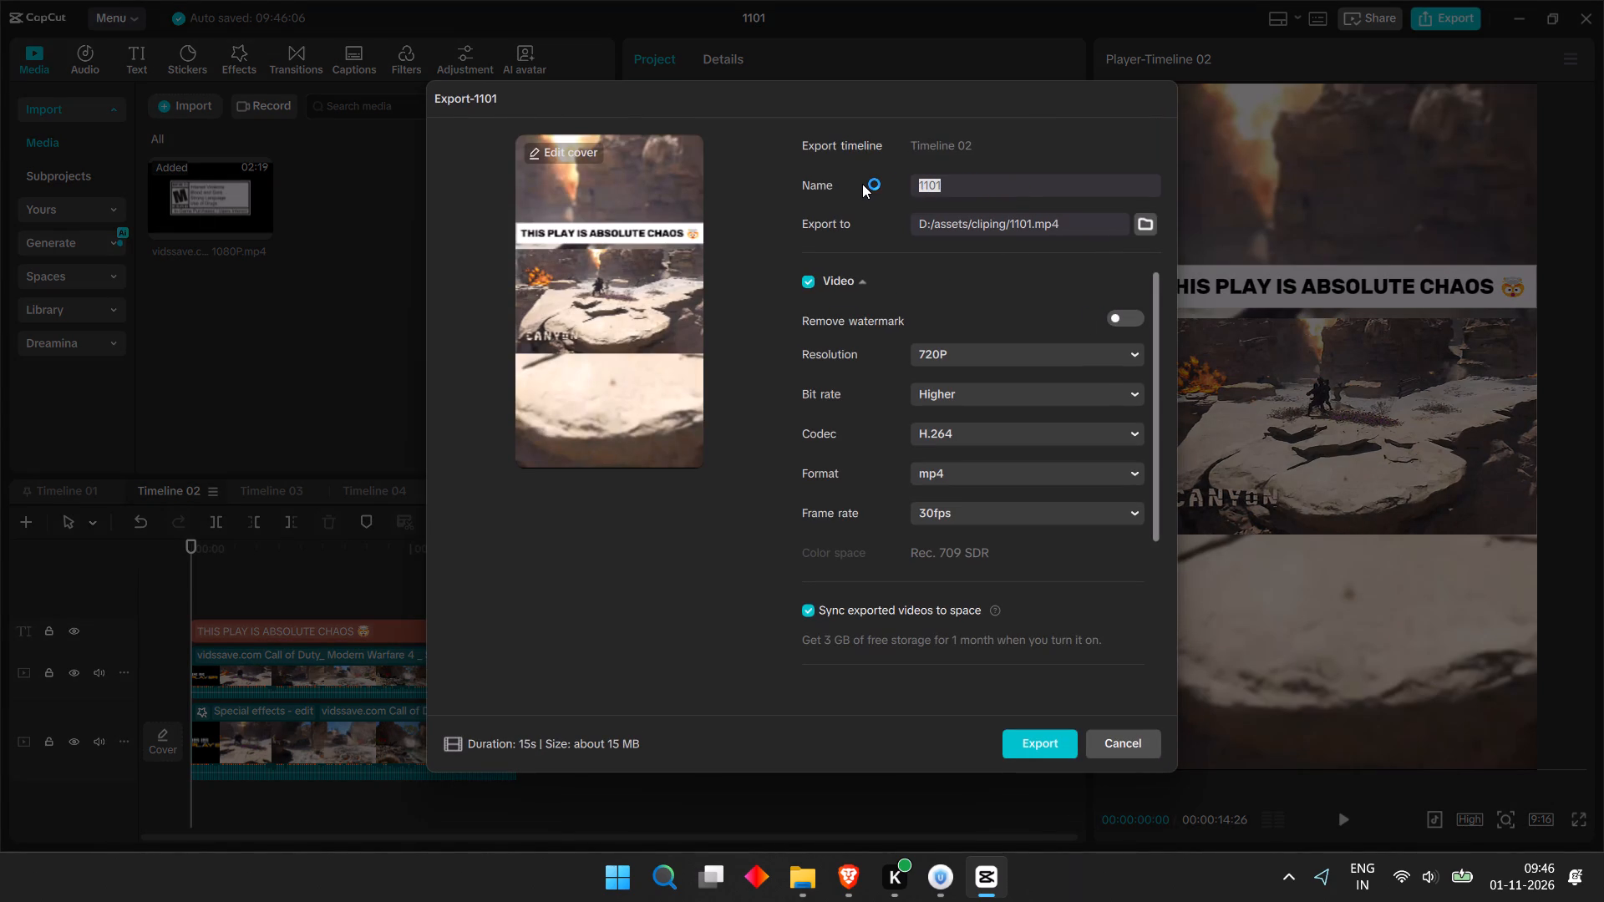
text(ca)
text(ll m 1)
key(Return)
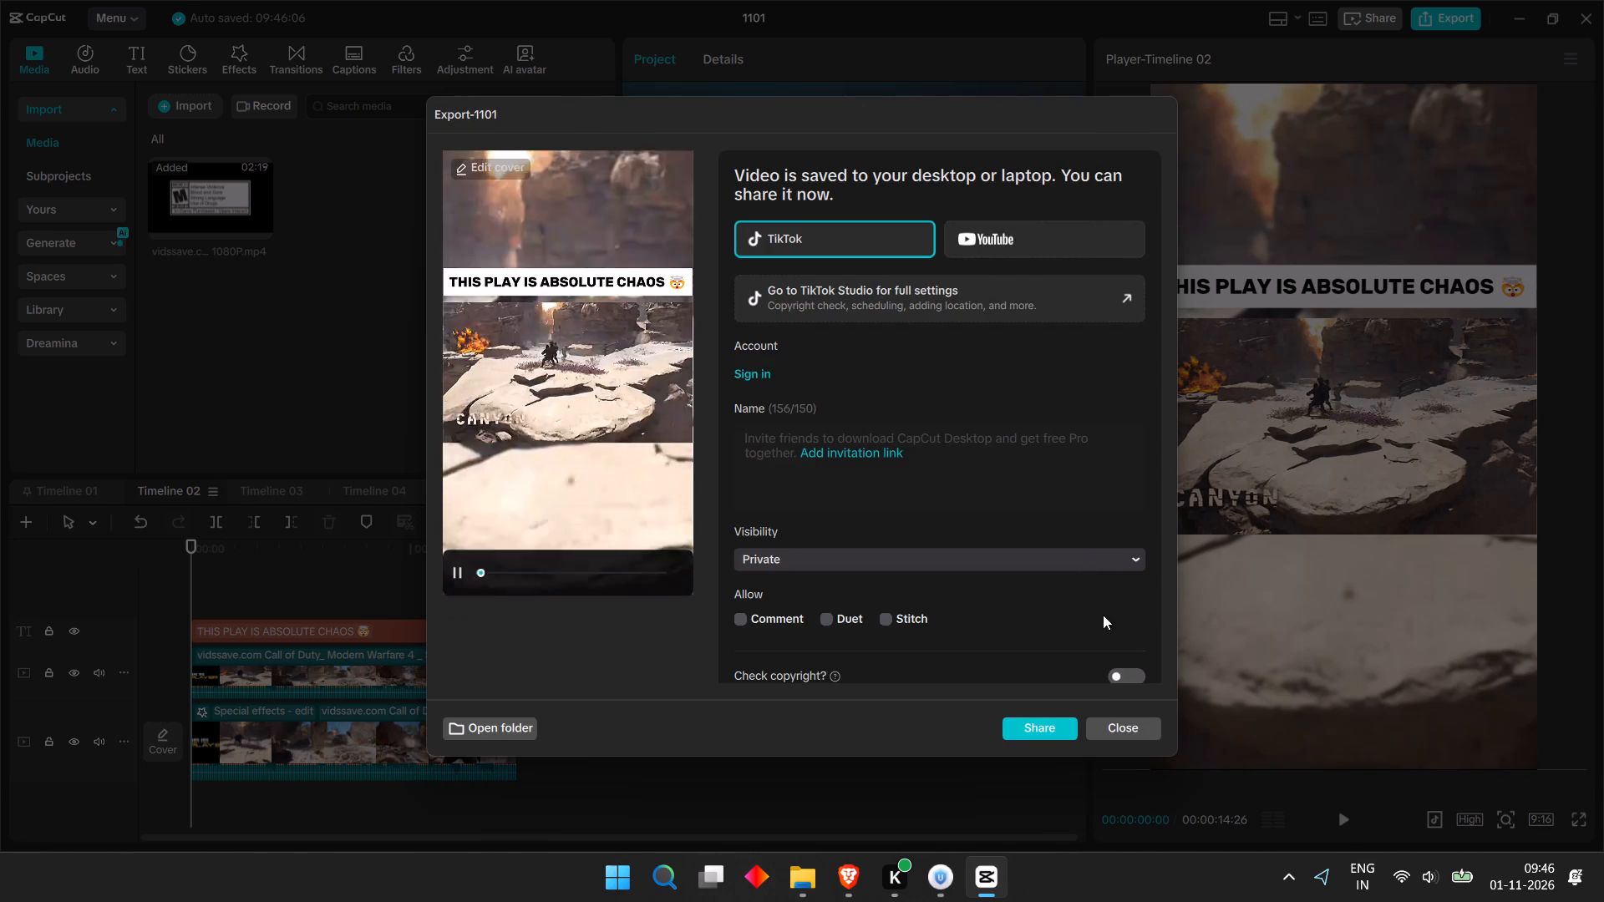
click(1145, 725)
Export Timeline 03, the "UNBELIEVABLE NVG STEALTH PLAY" clip, under the name "call m 2".
click(273, 497)
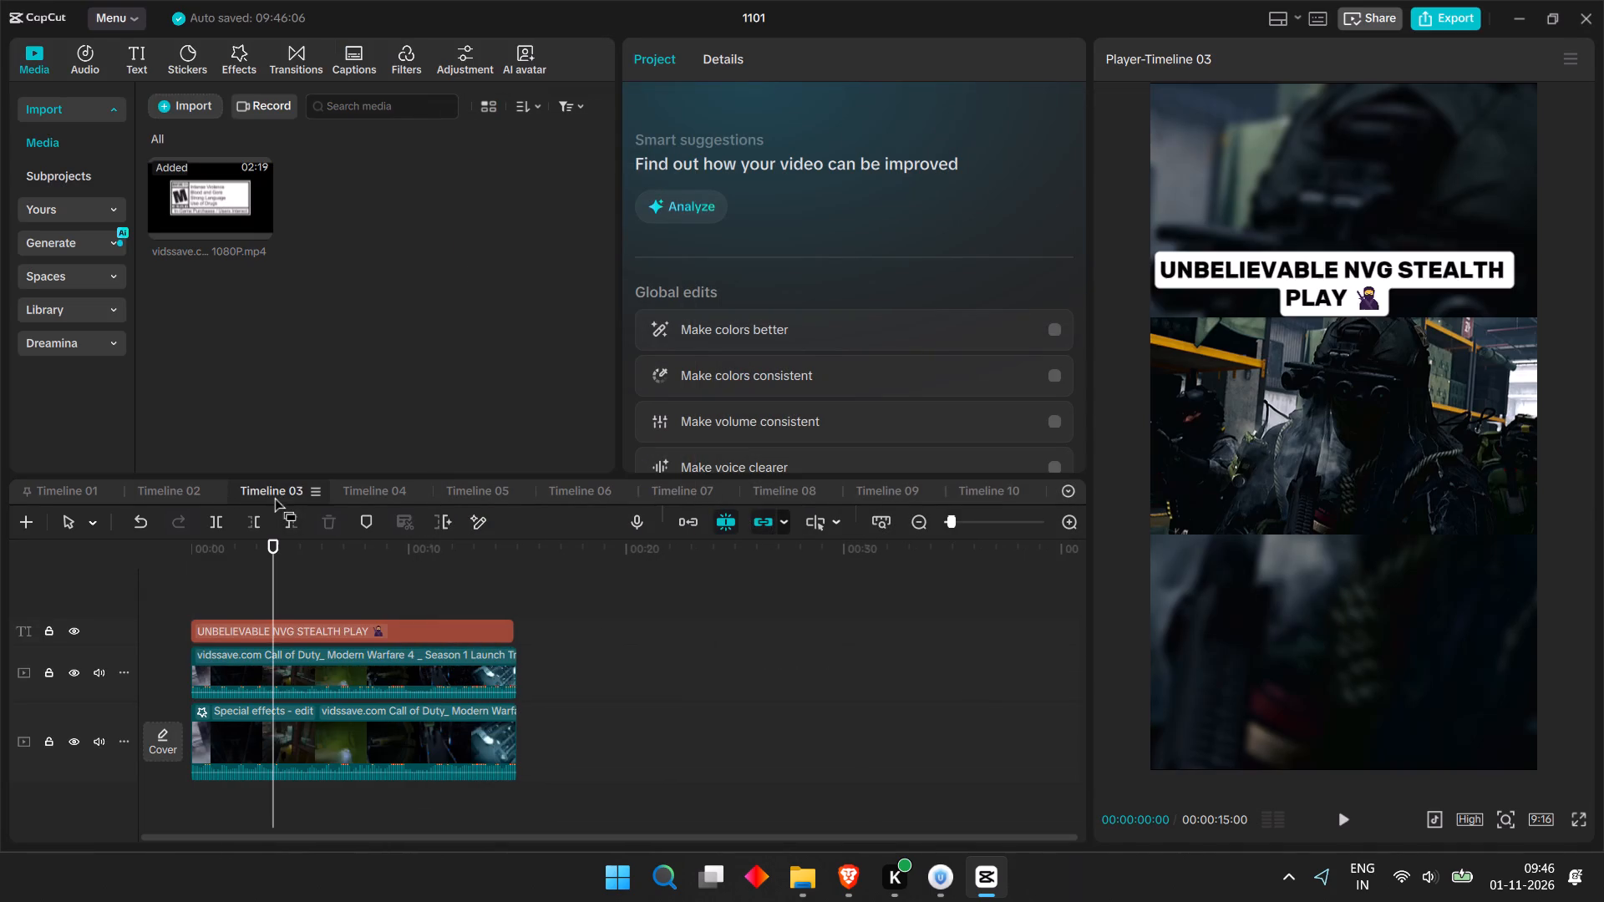
click(1445, 13)
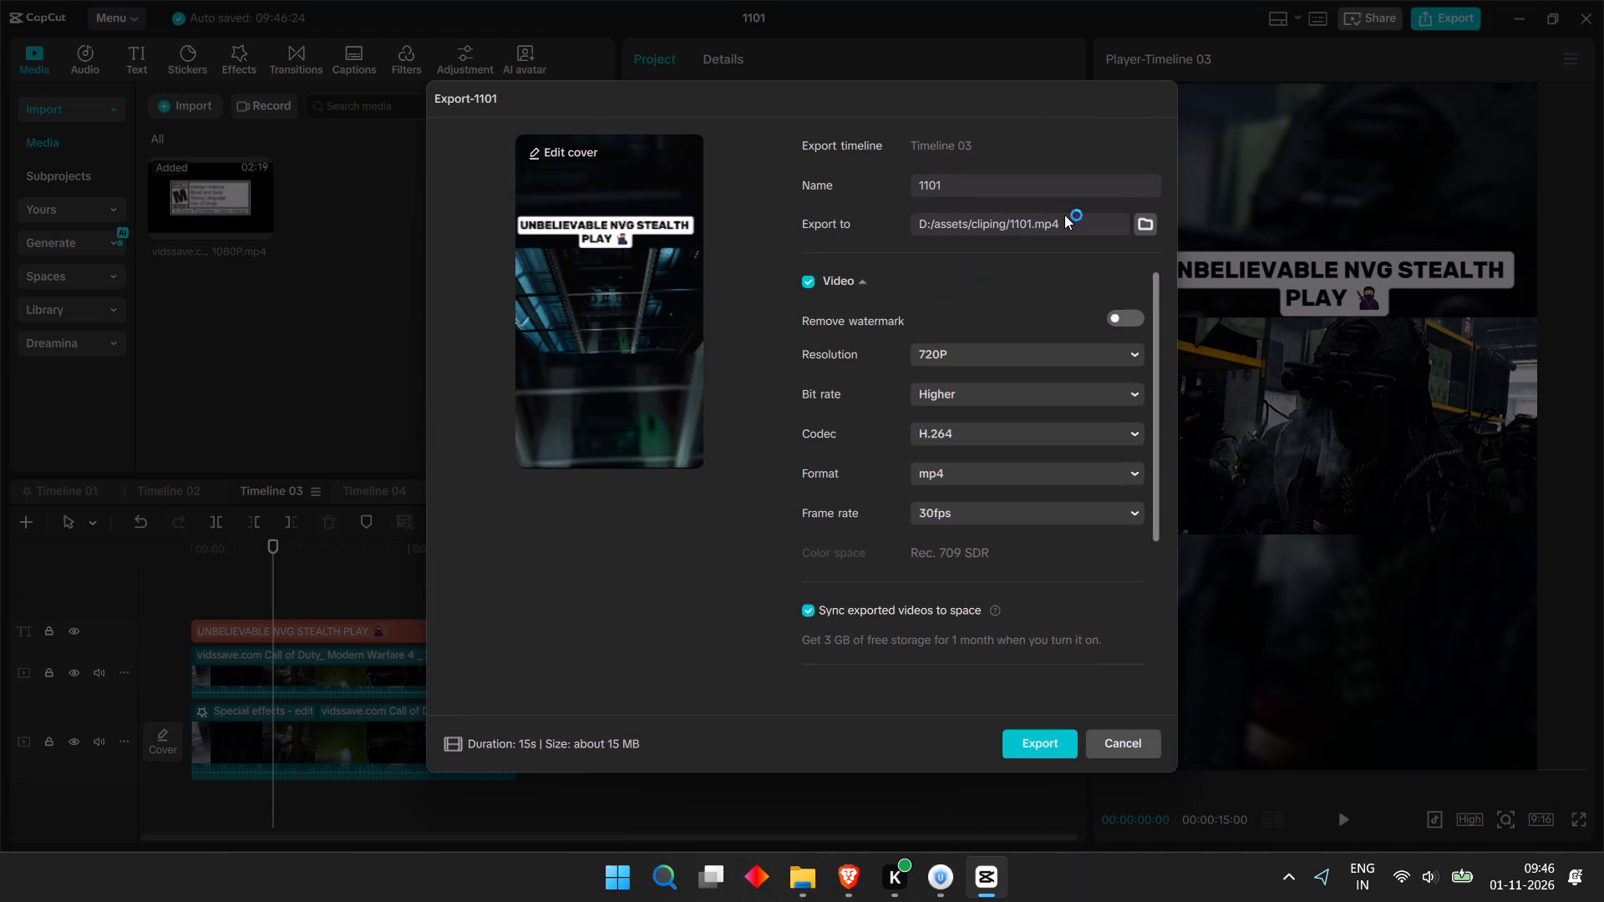
drag(948, 173, 893, 189)
drag(958, 189, 881, 185)
text(call)
key(space)
text(m 2)
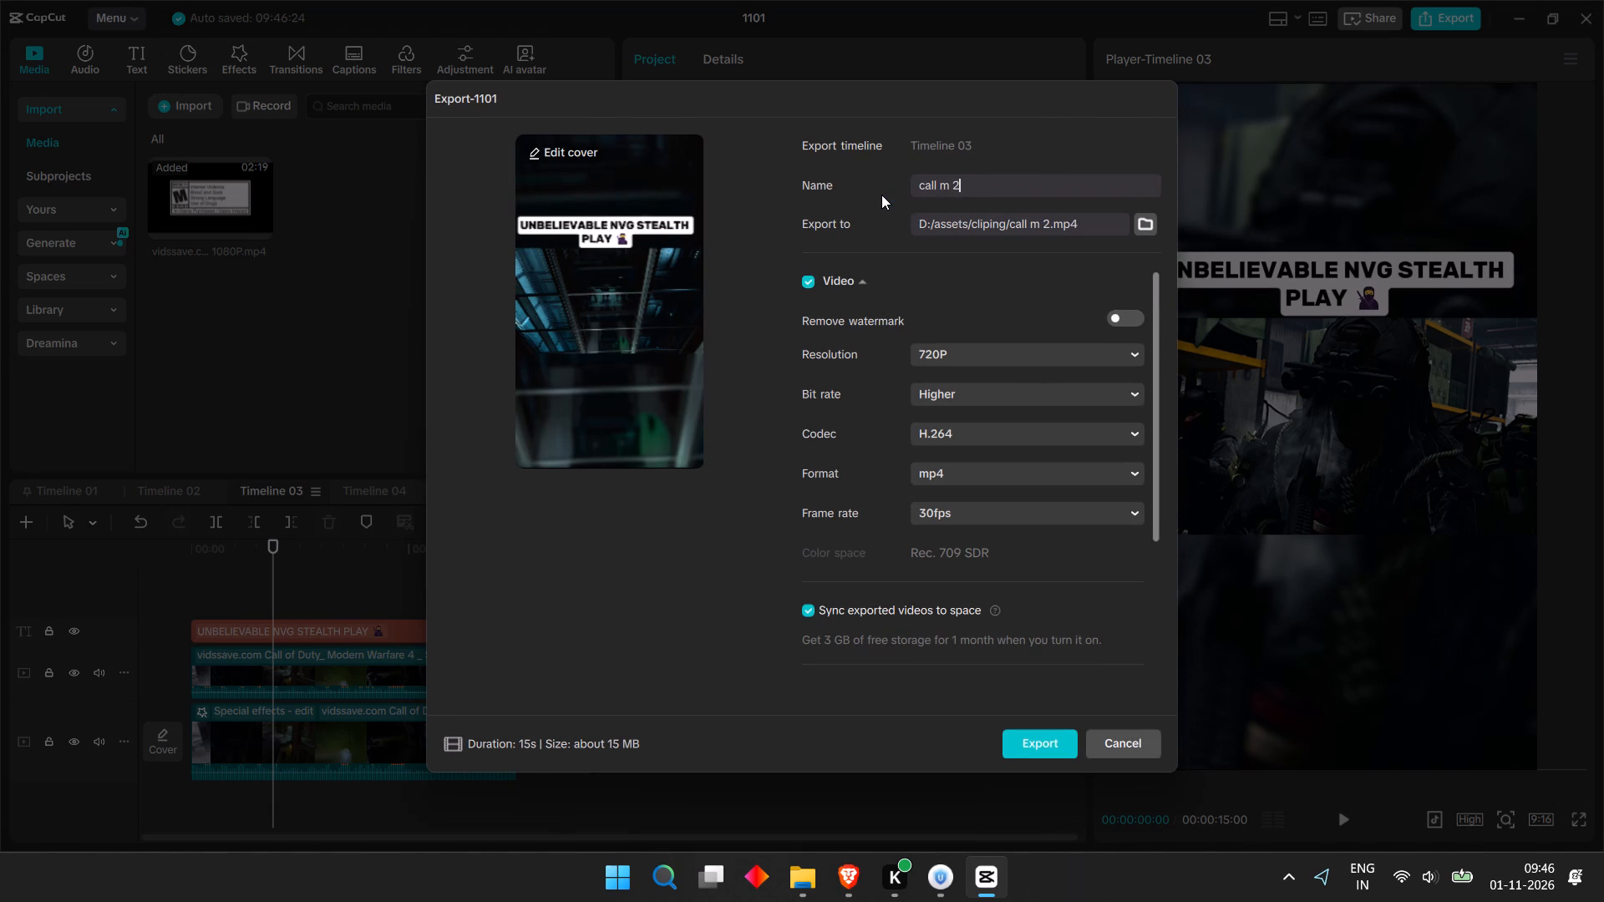
key(Return)
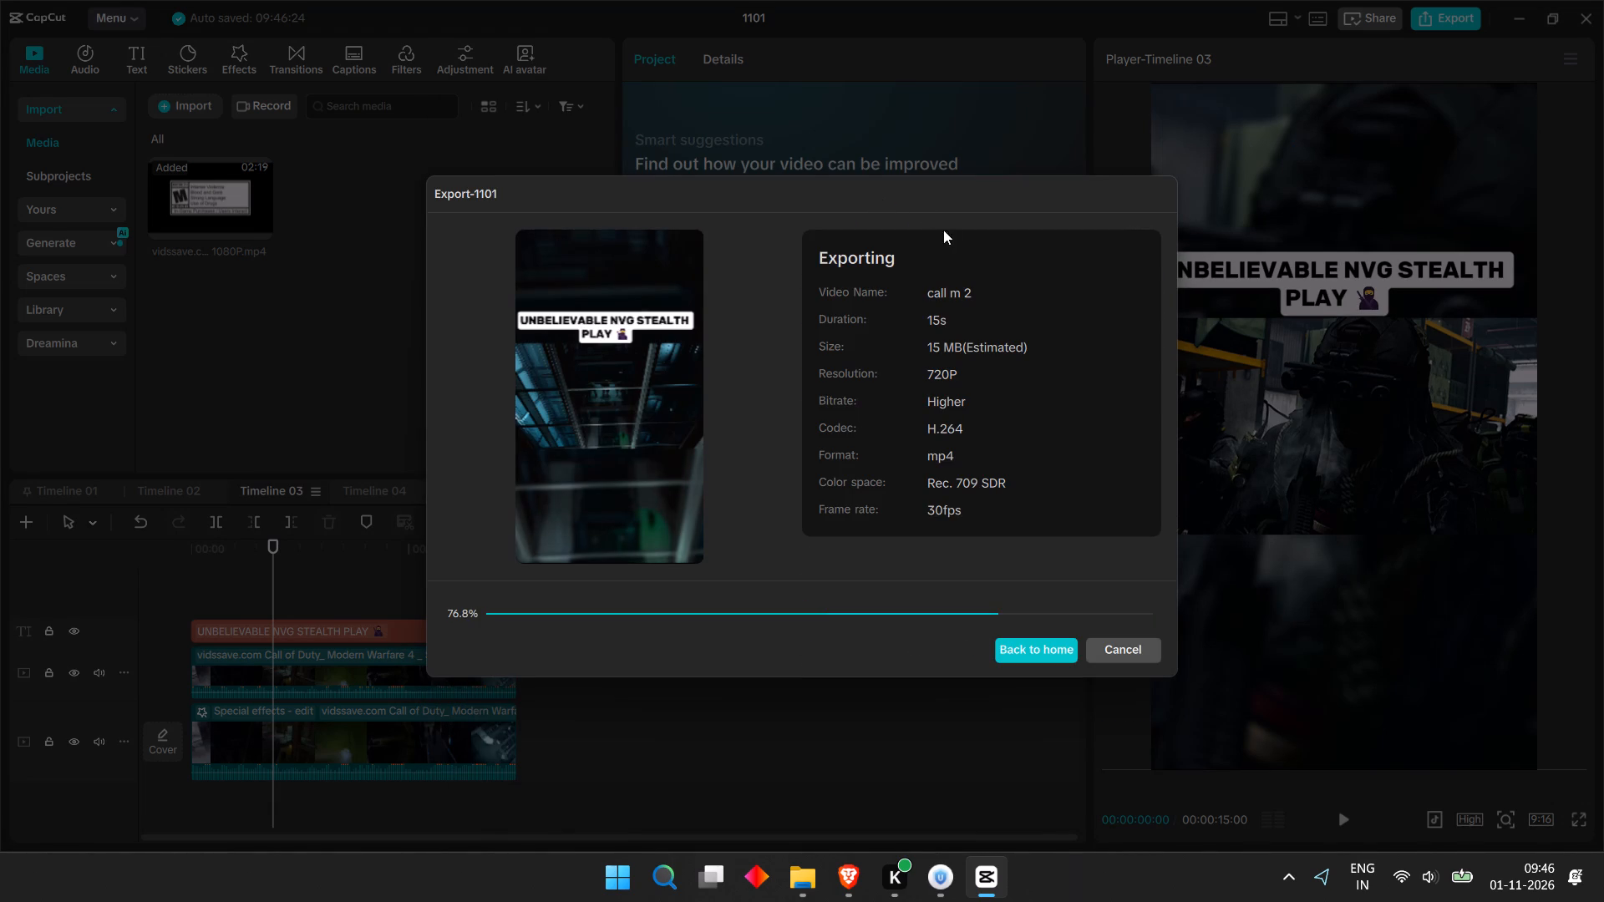
click(1141, 737)
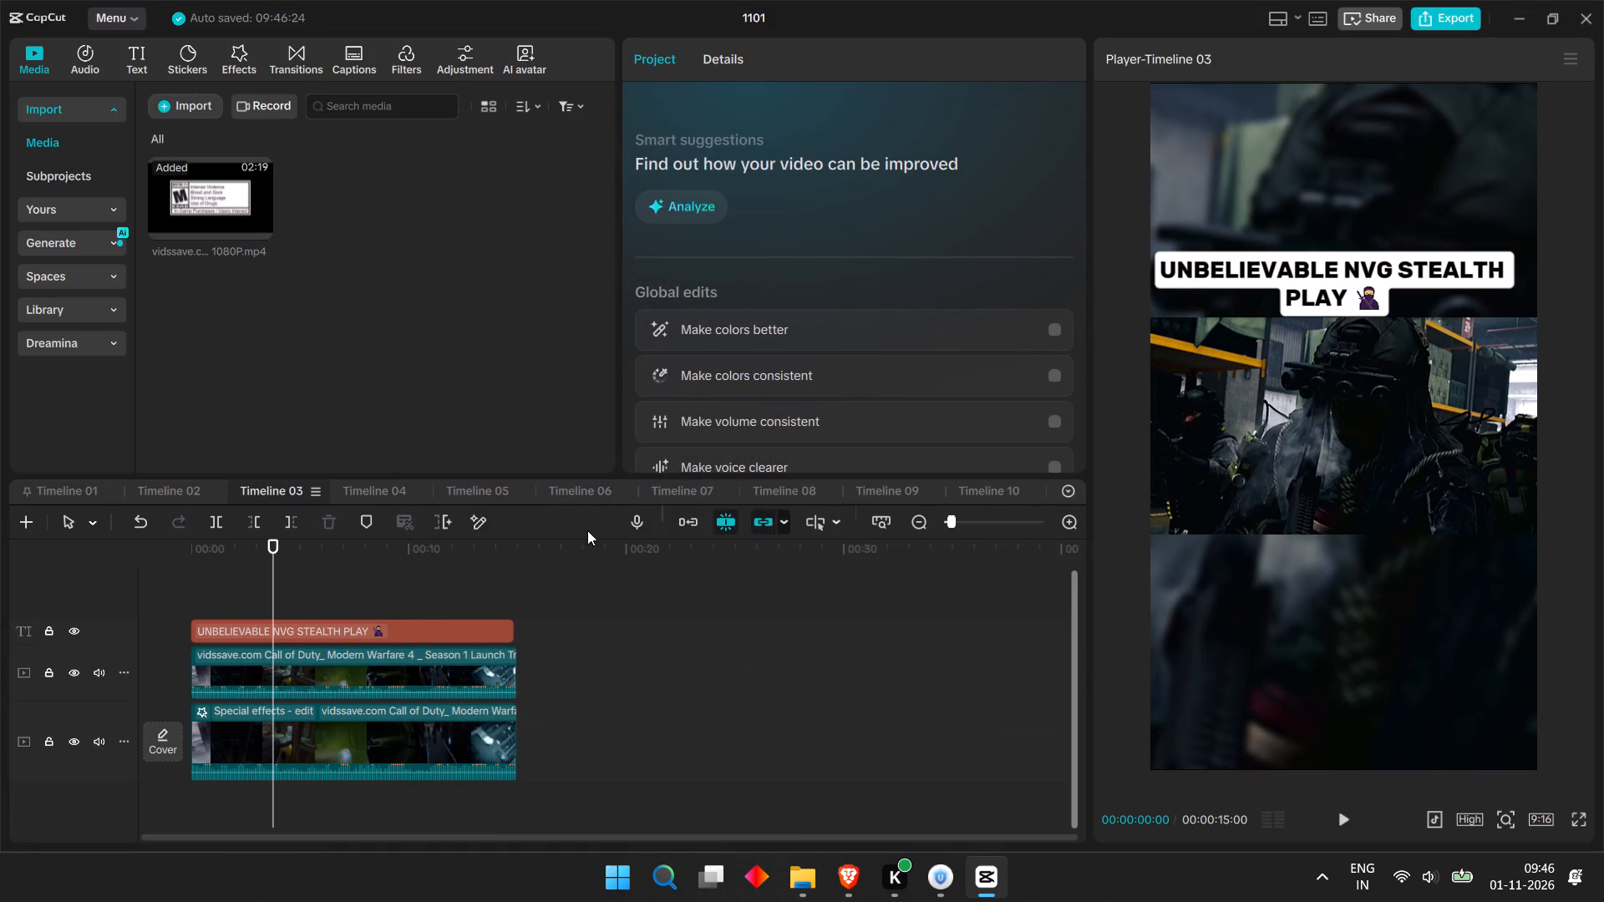
Export Timeline 04, the "DRONE STRIKE + TRIPLE KILL" clip, under the name "call m 4".
click(376, 491)
click(1453, 13)
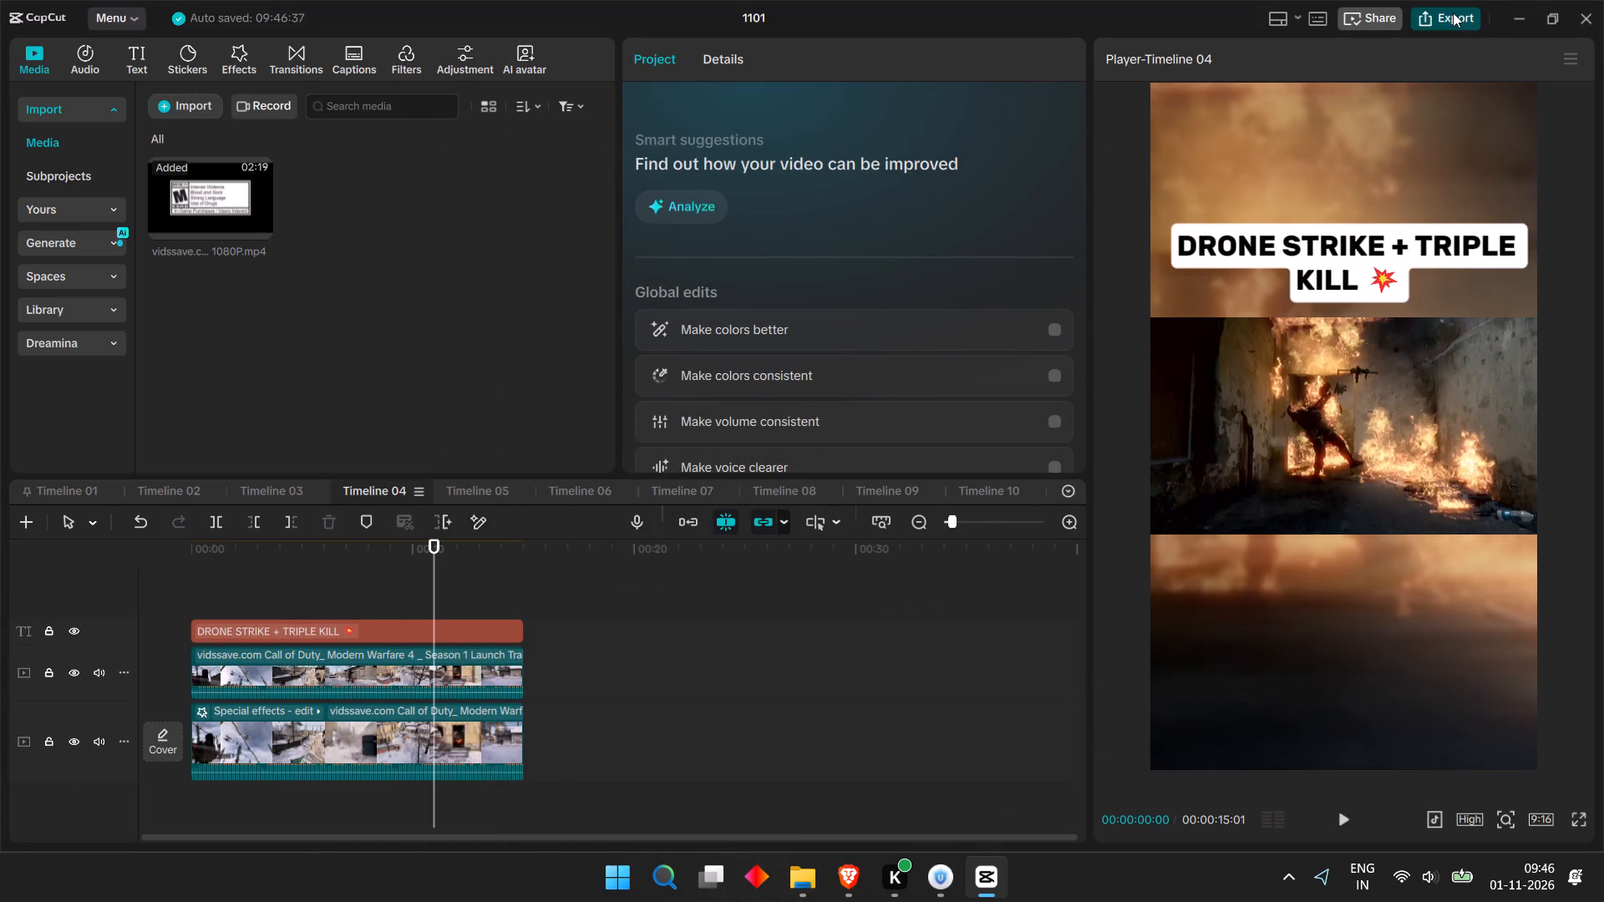
drag(963, 183, 868, 185)
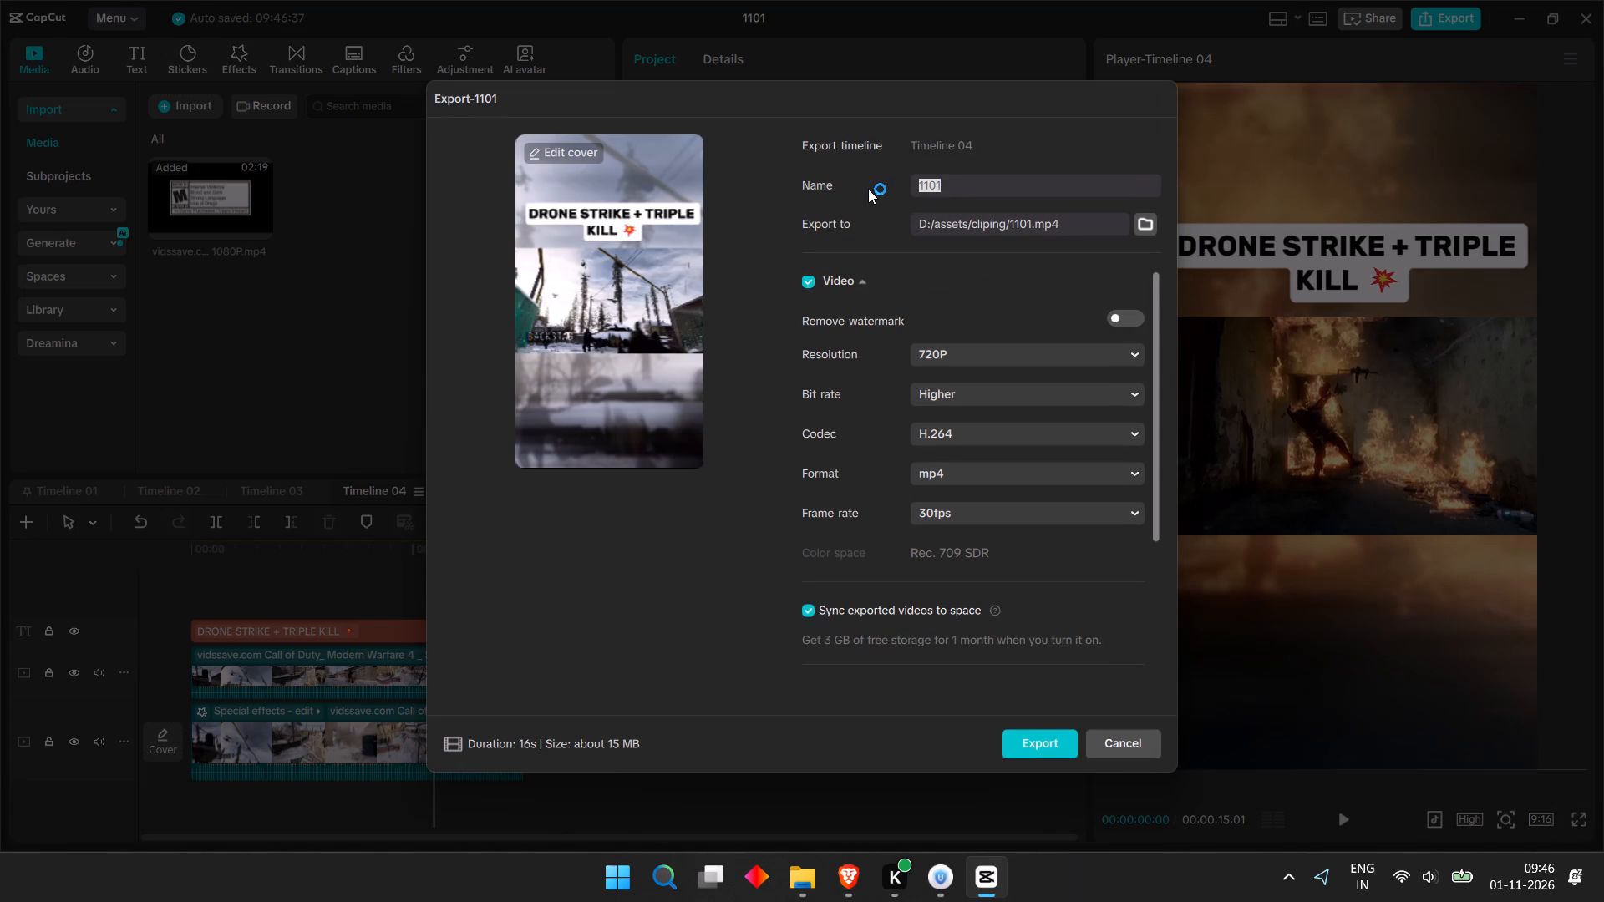
text(call m)
key(space)
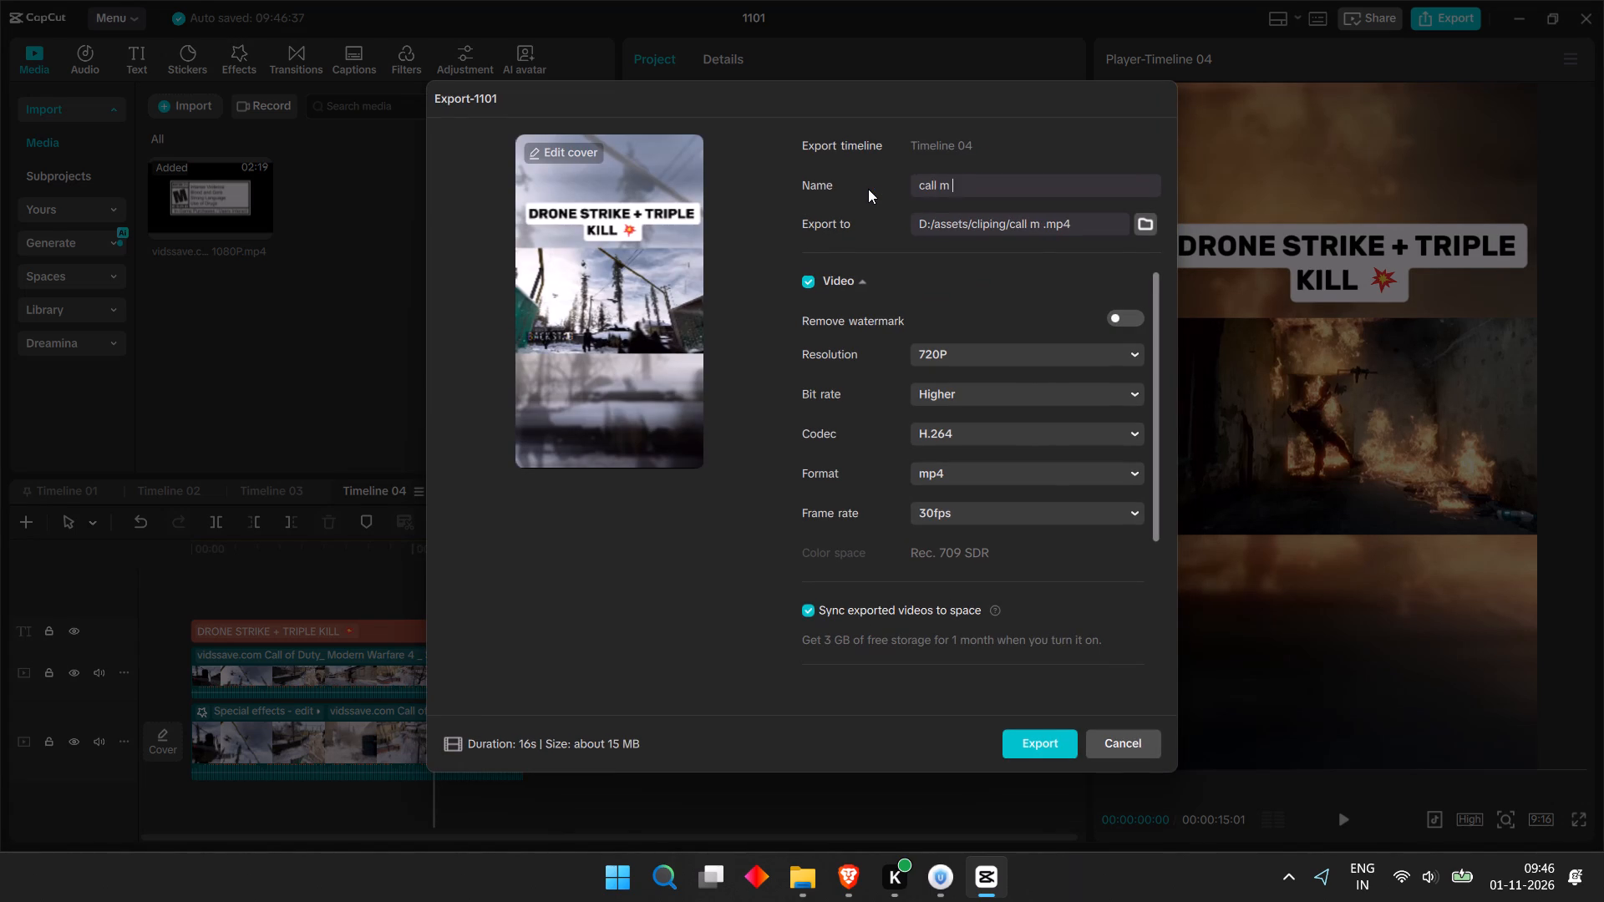
key(4)
key(Return)
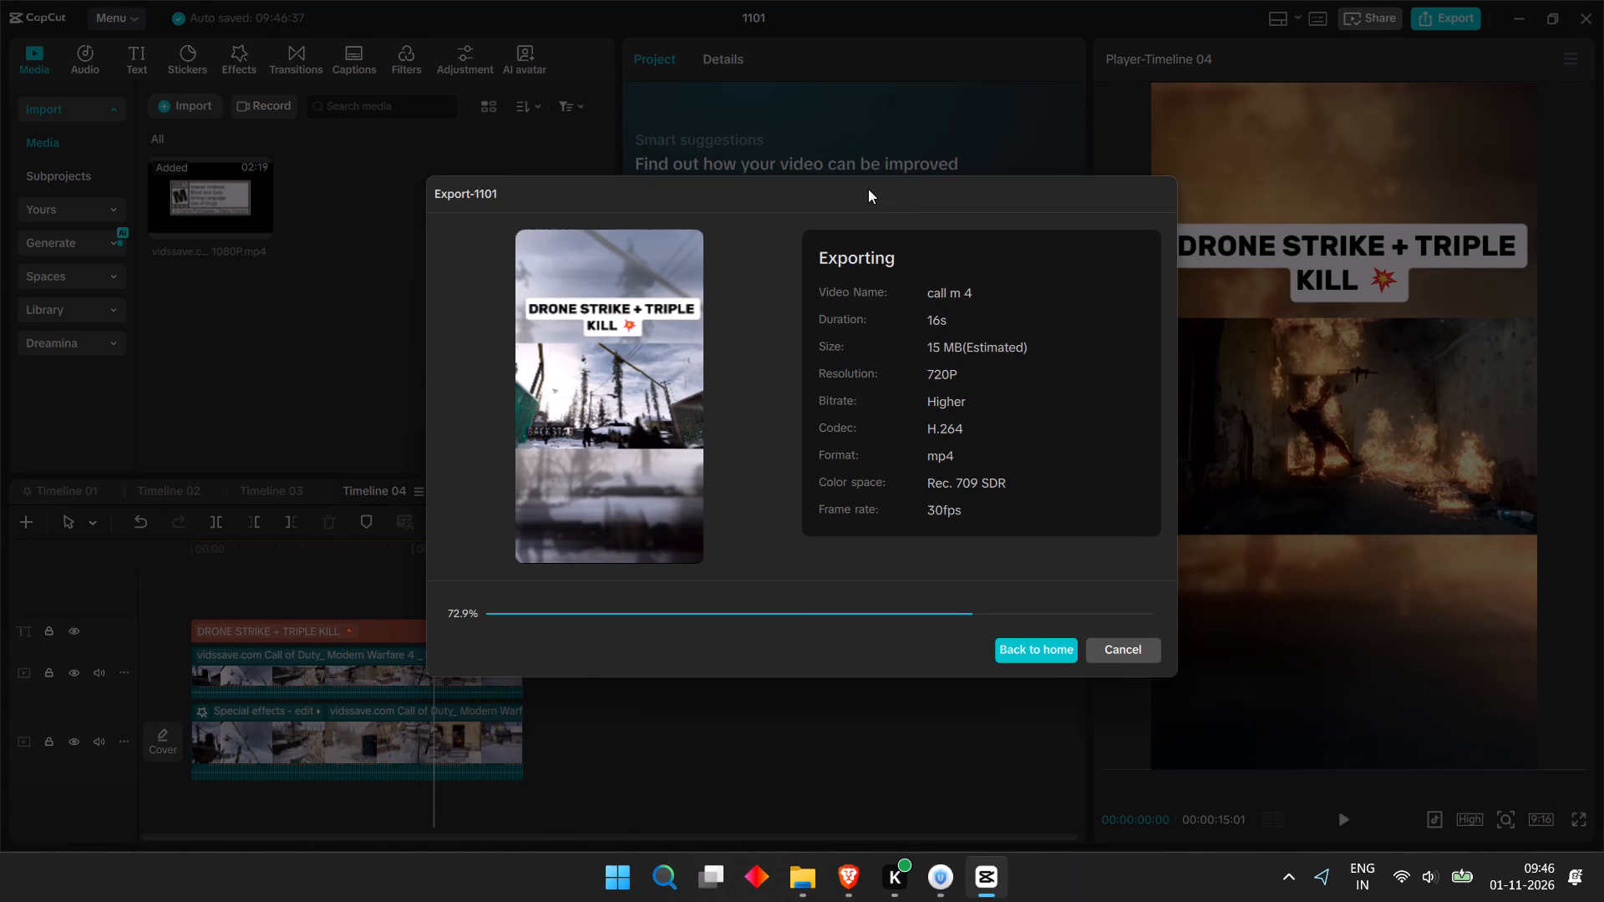
Close the finished export of Timeline 04, the "DRONE STRIKE + TRIPLE KILL" clip.
click(1120, 730)
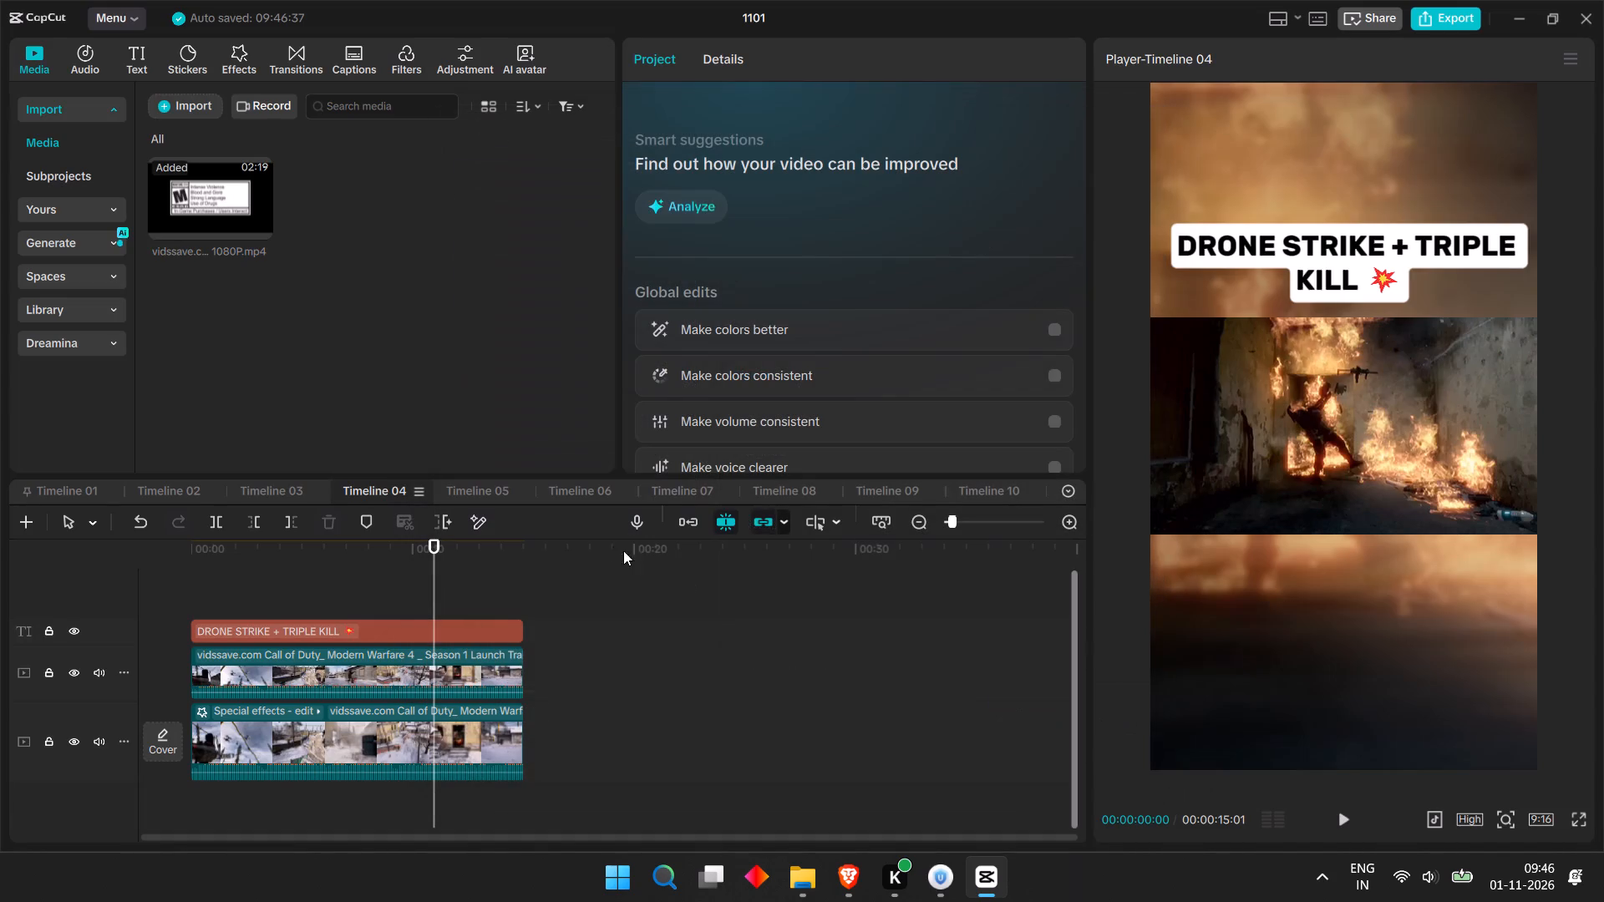
Export Timeline 05, the "NEVER CEASE FIRE" clip, under the name "call m 3".
click(454, 501)
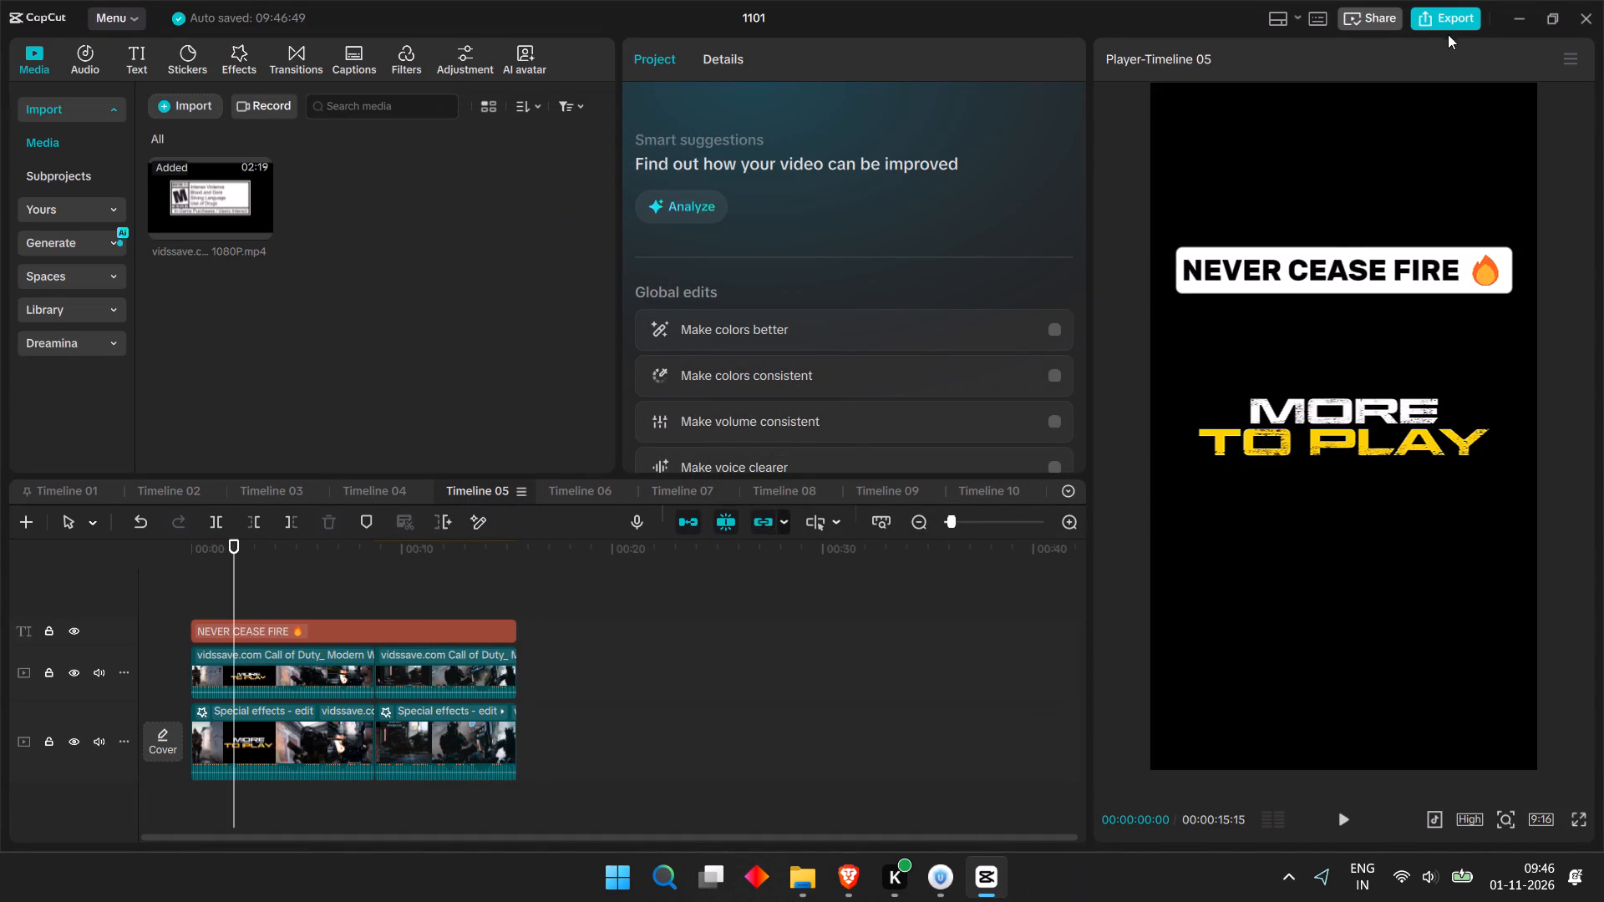
click(1451, 22)
drag(1003, 192, 906, 197)
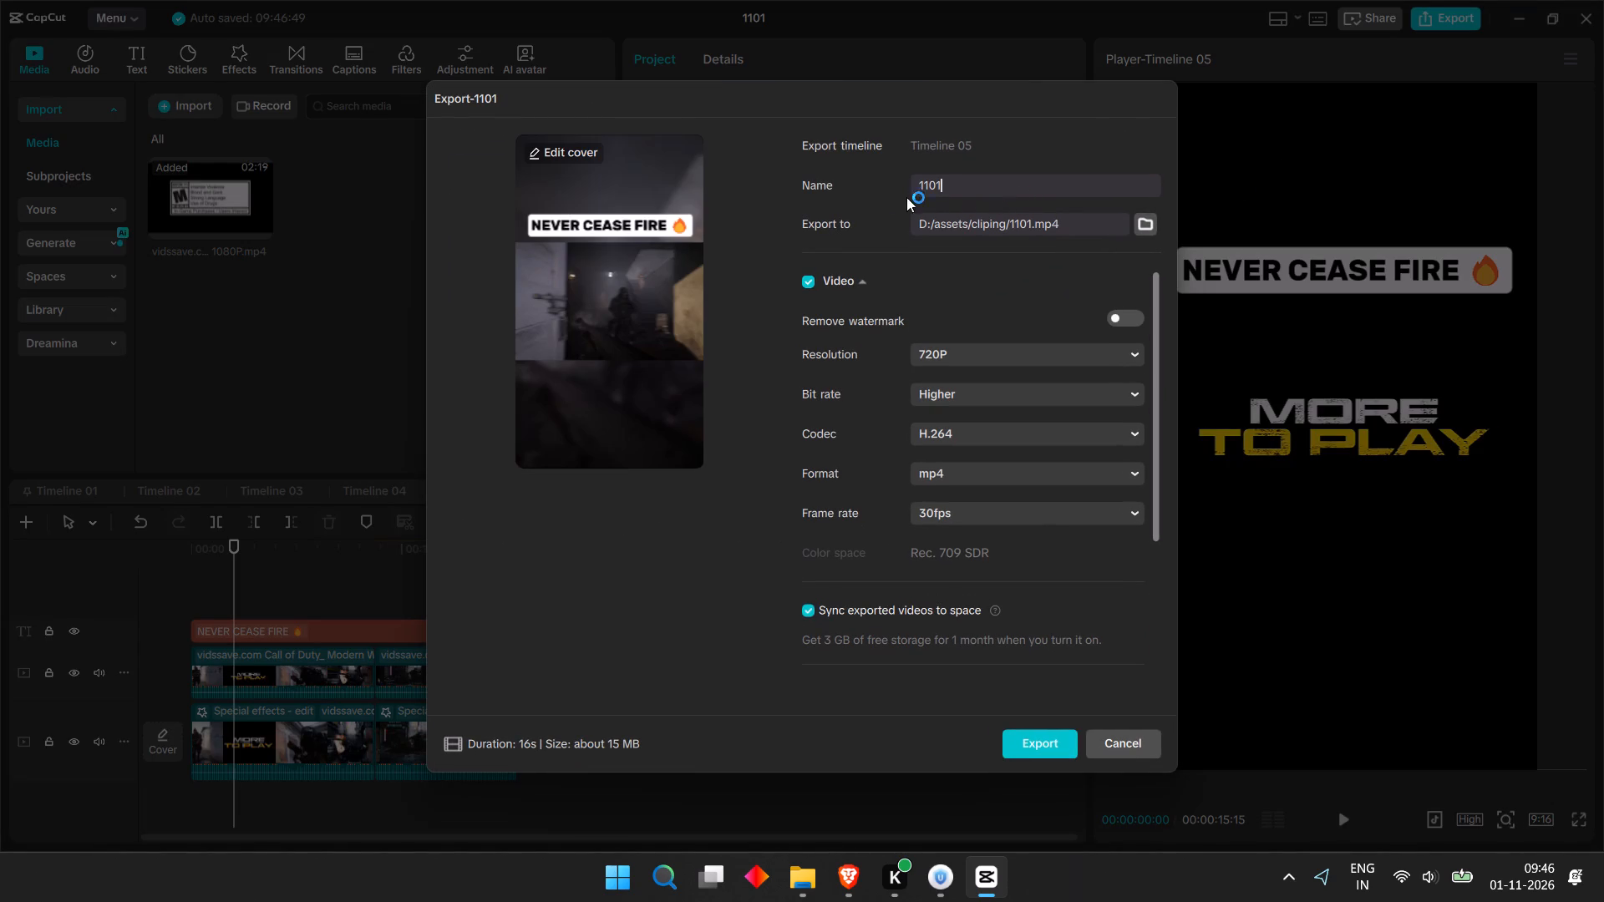
drag(906, 197, 850, 194)
text(call m)
key(space)
key(3)
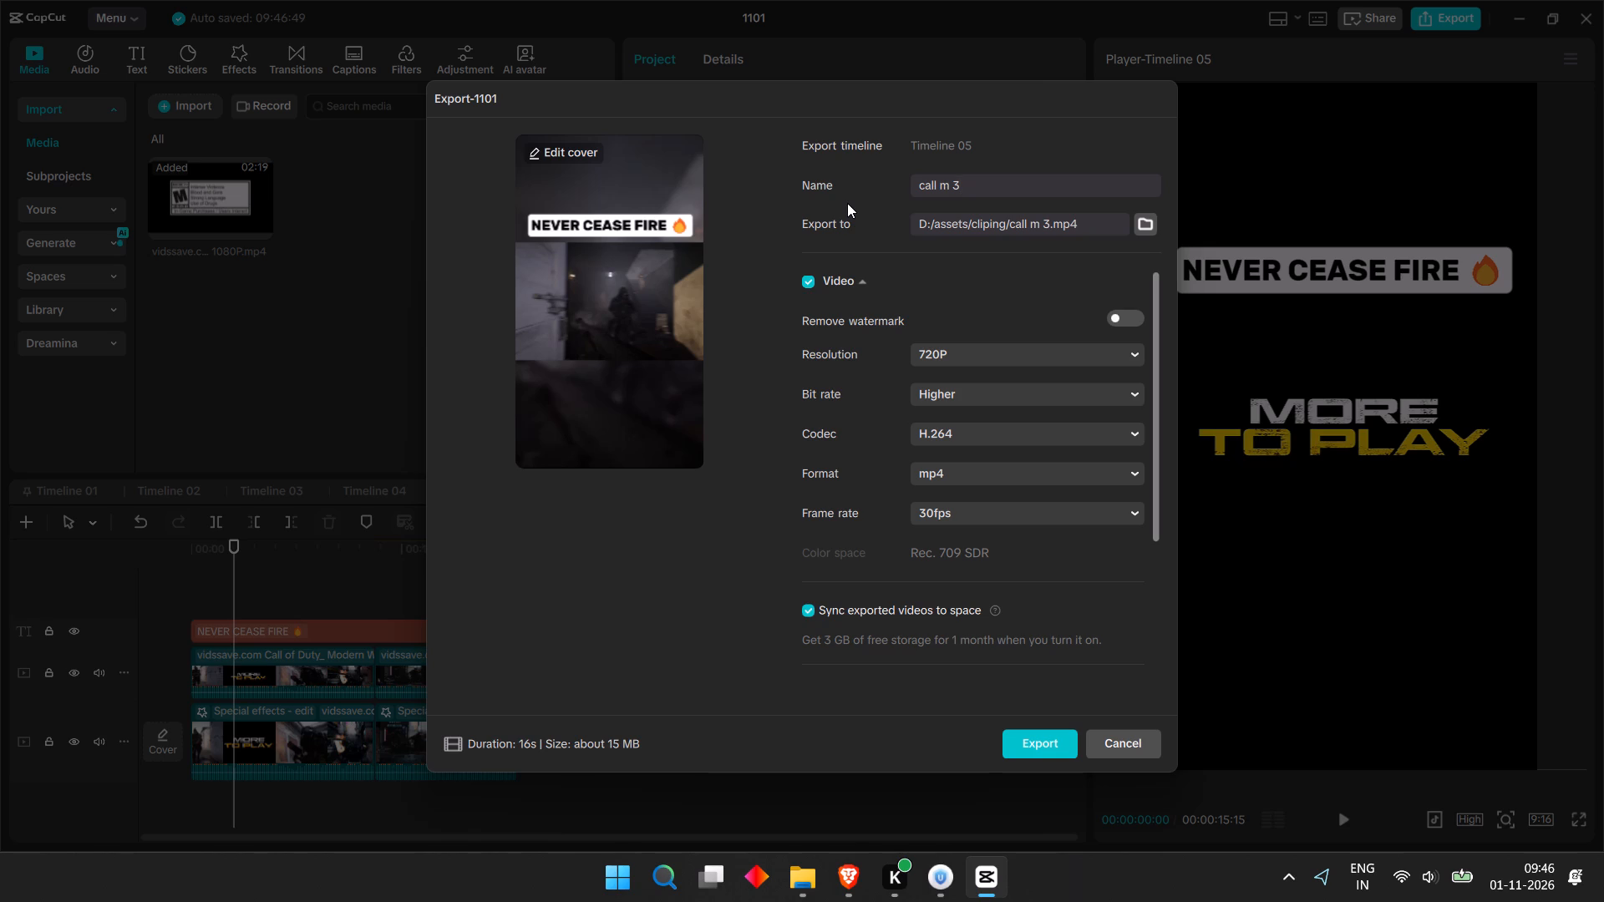
key(Return)
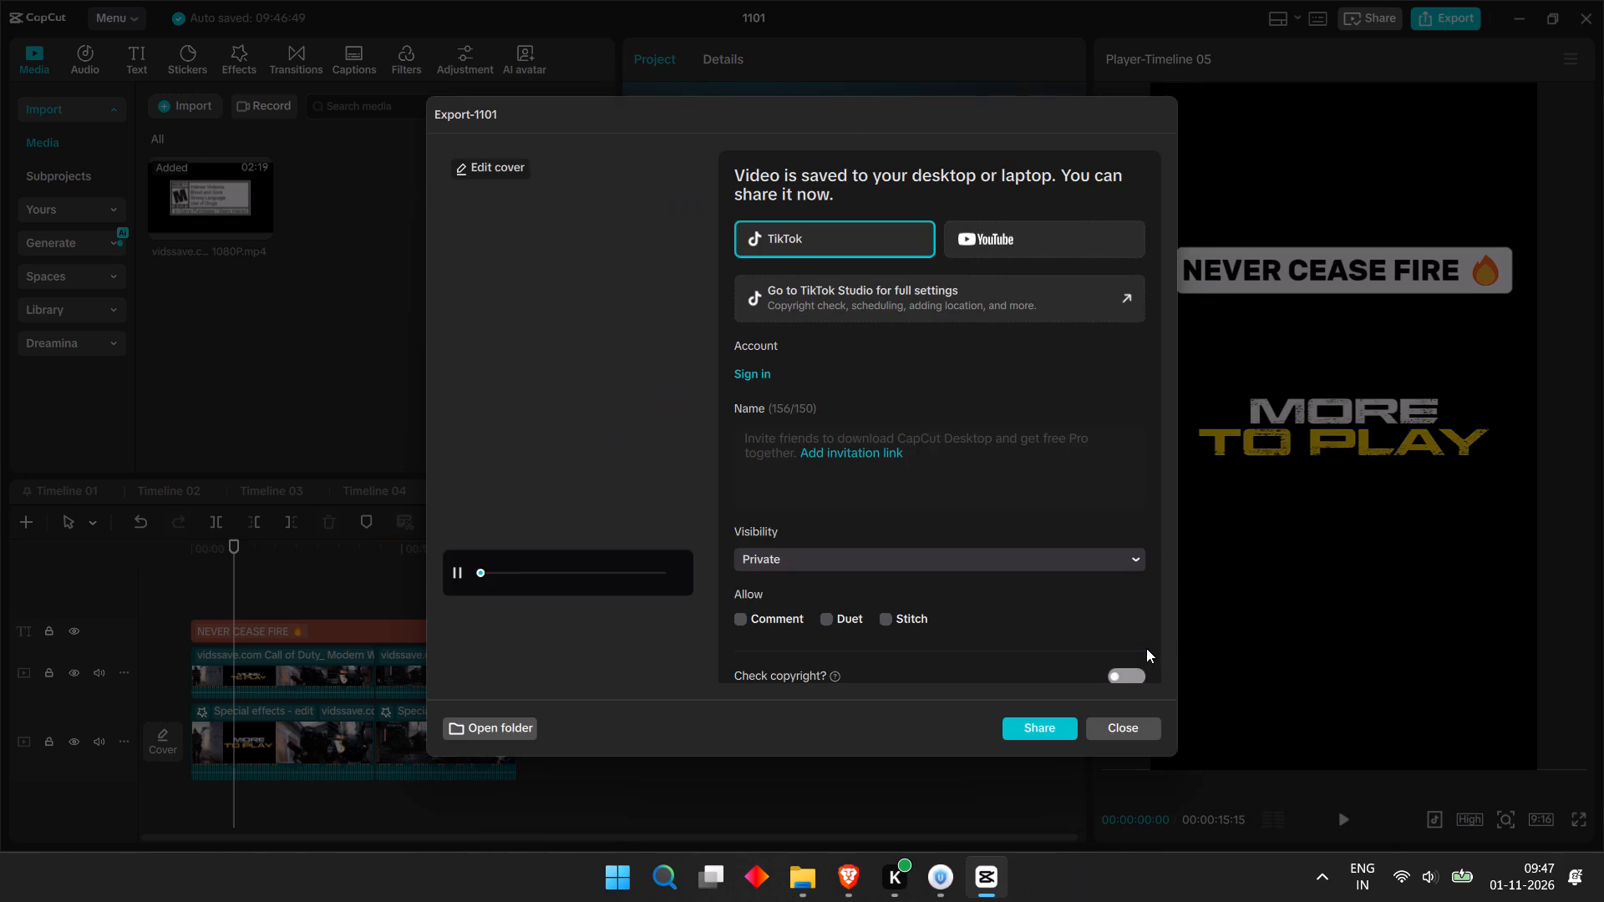
click(1123, 738)
Export Timeline 06, the "SLIDE + BREAKTHROUGH PLAY" clip, under the name "call m 5".
click(577, 496)
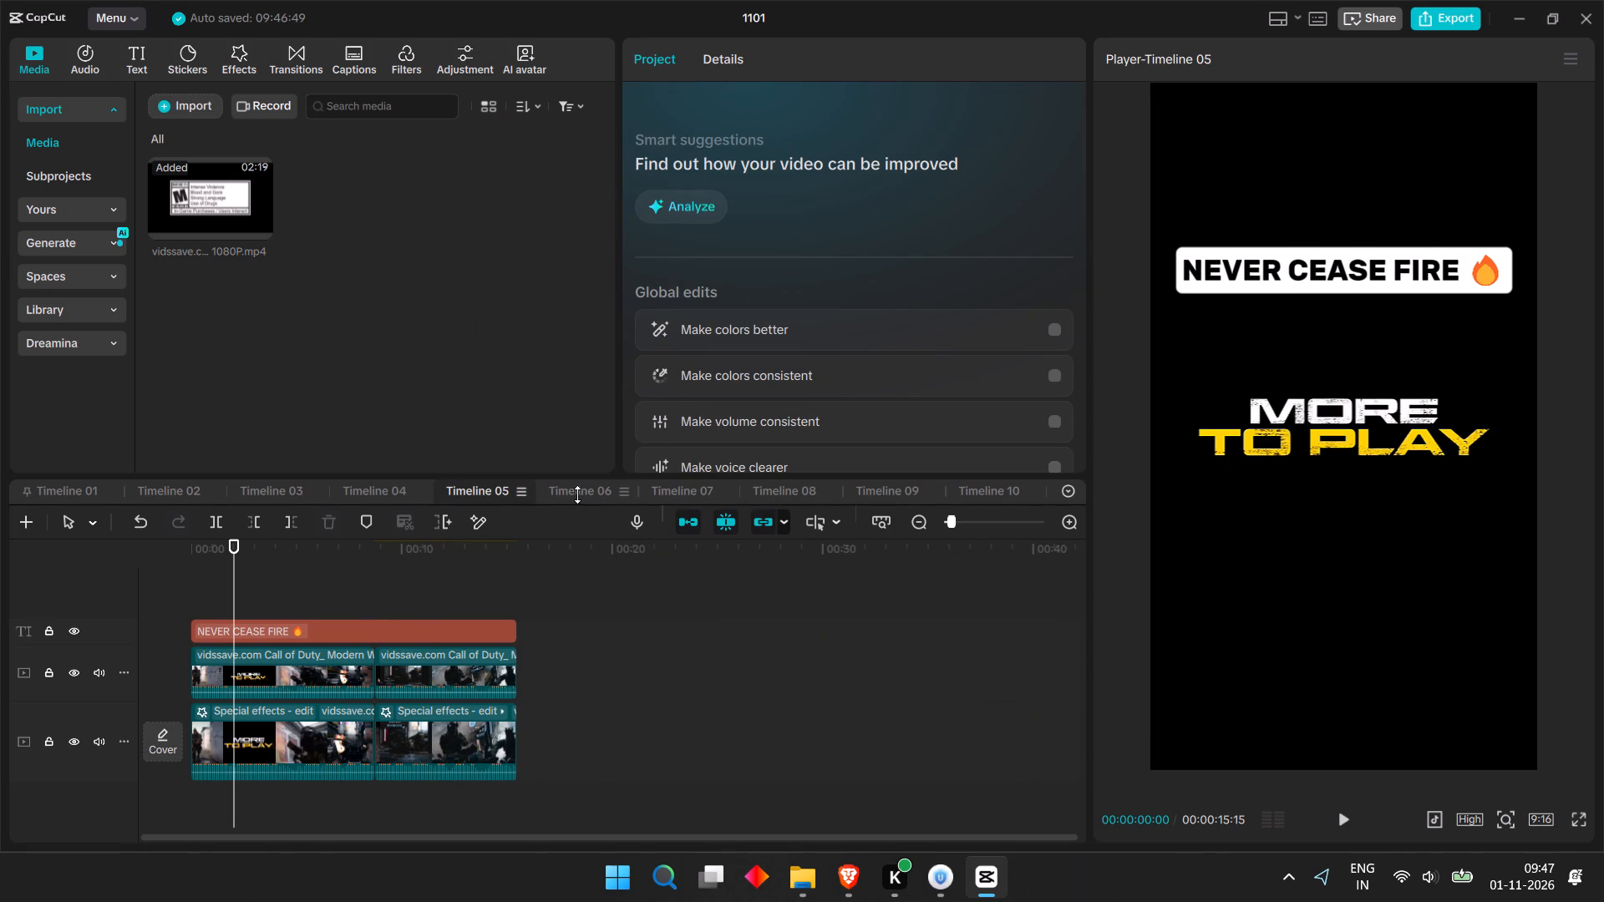
click(1425, 20)
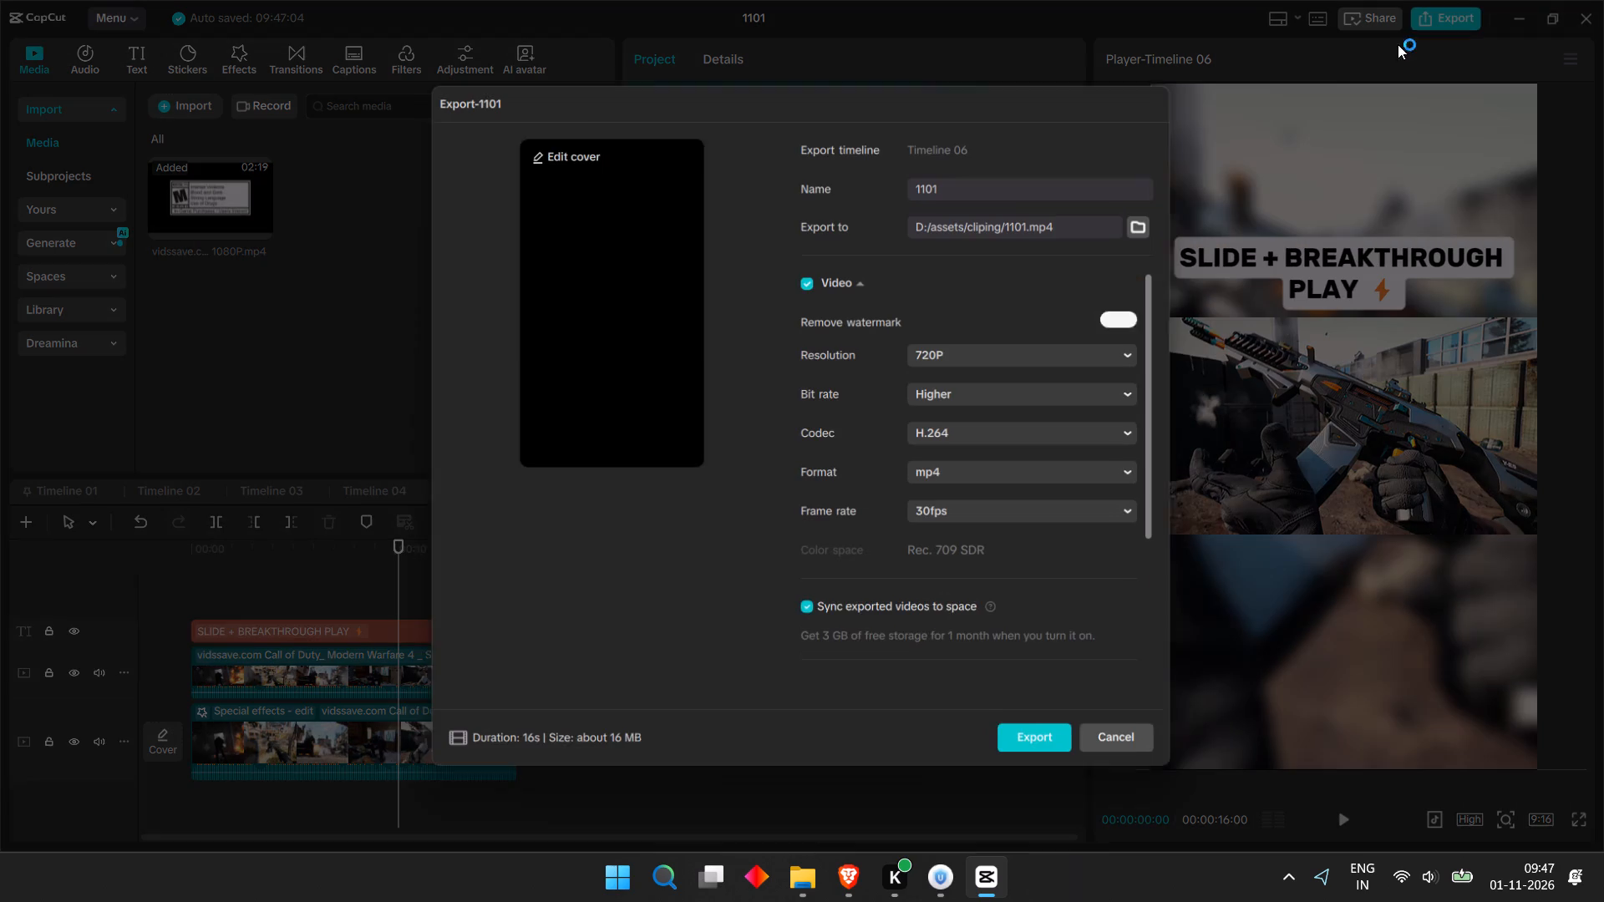
drag(986, 185, 815, 185)
text(call m 5)
key(Return)
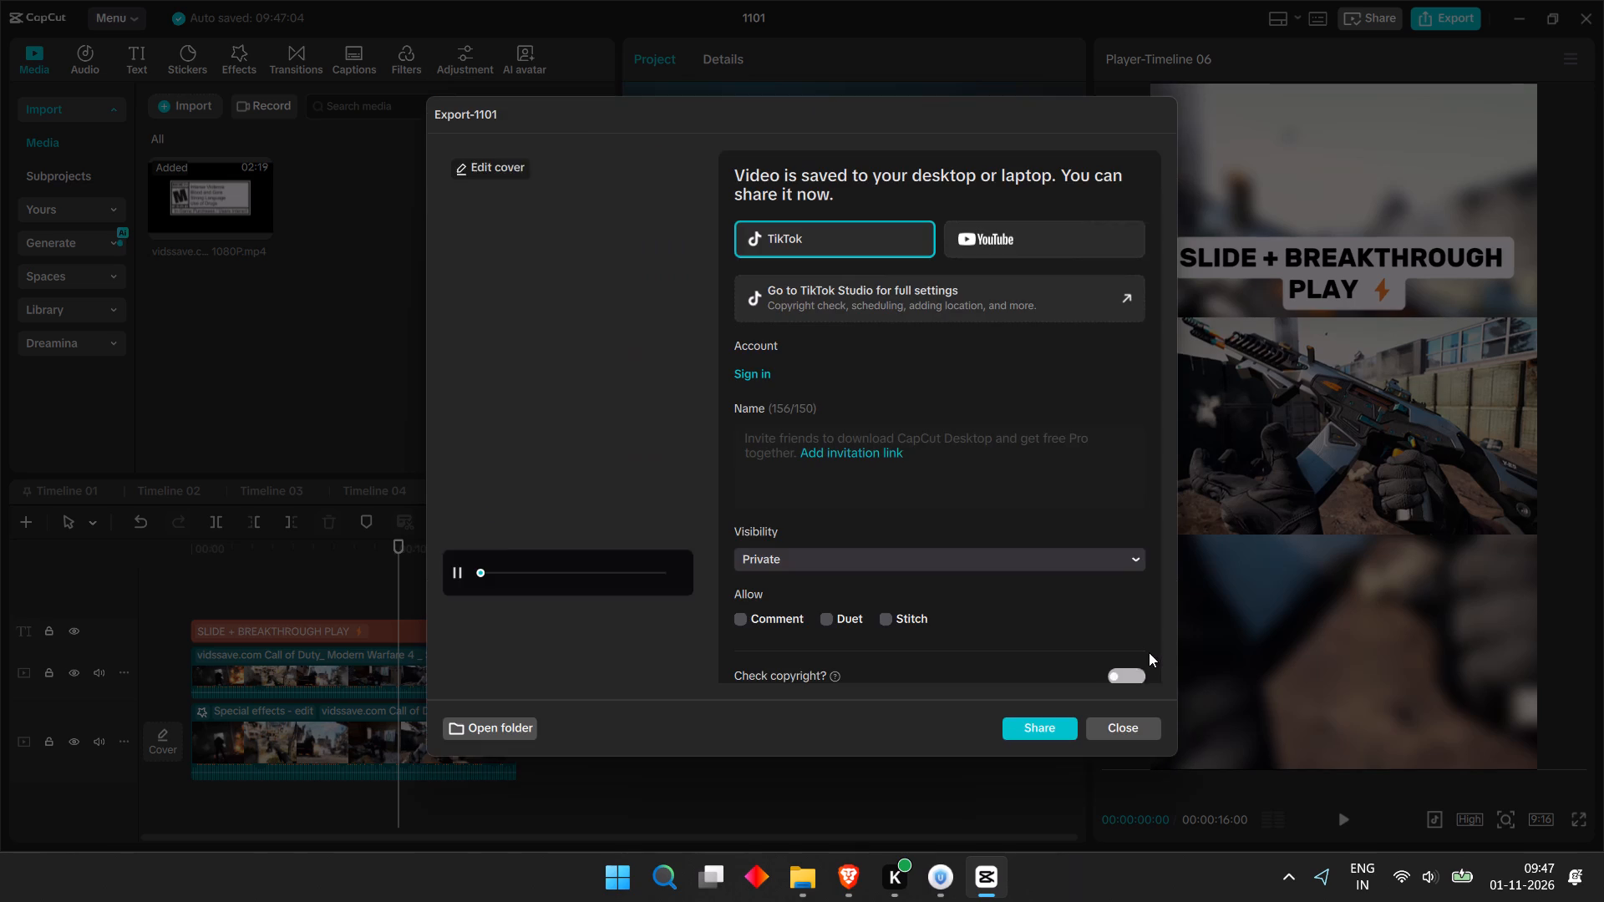
click(1129, 727)
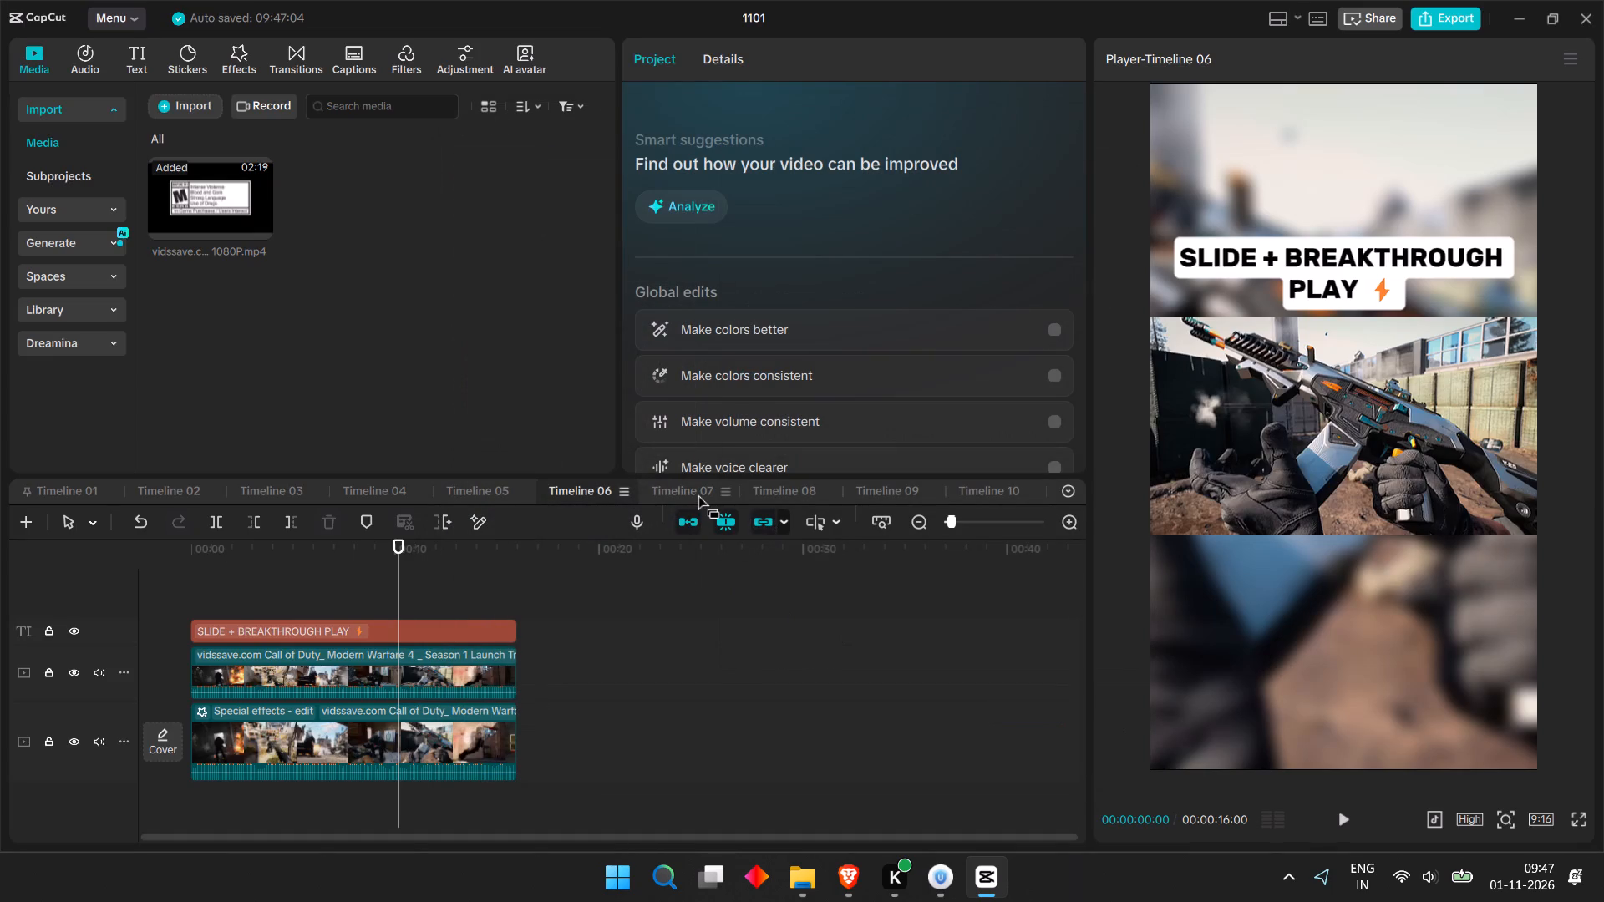
Export Timeline 07, the "DIRTIEST SNIPER ENTRY" clip, under the name "call m 6".
click(697, 494)
click(1435, 18)
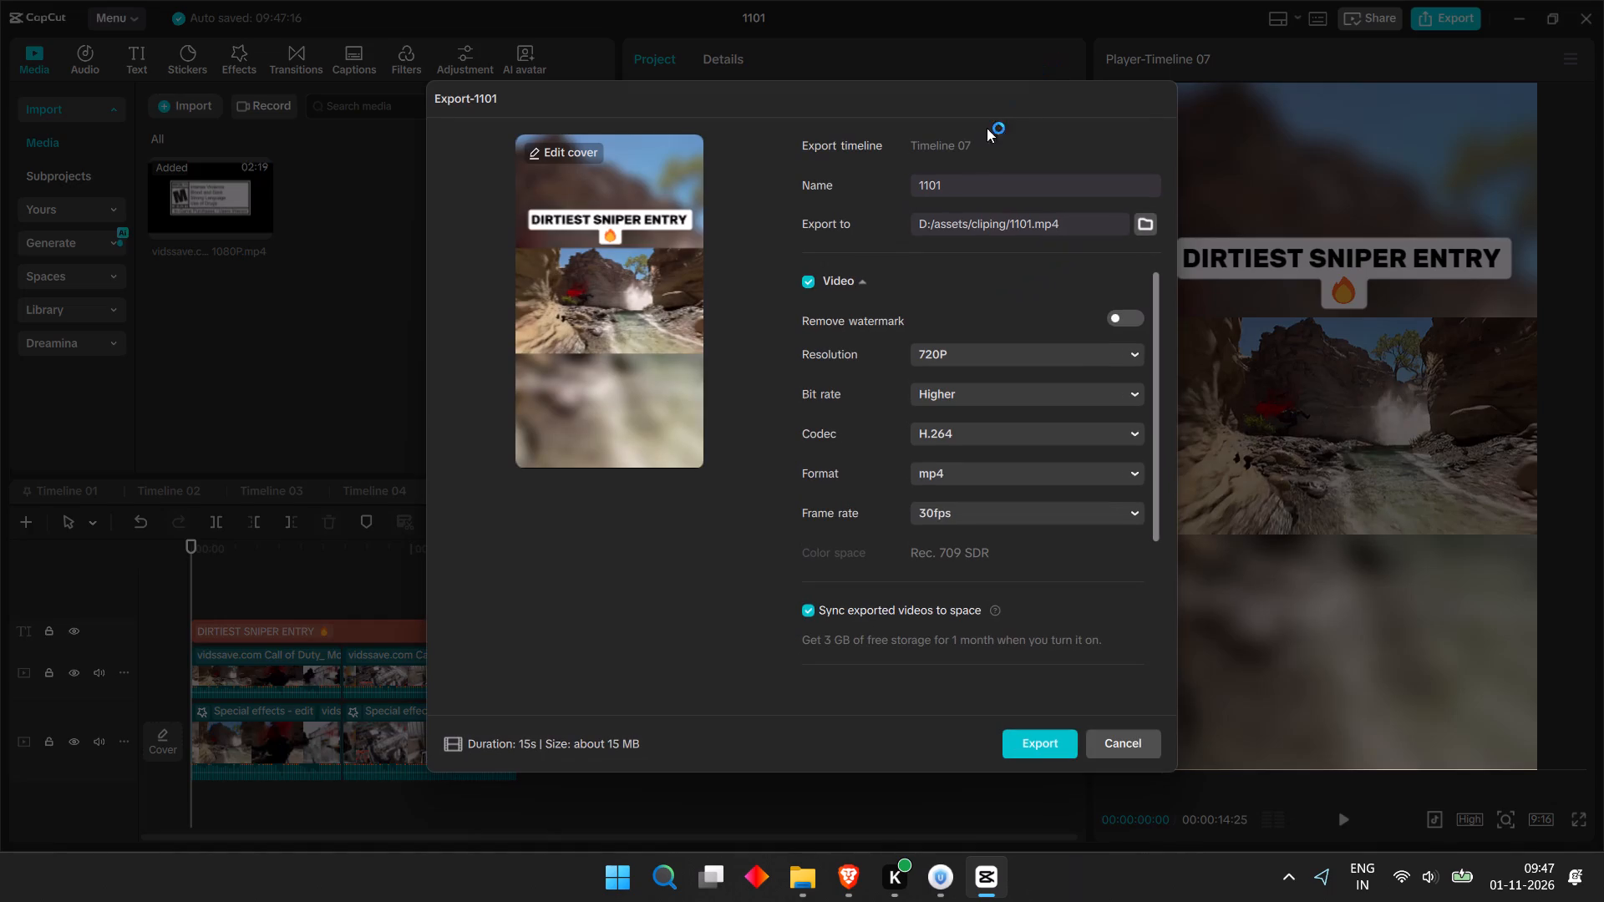
drag(973, 197, 875, 182)
drag(972, 190, 843, 185)
text(call m 6)
key(Return)
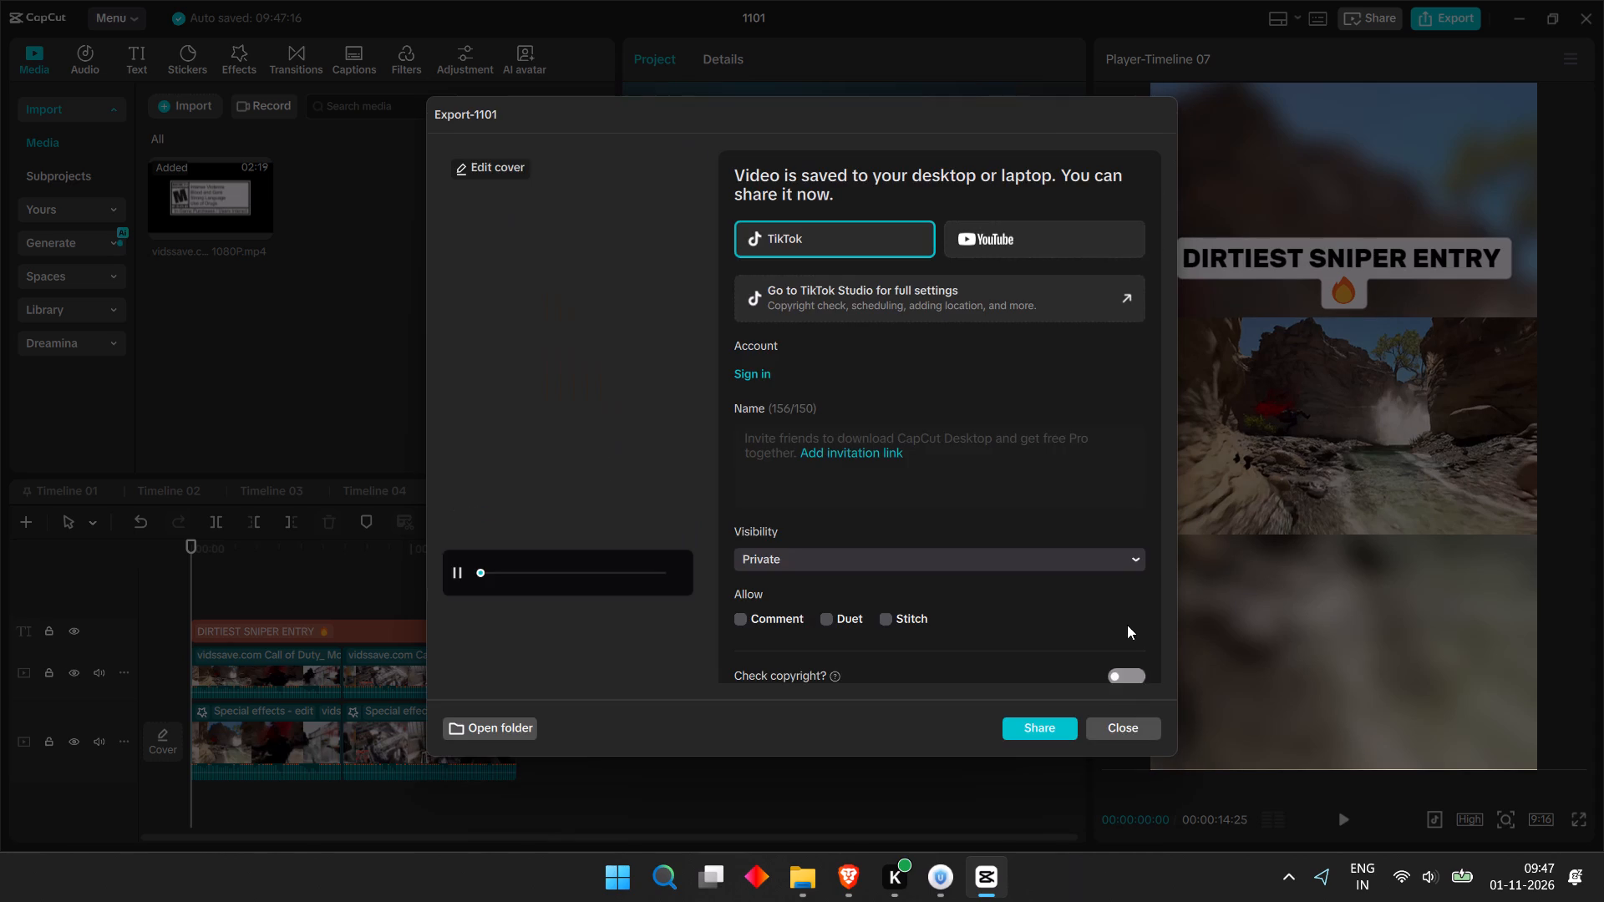
click(1124, 722)
Export Timeline 08, the "MW4 SEASON 1 LOOKS INSANE" clip, under the name "call mm 7".
click(793, 496)
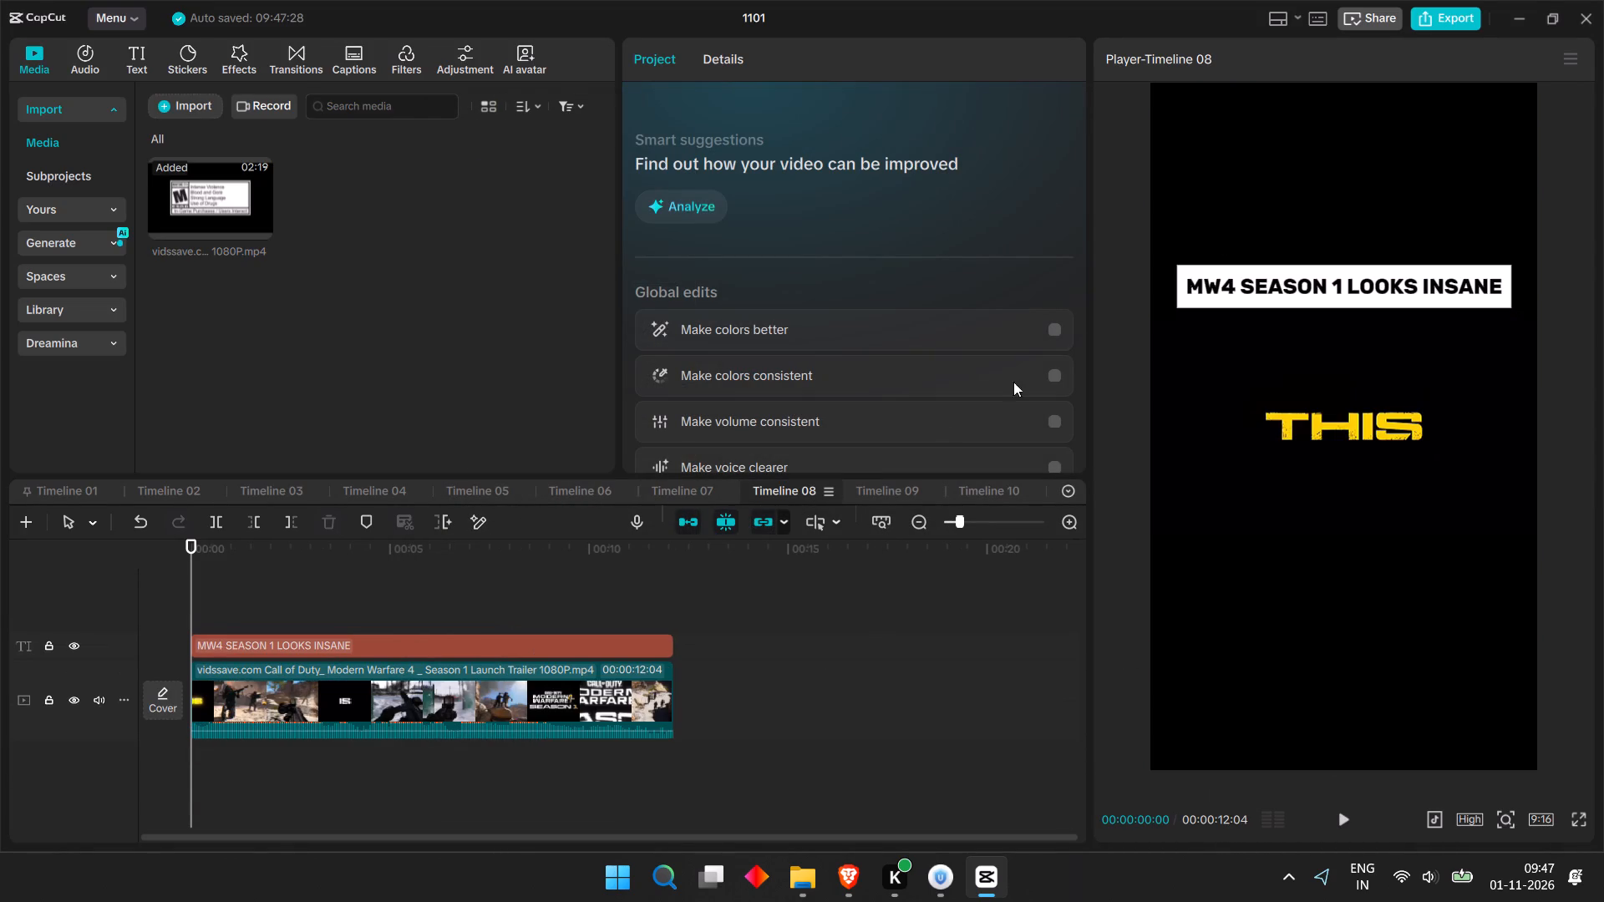
click(1443, 21)
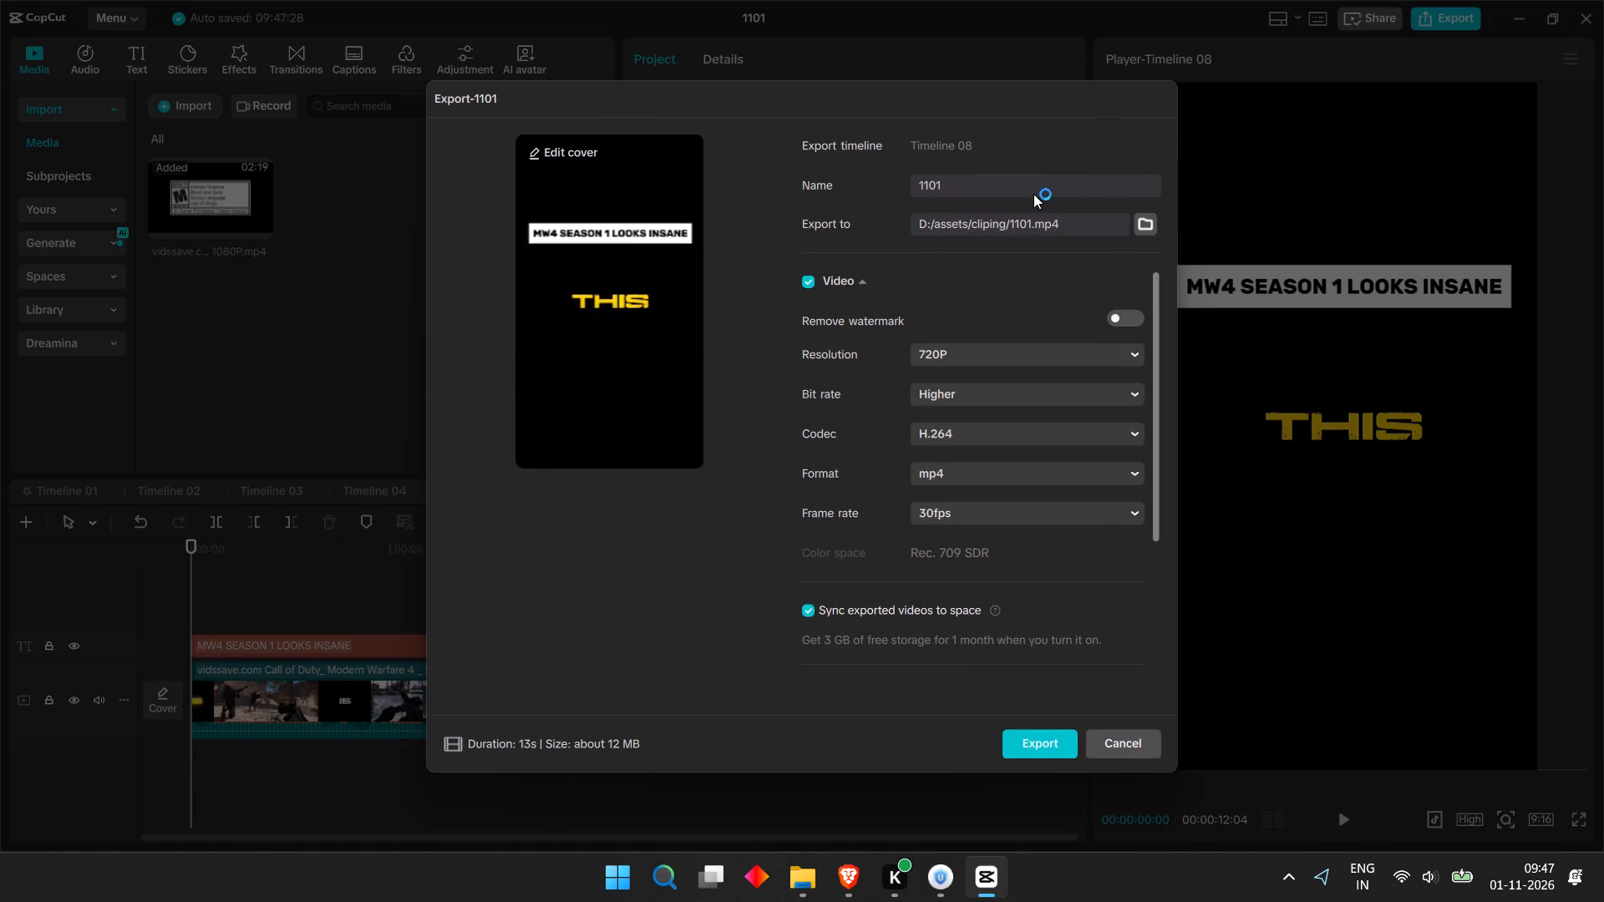
drag(1033, 194, 878, 180)
text(call mm 7)
key(Return)
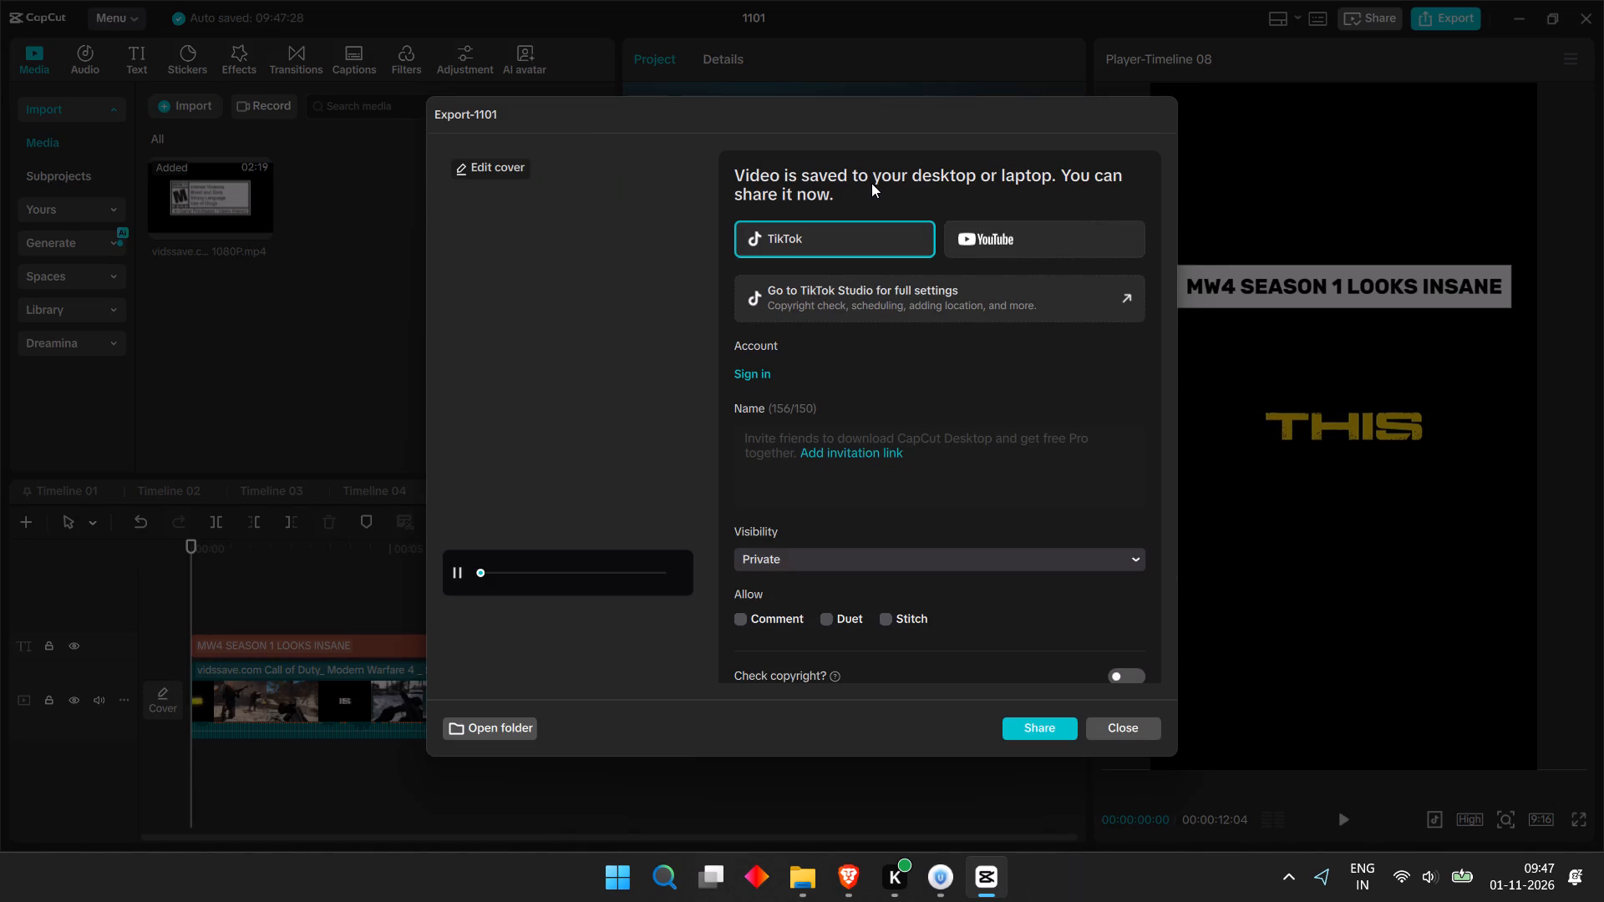
click(1126, 720)
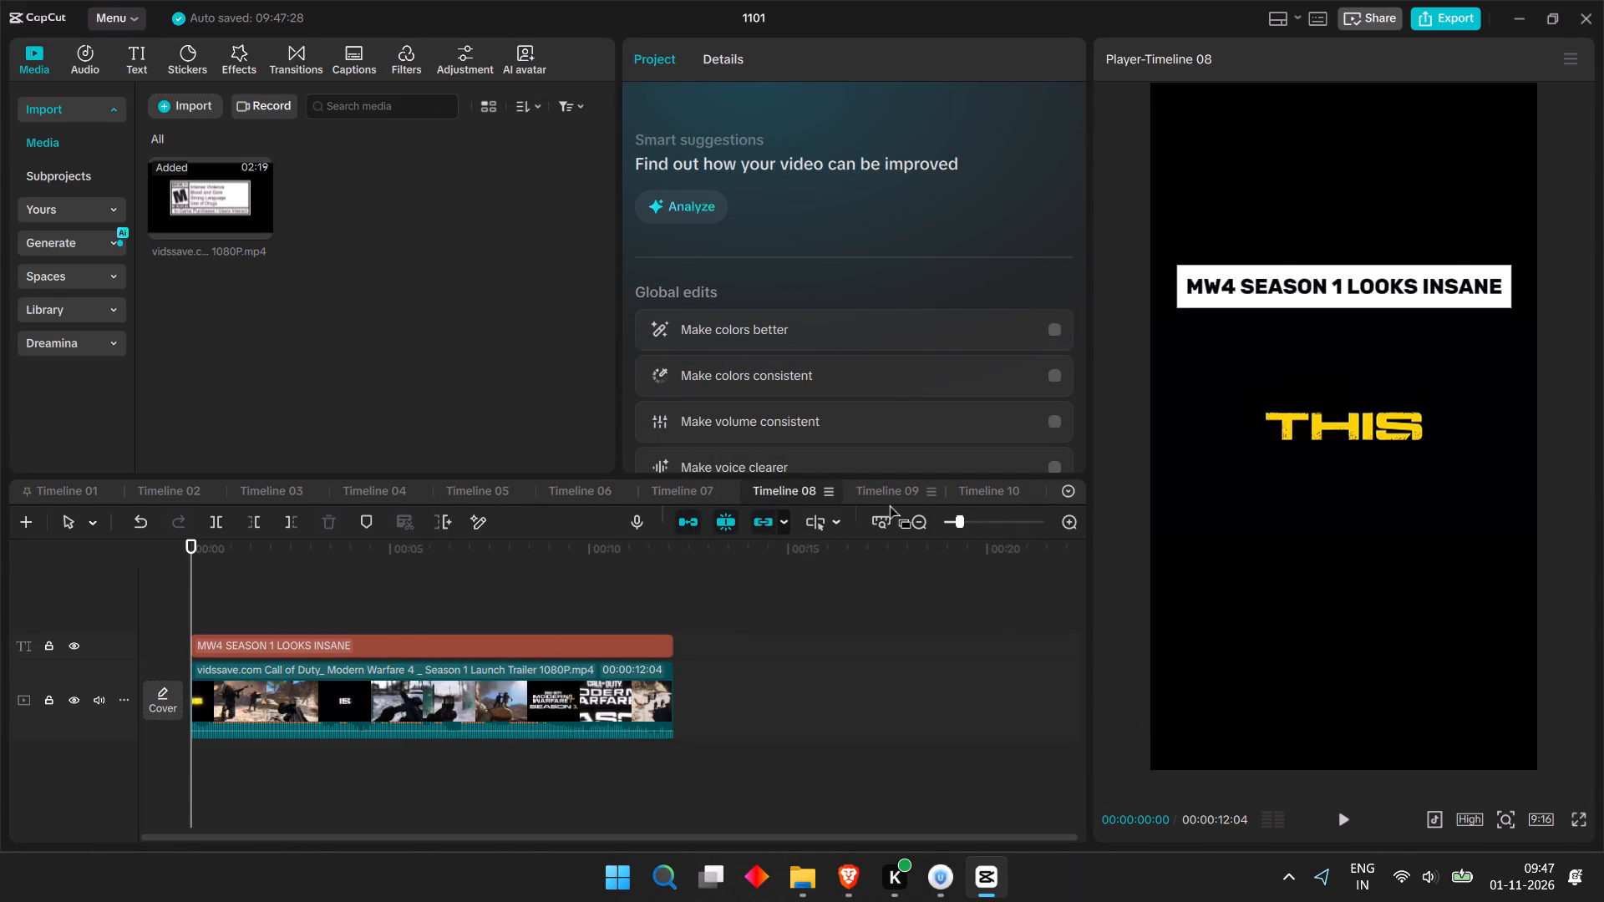
Export Timeline 09, the "CLEANEST THERMAL CLEAROUT" clip, under the name "call m 8".
click(887, 495)
click(1454, 24)
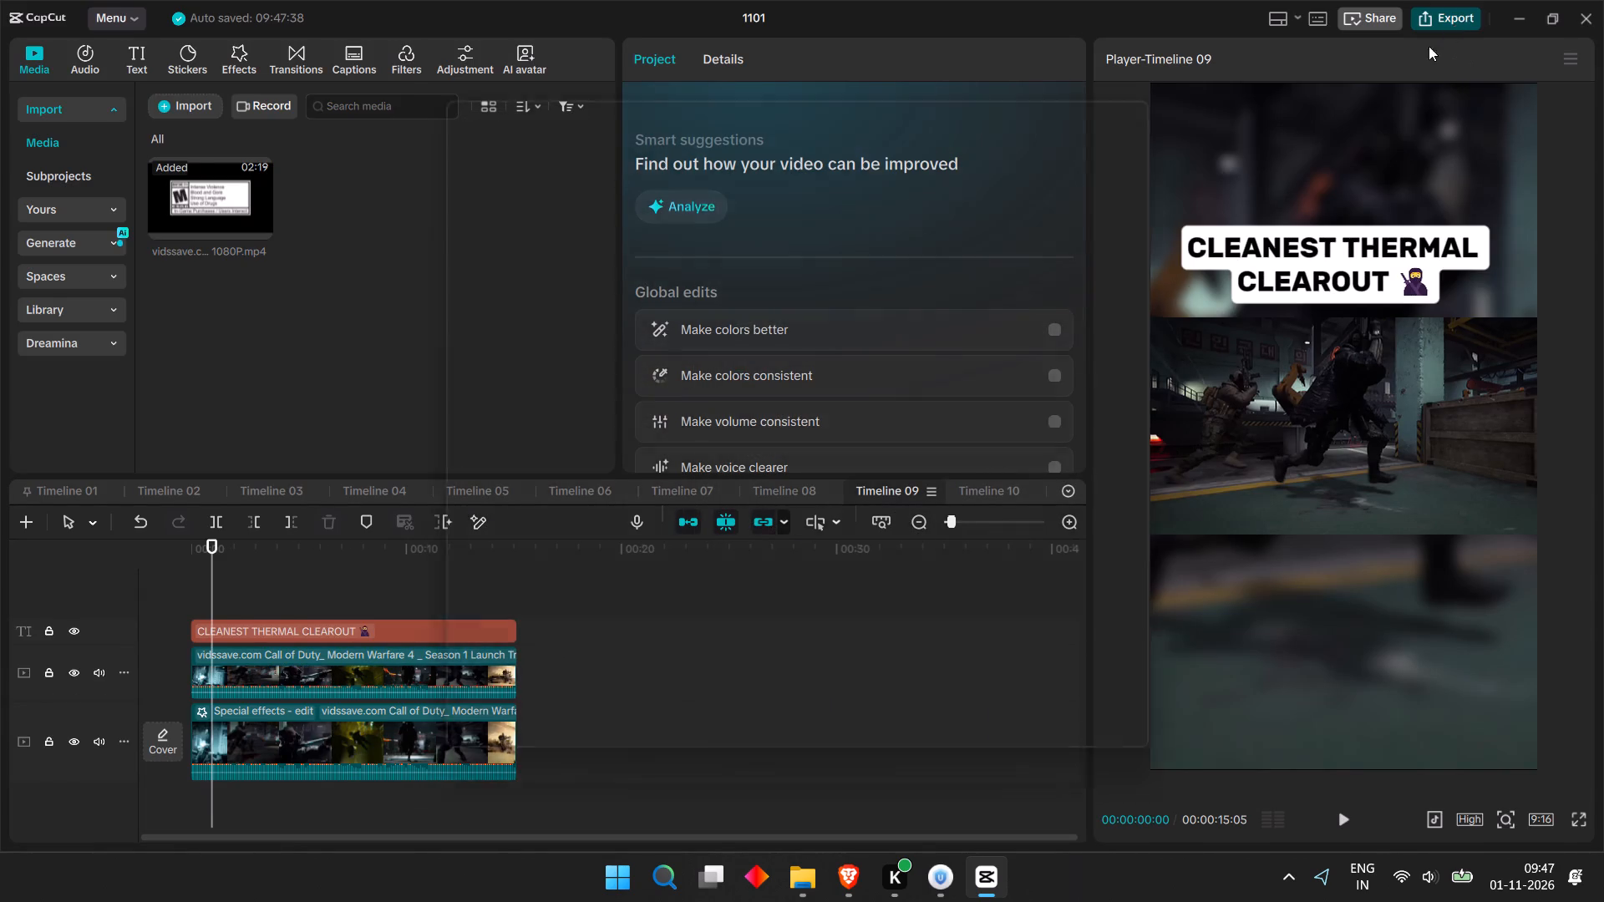
drag(971, 188, 893, 190)
key(c)
text(all m)
key(space)
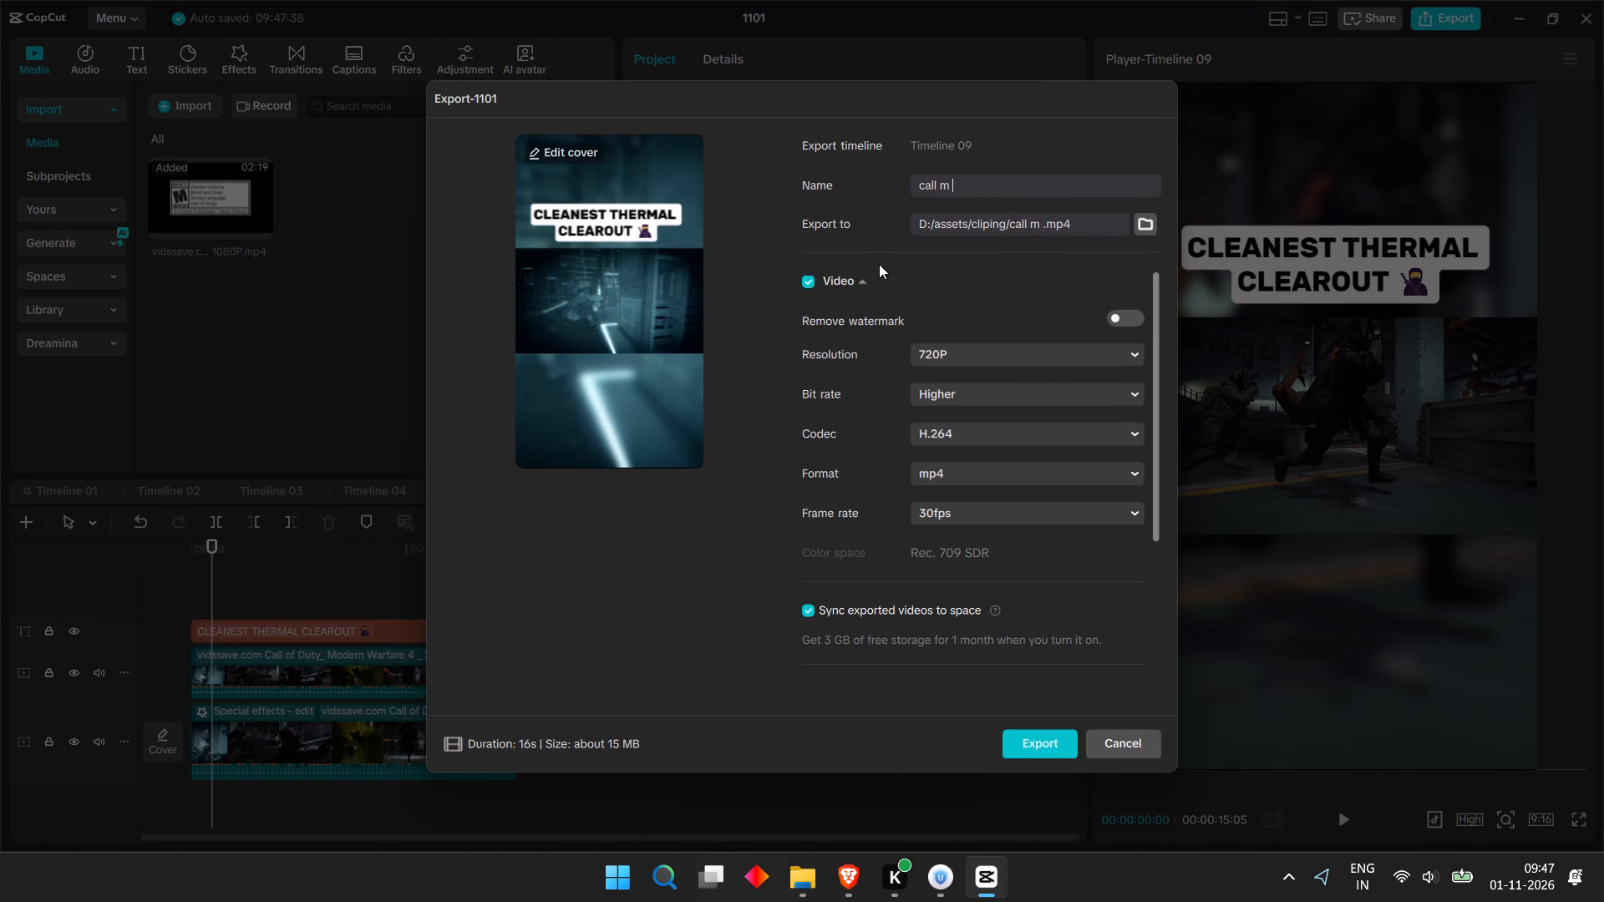
key(8)
key(Return)
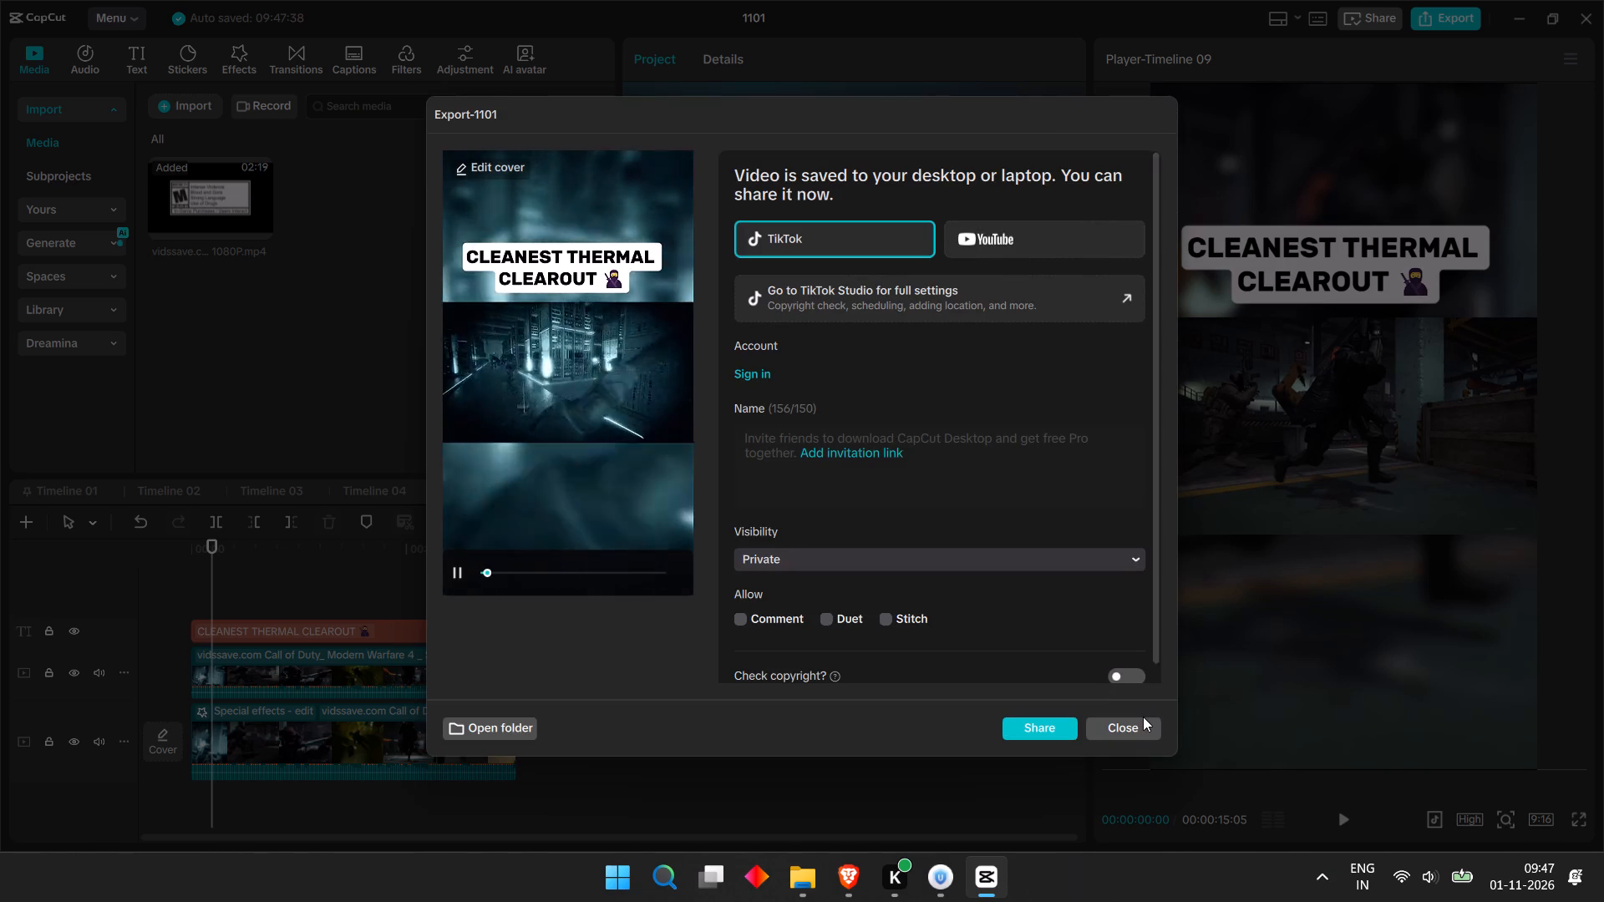
click(1143, 717)
click(1136, 733)
Export Timeline 10, the "THIS SEASON IS BUILT DIFFERENT" clip, under the name "call m 9".
click(969, 491)
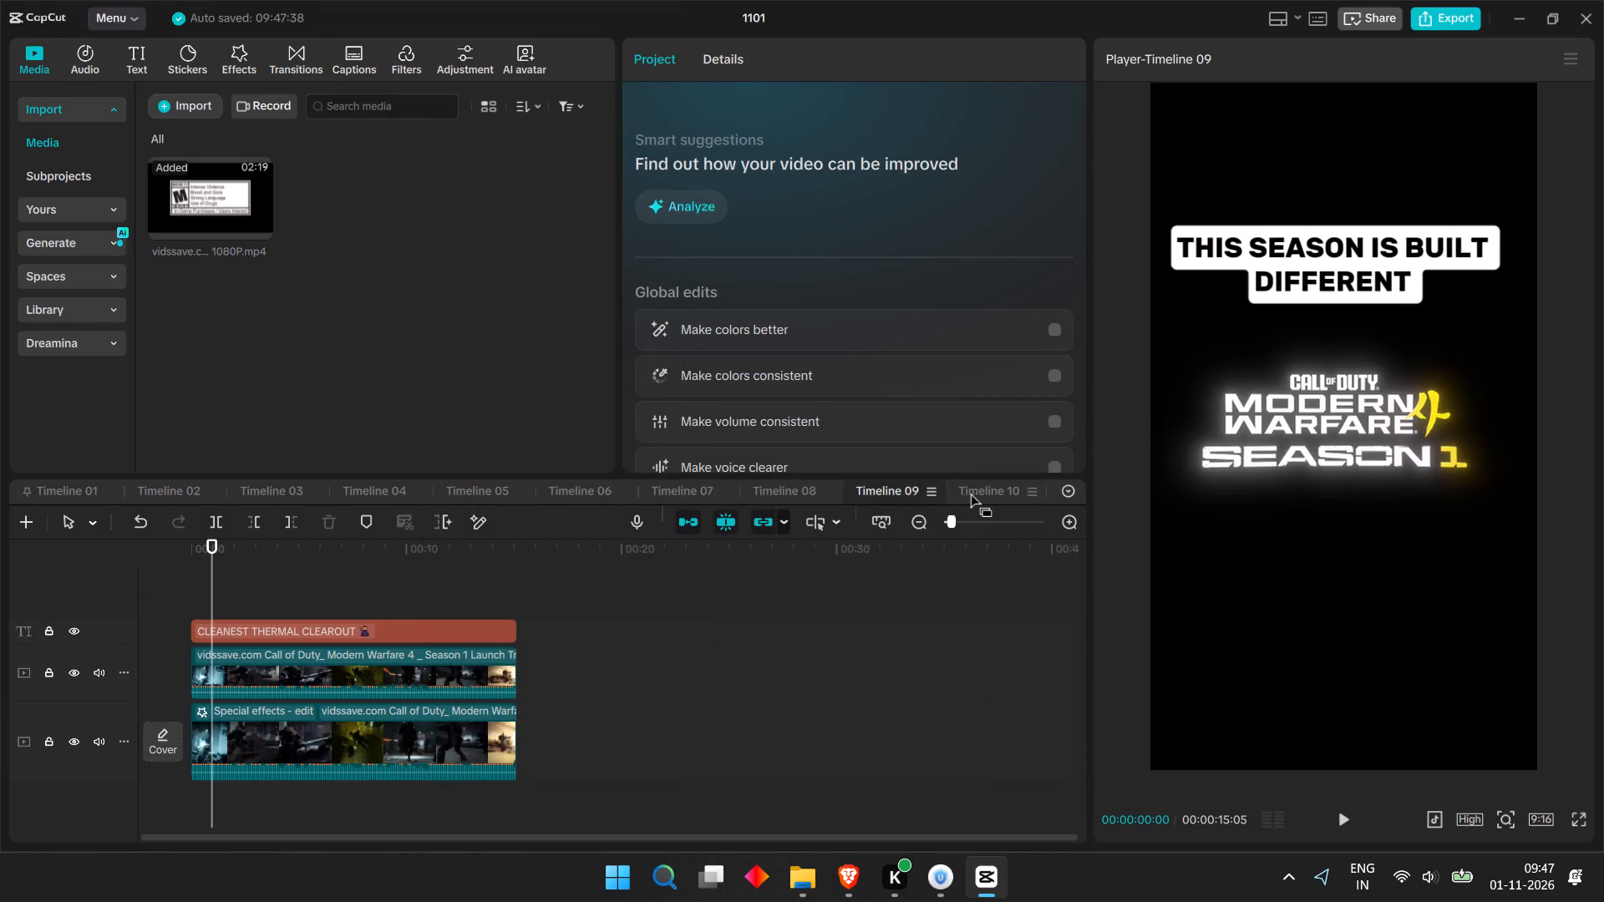
click(1456, 20)
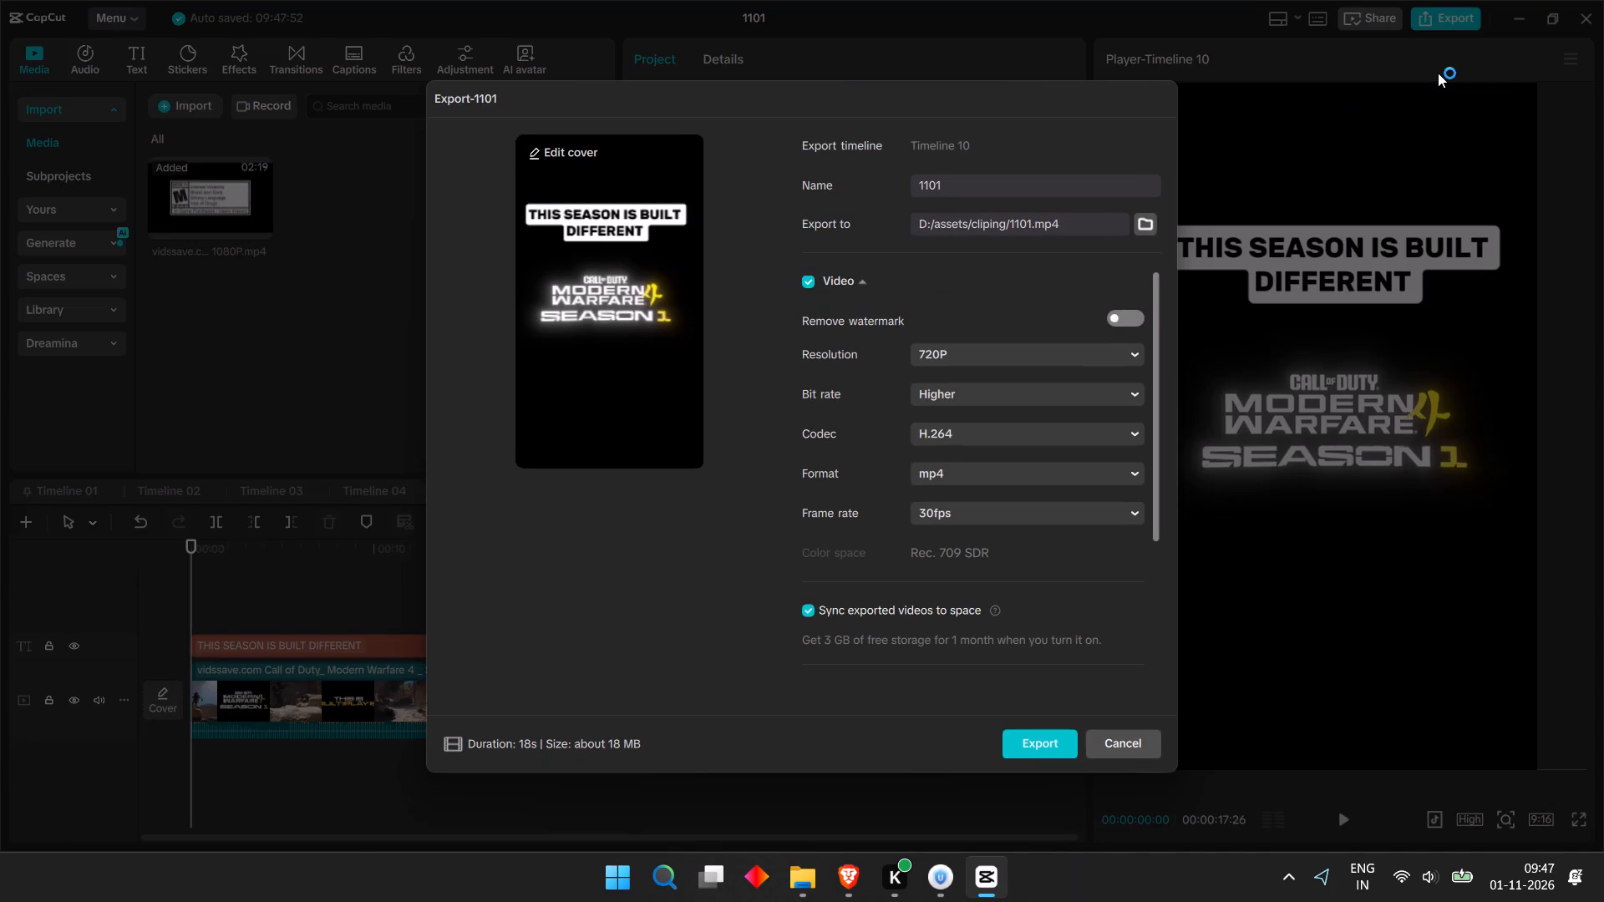
text(call m)
double_click(1084, 175)
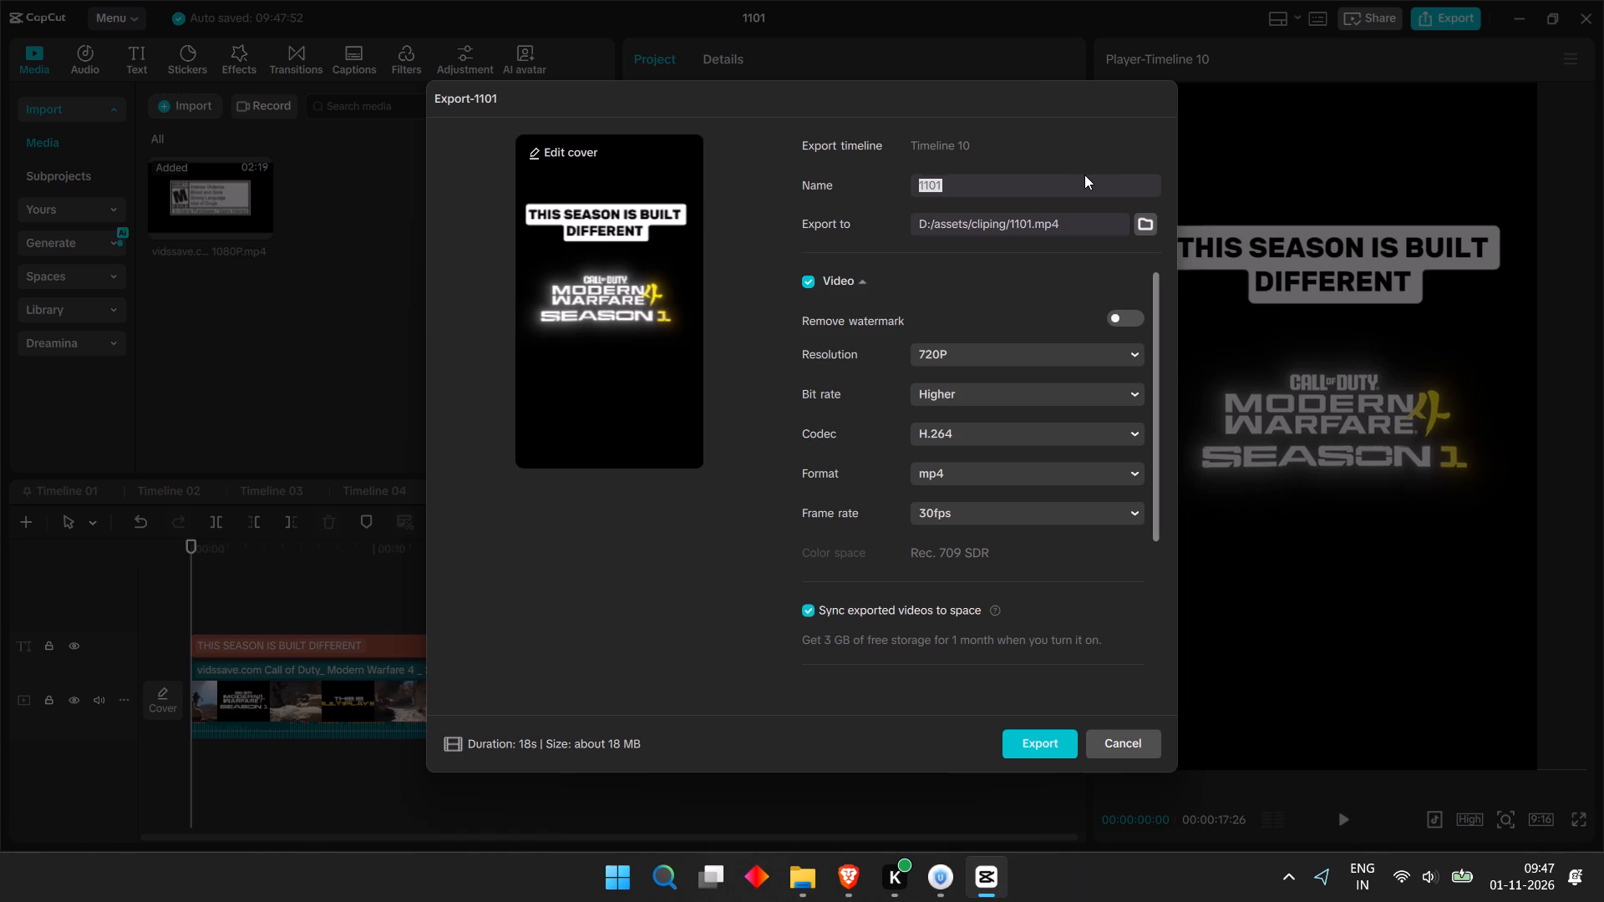
text(call m)
key(space)
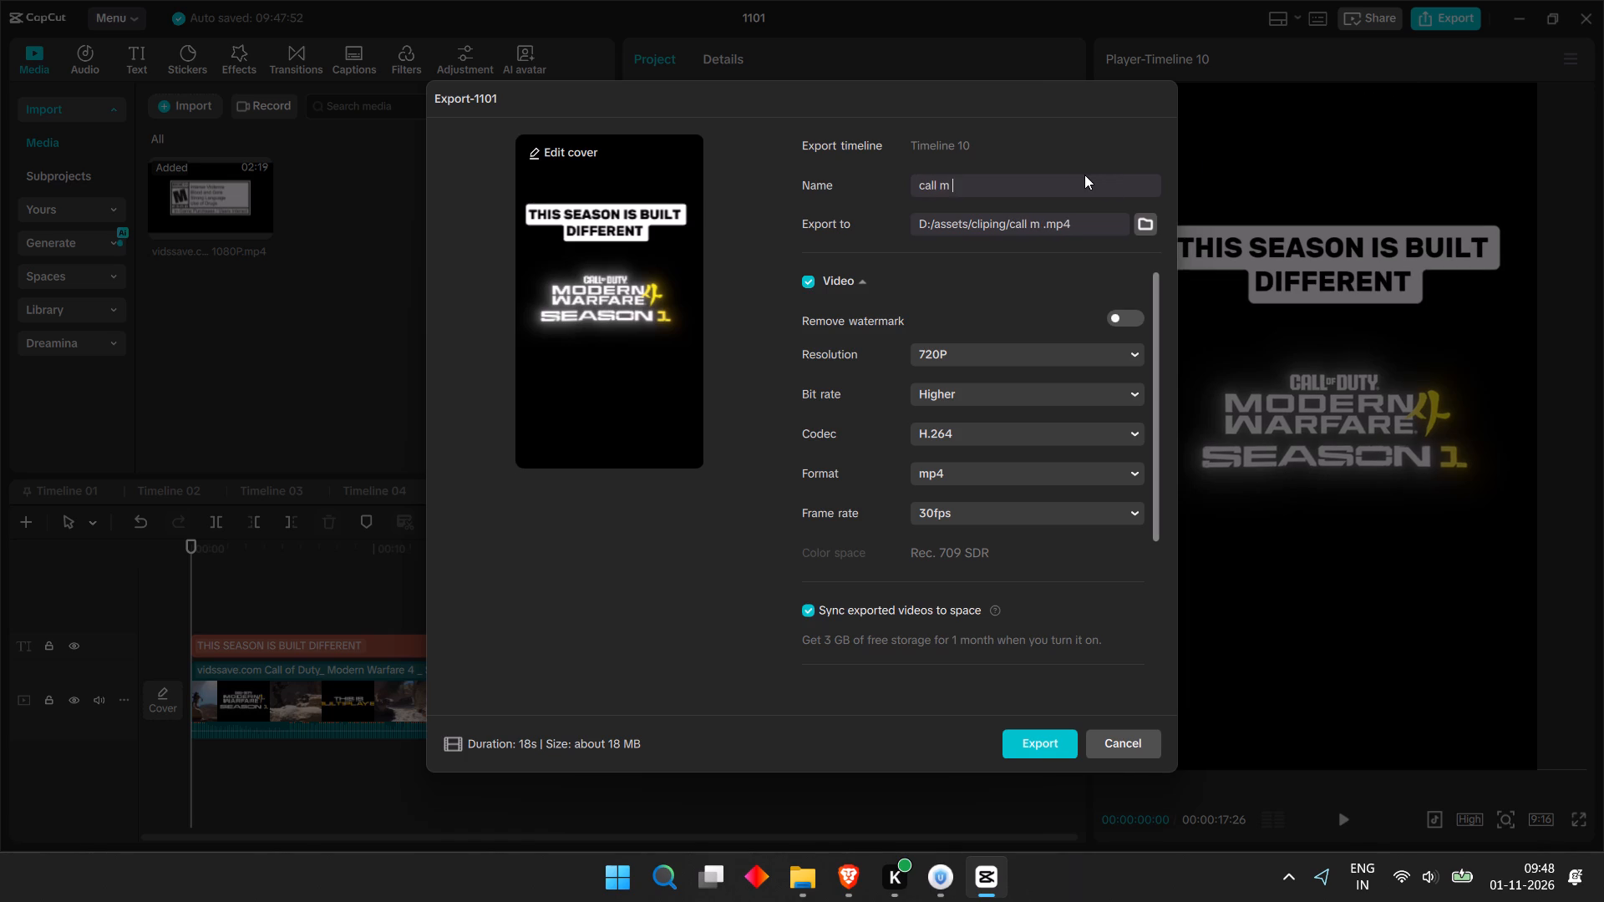
key(9)
key(Return)
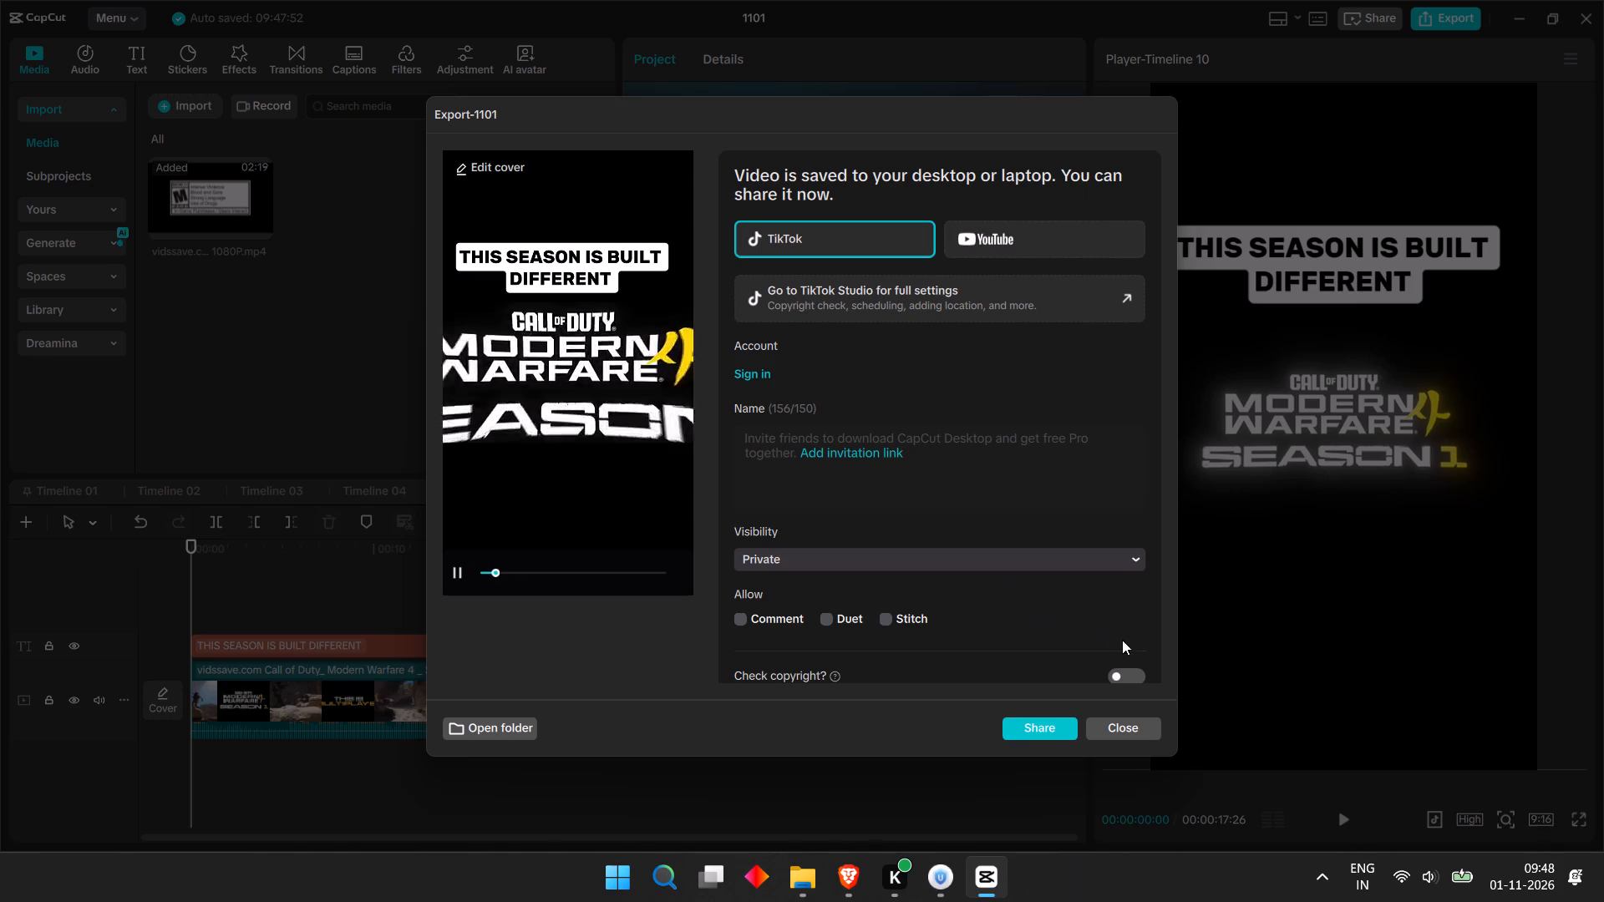
click(1133, 722)
Export Timeline 11, the "MW4 IS BACK WITH MORE HEAT" clip, under the name "call m 10".
scroll(973, 487, down, 3)
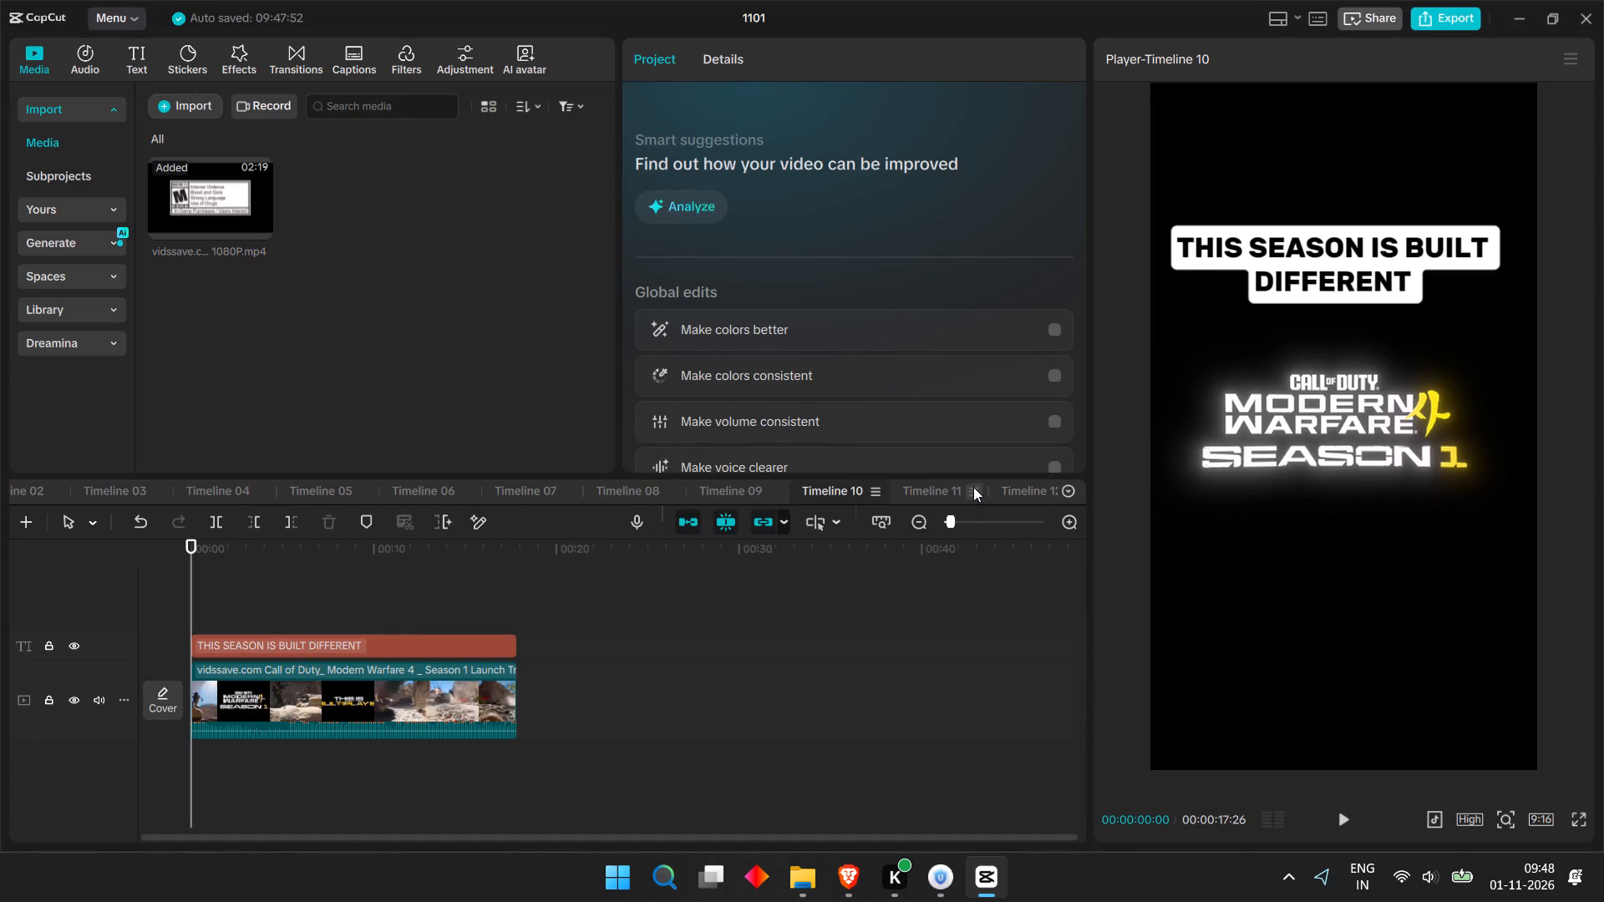
click(921, 494)
click(1449, 20)
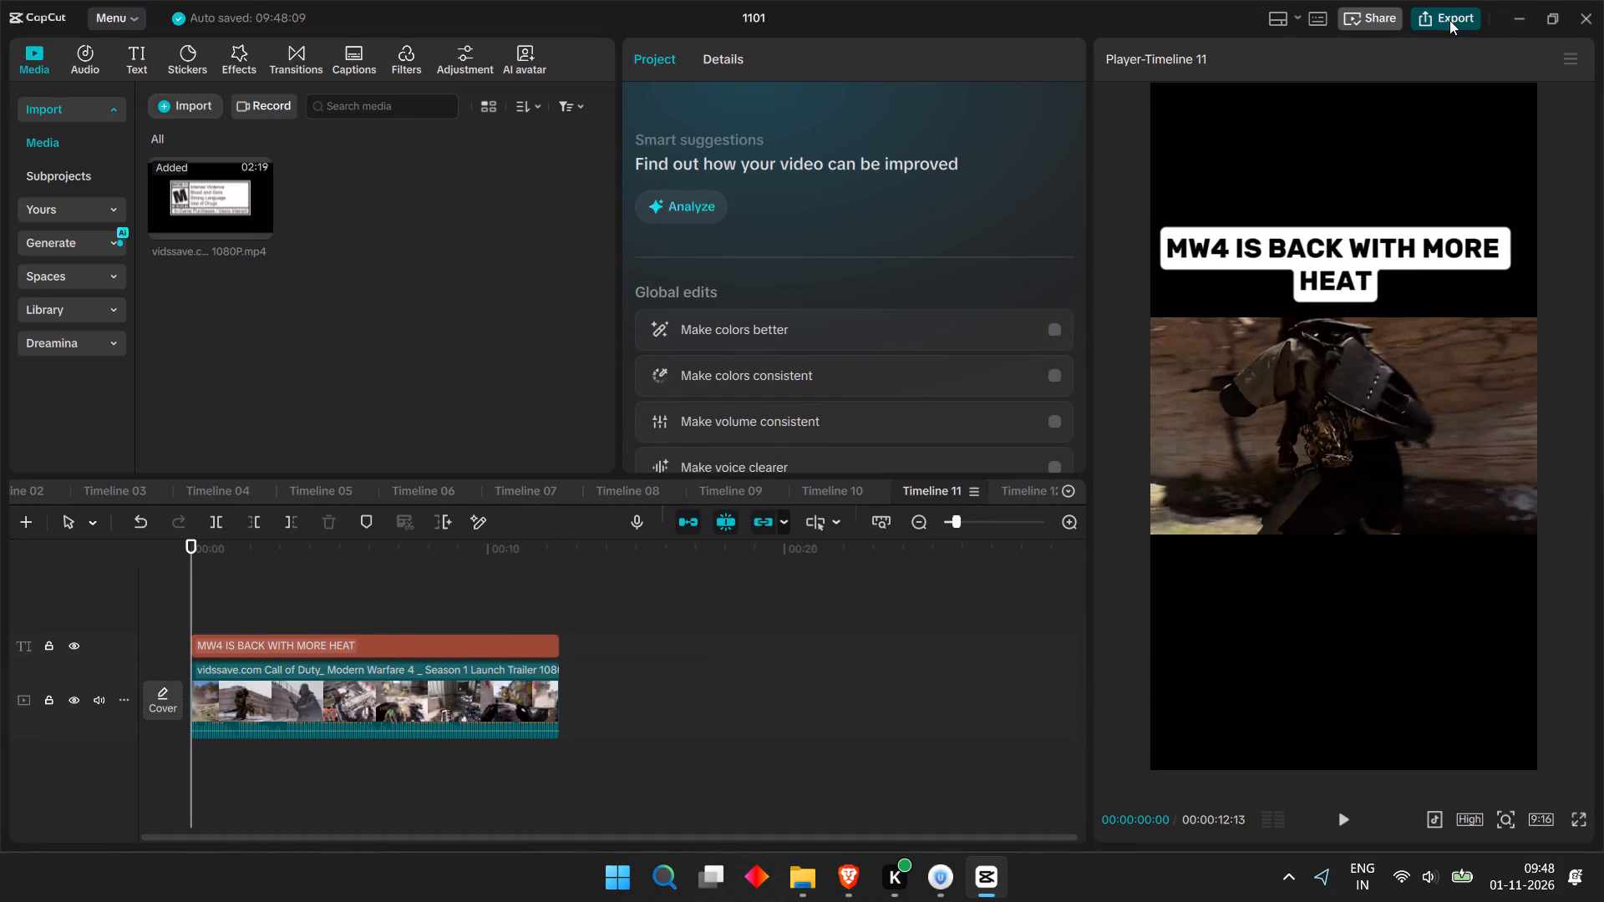
key(c)
key(c)
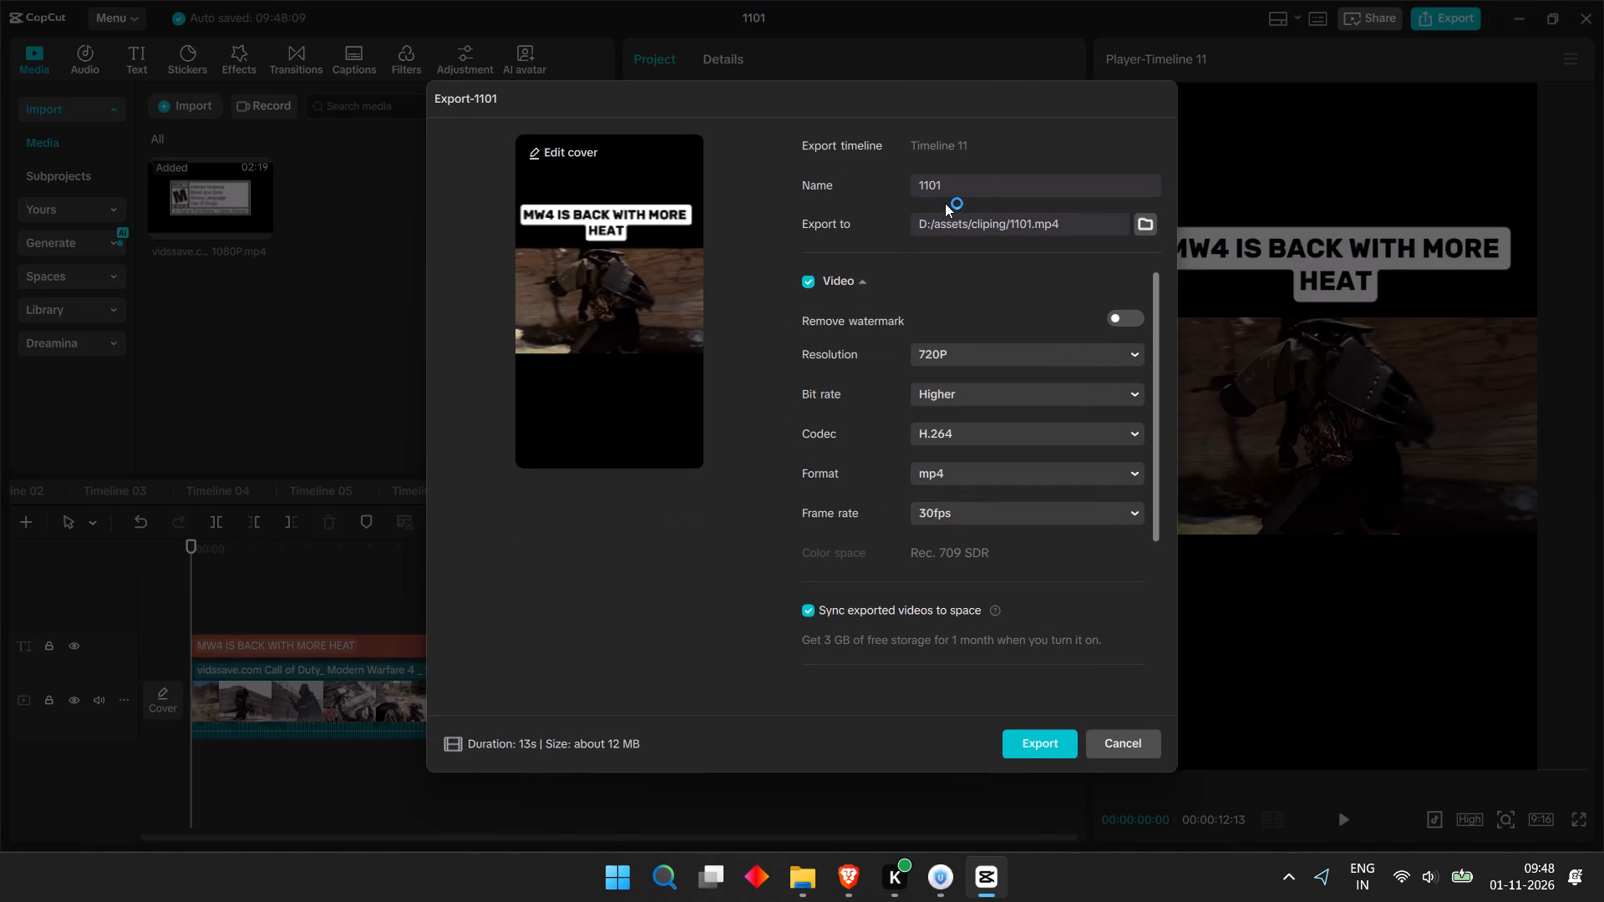
drag(972, 184, 858, 185)
text(ca)
text(ll m)
key(space)
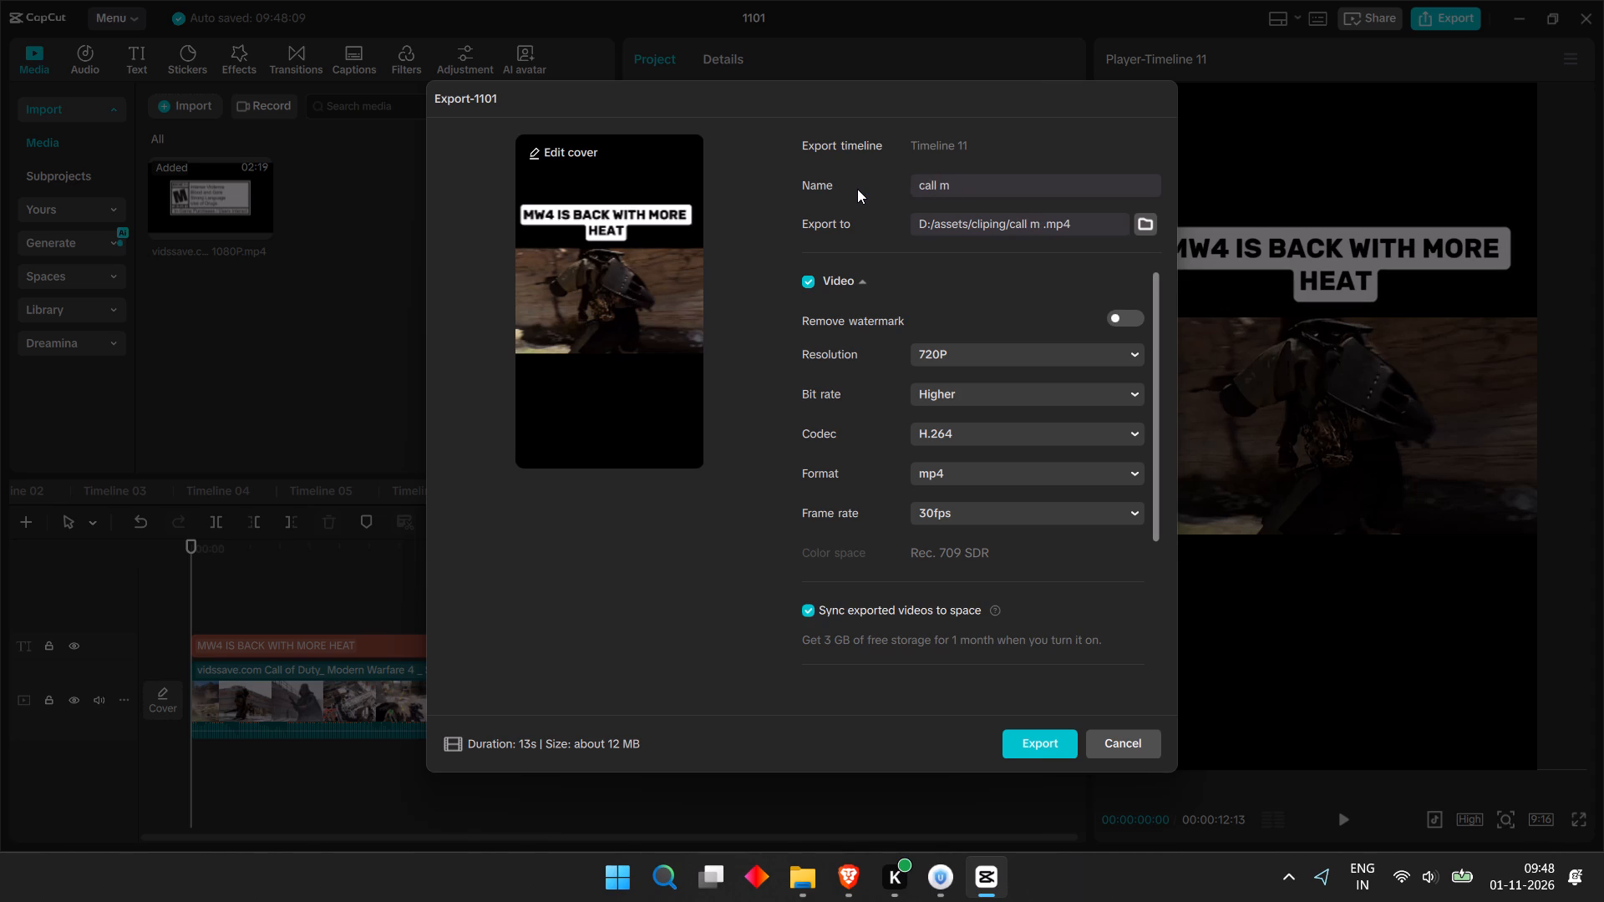
text(10)
key(Return)
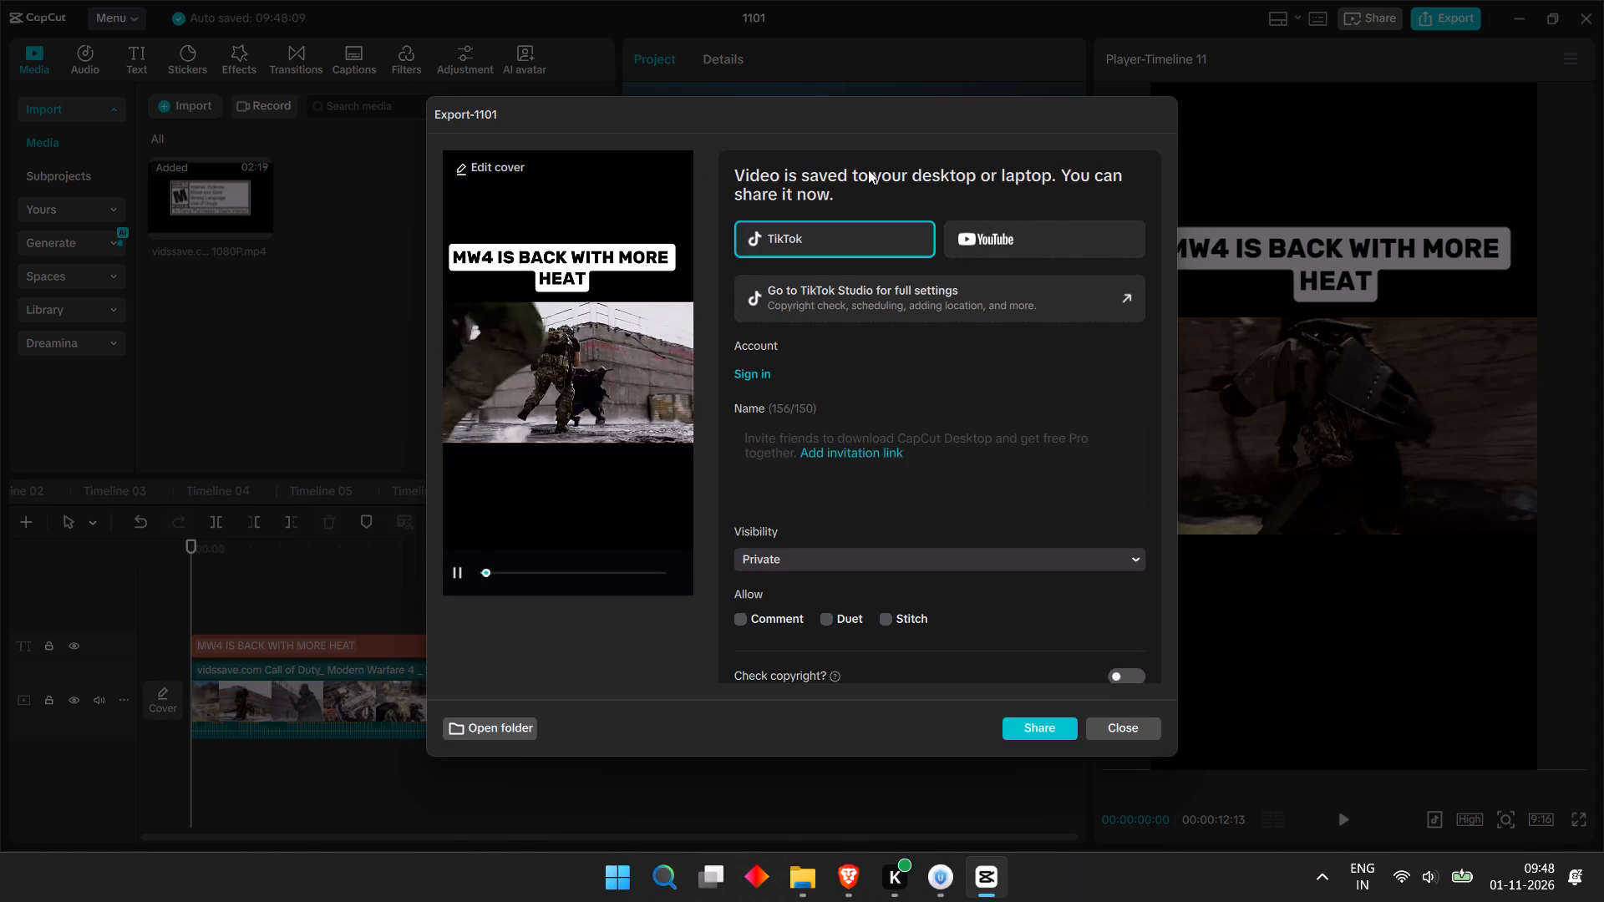
click(1128, 722)
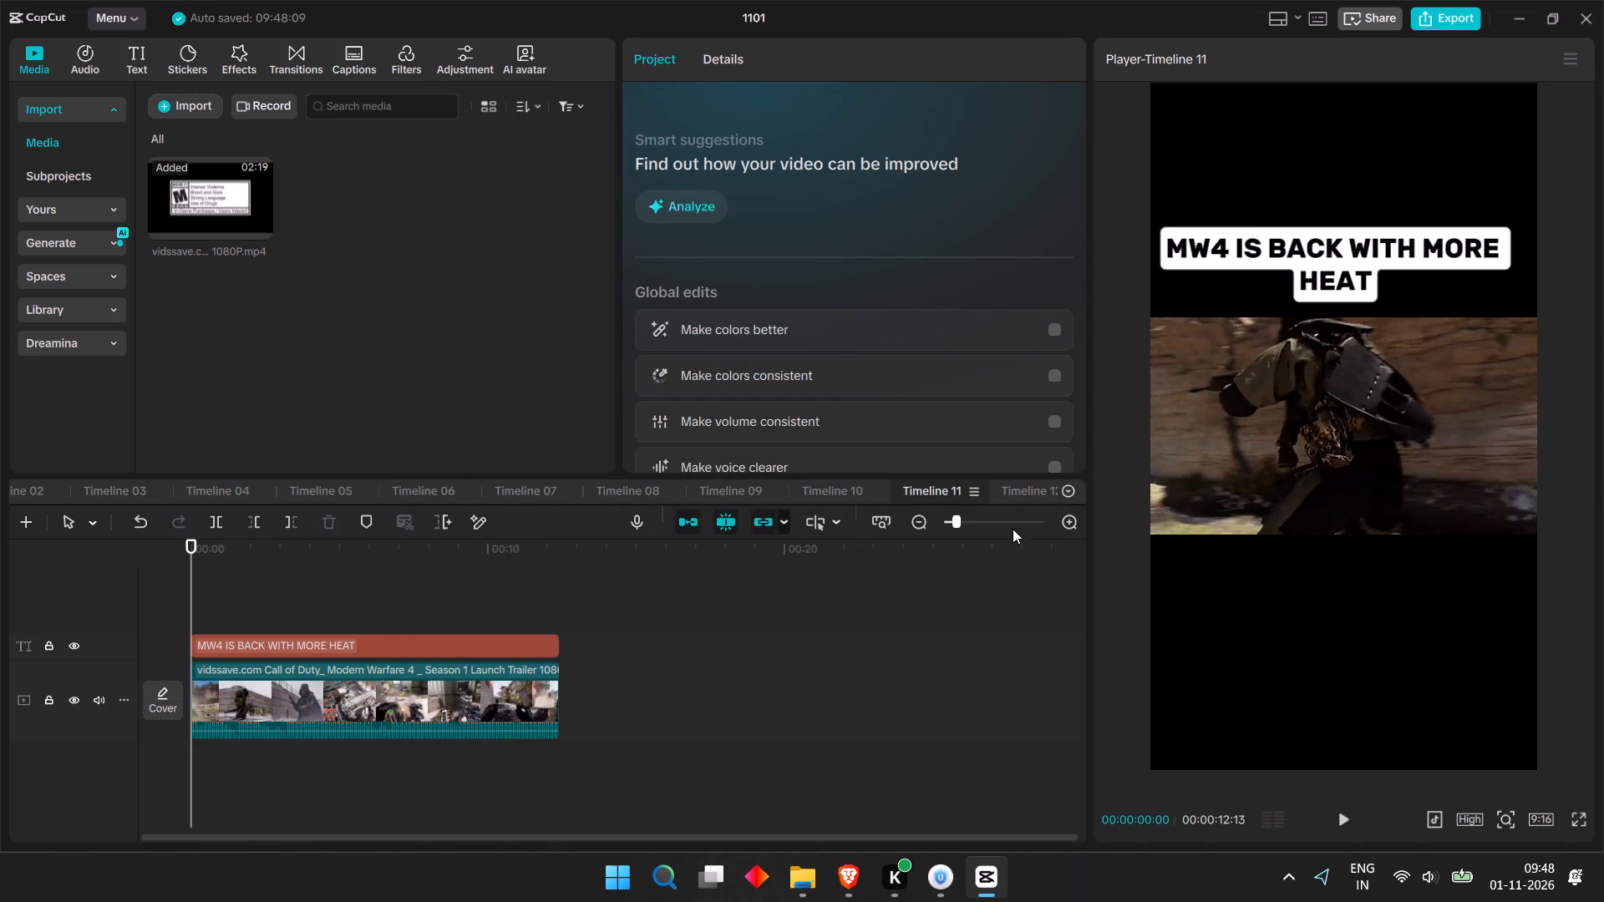
Export Timeline 12, the "SEASON 1 IS BRINGING THE ACTION" clip, under the name "call m 11".
click(1022, 492)
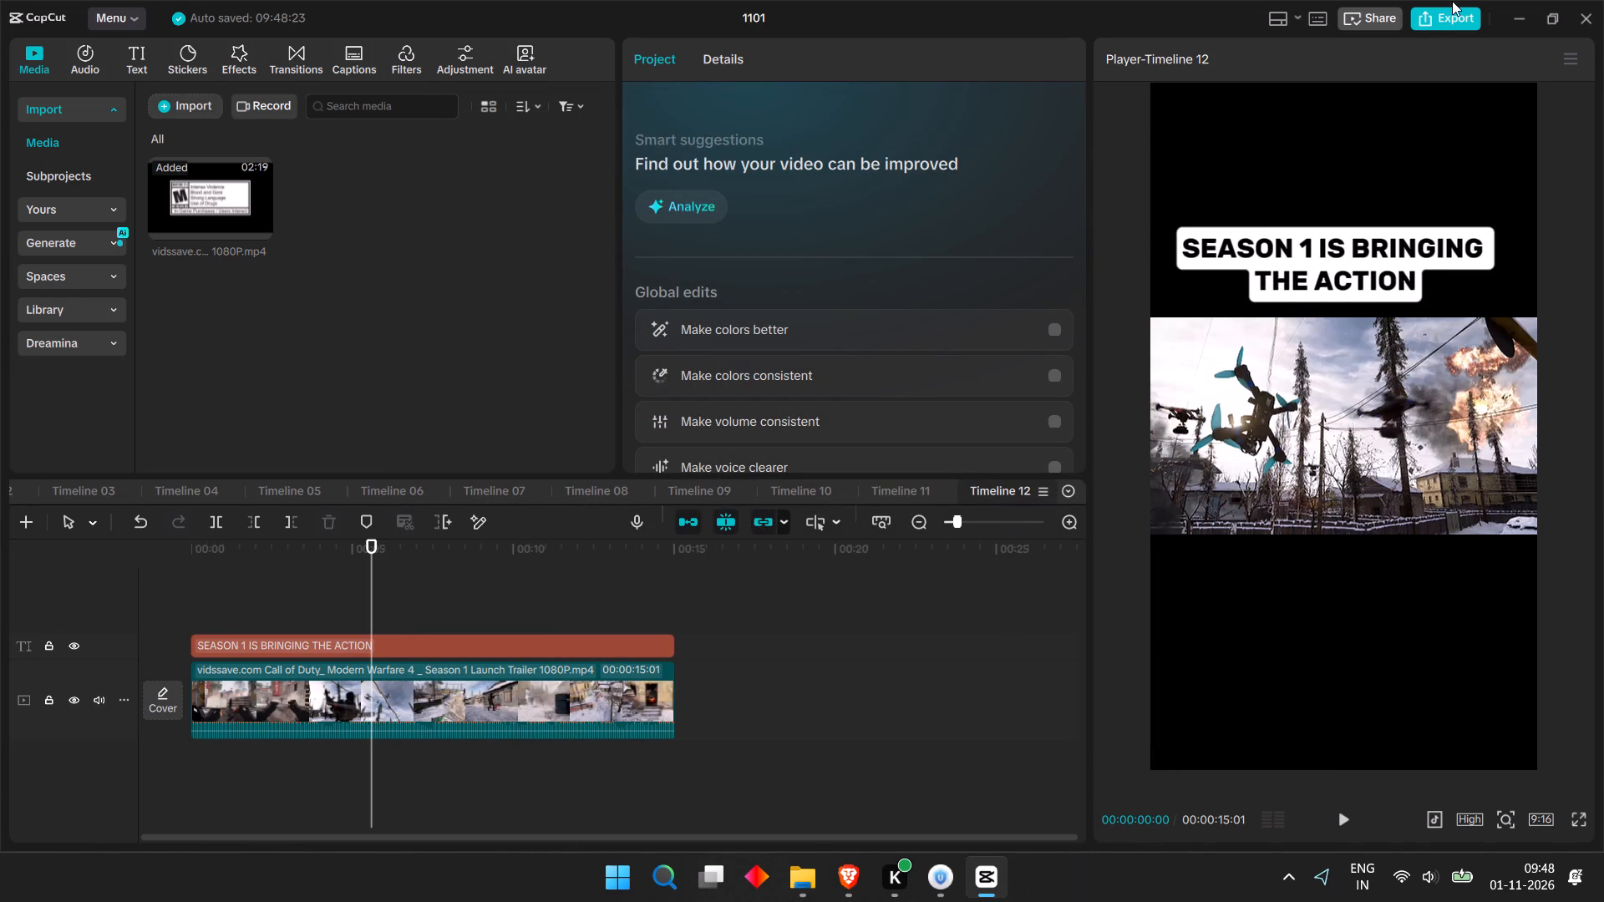
click(1438, 16)
text(ca)
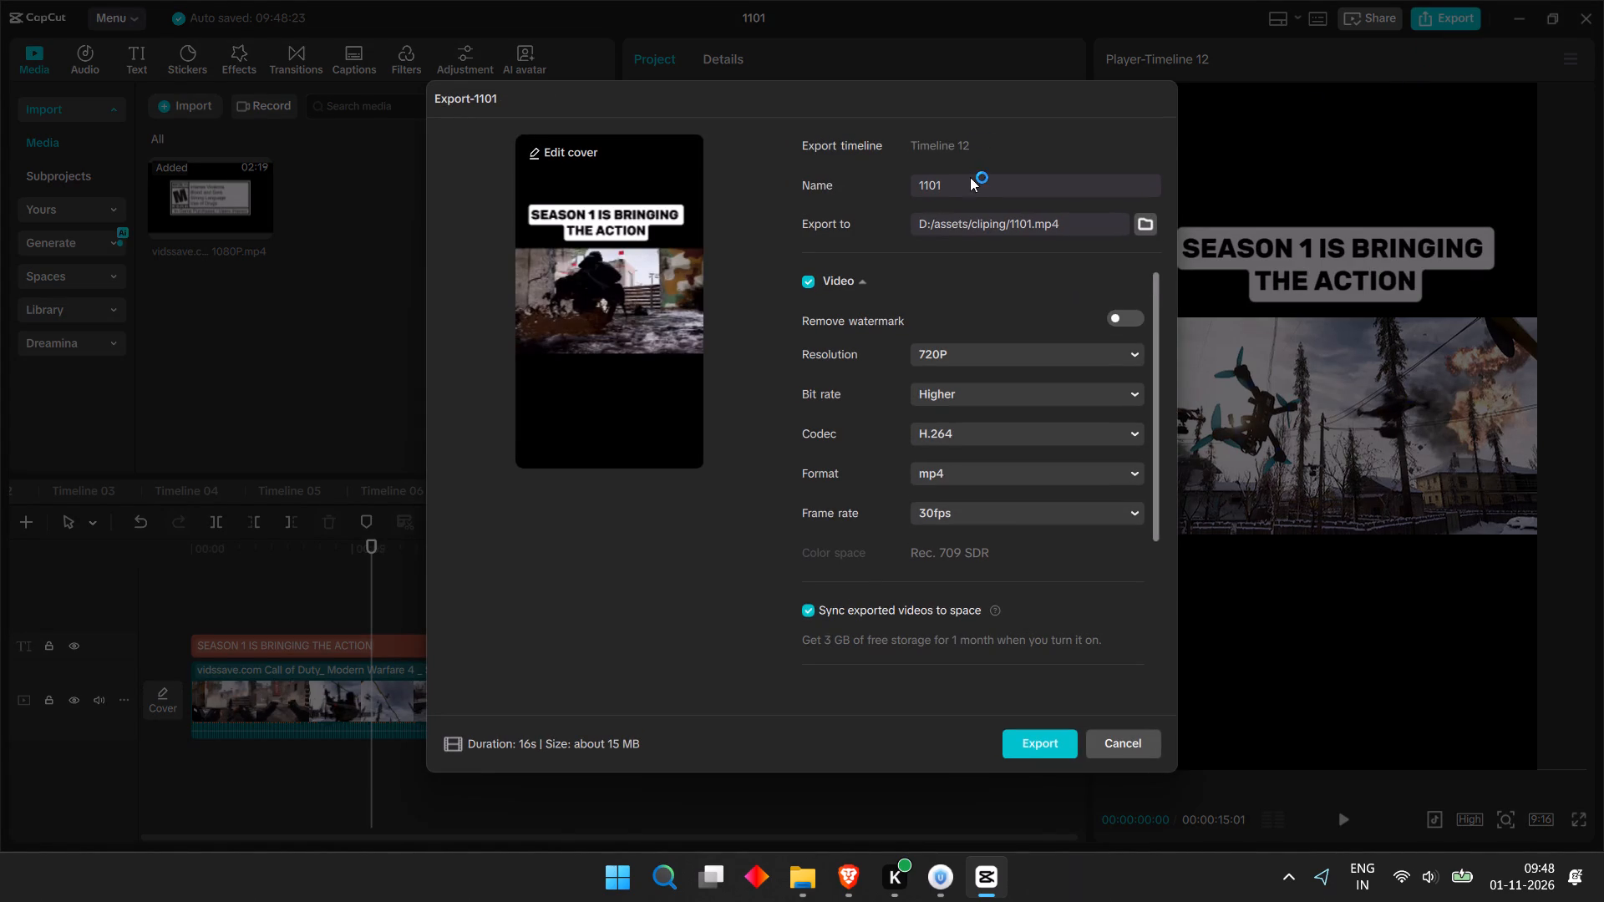
drag(970, 177, 871, 183)
key(c)
key(a)
text(ll m)
key(space)
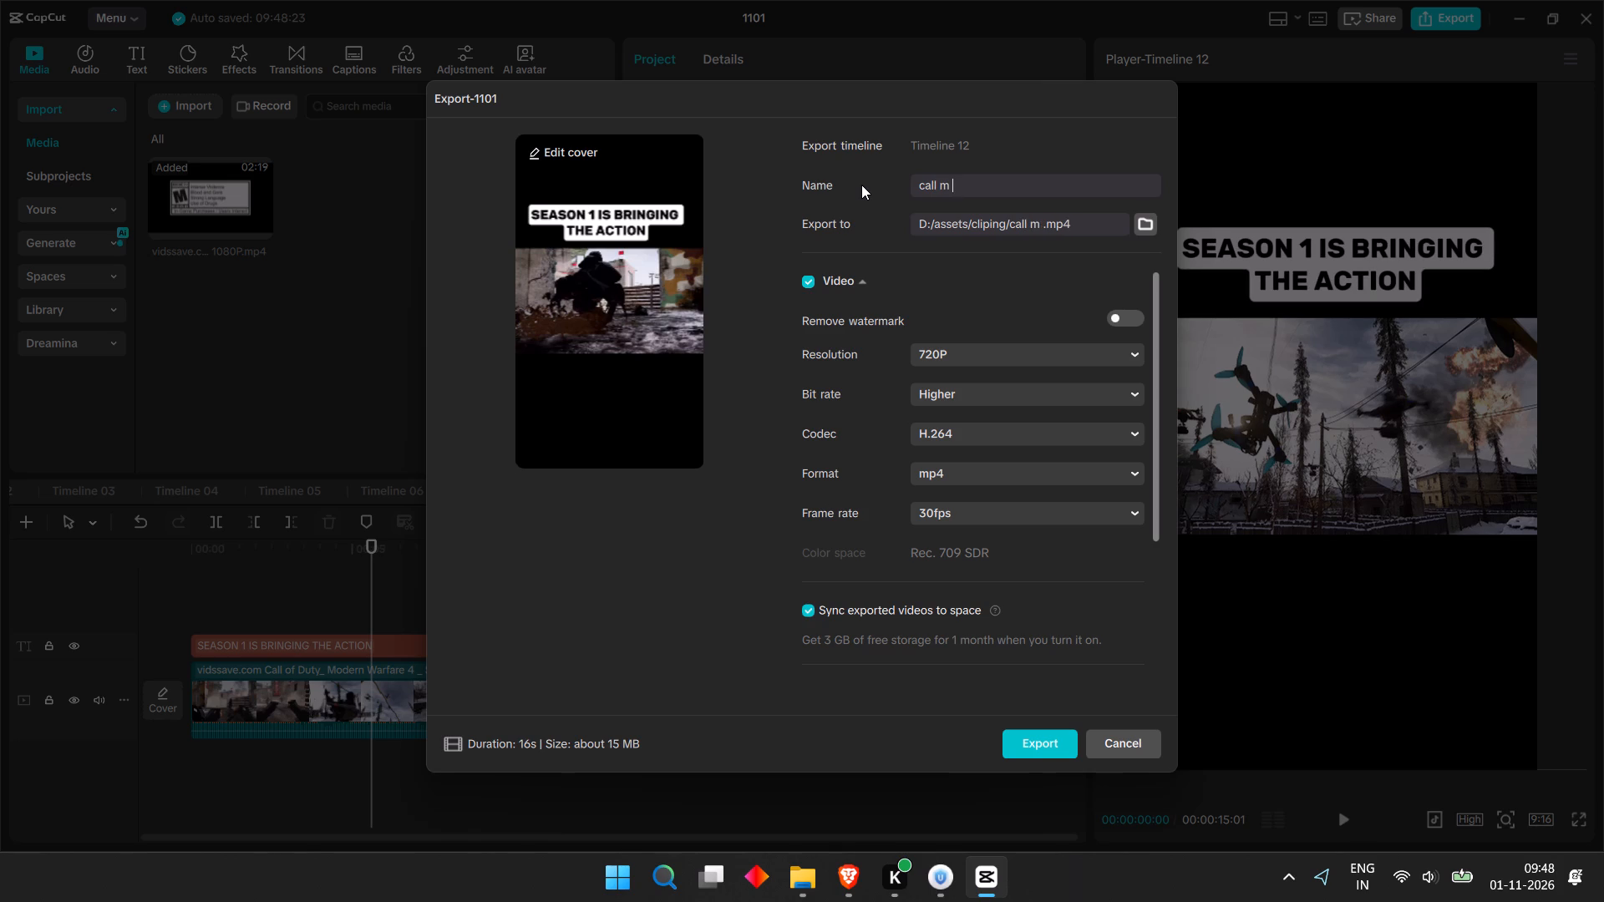
text(11)
key(Return)
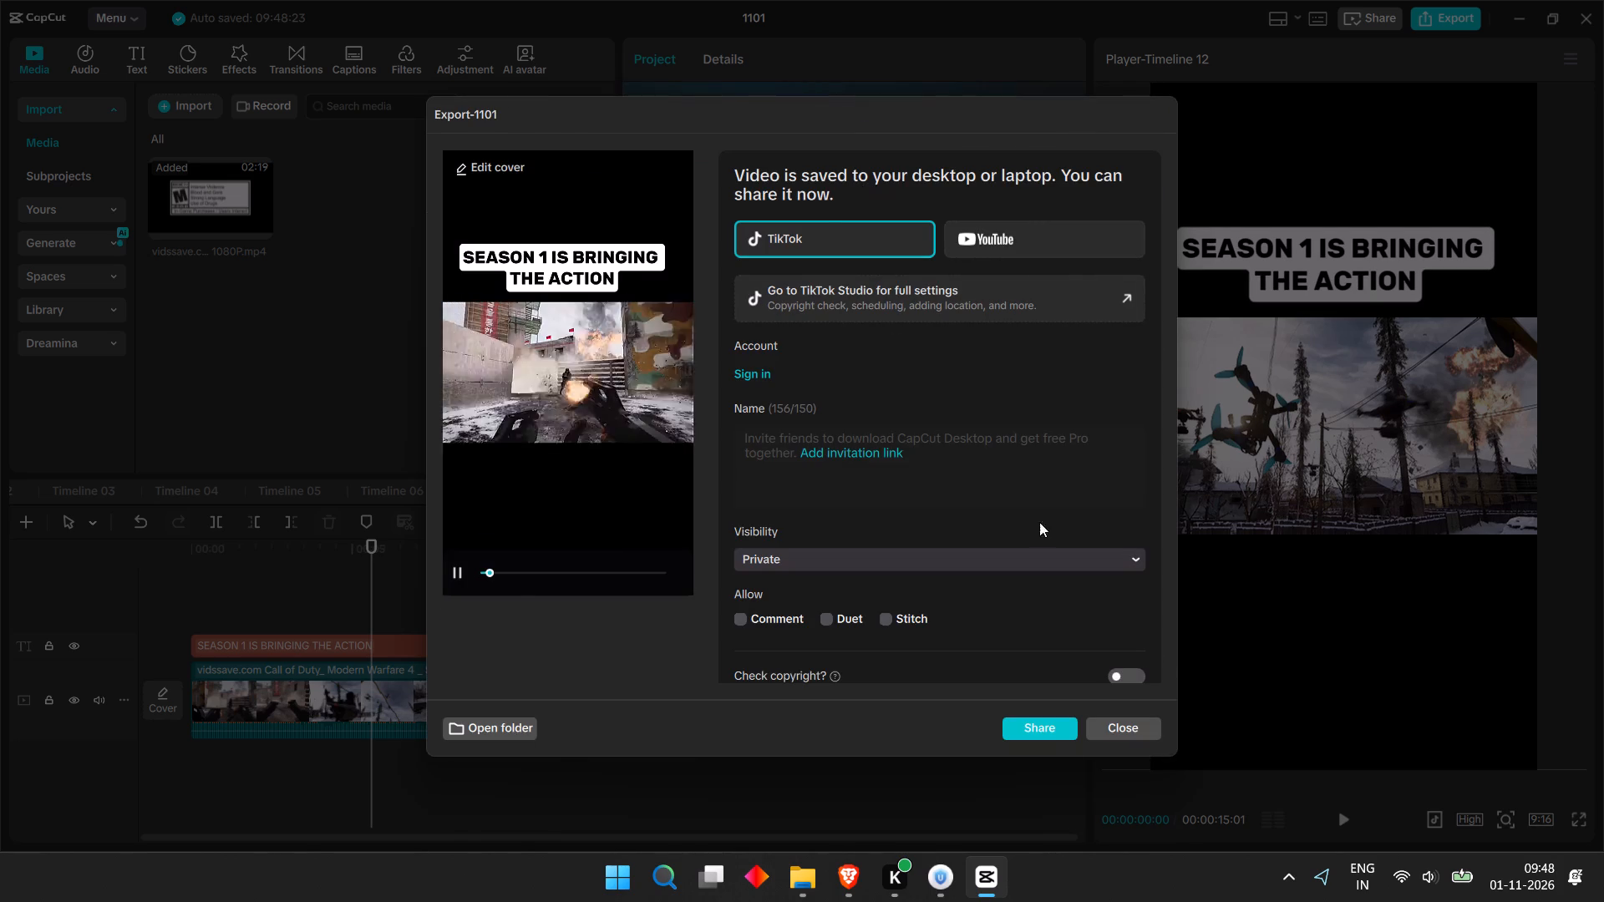
click(1113, 727)
Export Timeline 13, the "COD FANS, THIS ONE IS FOR YOU" clip, under the name "call m 12".
scroll(951, 464, down, 2)
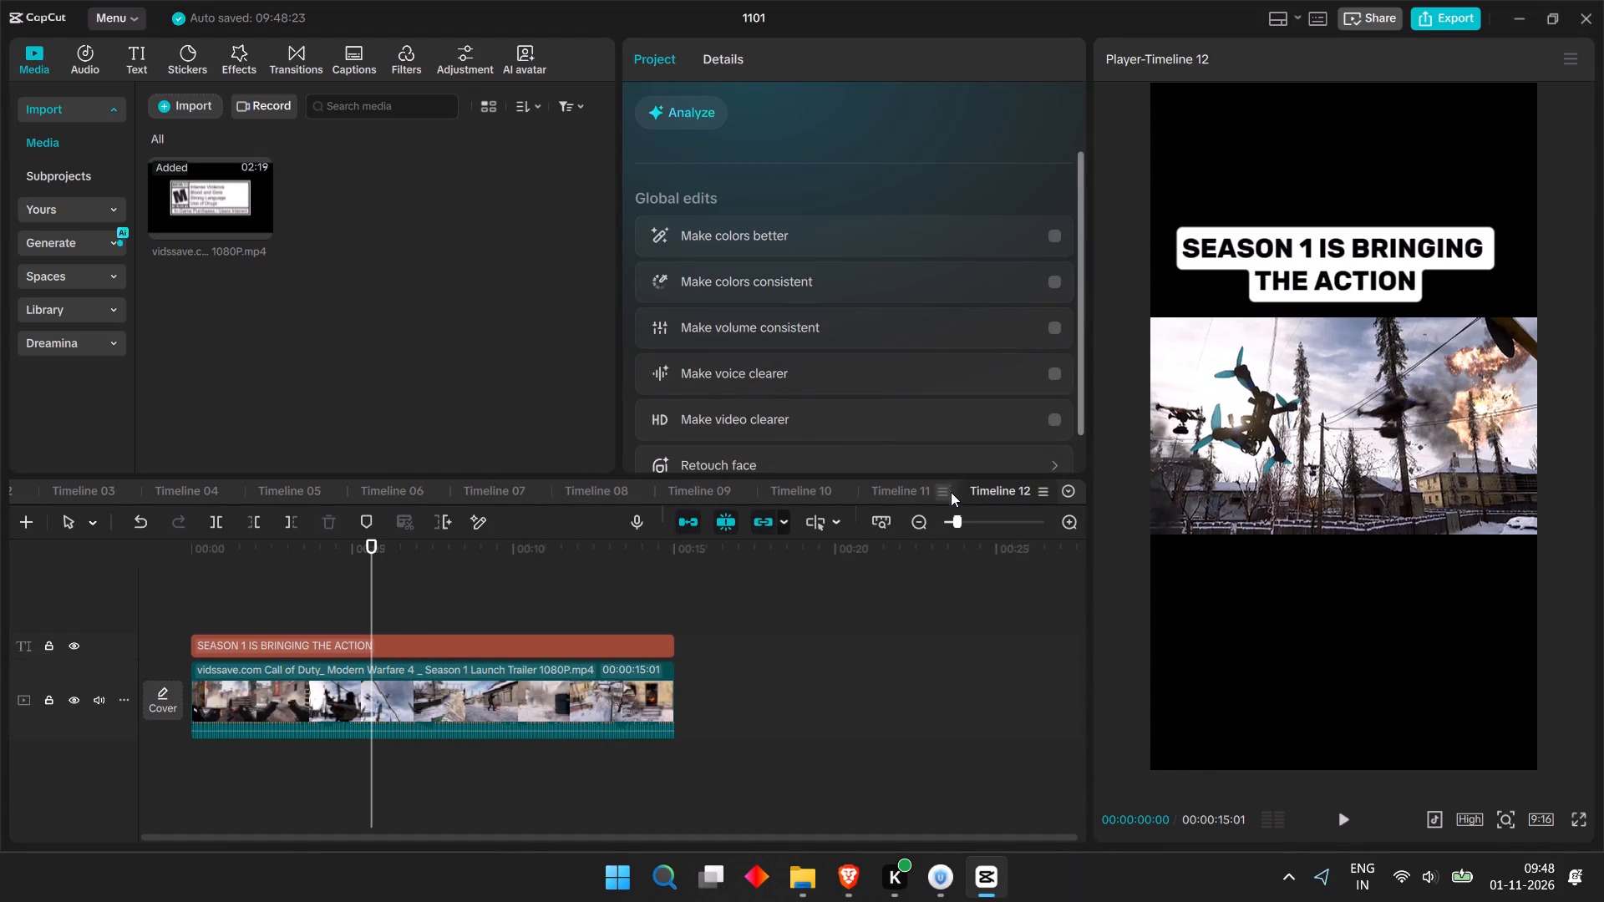
scroll(951, 495, down, 3)
click(980, 489)
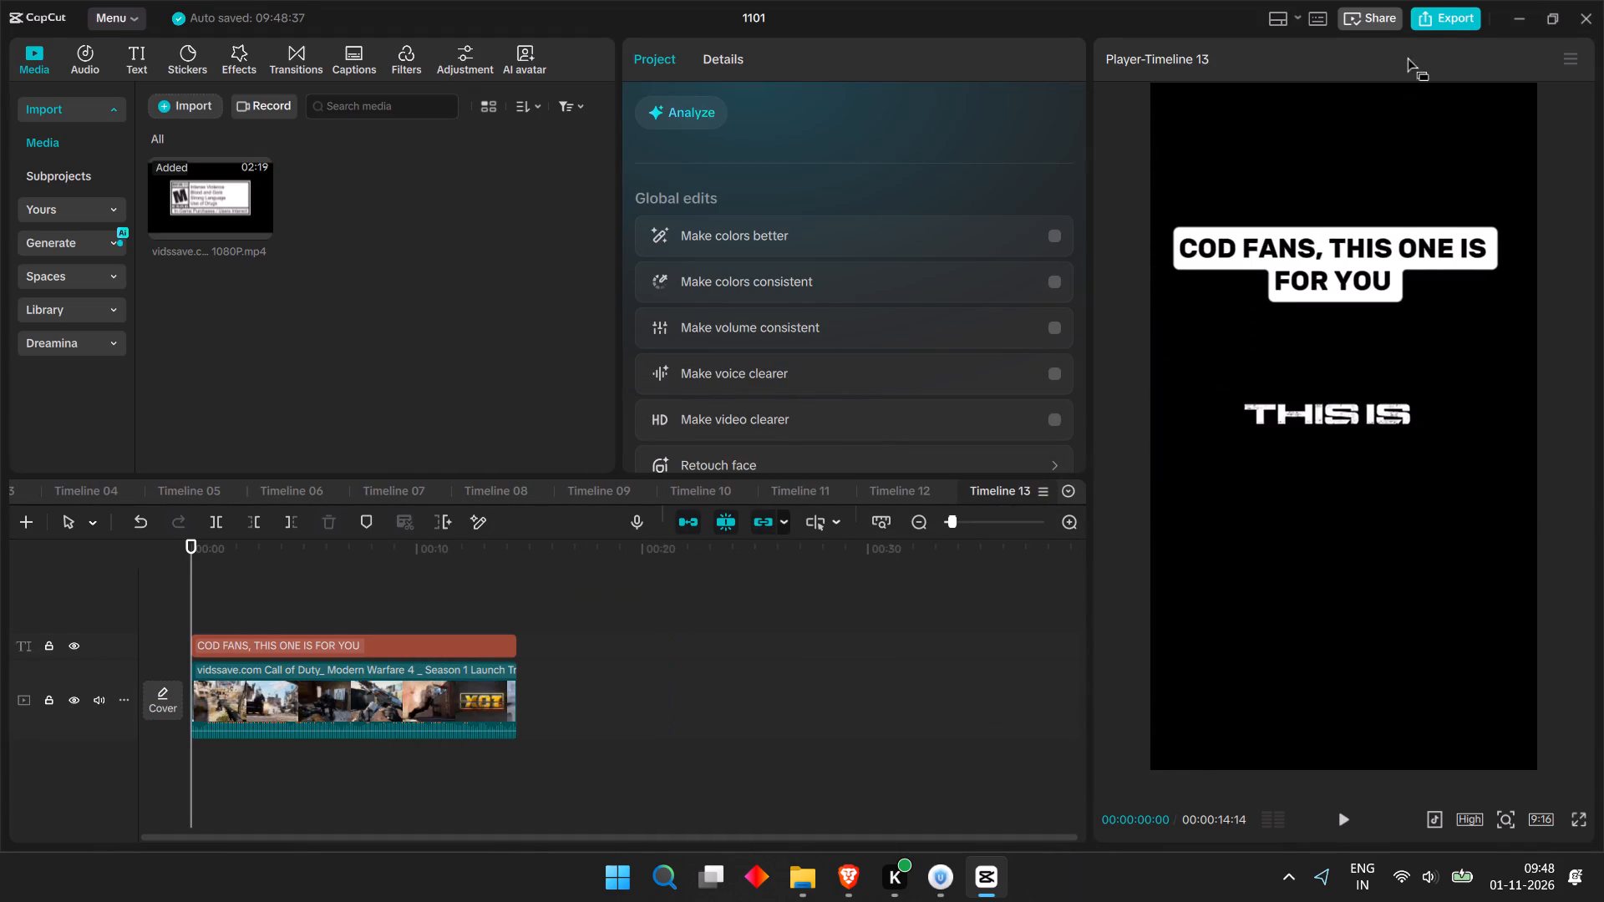
click(1429, 15)
key(c)
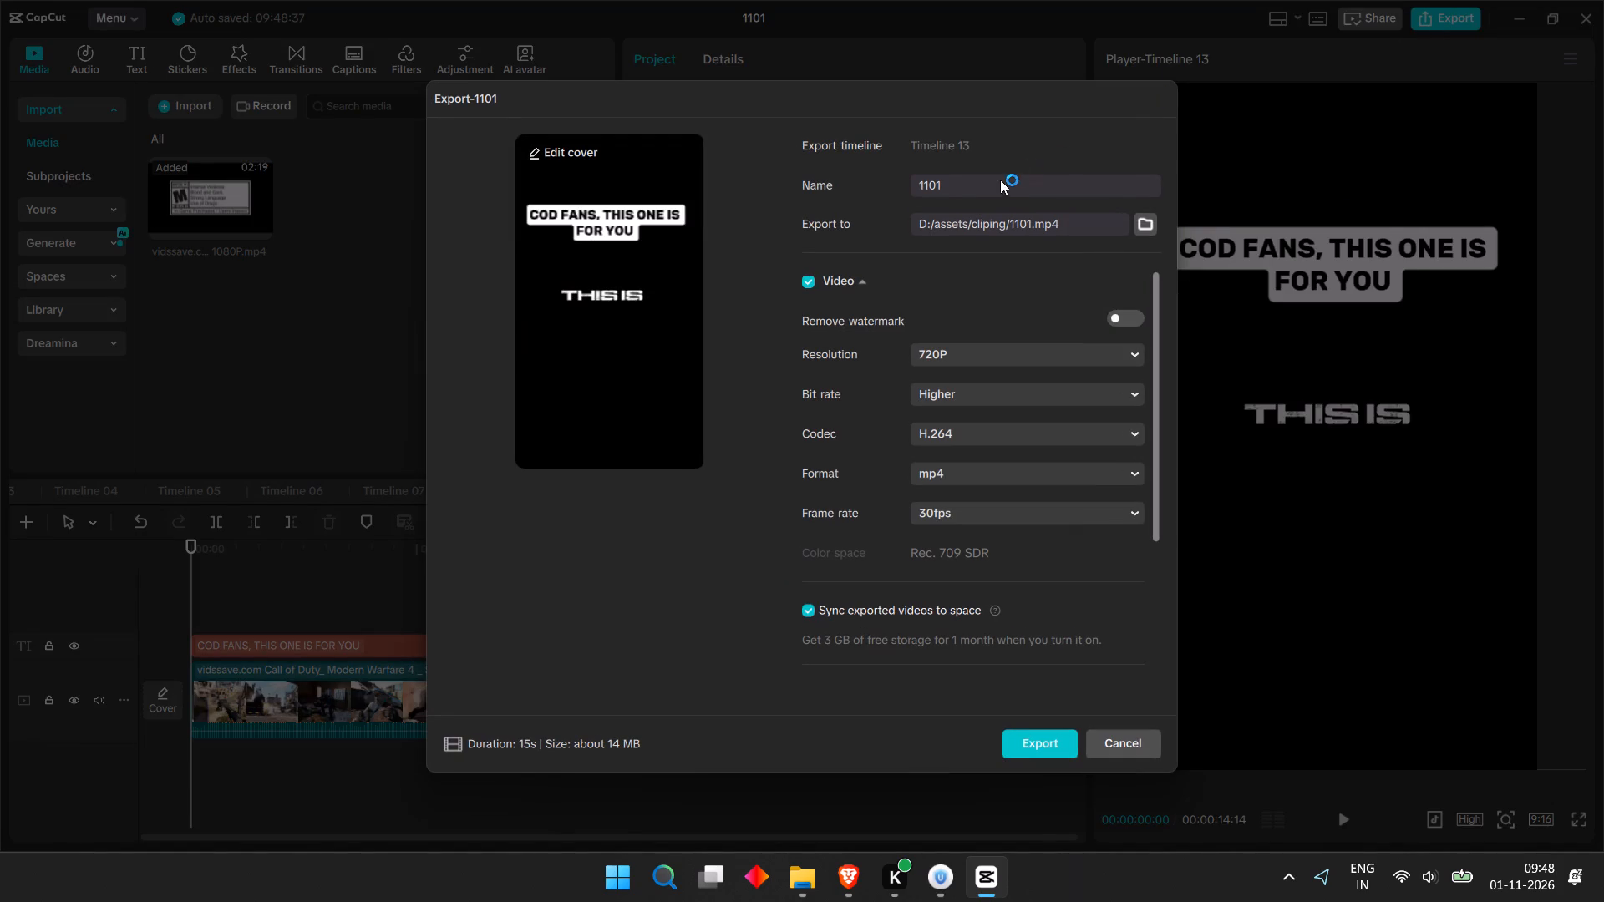
drag(986, 187, 789, 185)
text(ca)
text(ll m)
key(space)
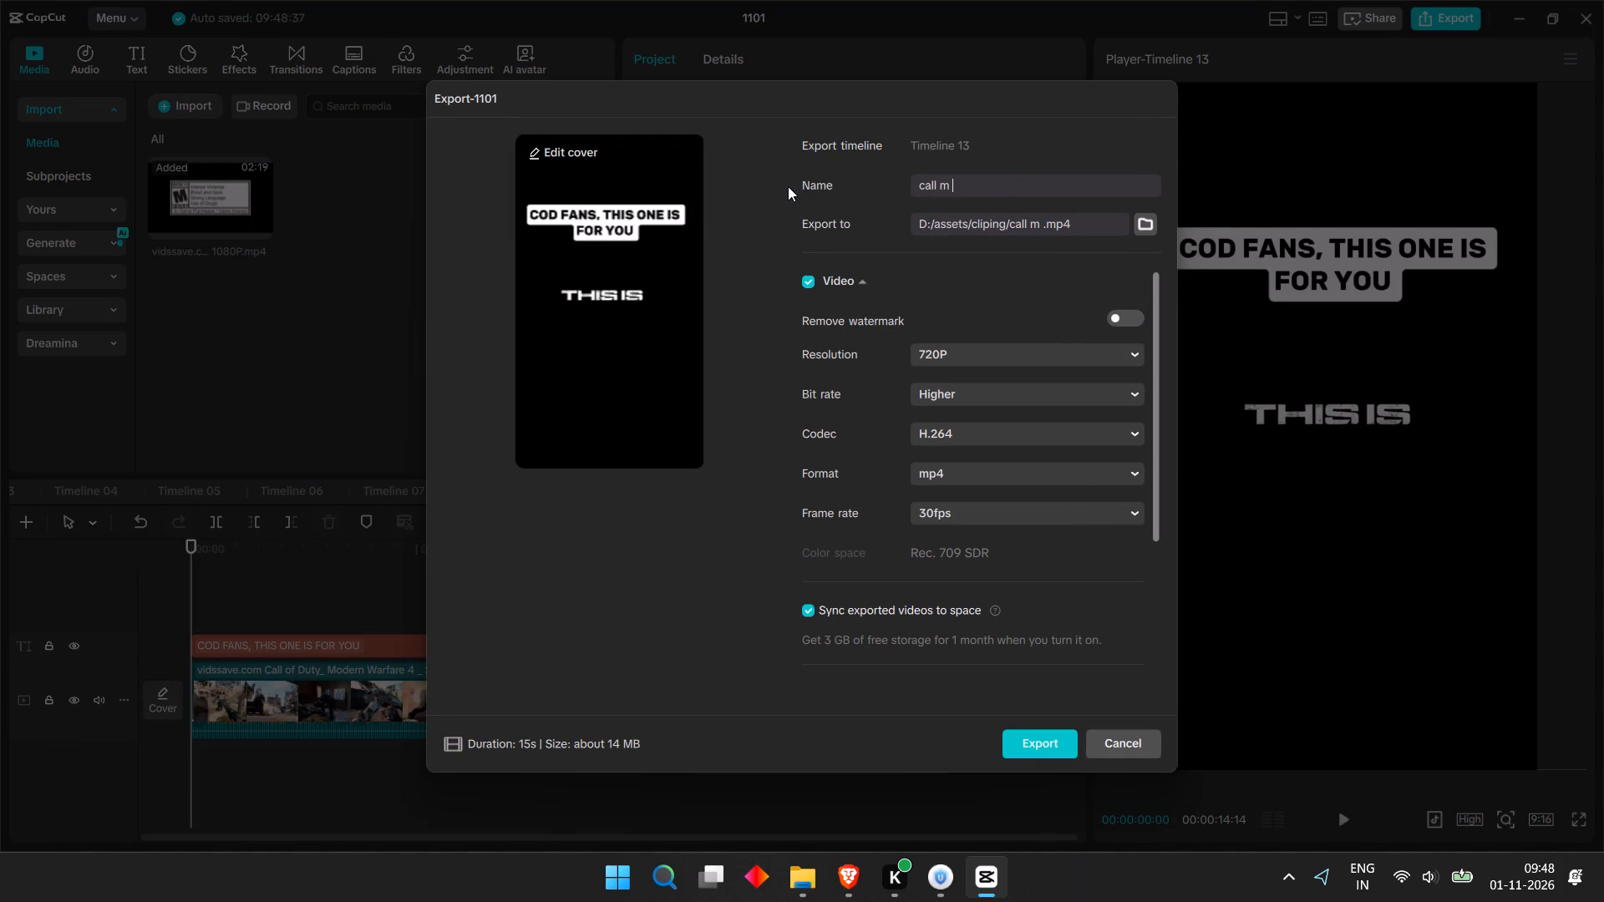
text(12)
key(Return)
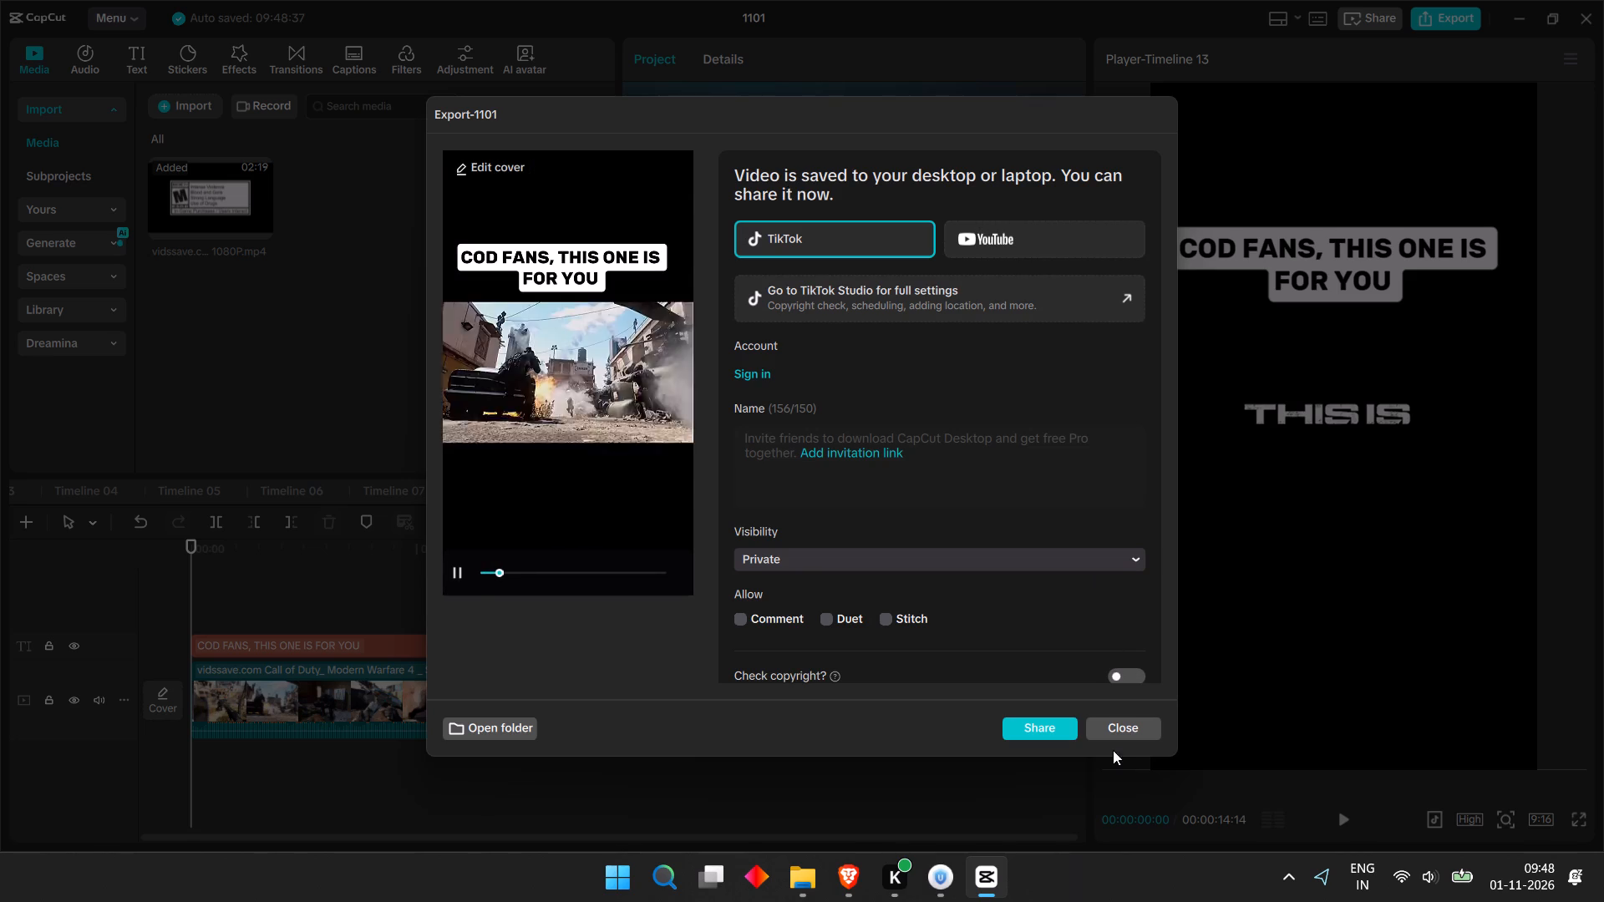
click(1112, 736)
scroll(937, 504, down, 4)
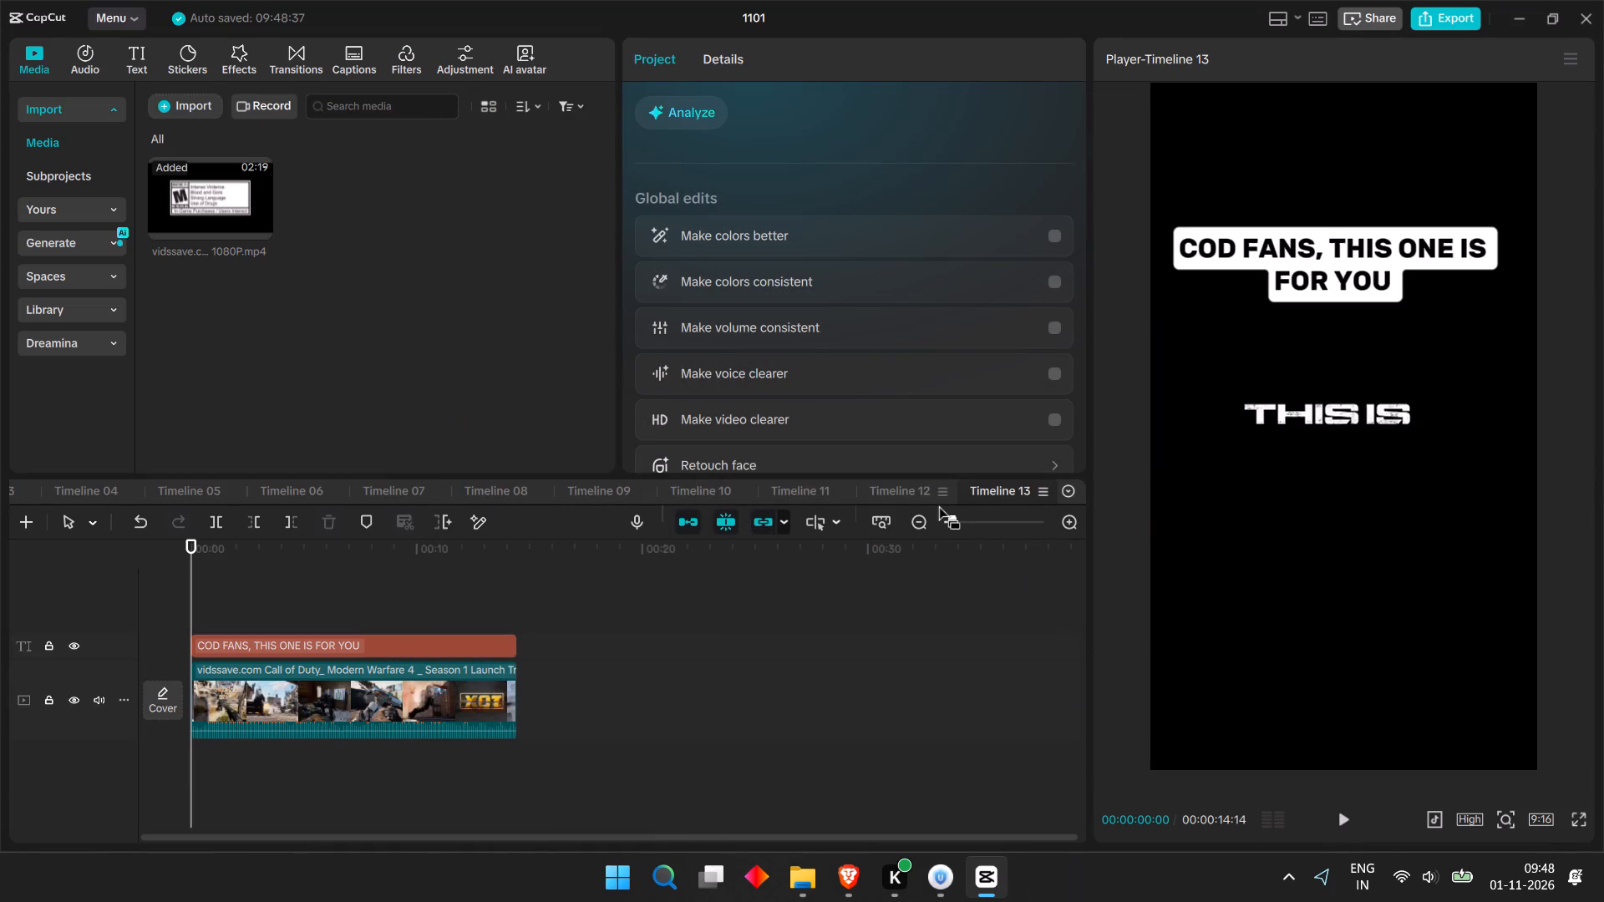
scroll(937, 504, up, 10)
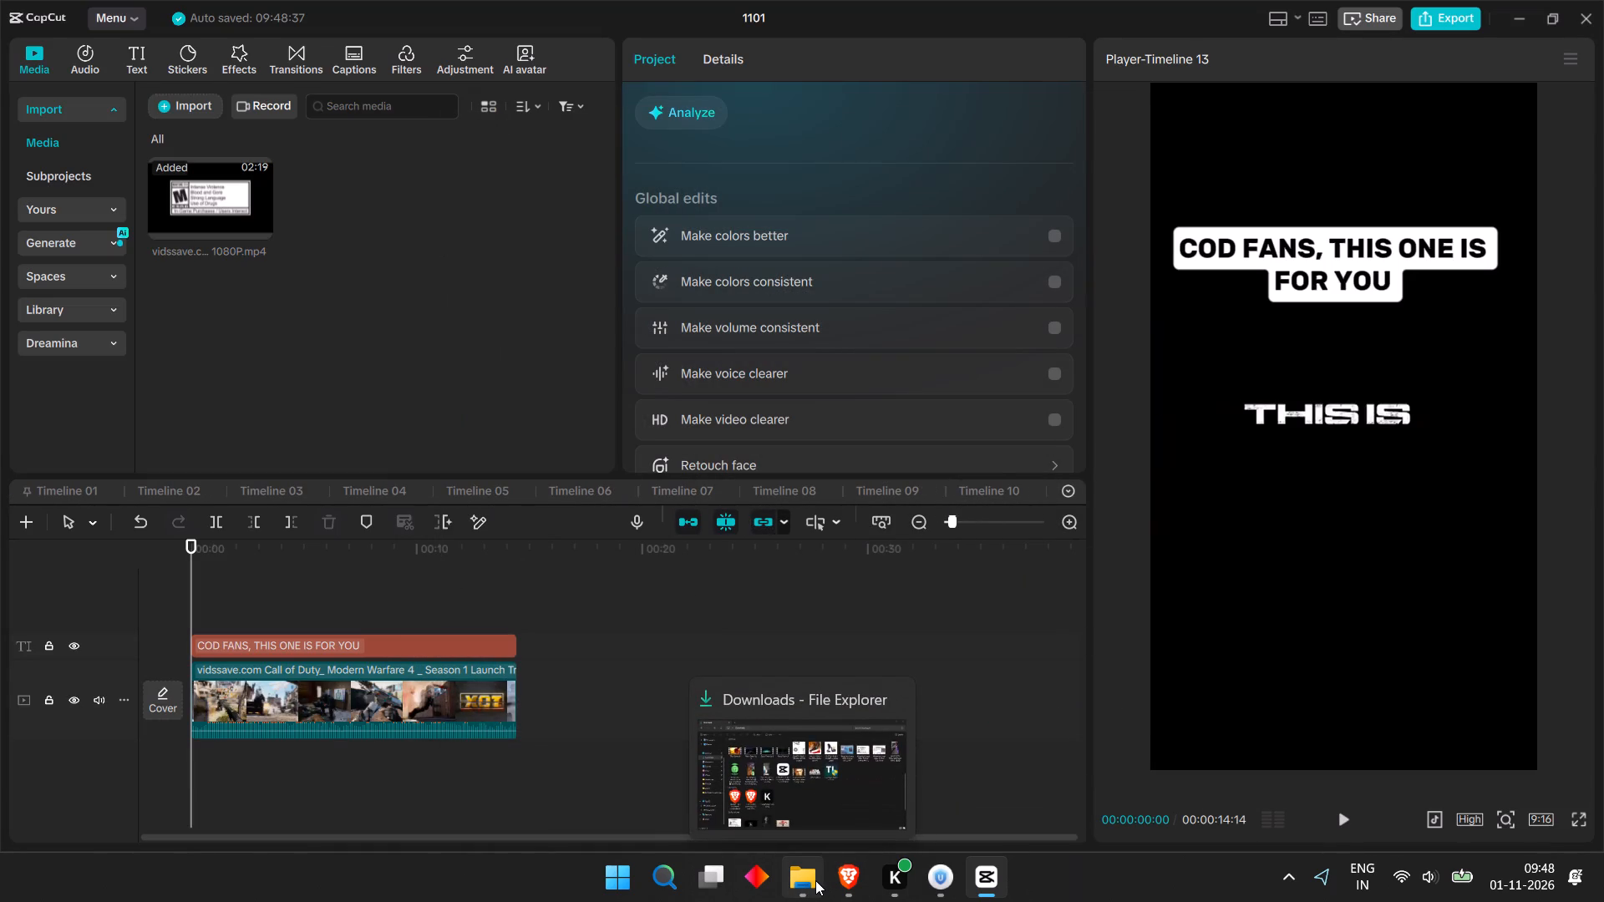
Switch to Chrome, open Google Drive under the third signed-in Google account, and close the first account's Drive tab.
key(alt+space)
key(c)
click(660, 379)
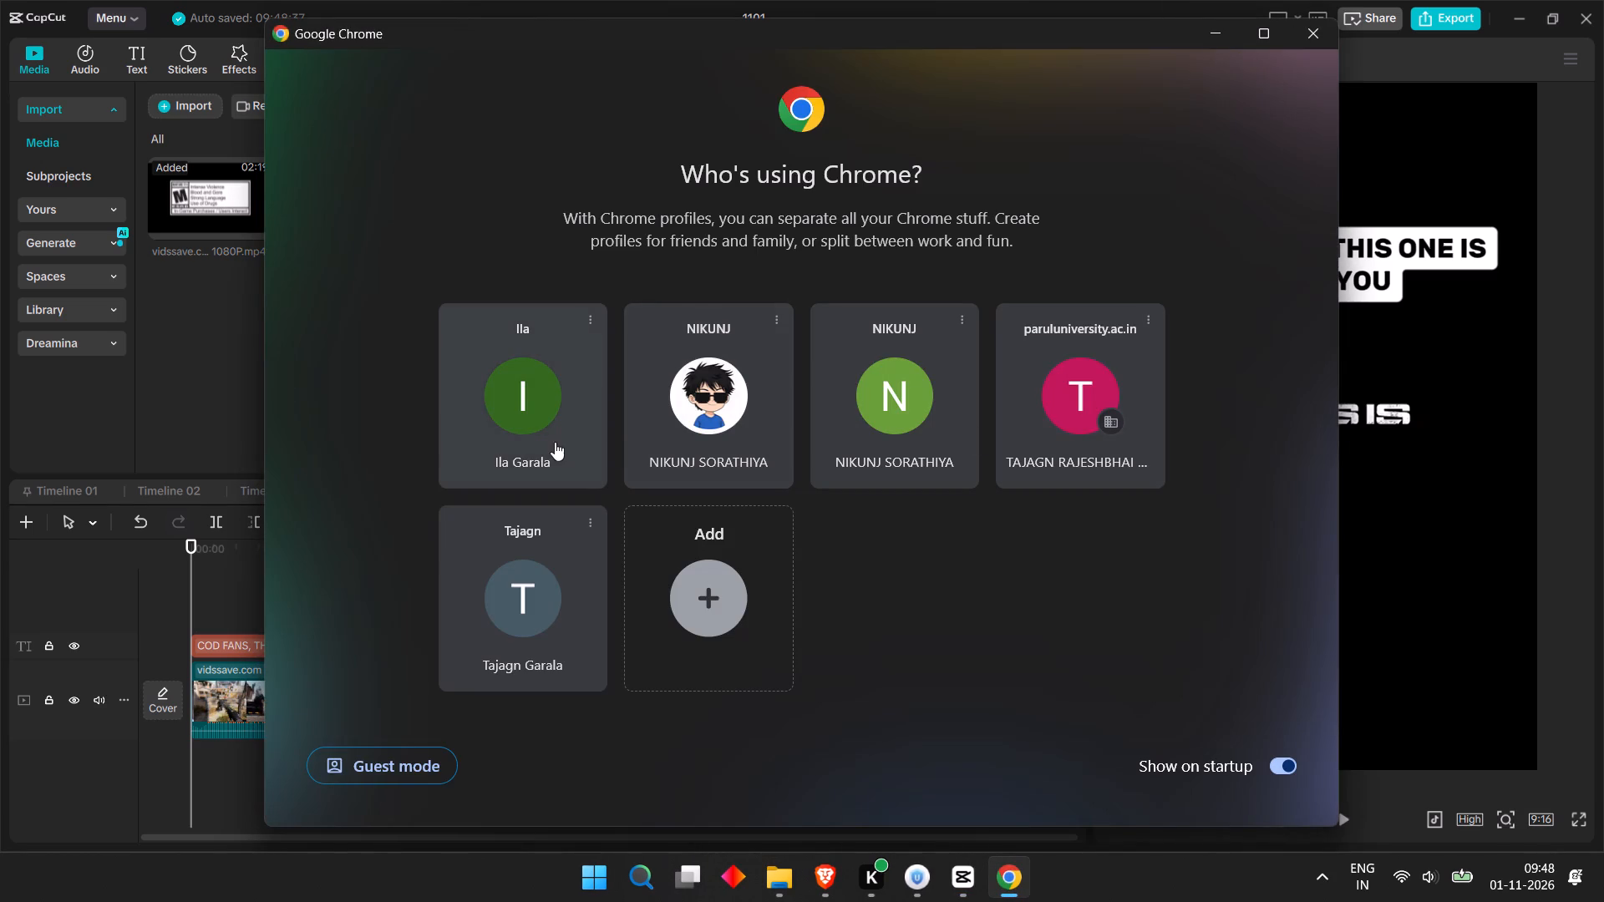
click(516, 601)
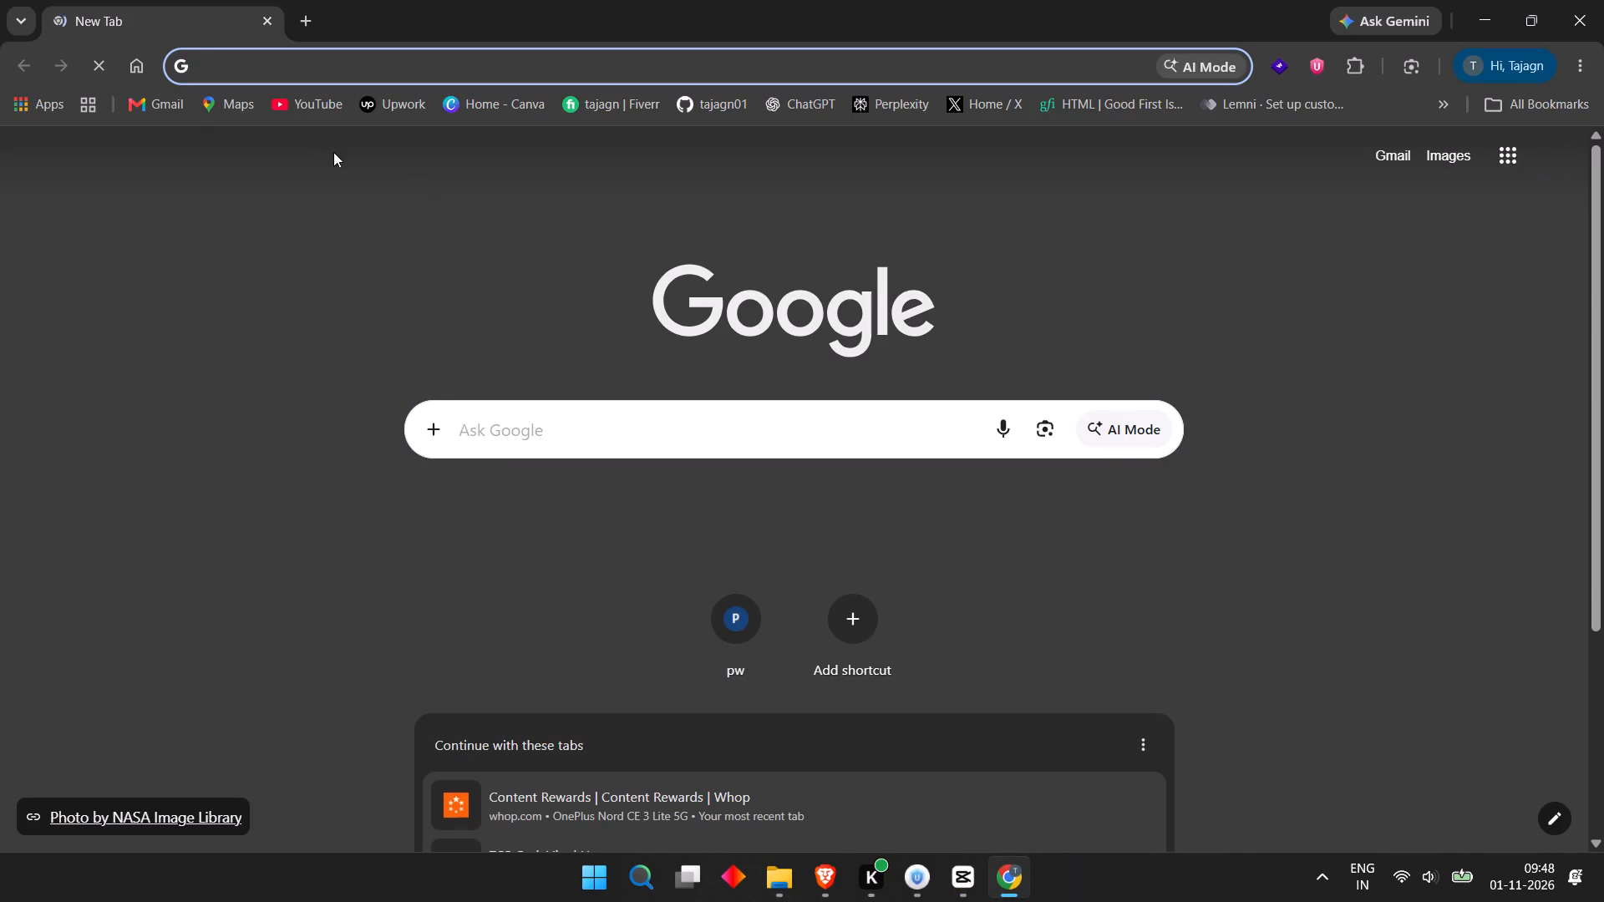
click(37, 105)
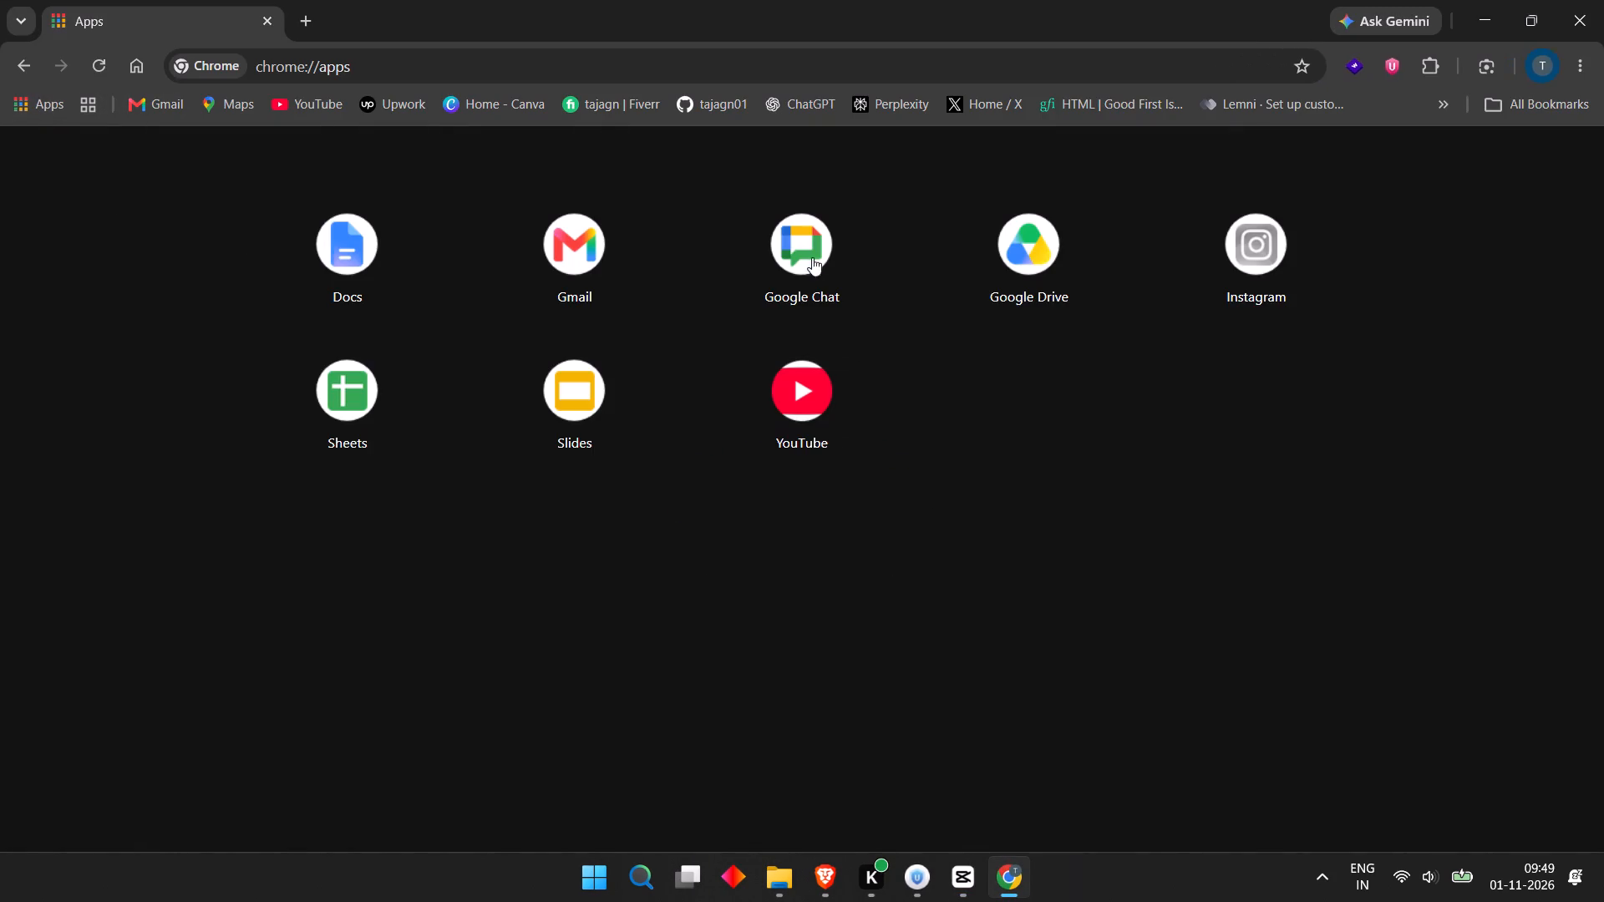
click(1050, 248)
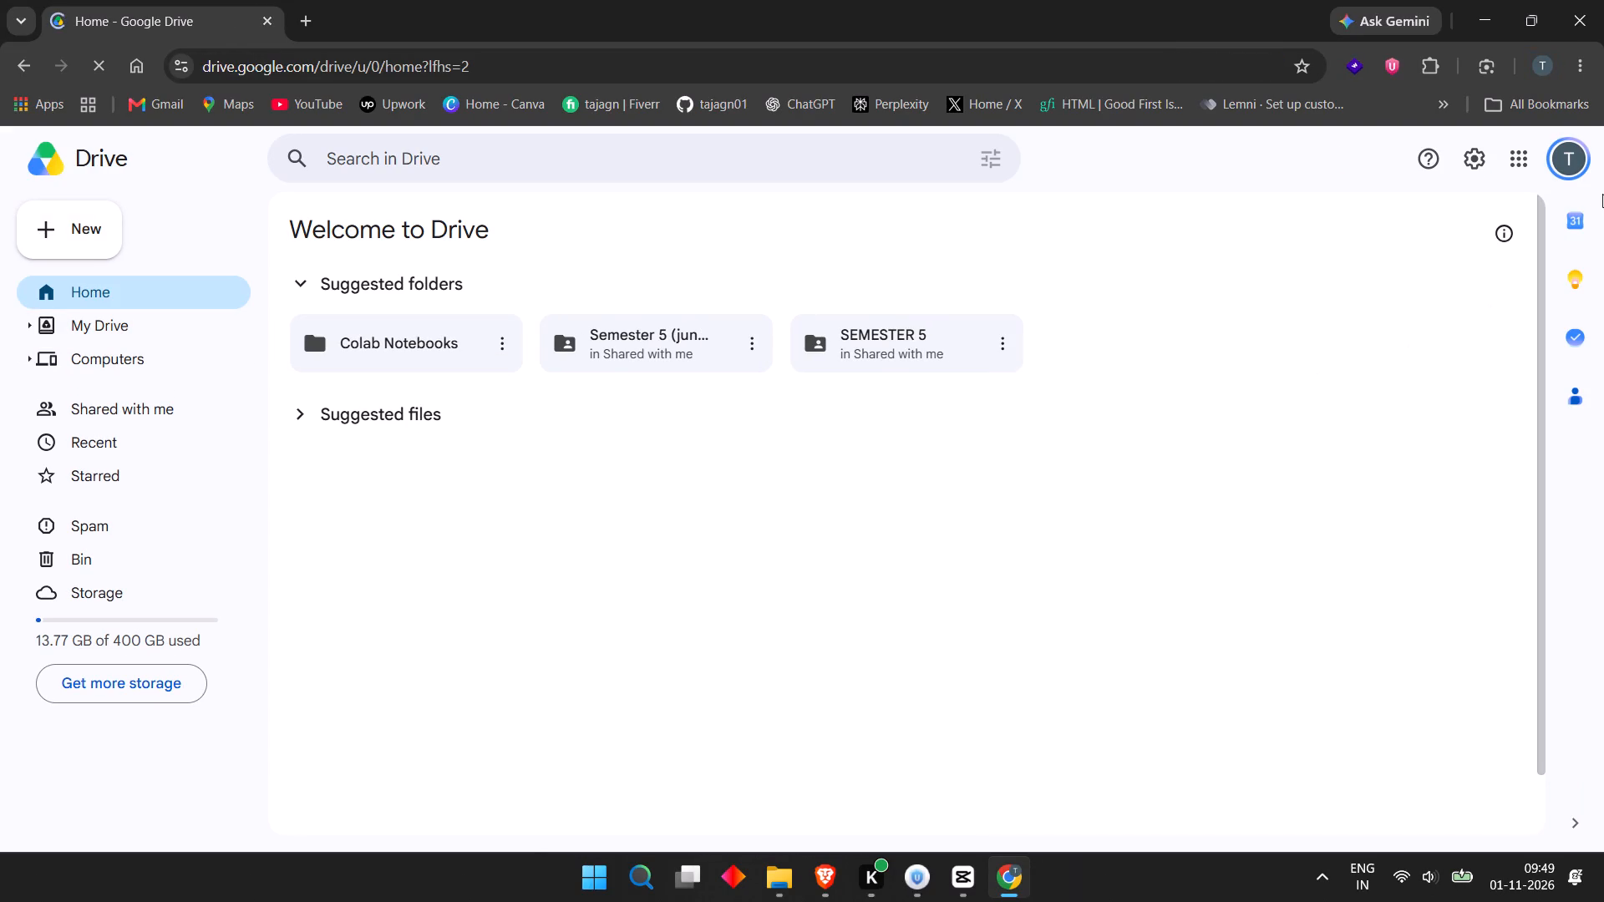
click(1562, 165)
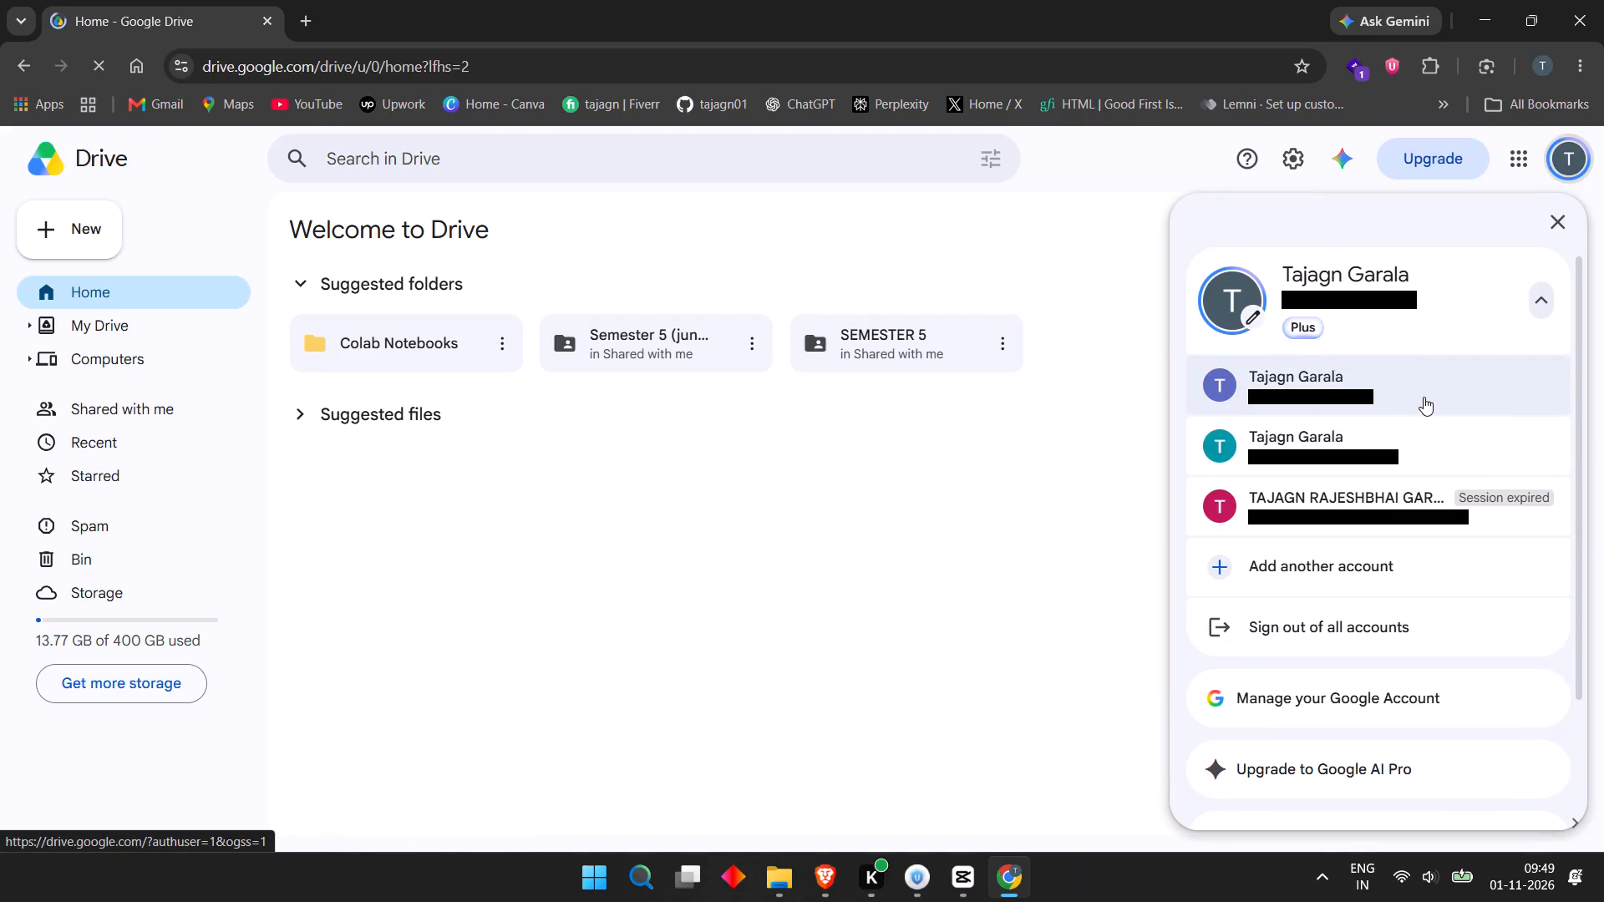
click(1413, 453)
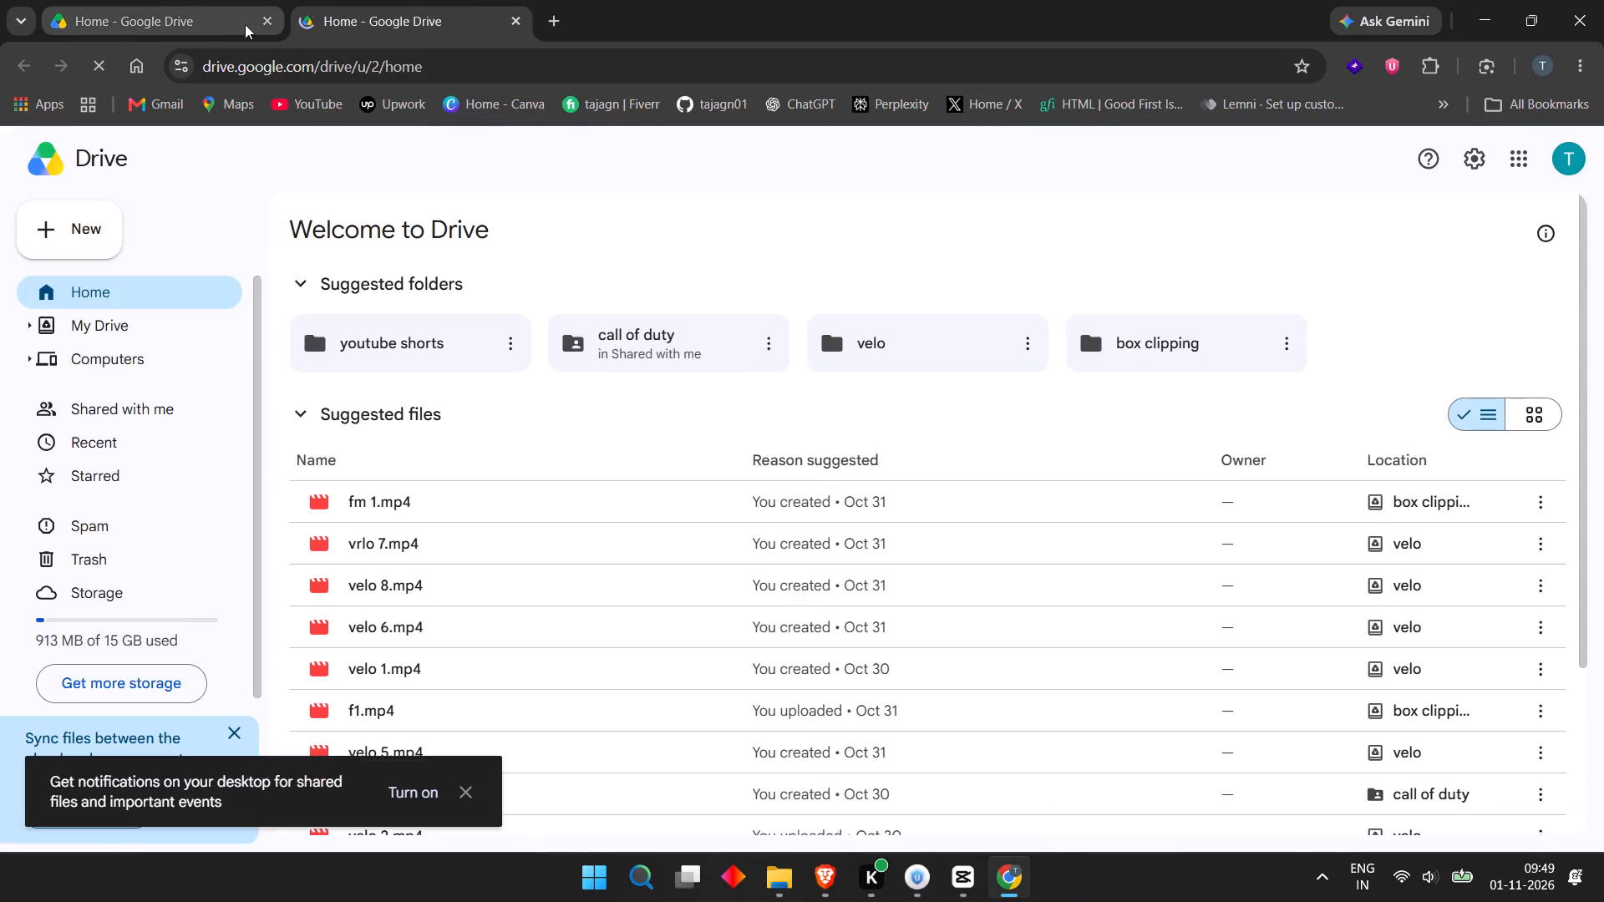
click(266, 23)
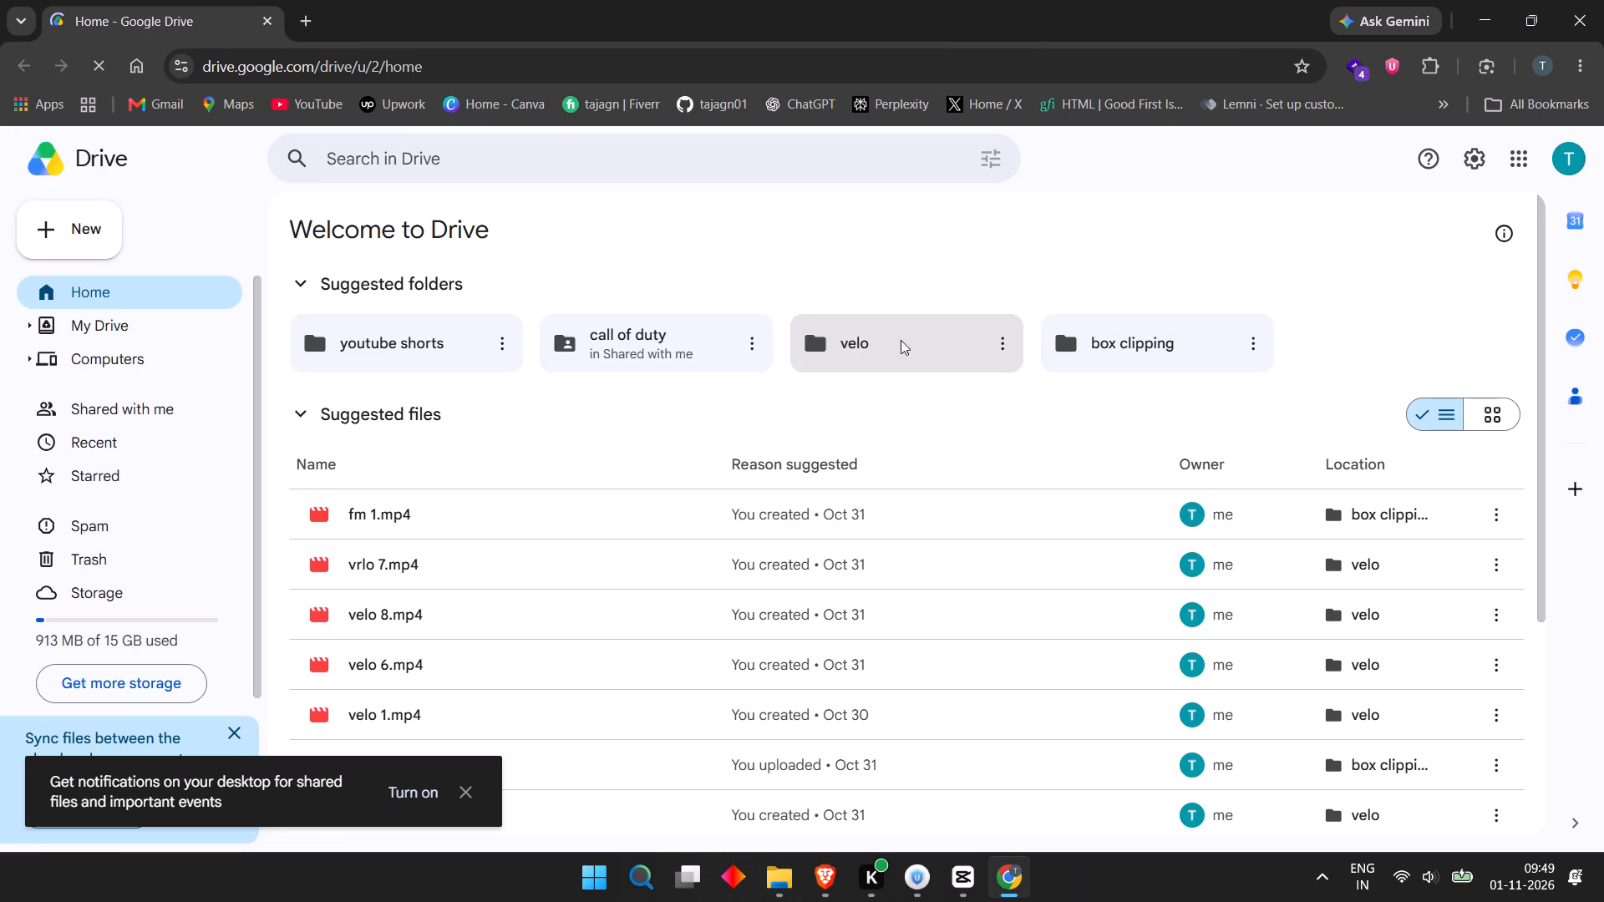
Look through the suggested files on the Drive home page and briefly play fm 1.mp4 to check its content.
scroll(439, 537, down, 1)
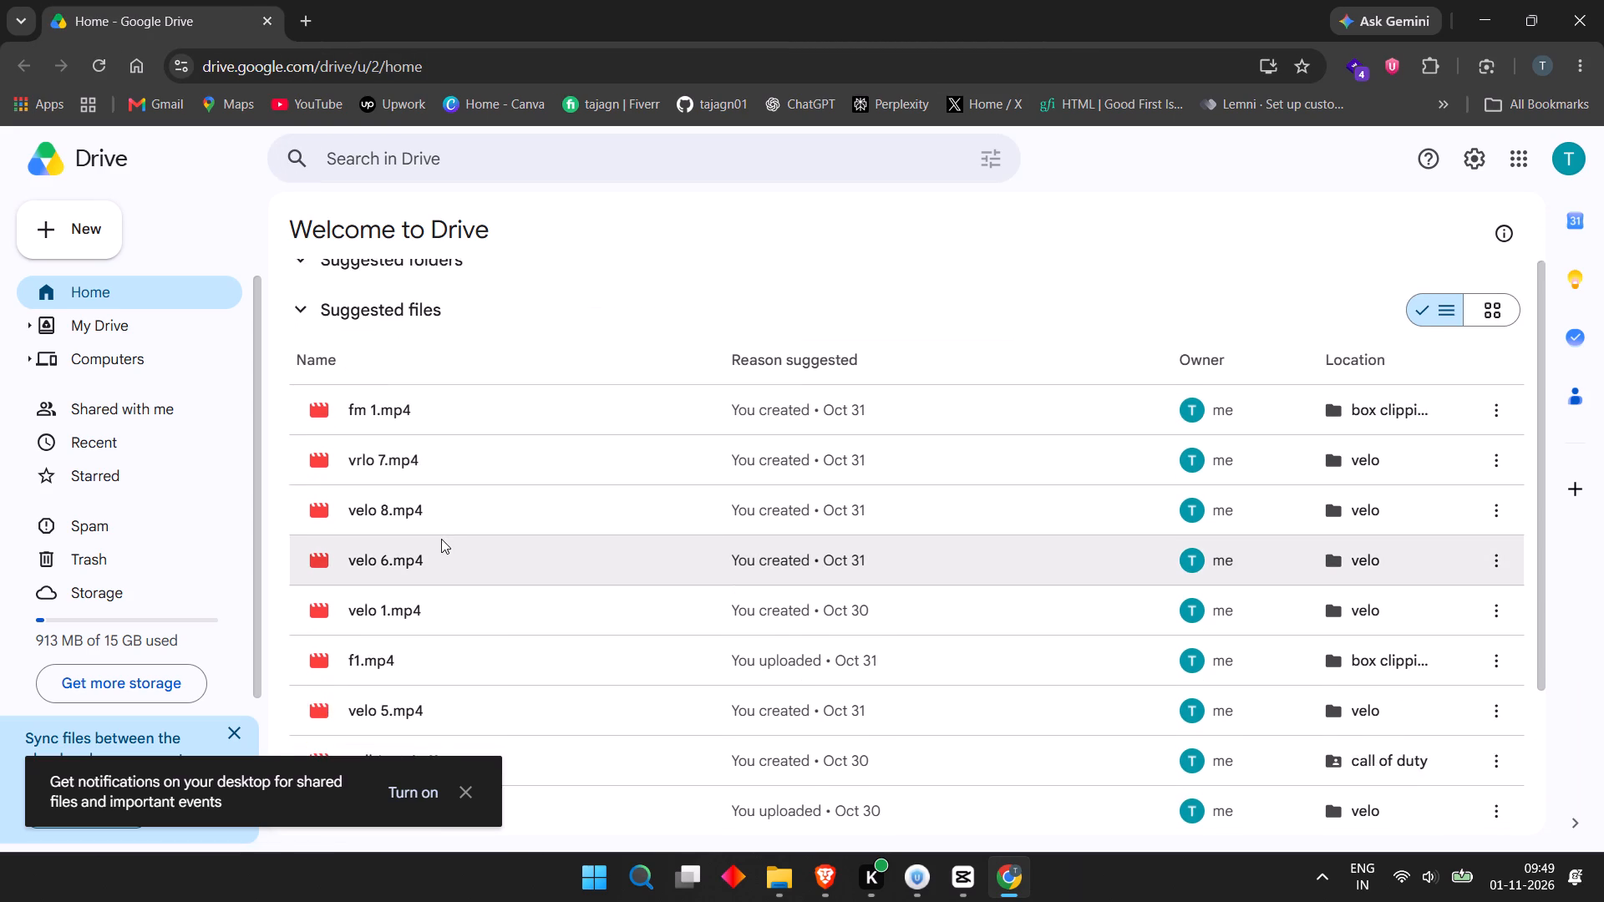
scroll(425, 390, down, 7)
scroll(454, 475, down, 3)
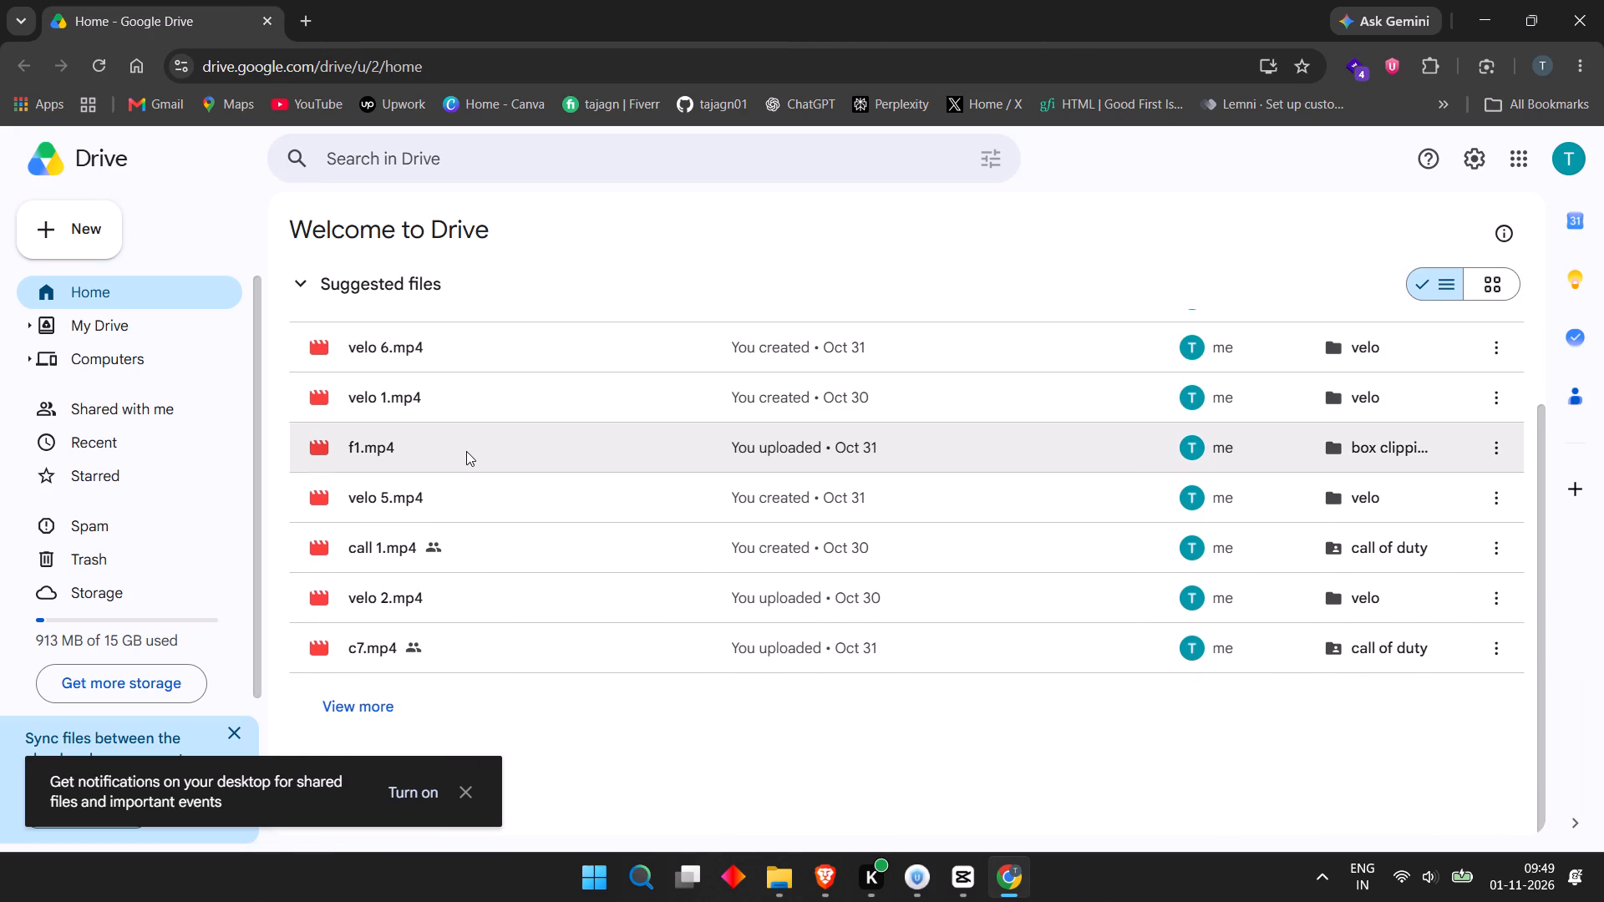
scroll(466, 451, up, 4)
double_click(399, 515)
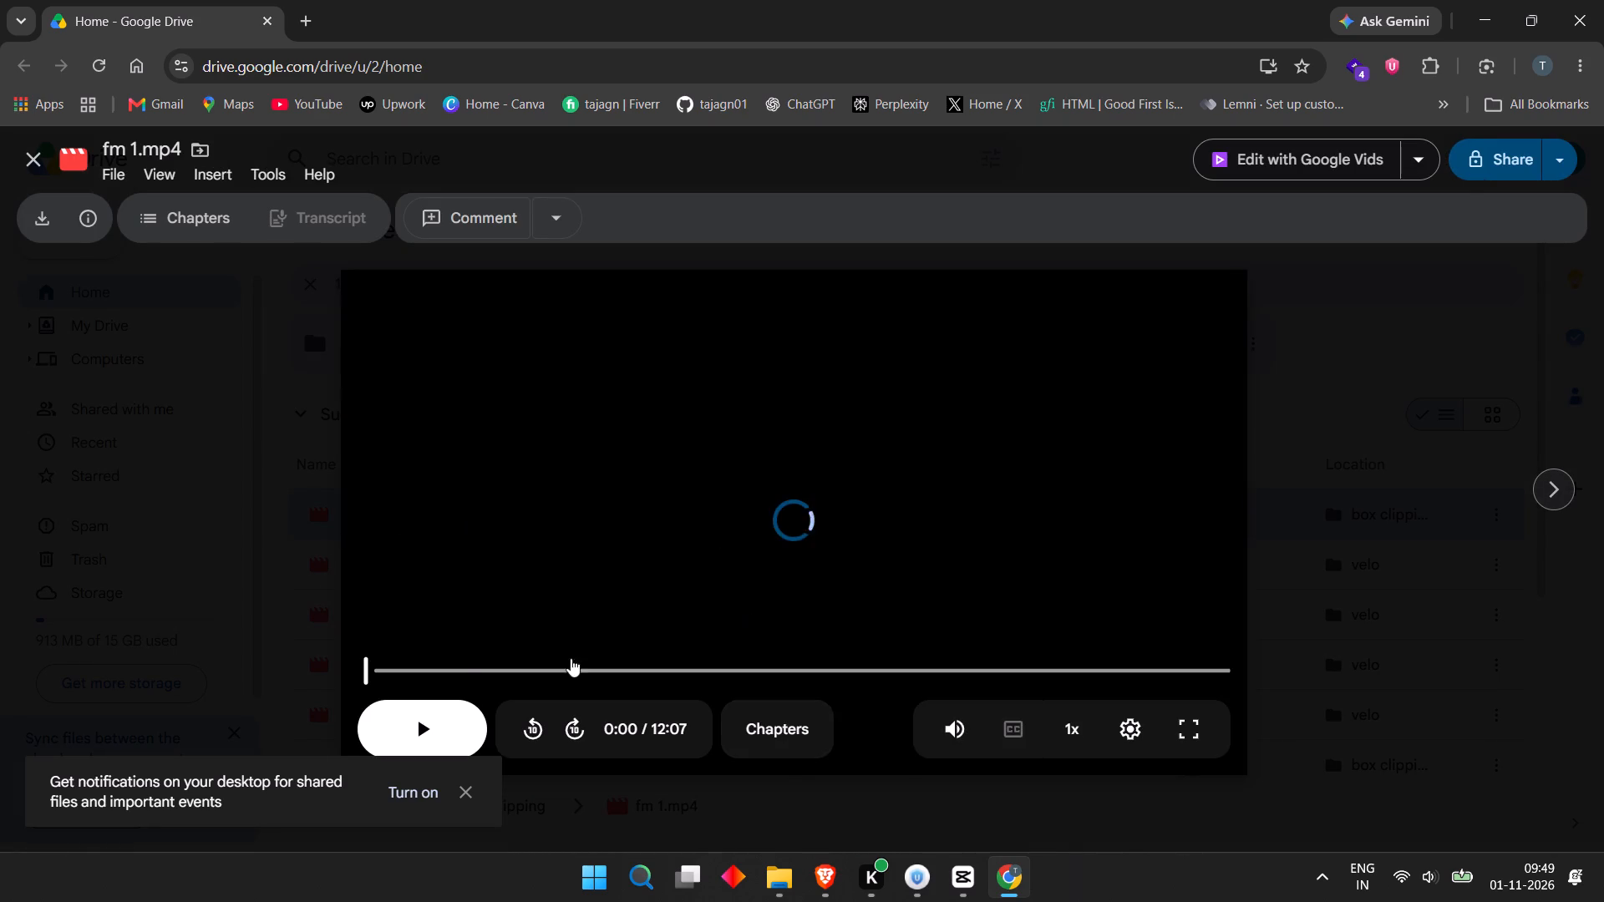
click(449, 709)
click(475, 803)
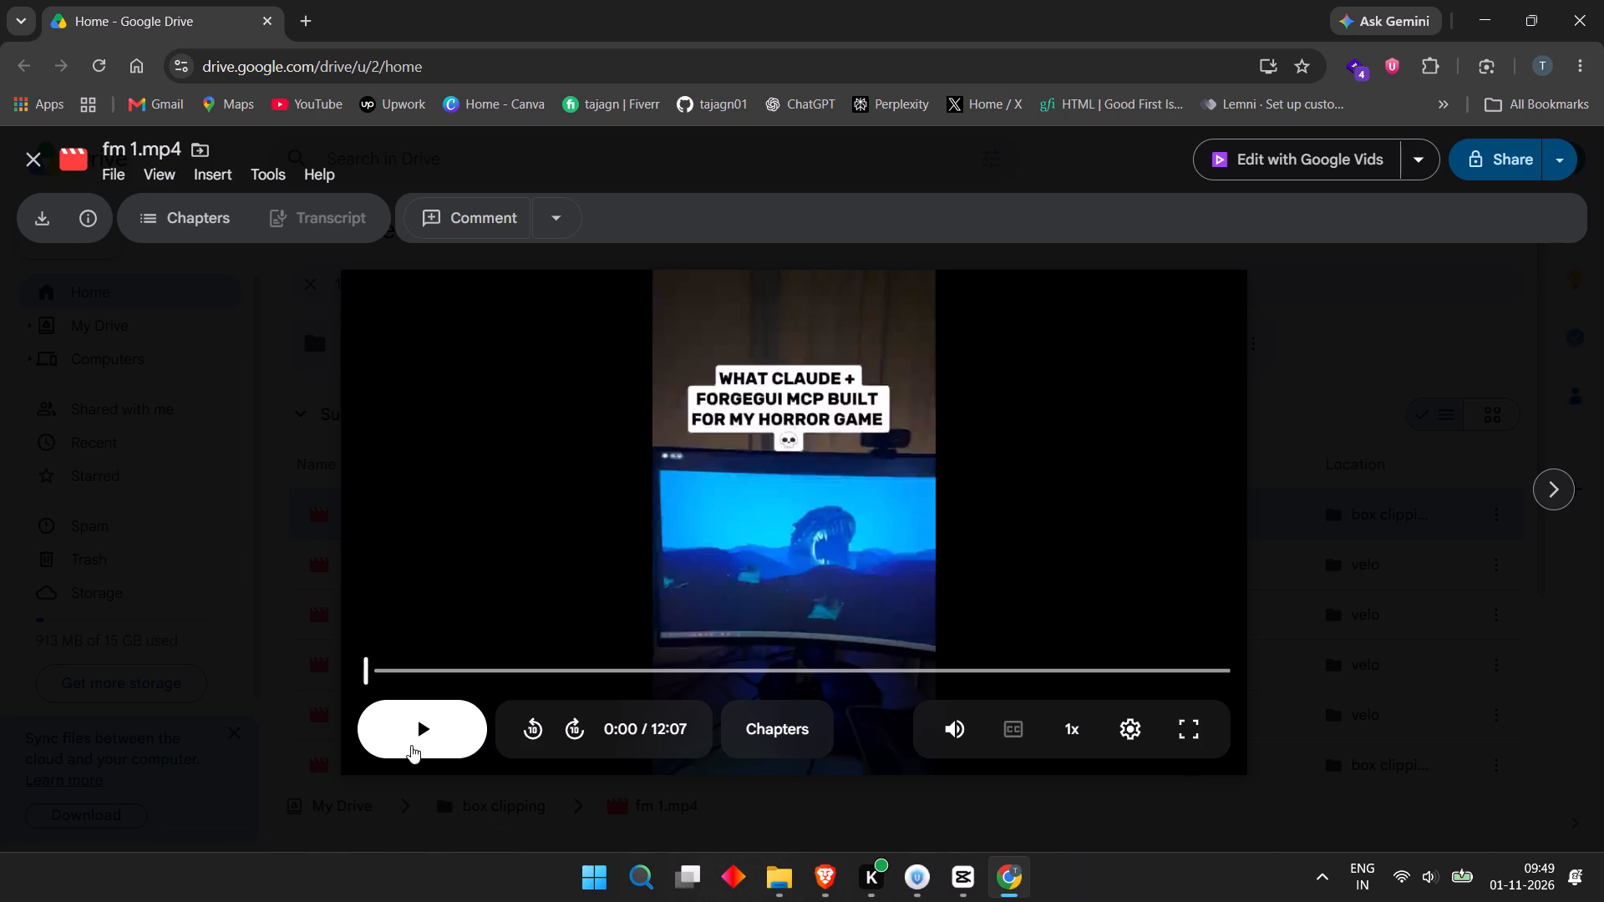
click(404, 740)
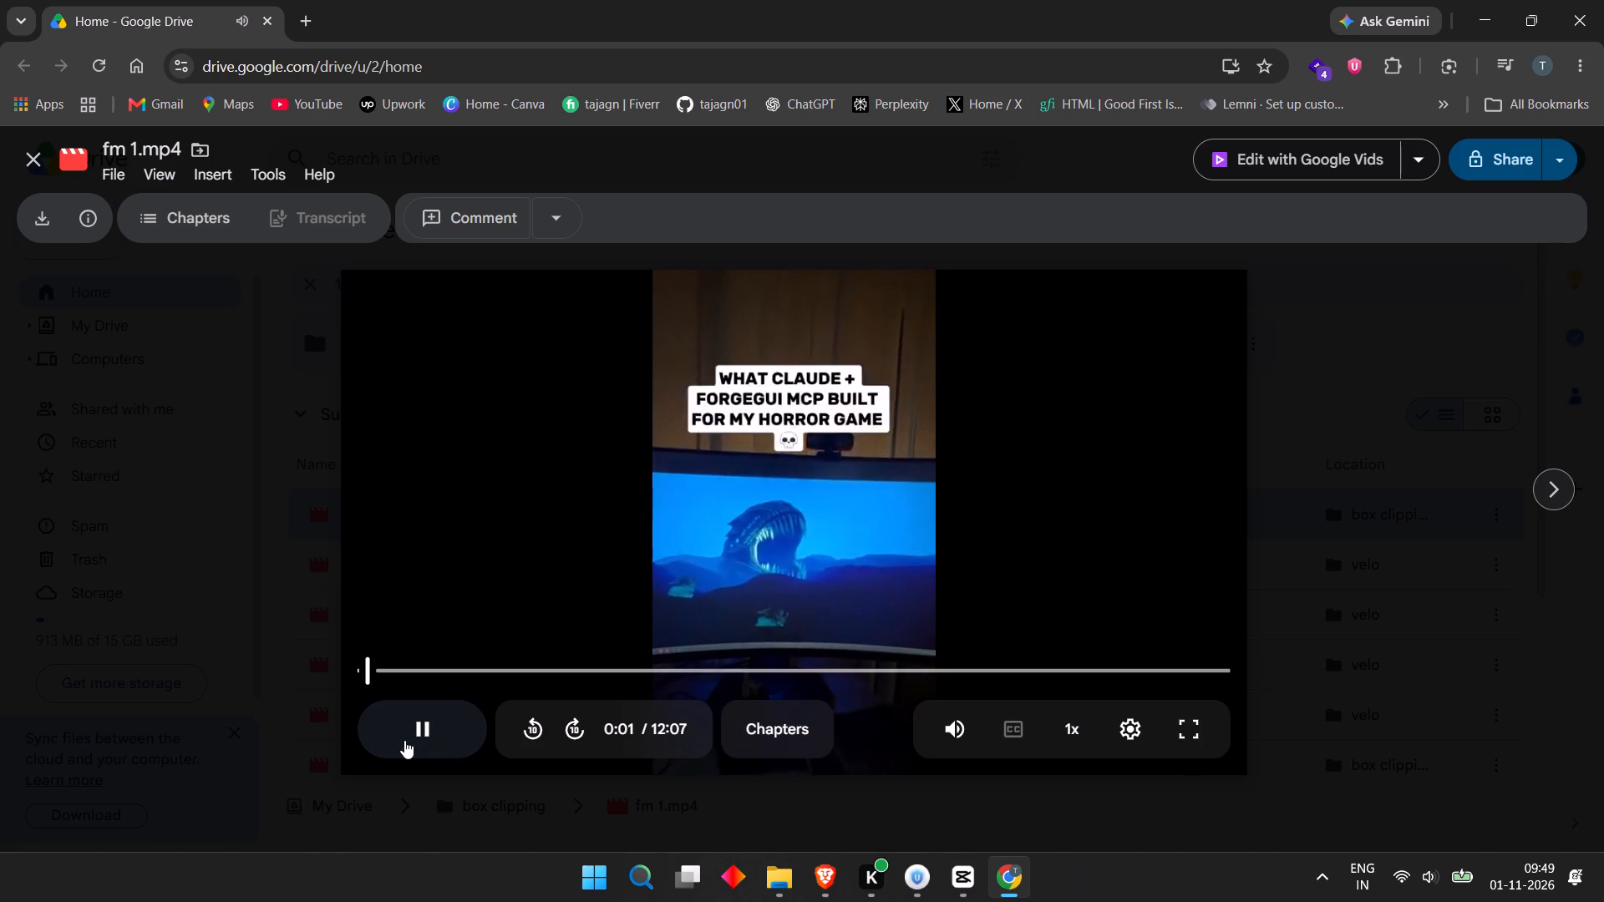
click(404, 740)
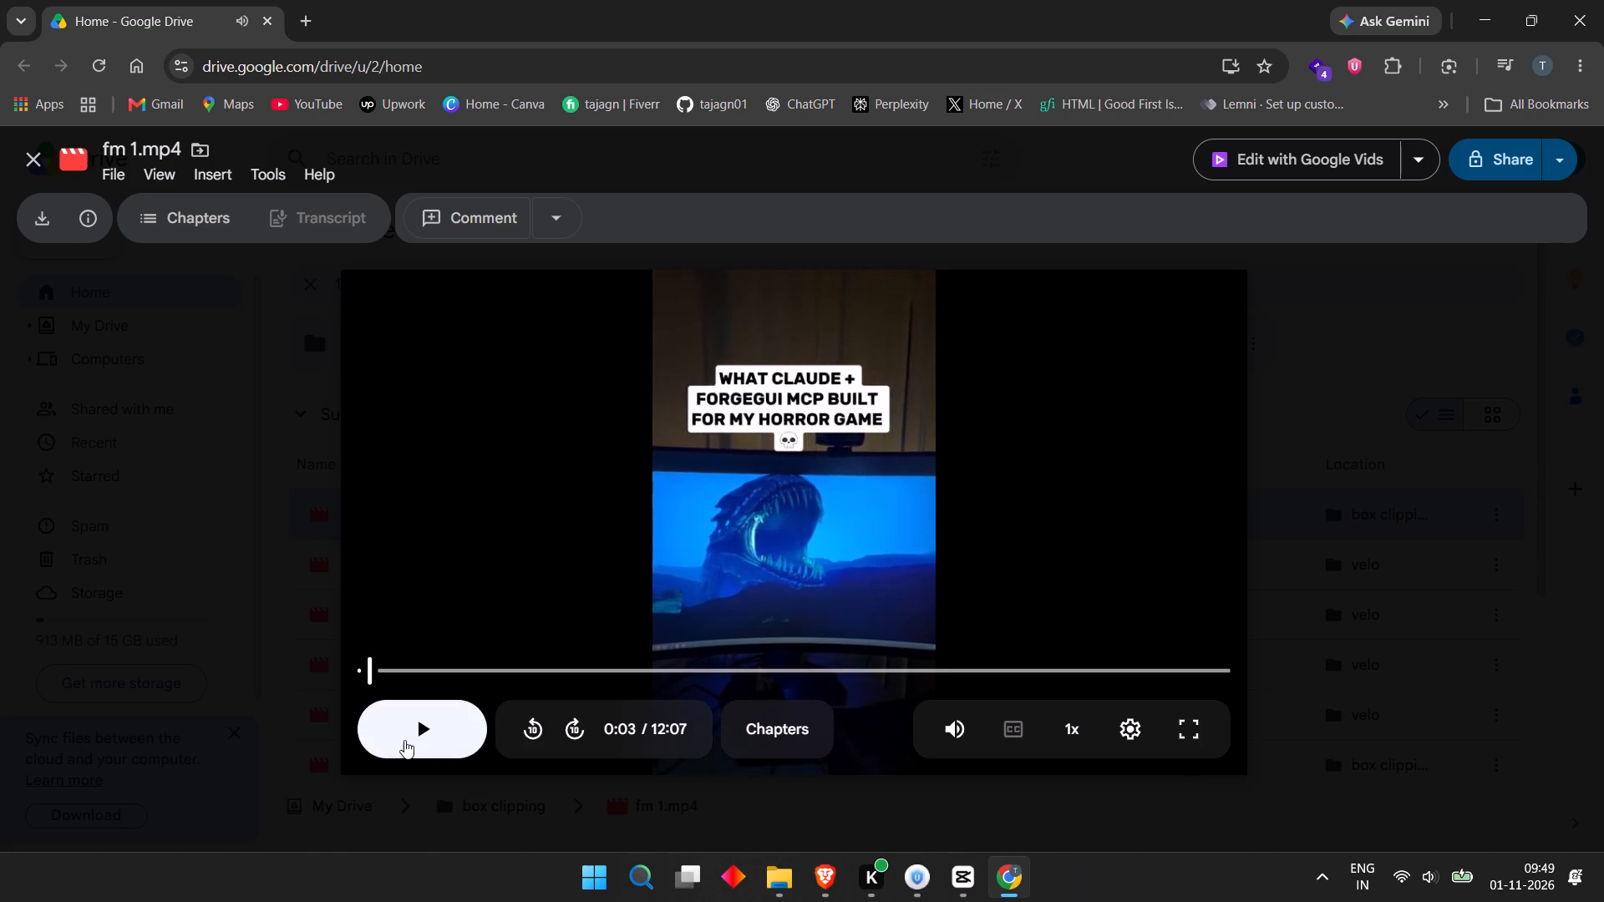
click(265, 495)
scroll(439, 583, down, 1)
scroll(447, 575, up, 1)
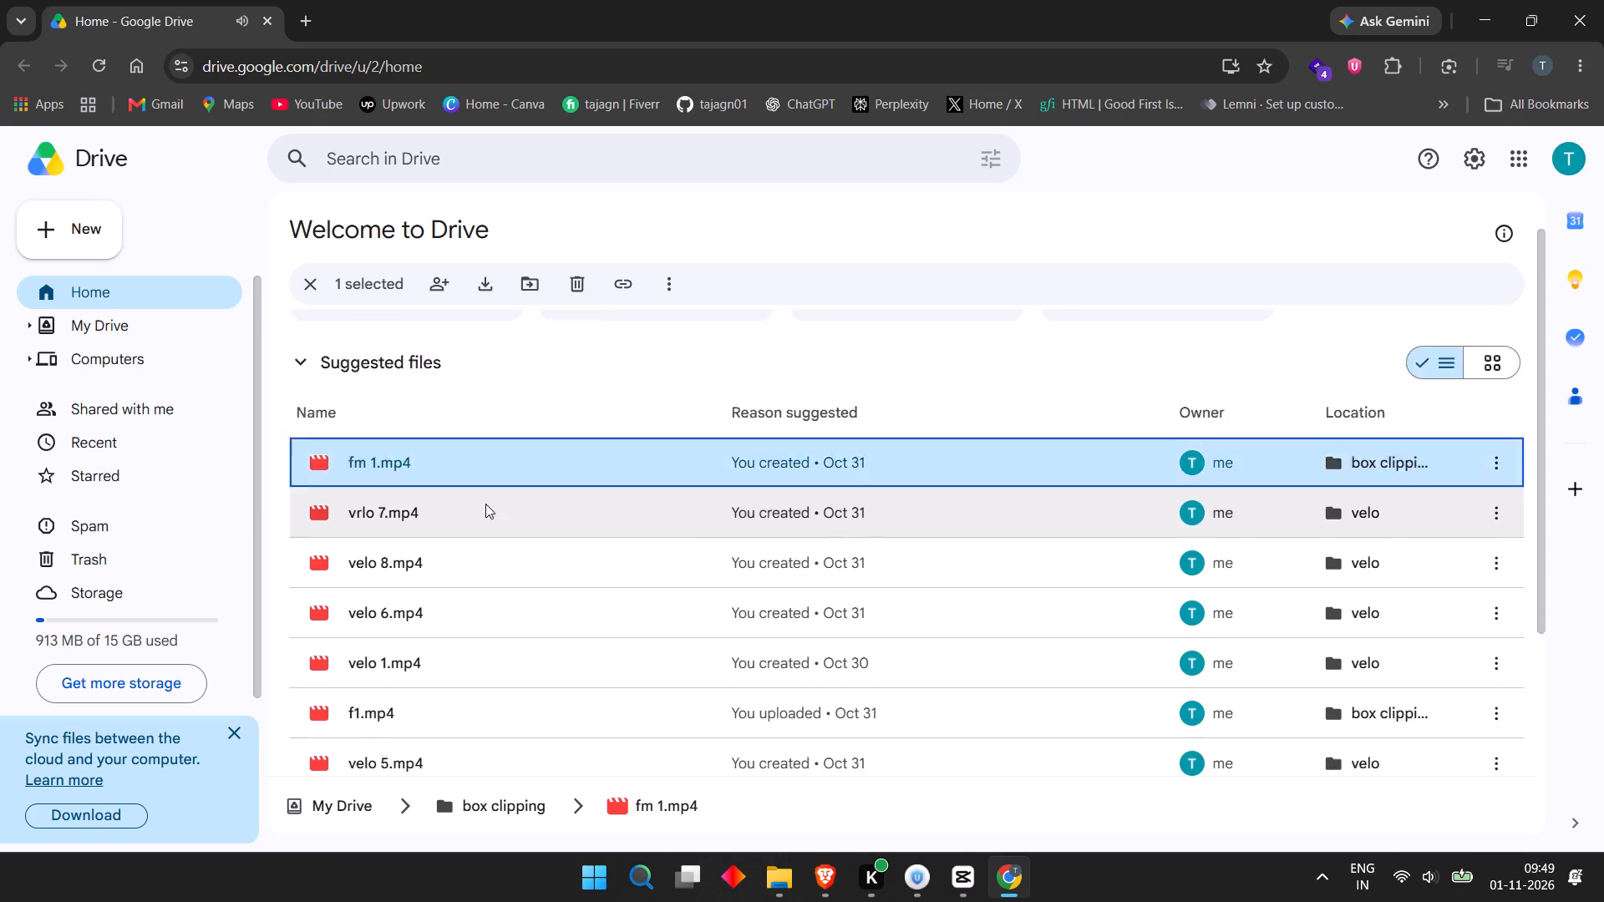
scroll(485, 504, up, 1)
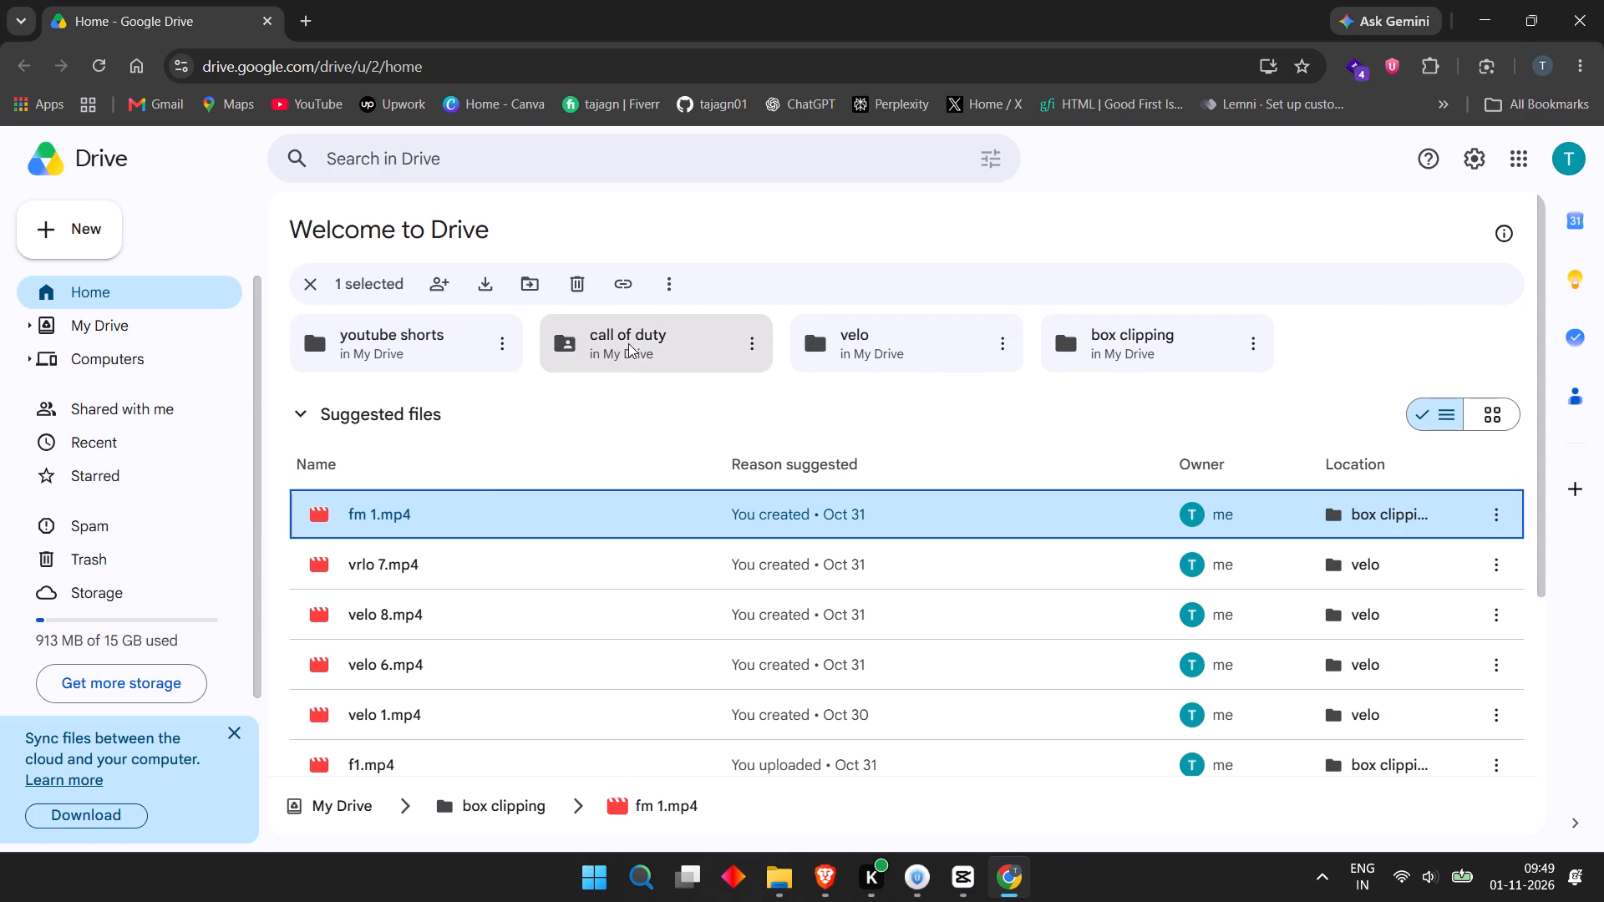
Open the "call of duty" folder in My Drive and examine the clips stored in it.
click(106, 317)
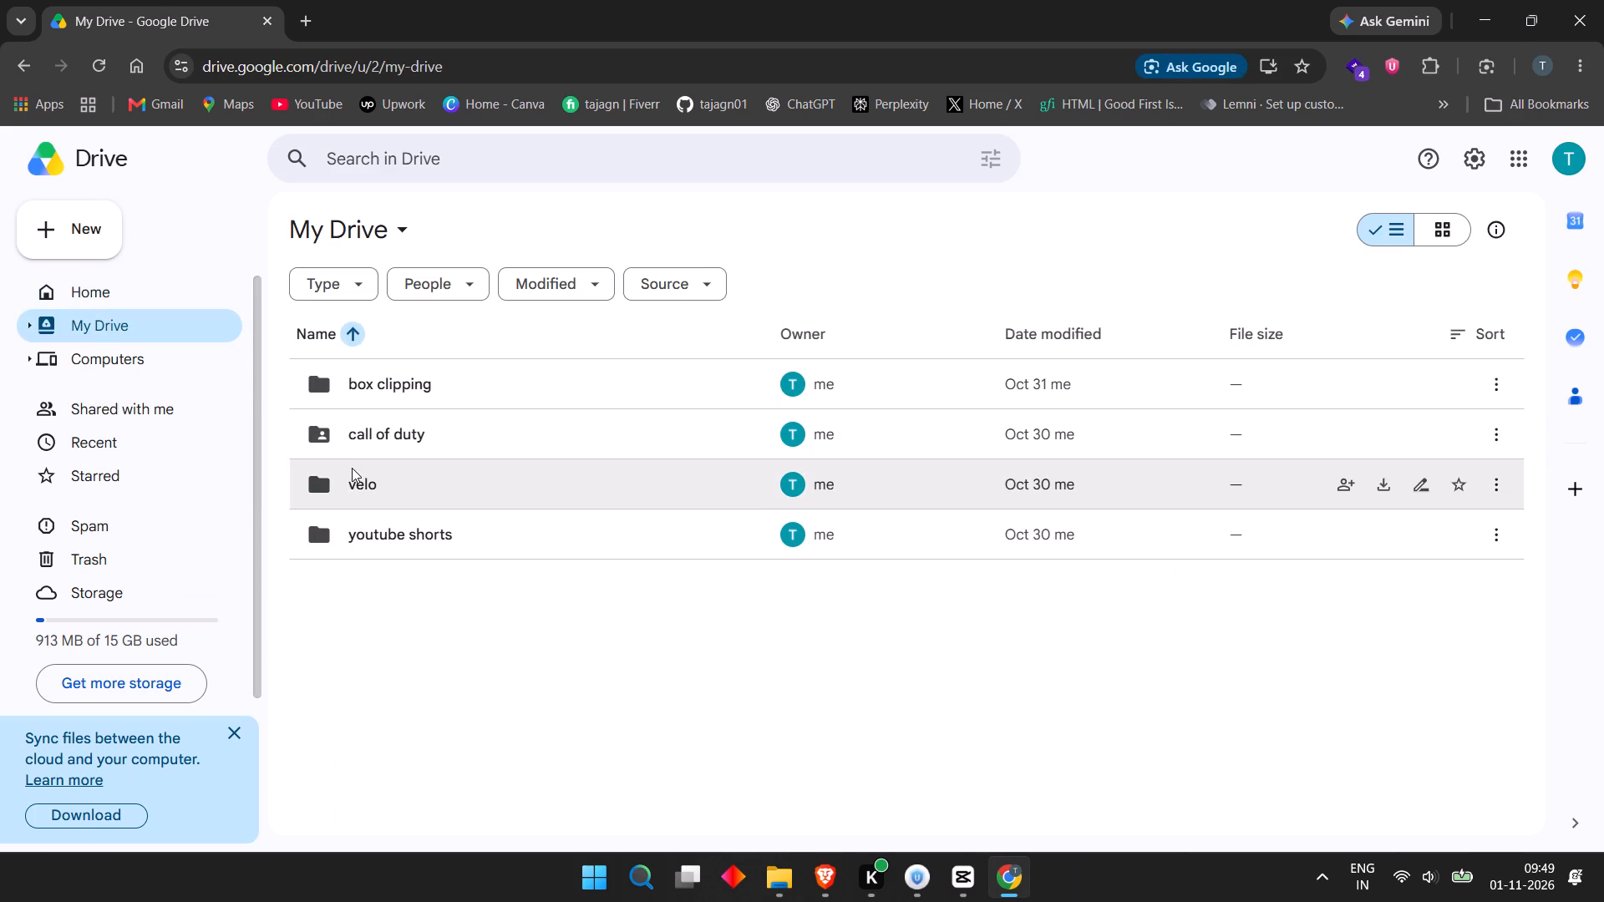
double_click(390, 433)
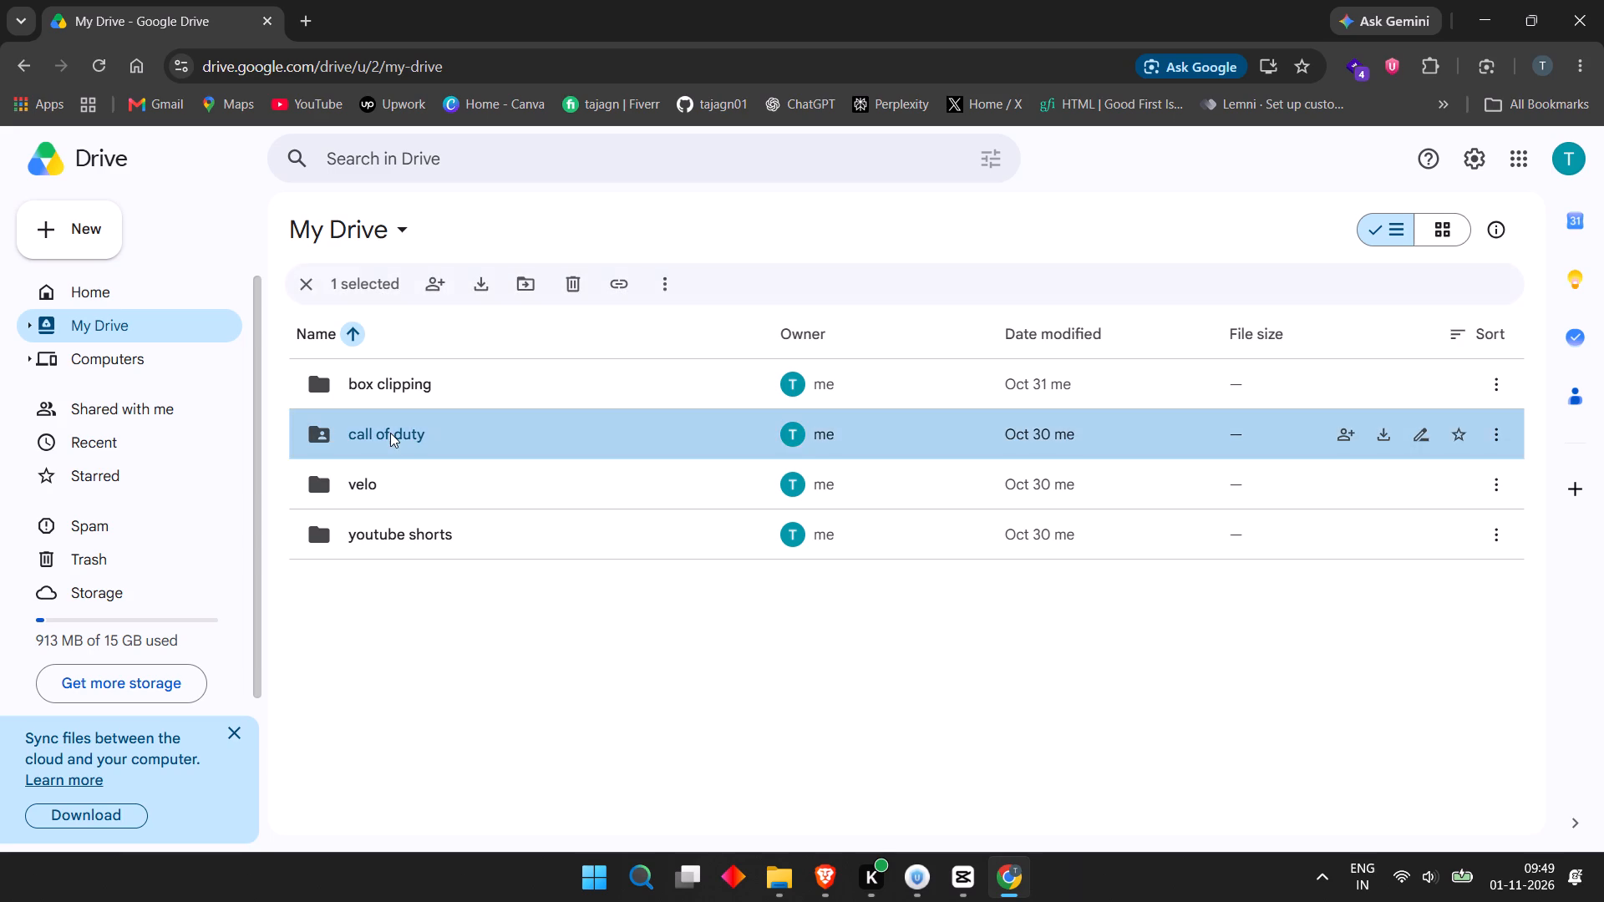
scroll(432, 479, down, 7)
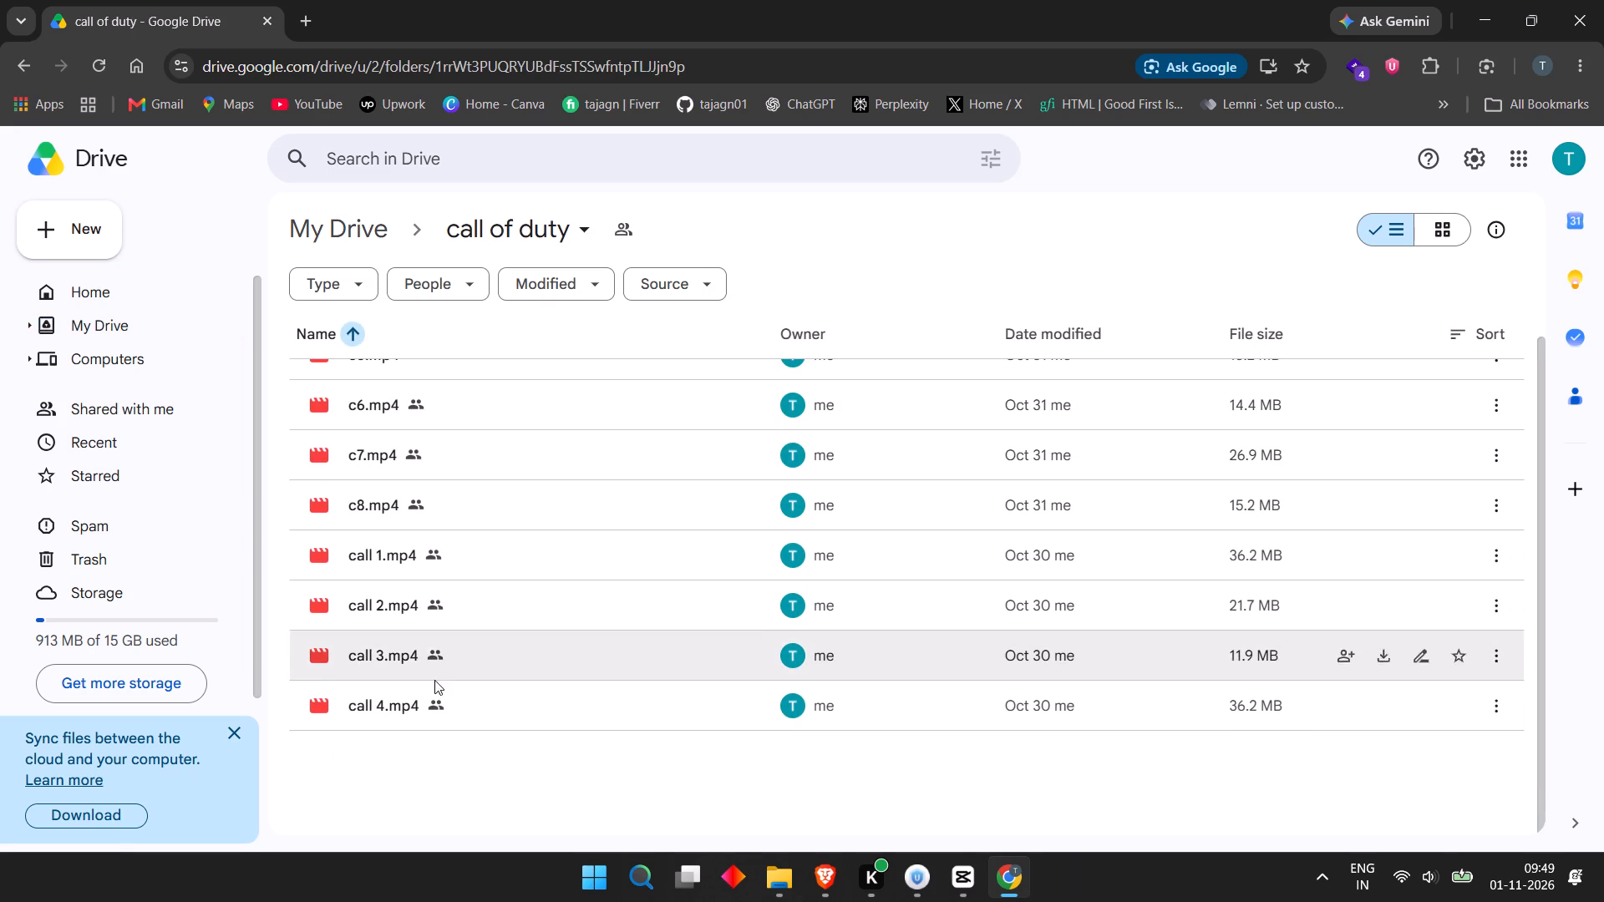
scroll(447, 544, up, 5)
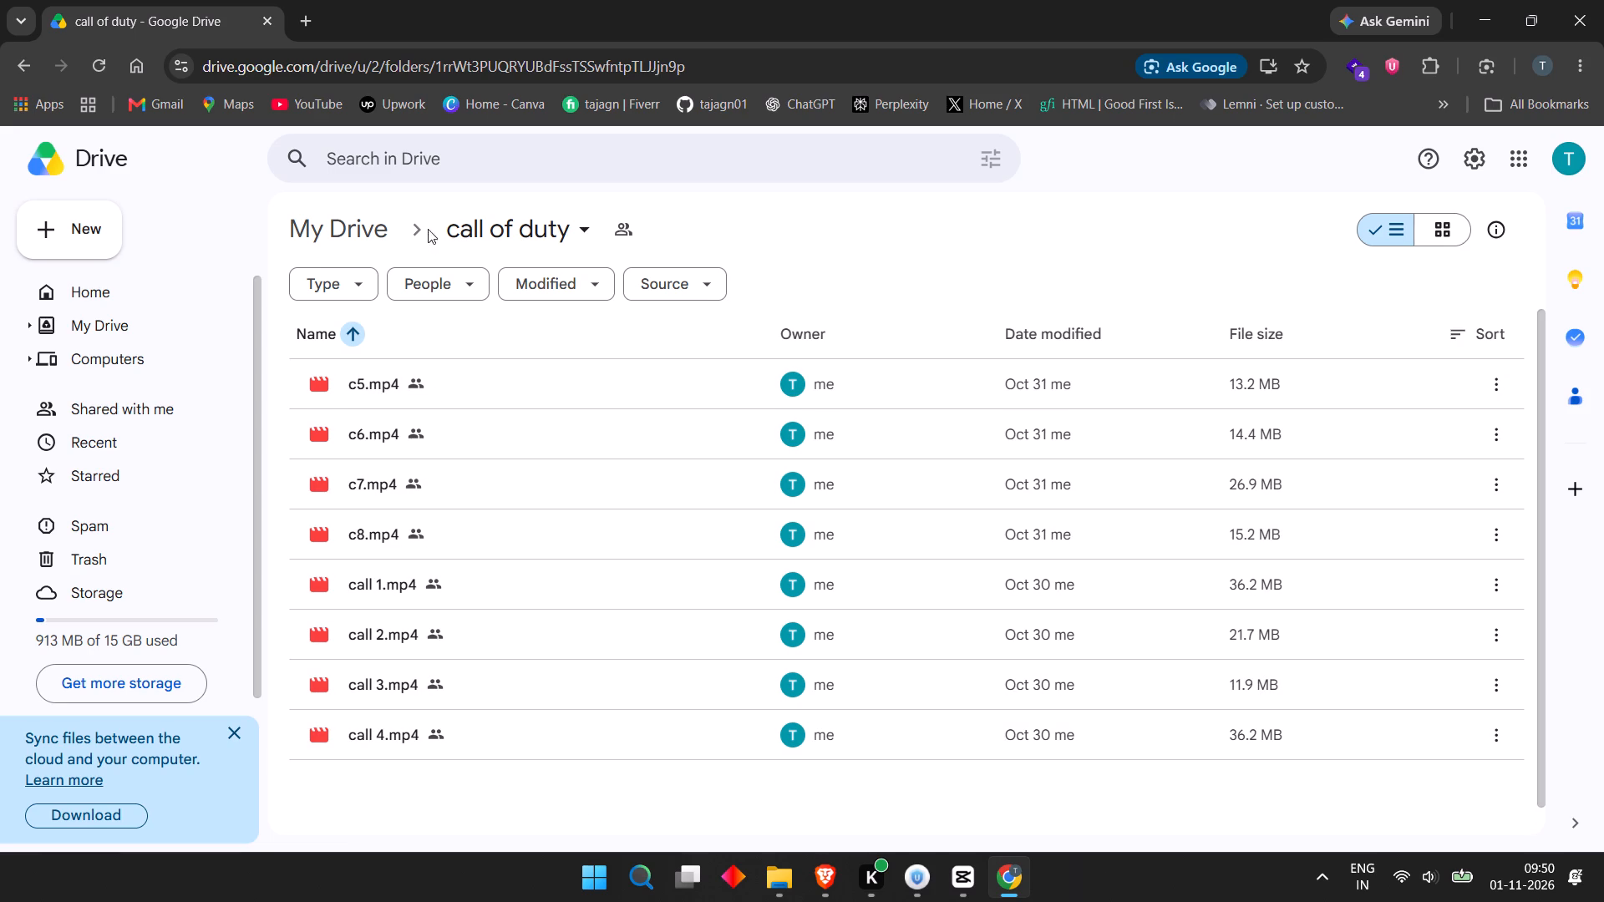
Create a My Drive folder named "Call of Duty - MW4 Season 01 Trailer Clipping", copying the name from the campaign document's title in Brave.
click(312, 224)
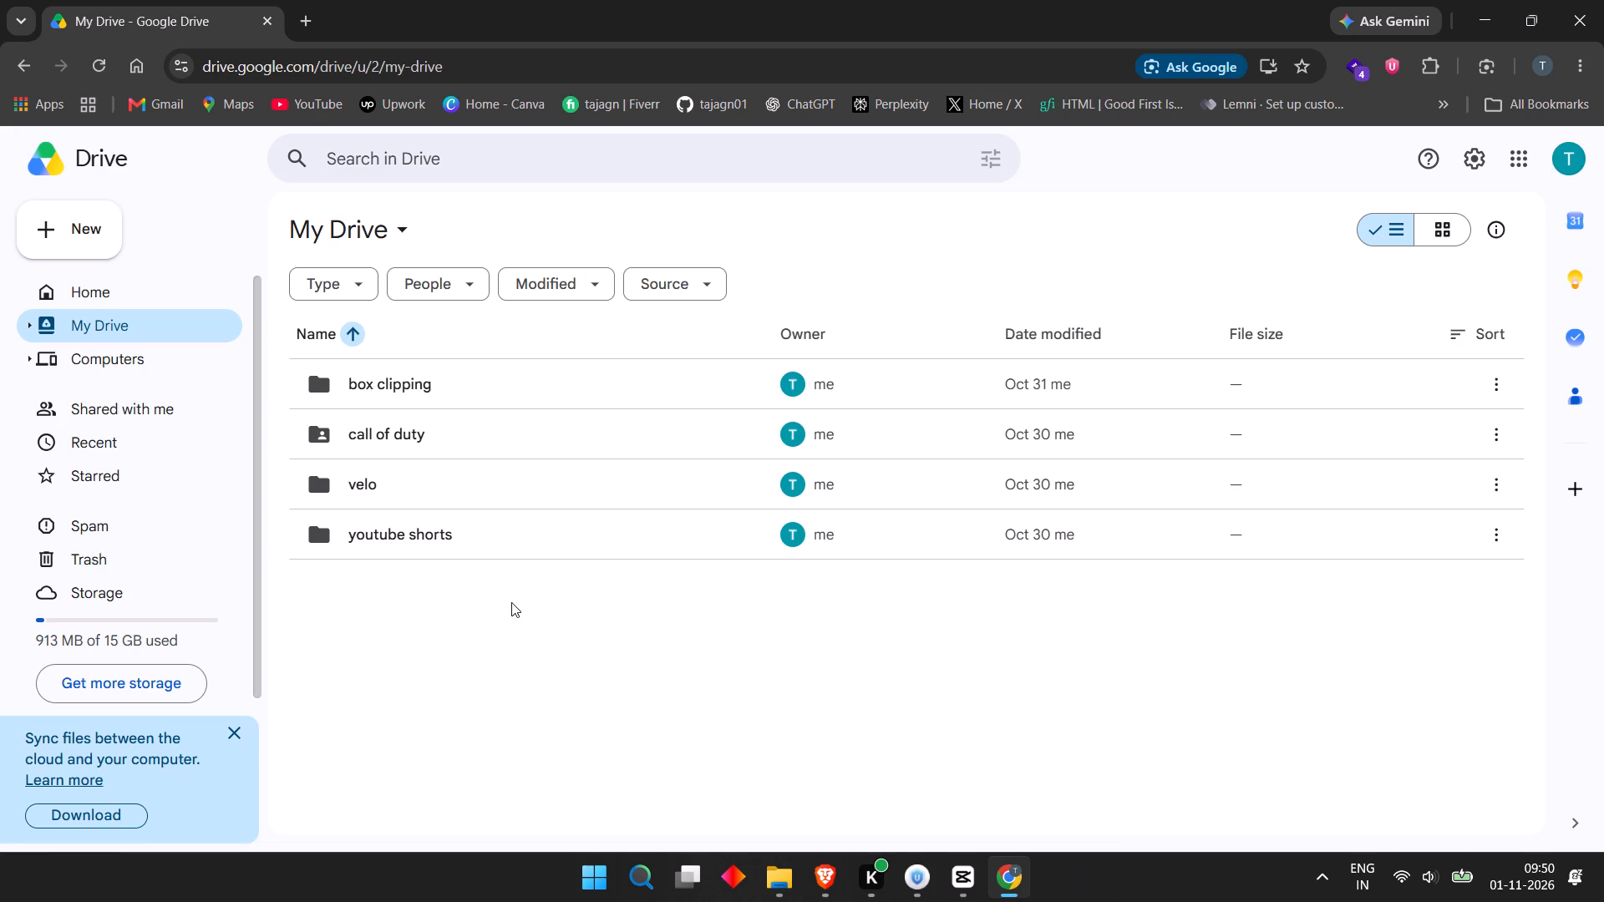
right_click(452, 606)
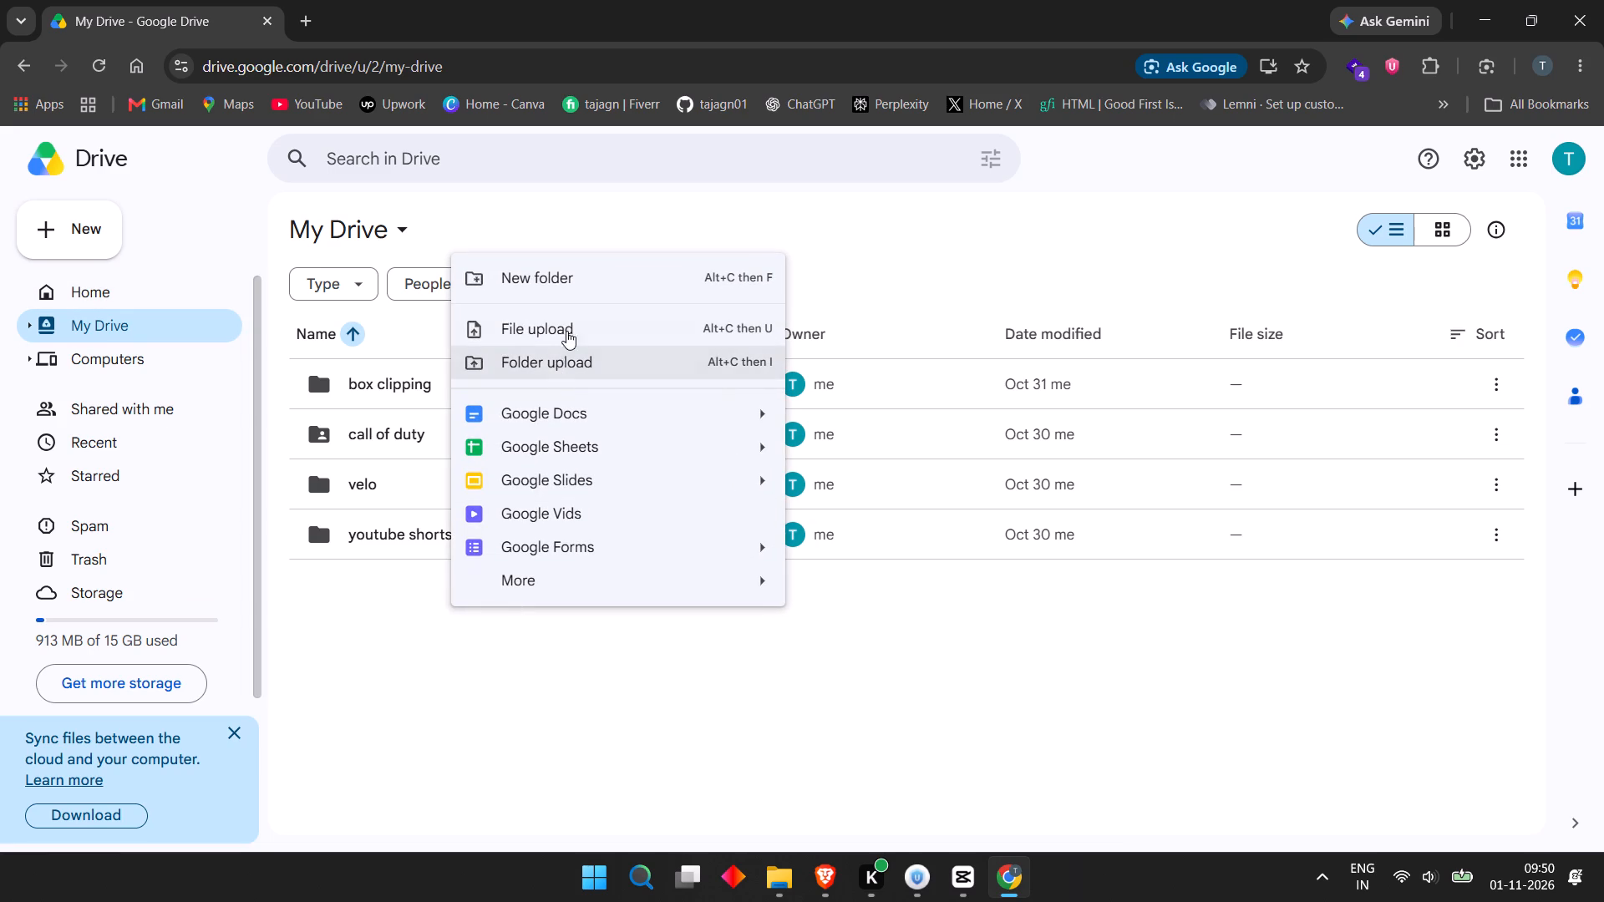
click(587, 272)
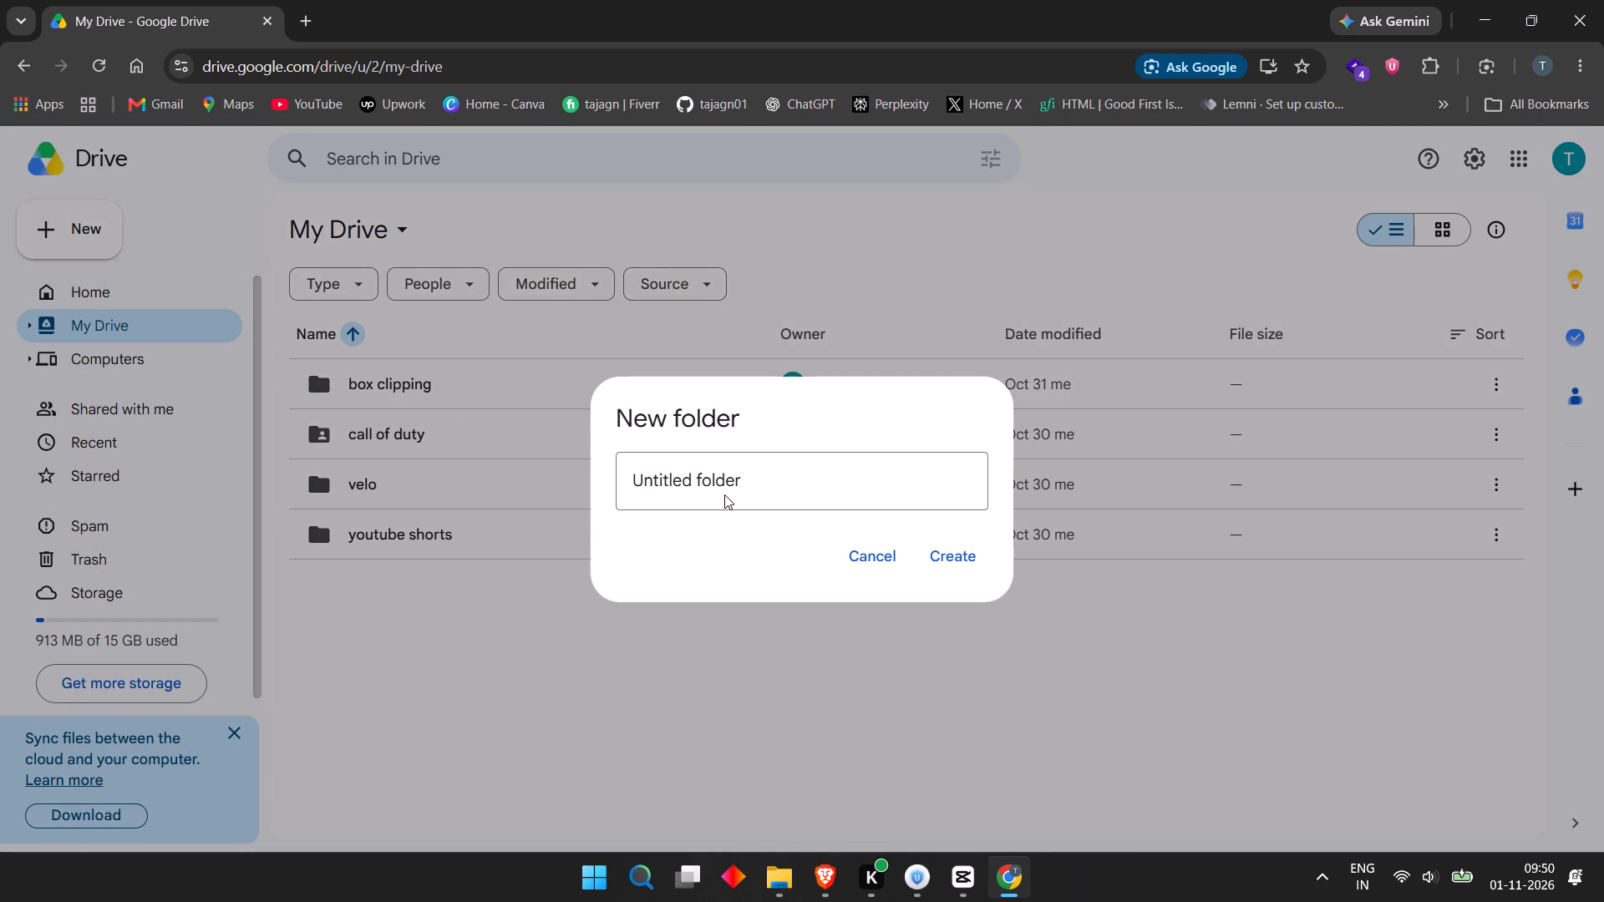
text(call)
key(space)
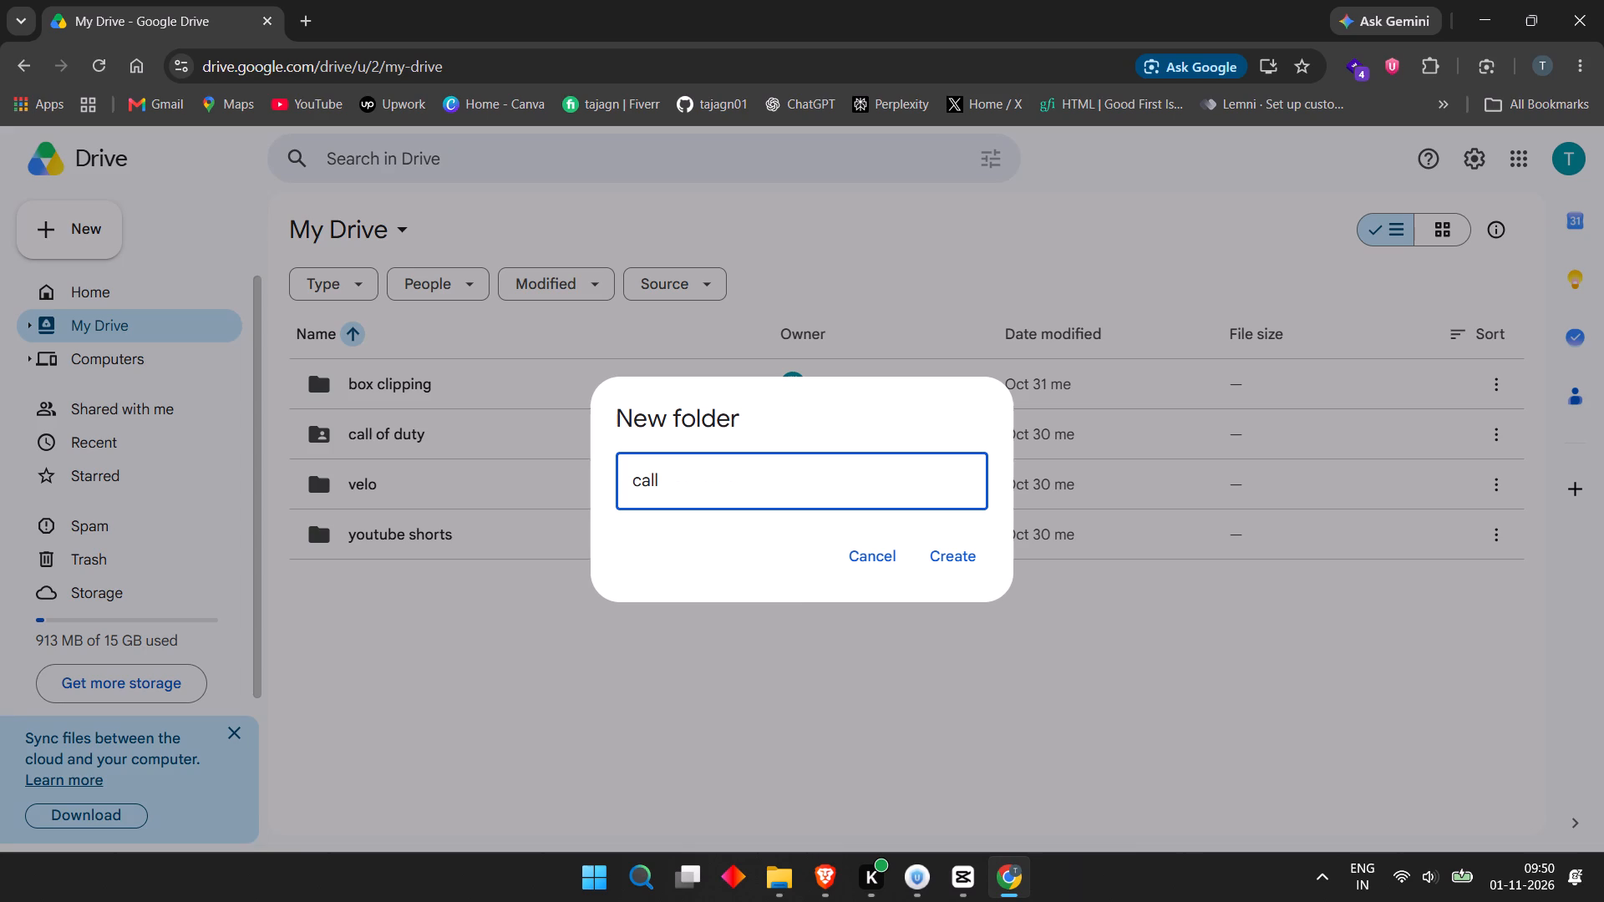
click(826, 868)
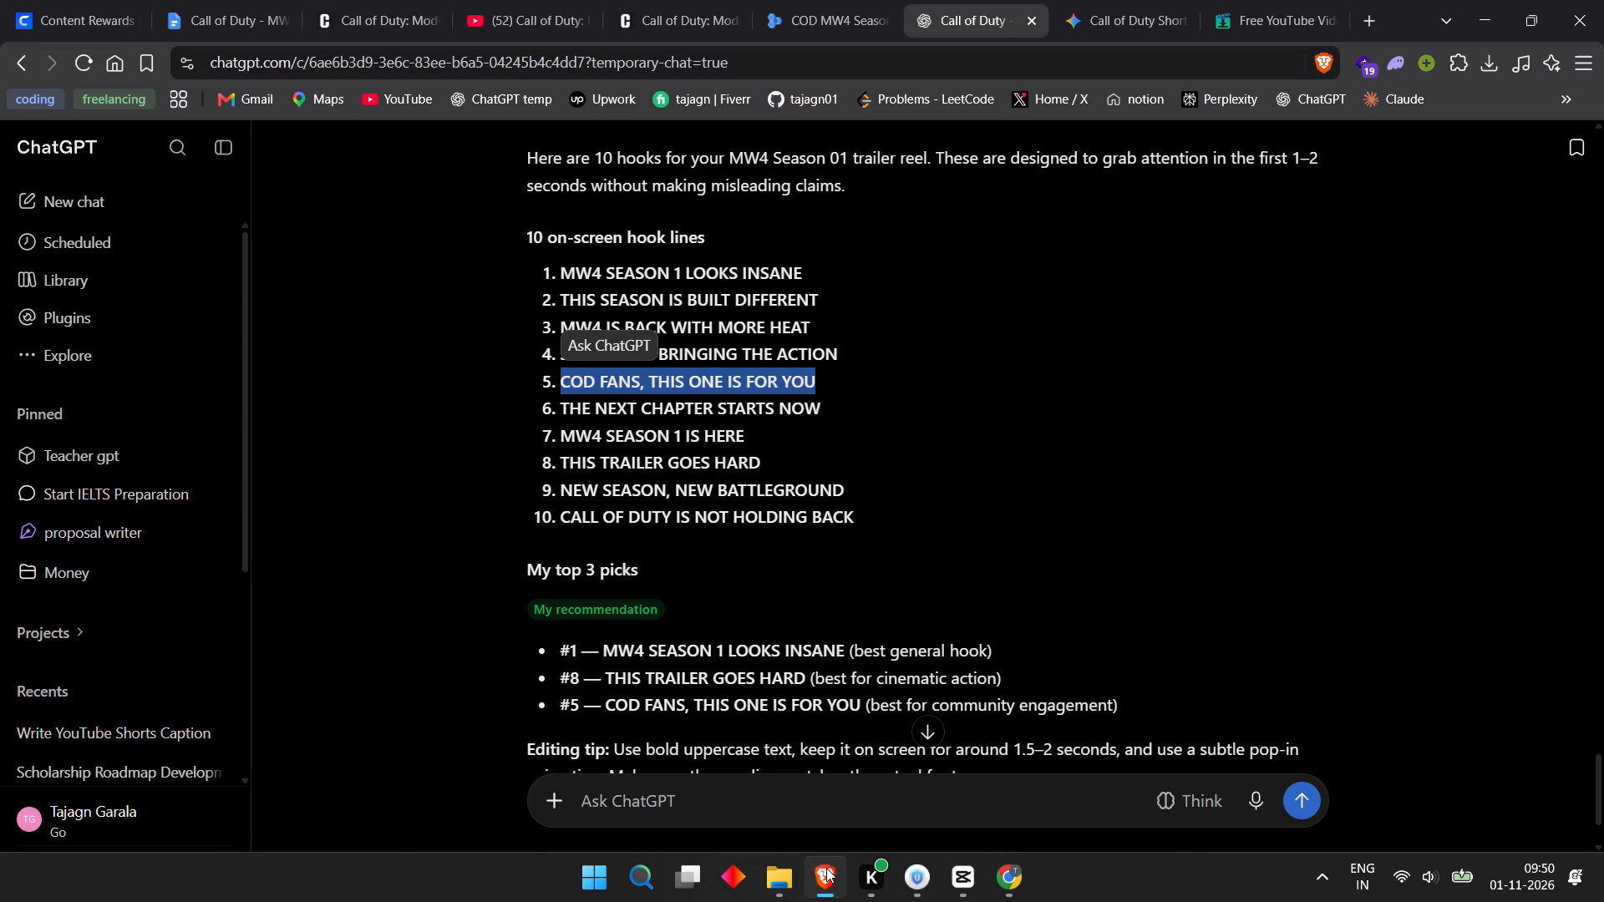
click(221, 0)
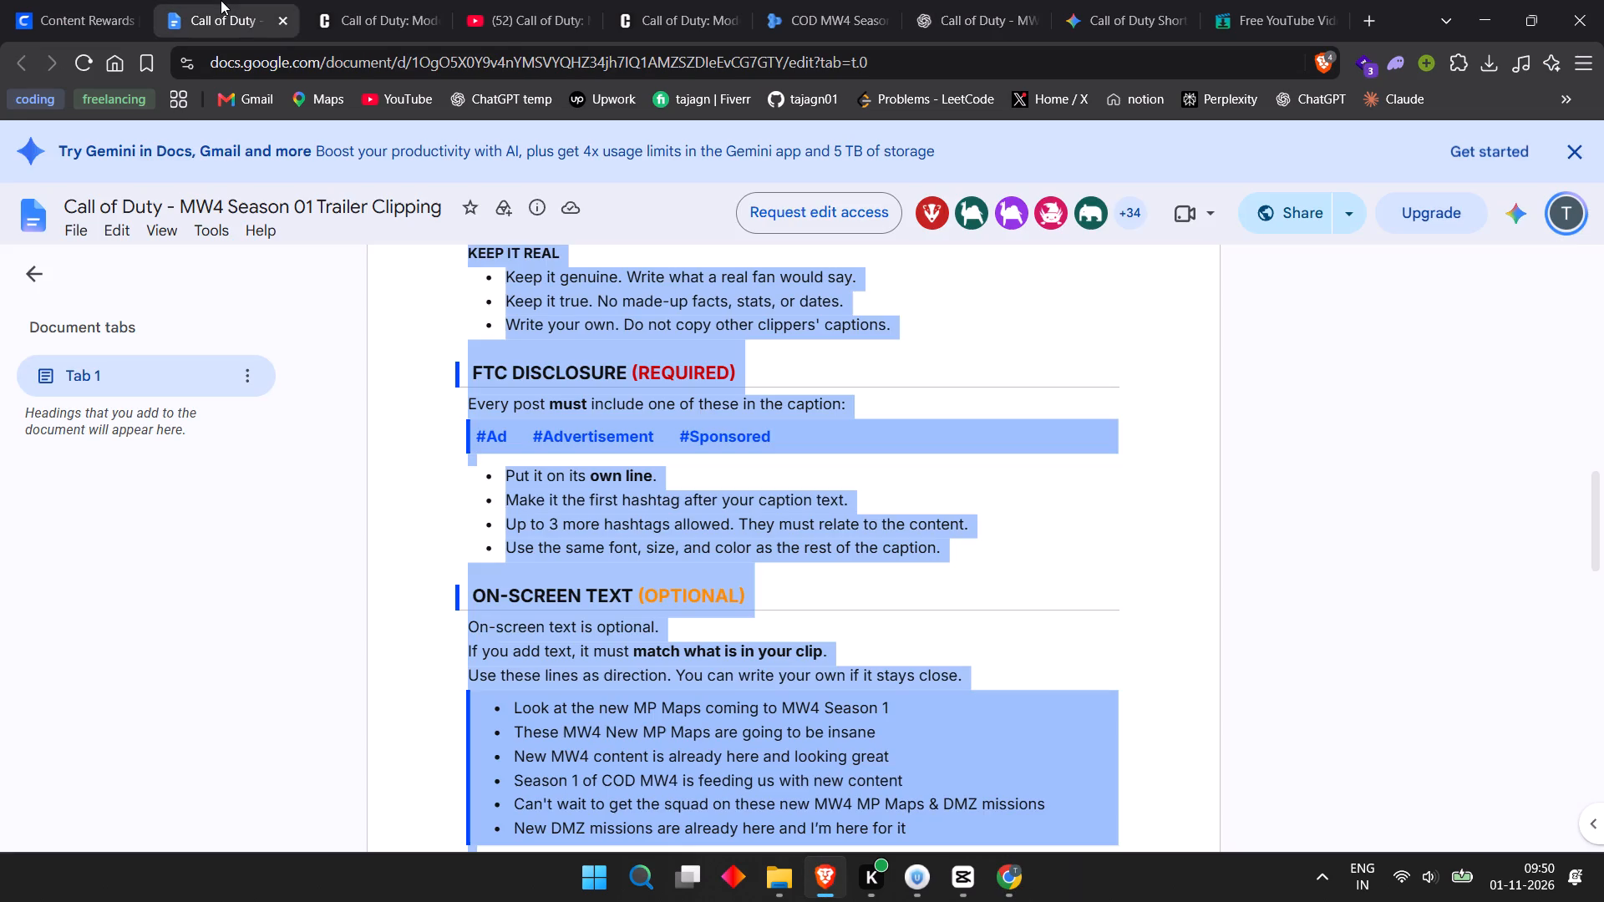
click(185, 206)
triple_click(185, 206)
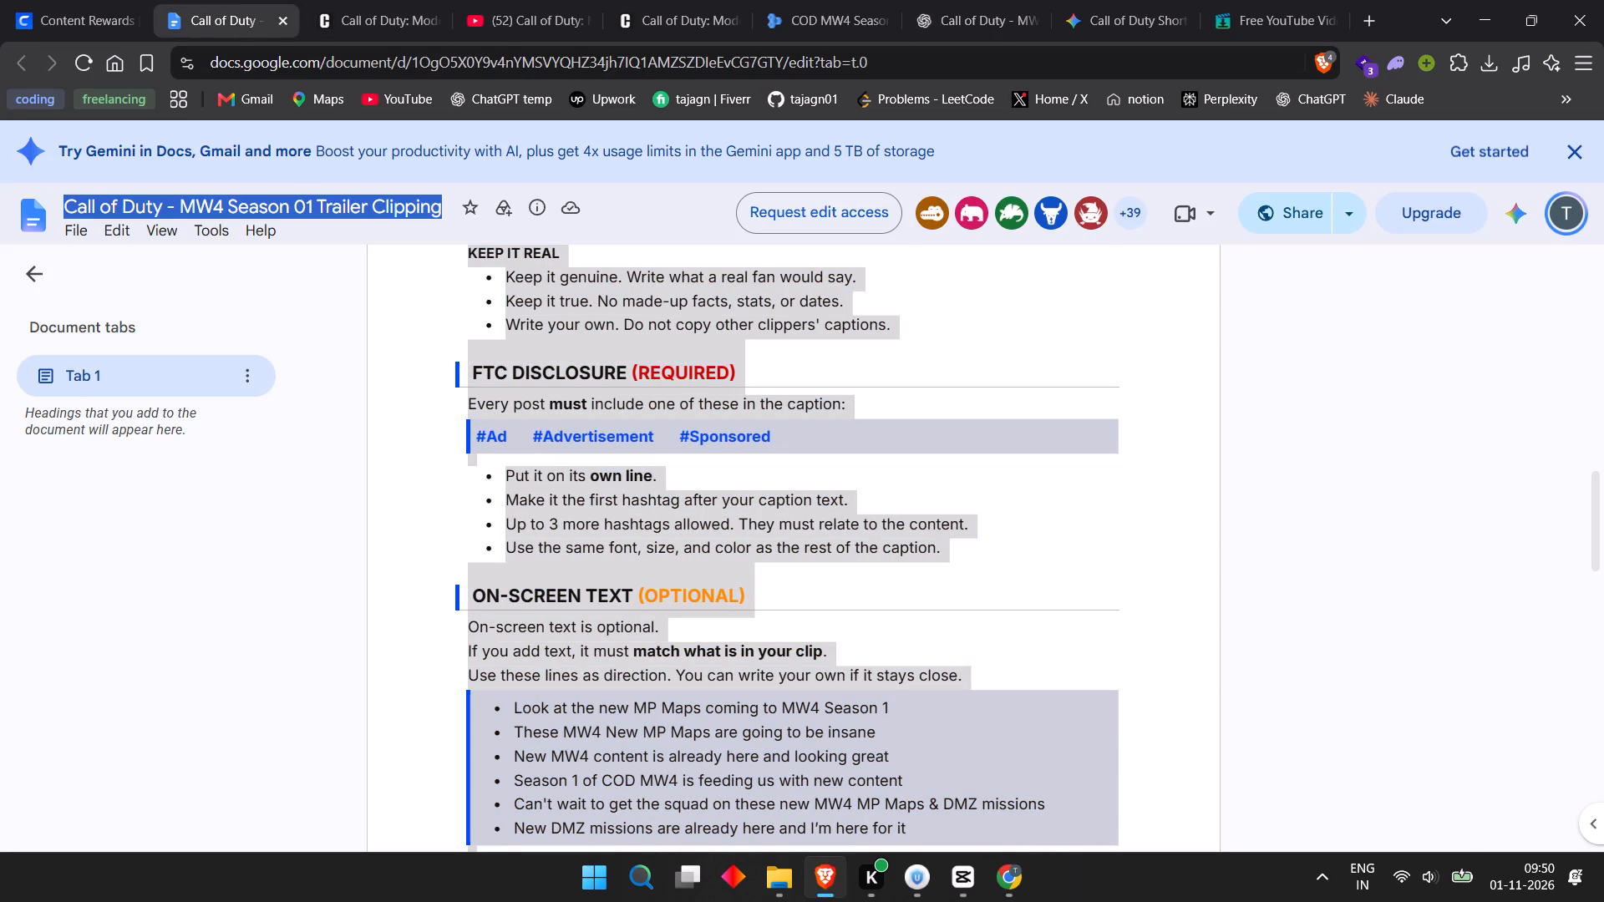
key(ctrl+c)
key(ctrl+c)
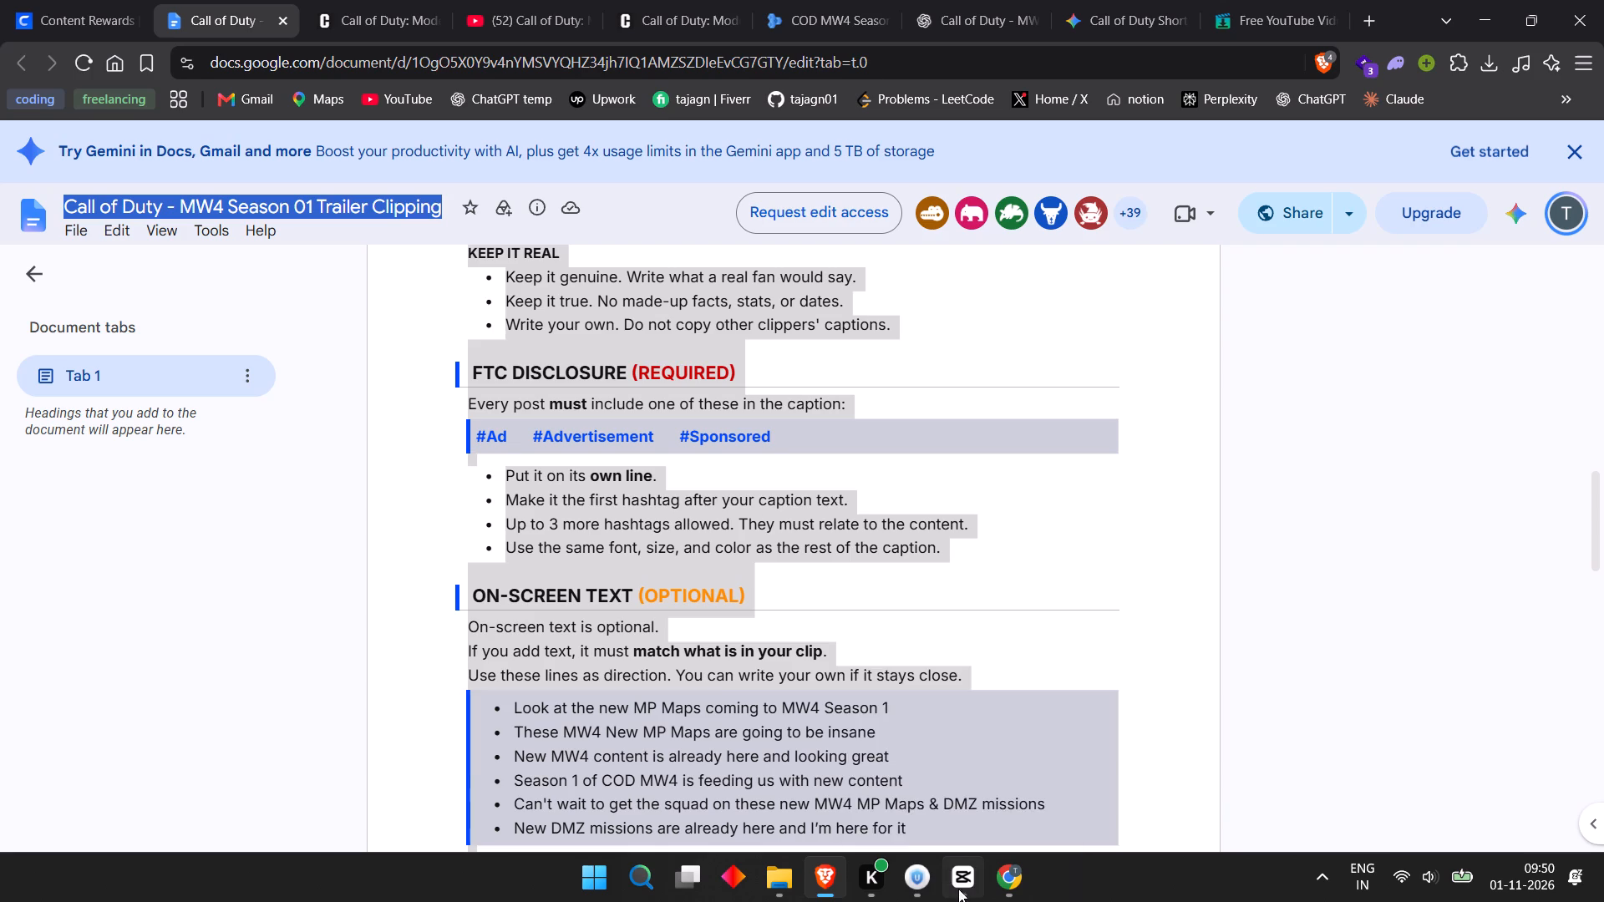
click(1014, 880)
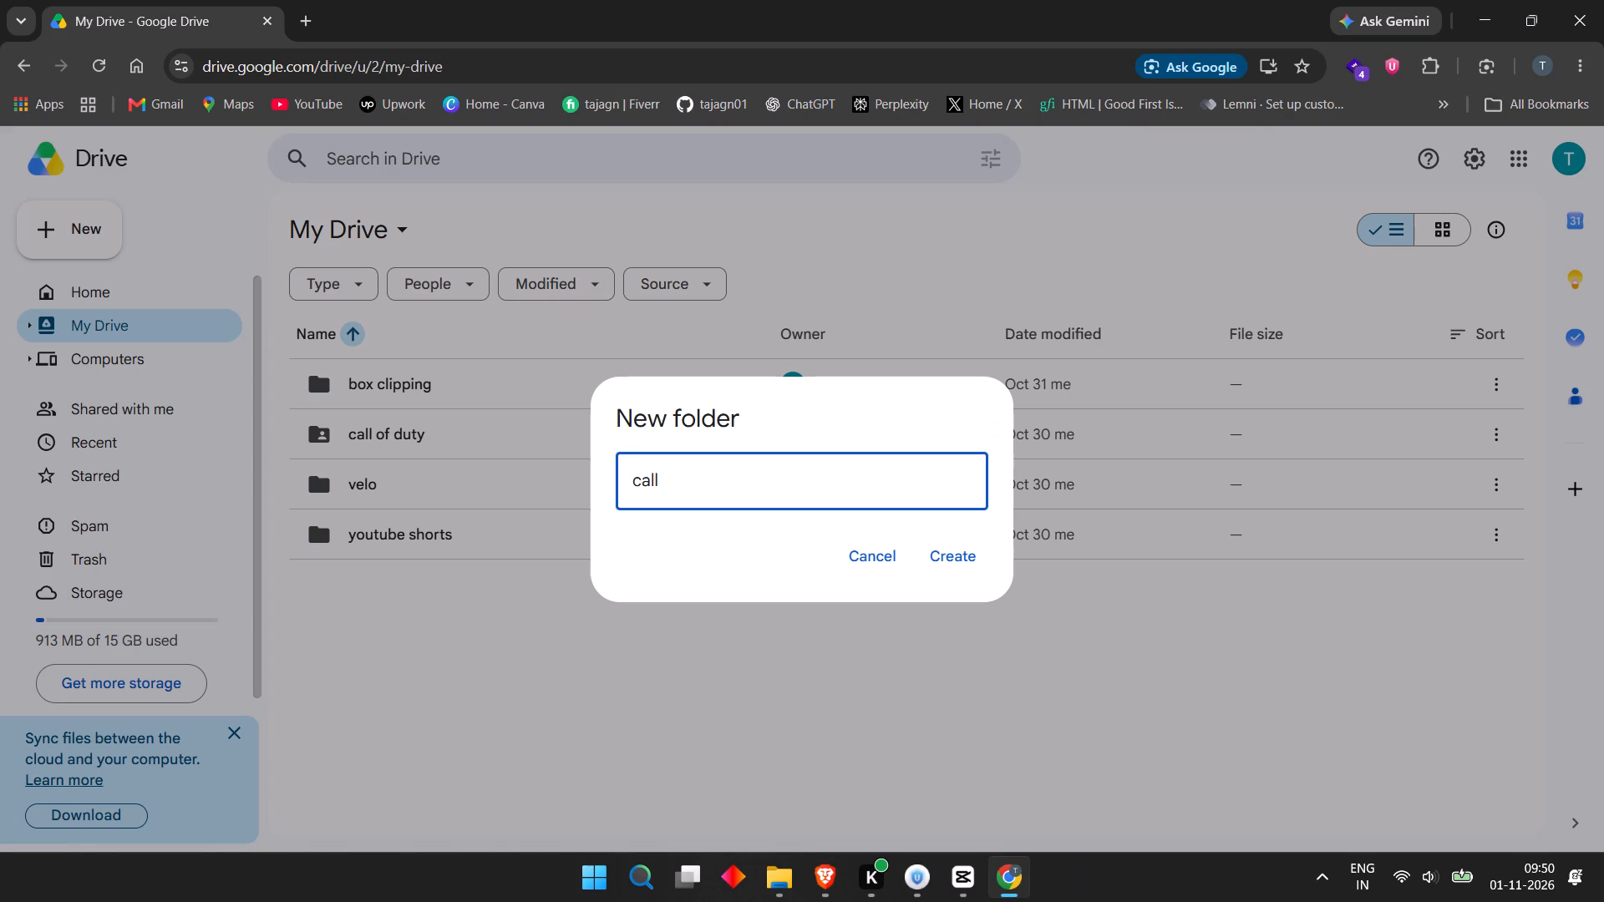
triple_click(688, 479)
key(ctrl+v)
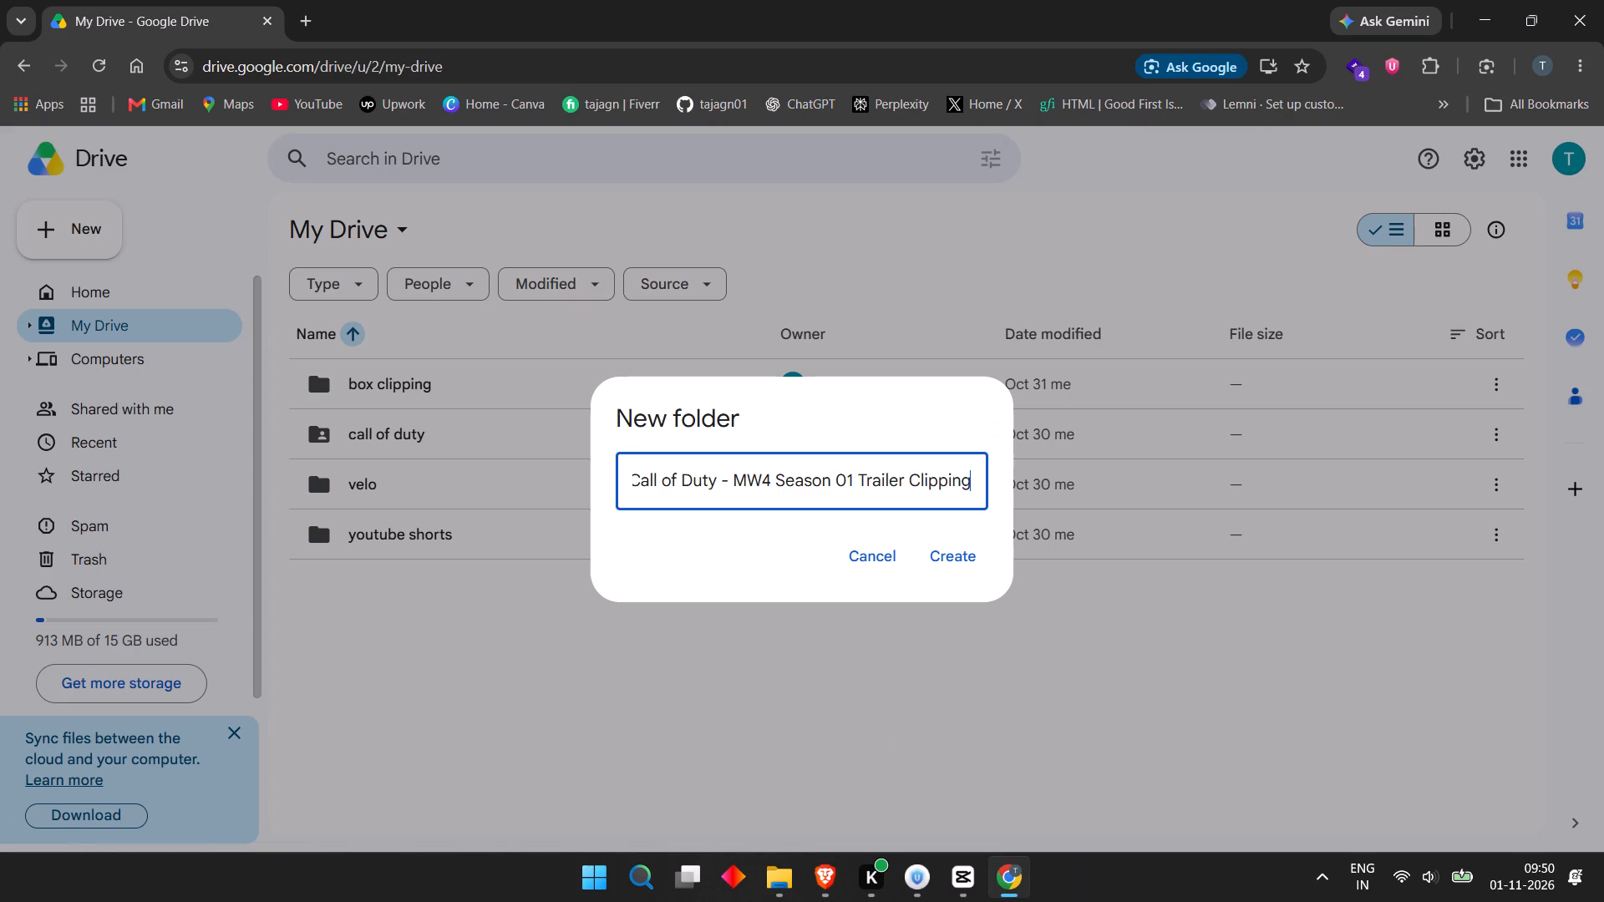
key(Return)
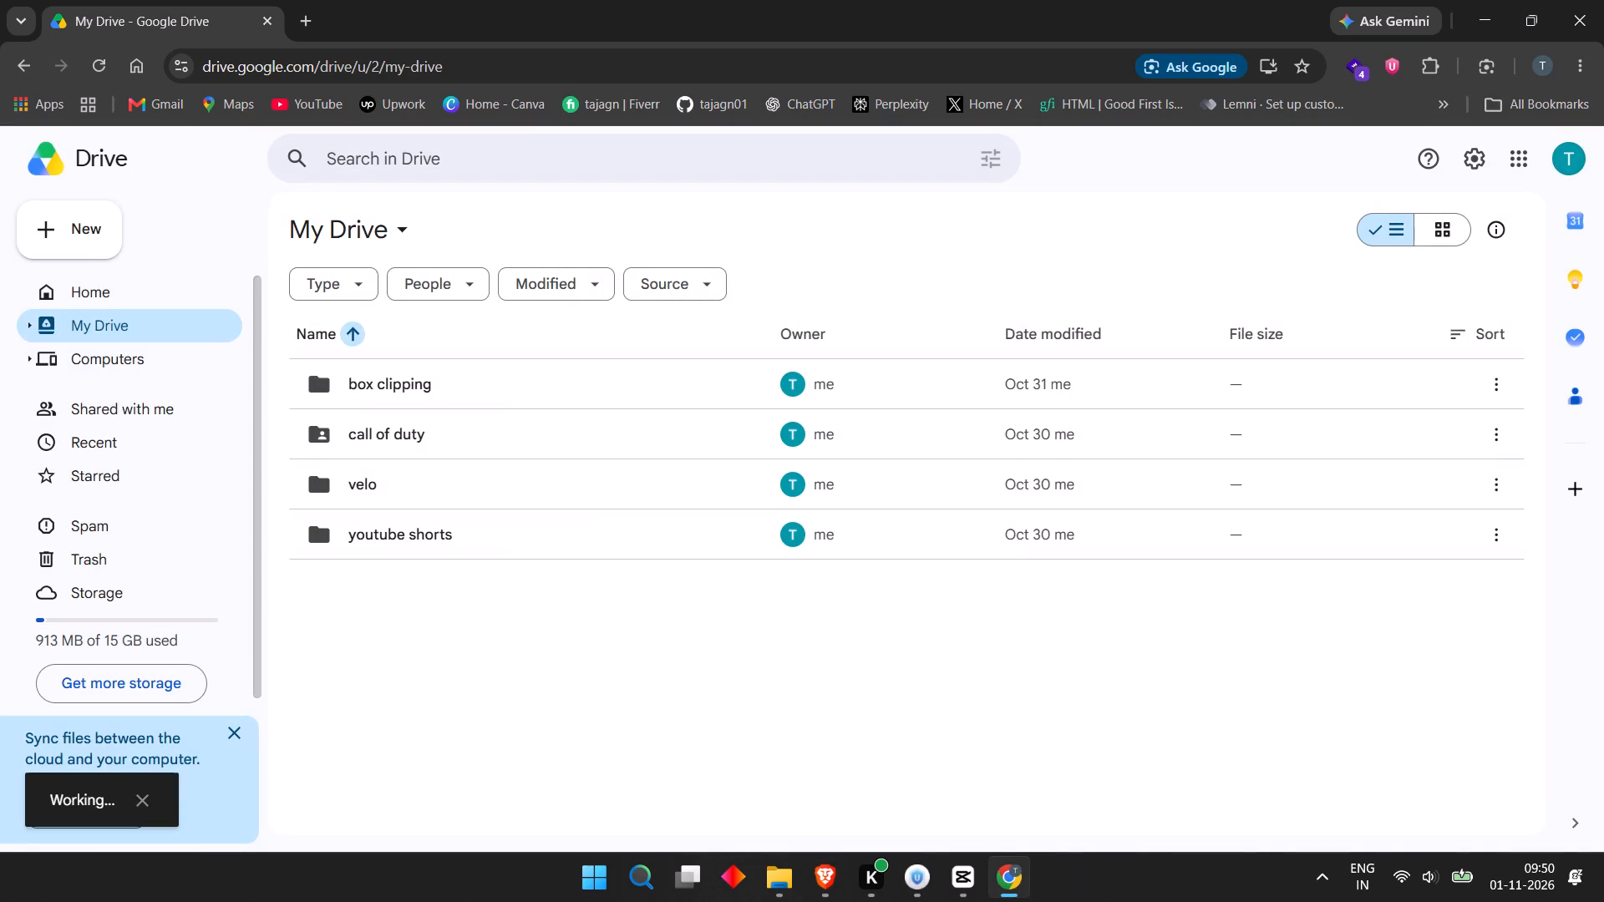
Open the "Call of Duty - MW4 Season 01 Trailer Clipping" folder and upload clips call m 1 to call m 6 and call m 8 to call m 12.
double_click(520, 485)
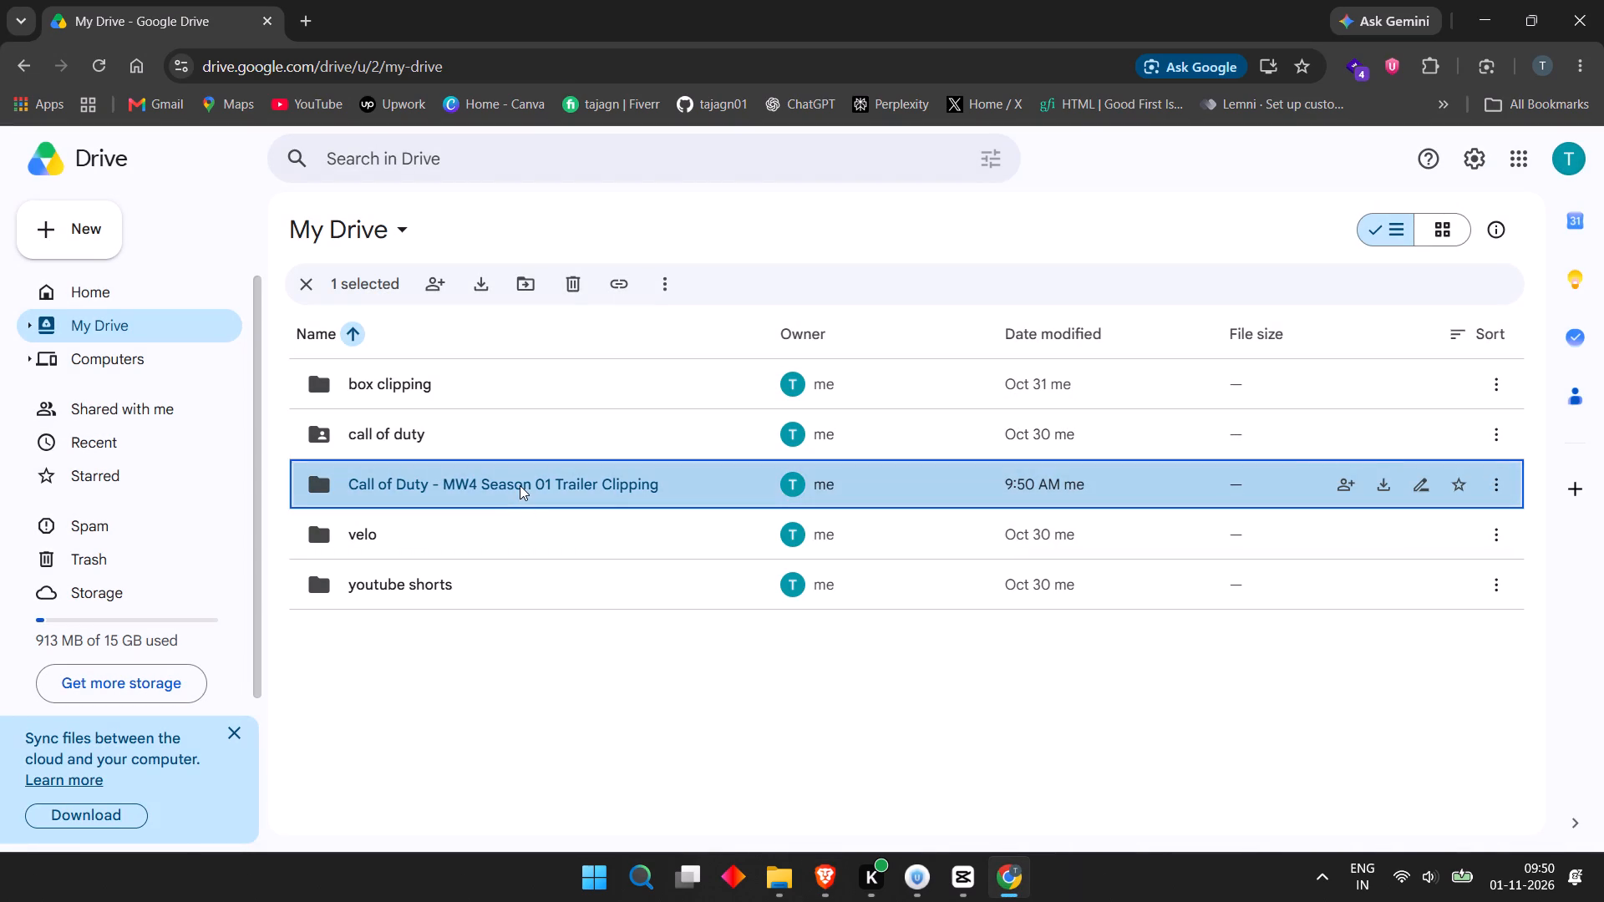
right_click(533, 445)
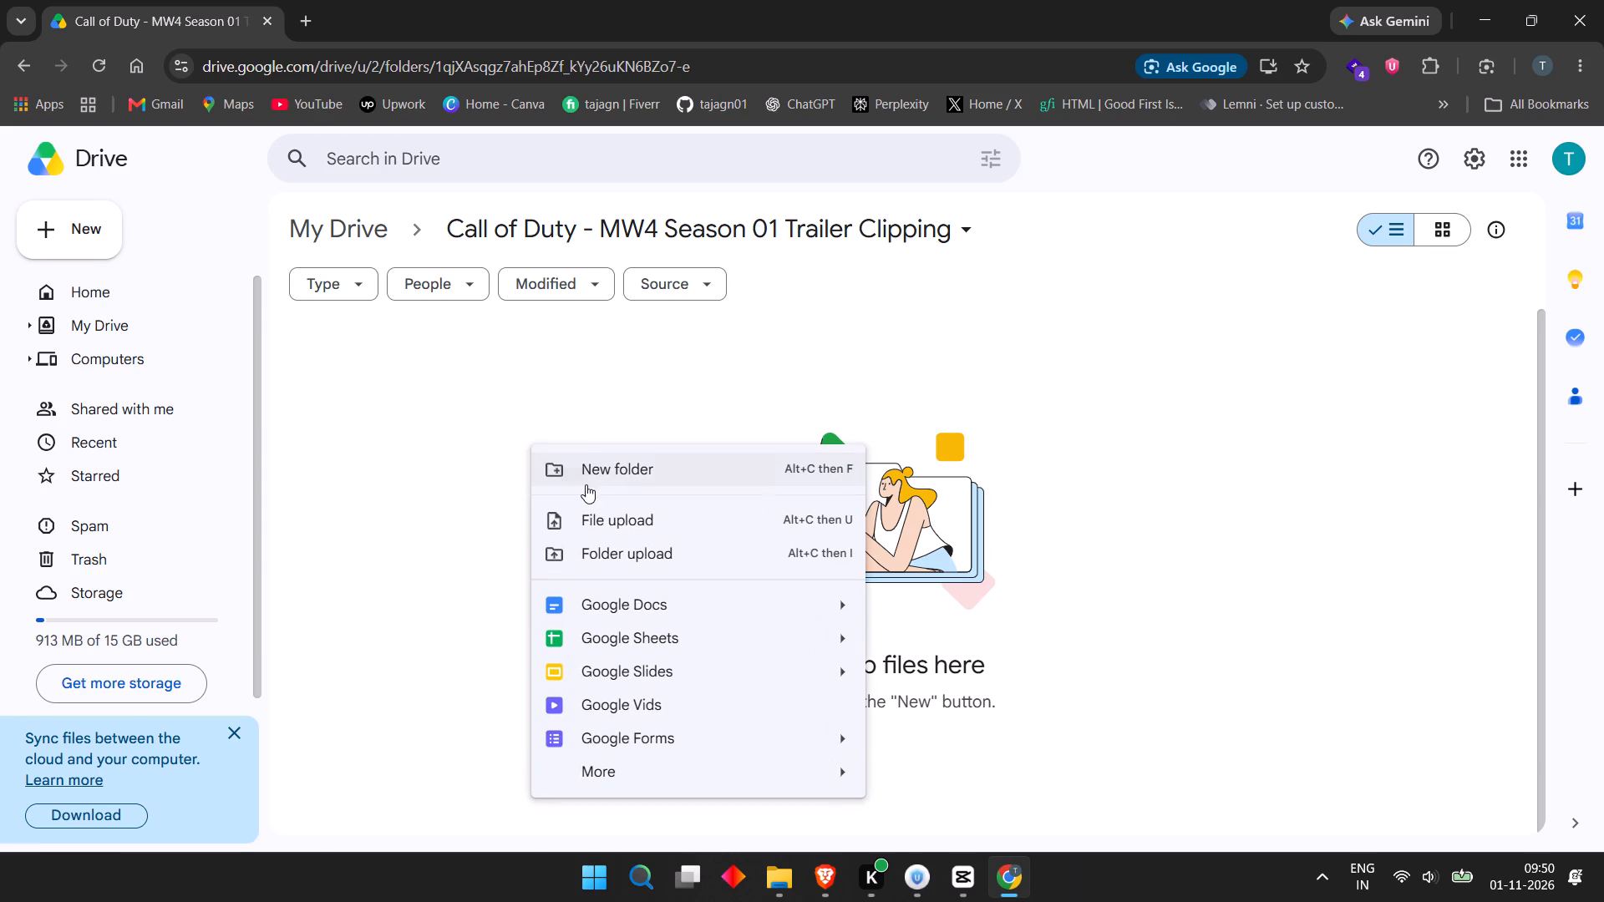
click(617, 520)
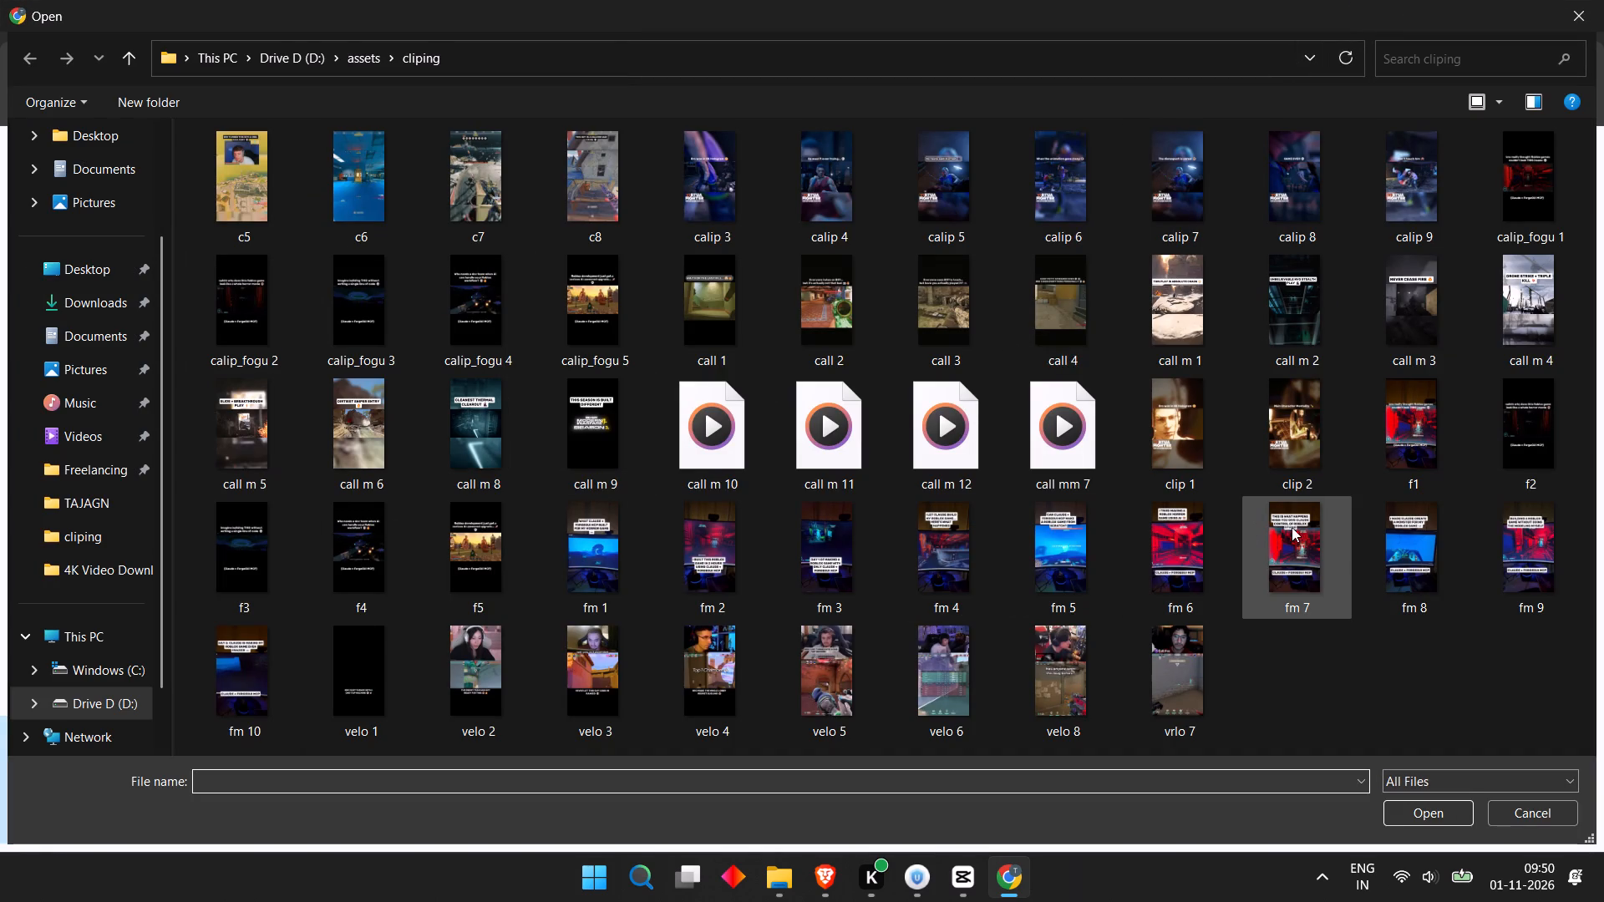
click(1209, 332)
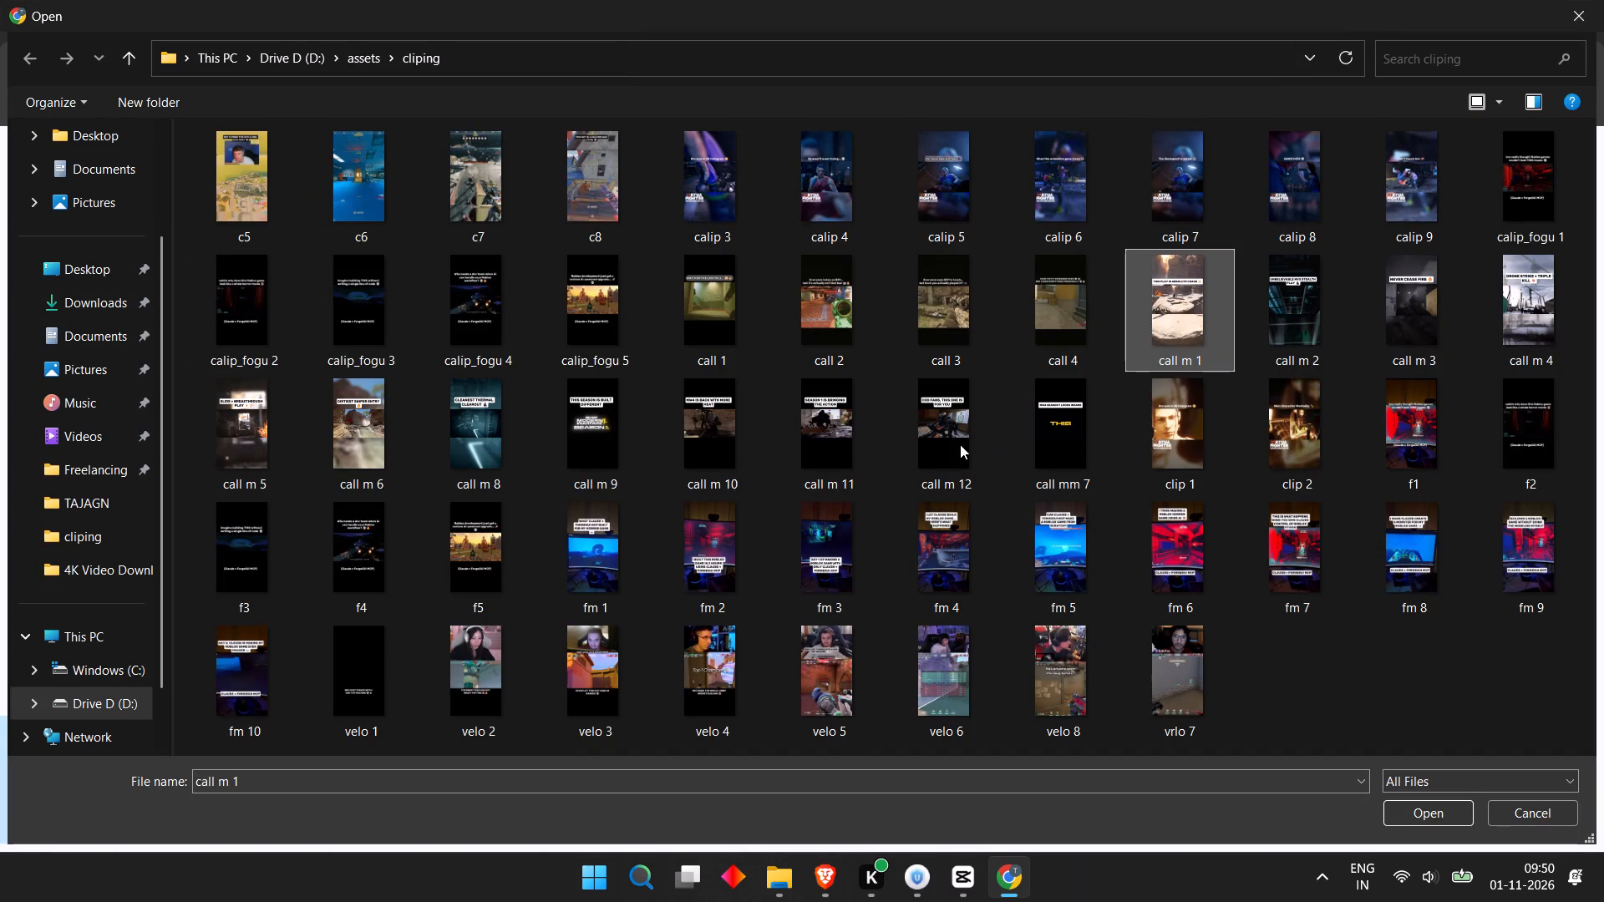
shift+click(960, 444)
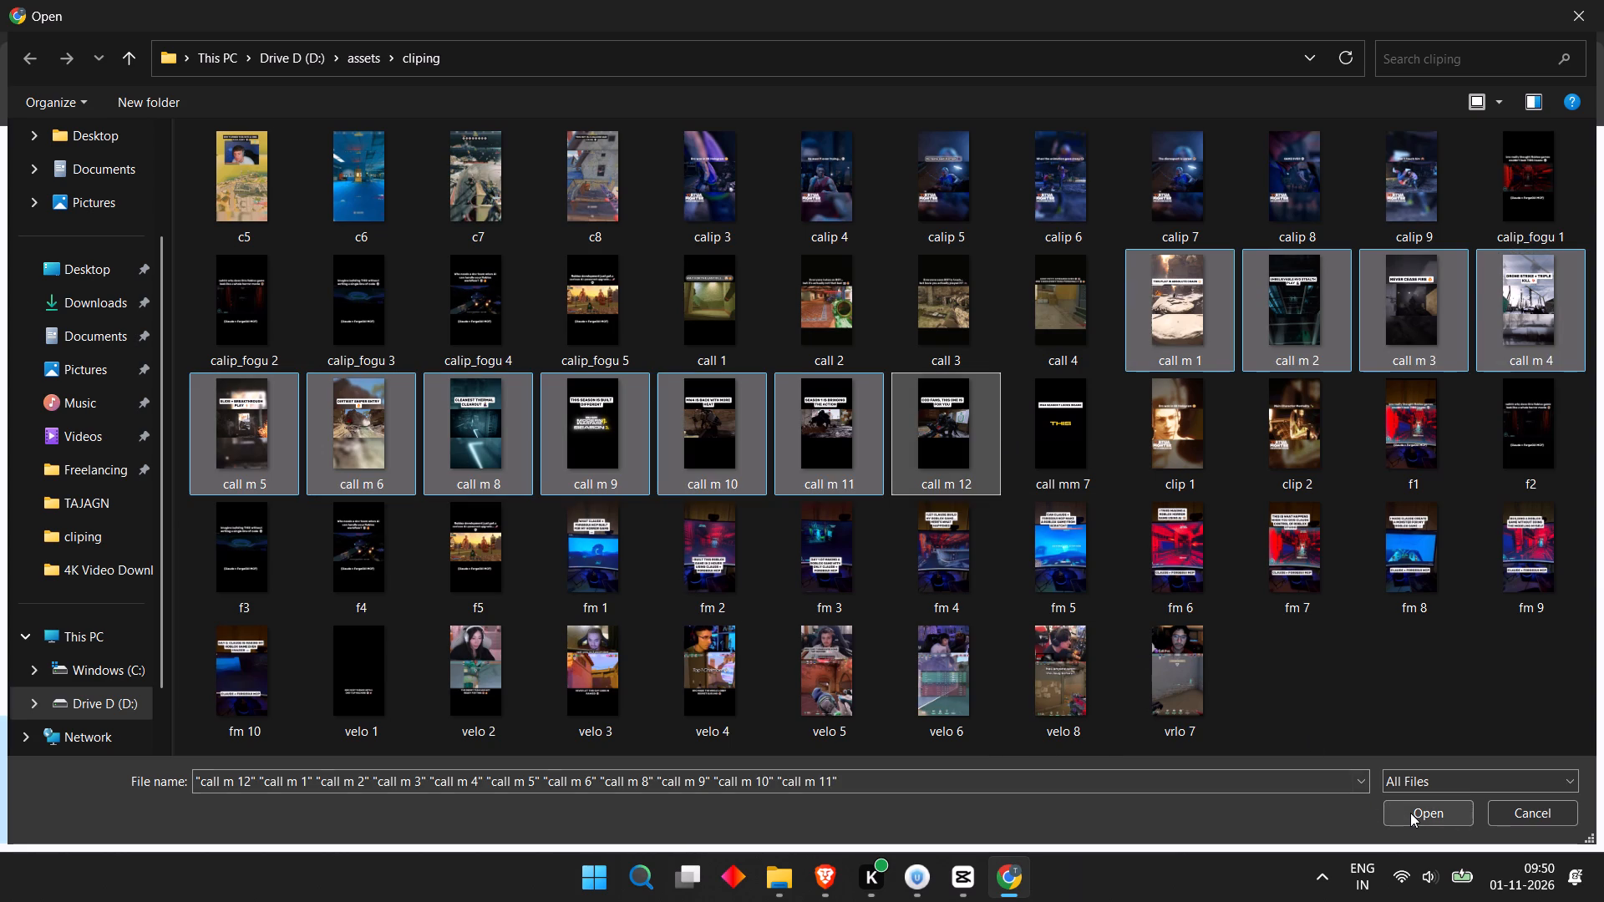
click(1410, 813)
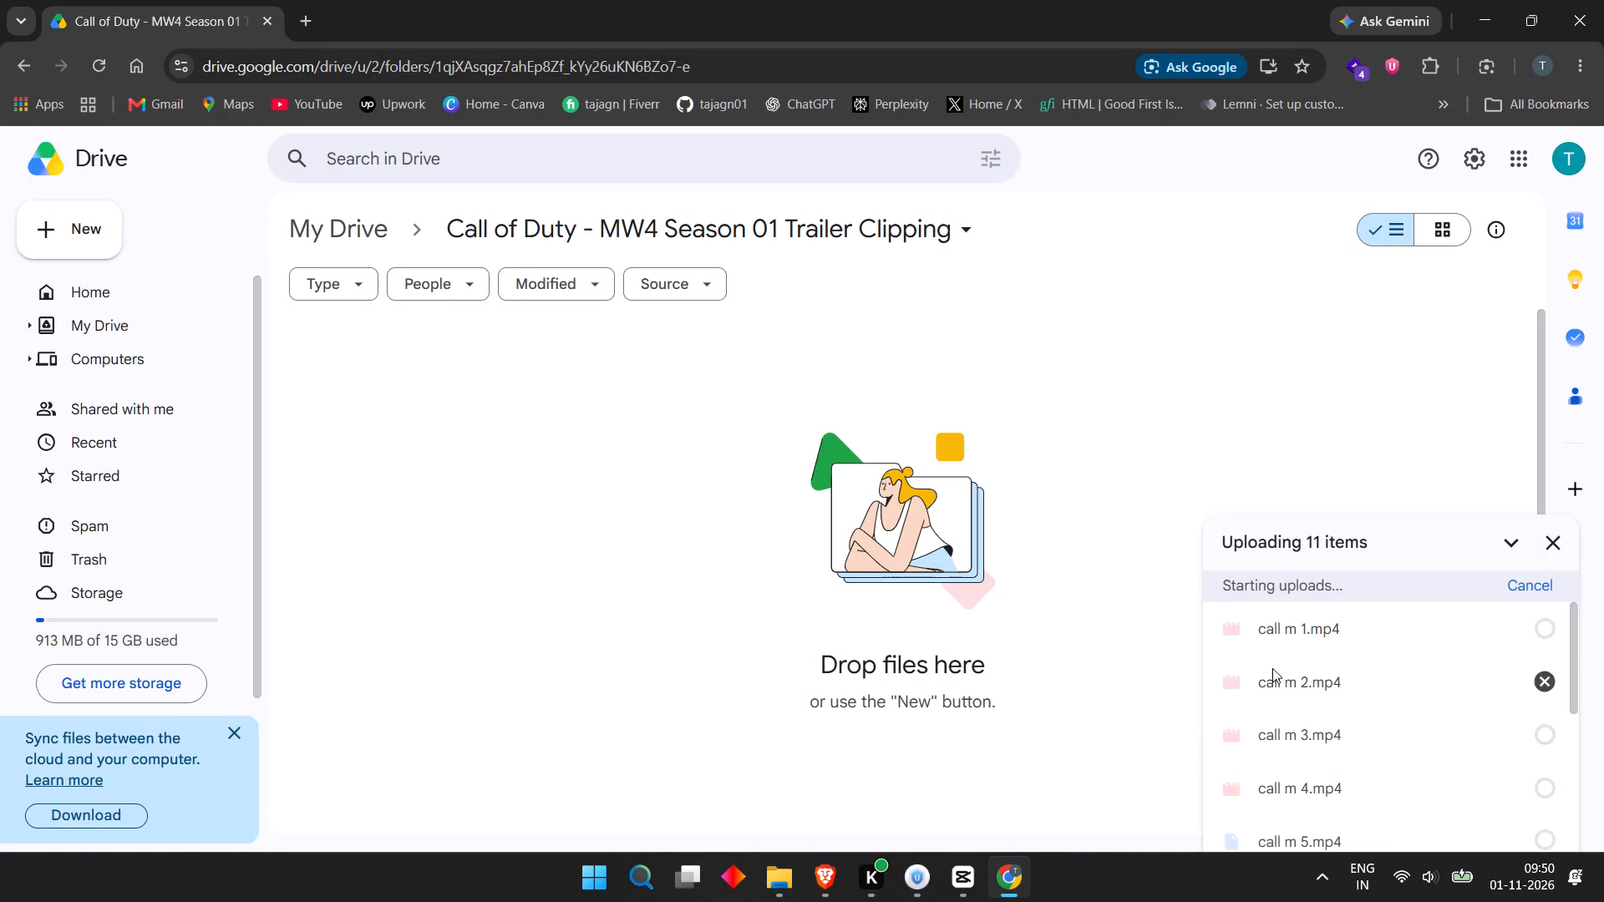
scroll(1274, 667, down, 7)
scroll(1274, 667, up, 8)
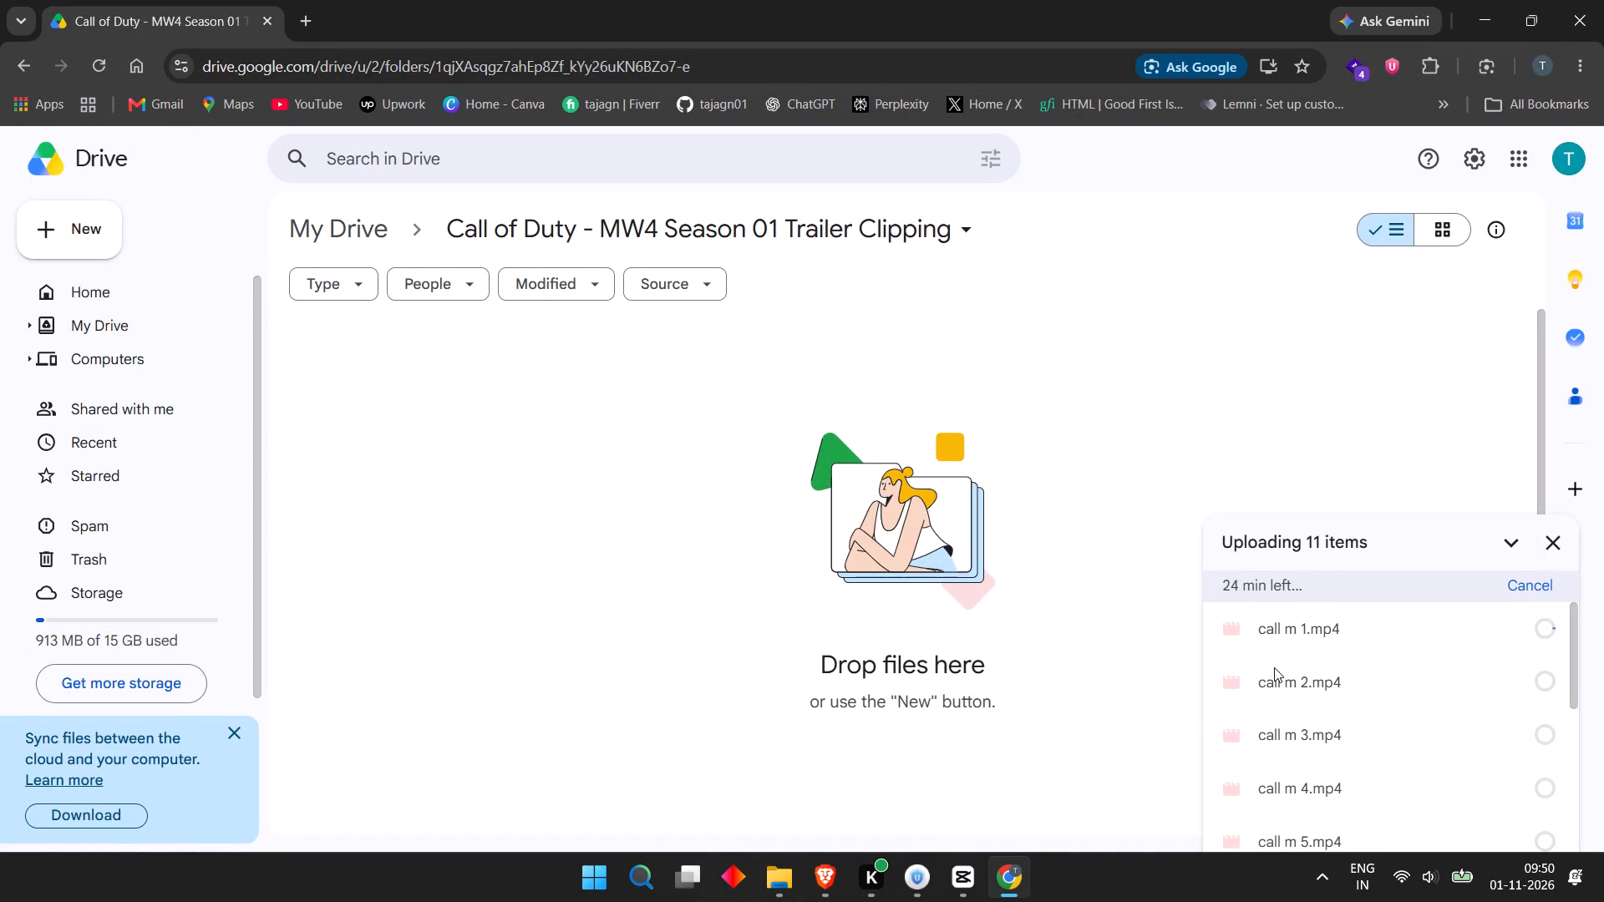
scroll(1274, 667, up, 1)
Switch to CapCut and close the 1101 project to return to the home screen.
click(957, 872)
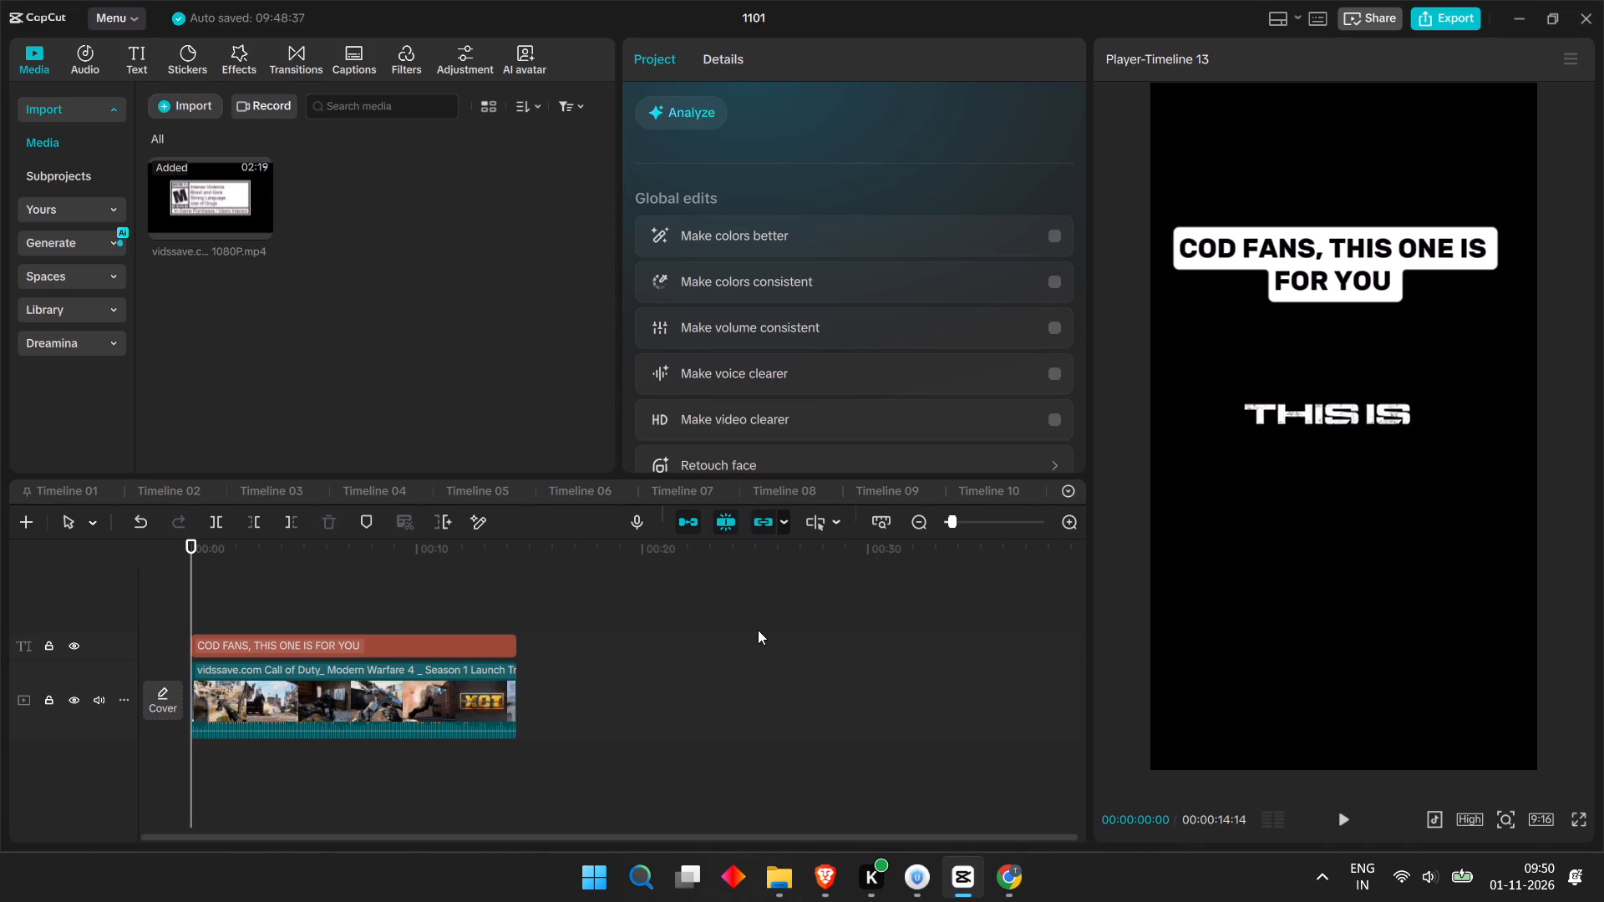
click(1595, 28)
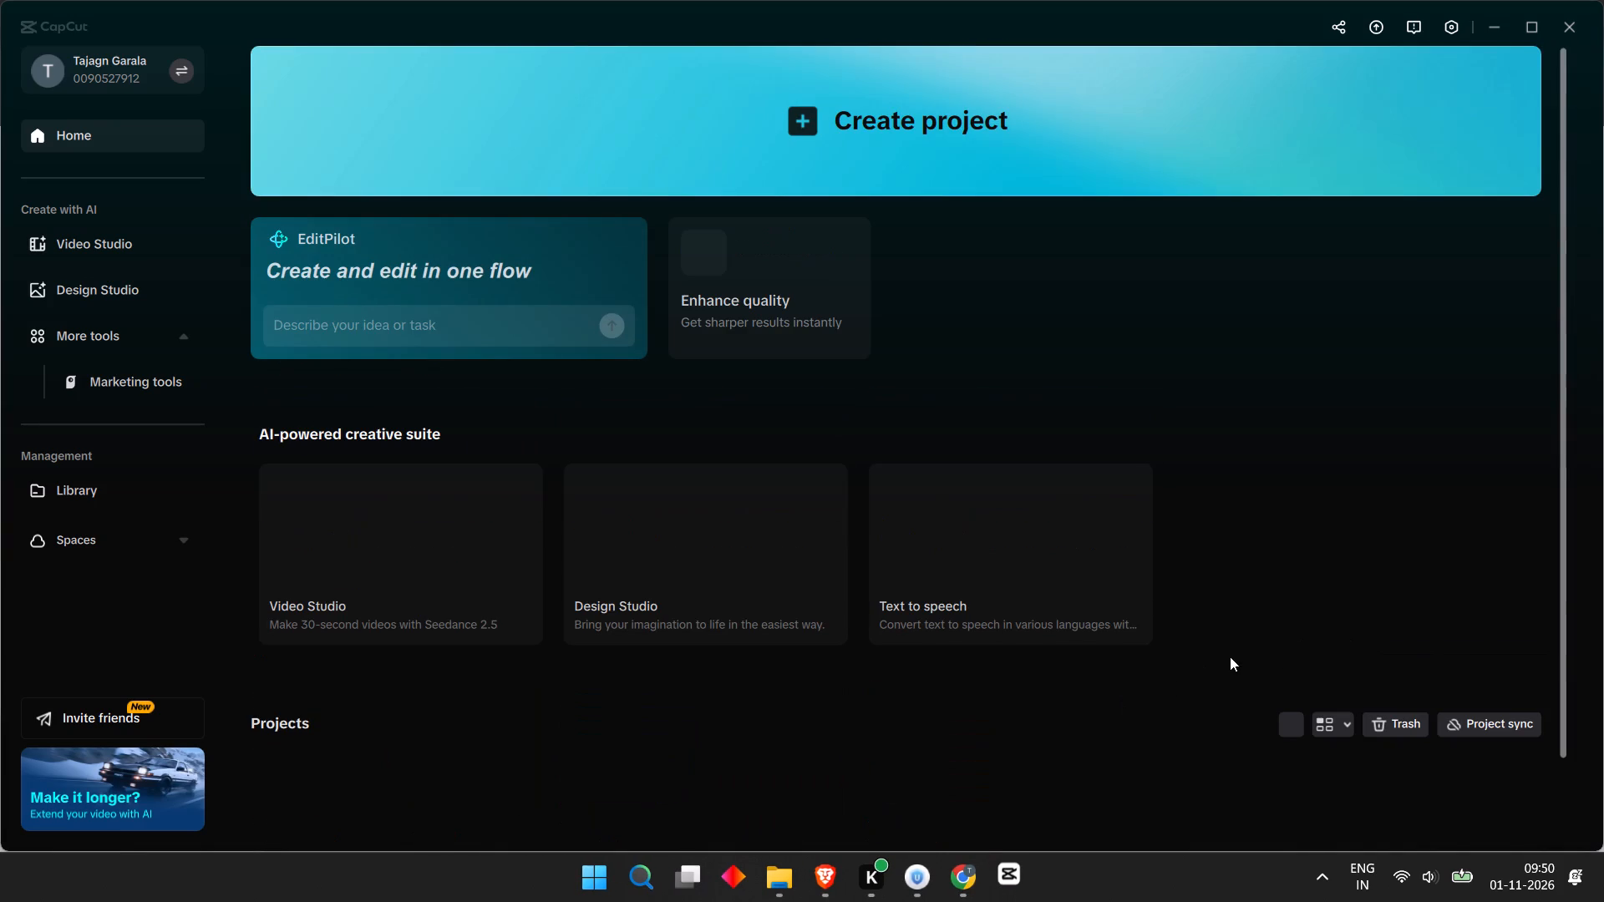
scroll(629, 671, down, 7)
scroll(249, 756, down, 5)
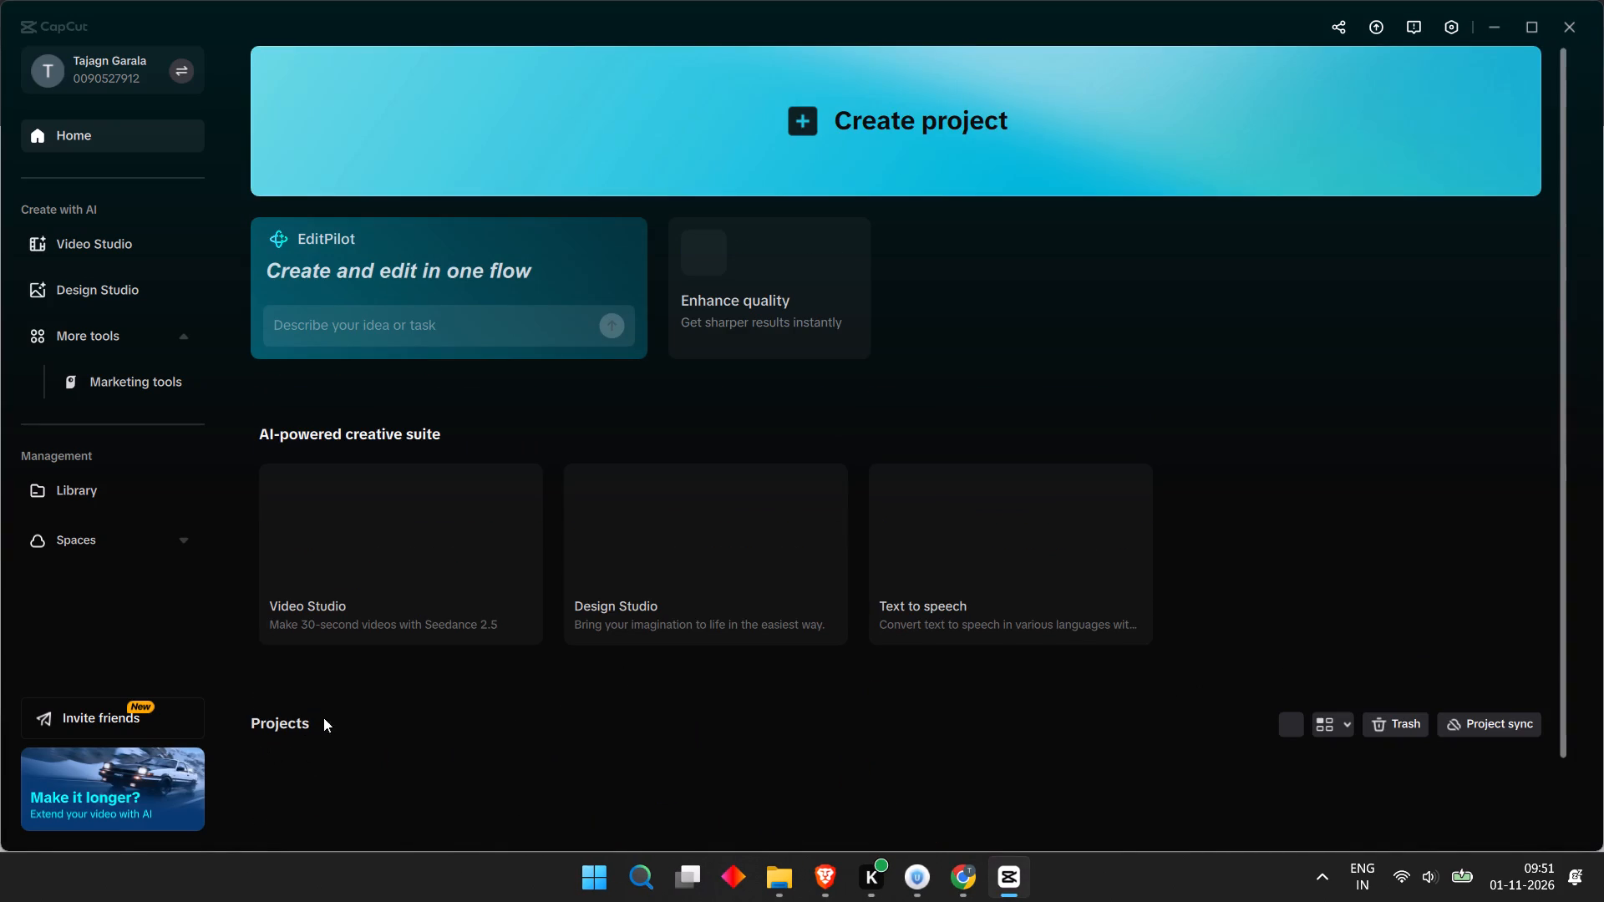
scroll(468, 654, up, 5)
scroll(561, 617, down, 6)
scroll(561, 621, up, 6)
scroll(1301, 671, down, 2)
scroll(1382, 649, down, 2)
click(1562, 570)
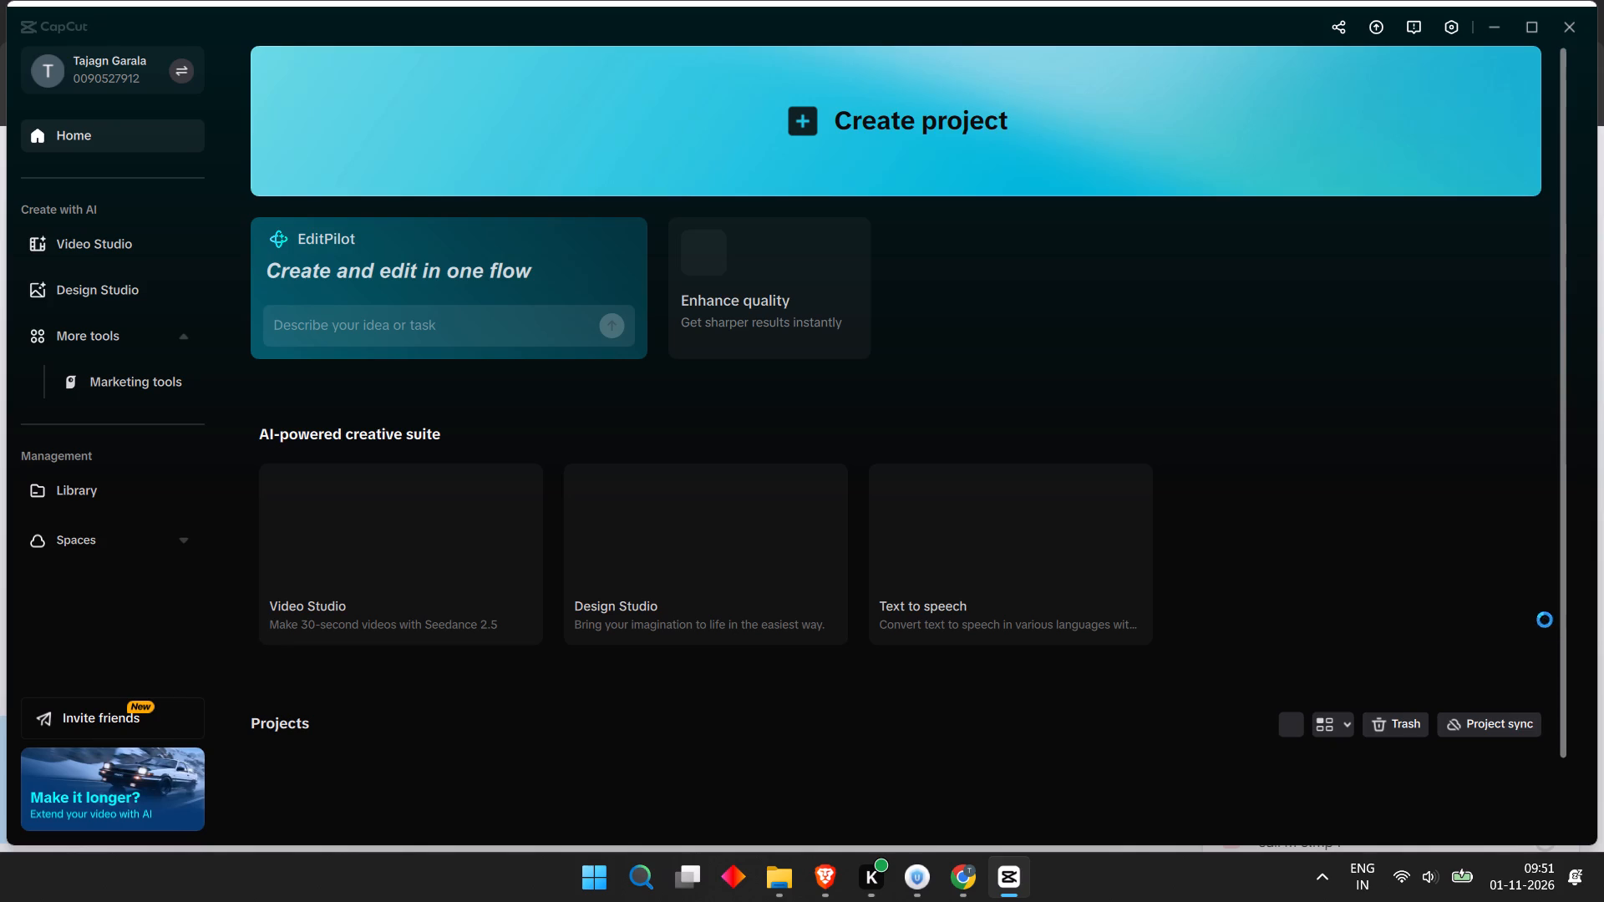
Switch to Chrome and check the upload progress of the call m clips in the Drive folder.
click(962, 875)
scroll(1455, 737, down, 6)
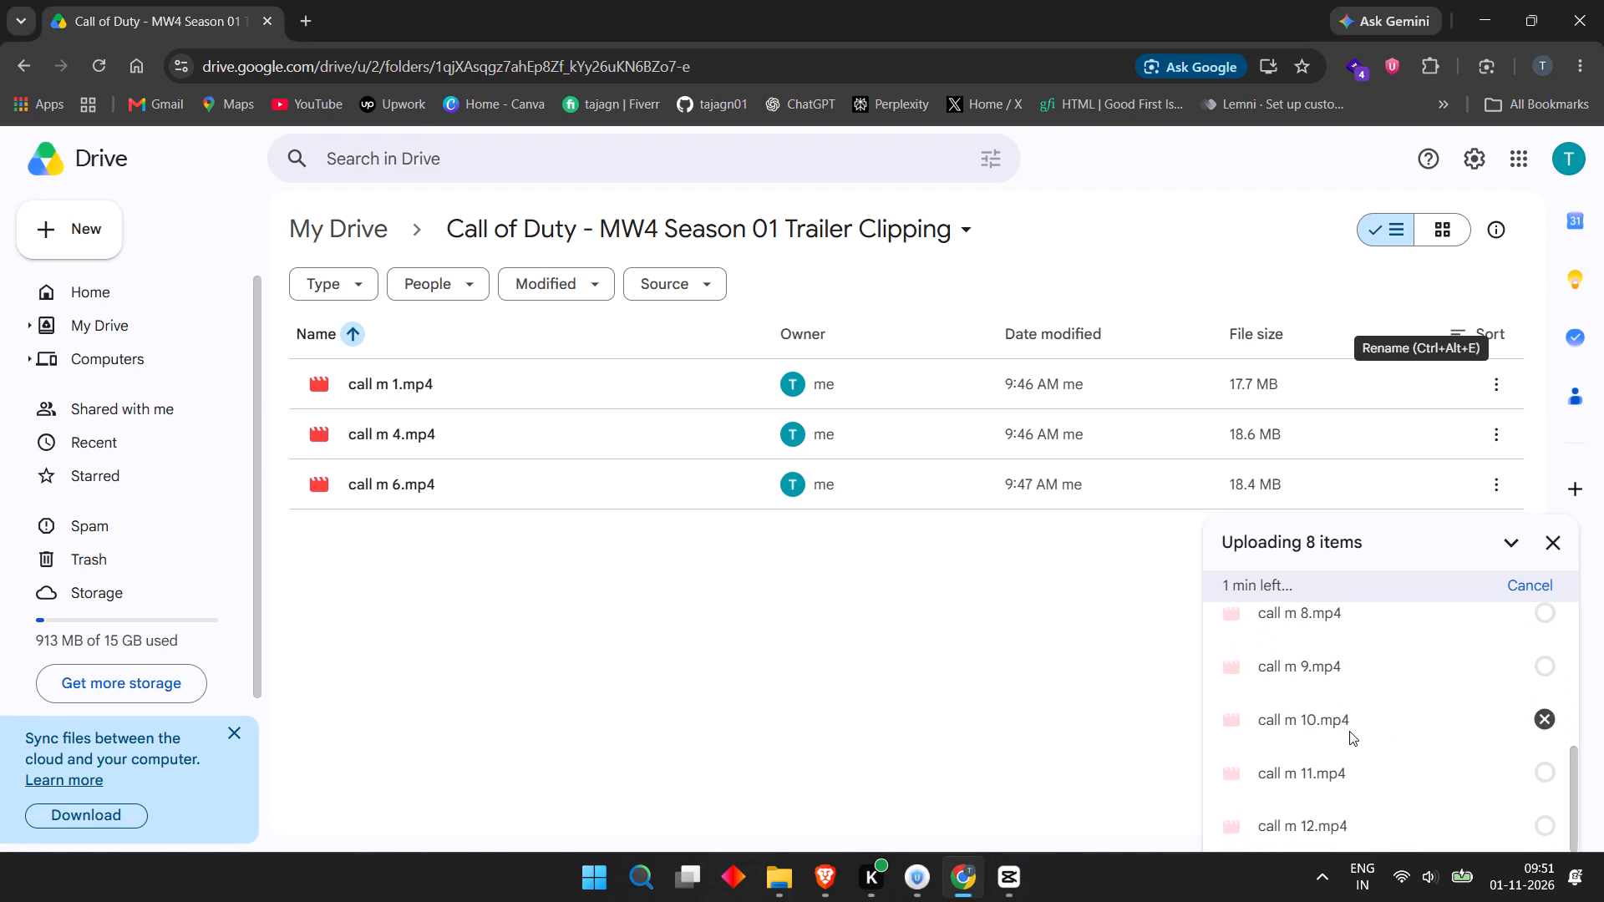
scroll(1349, 731, down, 1)
scroll(1349, 731, up, 9)
scroll(1349, 731, down, 4)
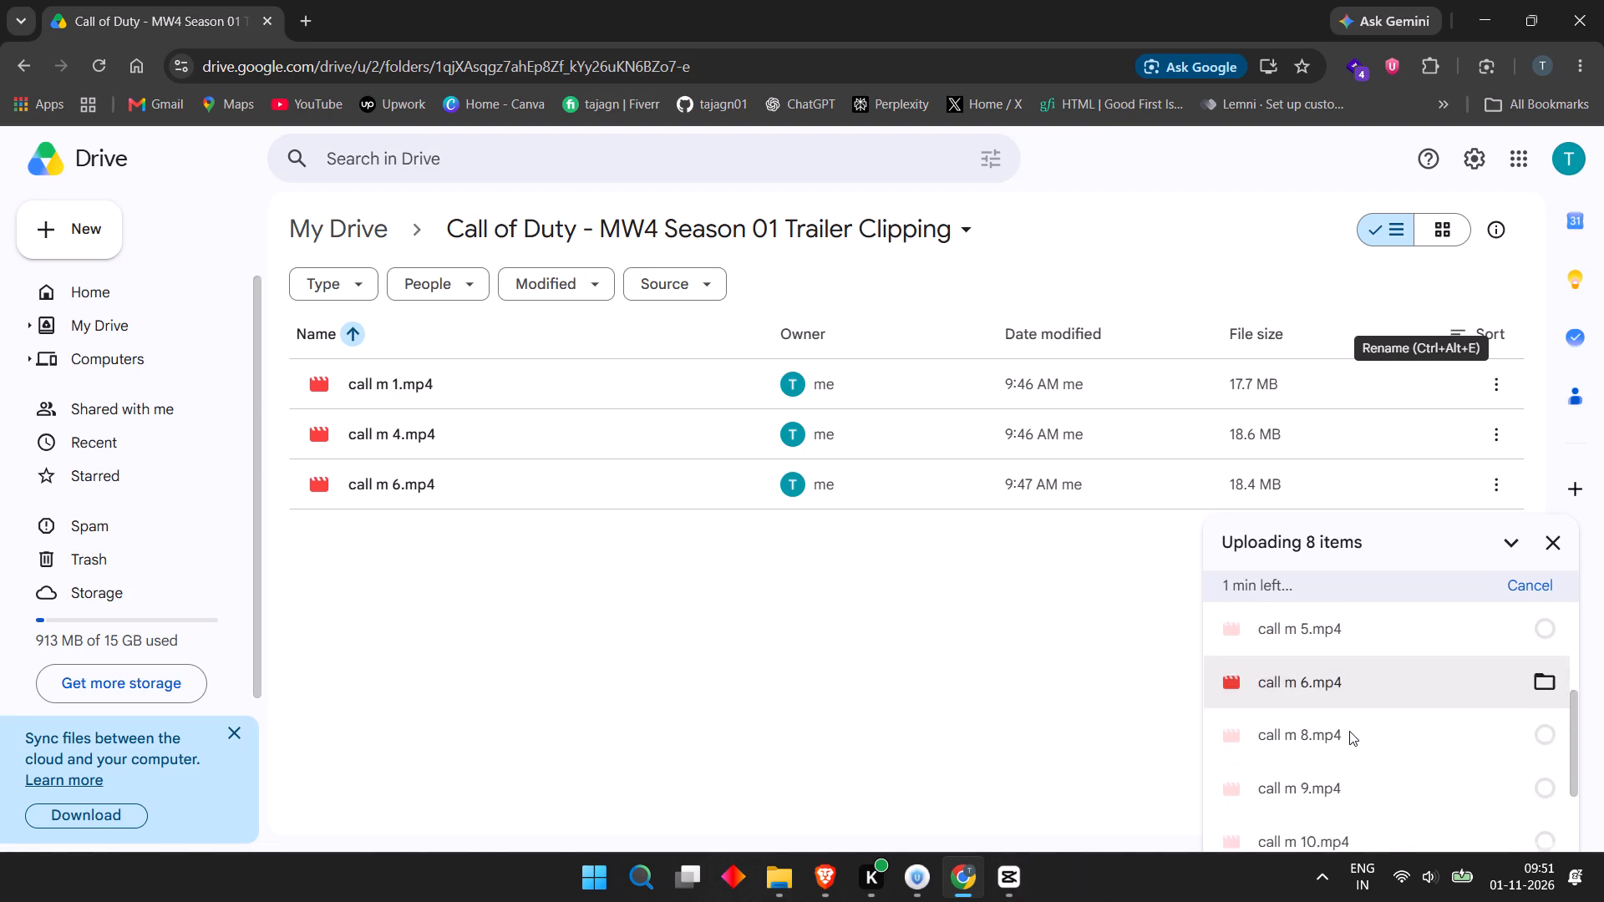
scroll(1349, 731, down, 5)
Switch to CapCut and move the 1101 project to the trash.
click(1012, 884)
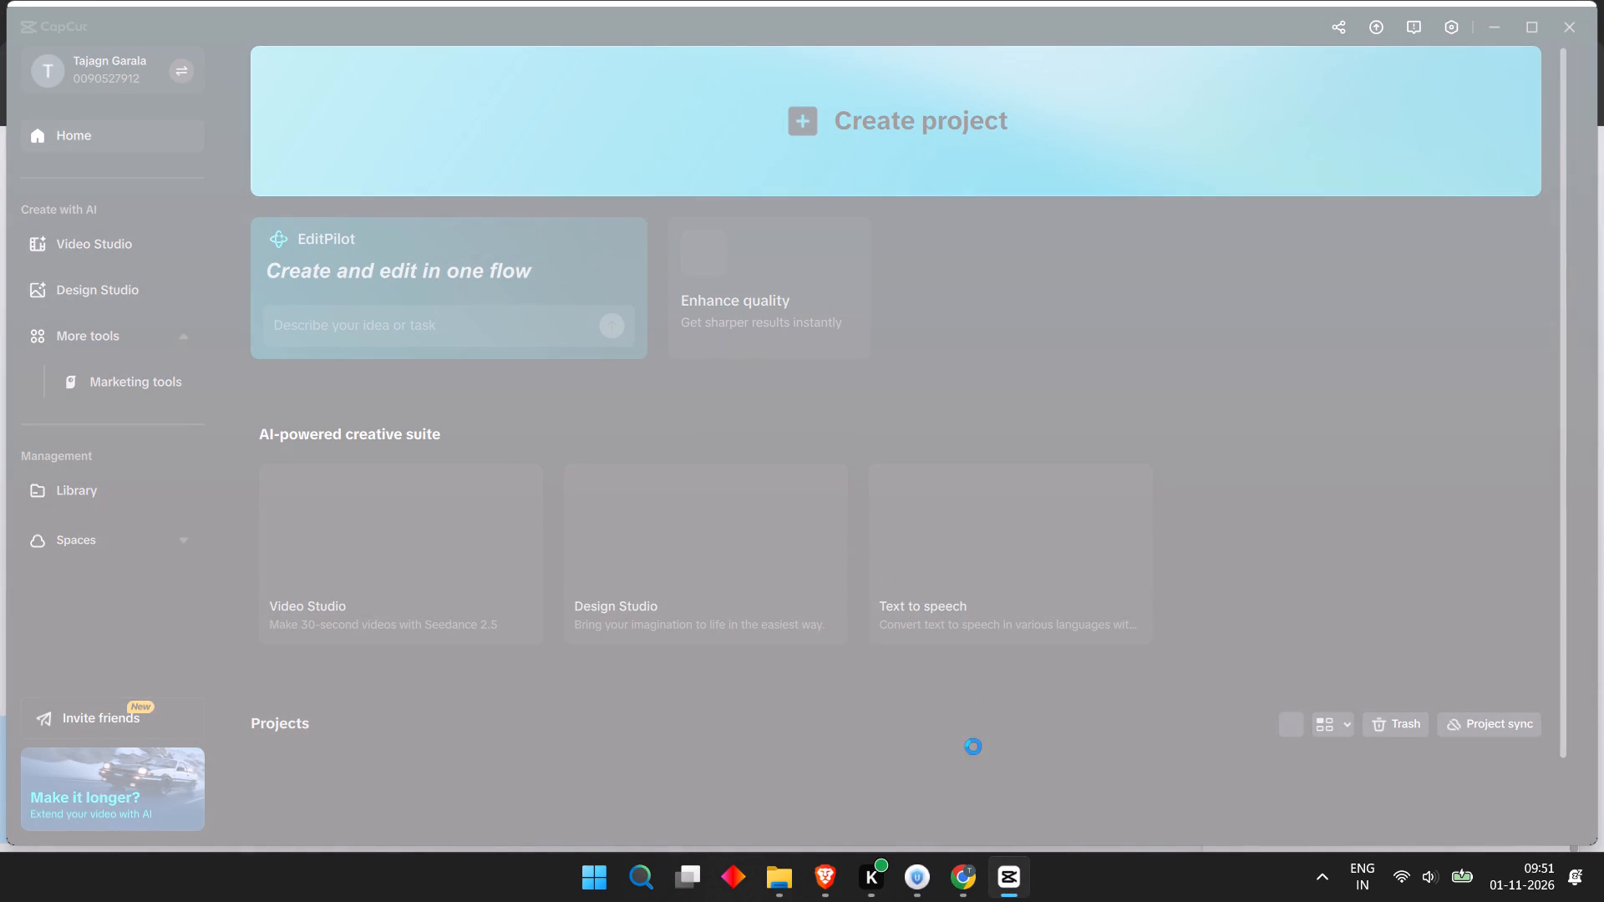
click(819, 884)
click(1006, 891)
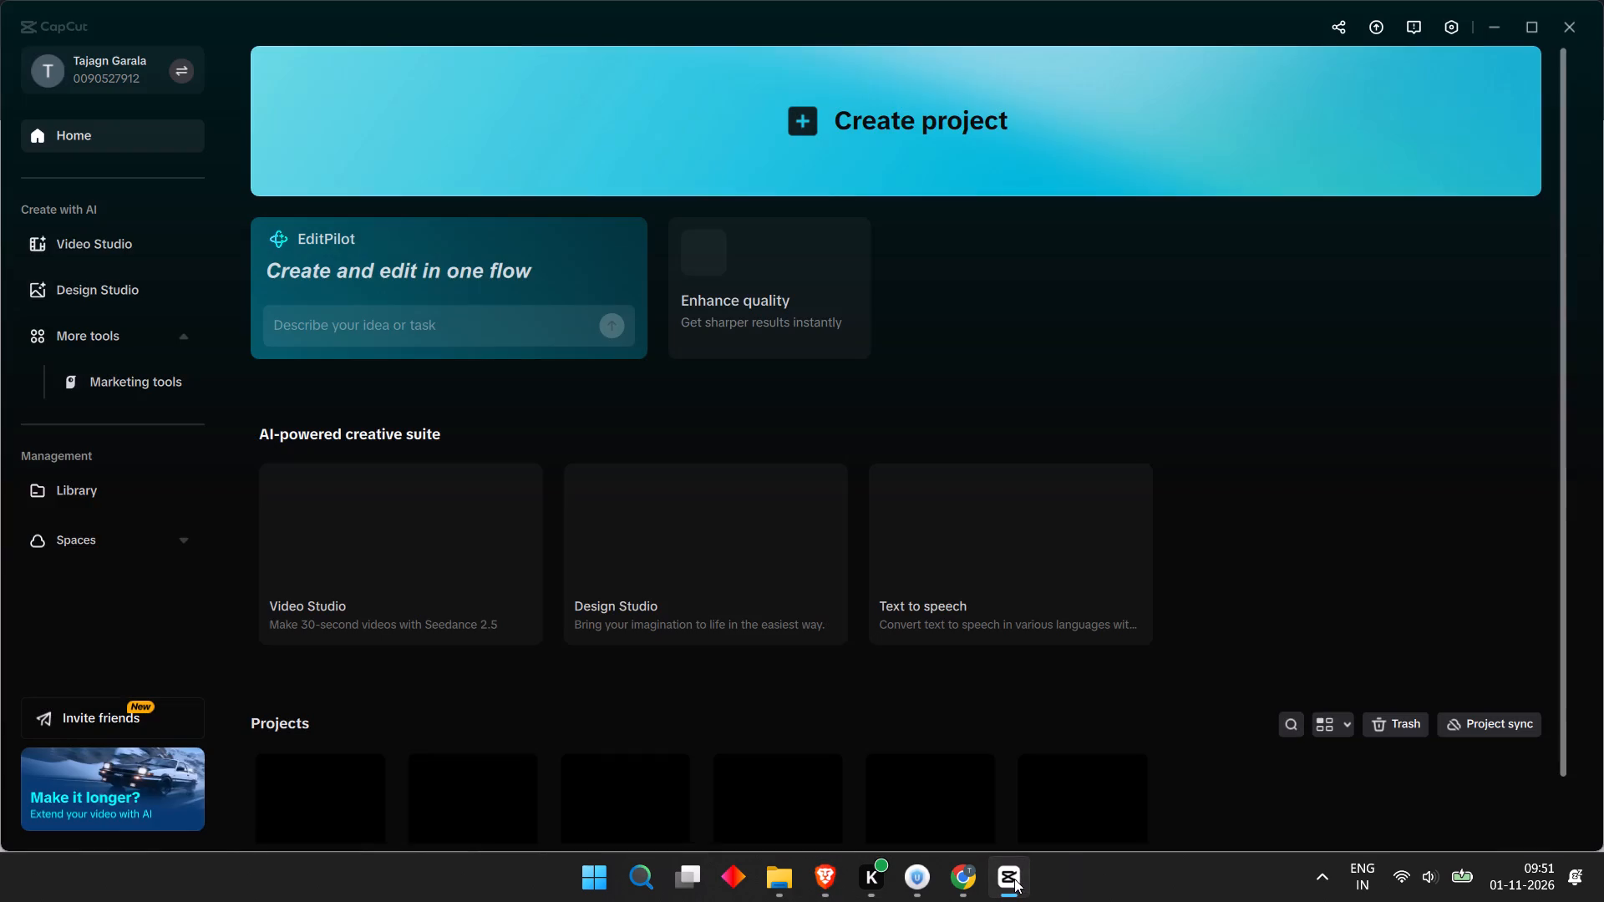
scroll(958, 684, down, 6)
scroll(1259, 536, up, 5)
drag(1563, 494, 1566, 596)
drag(1566, 596, 1551, 778)
scroll(513, 394, down, 6)
scroll(762, 509, up, 6)
scroll(910, 475, down, 7)
scroll(910, 475, up, 4)
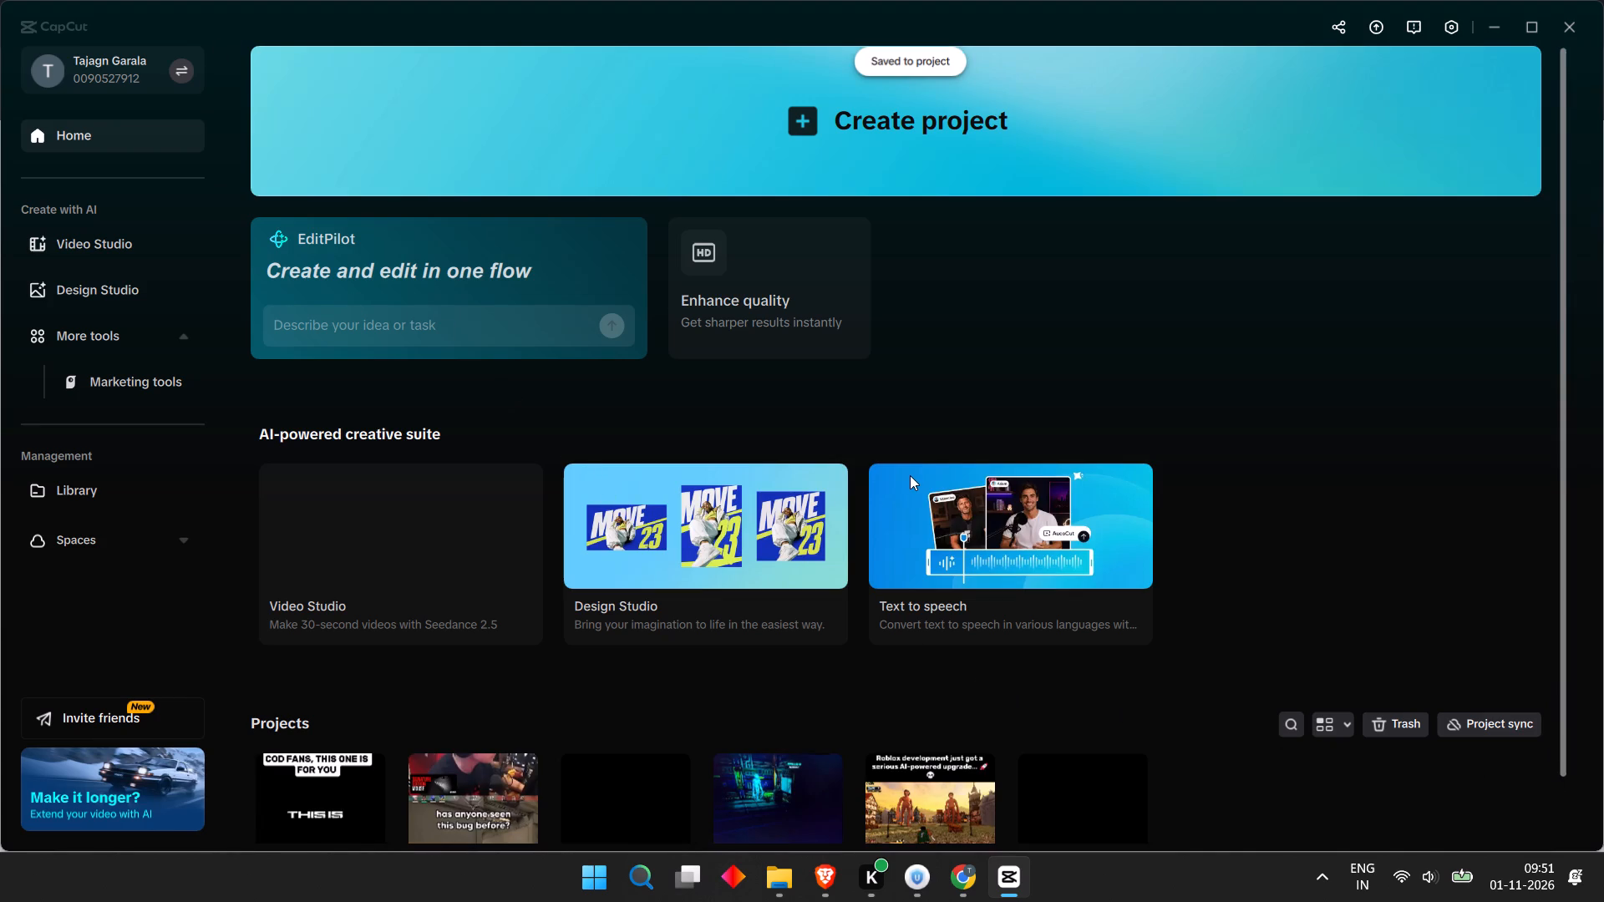
scroll(910, 475, up, 1)
scroll(910, 475, down, 4)
scroll(910, 475, up, 4)
scroll(910, 475, down, 3)
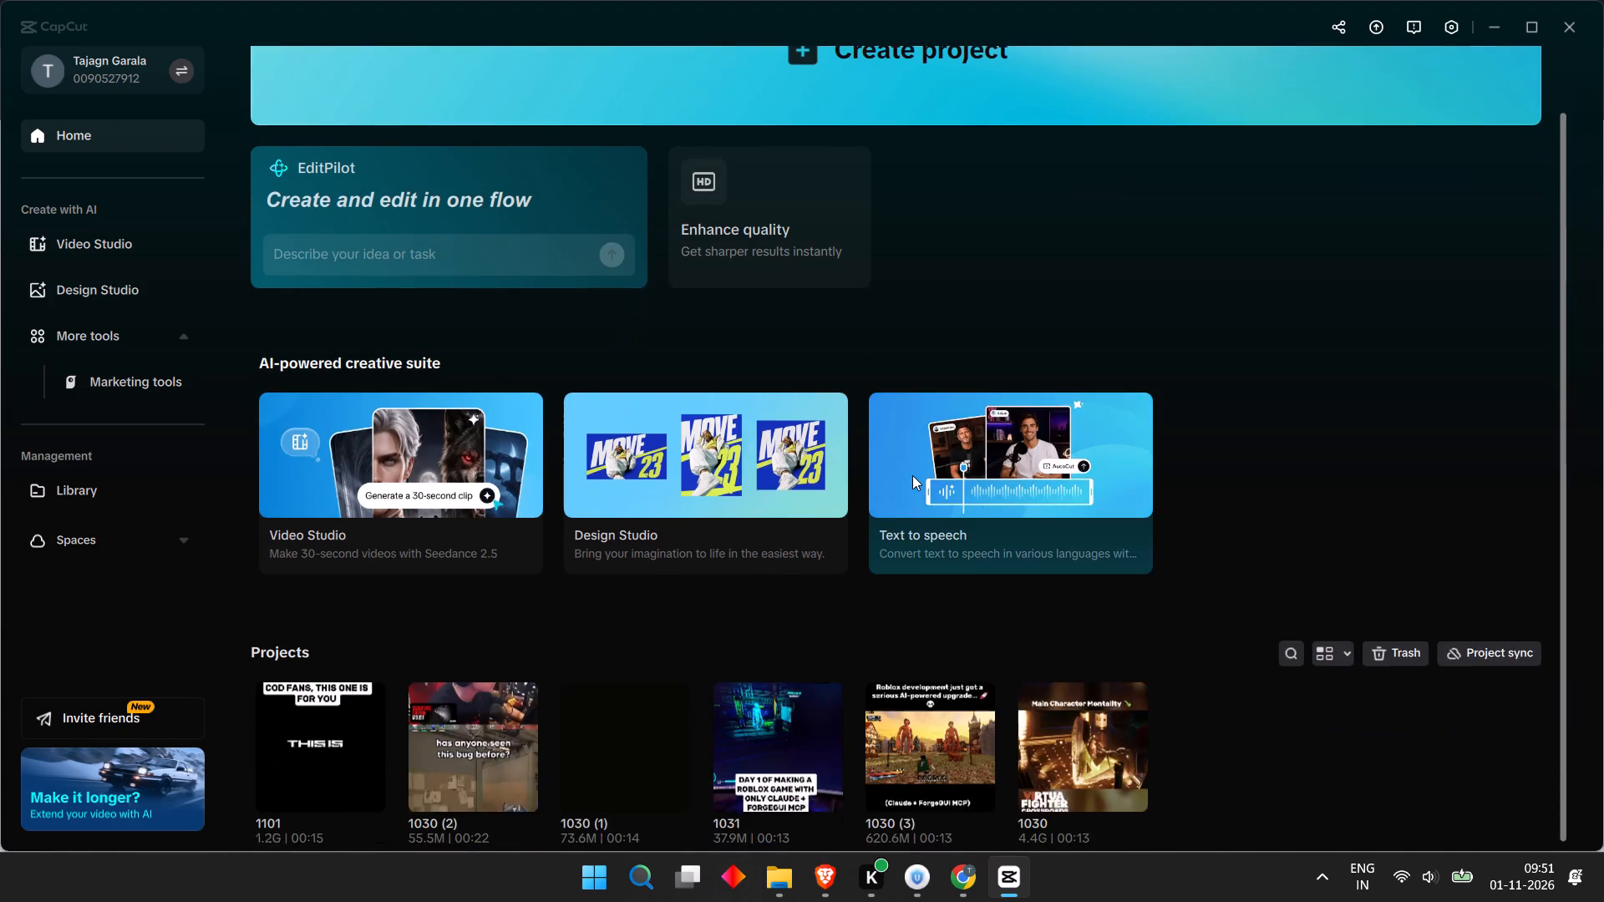
scroll(912, 475, up, 1)
scroll(912, 475, down, 4)
scroll(858, 526, down, 4)
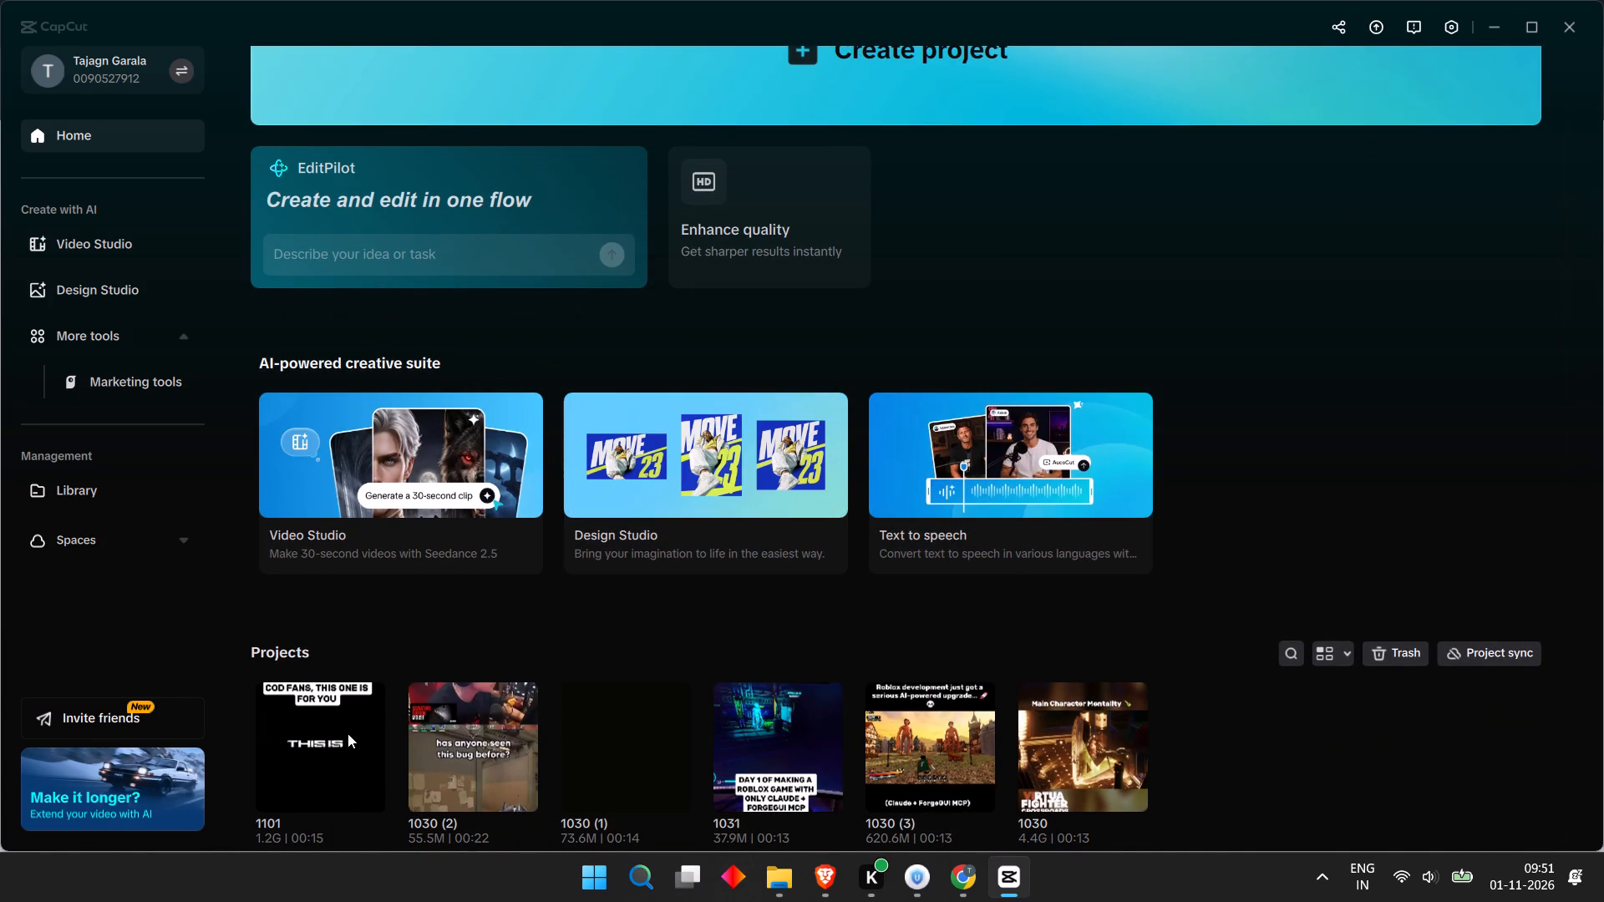
click(367, 797)
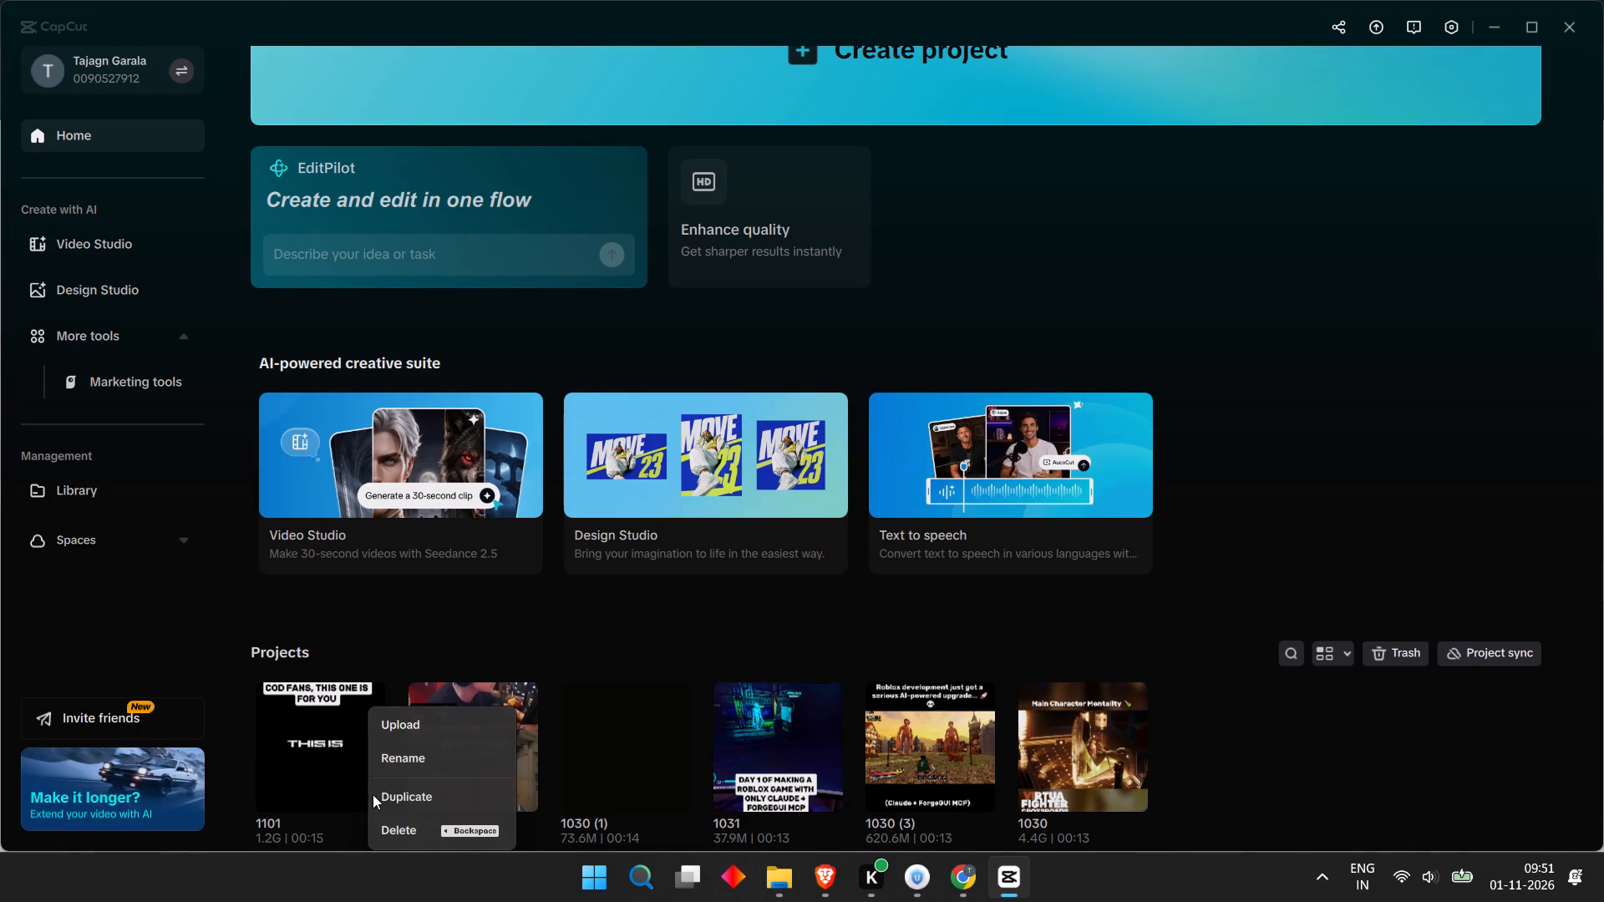
click(423, 821)
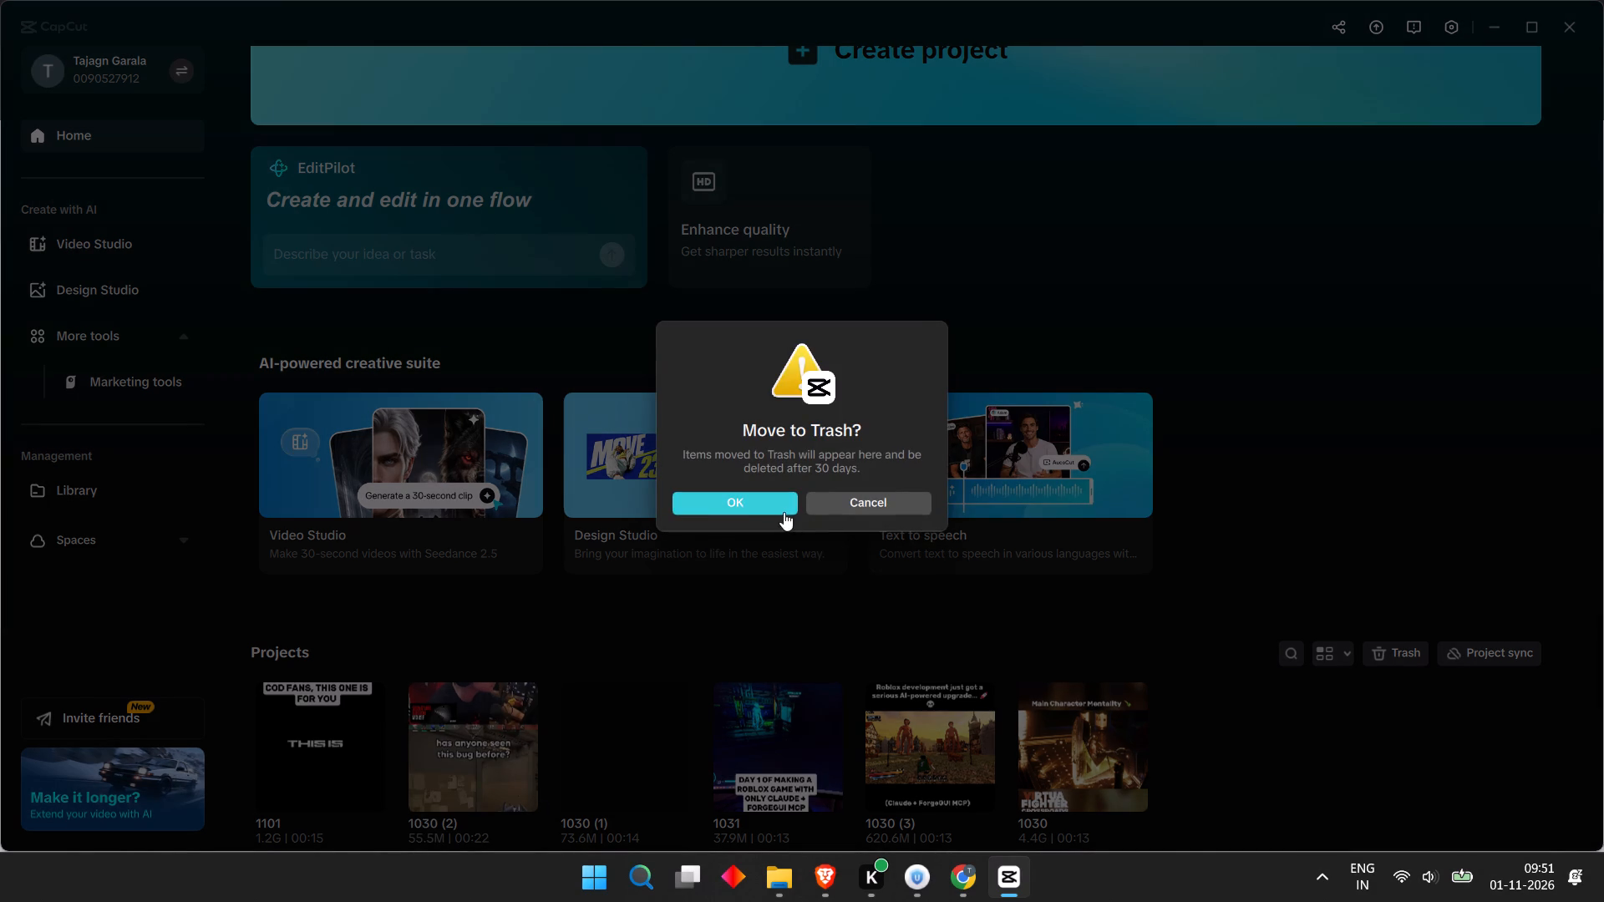
click(734, 497)
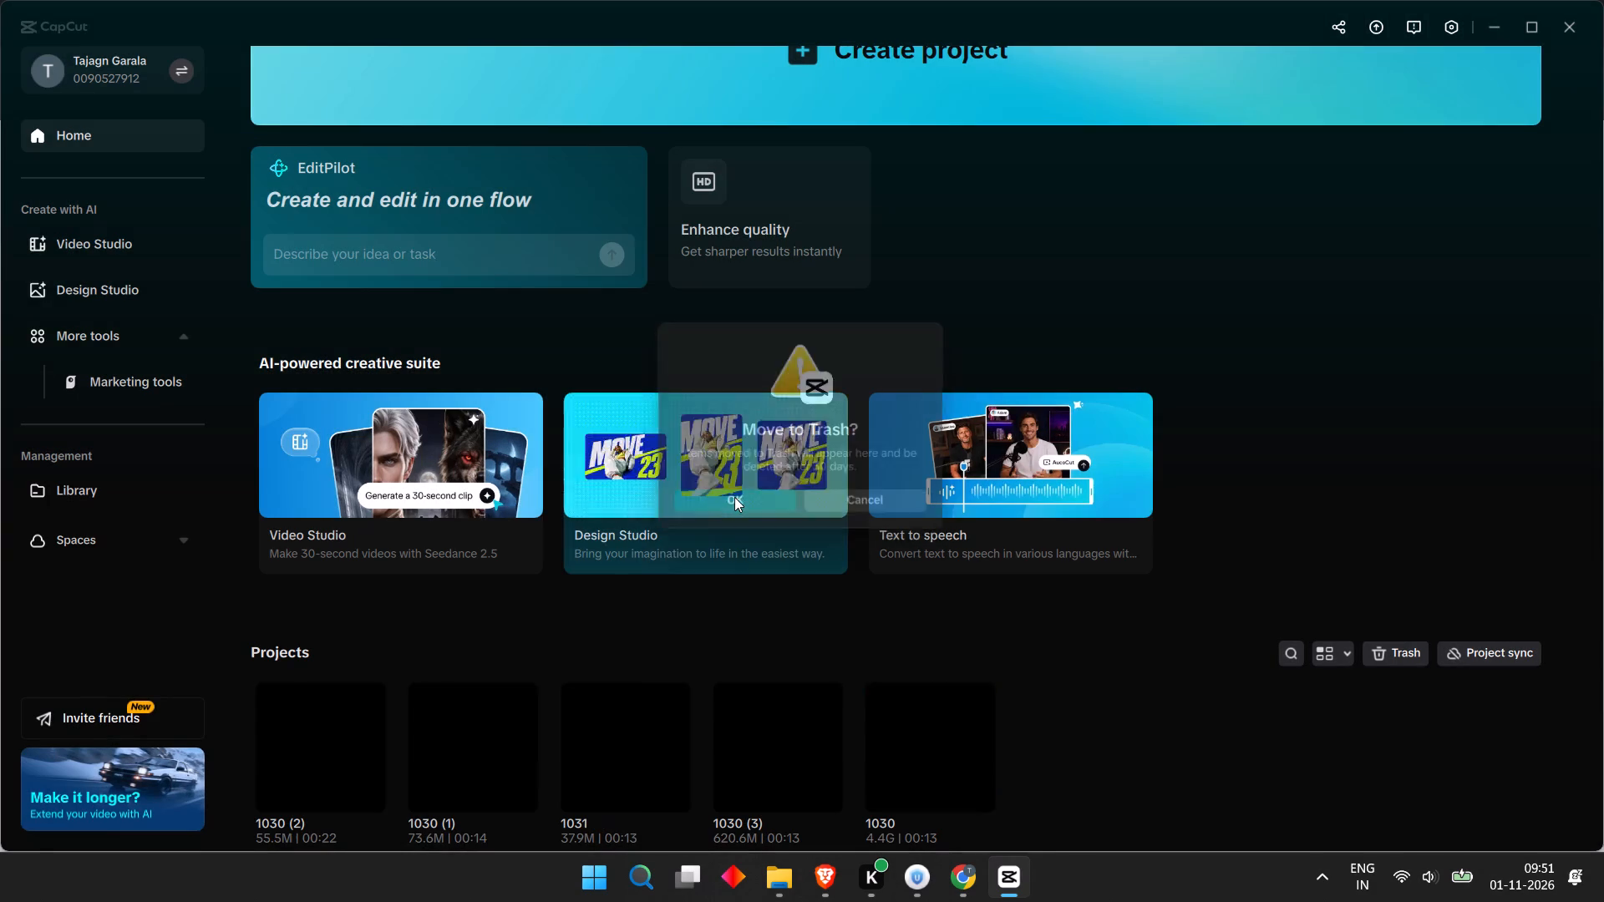
Permanently delete the 1101 project from CapCut's trash and close the trash window.
click(1381, 654)
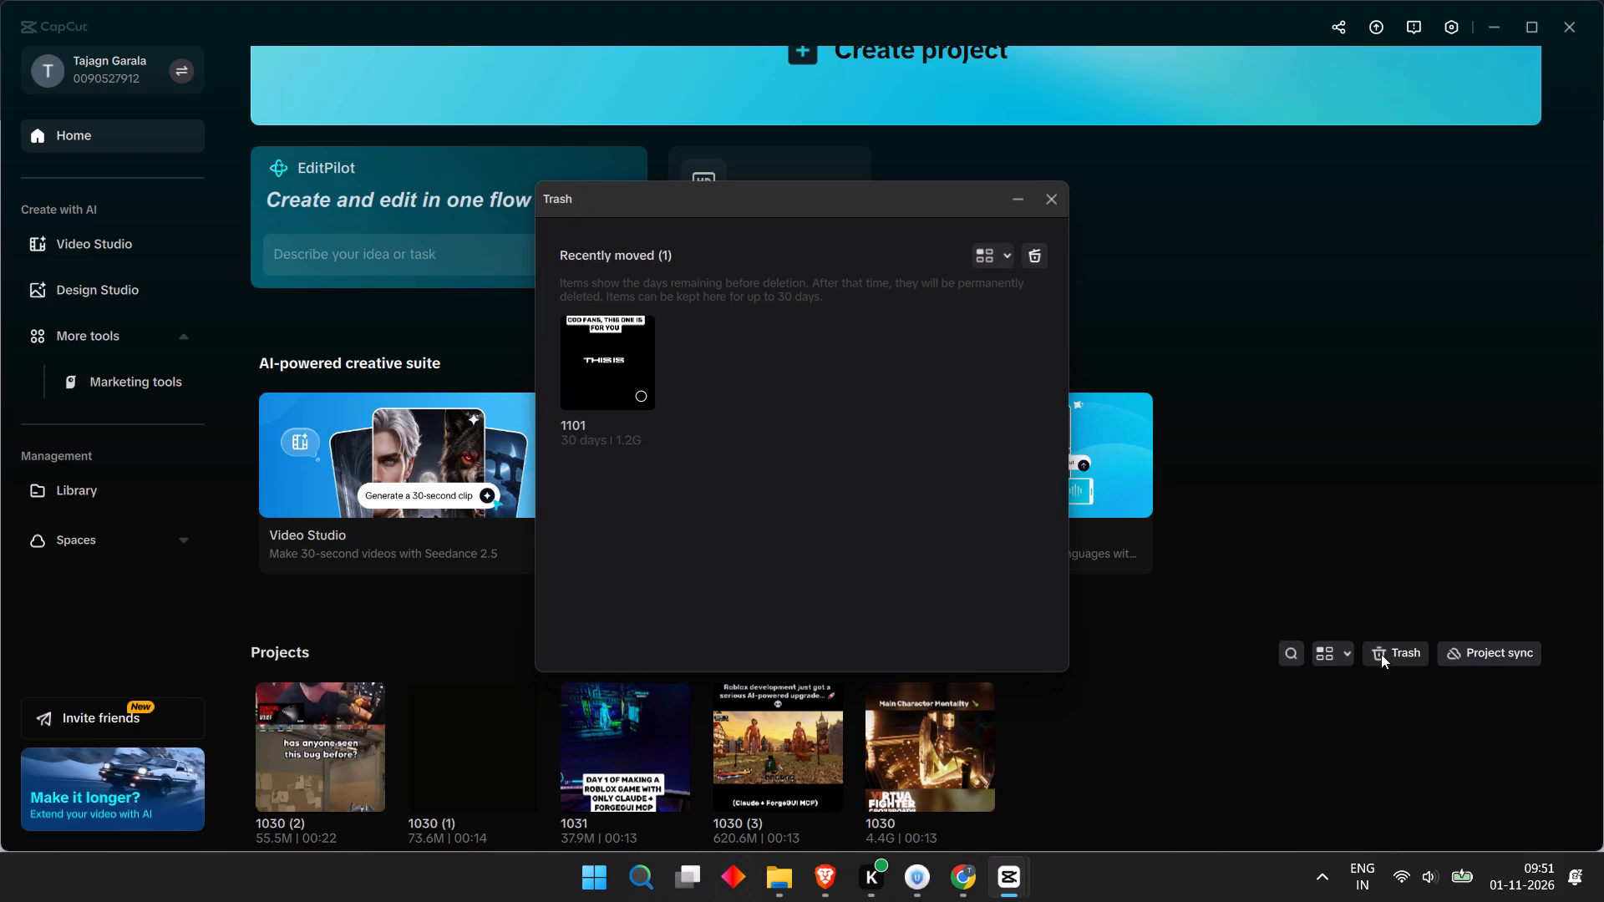
click(641, 398)
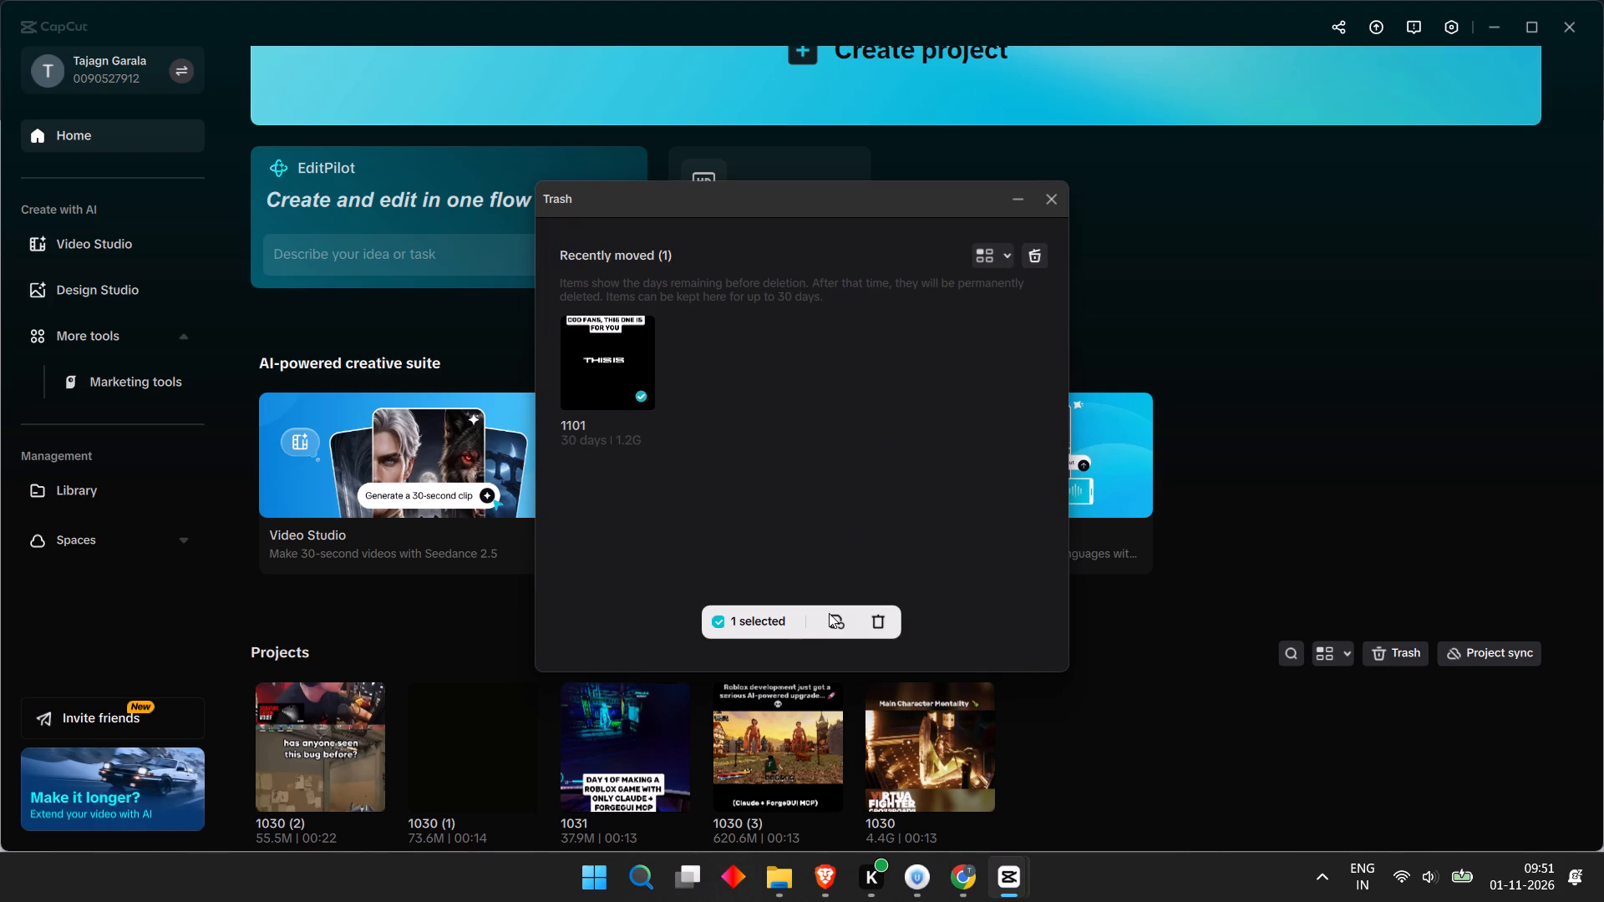
click(885, 616)
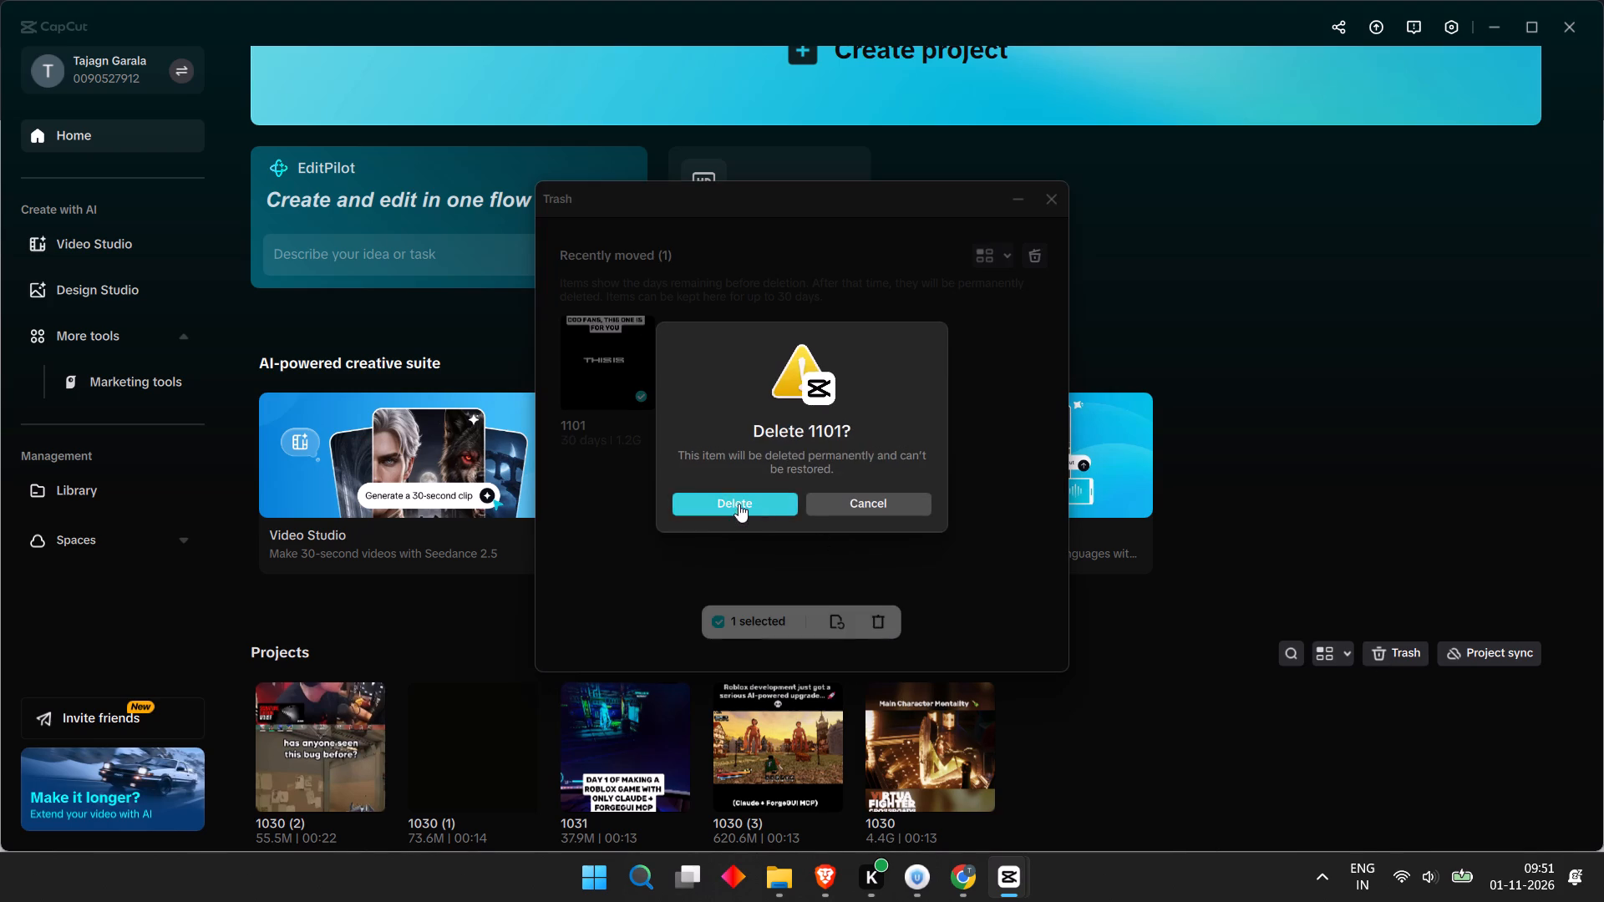
click(739, 504)
click(1057, 189)
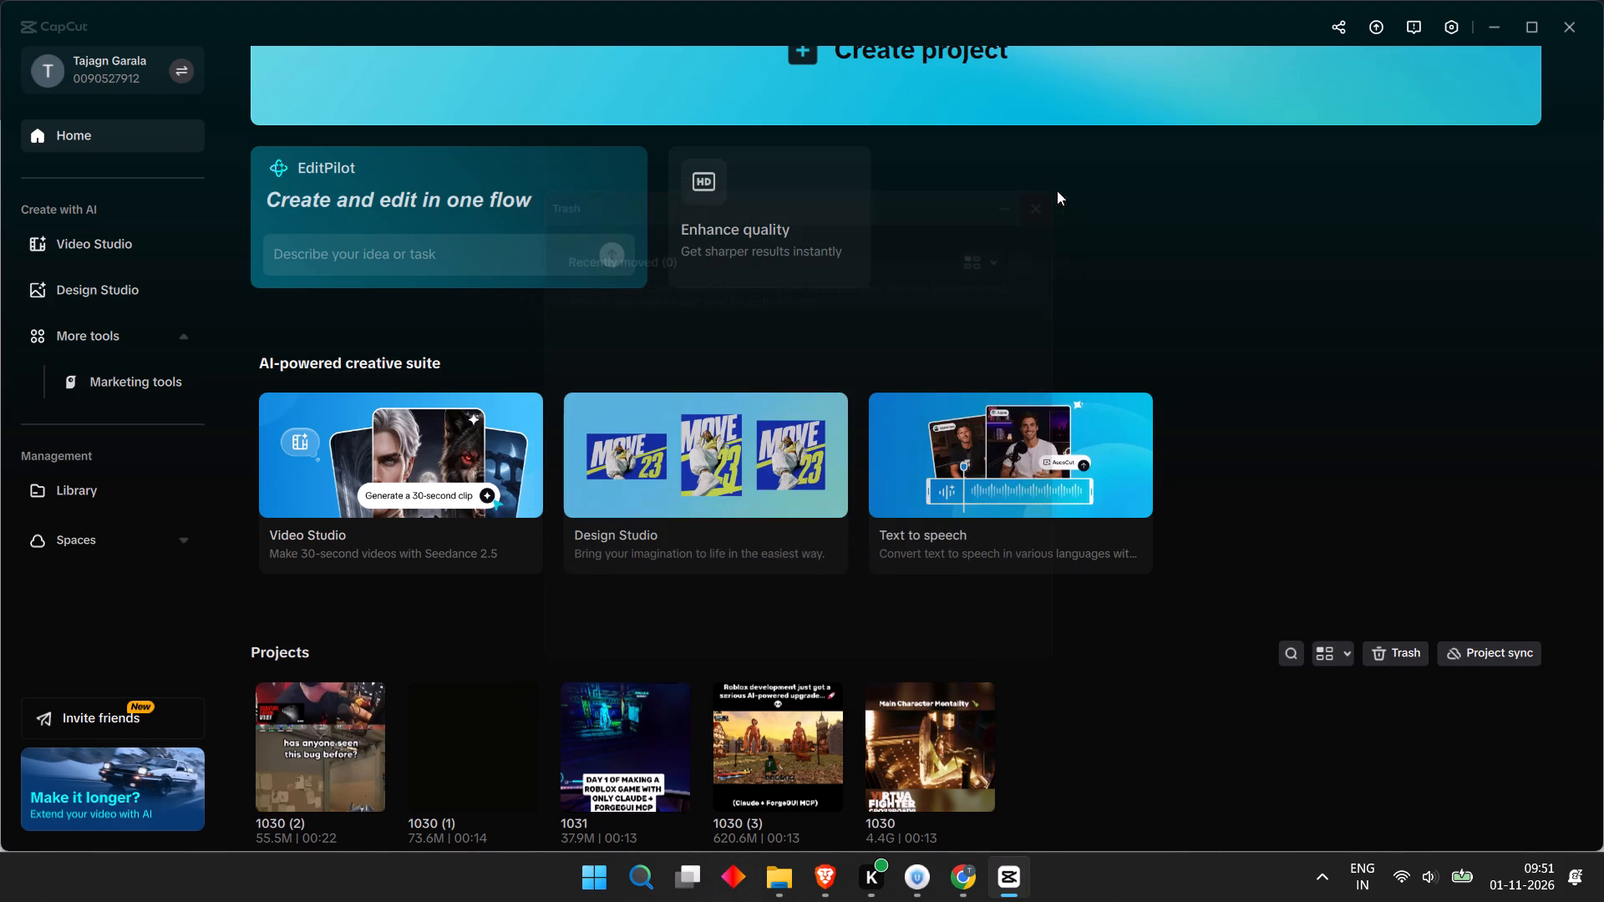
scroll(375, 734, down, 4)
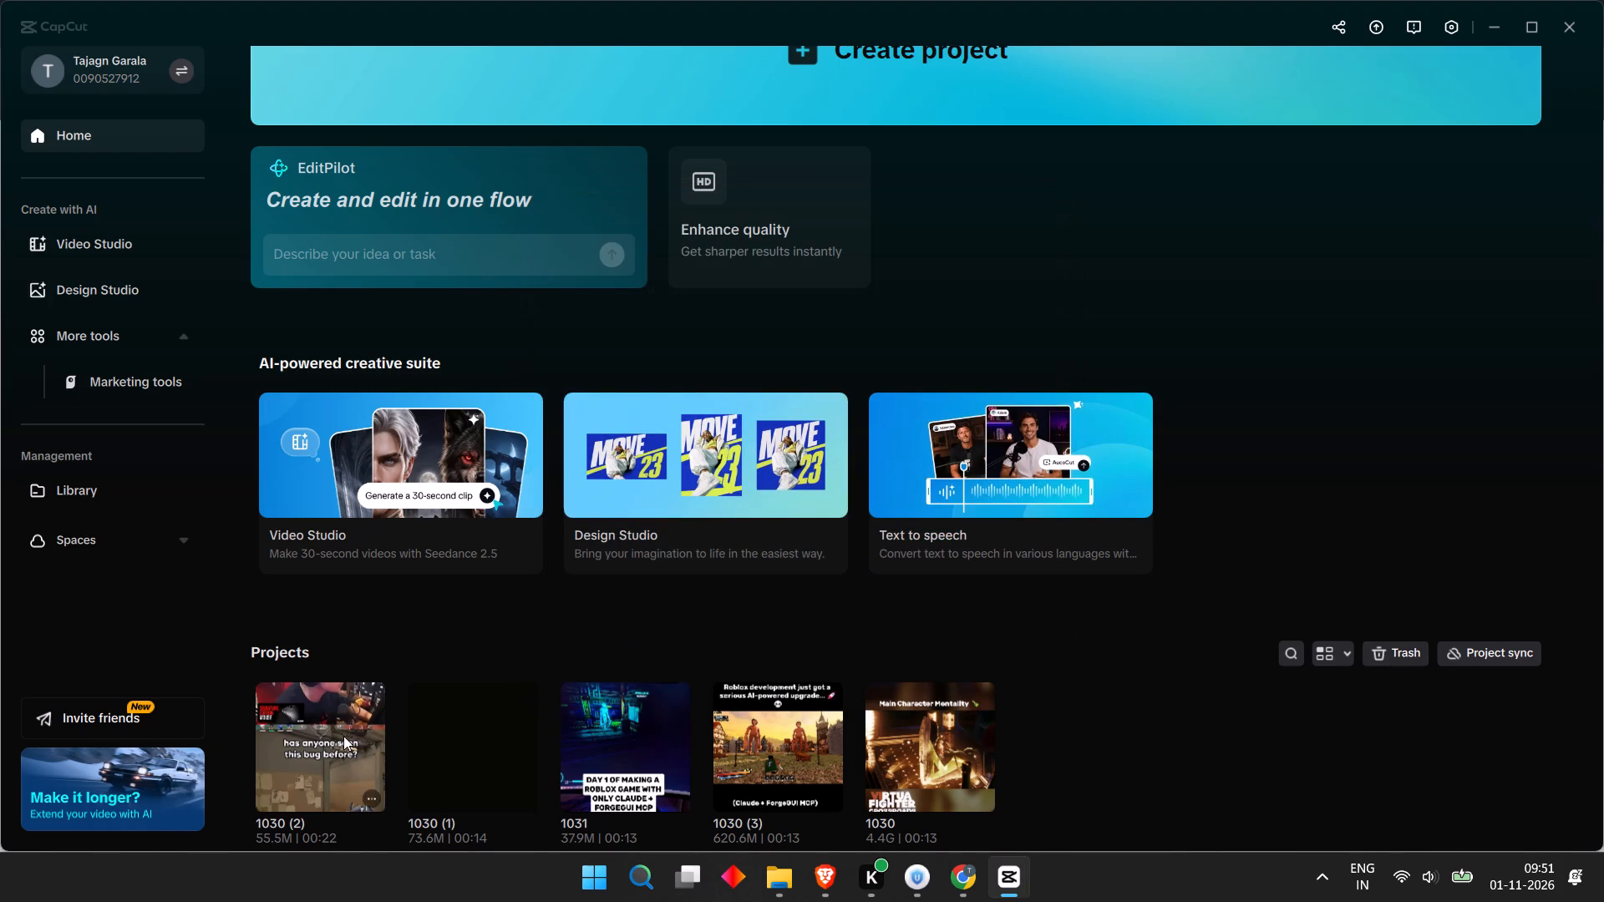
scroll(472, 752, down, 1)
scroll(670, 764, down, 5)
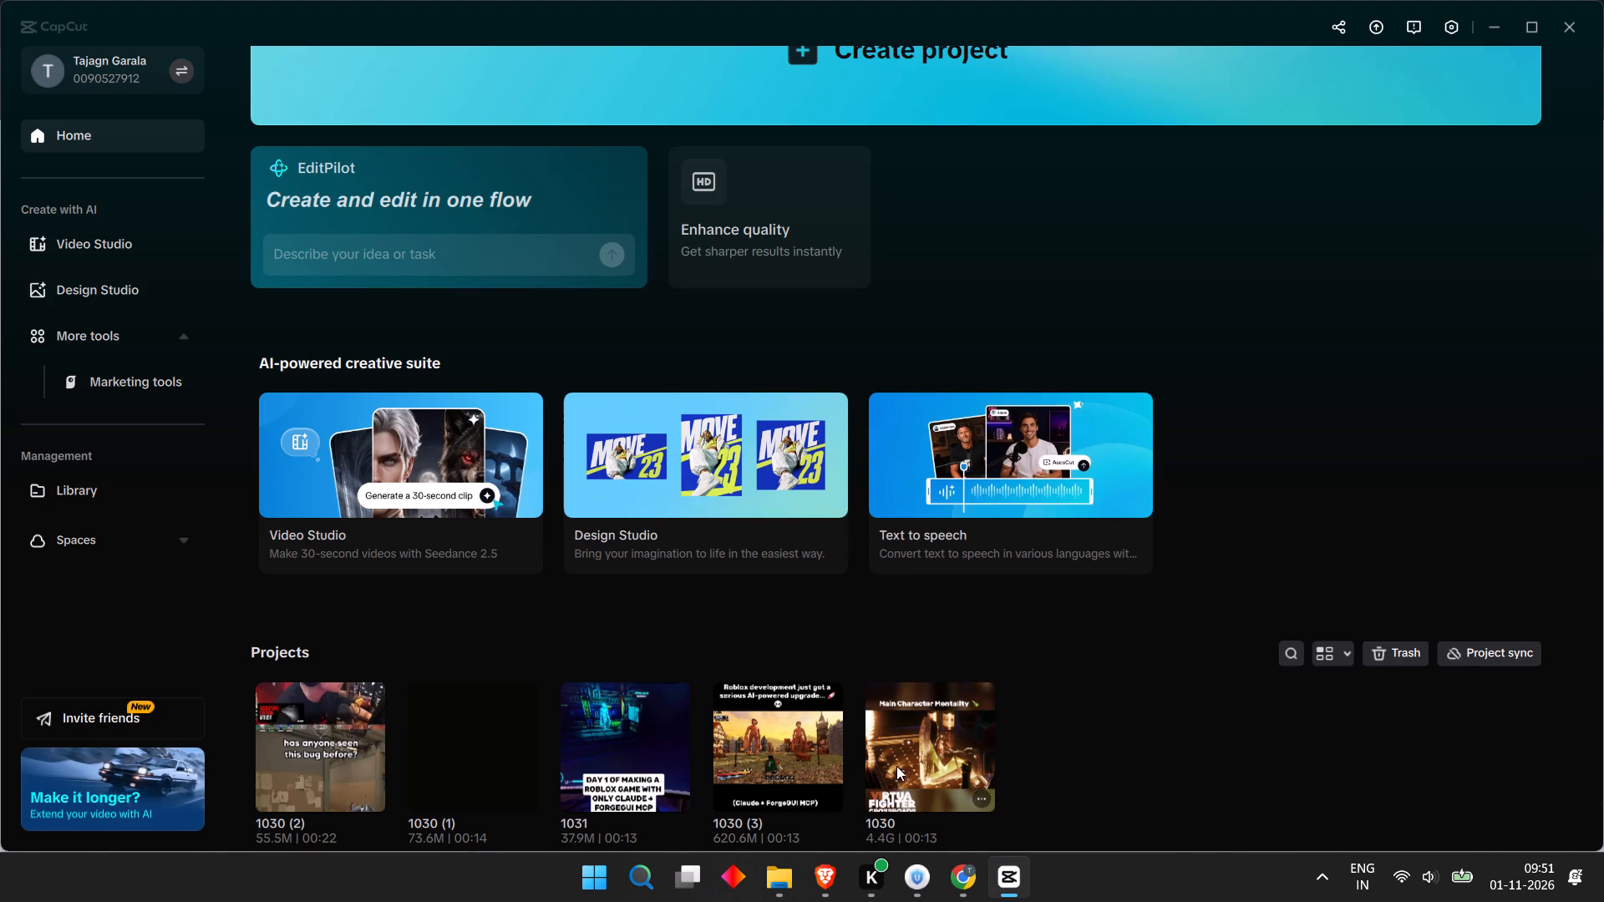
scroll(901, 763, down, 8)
Minimize CapCut, check the call m clip uploads in the Drive folder in Chrome, and return to the campaign document in Brave.
click(1496, 24)
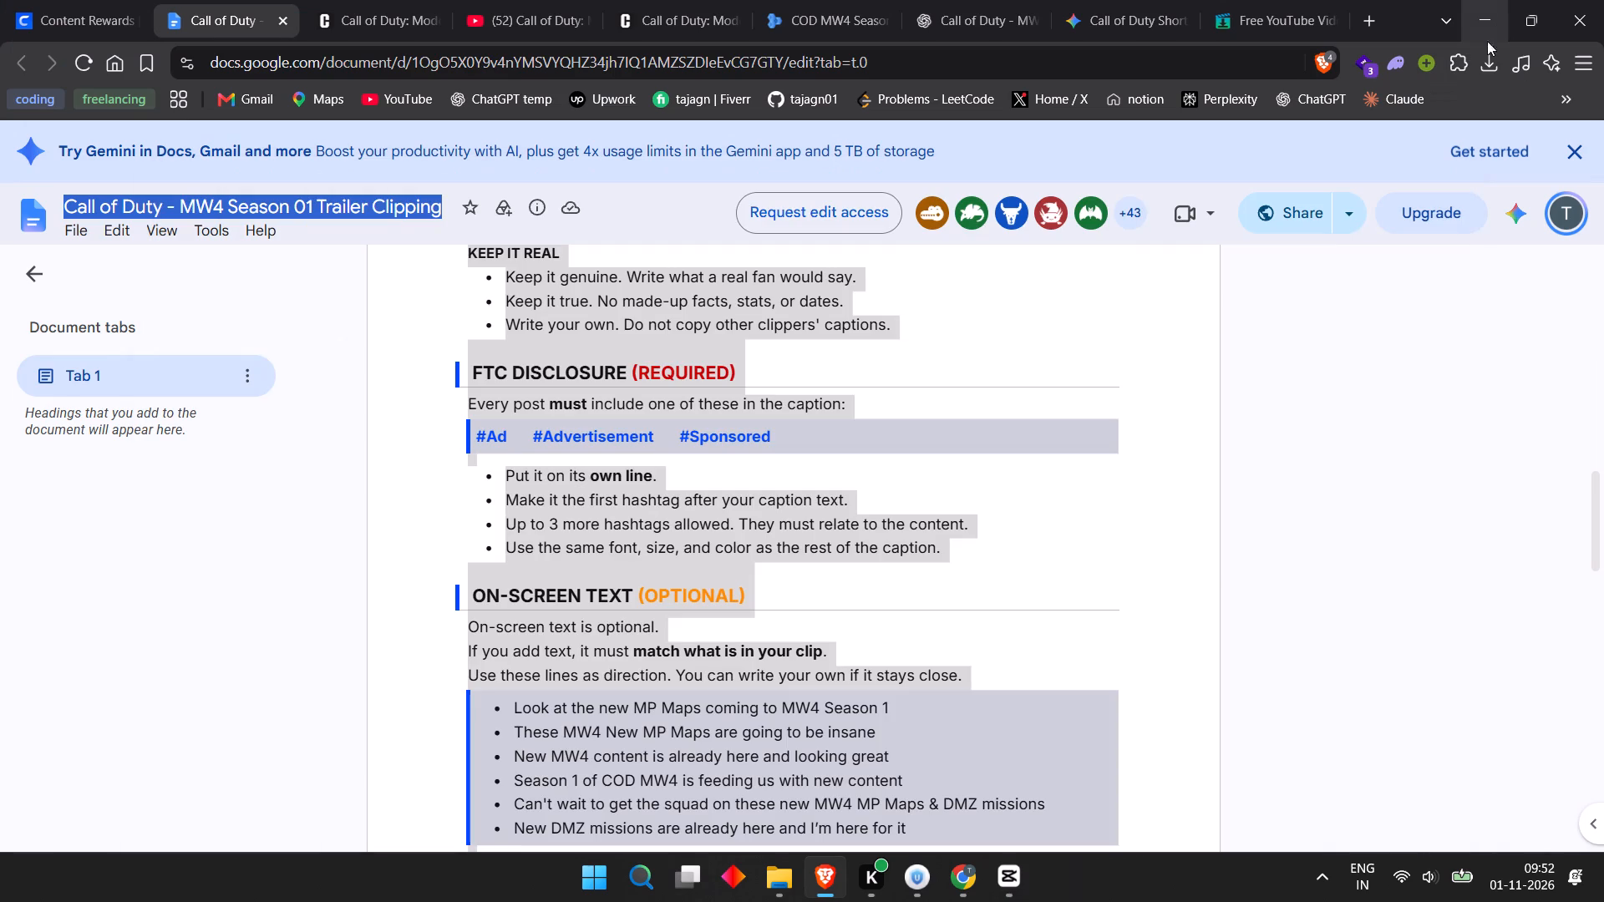
click(1009, 534)
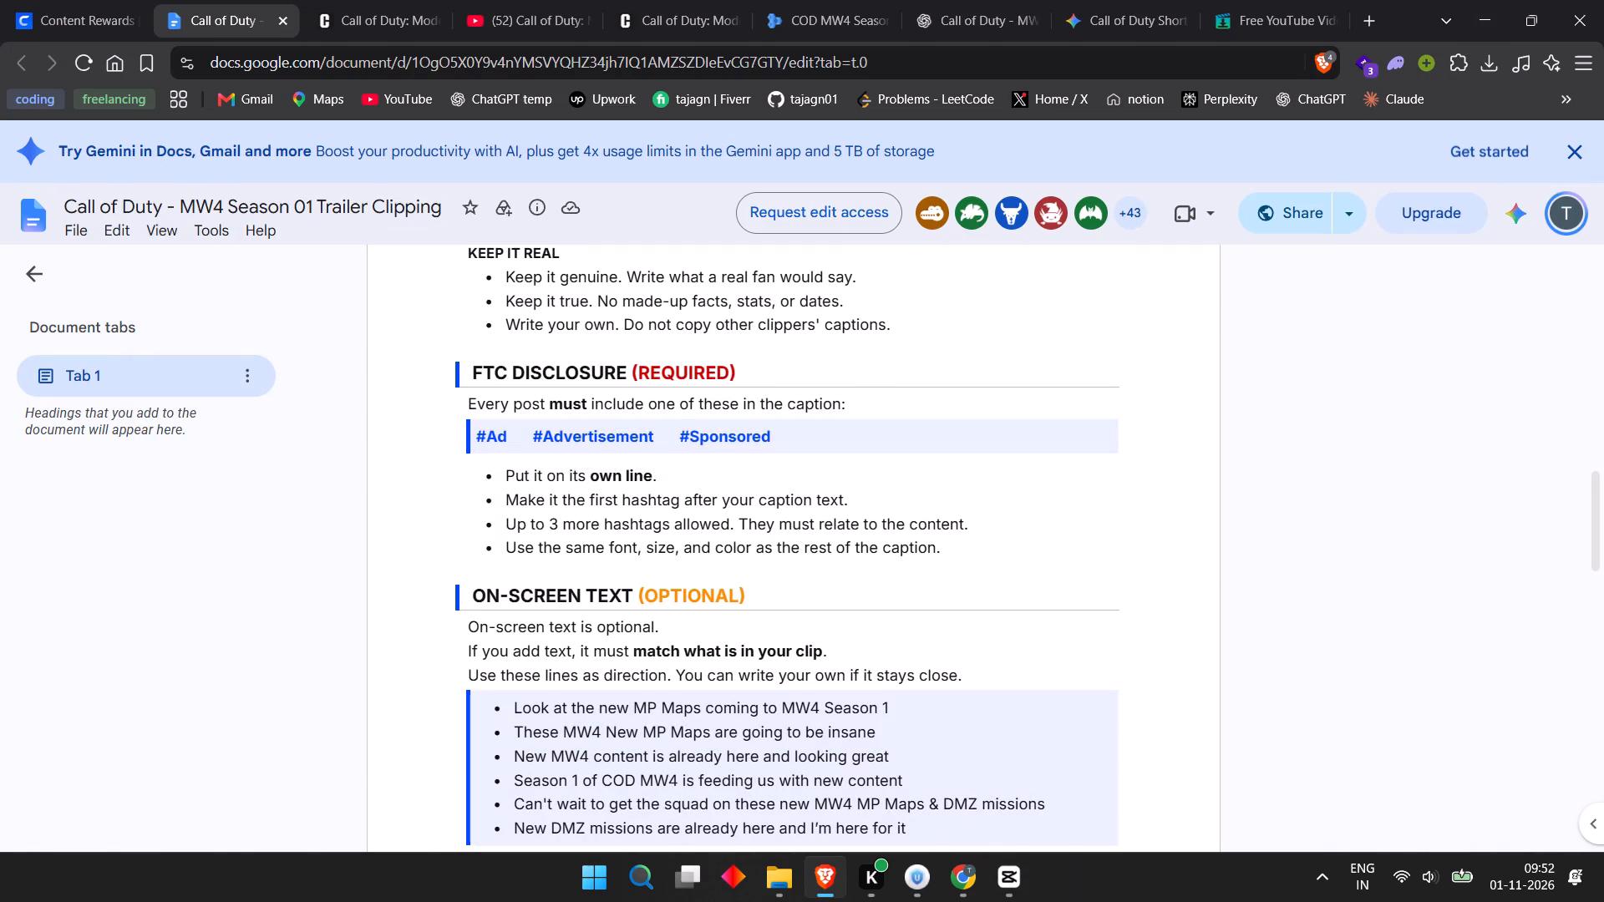
click(977, 873)
scroll(928, 517, down, 13)
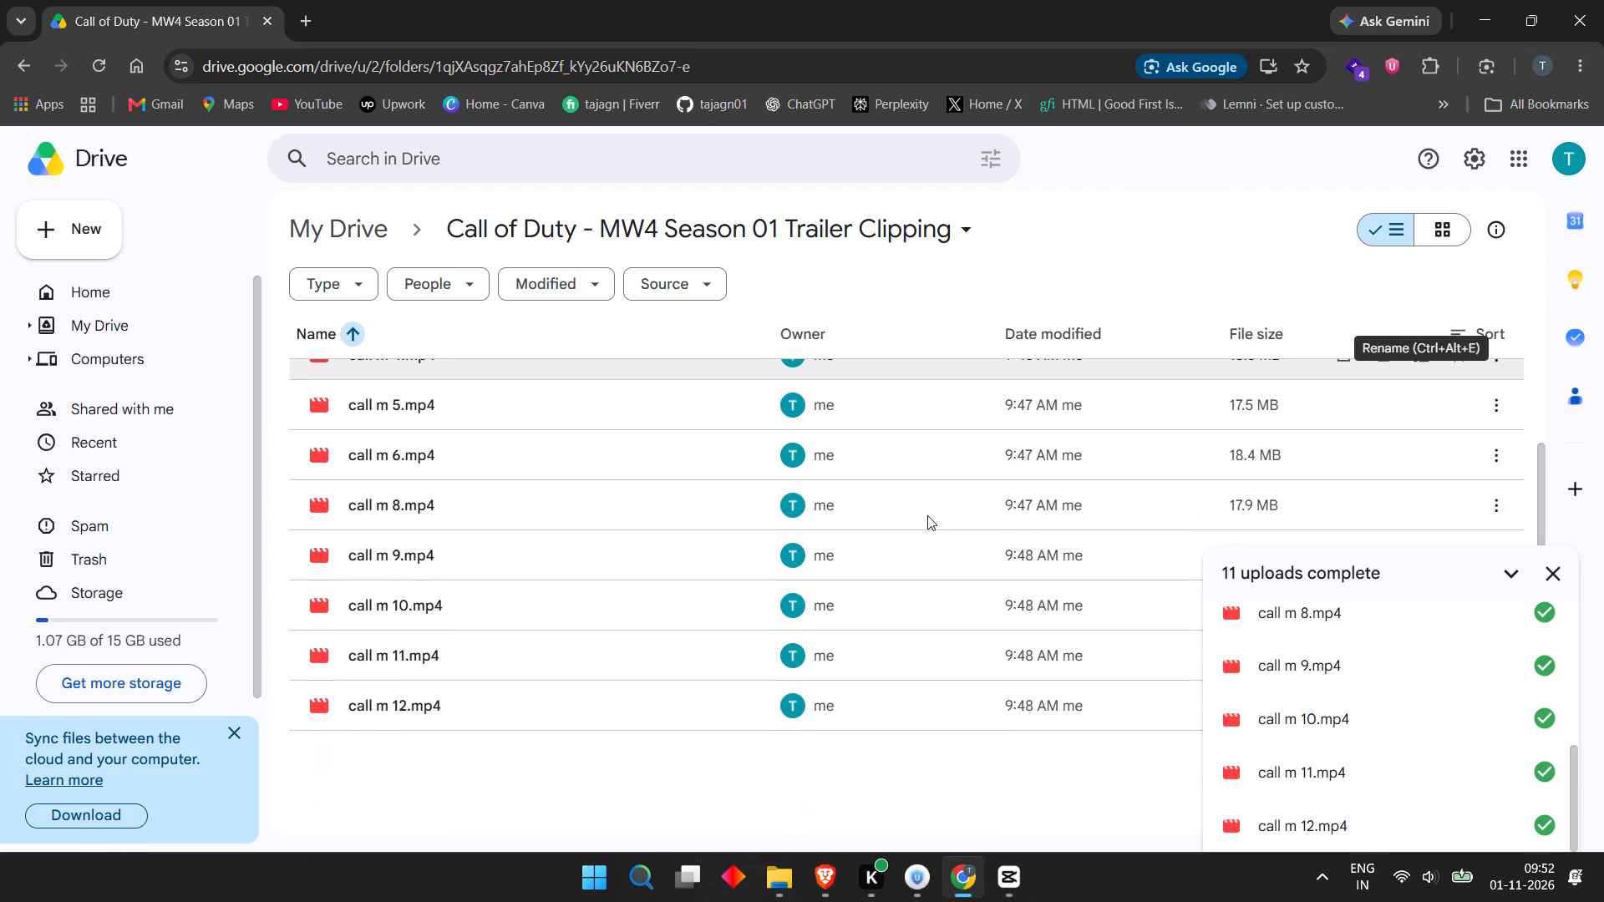
scroll(927, 515, up, 12)
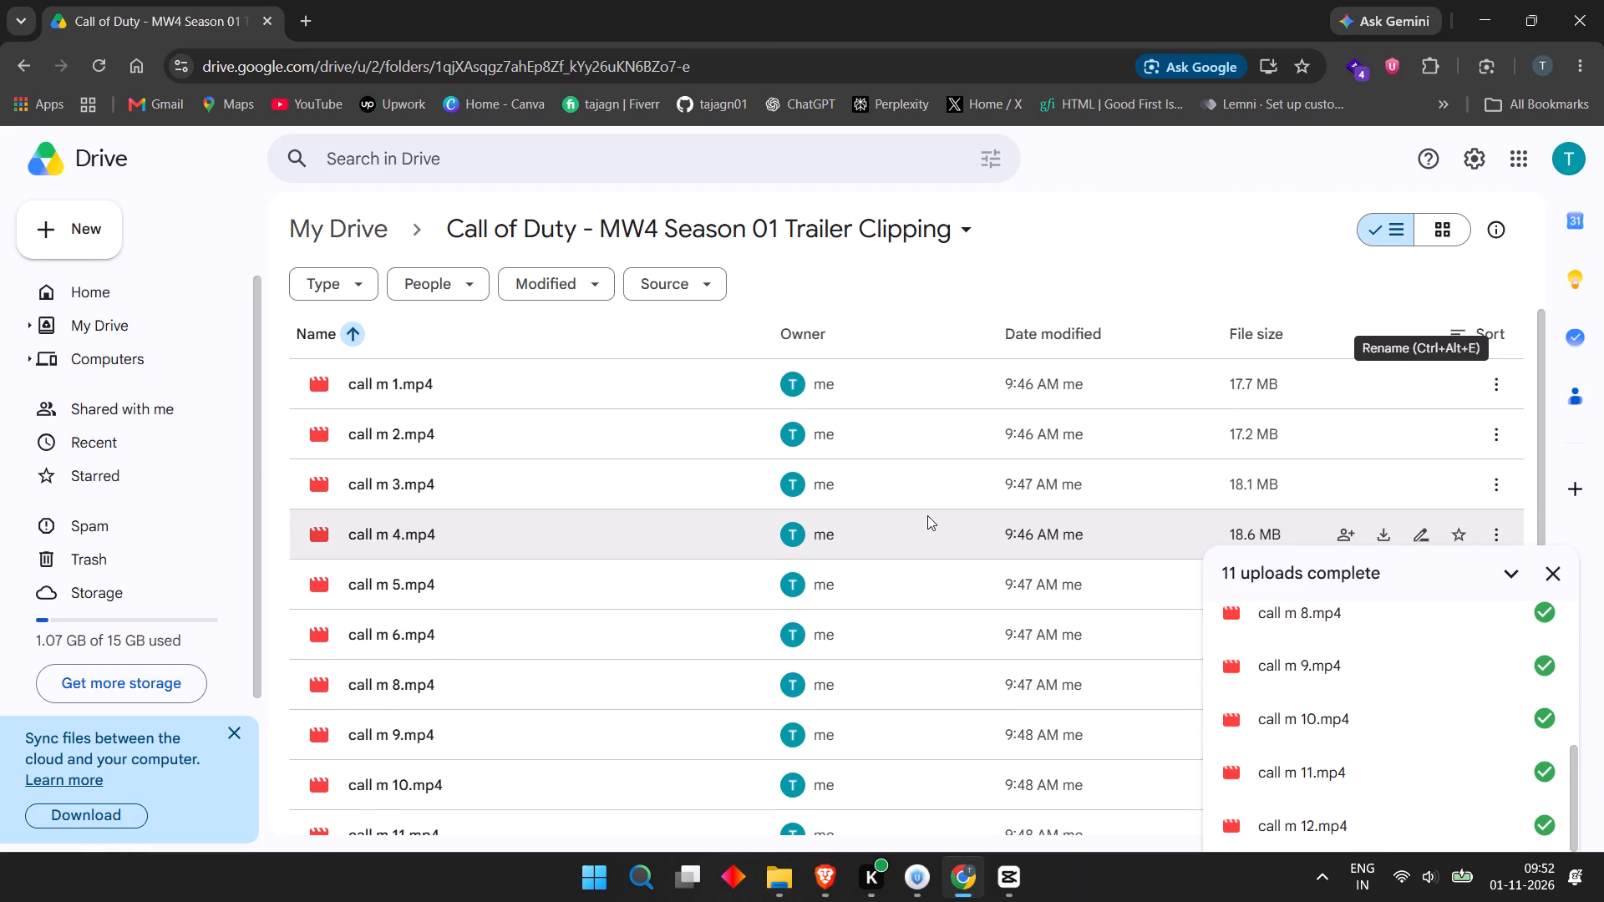
click(1500, 568)
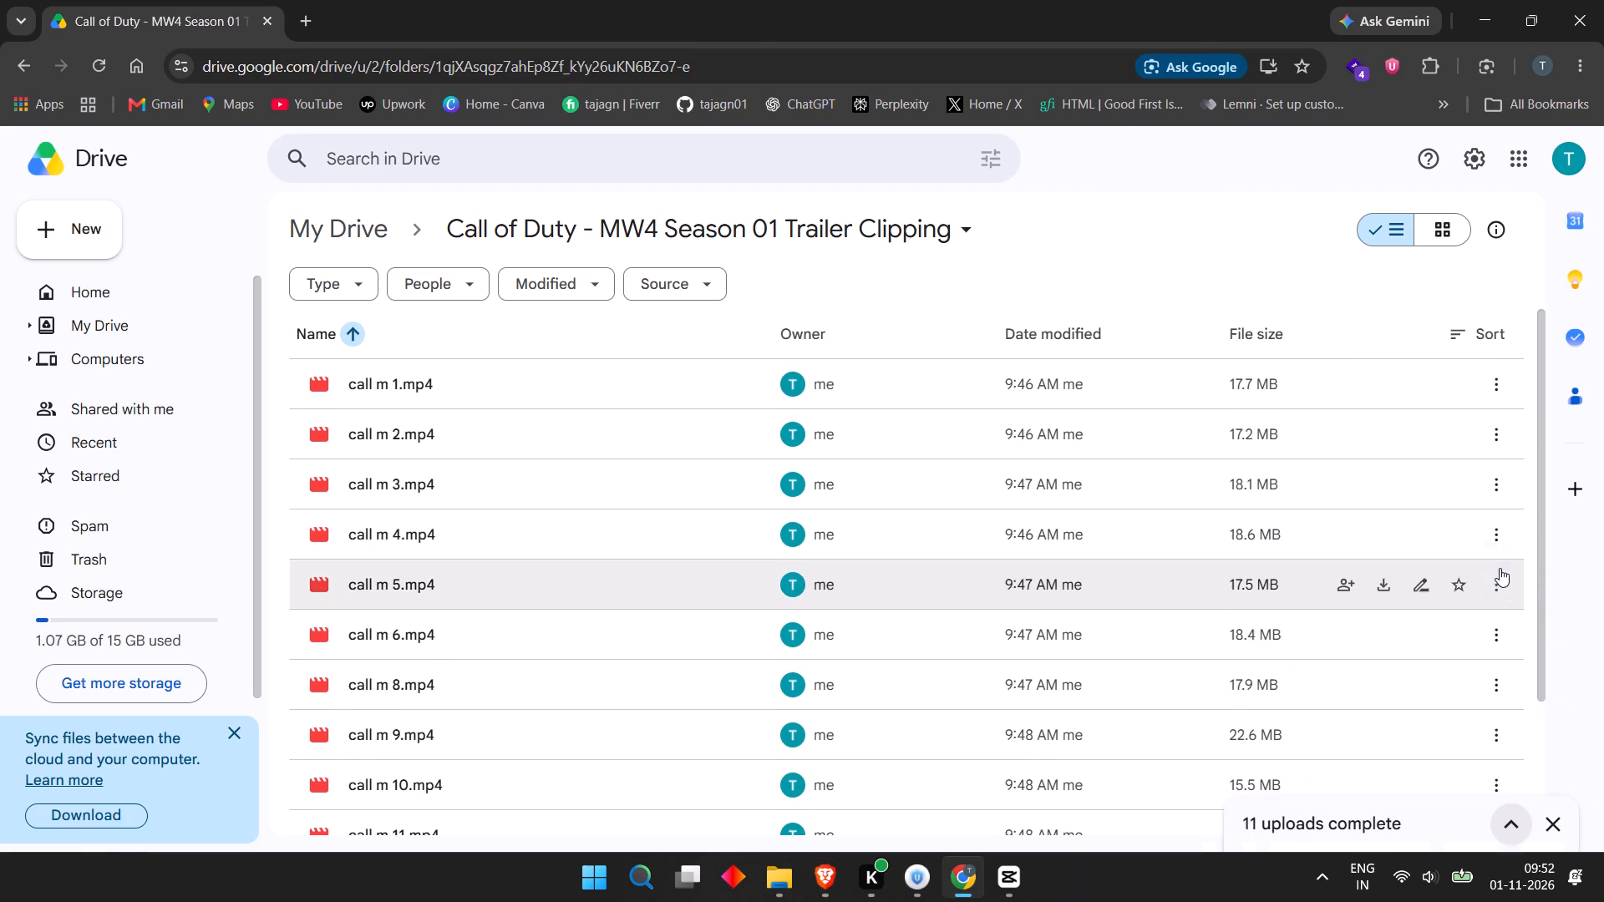
scroll(1121, 547, down, 7)
scroll(1072, 547, up, 12)
scroll(1072, 547, down, 5)
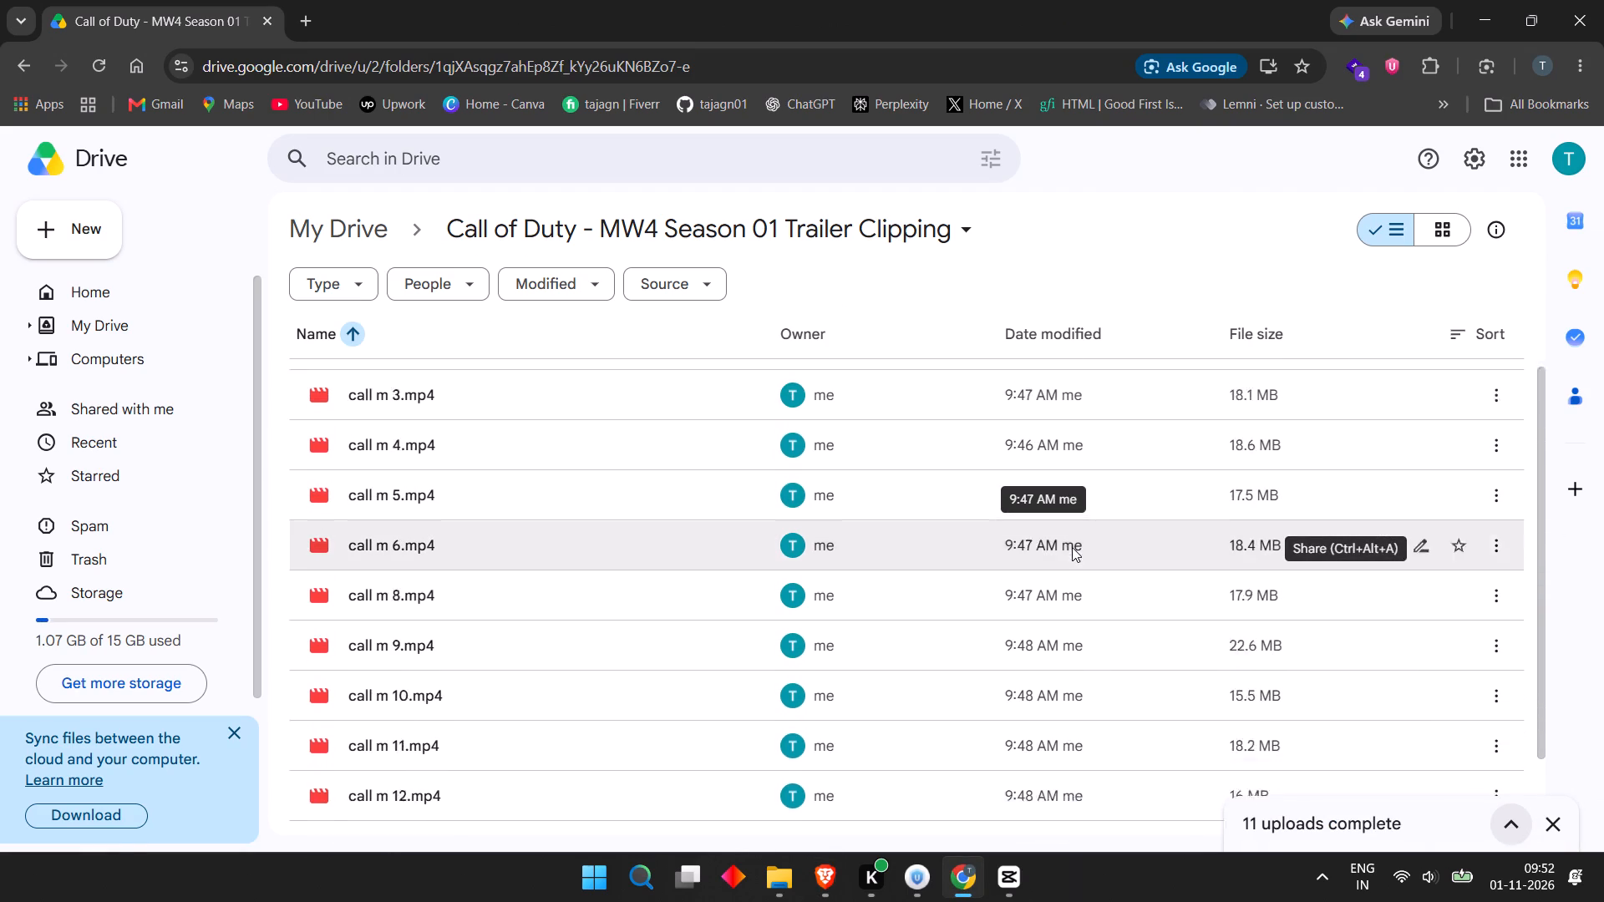
scroll(1072, 547, down, 1)
scroll(1072, 547, up, 7)
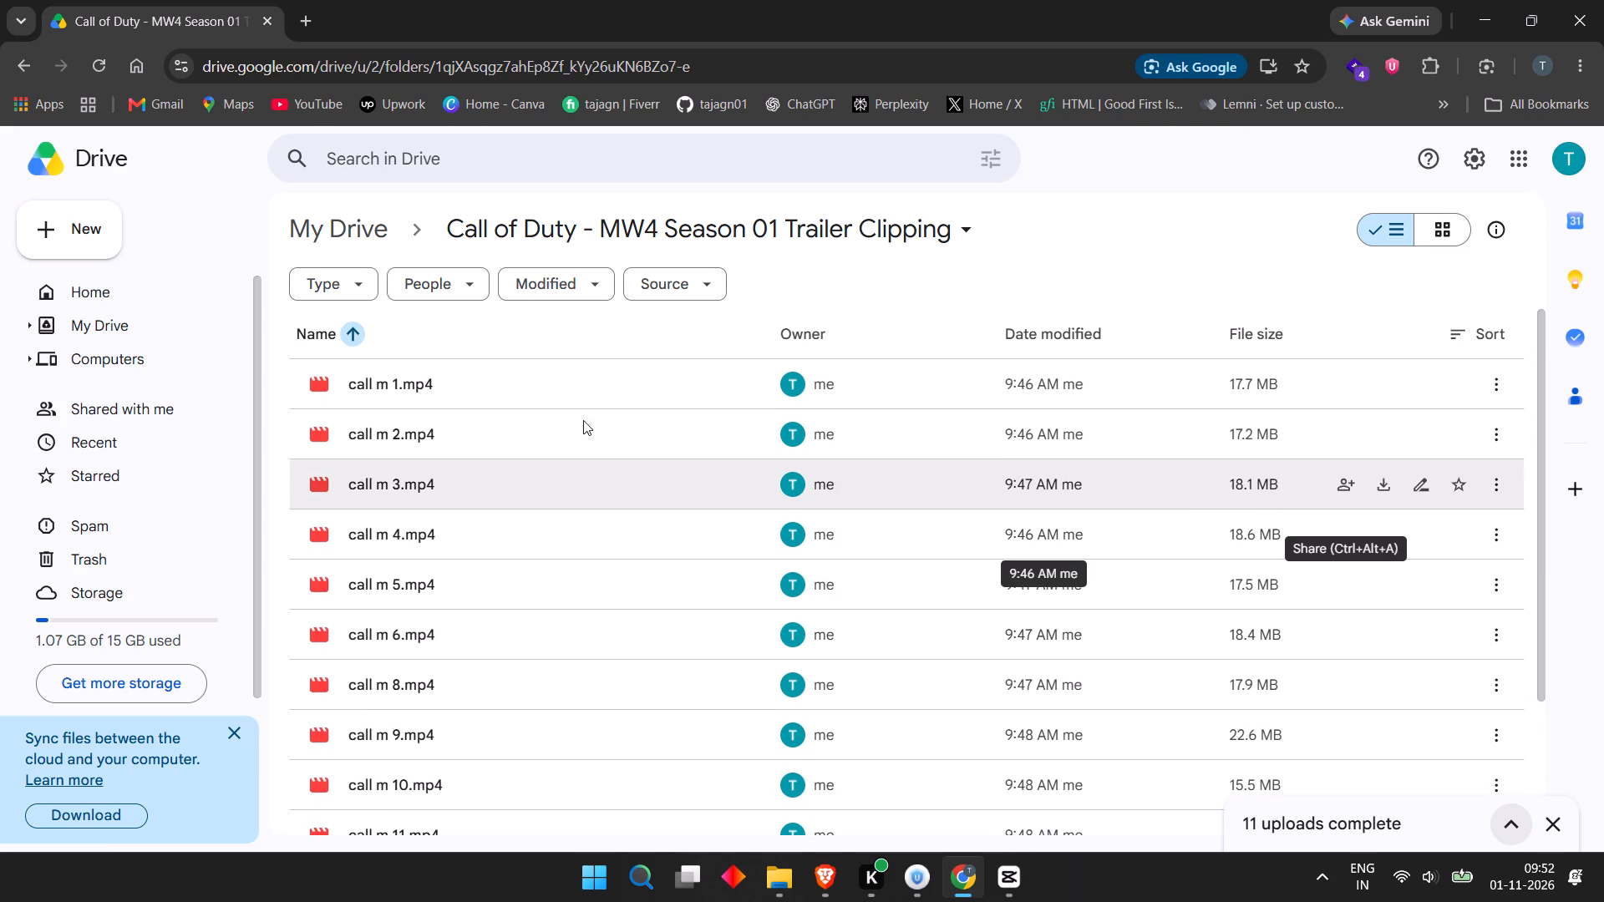
click(1463, 0)
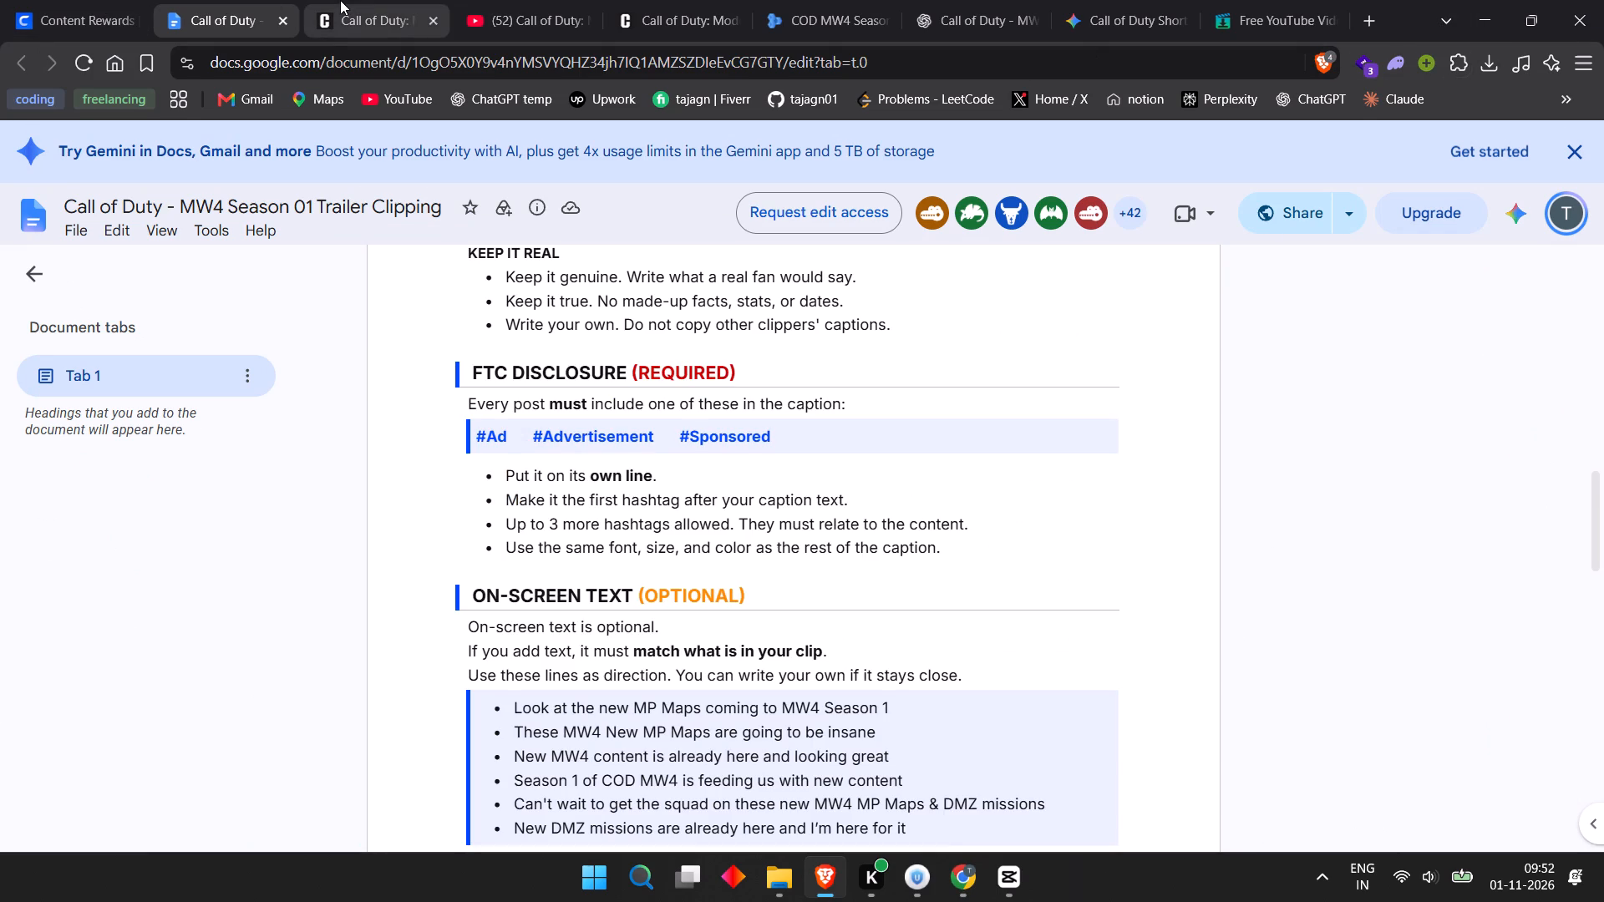